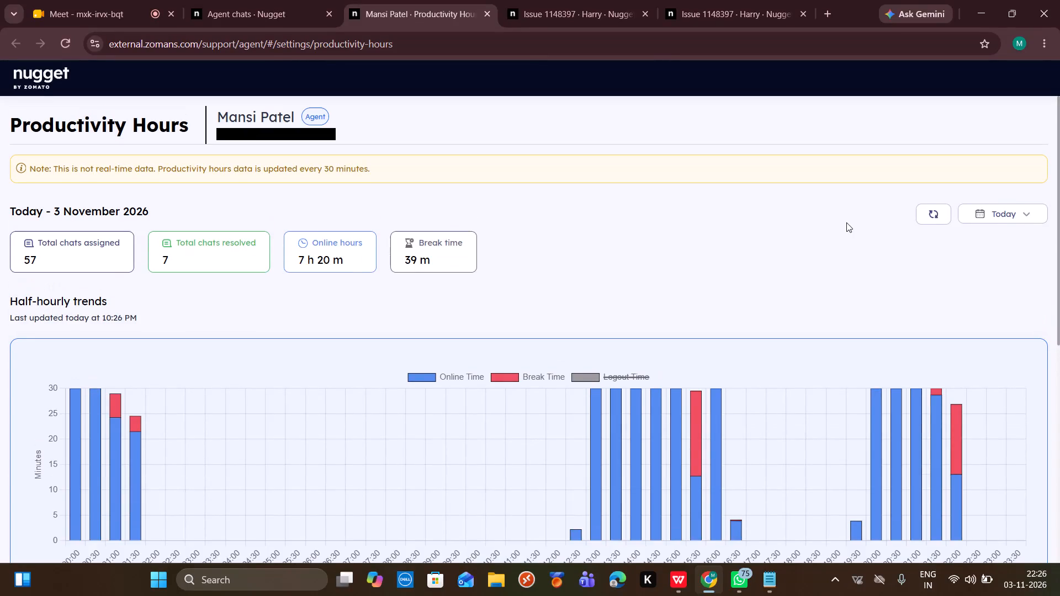
Examine today's half-hourly trends of online and break time on the Productivity Hours page.
{"action": "scroll", "coordinate": [846, 222], "scroll_direction": "down", "scroll_amount": 1}
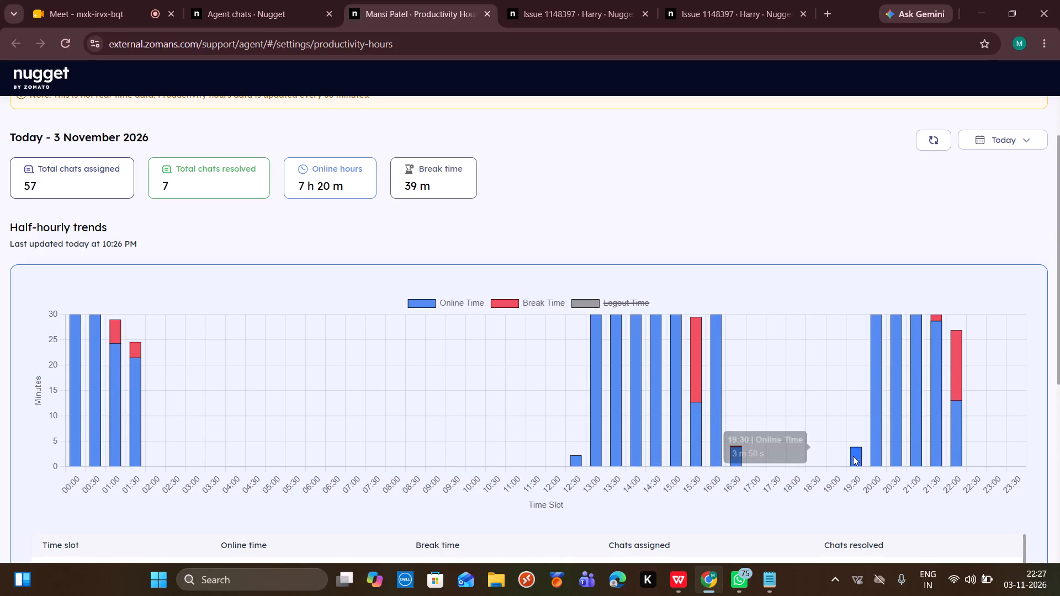
{"action": "scroll", "coordinate": [772, 222], "scroll_direction": "up", "scroll_amount": 4}
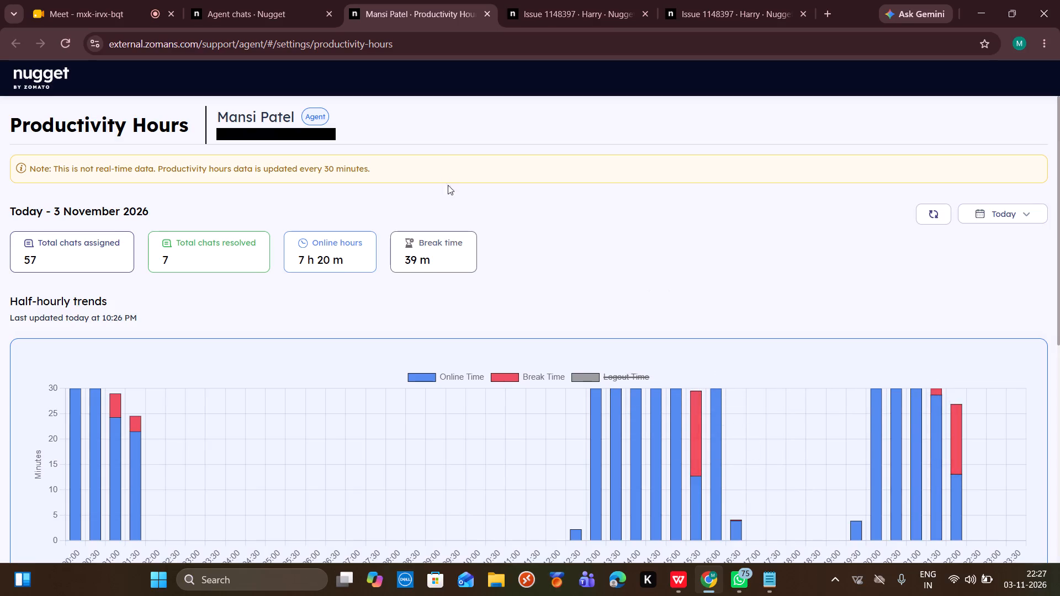
Switch to the Agent chats page to check the break timer.
{"action": "left_click", "coordinate": [277, 0]}
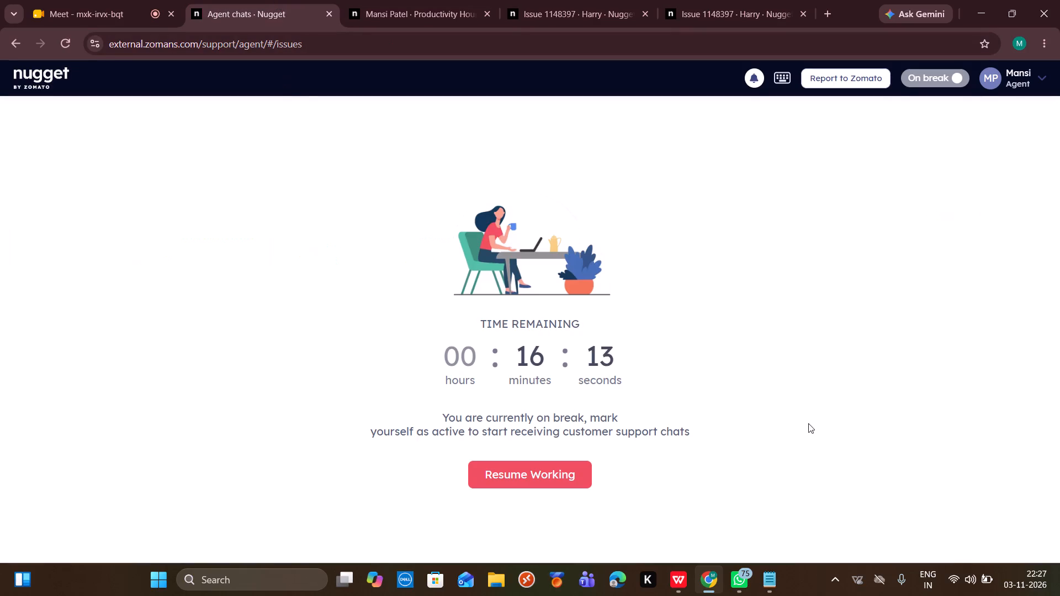
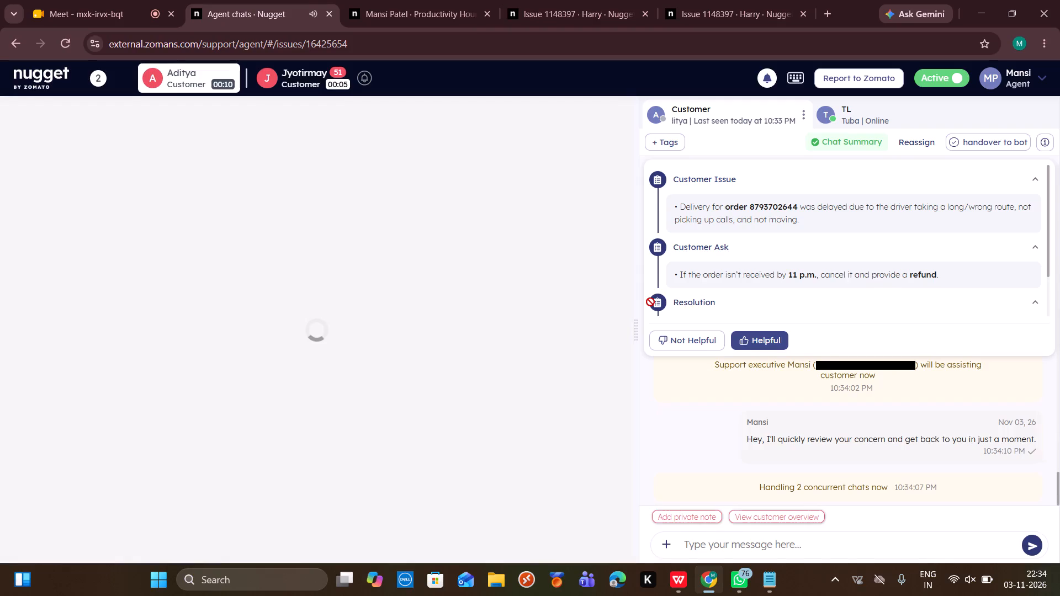
Open Jyotirmay's chat and send "Hey, please allow me a moment to go through your concern so that I can help you".
{"action": "left_click", "coordinate": [347, 76]}
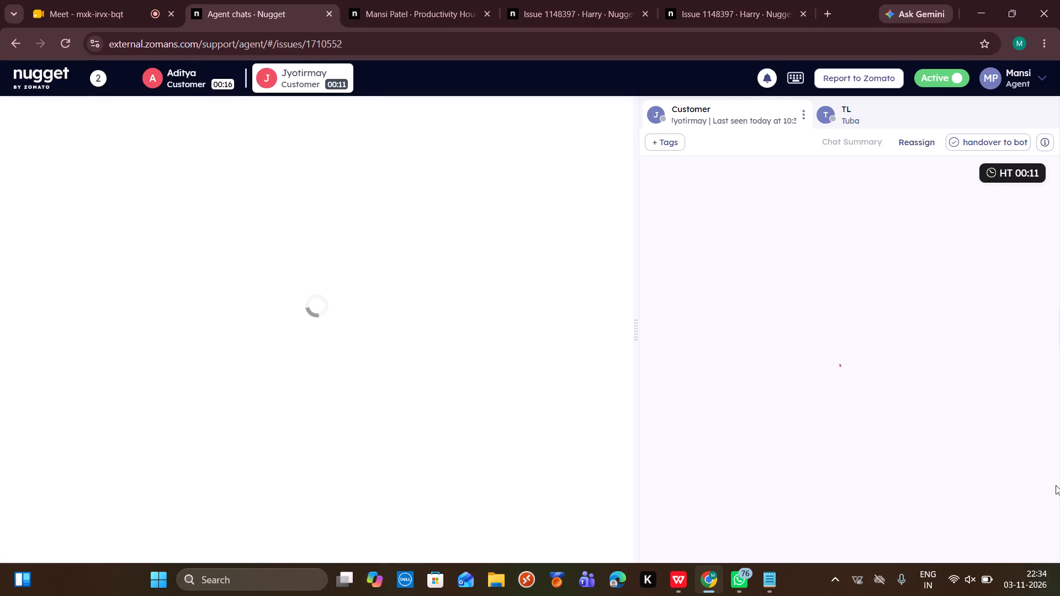
{"action": "left_click", "coordinate": [1040, 492]}
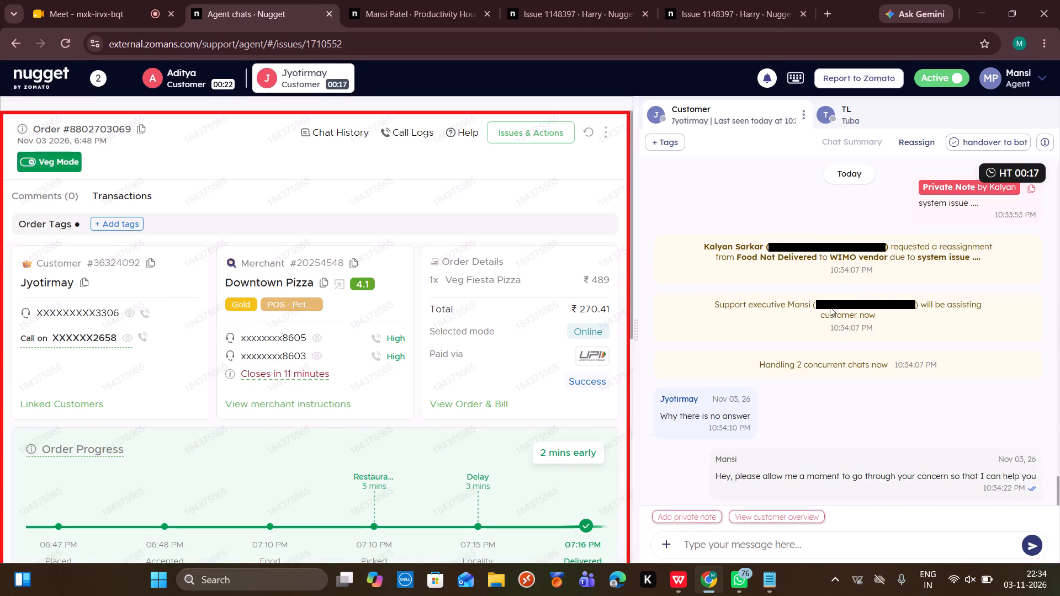
Read back through Jyotirmay's chat history to understand the delivery complaint and the earlier agents' replies.
{"action": "scroll", "coordinate": [825, 294], "scroll_direction": "up", "scroll_amount": 3}
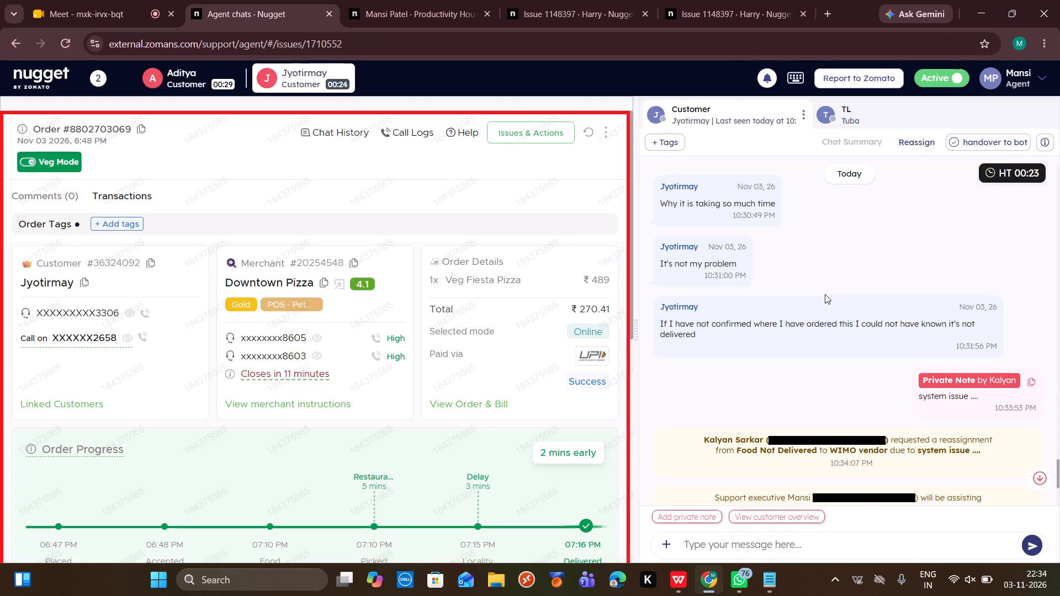
{"action": "scroll", "coordinate": [825, 294], "scroll_direction": "up", "scroll_amount": 2}
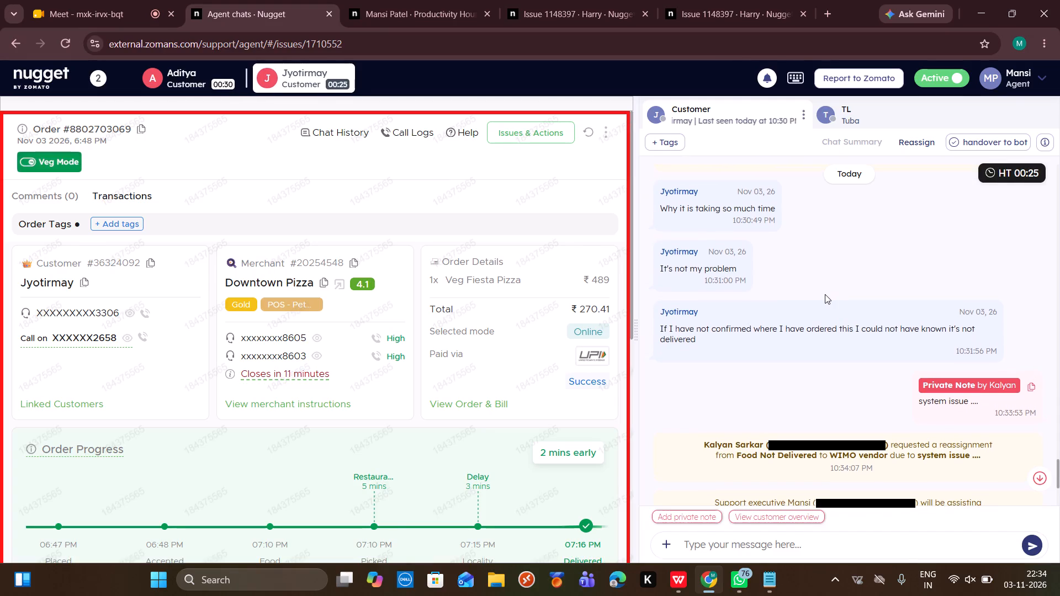
{"action": "scroll", "coordinate": [825, 294], "scroll_direction": "up", "scroll_amount": 5}
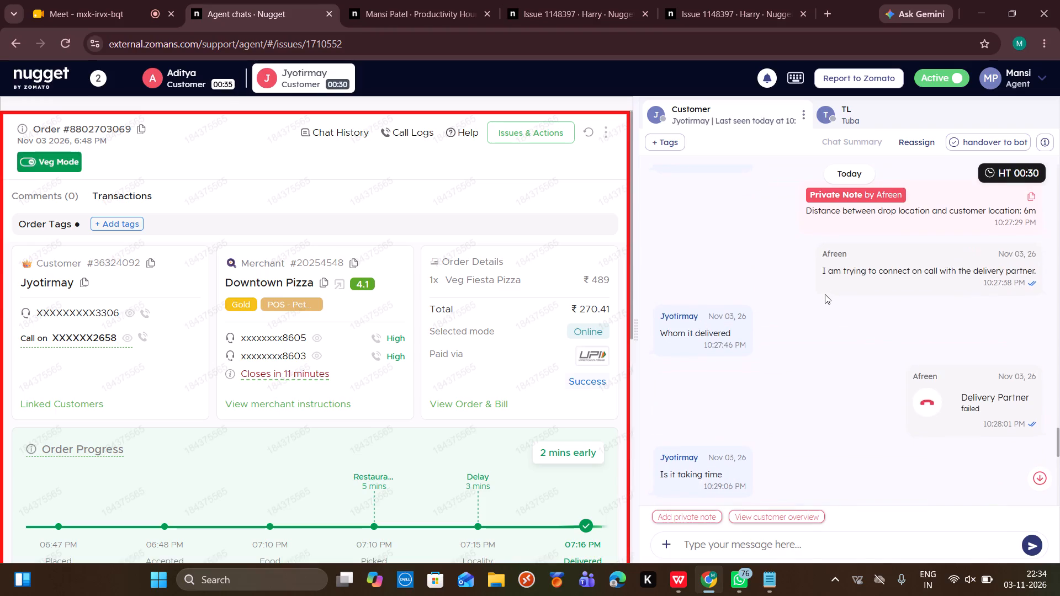
{"action": "scroll", "coordinate": [825, 294], "scroll_direction": "down", "scroll_amount": 16}
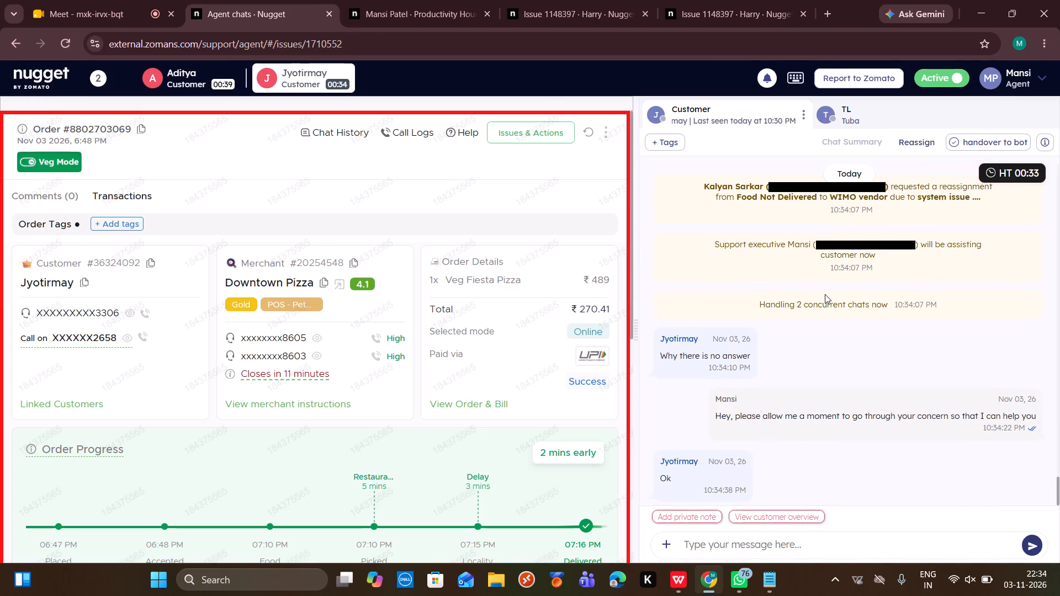
{"action": "scroll", "coordinate": [825, 294], "scroll_direction": "up", "scroll_amount": 1}
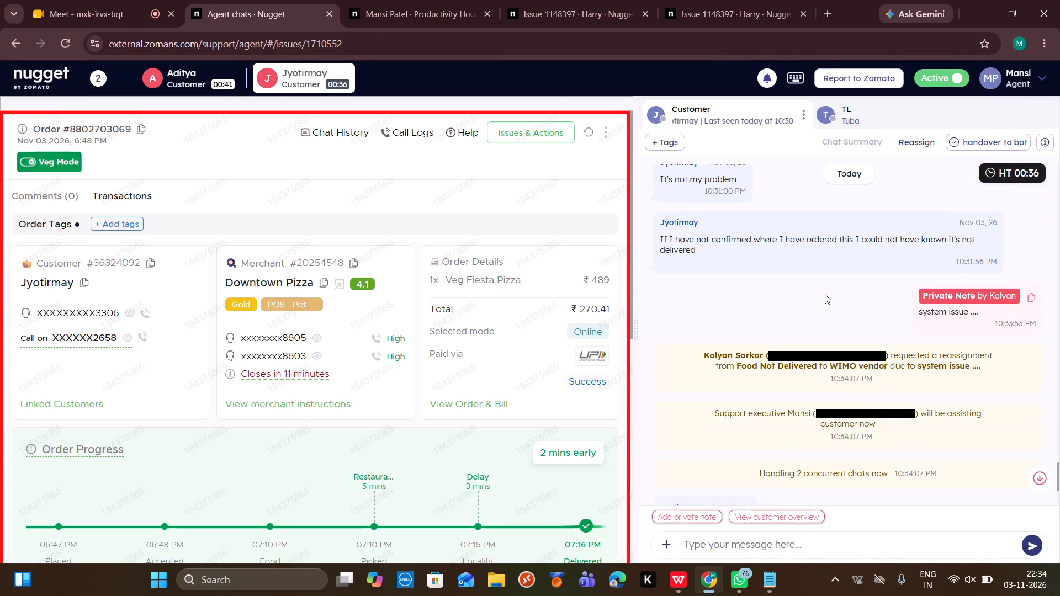
{"action": "scroll", "coordinate": [825, 294], "scroll_direction": "up", "scroll_amount": 9}
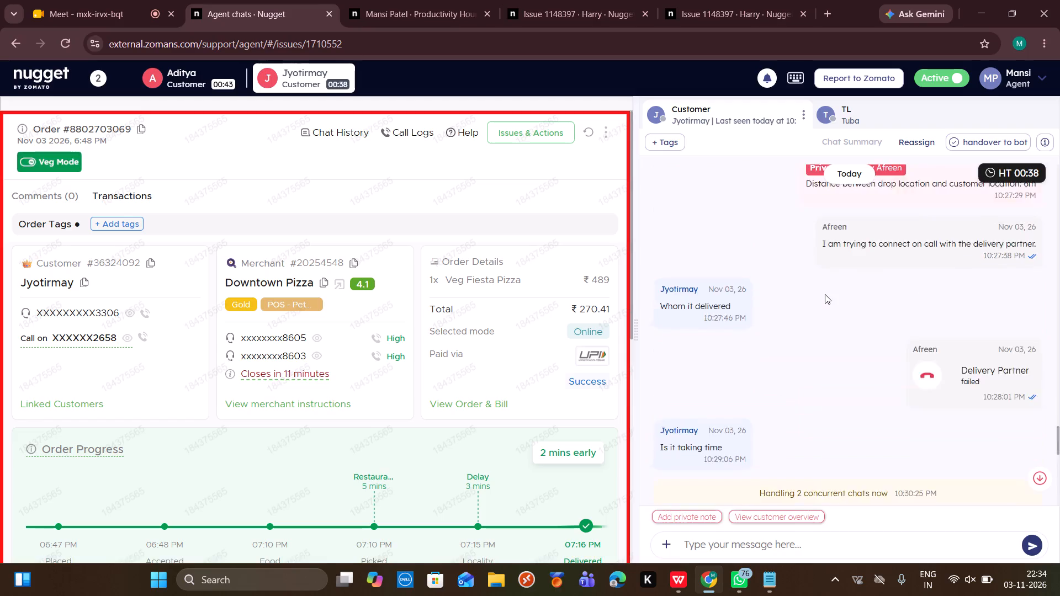
{"action": "scroll", "coordinate": [825, 294], "scroll_direction": "up", "scroll_amount": 3}
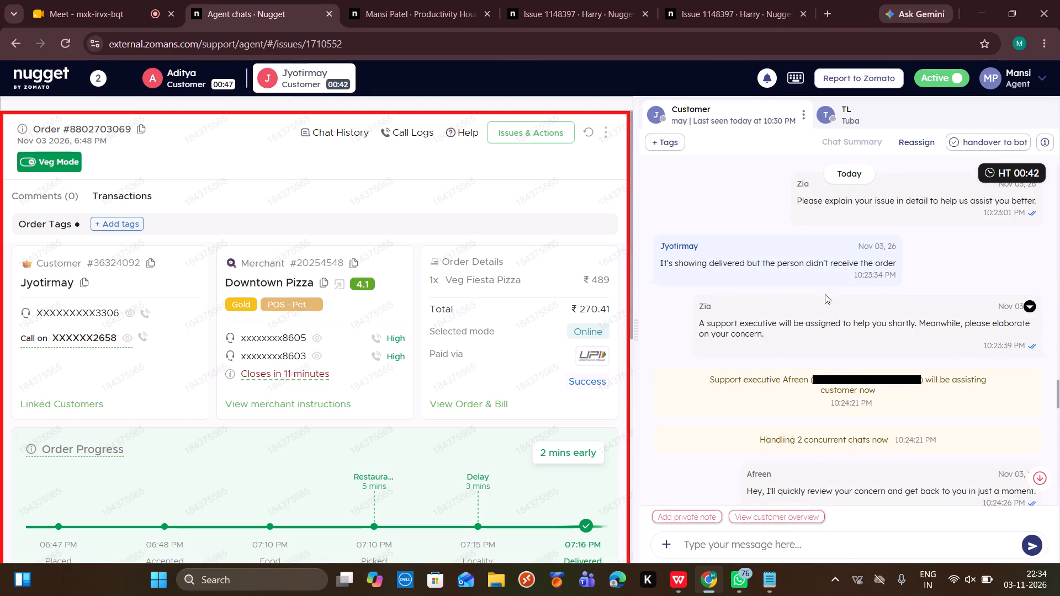
{"action": "scroll", "coordinate": [825, 294], "scroll_direction": "down", "scroll_amount": 18}
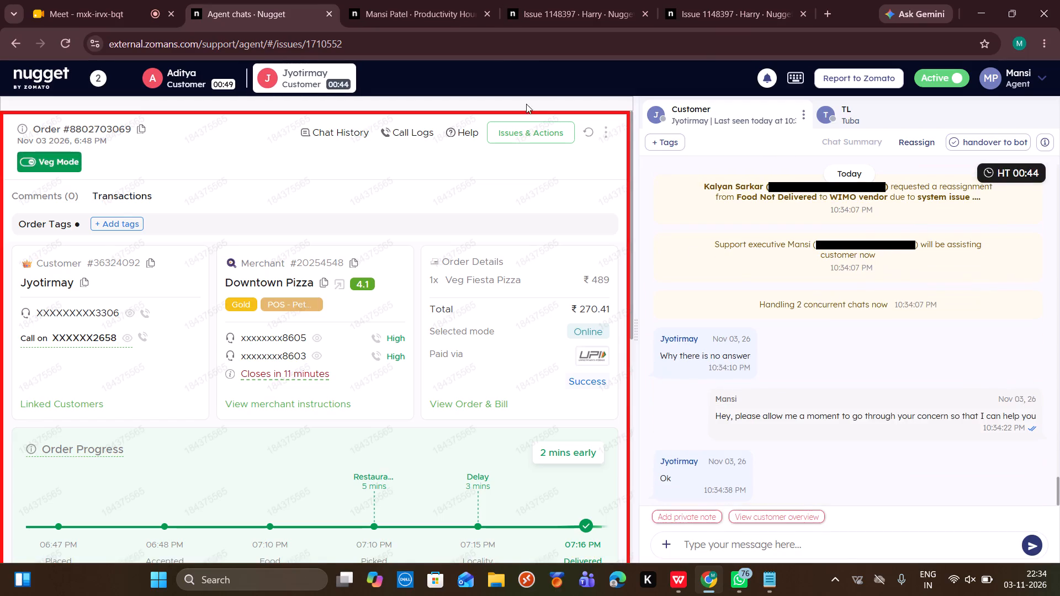
Refresh Jyotirmay's order details and re-read the earlier chat messages from the first complaint onward.
{"action": "left_click", "coordinate": [590, 136]}
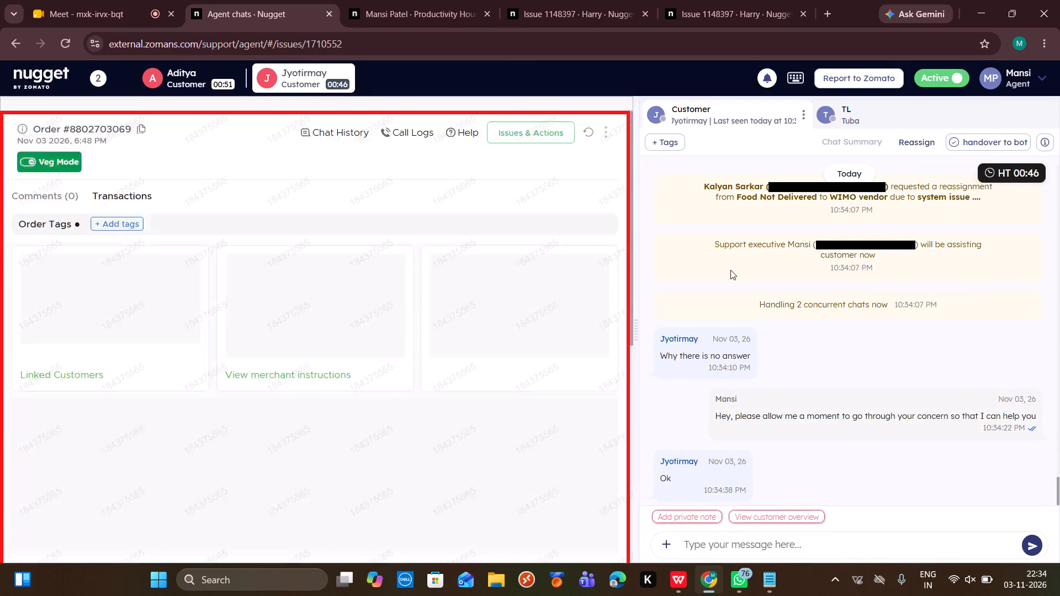
{"action": "scroll", "coordinate": [730, 270], "scroll_direction": "up", "scroll_amount": 14}
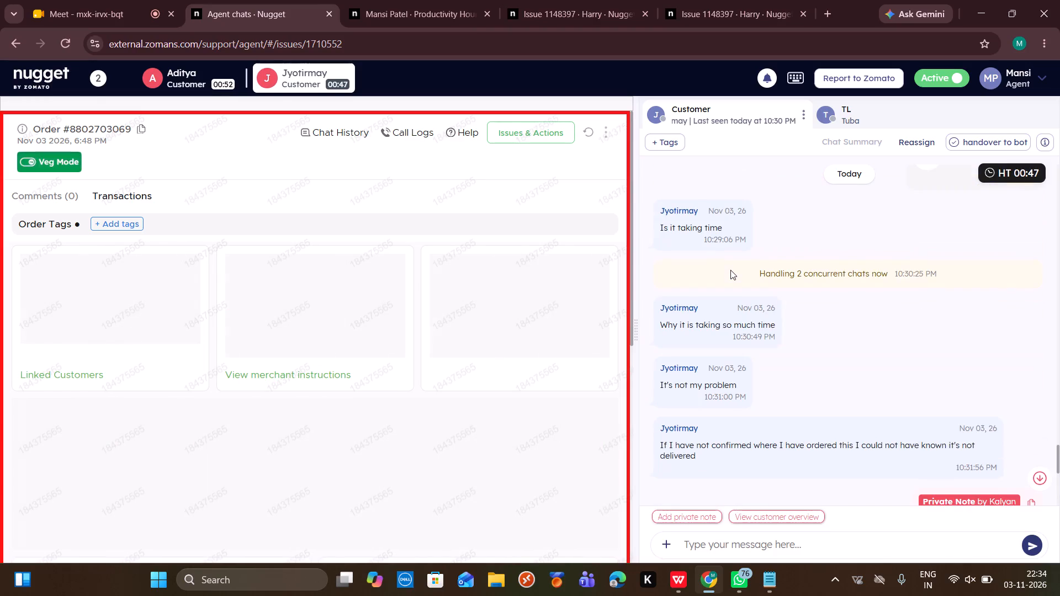
{"action": "scroll", "coordinate": [730, 270], "scroll_direction": "up", "scroll_amount": 8}
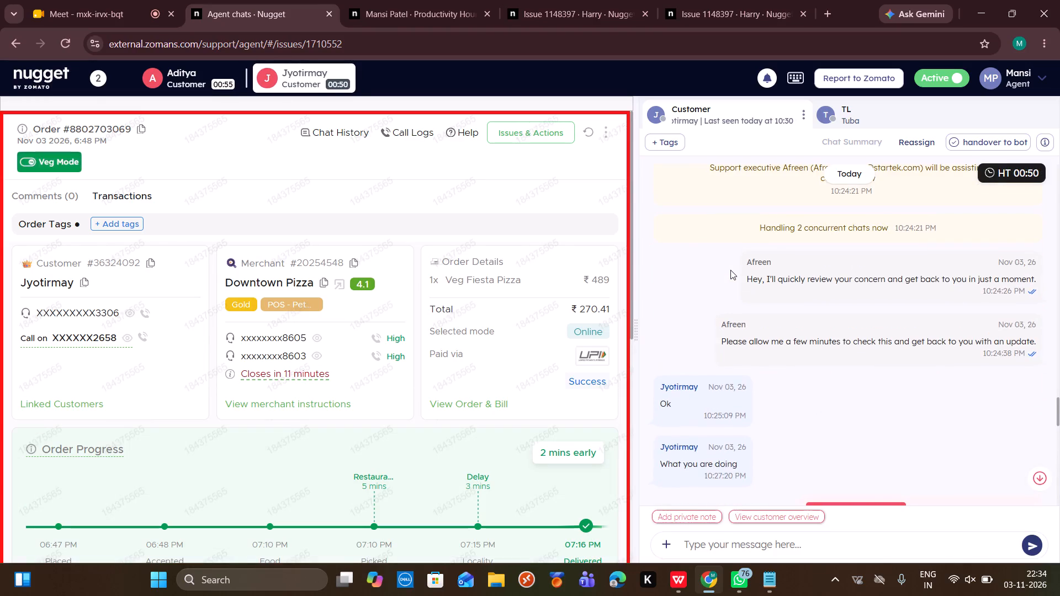
{"action": "scroll", "coordinate": [730, 270], "scroll_direction": "up", "scroll_amount": 6}
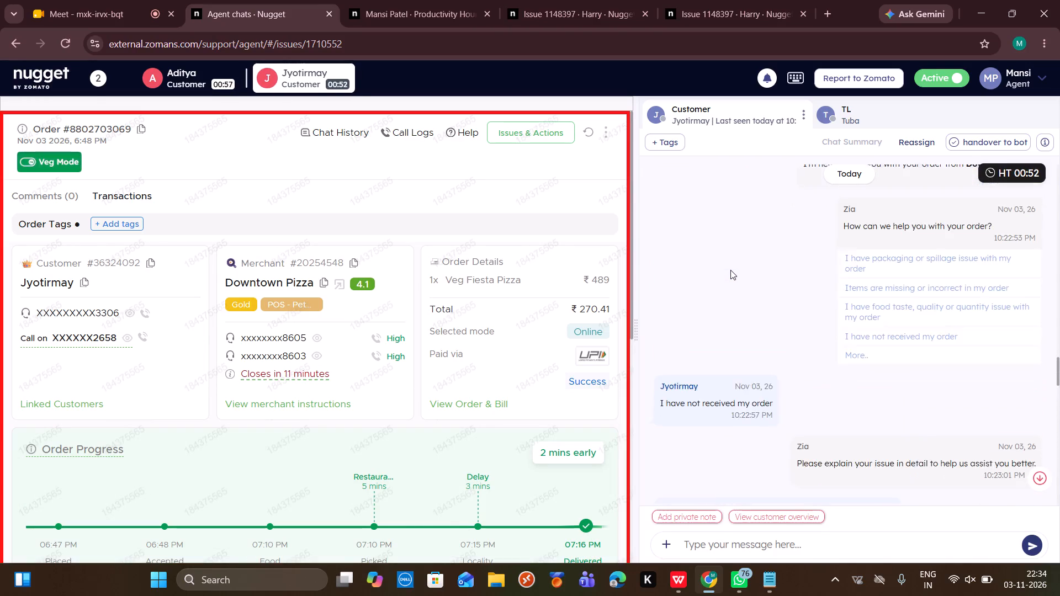
{"action": "scroll", "coordinate": [730, 270], "scroll_direction": "up", "scroll_amount": 4}
{"action": "scroll", "coordinate": [730, 270], "scroll_direction": "down", "scroll_amount": 4}
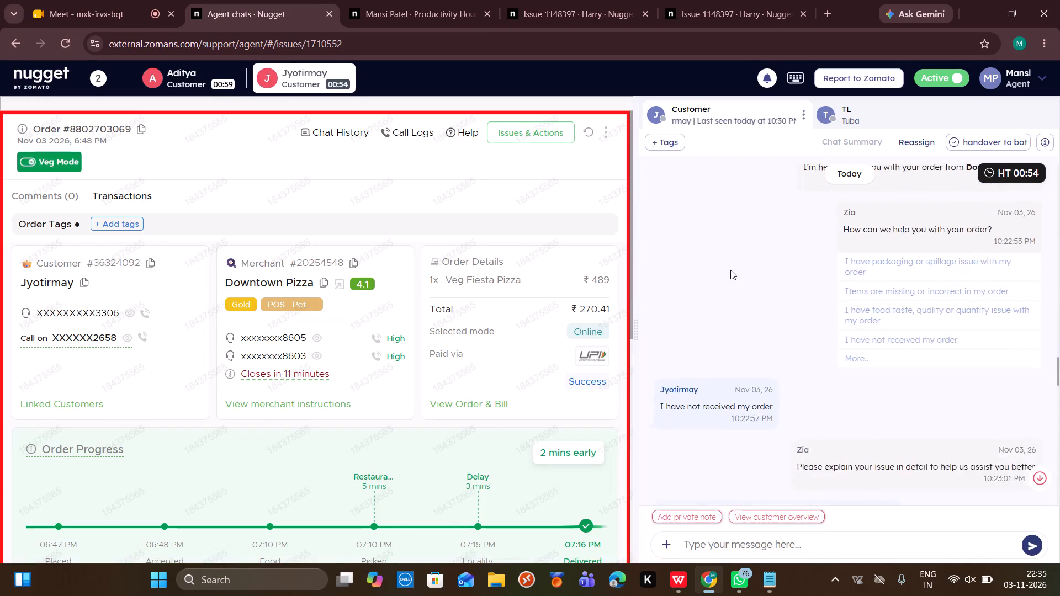
{"action": "scroll", "coordinate": [730, 270], "scroll_direction": "down", "scroll_amount": 14}
Switch to Aditya's chat and rate the chat summary as helpful.
{"action": "left_click", "coordinate": [204, 74]}
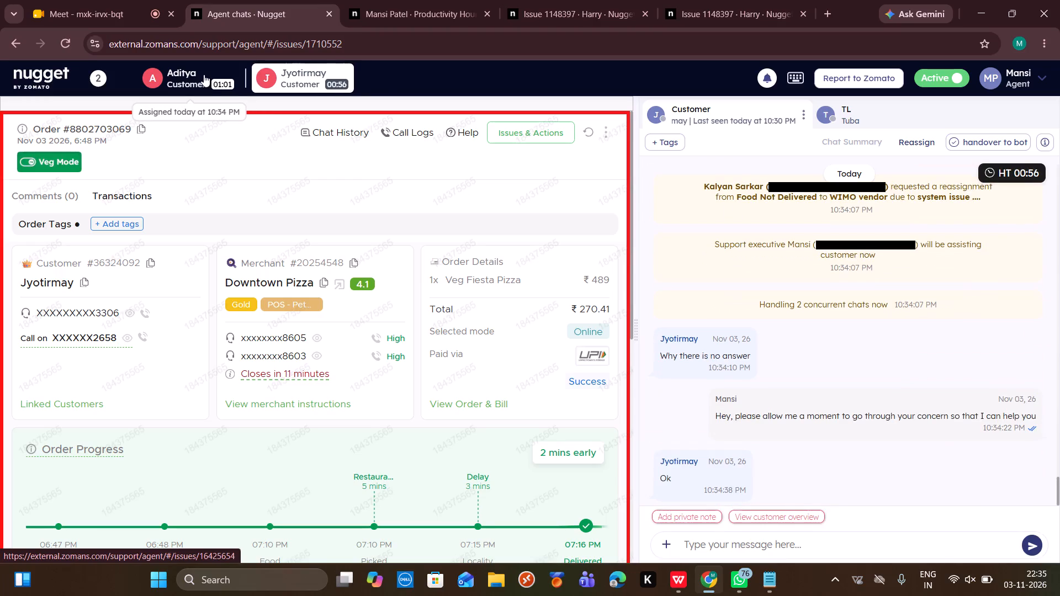
{"action": "left_click", "coordinate": [771, 343]}
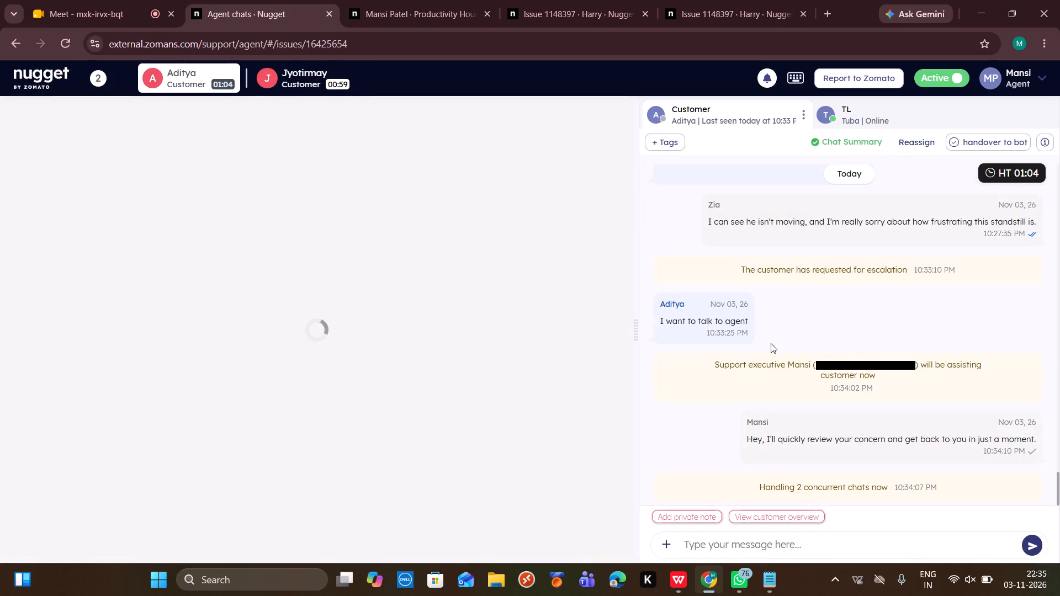
Find the canned responses for "delay" and send /CFD/Delay/Ack to Aditya.
{"action": "left_click", "coordinate": [720, 538]}
{"action": "type", "text": "/delay"}
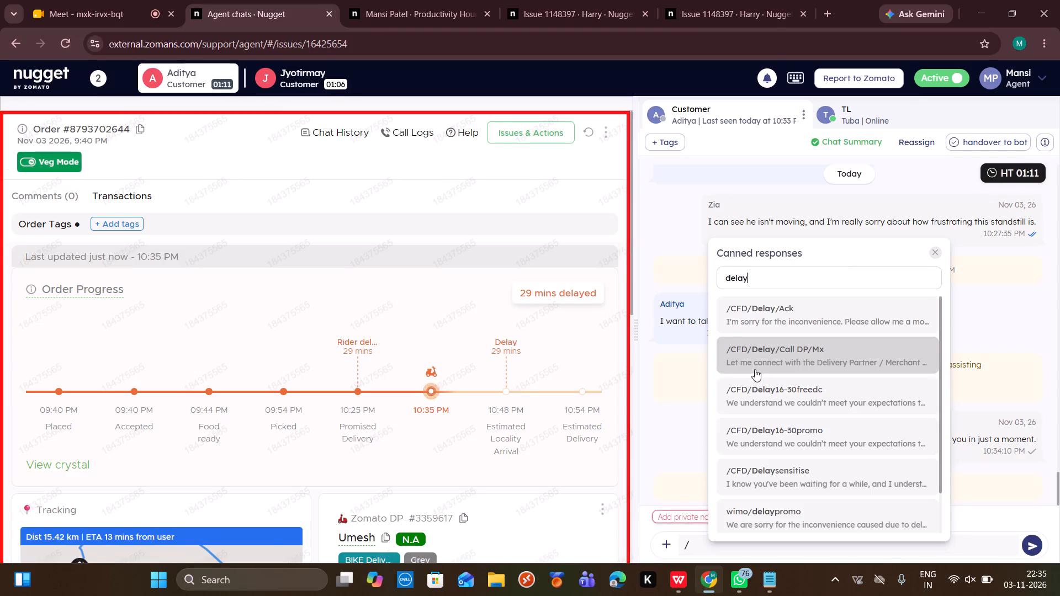
{"action": "left_click", "coordinate": [785, 315]}
{"action": "key", "text": "Return"}
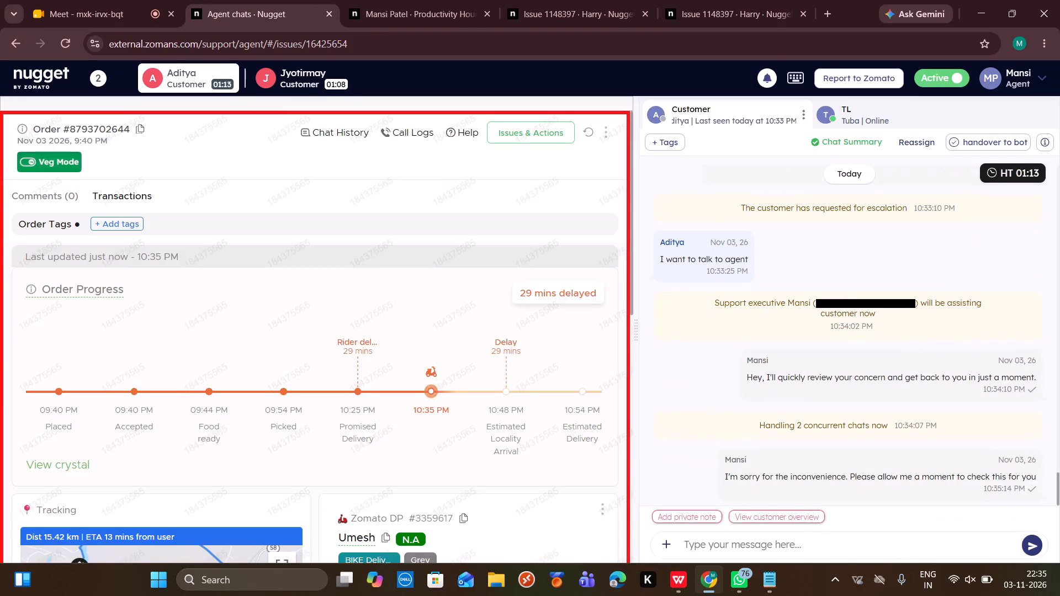
Place a callback call to the first number of the delivery partner on Aditya's order.
{"action": "scroll", "coordinate": [523, 454], "scroll_direction": "down", "scroll_amount": 2}
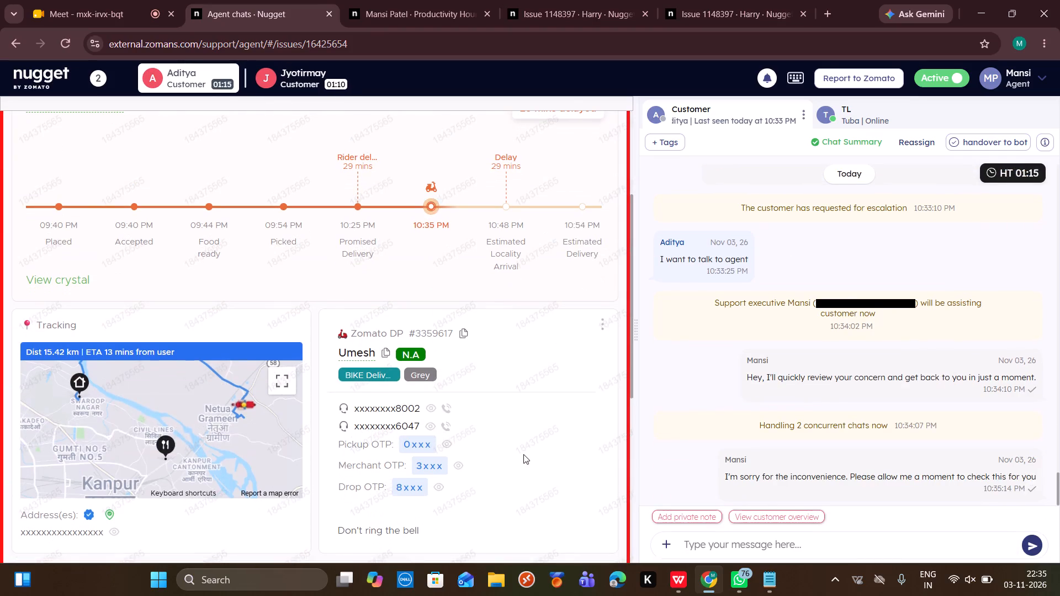
{"action": "left_click", "coordinate": [447, 406]}
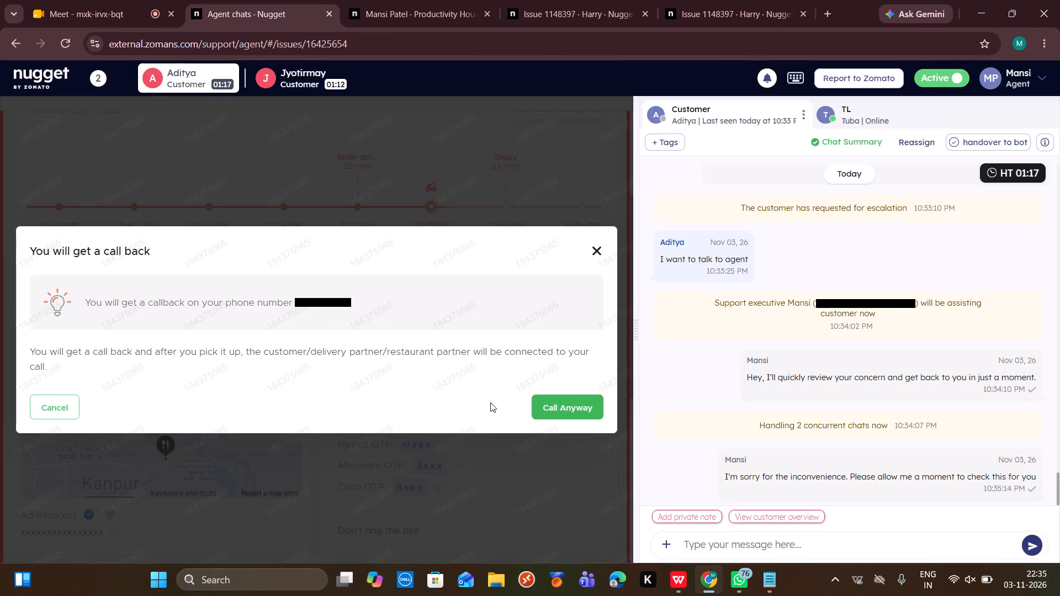
{"action": "left_click", "coordinate": [543, 401]}
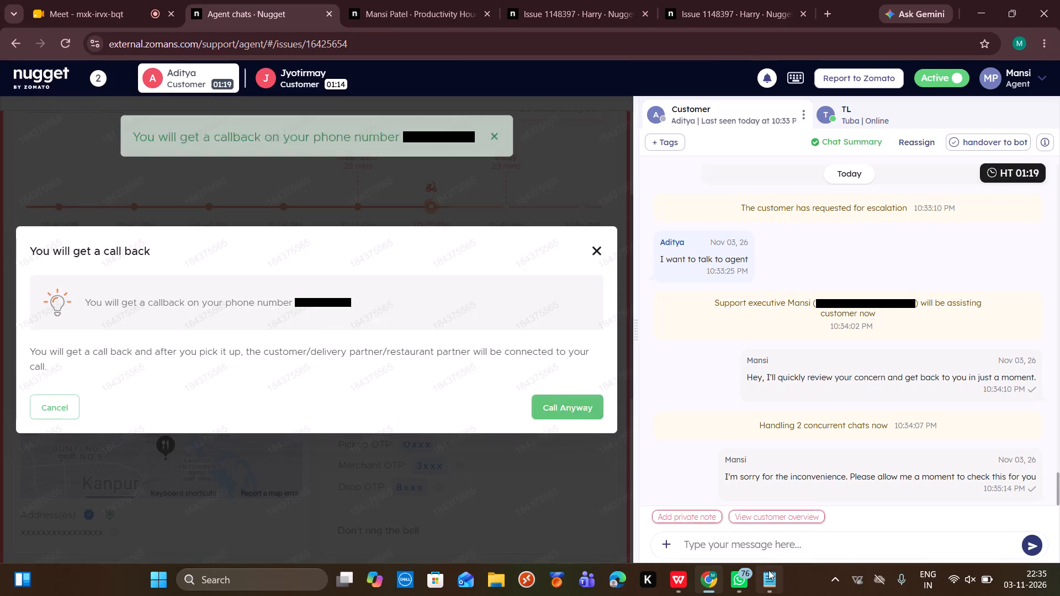
Copy the first CALLING statement, about checking with the restaurant and delivery partner, from the HOLD STATEMENTS notes in Notepad and send it to Aditya.
{"action": "left_click", "coordinate": [768, 570]}
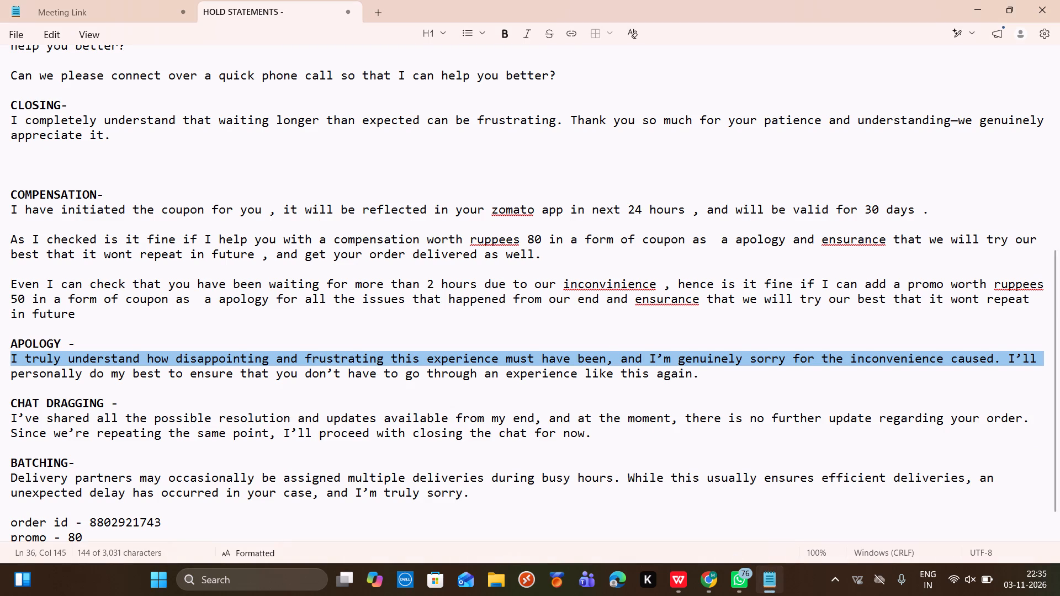
{"action": "scroll", "coordinate": [76, 289], "scroll_direction": "up", "scroll_amount": 1}
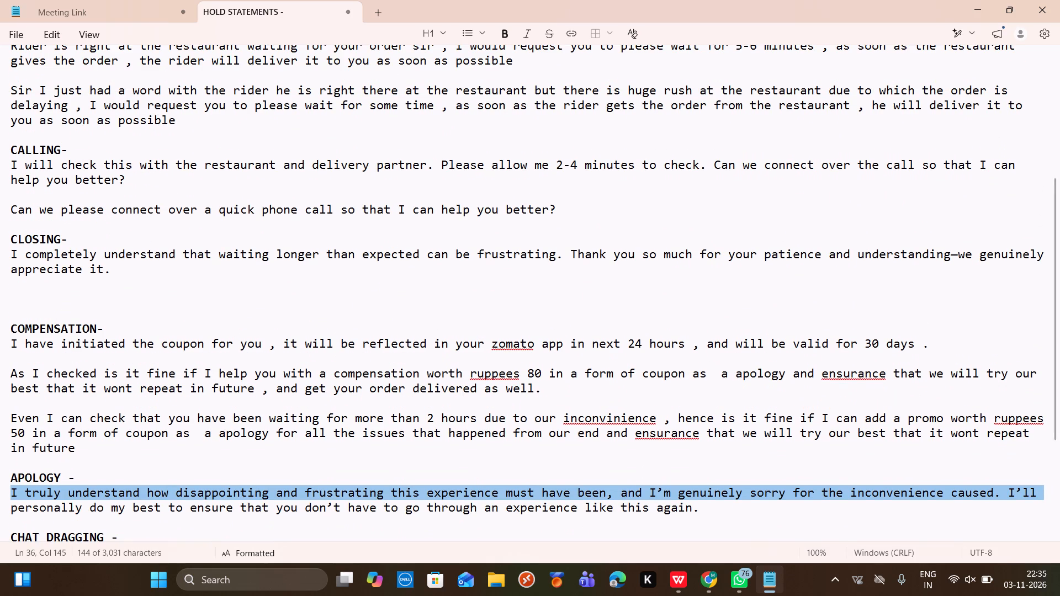
{"action": "left_click_drag", "start_coordinate": [6, 168], "coordinate": [7, 178]}
{"action": "key", "text": "ctrl+c"}
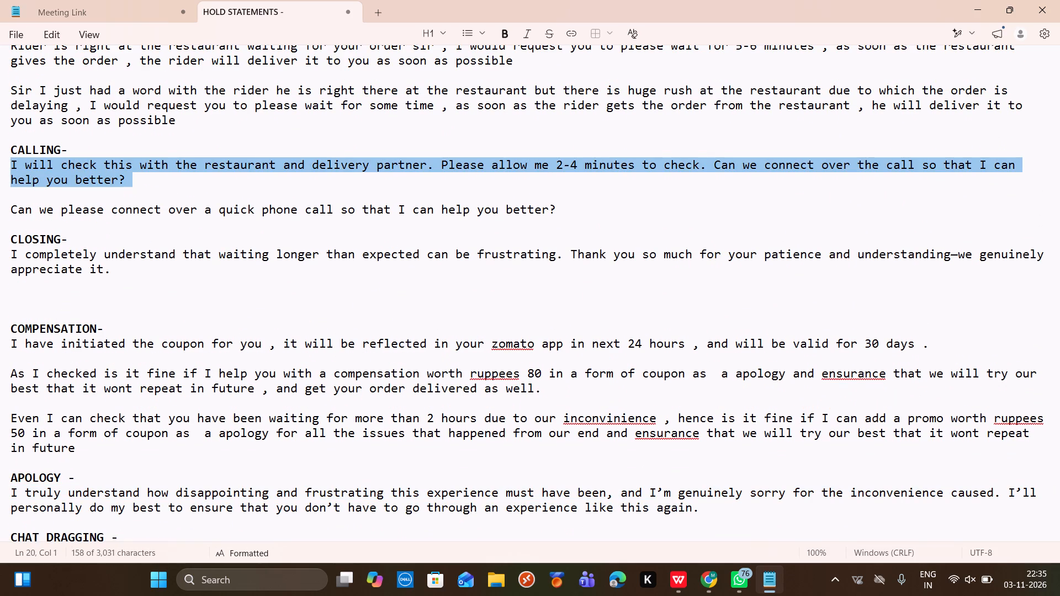
{"action": "key", "text": "ctrl+c"}
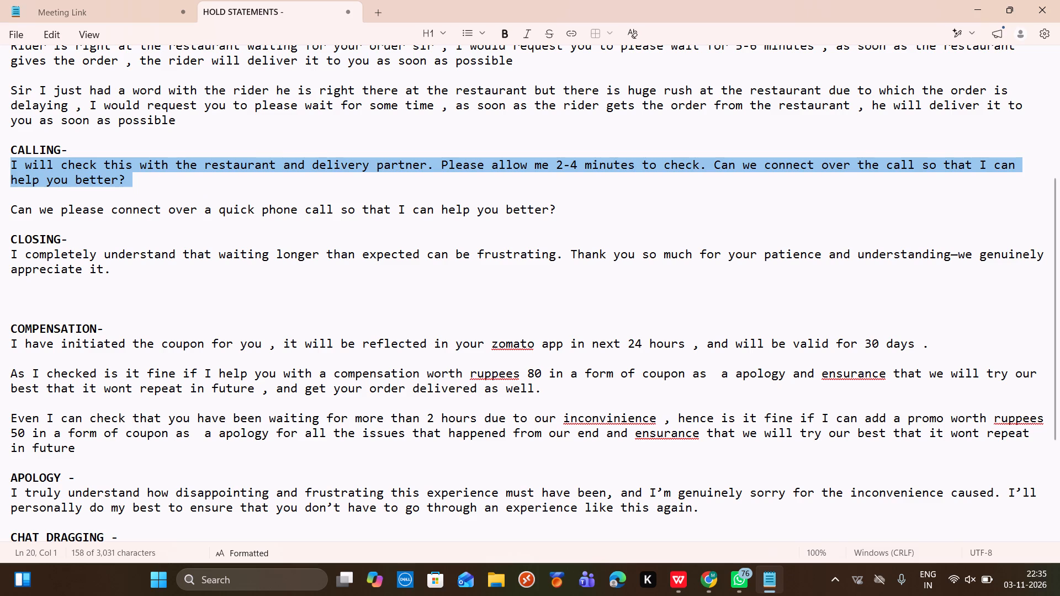
{"action": "left_click", "coordinate": [715, 573]}
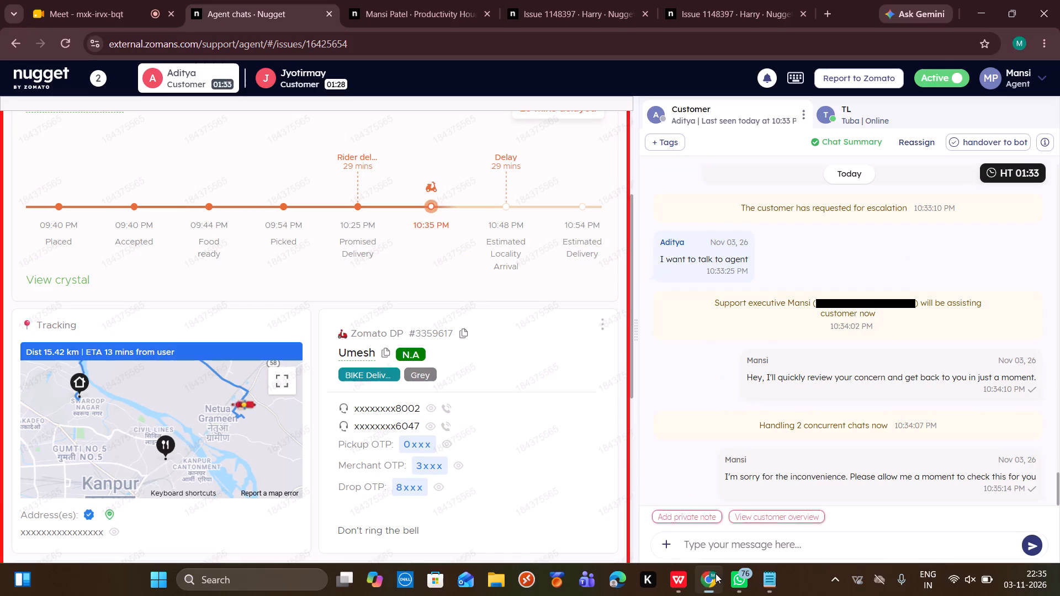
{"action": "left_click", "coordinate": [712, 552]}
{"action": "key", "text": "ctrl+v"}
{"action": "key", "text": "Return"}
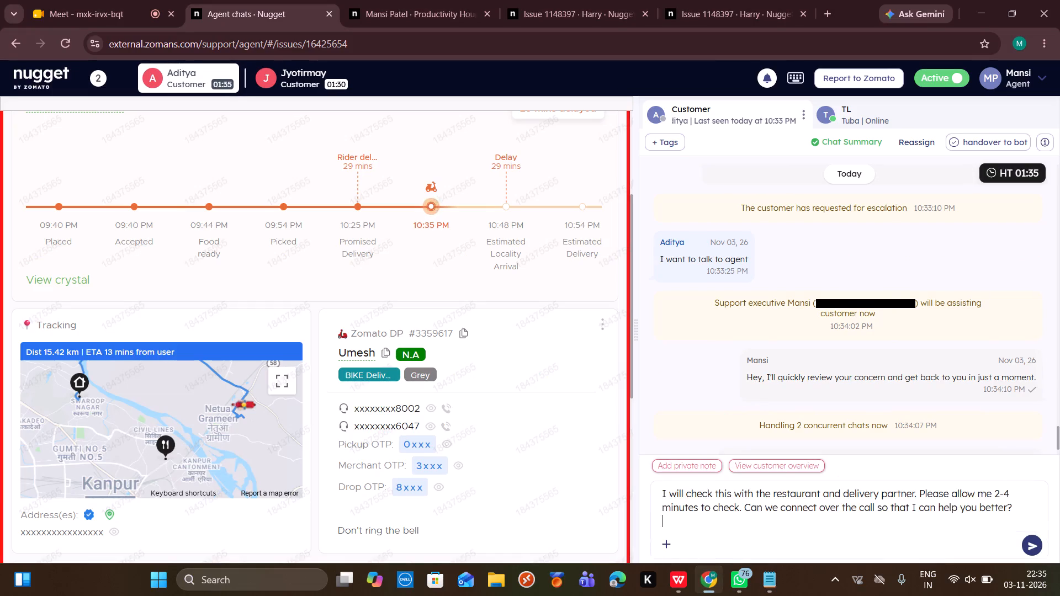
Call the delivery partner on Aditya's order again using the first number.
{"action": "left_click", "coordinate": [444, 407]}
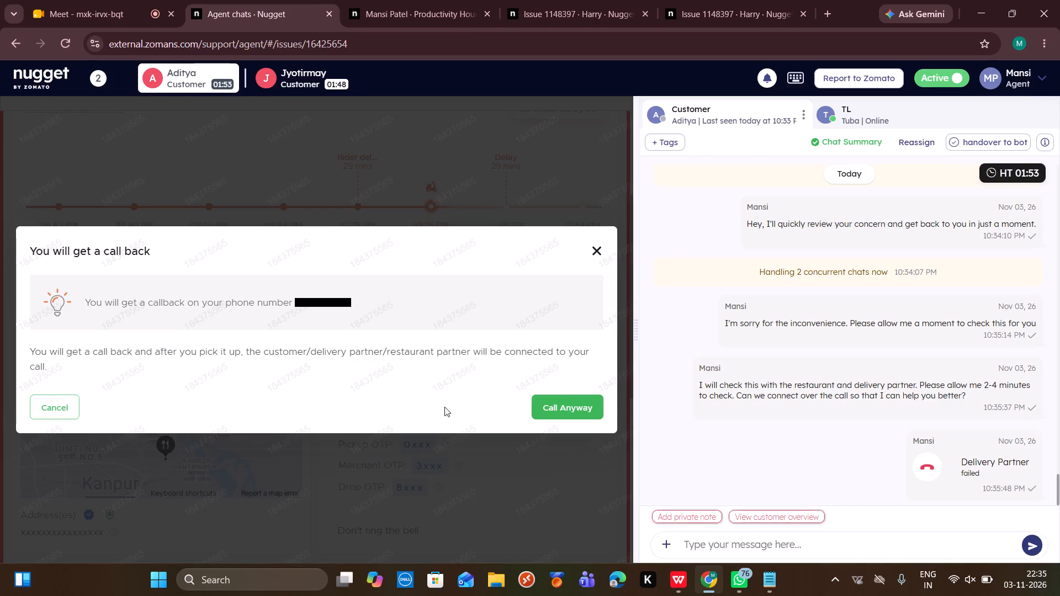
{"action": "left_click", "coordinate": [548, 411]}
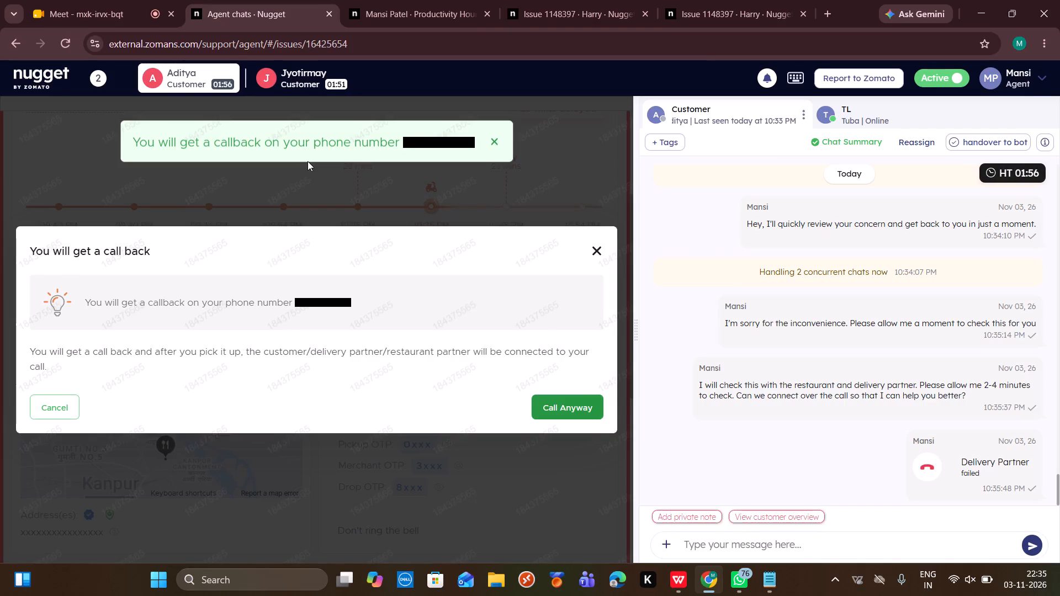
Switch to Jyotirmay's chat and send the /CFD/Delay/Ack canned response found with "delay".
{"action": "left_click", "coordinate": [304, 86]}
{"action": "scroll", "coordinate": [771, 345], "scroll_direction": "down", "scroll_amount": 2}
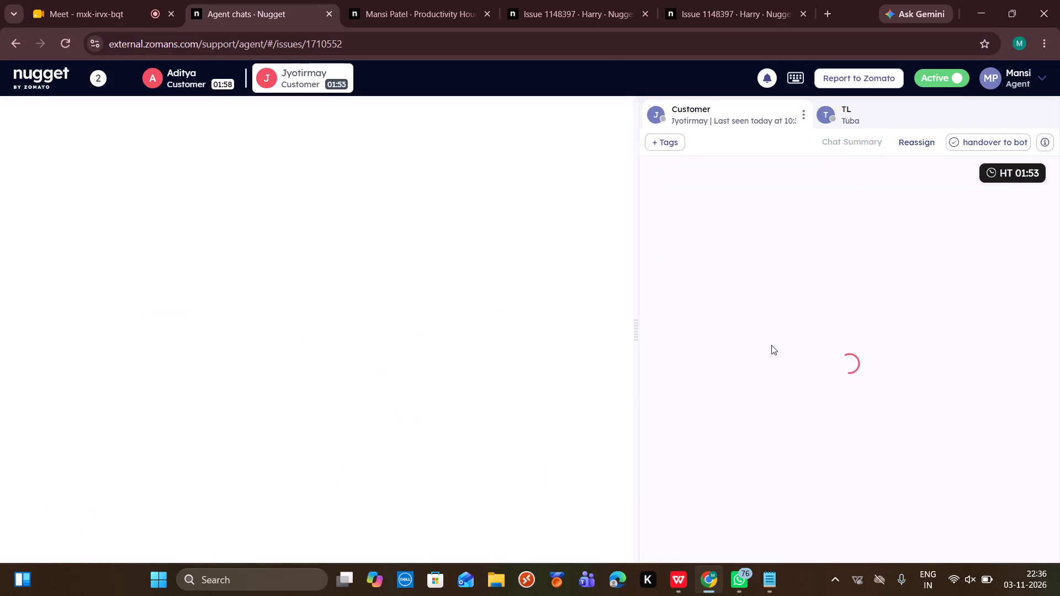
{"action": "scroll", "coordinate": [771, 345], "scroll_direction": "down", "scroll_amount": 6}
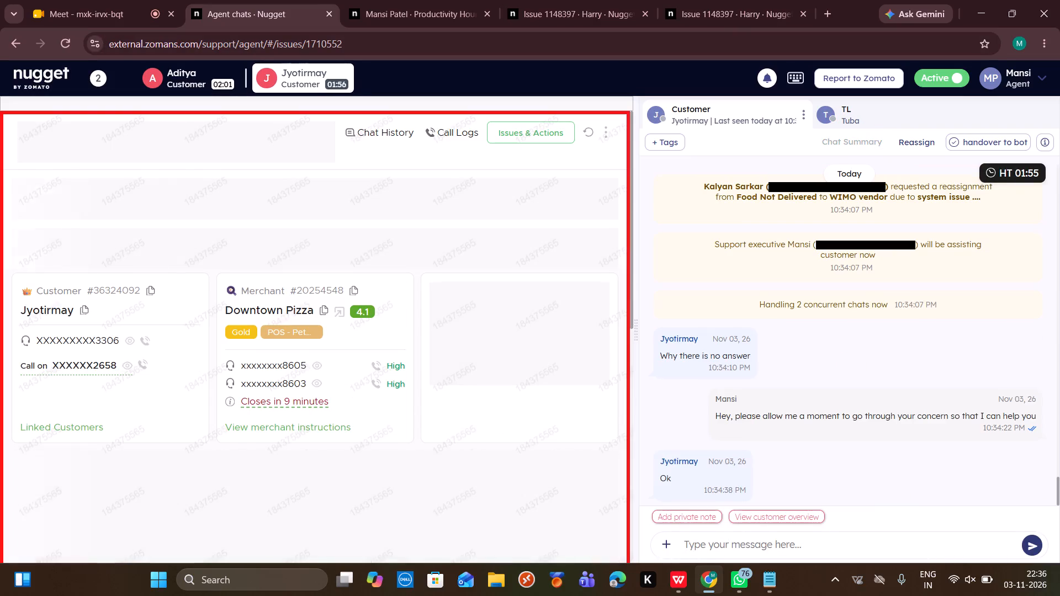
{"action": "type", "text": "/delay"}
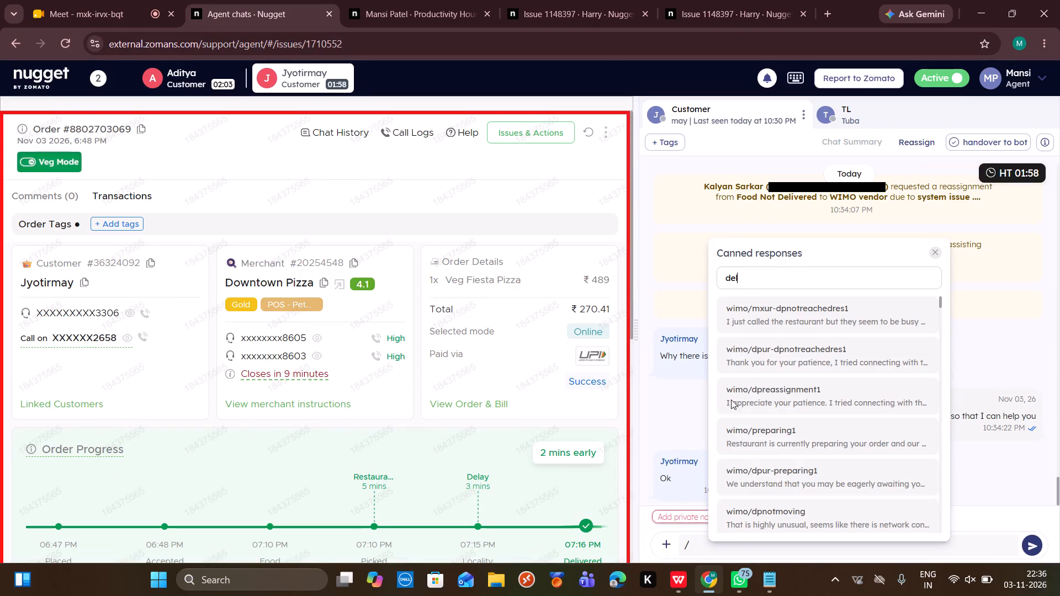
{"action": "left_click", "coordinate": [761, 315]}
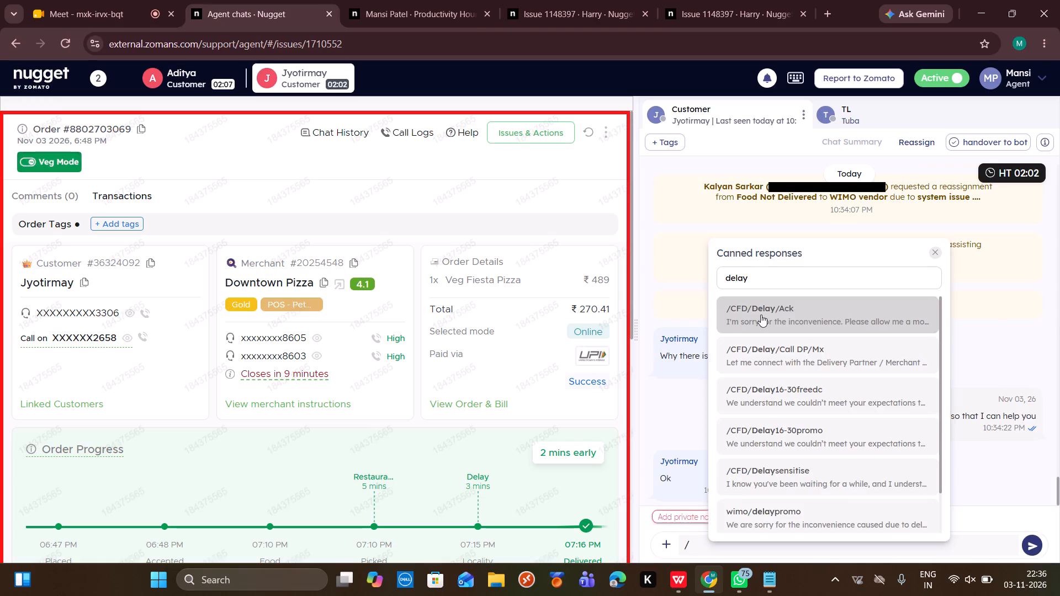
{"action": "key", "text": "Return"}
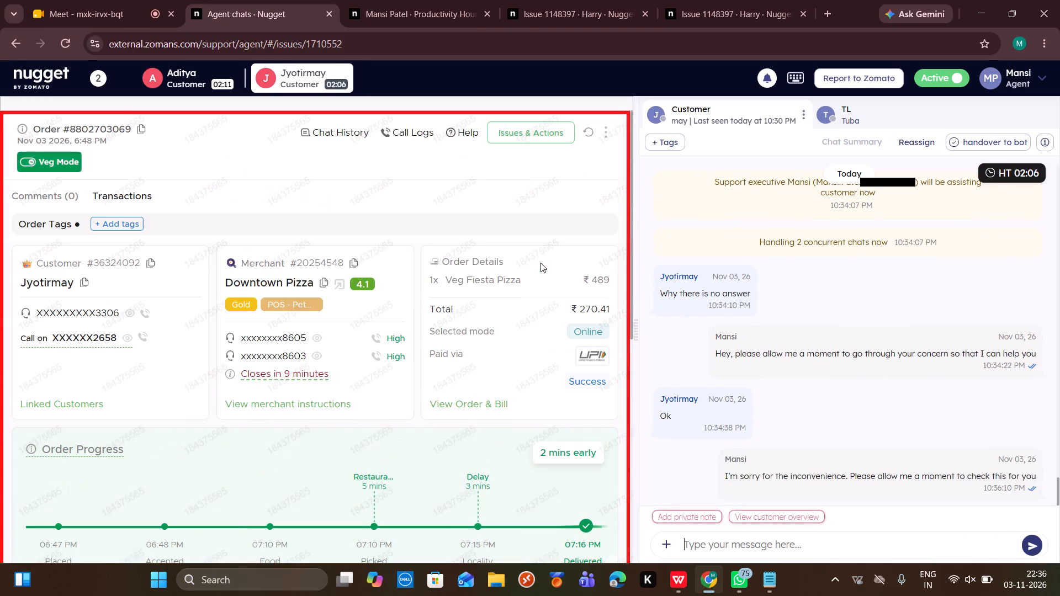
Review the "Food not delivered" issue guidance for Jyotirmay's order.
{"action": "left_click", "coordinate": [558, 135]}
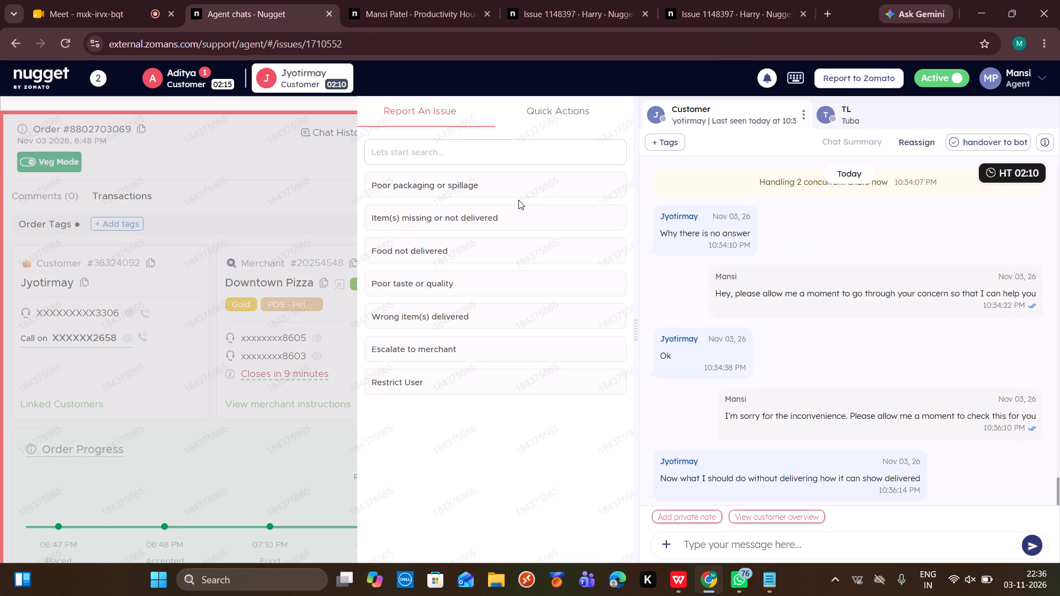
{"action": "left_click", "coordinate": [465, 249]}
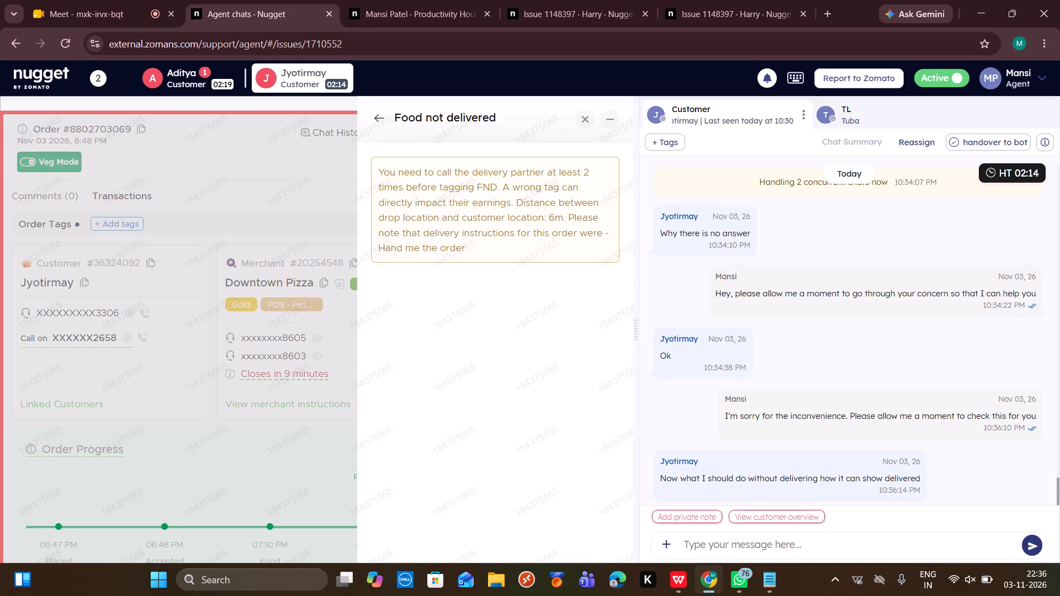
{"action": "left_click", "coordinate": [584, 121]}
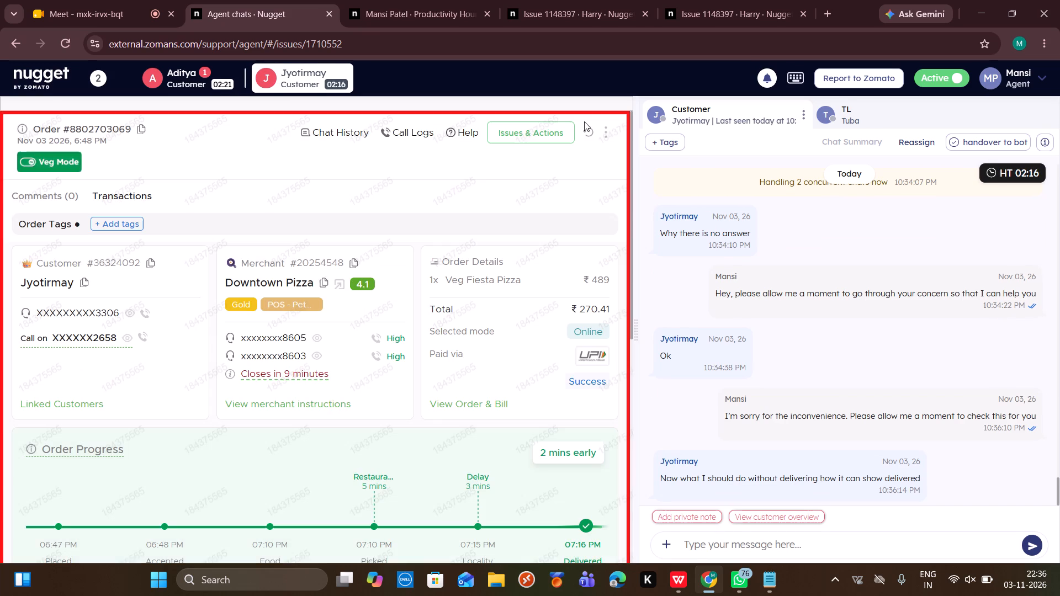
Switch to Aditya's chat and place another callback call to the delivery partner's first number.
{"action": "left_click", "coordinate": [218, 70]}
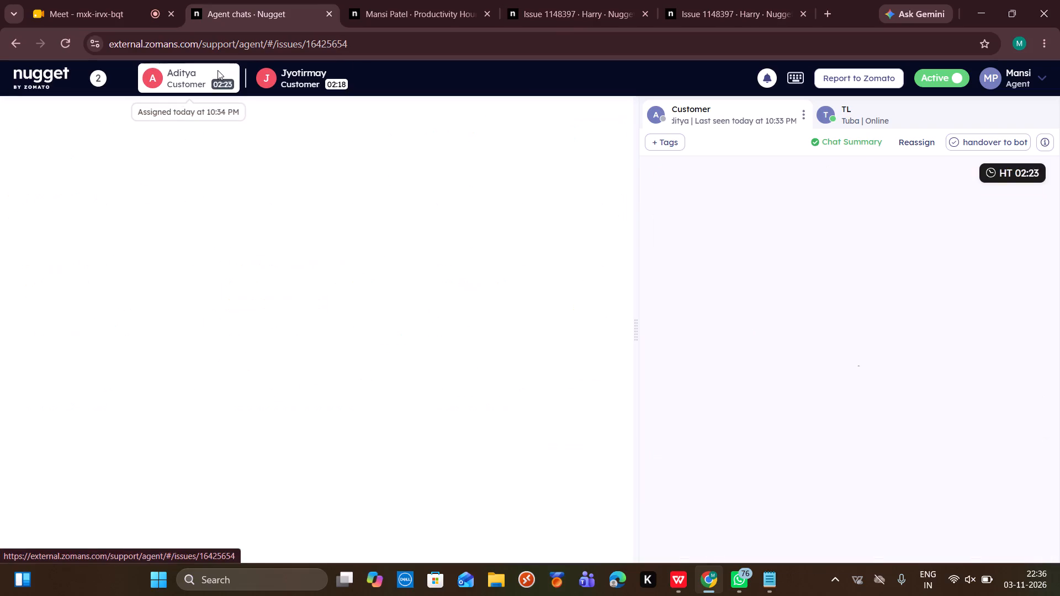
{"action": "scroll", "coordinate": [872, 366], "scroll_direction": "down", "scroll_amount": 12}
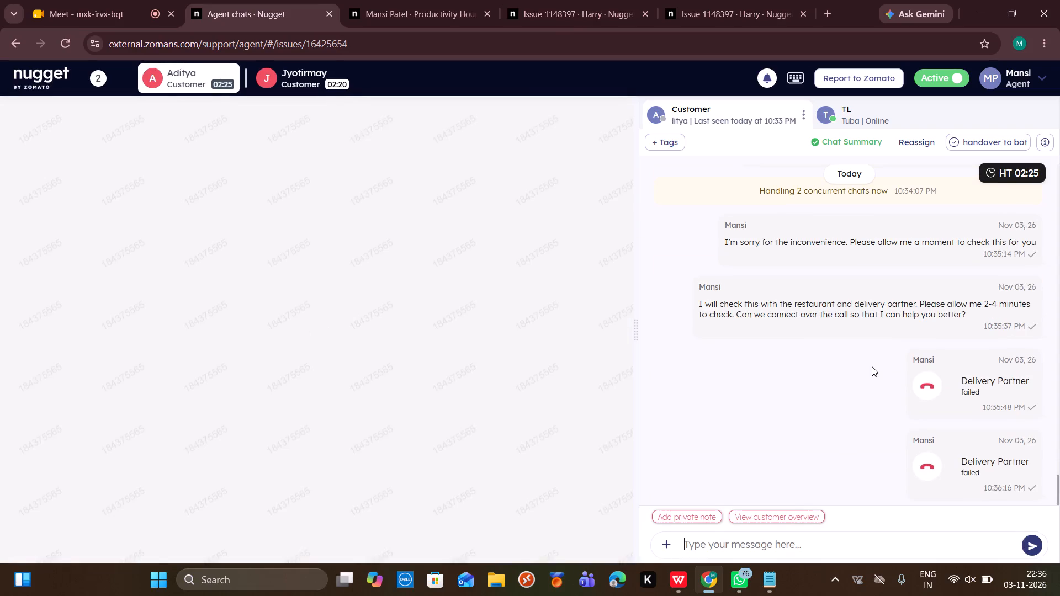
{"action": "scroll", "coordinate": [872, 366], "scroll_direction": "down", "scroll_amount": 5}
{"action": "scroll", "coordinate": [530, 427], "scroll_direction": "down", "scroll_amount": 1}
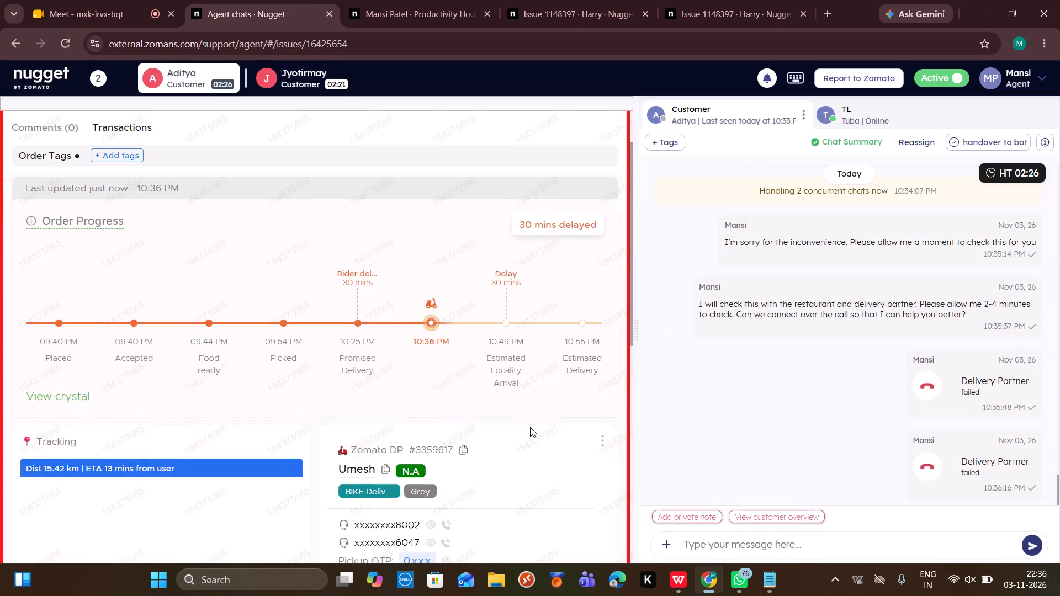
{"action": "scroll", "coordinate": [530, 427], "scroll_direction": "down", "scroll_amount": 1}
{"action": "left_click", "coordinate": [443, 443]}
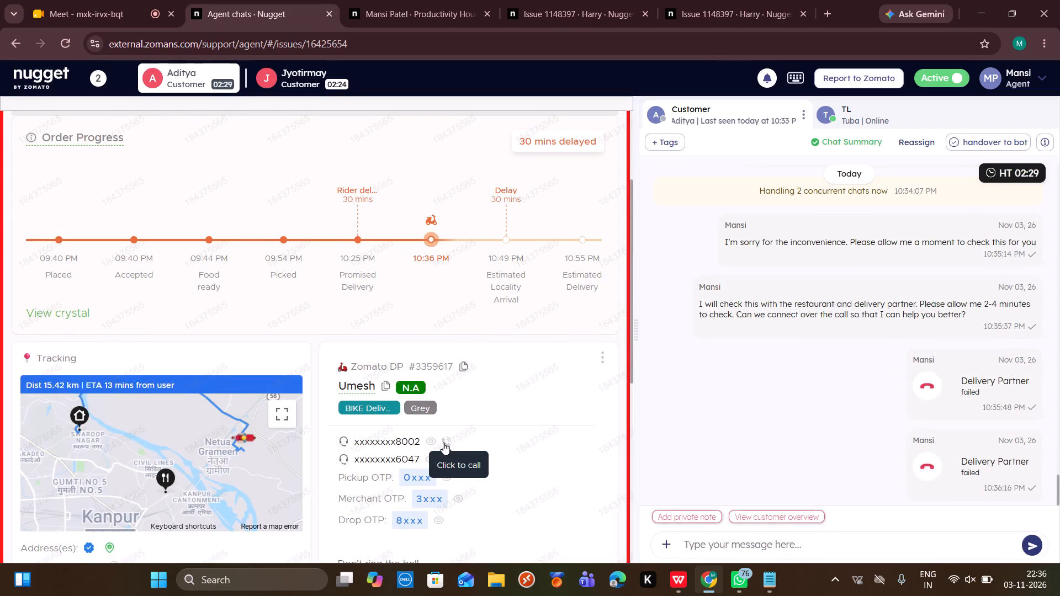
{"action": "left_click", "coordinate": [548, 398]}
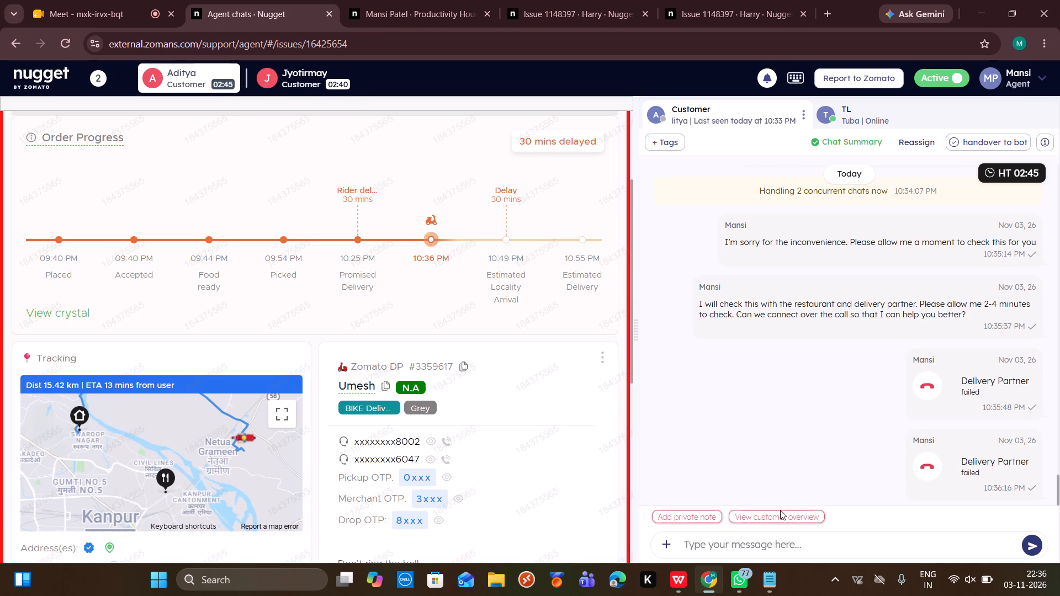
Copy the "DP not resp" statement offering cancellation with a full refund from the HOLD STATEMENTS notes in Notepad and send it to Aditya.
{"action": "left_click", "coordinate": [771, 577]}
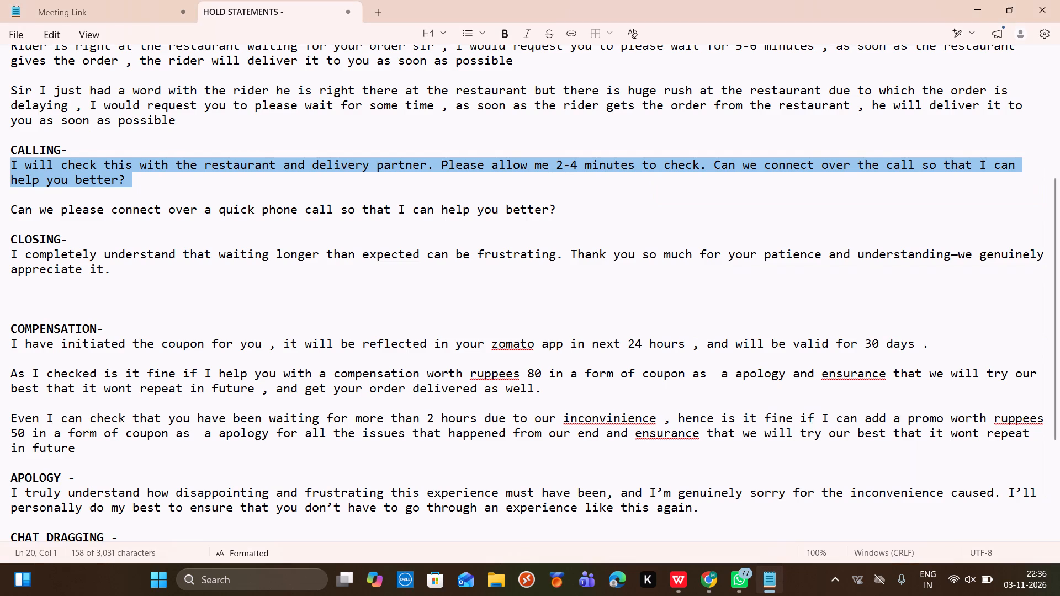
{"action": "scroll", "coordinate": [296, 283], "scroll_direction": "up", "scroll_amount": 1}
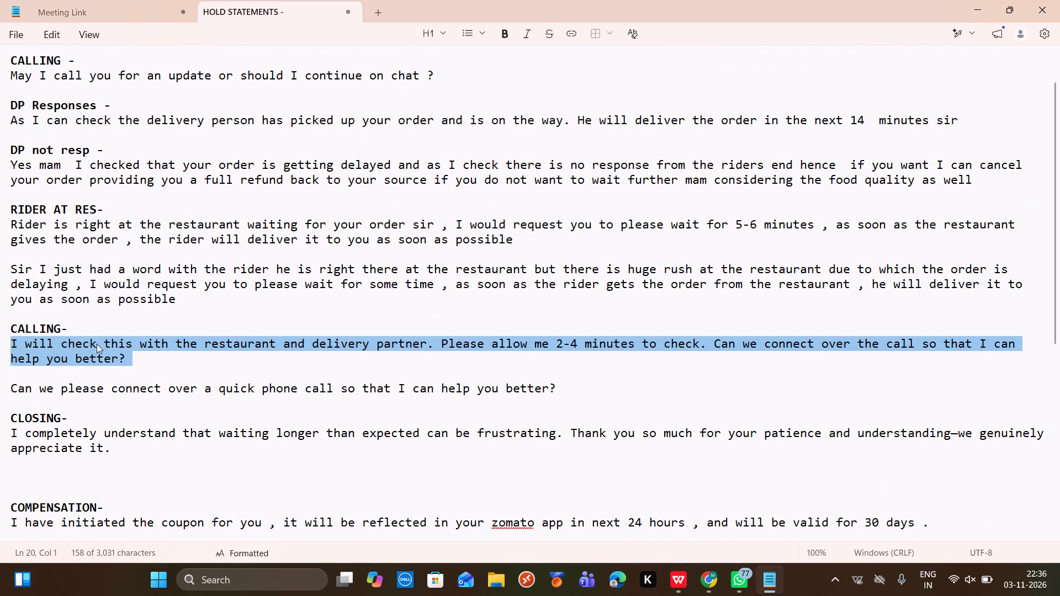
{"action": "scroll", "coordinate": [97, 344], "scroll_direction": "down", "scroll_amount": 1}
{"action": "scroll", "coordinate": [39, 256], "scroll_direction": "up", "scroll_amount": 1}
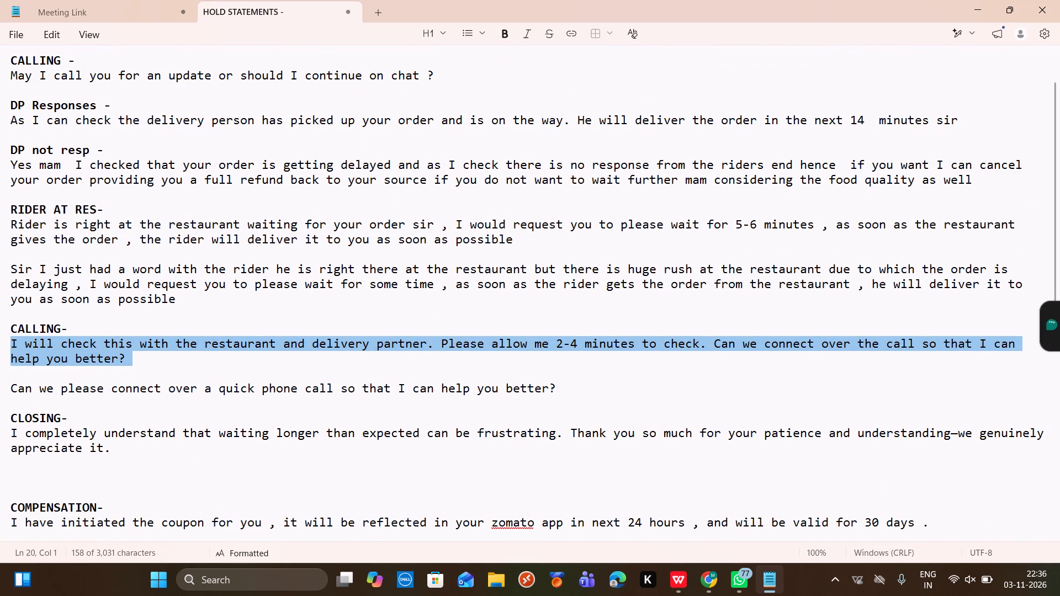
{"action": "scroll", "coordinate": [39, 256], "scroll_direction": "up", "scroll_amount": 6}
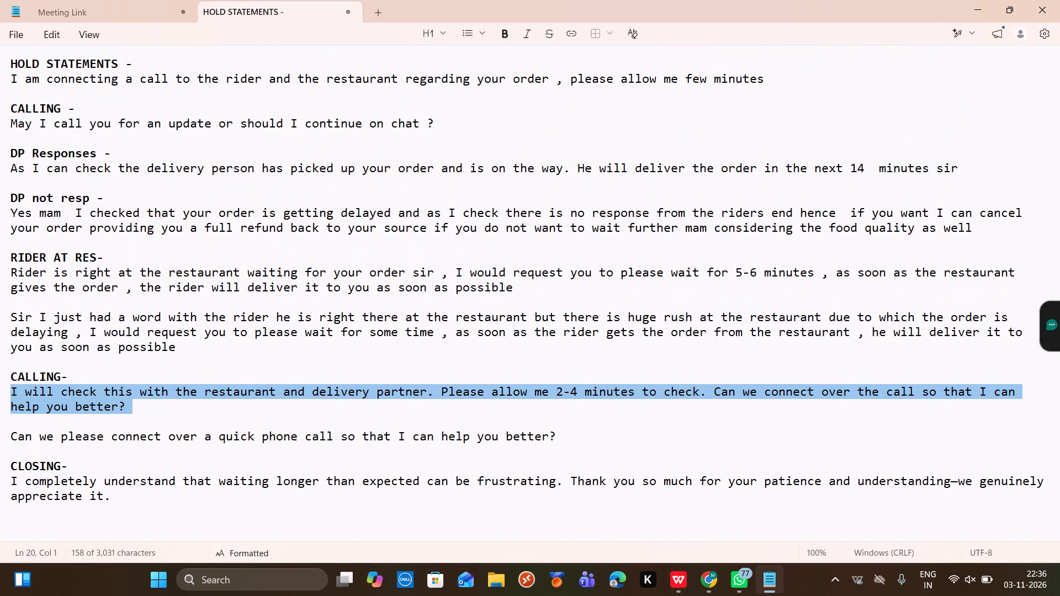
{"action": "left_click_drag", "start_coordinate": [10, 216], "coordinate": [13, 233]}
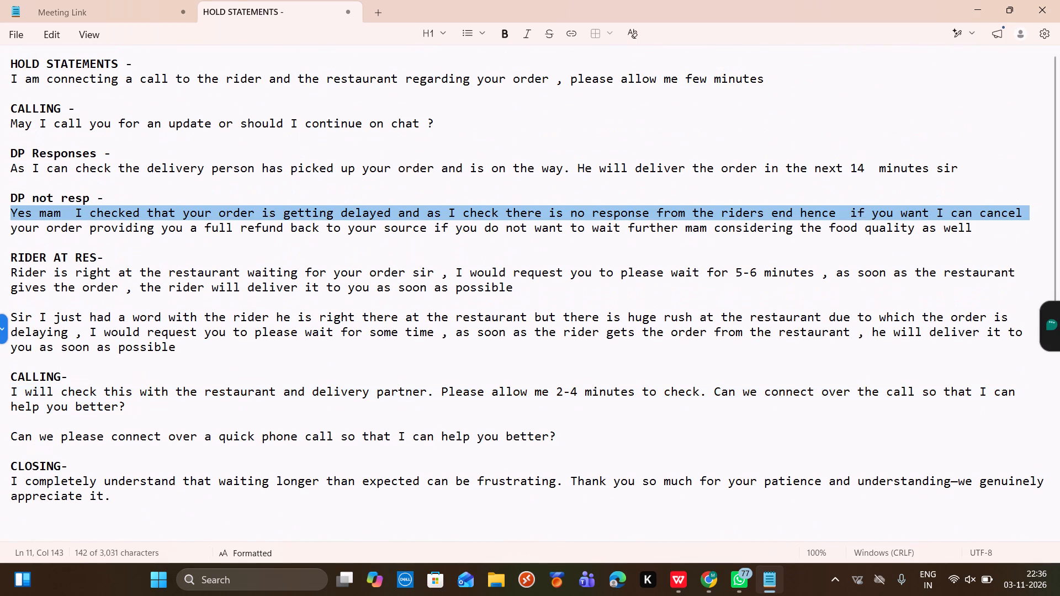
{"action": "left_click_drag", "start_coordinate": [13, 233], "coordinate": [14, 235]}
{"action": "key", "text": "ctrl+c"}
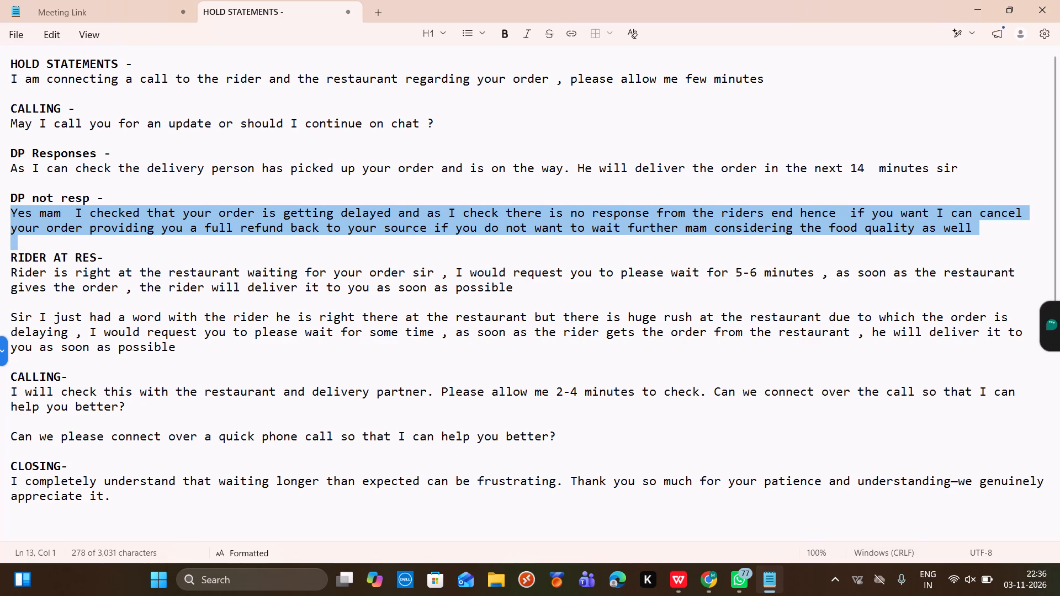
{"action": "left_click", "coordinate": [711, 573]}
{"action": "left_click", "coordinate": [704, 550]}
{"action": "key", "text": "ctrl+v"}
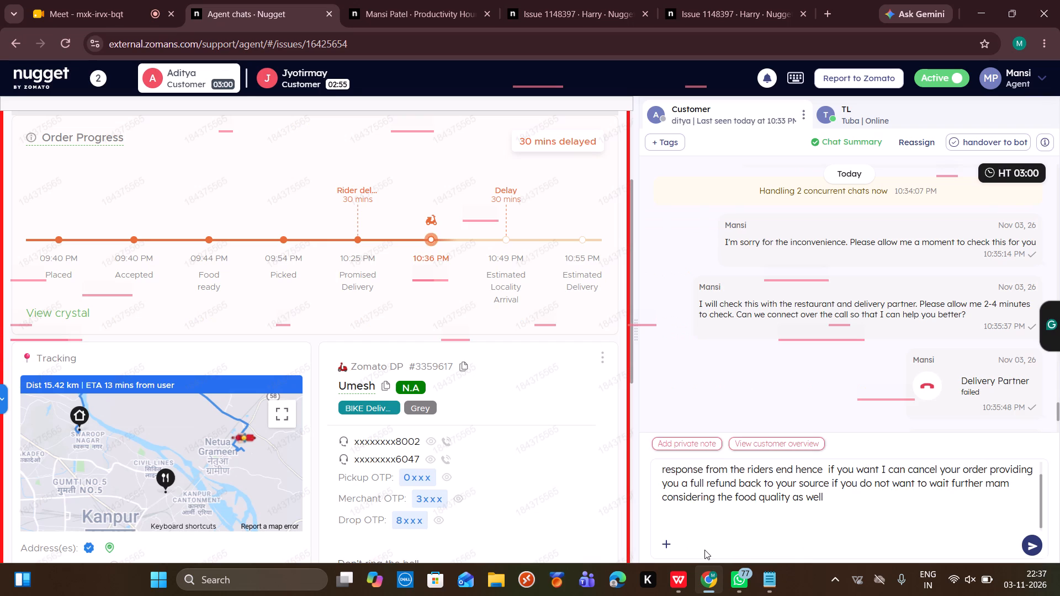
{"action": "scroll", "coordinate": [596, 517], "scroll_direction": "right", "scroll_amount": 1}
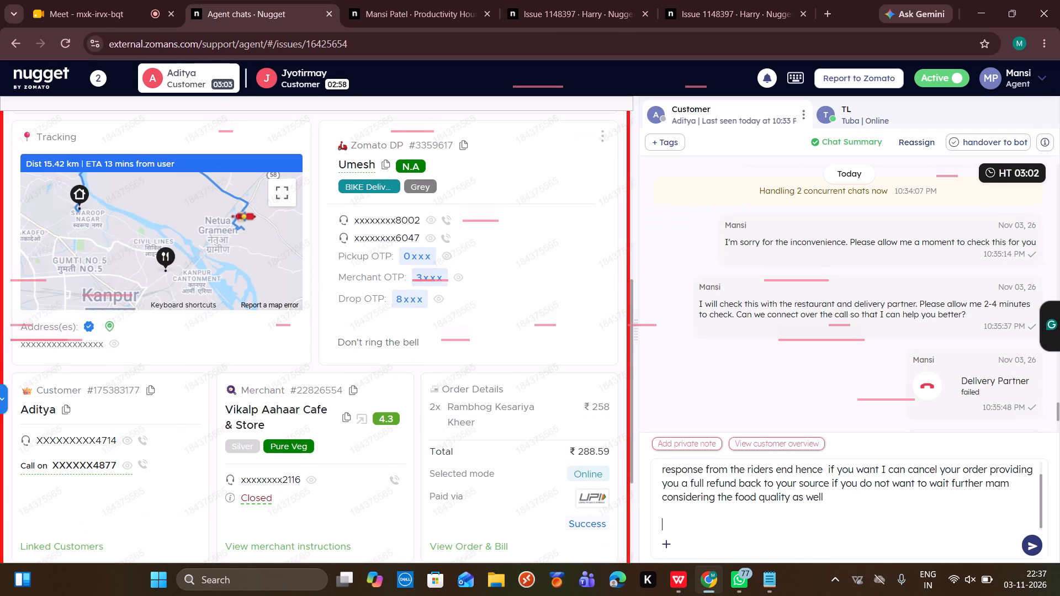
{"action": "left_click", "coordinate": [837, 494]}
{"action": "key", "text": "Return"}
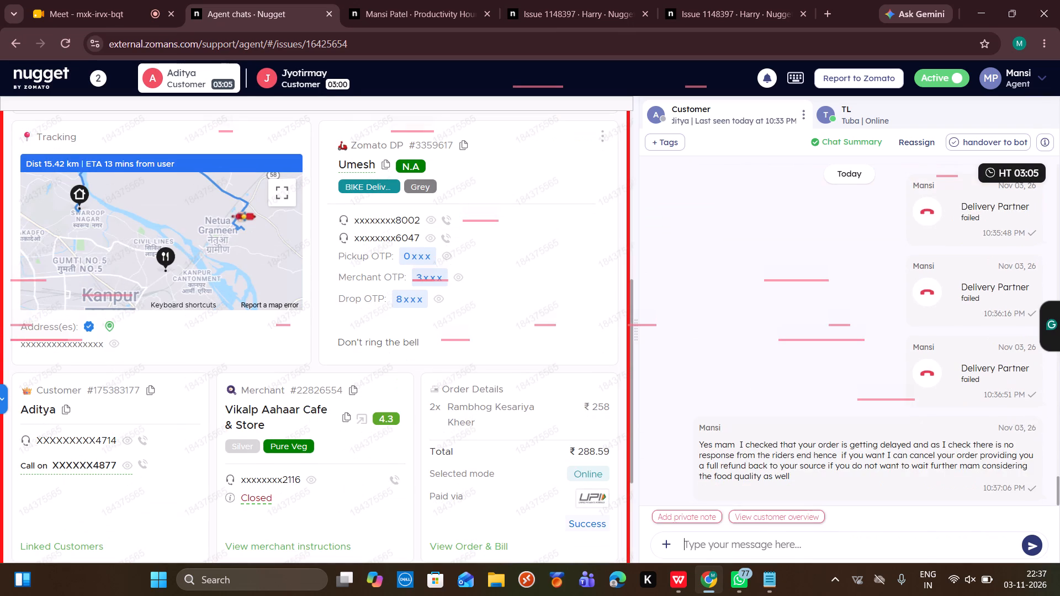
Send Jyotirmay the first lower CALLING statement from the Notepad notes, without its opening sentence about checking with the restaurant and delivery partner.
{"action": "left_click", "coordinate": [310, 84]}
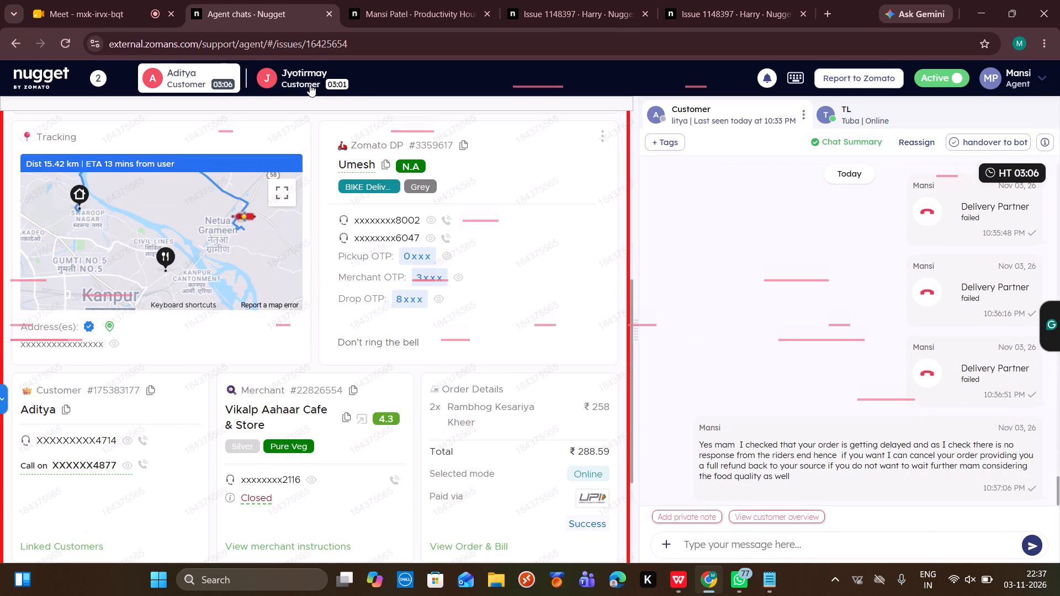
{"action": "scroll", "coordinate": [770, 333], "scroll_direction": "down", "scroll_amount": 10}
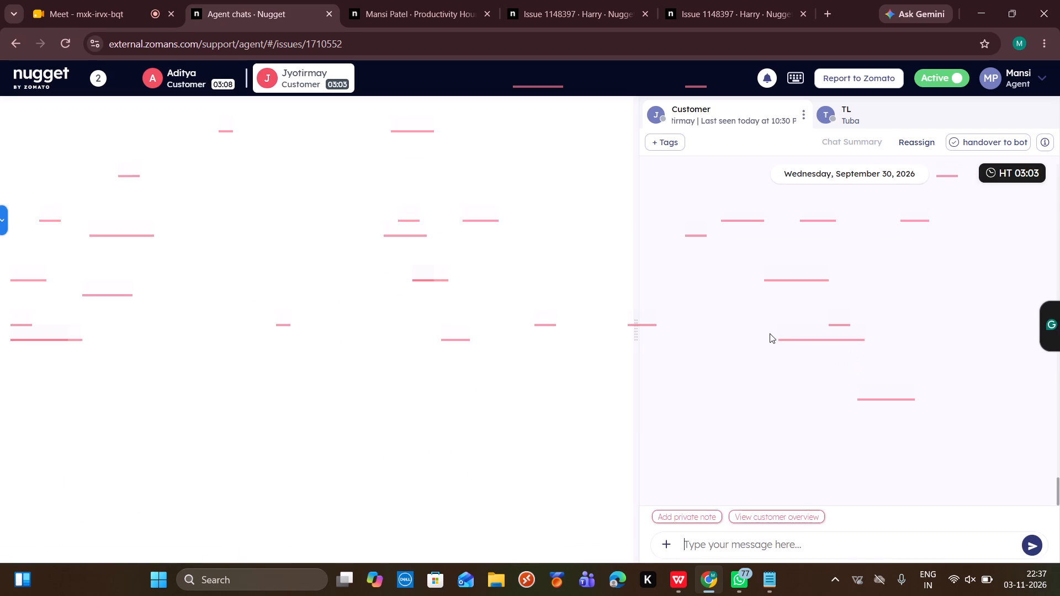
{"action": "scroll", "coordinate": [770, 333], "scroll_direction": "down", "scroll_amount": 9}
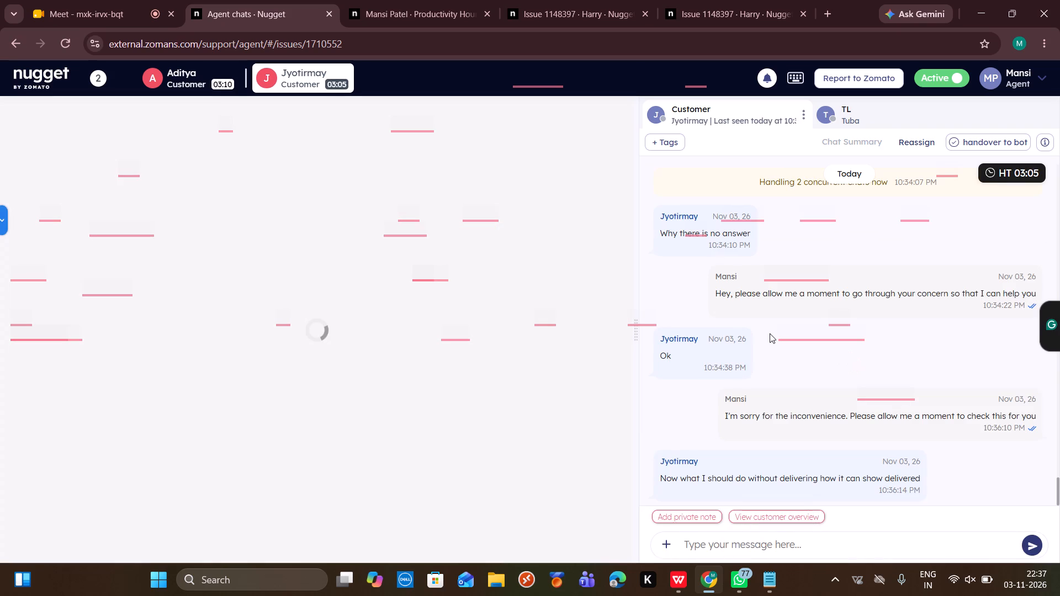
{"action": "key", "text": "ctrl+v"}
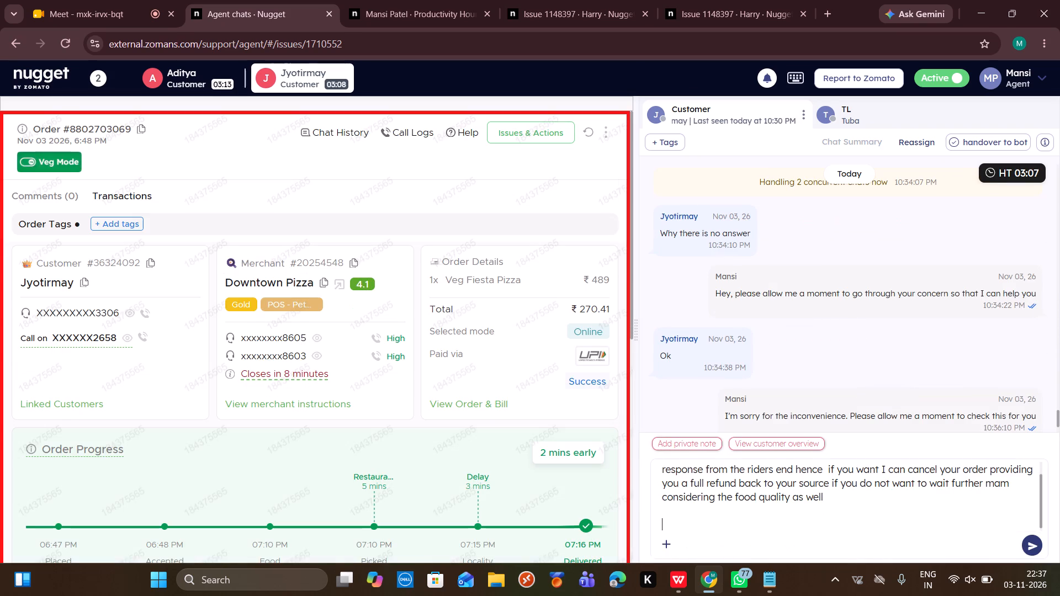
{"action": "key", "text": "ctrl+z"}
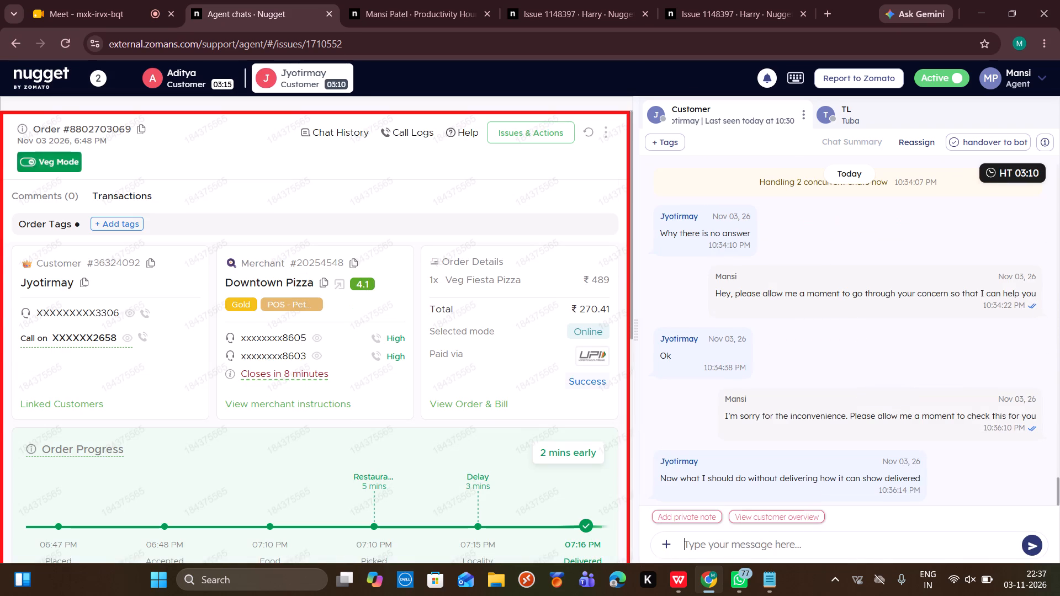
{"action": "left_click", "coordinate": [767, 584]}
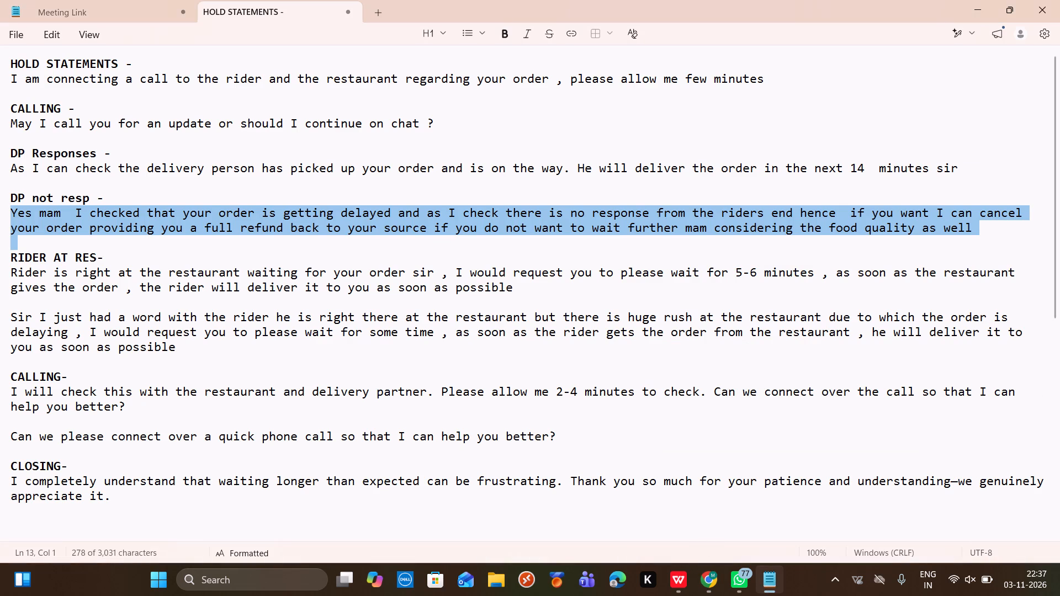
{"action": "left_click_drag", "start_coordinate": [3, 390], "coordinate": [3, 403]}
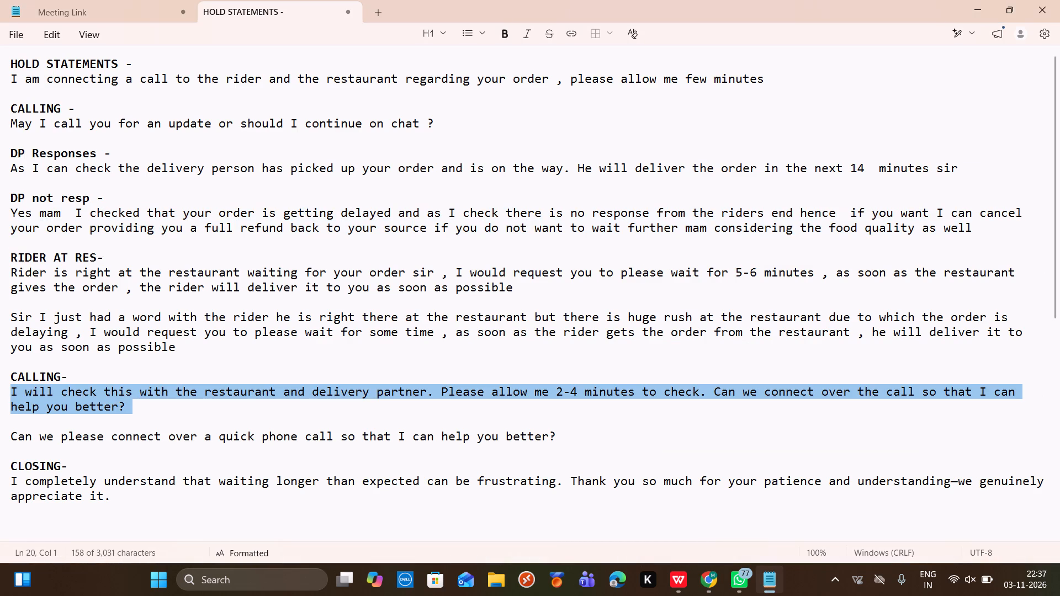
{"action": "key", "text": "ctrl+c"}
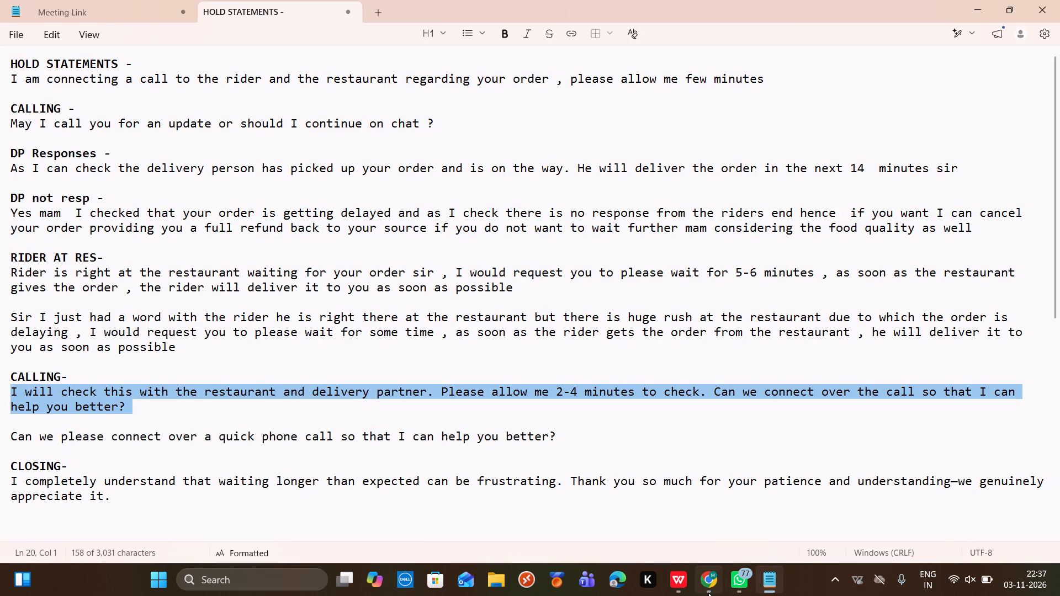
{"action": "left_click", "coordinate": [708, 593]}
{"action": "left_click", "coordinate": [717, 538]}
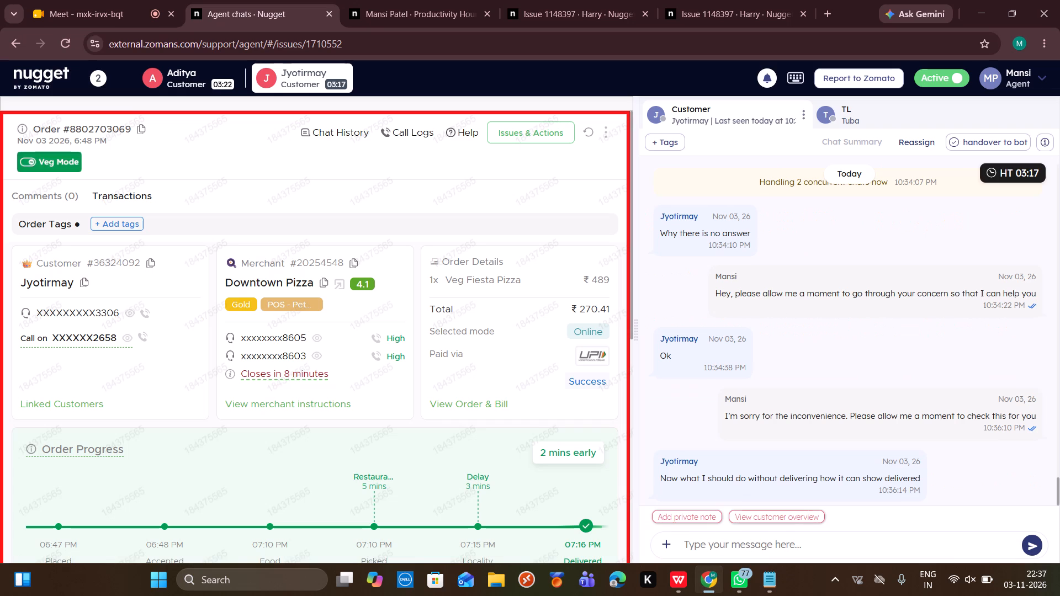
{"action": "key", "text": "ctrl+v"}
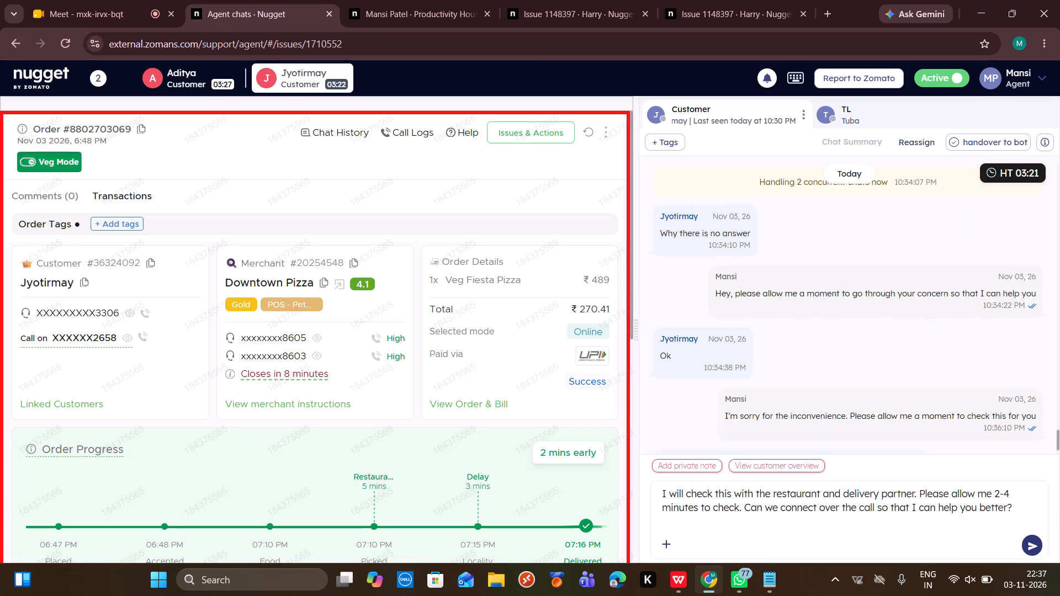
{"action": "left_click_drag", "start_coordinate": [916, 492], "coordinate": [658, 491]}
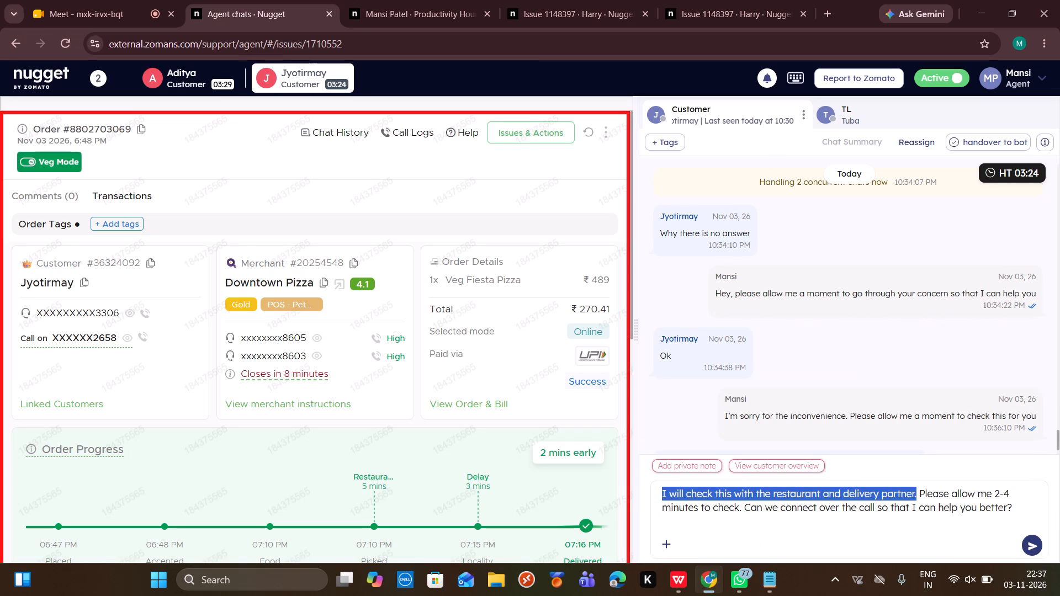
{"action": "key", "text": "BackSpace"}
{"action": "key", "text": "Return"}
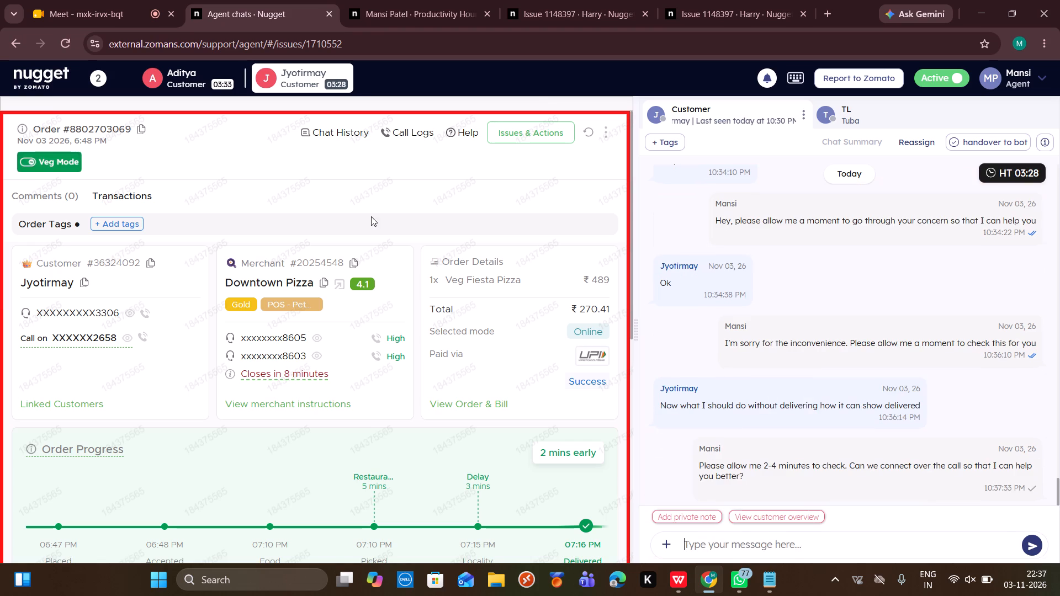
Check the call logs of Jyotirmay's order for earlier calls to the delivery partner.
{"action": "left_click", "coordinate": [408, 129]}
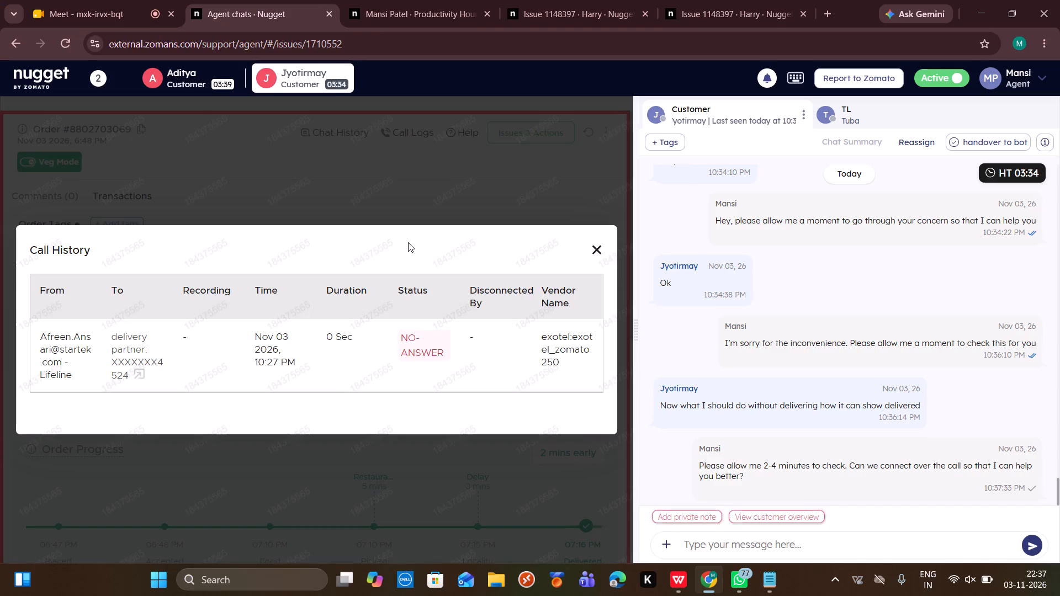
{"action": "left_click", "coordinate": [598, 249]}
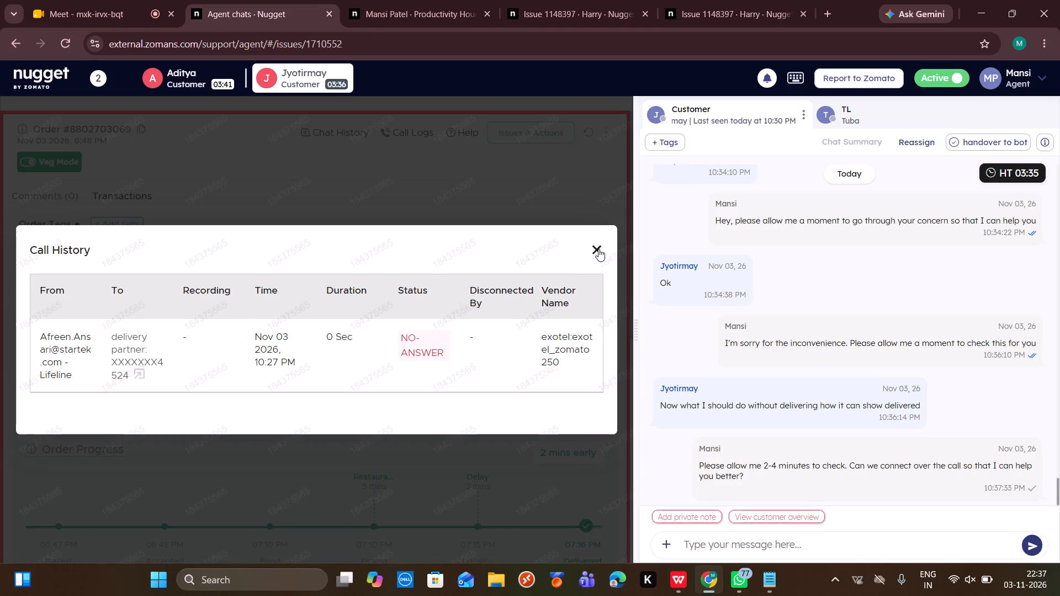
Place a callback call to the first number of the delivery partner on Jyotirmay's order.
{"action": "scroll", "coordinate": [548, 395], "scroll_direction": "down", "scroll_amount": 3}
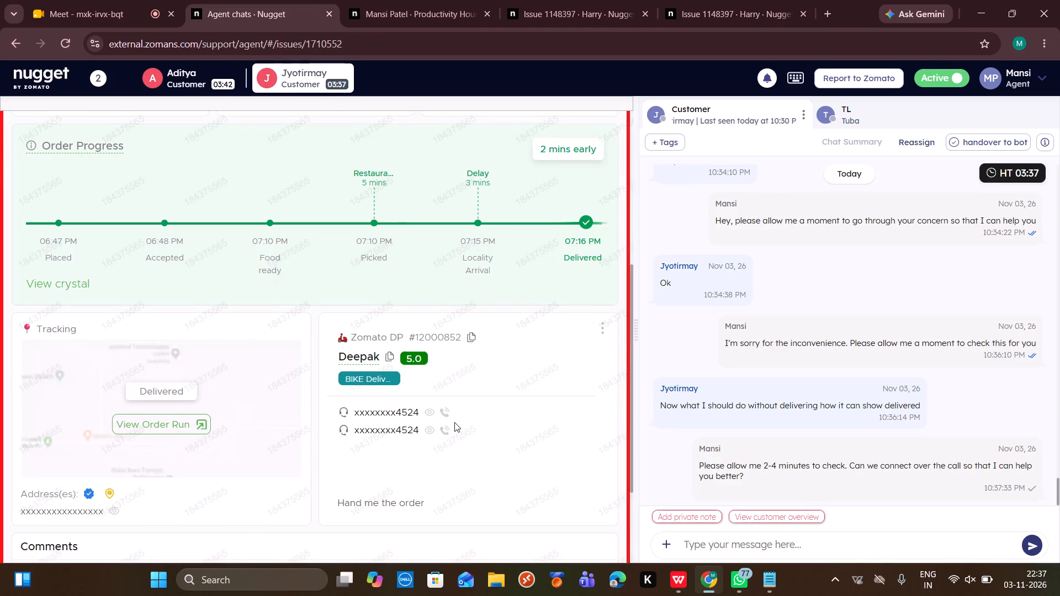
{"action": "left_click", "coordinate": [444, 410]}
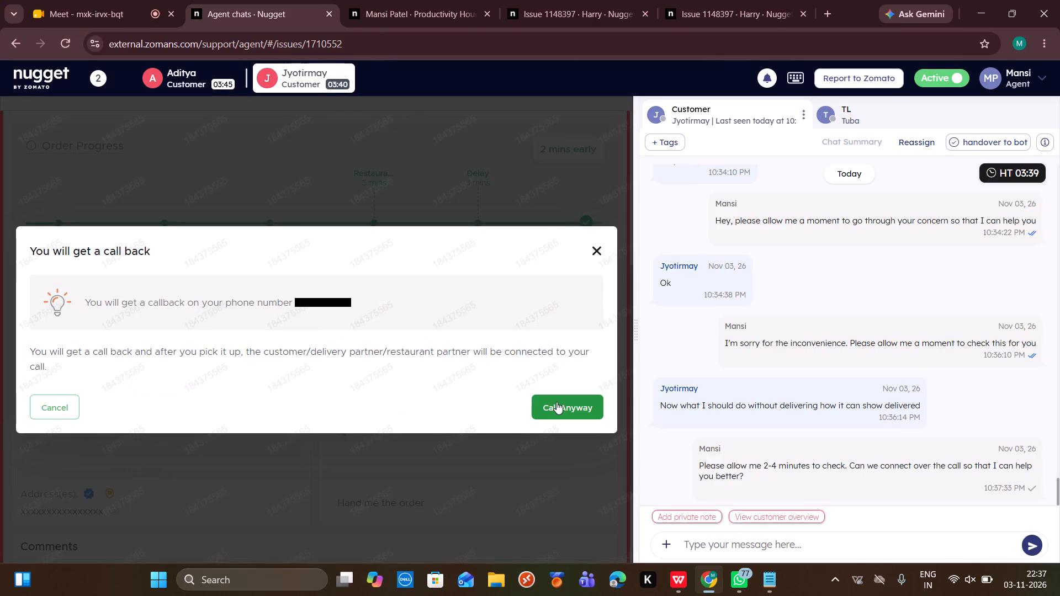
{"action": "left_click", "coordinate": [557, 402]}
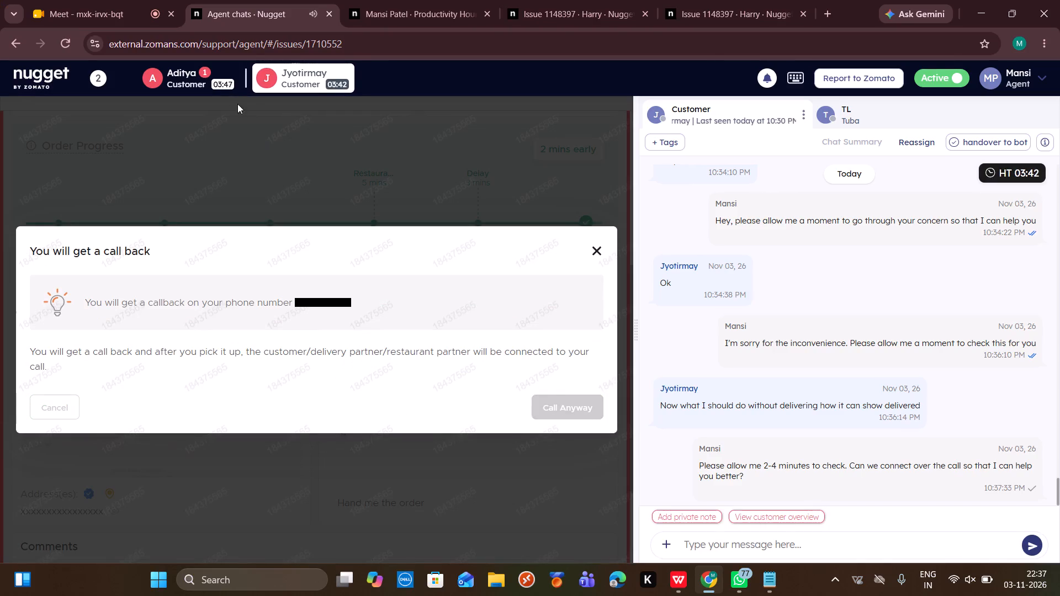
Reply to Aditya's cancellation request in the chat with "Sure allow me a minute".
{"action": "left_click", "coordinate": [220, 83]}
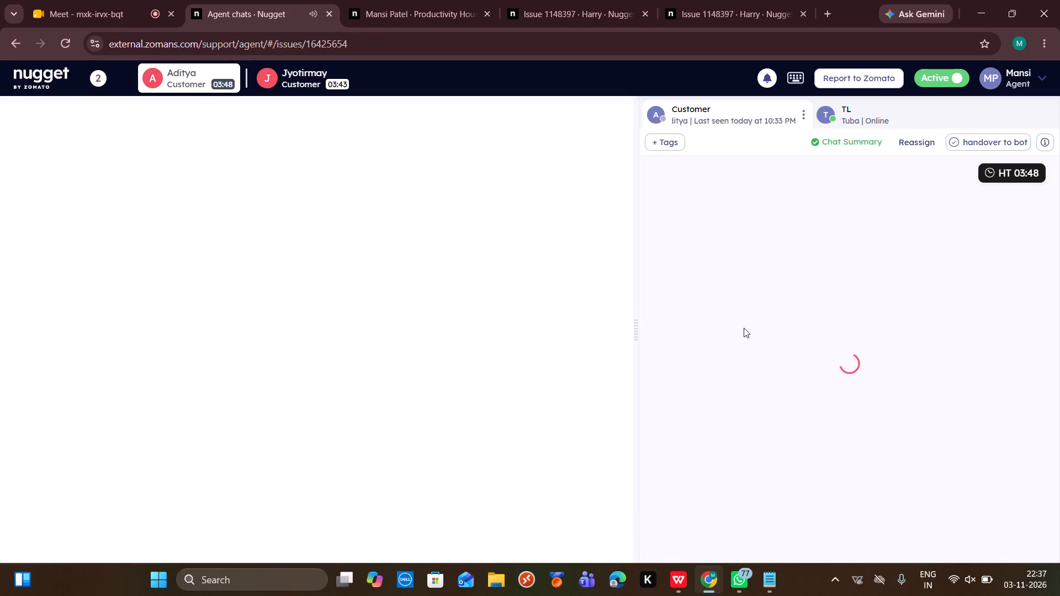
{"action": "scroll", "coordinate": [744, 328], "scroll_direction": "down", "scroll_amount": 9}
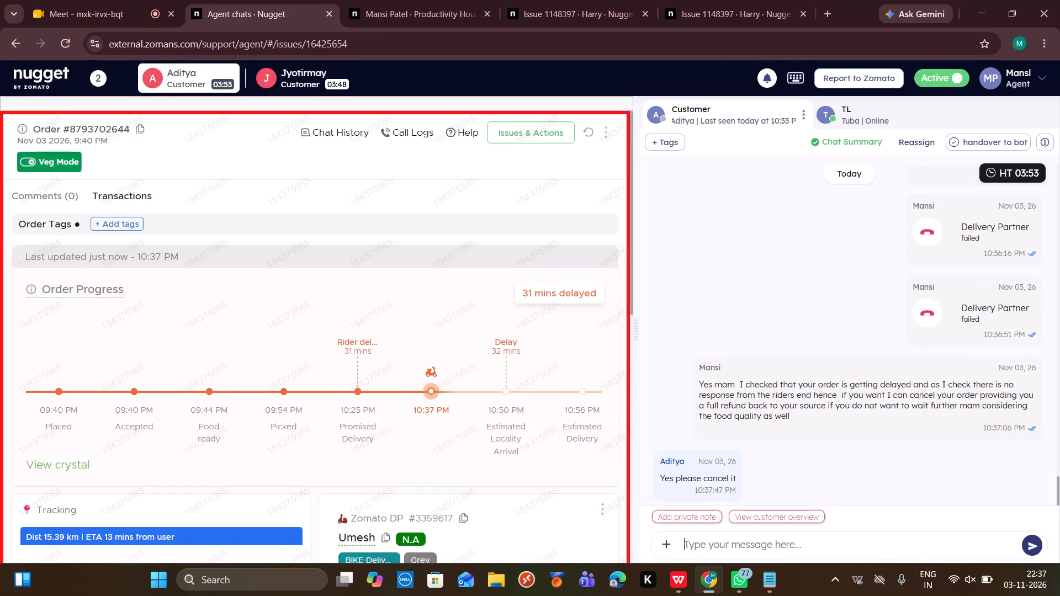
{"action": "key", "text": "s"}
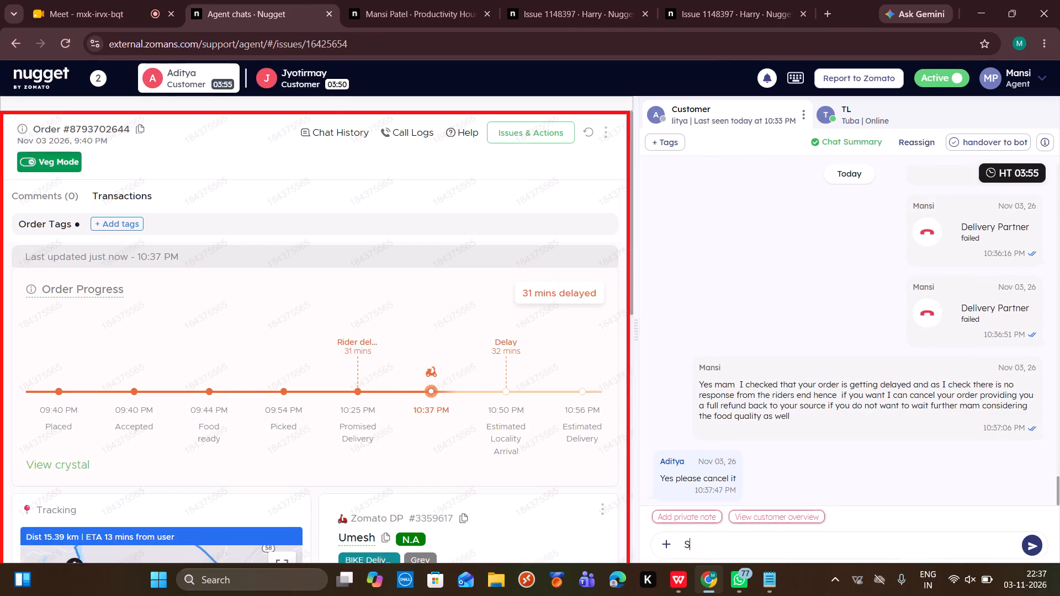
{"action": "key", "text": "i"}
{"action": "key", "text": "BackSpace"}
{"action": "type", "text": "ure allow me a minute"}
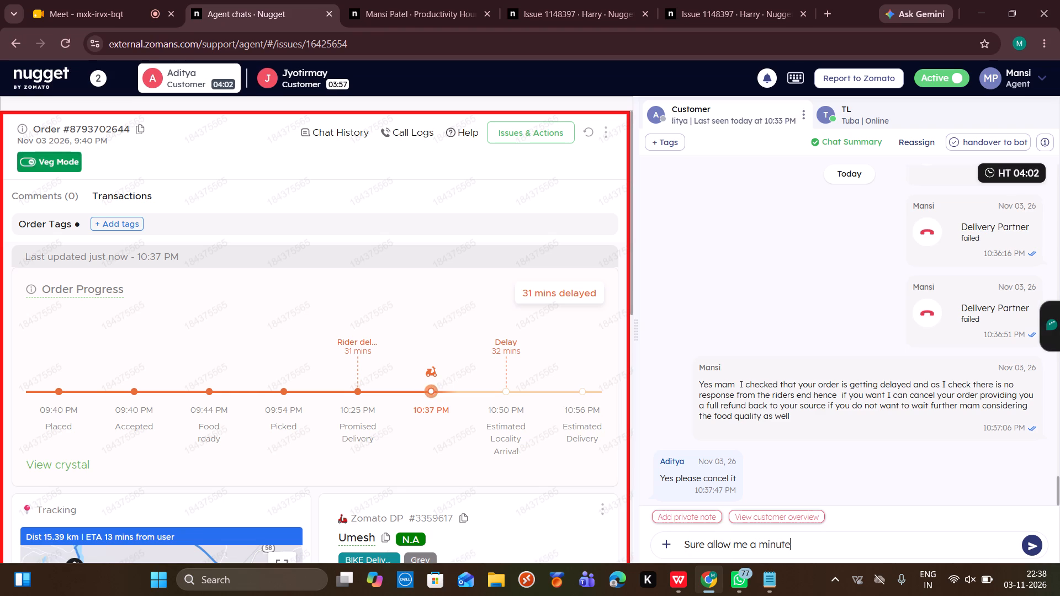
{"action": "key", "text": "Return"}
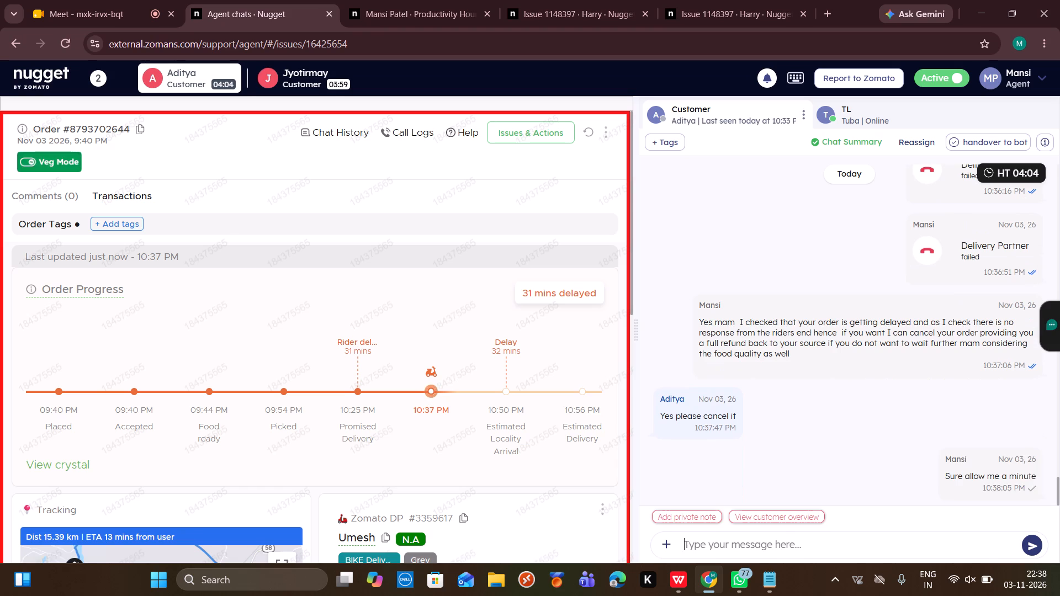
Return to Jyotirmay's chat and examine the order's details, progress timeline and delivery partner information.
{"action": "left_click", "coordinate": [273, 78]}
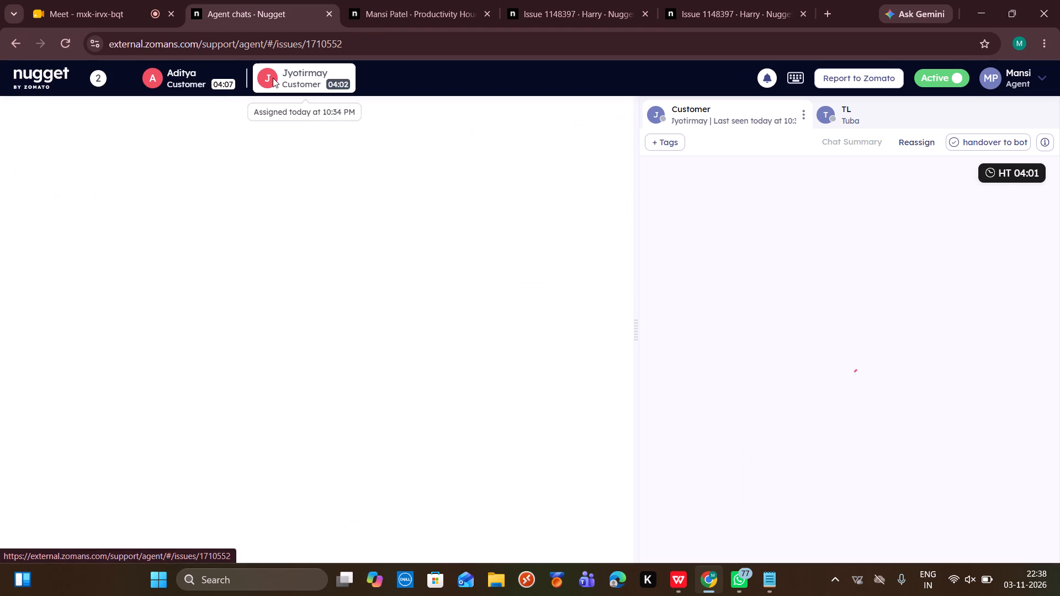
{"action": "scroll", "coordinate": [741, 393], "scroll_direction": "down", "scroll_amount": 6}
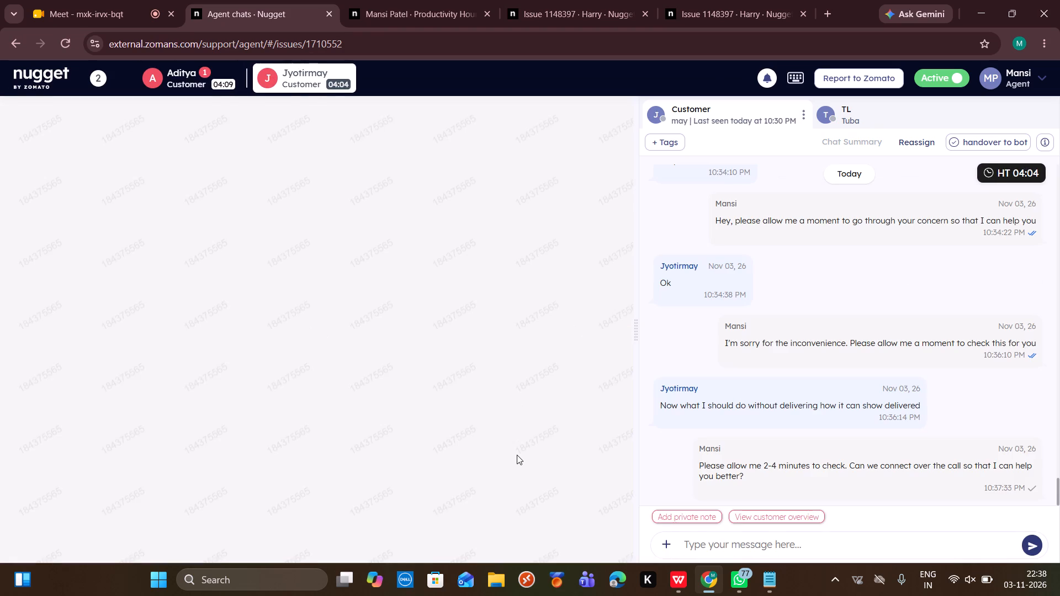
{"action": "scroll", "coordinate": [517, 455], "scroll_direction": "down", "scroll_amount": 2}
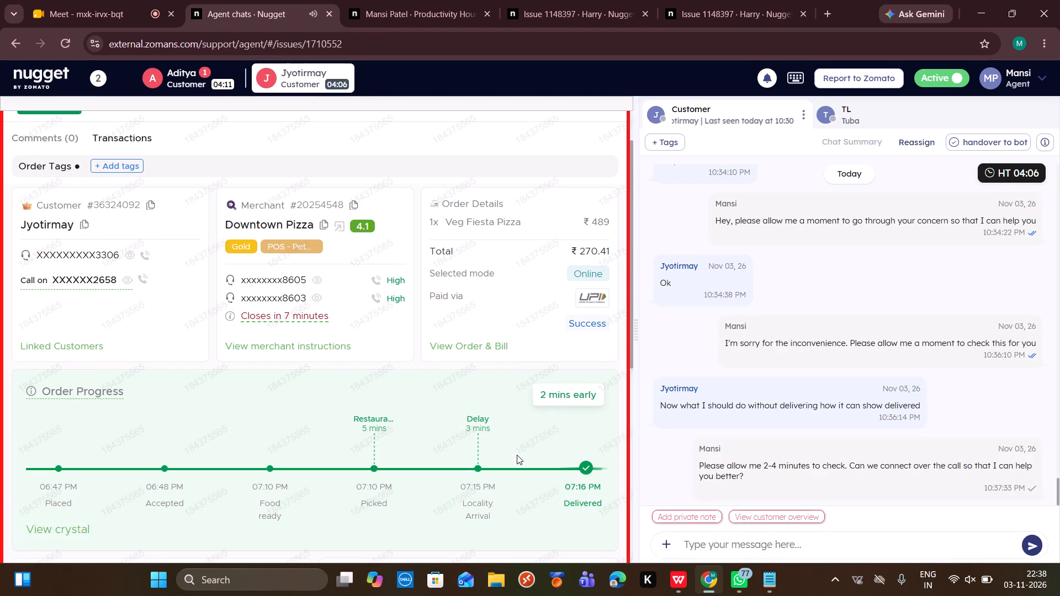
{"action": "scroll", "coordinate": [517, 455], "scroll_direction": "down", "scroll_amount": 3}
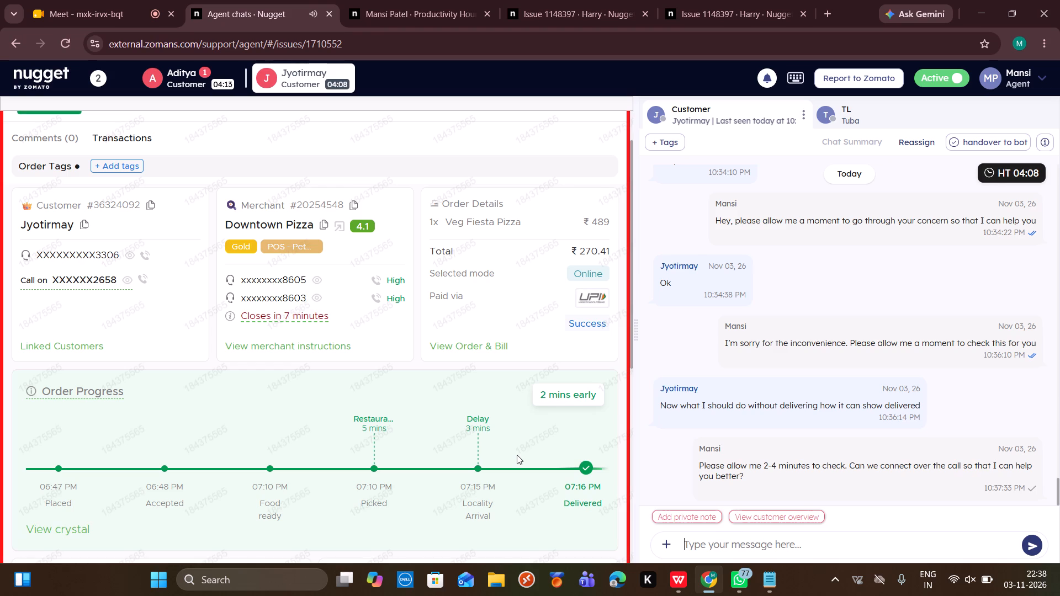
{"action": "scroll", "coordinate": [517, 455], "scroll_direction": "down", "scroll_amount": 3}
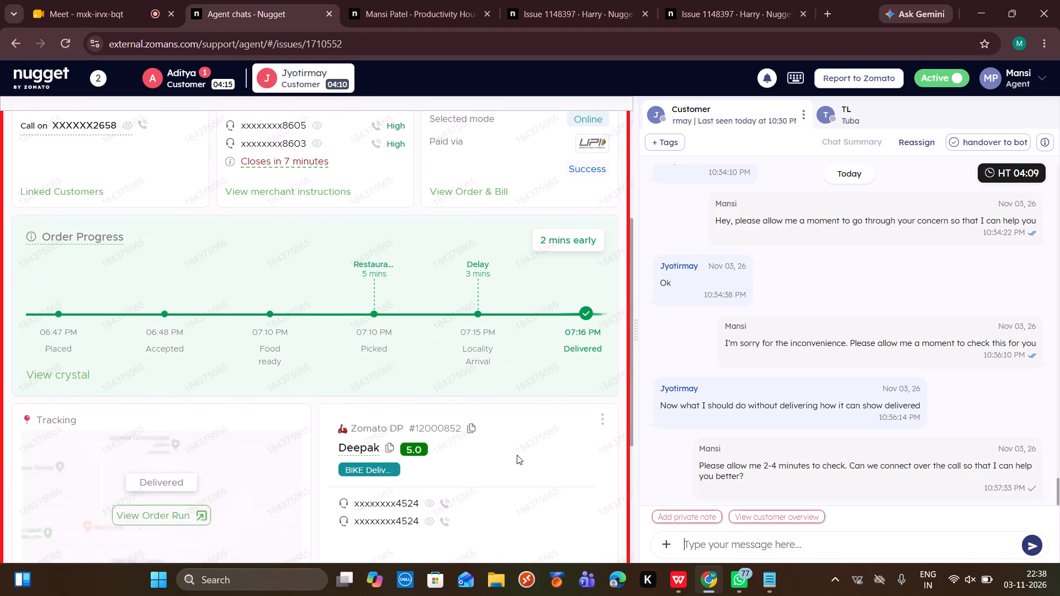
{"action": "scroll", "coordinate": [517, 455], "scroll_direction": "down", "scroll_amount": 1}
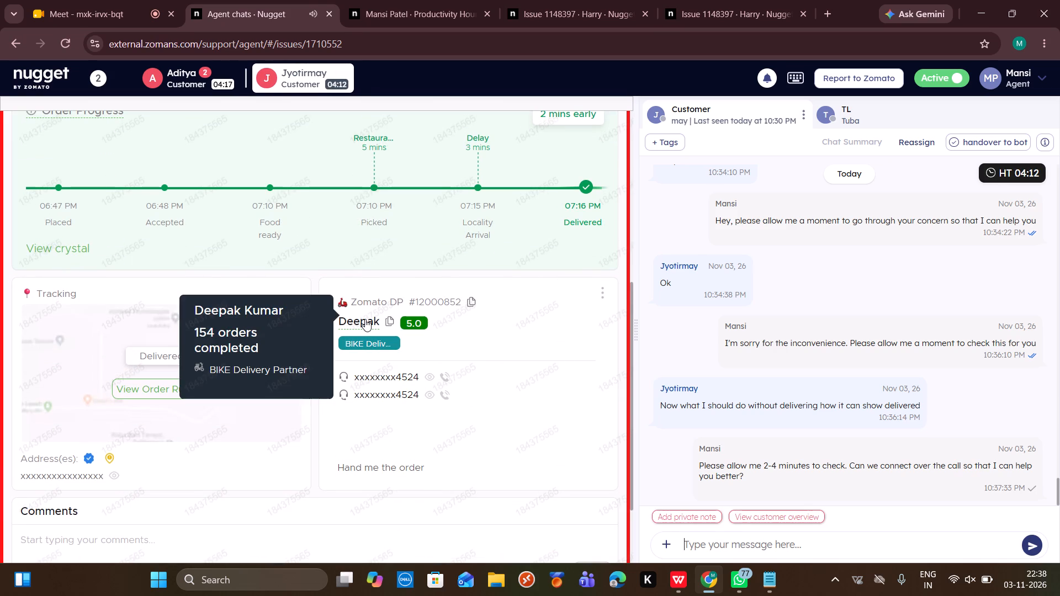
{"action": "scroll", "coordinate": [517, 317], "scroll_direction": "up", "scroll_amount": 3}
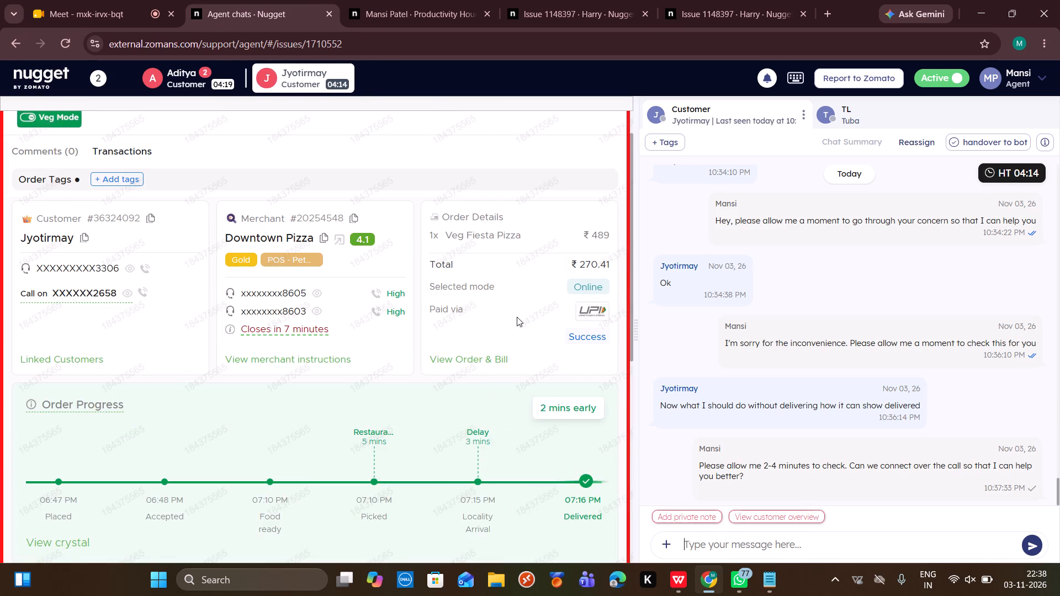
{"action": "scroll", "coordinate": [517, 317], "scroll_direction": "up", "scroll_amount": 2}
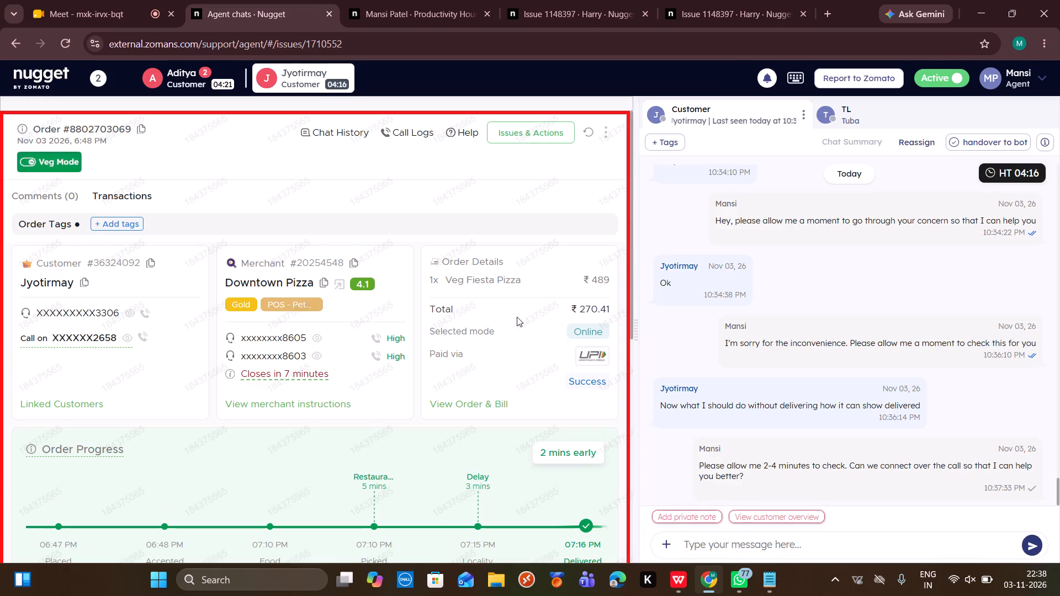
{"action": "scroll", "coordinate": [517, 317], "scroll_direction": "down", "scroll_amount": 1}
{"action": "scroll", "coordinate": [517, 317], "scroll_direction": "up", "scroll_amount": 5}
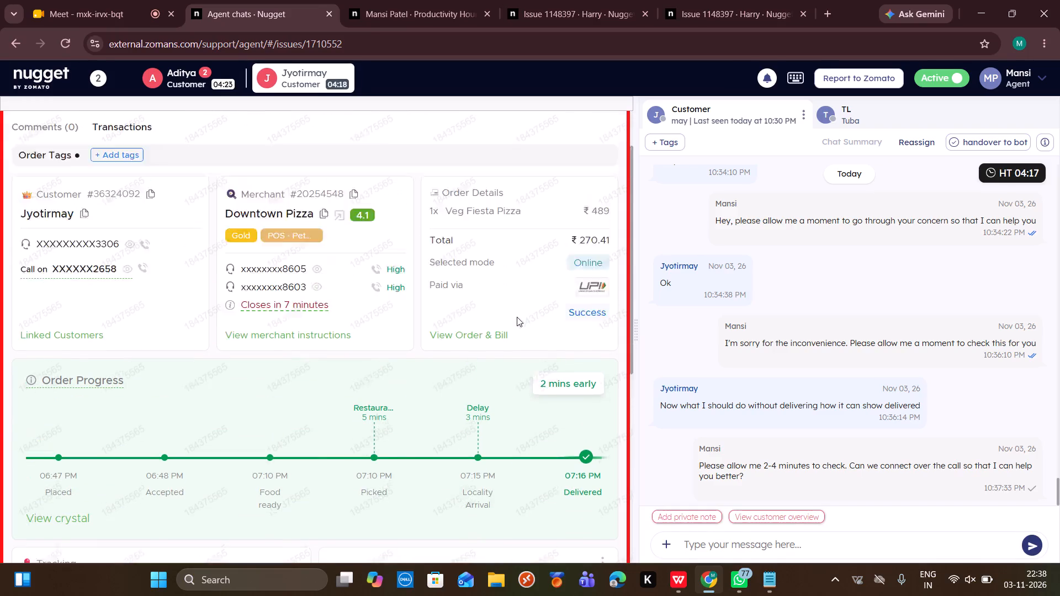
{"action": "scroll", "coordinate": [728, 381], "scroll_direction": "down", "scroll_amount": 2}
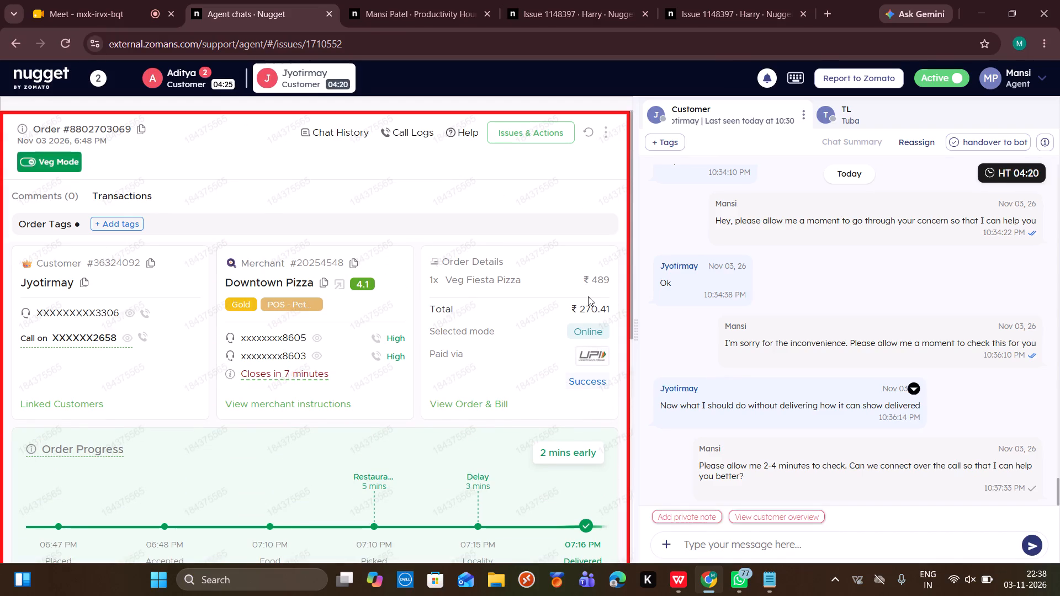
Check the call logs of Jyotirmay's order for the call to the delivery partner, closing the call history when done.
{"action": "left_click", "coordinate": [414, 137]}
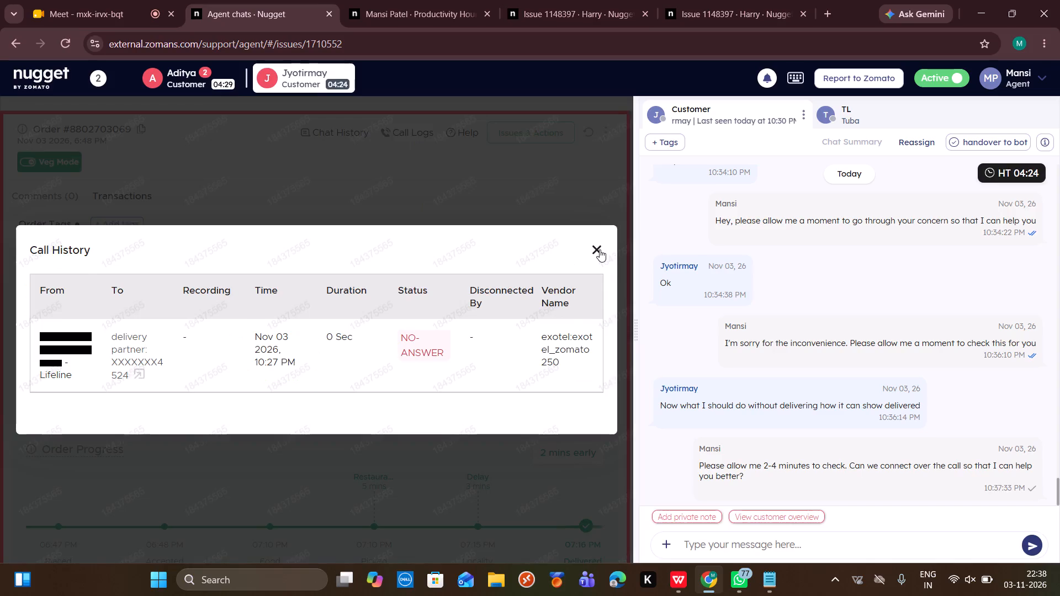
{"action": "left_click", "coordinate": [600, 249]}
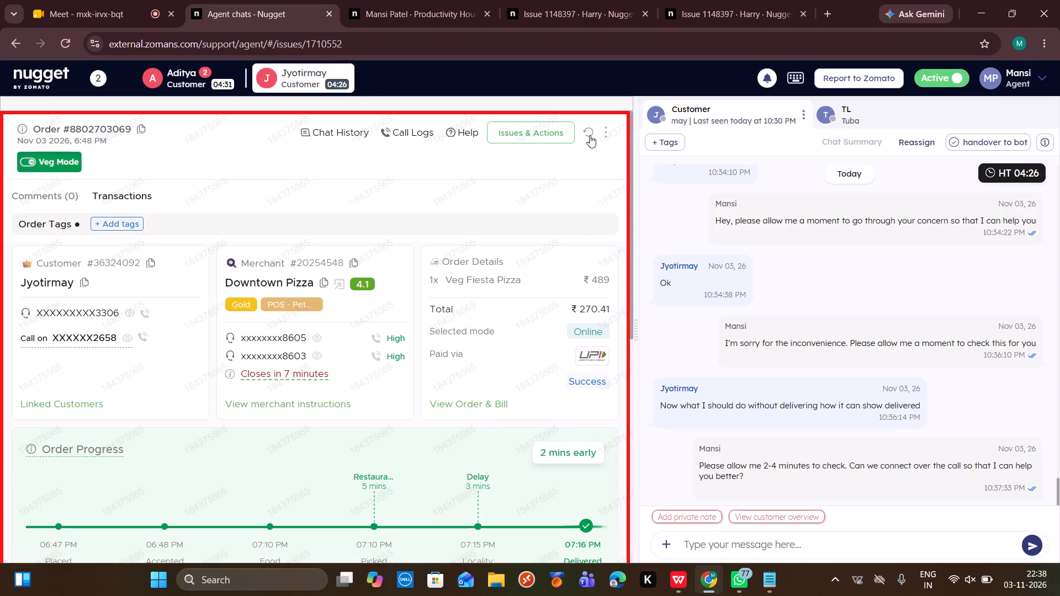
Refresh Jyotirmay's order data and go to the delivery partner's contact numbers.
{"action": "left_click", "coordinate": [590, 135]}
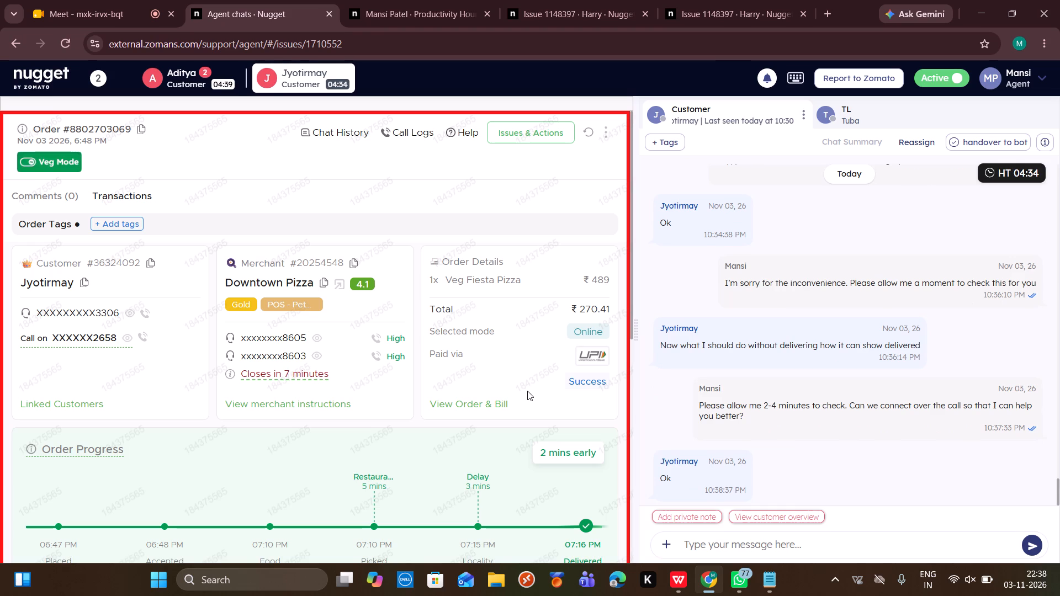
{"action": "scroll", "coordinate": [527, 391], "scroll_direction": "down", "scroll_amount": 2}
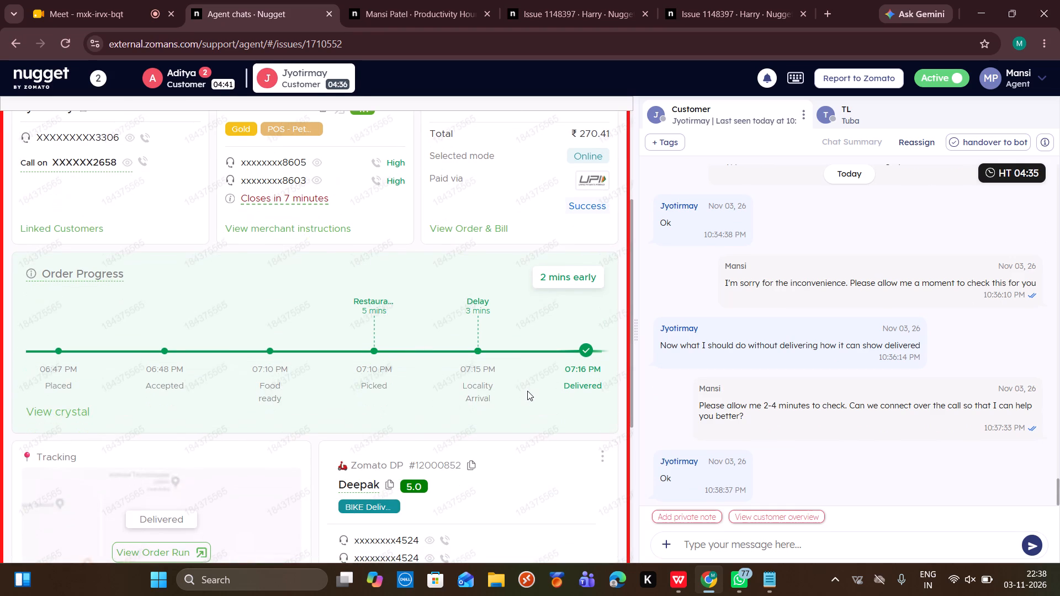
{"action": "scroll", "coordinate": [527, 391], "scroll_direction": "down", "scroll_amount": 2}
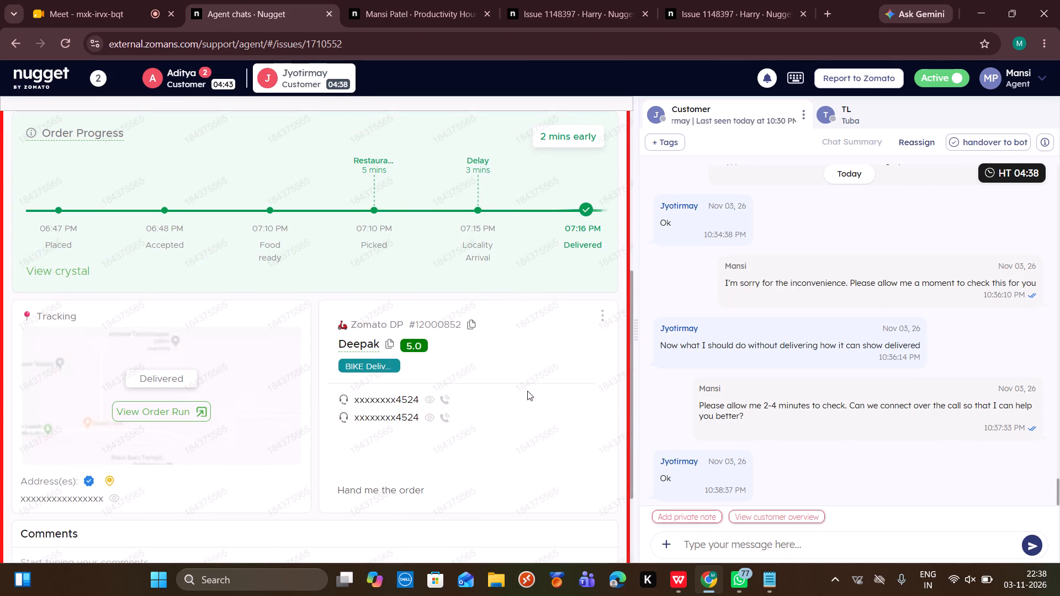
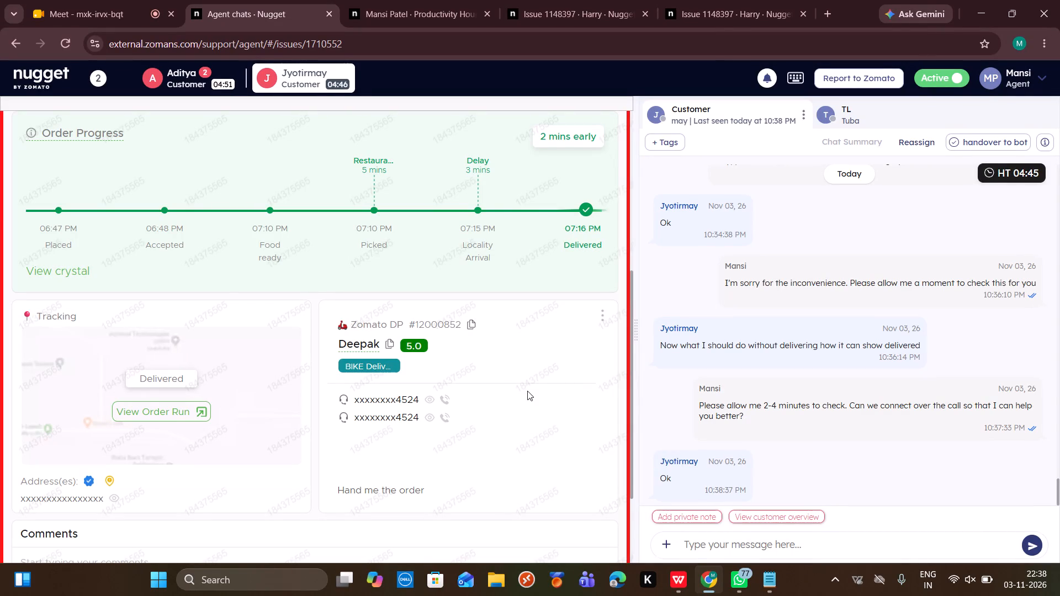
Switch to Aditya's chat and read the latest messages there.
{"action": "scroll", "coordinate": [527, 391], "scroll_direction": "up", "scroll_amount": 8}
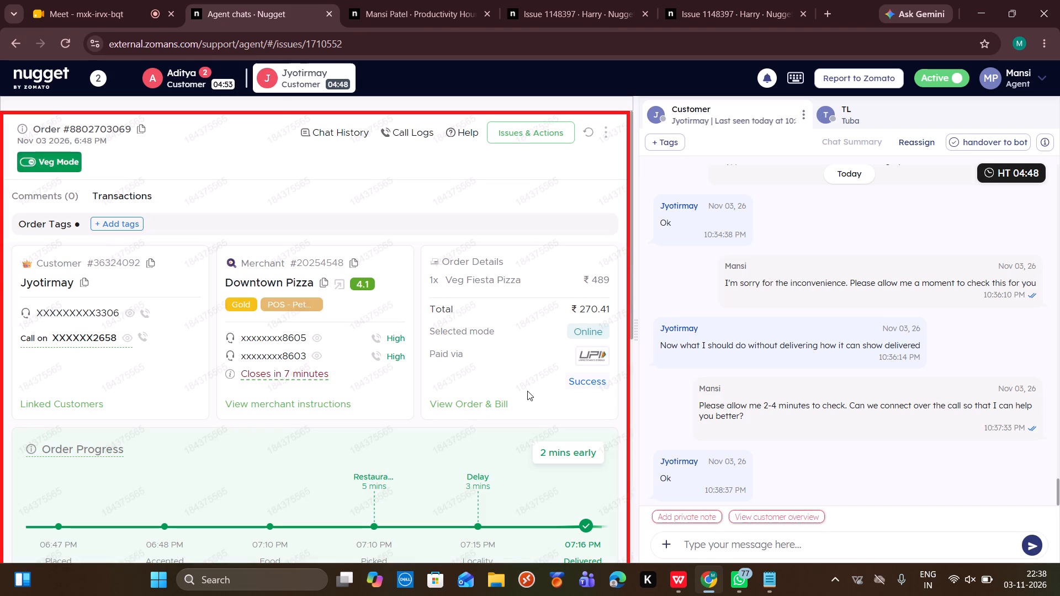
{"action": "left_click", "coordinate": [215, 78]}
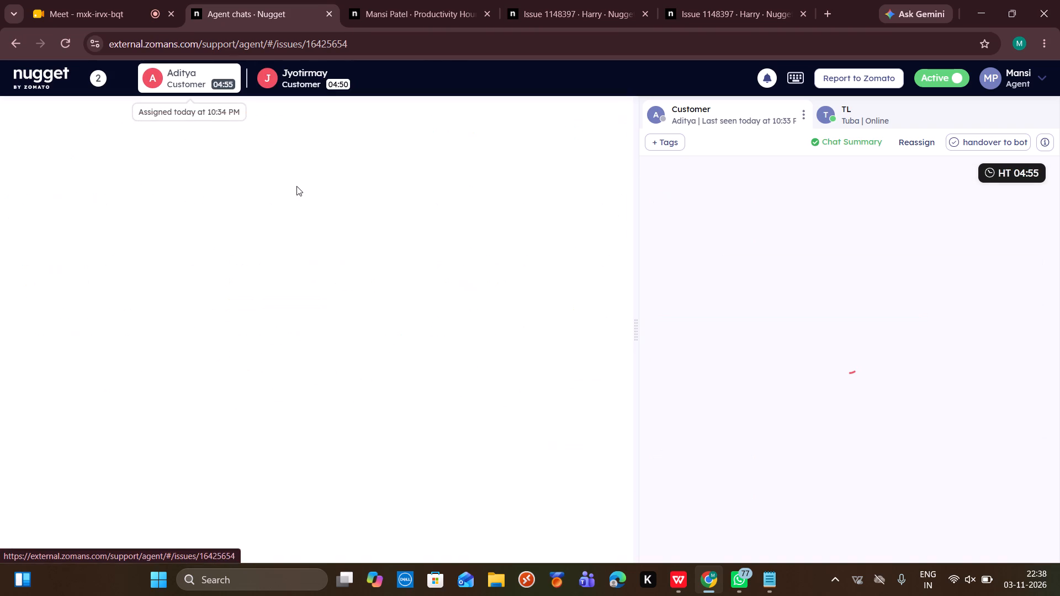
{"action": "scroll", "coordinate": [762, 331], "scroll_direction": "down", "scroll_amount": 13}
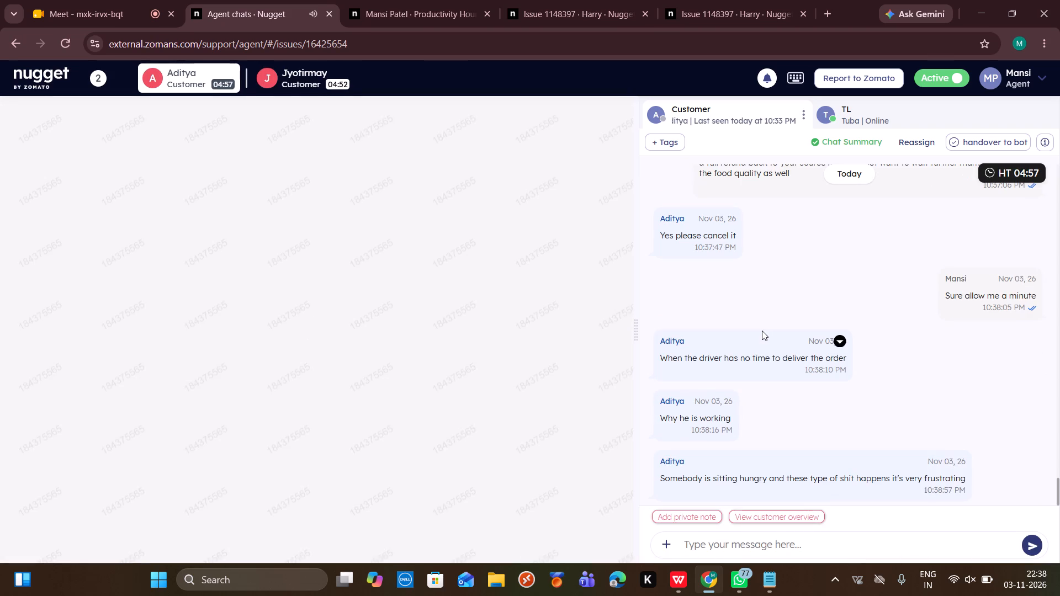
{"action": "scroll", "coordinate": [762, 331], "scroll_direction": "down", "scroll_amount": 2}
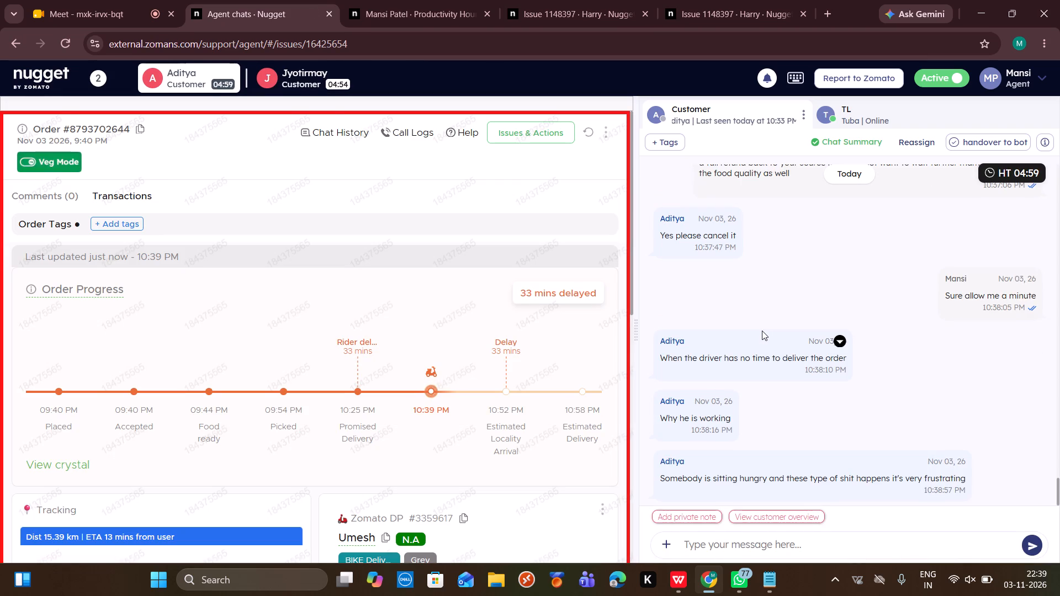
{"action": "scroll", "coordinate": [762, 331], "scroll_direction": "down", "scroll_amount": 5}
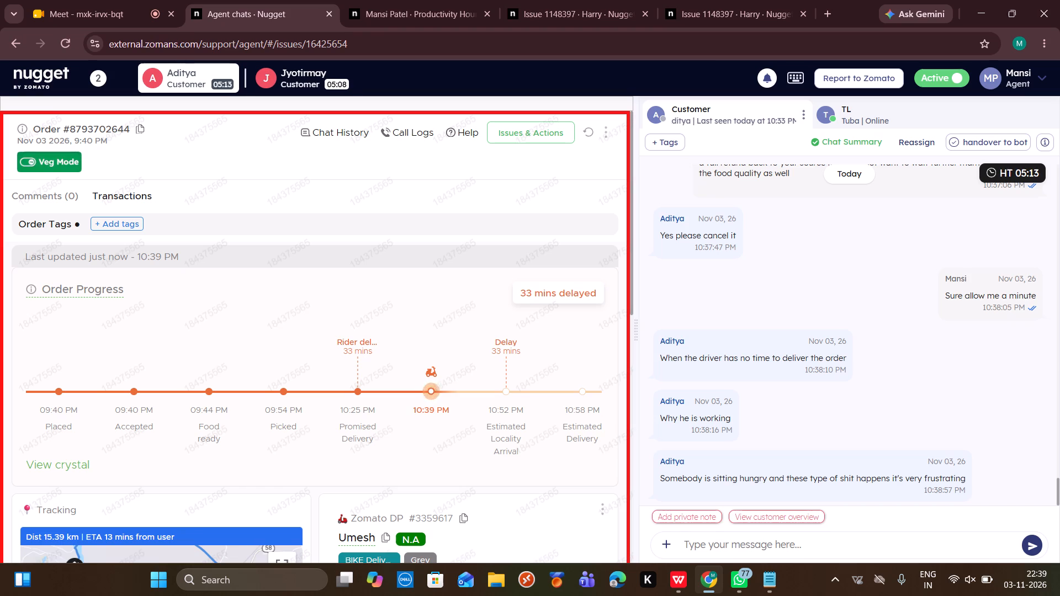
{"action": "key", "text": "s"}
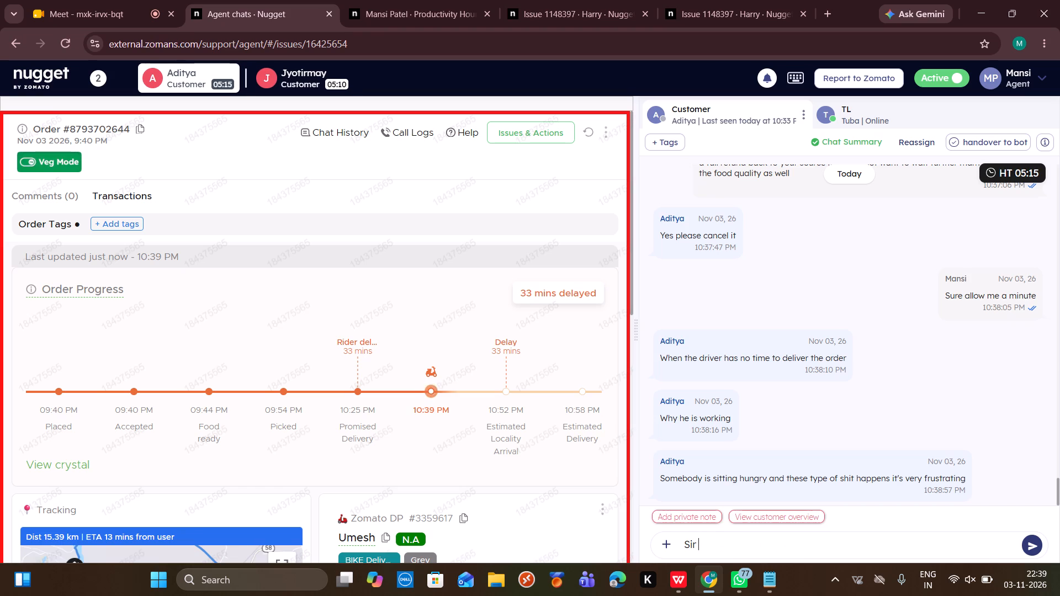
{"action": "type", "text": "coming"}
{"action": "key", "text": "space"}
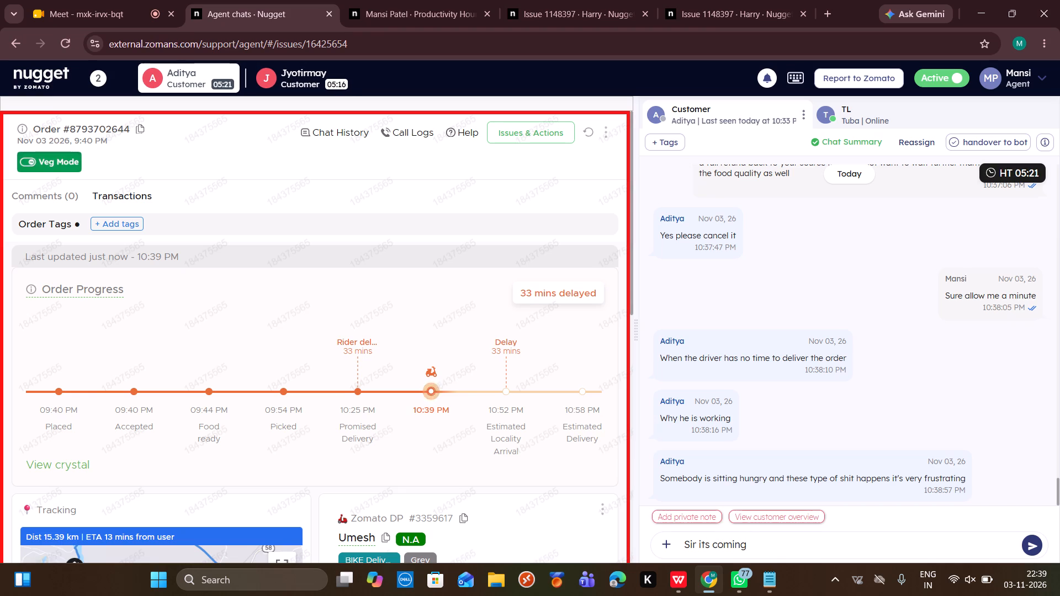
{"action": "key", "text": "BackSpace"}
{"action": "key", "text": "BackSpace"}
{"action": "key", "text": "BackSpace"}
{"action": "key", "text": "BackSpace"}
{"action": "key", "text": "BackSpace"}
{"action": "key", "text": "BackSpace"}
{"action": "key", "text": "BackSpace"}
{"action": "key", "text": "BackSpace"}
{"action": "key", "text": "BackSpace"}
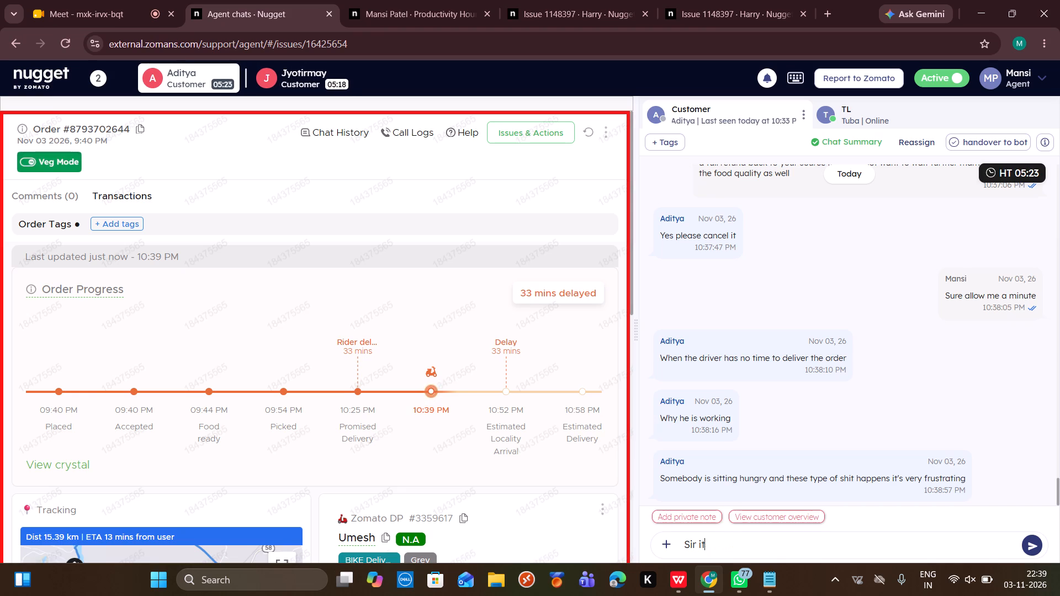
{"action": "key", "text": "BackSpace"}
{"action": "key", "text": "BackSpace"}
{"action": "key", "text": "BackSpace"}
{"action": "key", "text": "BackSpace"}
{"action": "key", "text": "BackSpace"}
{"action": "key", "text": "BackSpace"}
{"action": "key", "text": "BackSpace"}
Send Aditya the canned response /apology/apology2 apologising for the issue.
{"action": "type", "text": "/apology"}
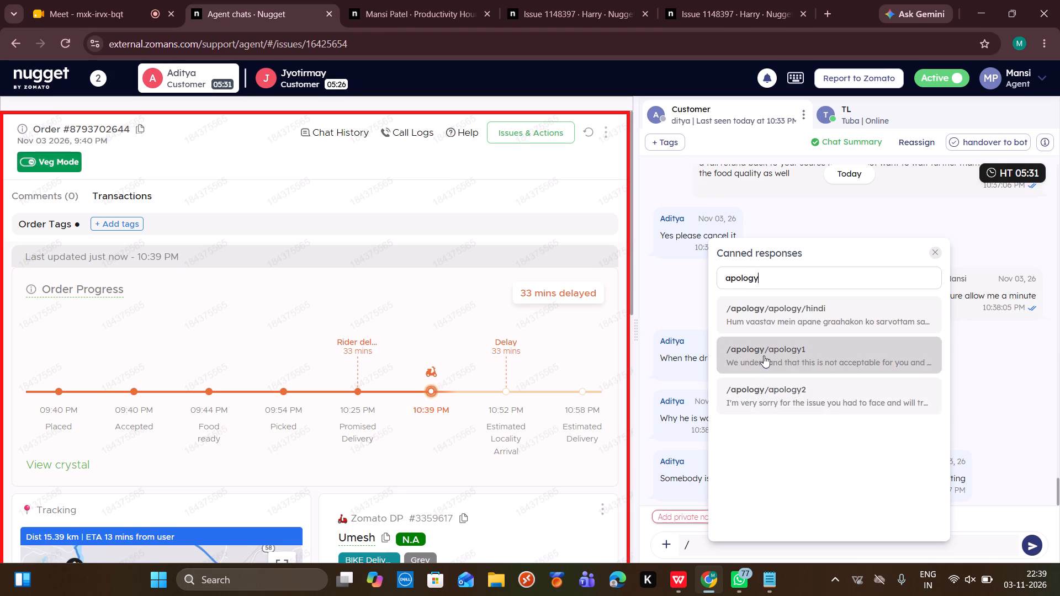
{"action": "left_click", "coordinate": [759, 393]}
{"action": "key", "text": "Return"}
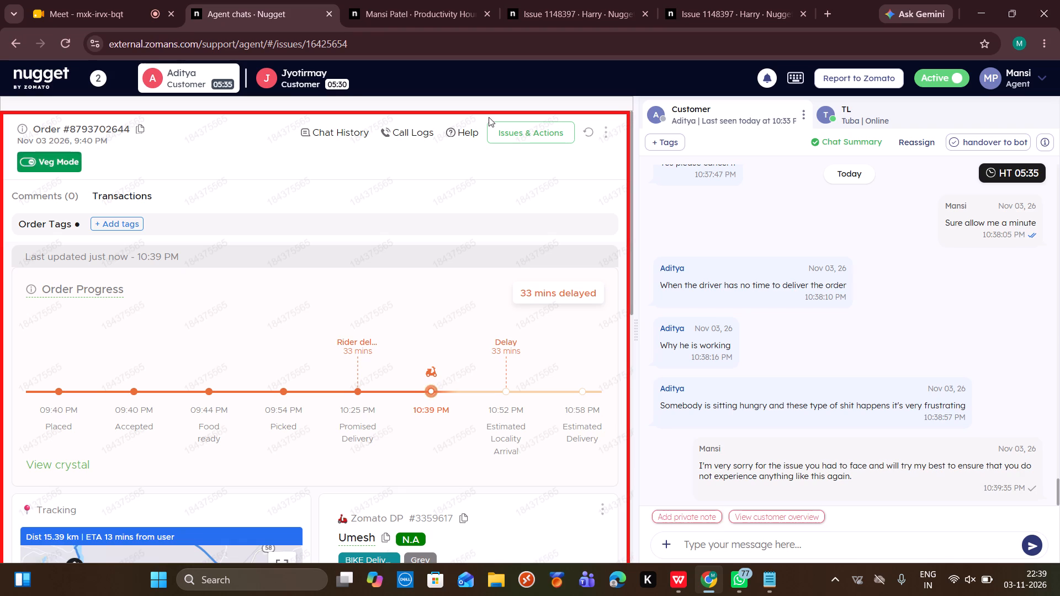
Cancel Aditya's order with the issue "DP is not responding" and refund ₹288.
{"action": "left_click", "coordinate": [504, 133]}
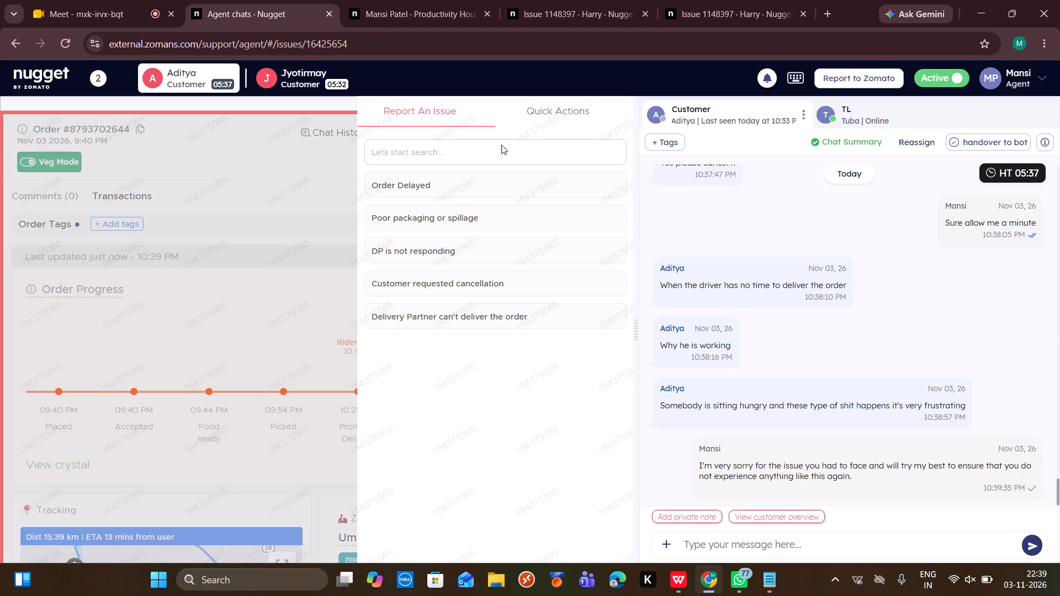
{"action": "left_click", "coordinate": [456, 246]}
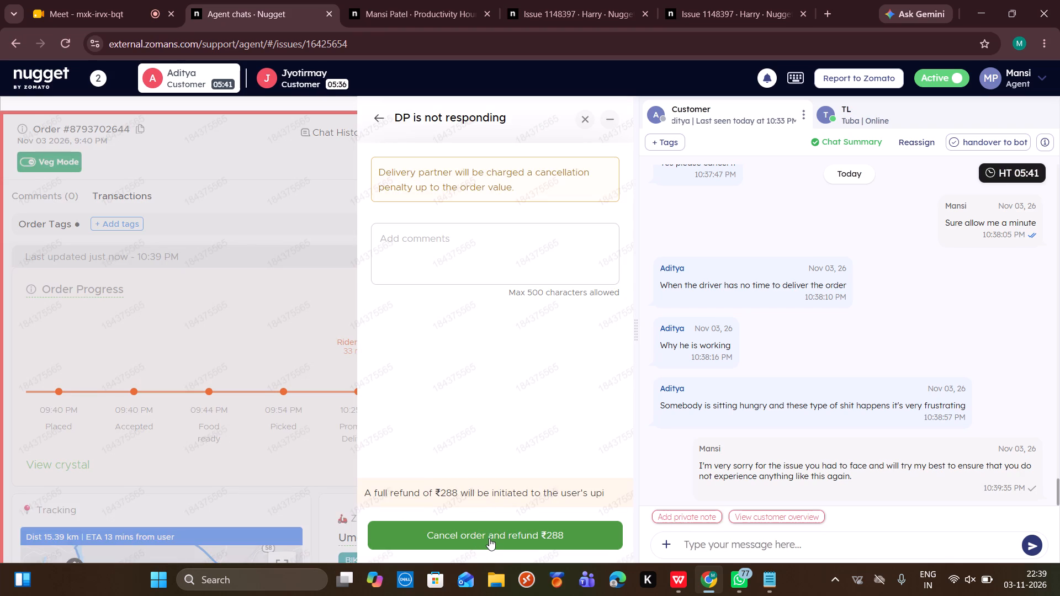
{"action": "left_click", "coordinate": [492, 538]}
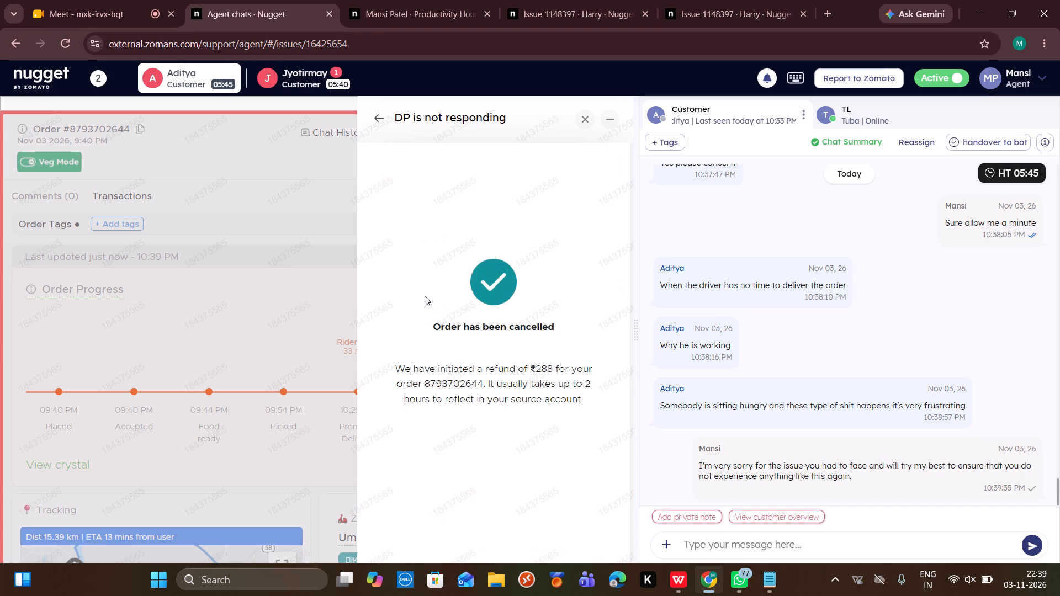
Copy the full refund statement from the cancellation confirmation and send it to Aditya in the chat.
{"action": "left_click_drag", "start_coordinate": [393, 361], "coordinate": [559, 393]}
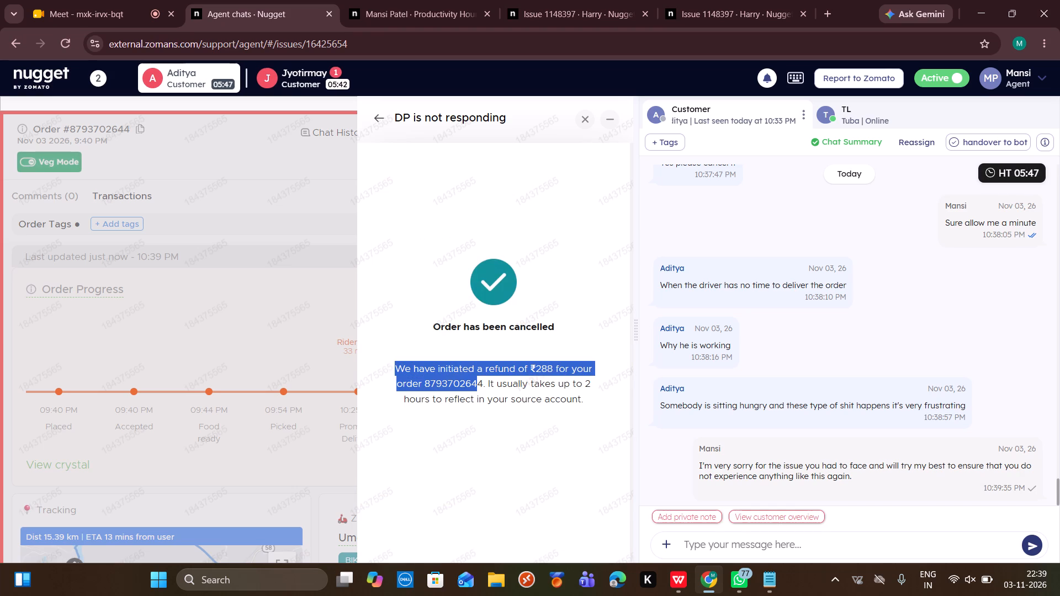
{"action": "left_click_drag", "start_coordinate": [559, 393], "coordinate": [582, 398]}
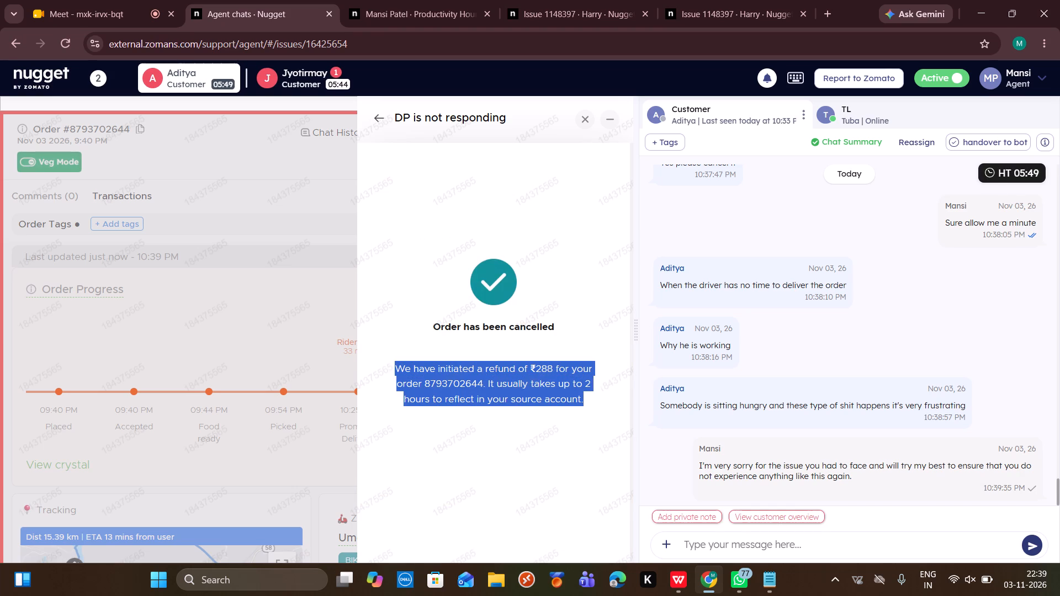
{"action": "key", "text": "ctrl+c"}
{"action": "left_click", "coordinate": [708, 538]}
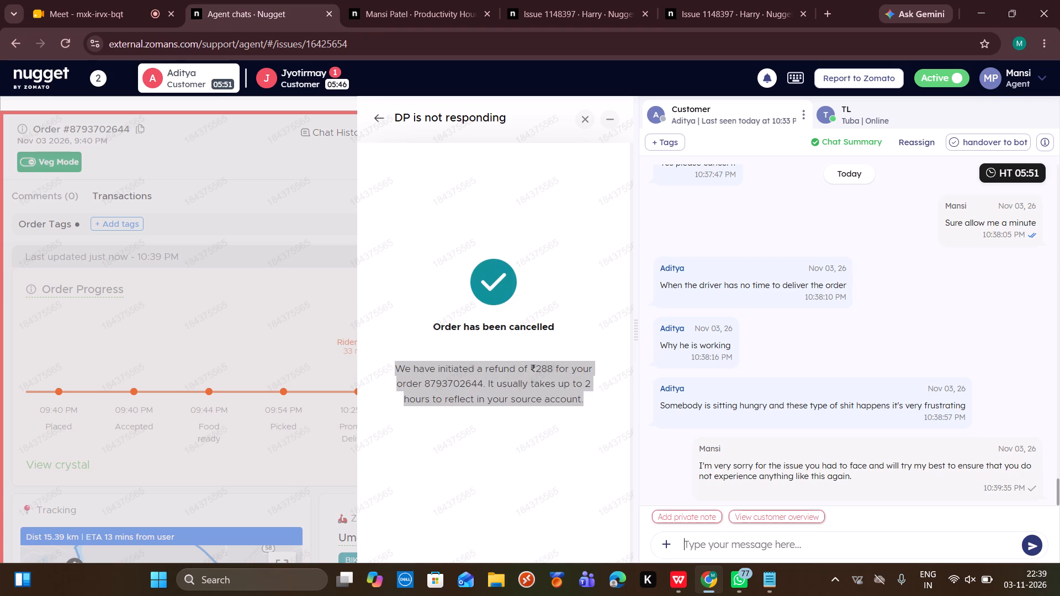
{"action": "key", "text": "ctrl+v"}
{"action": "key", "text": "Return"}
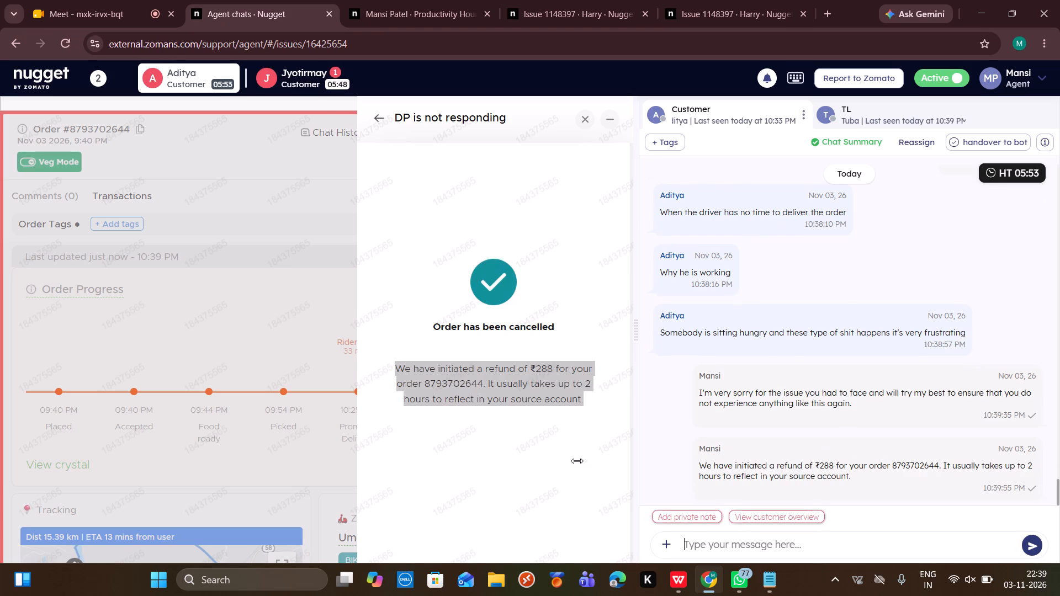
Return to Jyotirmay's chat and check the latest entries in the conversation.
{"action": "left_click", "coordinate": [317, 92]}
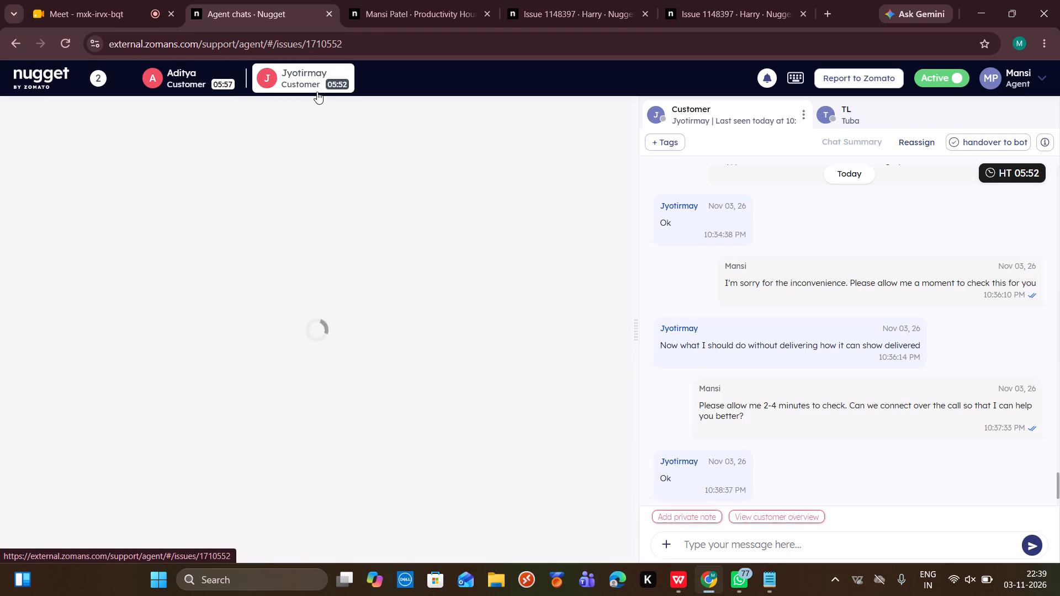
{"action": "scroll", "coordinate": [714, 368], "scroll_direction": "down", "scroll_amount": 8}
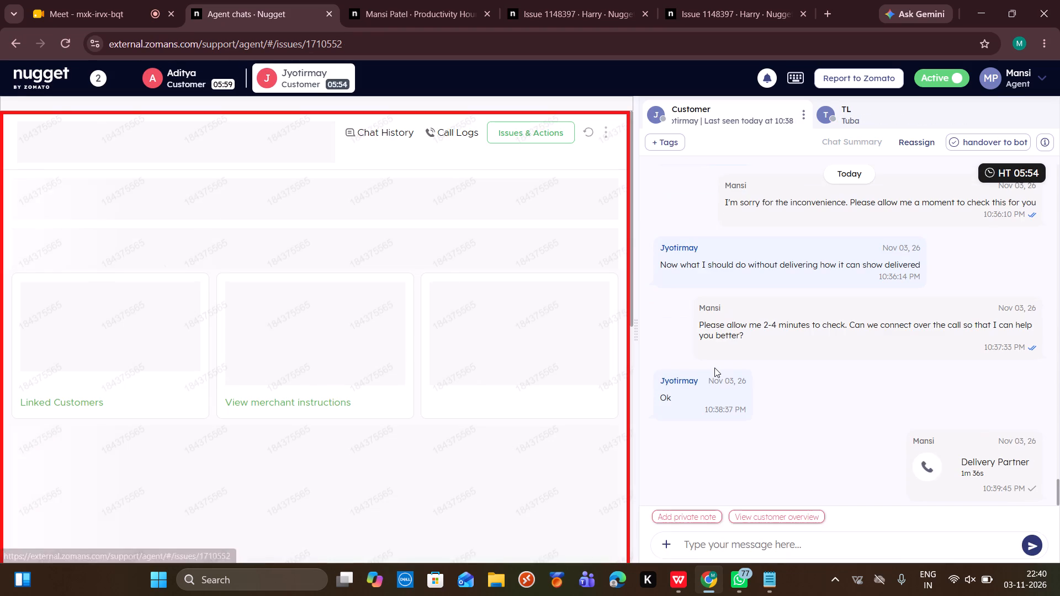
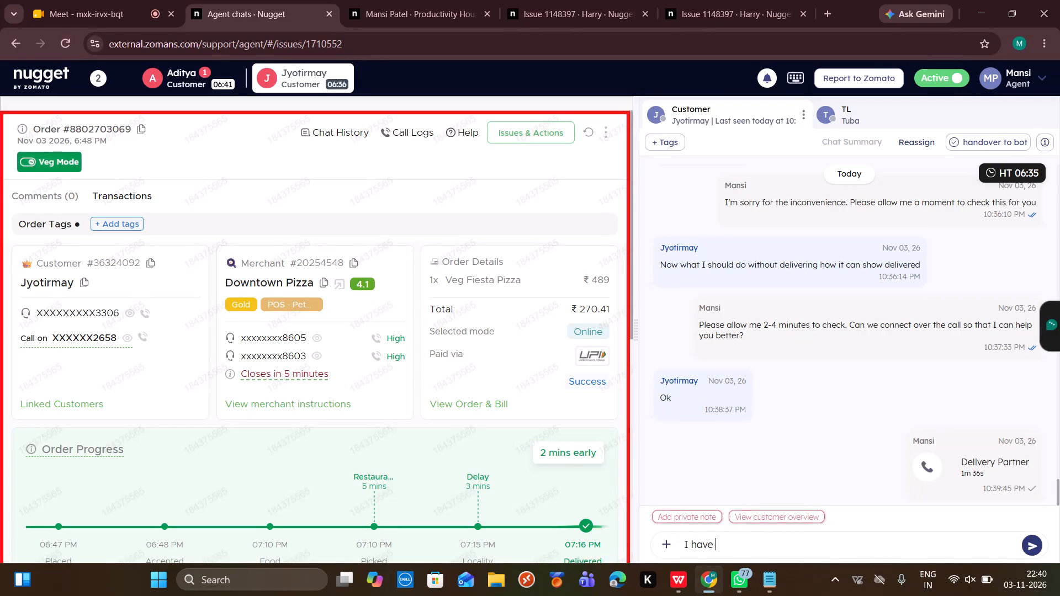
Tell Jyotirmay that you have checked the concern, that the order was not delivered, and ask if issuing a refund is fine.
{"action": "type", "text": "ed your concern sir ,"}
{"action": "key", "text": "space"}
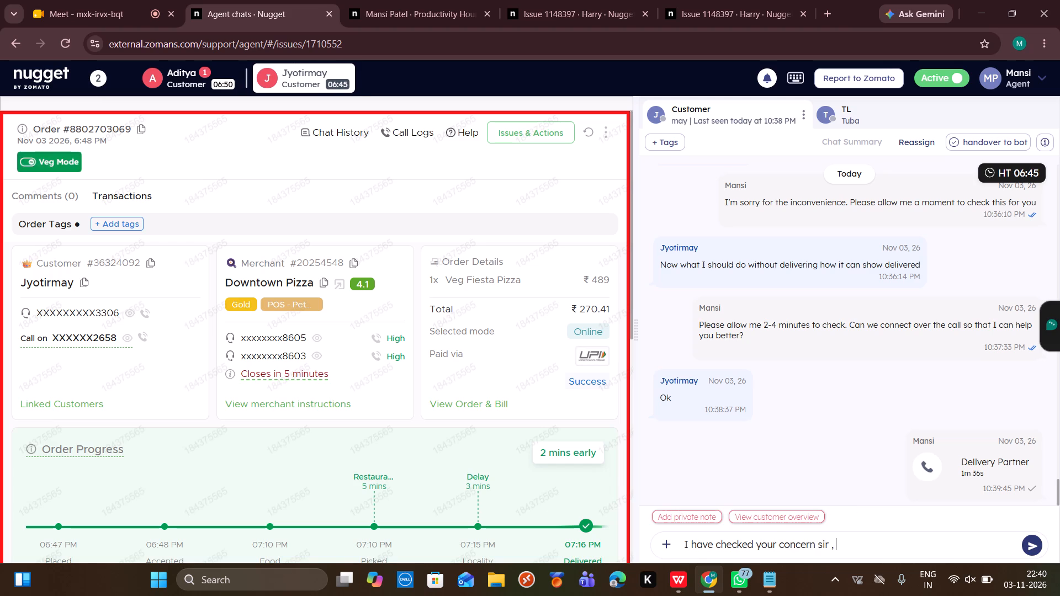
{"action": "key", "text": "BackSpace"}
{"action": "key", "text": "BackSpace"}
{"action": "type", "text": "that order has not been delivered to you , hence is it"}
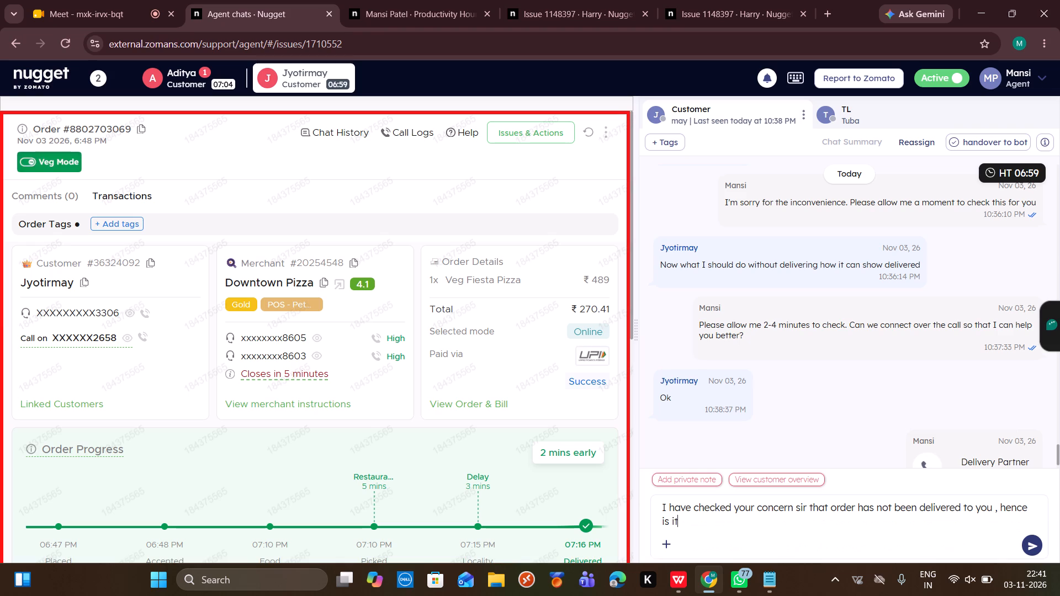
{"action": "key", "text": "space"}
{"action": "type", "text": "fine"}
{"action": "key", "text": "space"}
{"action": "type", "text": "if"}
{"action": "key", "text": "space"}
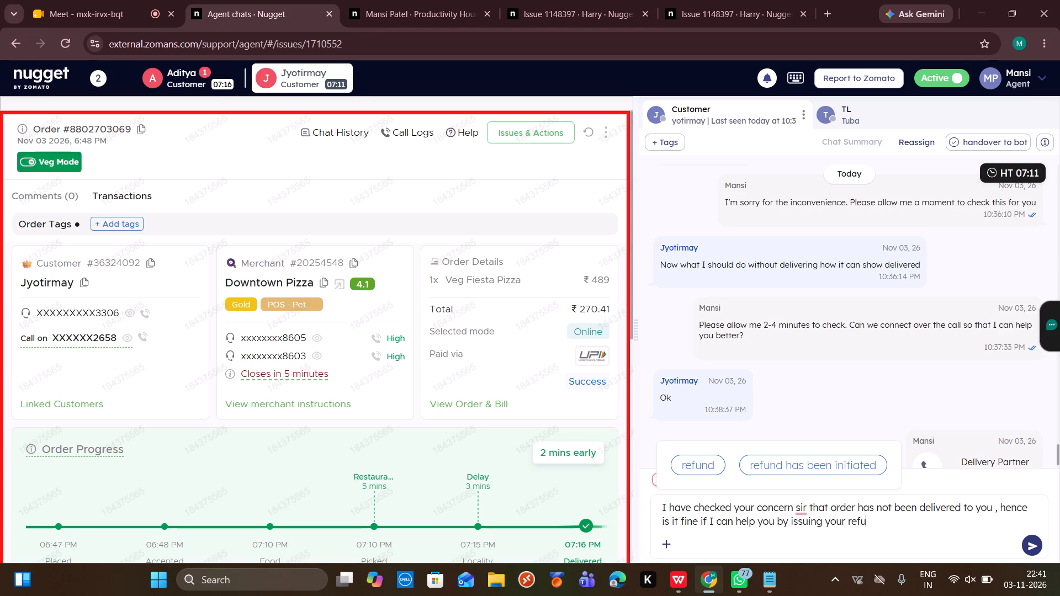
{"action": "key", "text": "Return"}
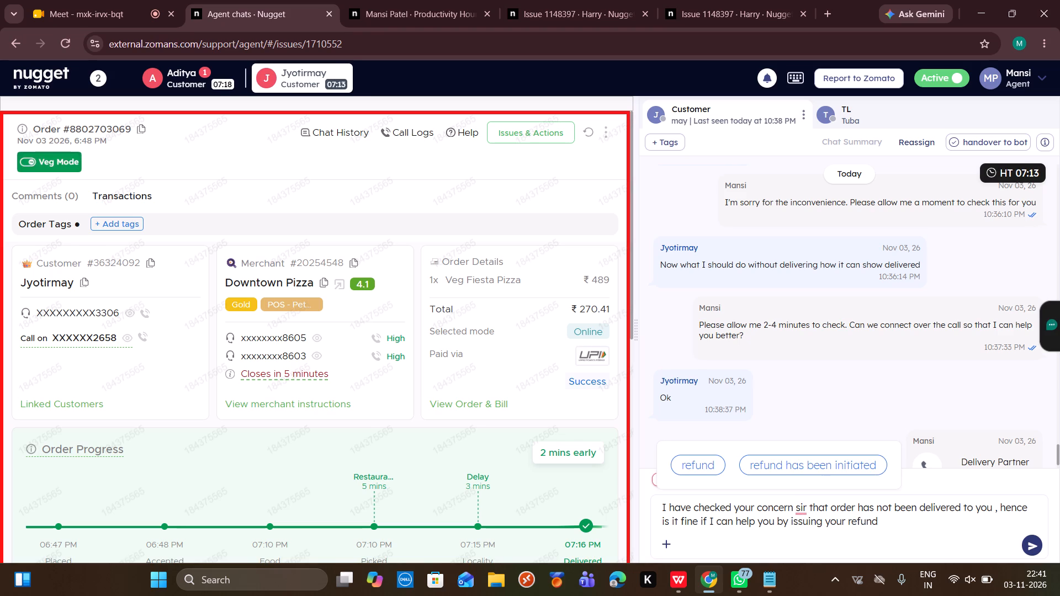
Switch to Aditya's chat, check the latest reply and send the canned response /Further assistance2.
{"action": "left_click", "coordinate": [163, 77]}
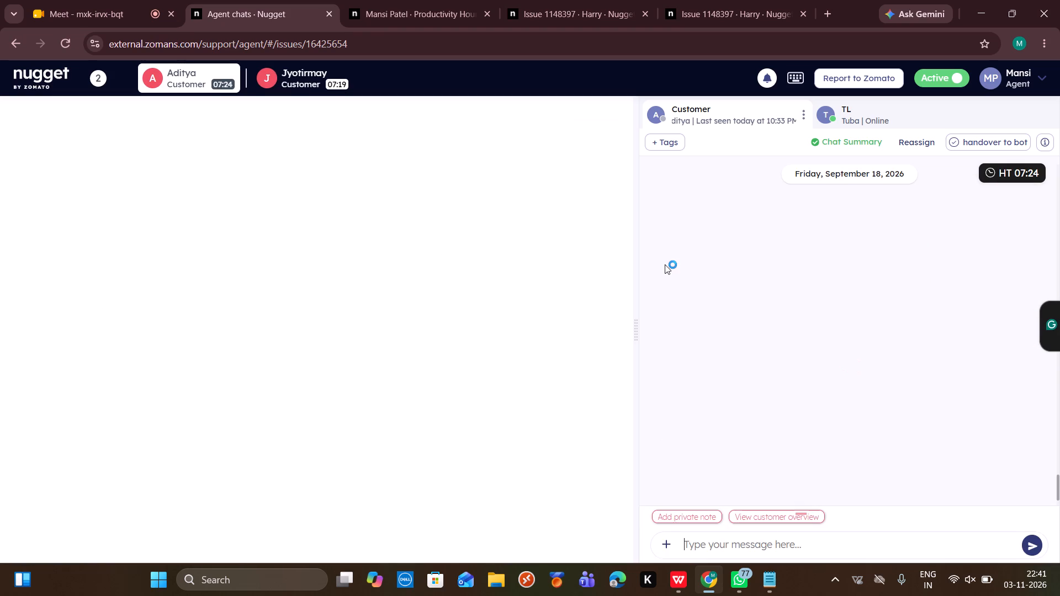
{"action": "scroll", "coordinate": [665, 264], "scroll_direction": "down", "scroll_amount": 4}
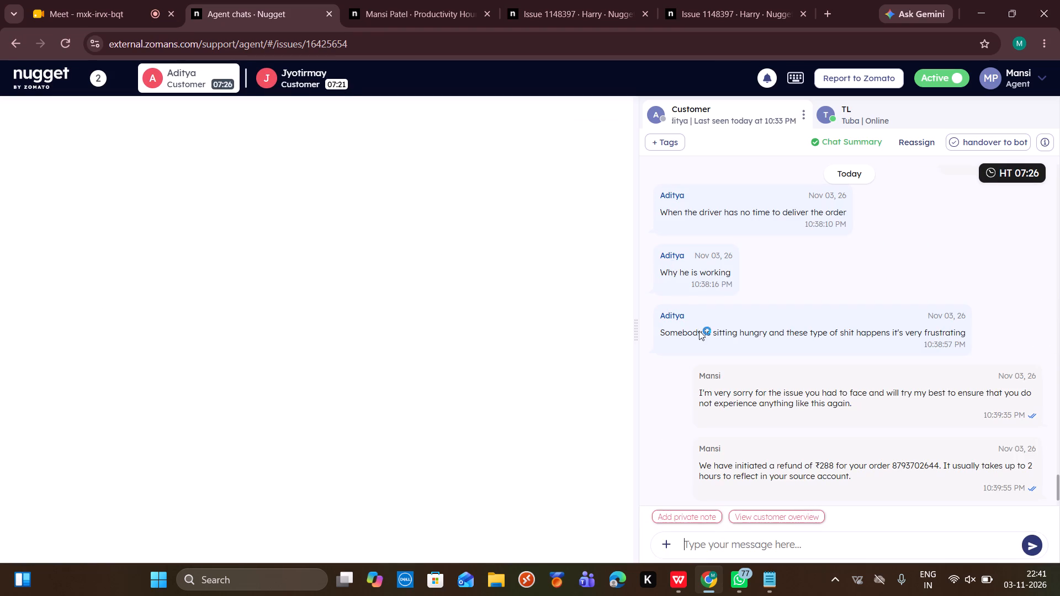
{"action": "scroll", "coordinate": [704, 348], "scroll_direction": "down", "scroll_amount": 4}
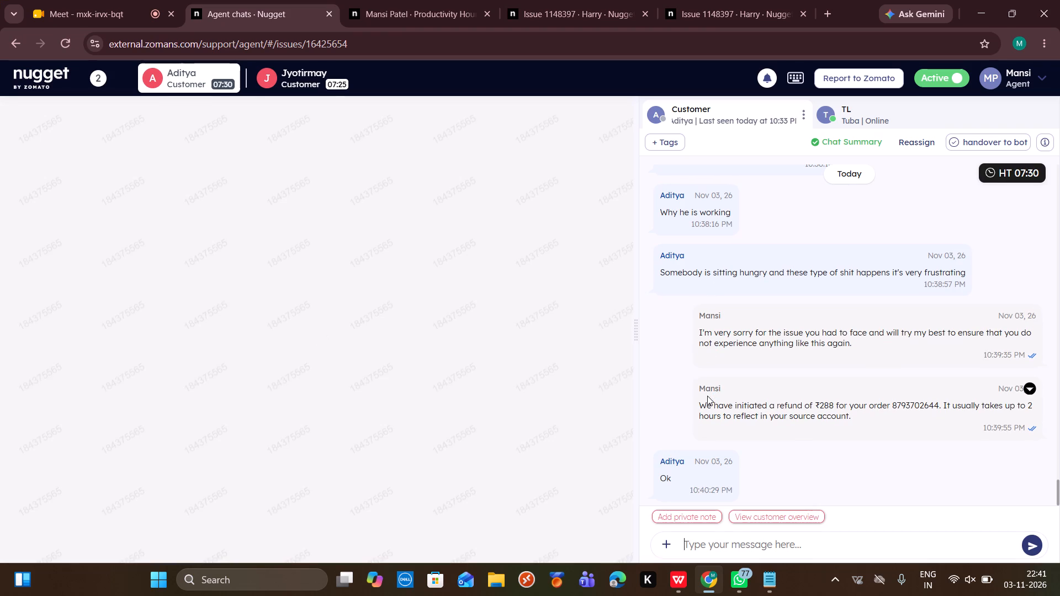
{"action": "type", "text": "/fu"}
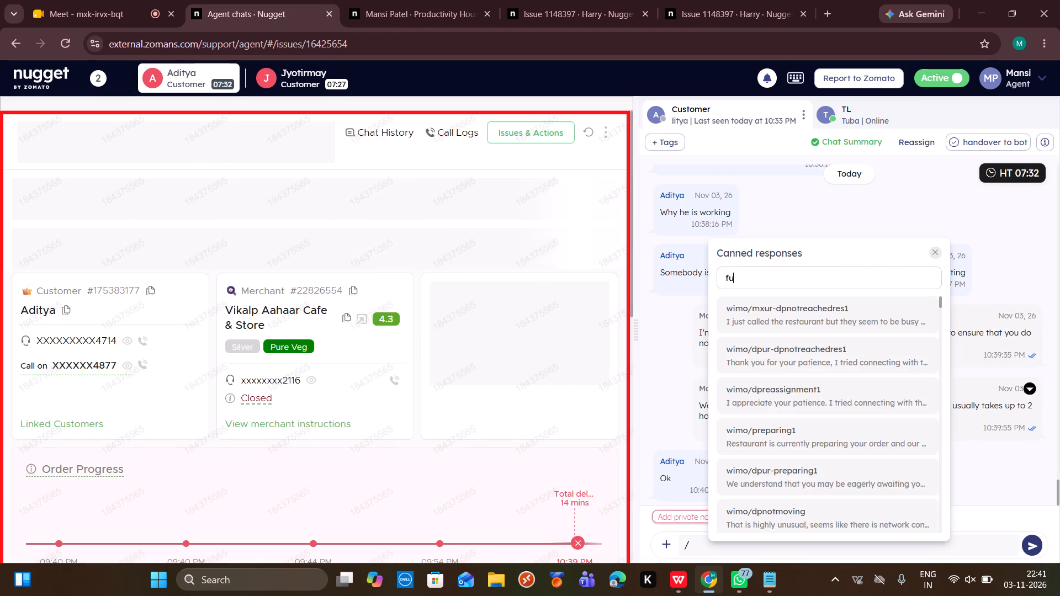
{"action": "left_click", "coordinate": [748, 317]}
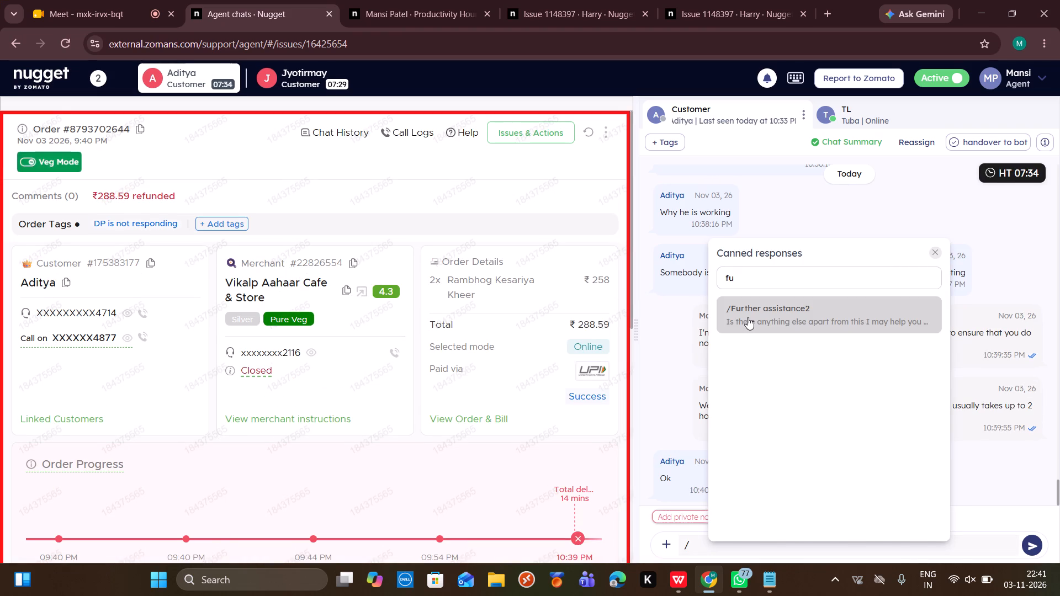
{"action": "key", "text": "Return"}
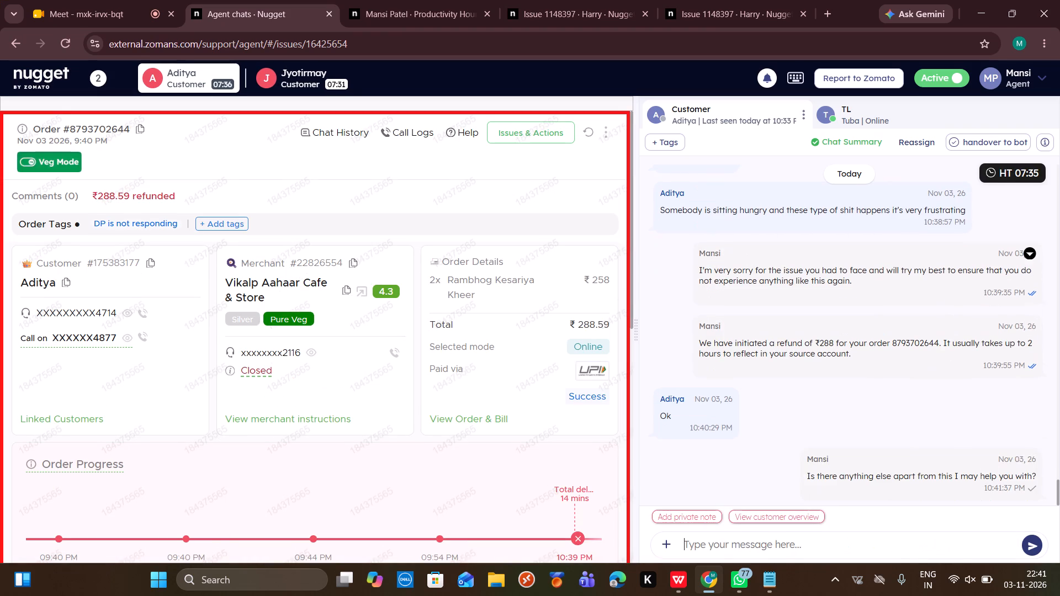
Tag Aditya's chat with the Delay sub-tag under the Delay issue and submit it.
{"action": "left_click", "coordinate": [670, 147]}
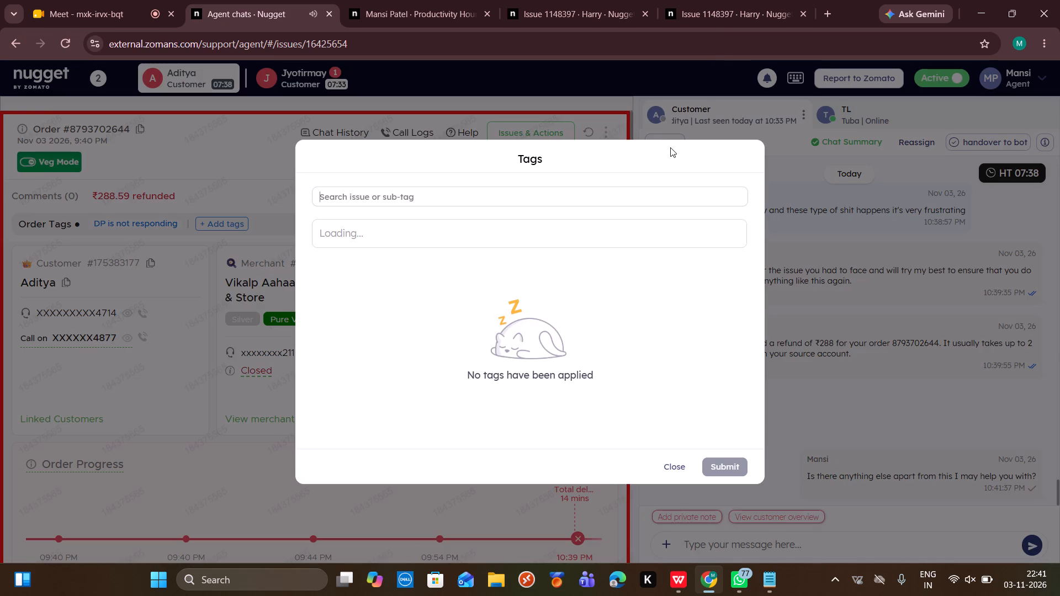
{"action": "left_click", "coordinate": [329, 255]}
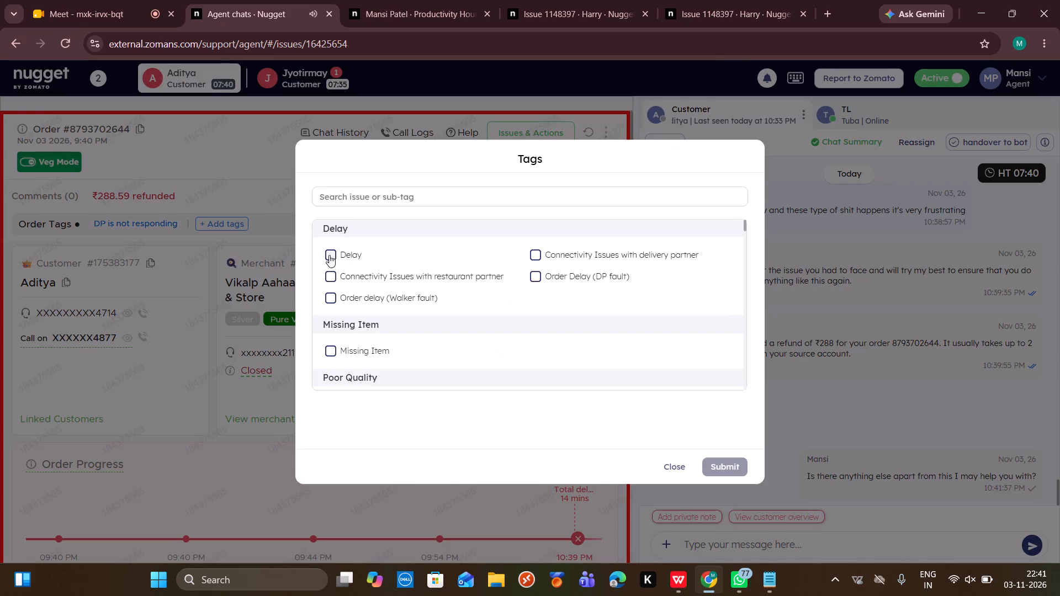
{"action": "left_click", "coordinate": [727, 471]}
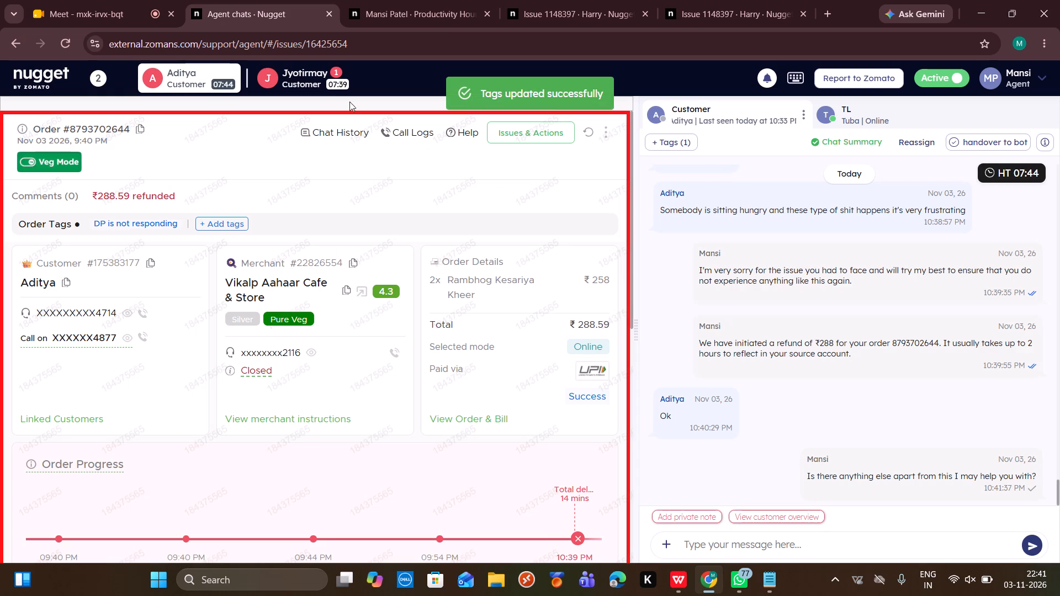
Return to Jyotirmay's chat, read the new messages and reply "Sure" to the original payment method request.
{"action": "left_click", "coordinate": [314, 65]}
{"action": "scroll", "coordinate": [879, 416], "scroll_direction": "down", "scroll_amount": 5}
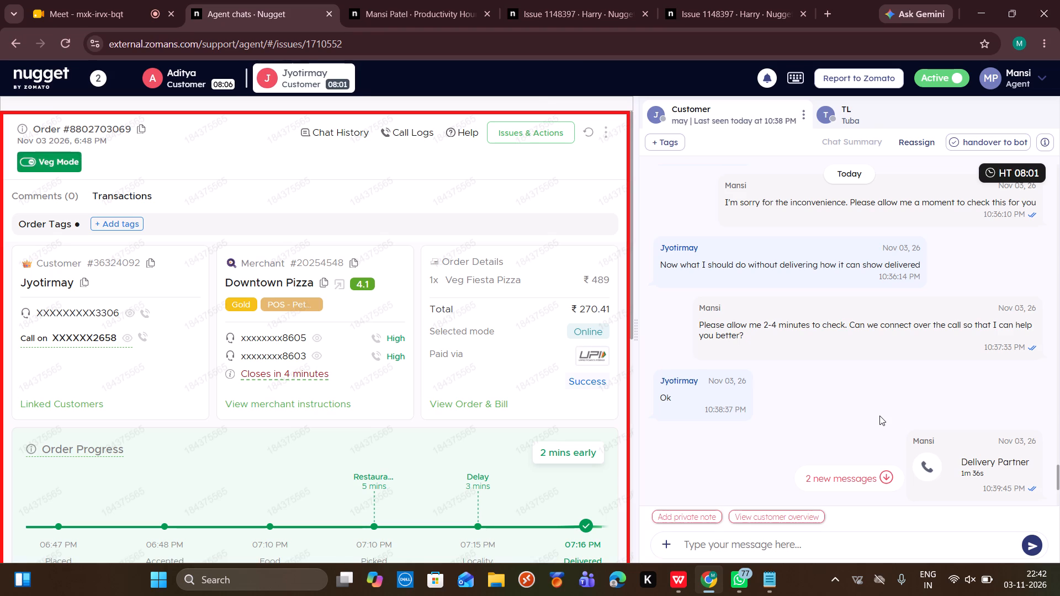
{"action": "scroll", "coordinate": [879, 416], "scroll_direction": "down", "scroll_amount": 8}
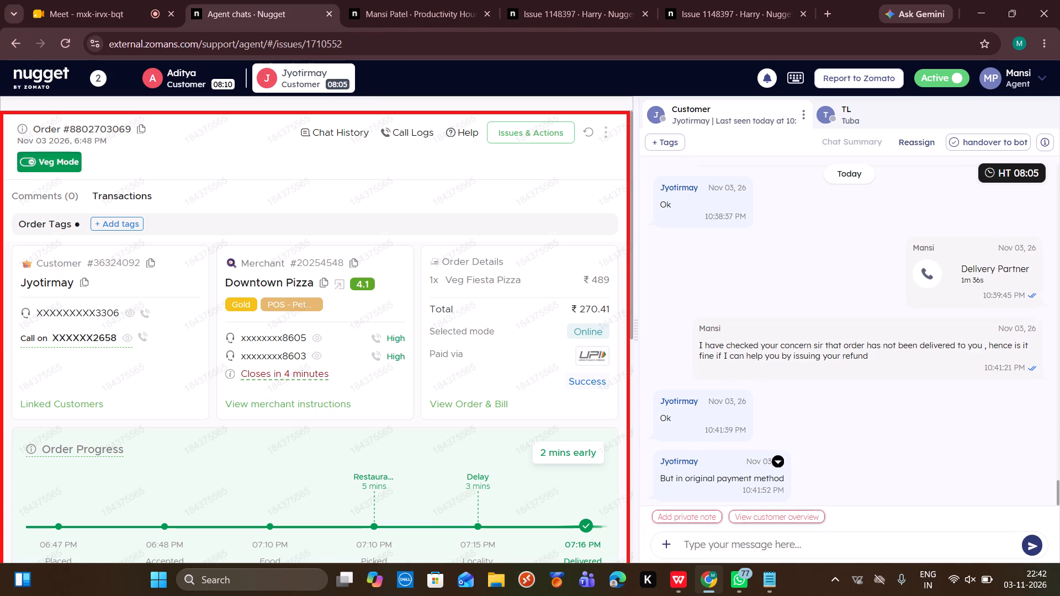
{"action": "type", "text": "ure"}
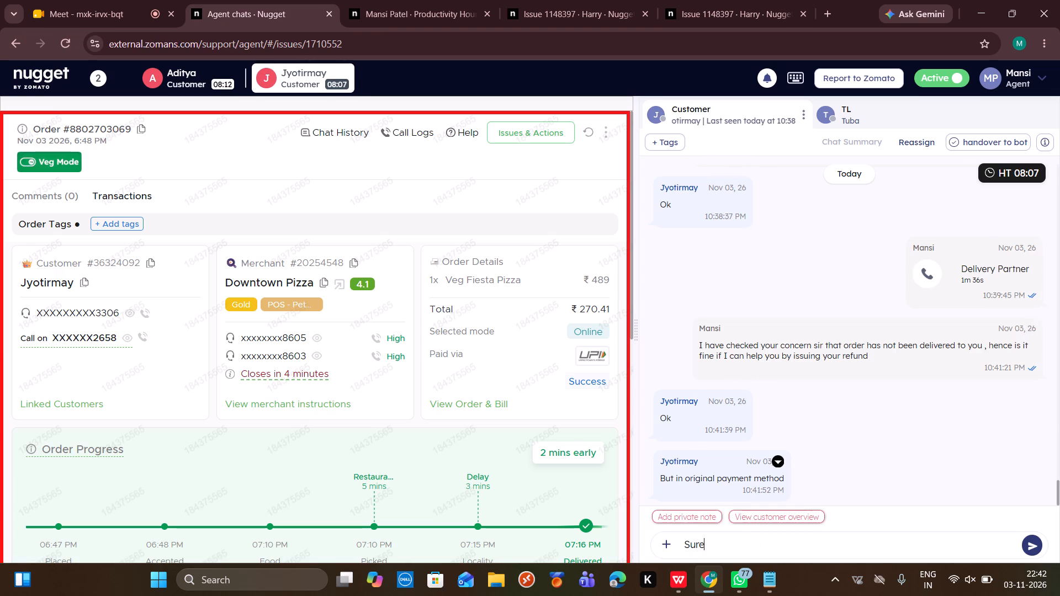
{"action": "key", "text": "Return"}
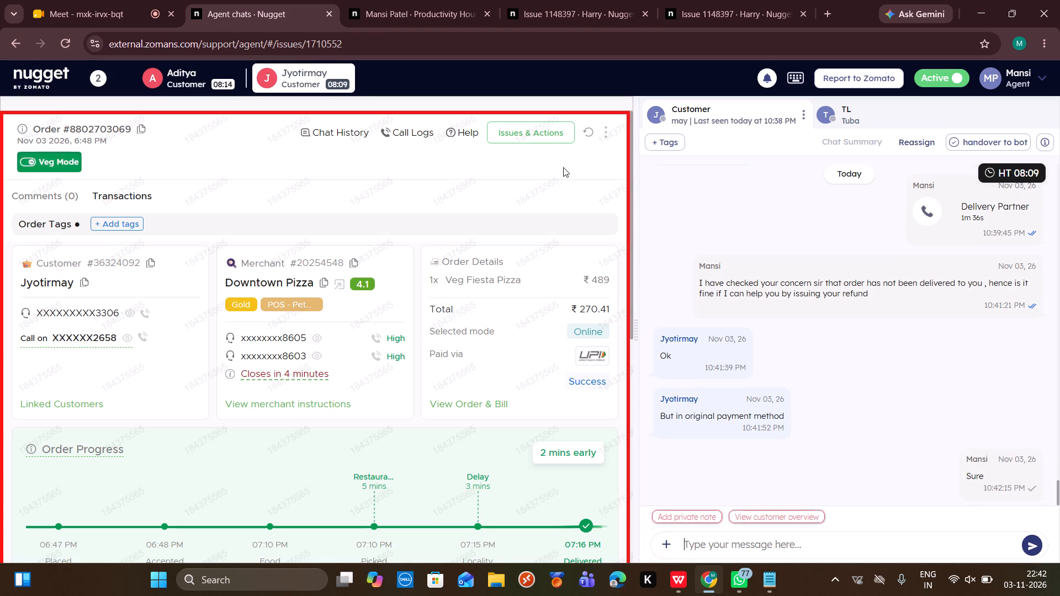
Report Jyotirmay's order as Food not delivered, completing the three checks with the reason "Delivery partner did not leave the food at the location".
{"action": "left_click", "coordinate": [555, 134]}
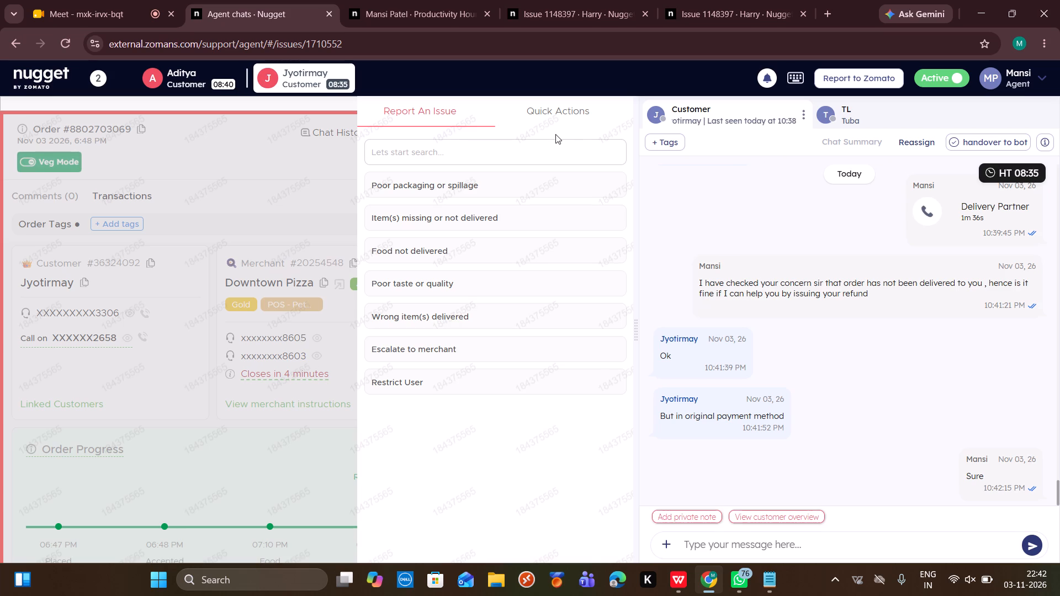
{"action": "left_click", "coordinate": [470, 245]}
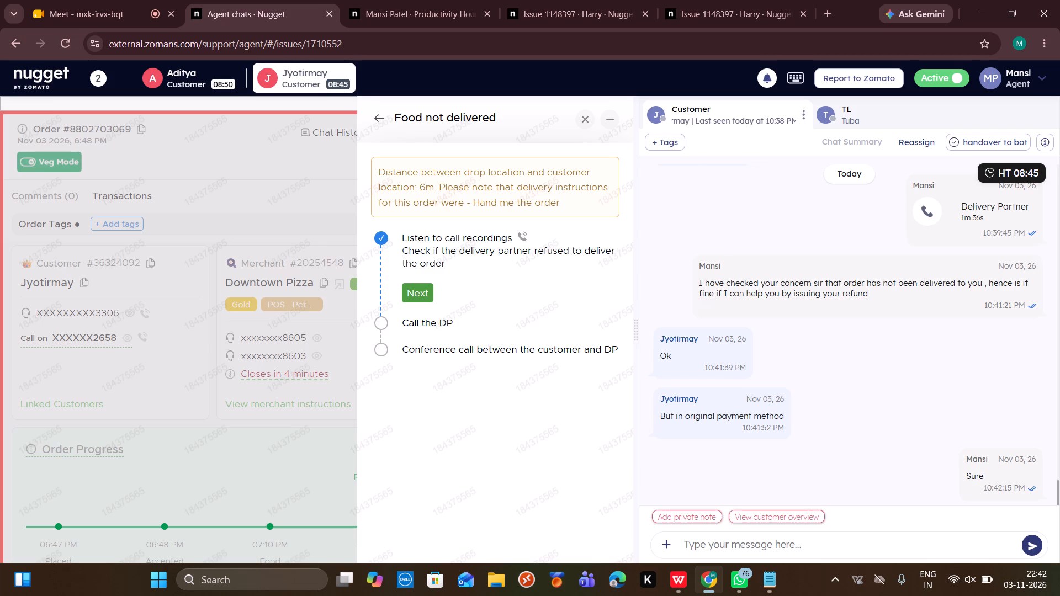
{"action": "left_click", "coordinate": [414, 285]}
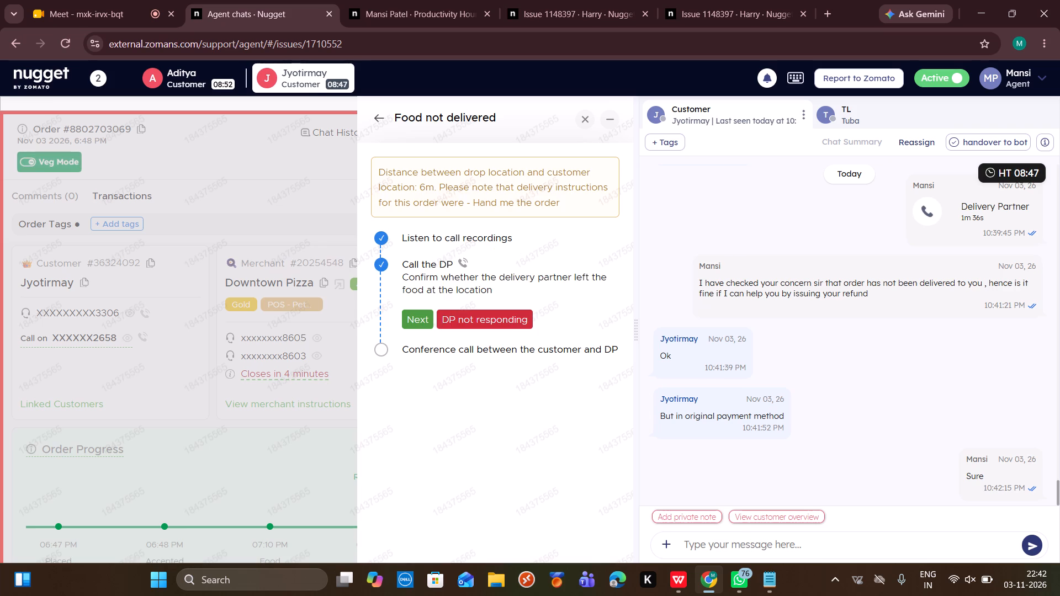
{"action": "left_click", "coordinate": [428, 320]}
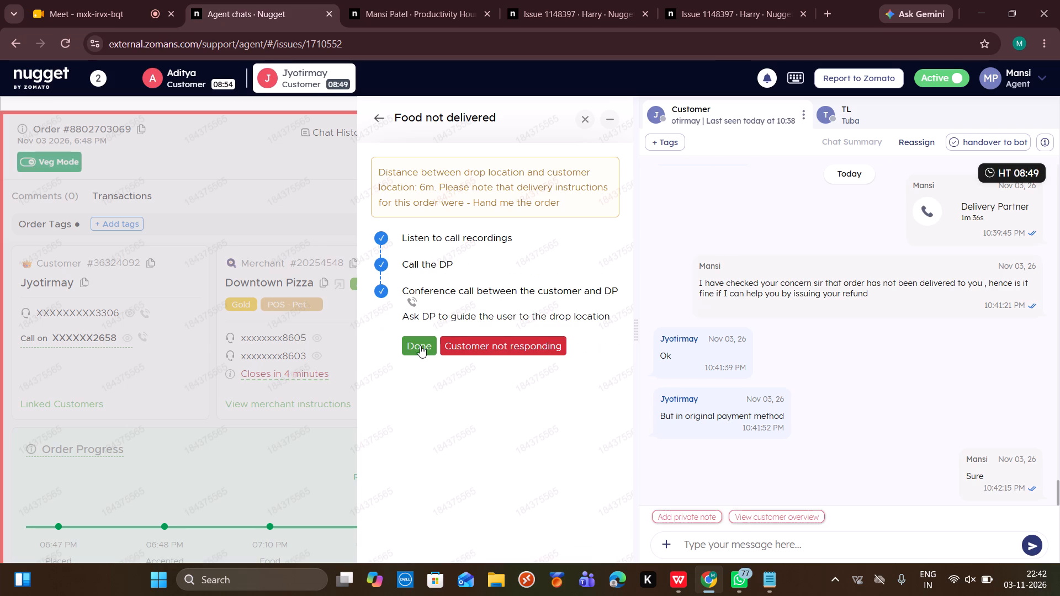
{"action": "left_click", "coordinate": [420, 346]}
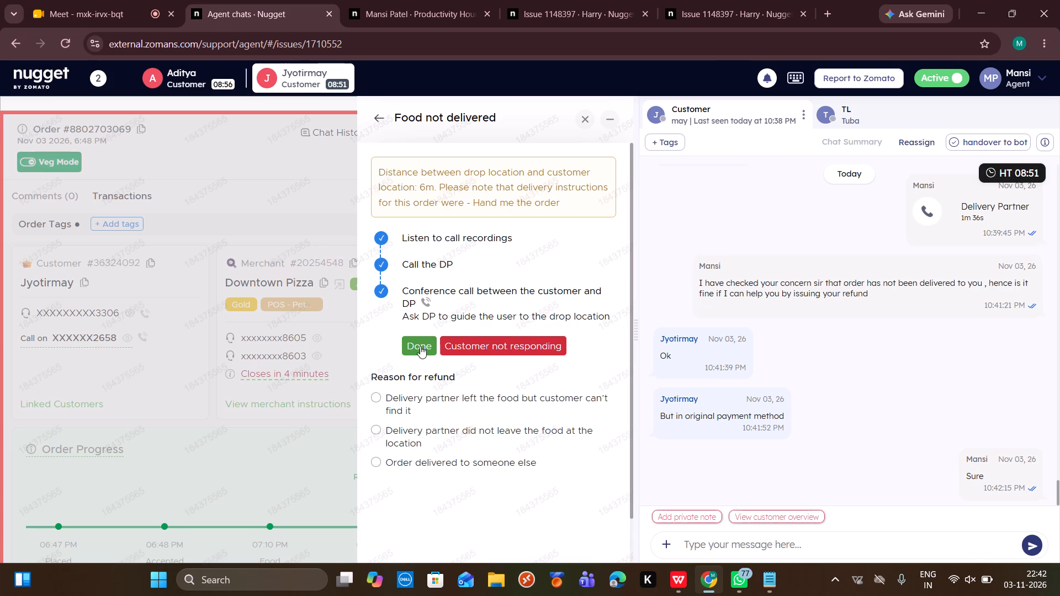
{"action": "left_click", "coordinate": [413, 432]}
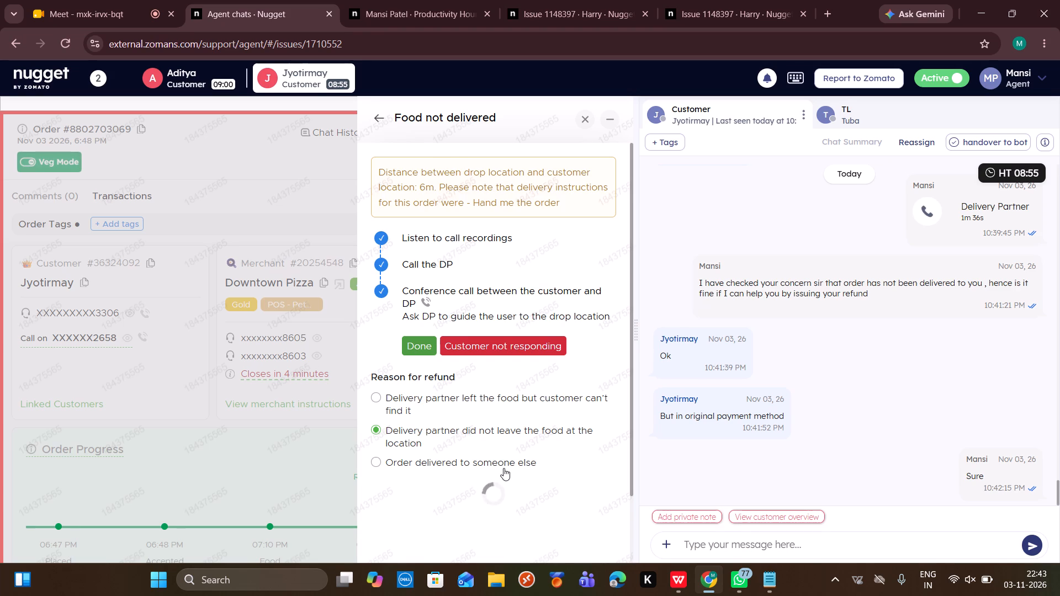
Initiate the recommended ₹270.41 refund back to source for Jyotirmay's order and hand the chat over to the bot.
{"action": "scroll", "coordinate": [504, 468], "scroll_direction": "down", "scroll_amount": 5}
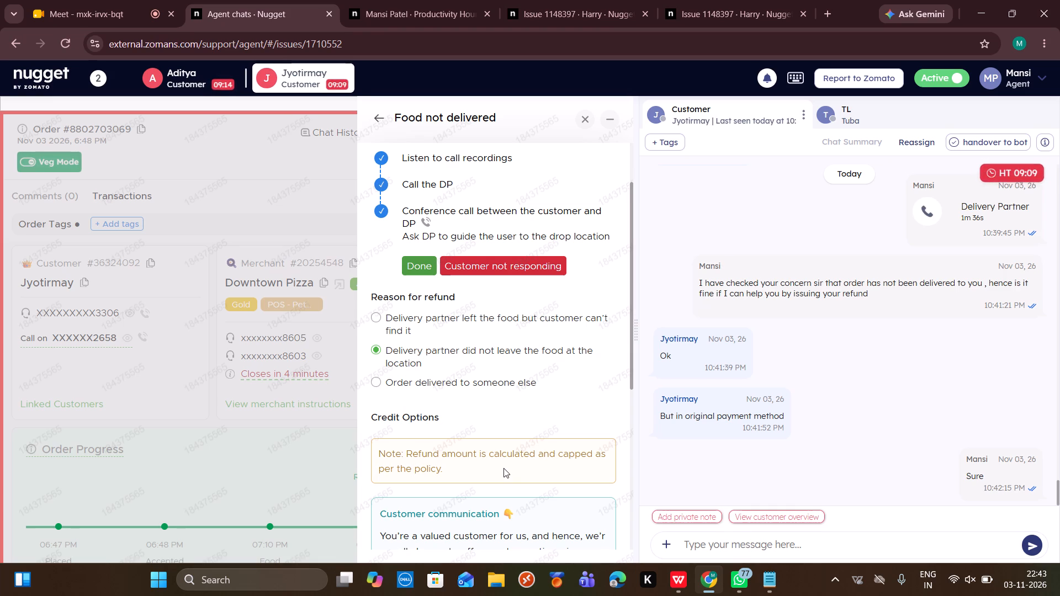
{"action": "scroll", "coordinate": [500, 429], "scroll_direction": "down", "scroll_amount": 4}
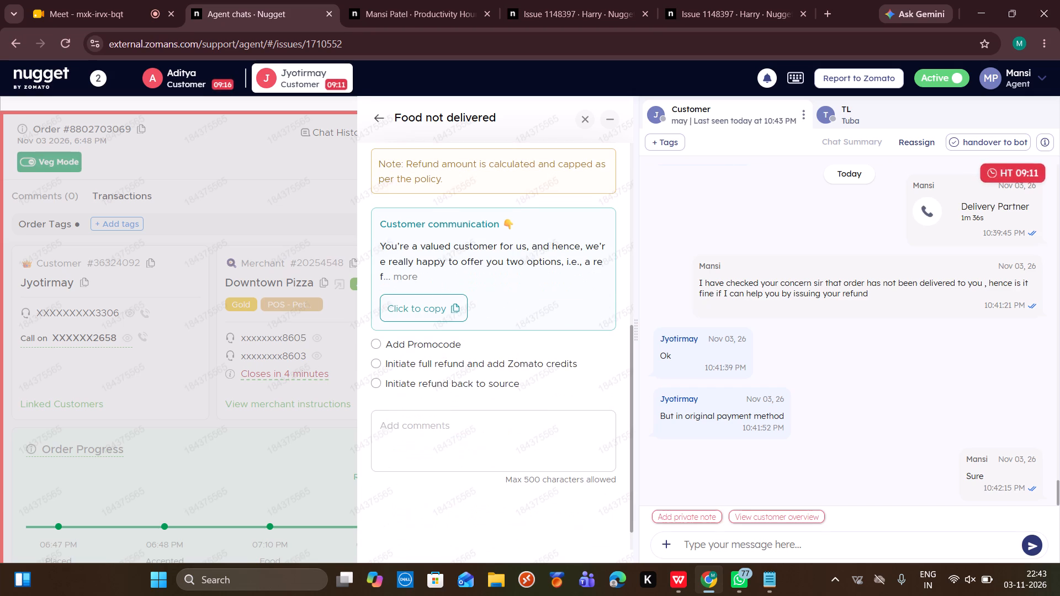
{"action": "left_click", "coordinate": [459, 379]}
{"action": "scroll", "coordinate": [459, 379], "scroll_direction": "down", "scroll_amount": 1}
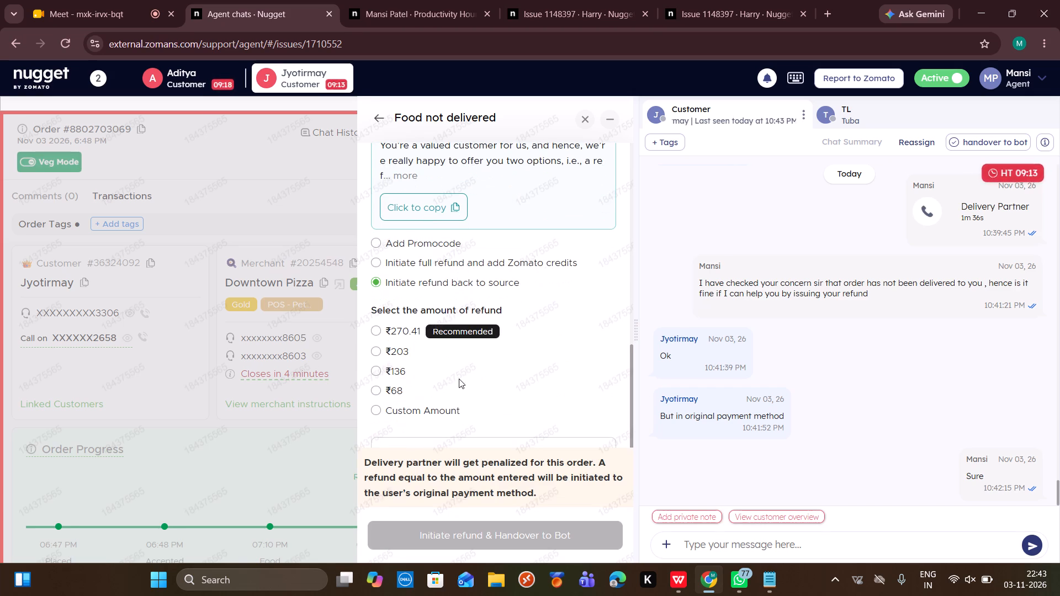
{"action": "left_click", "coordinate": [375, 328]}
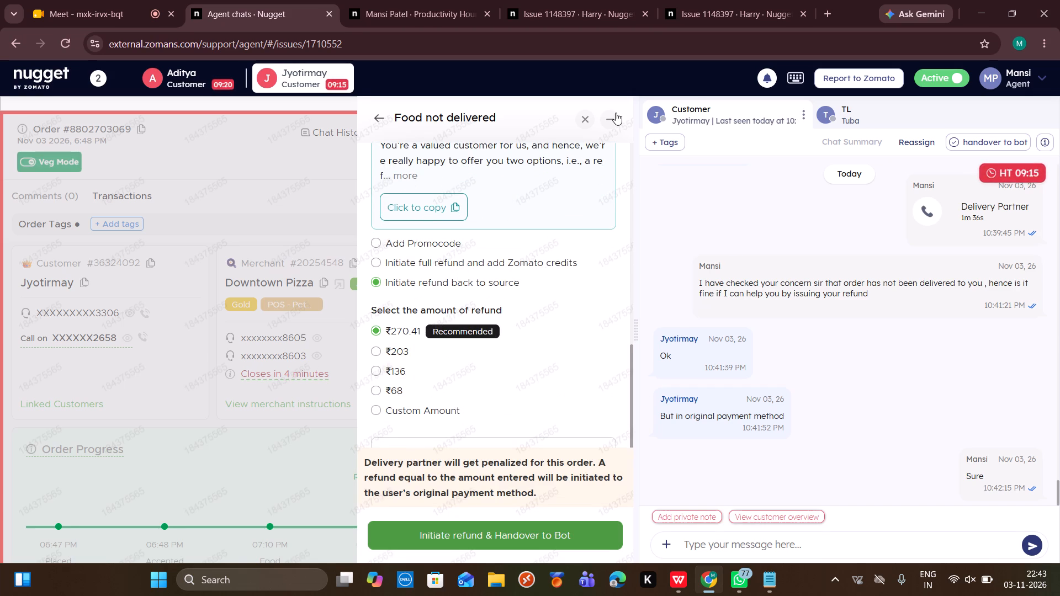
{"action": "left_click", "coordinate": [616, 116]}
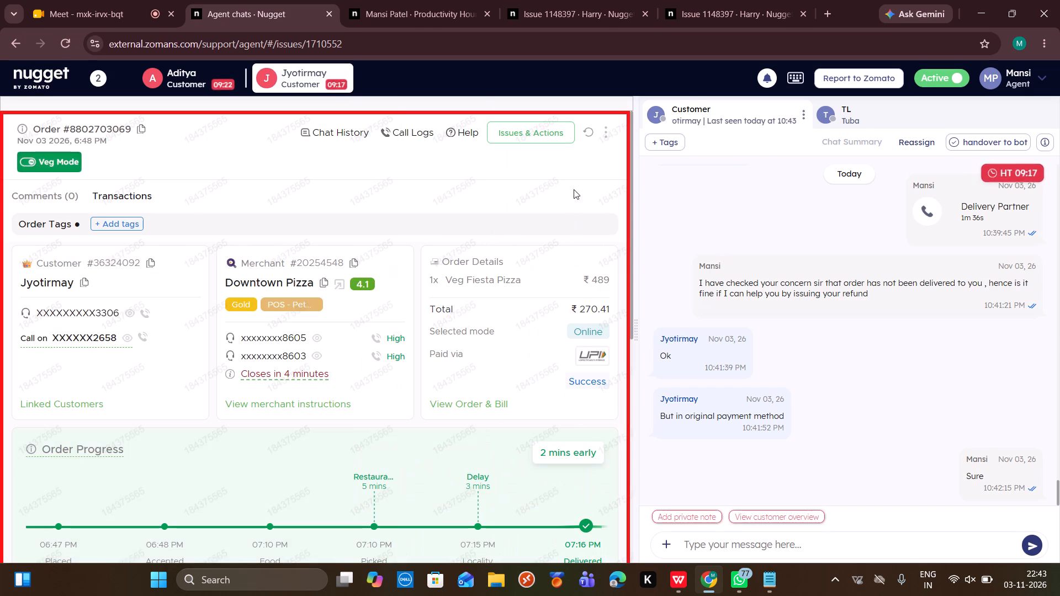
{"action": "left_click", "coordinate": [548, 127]}
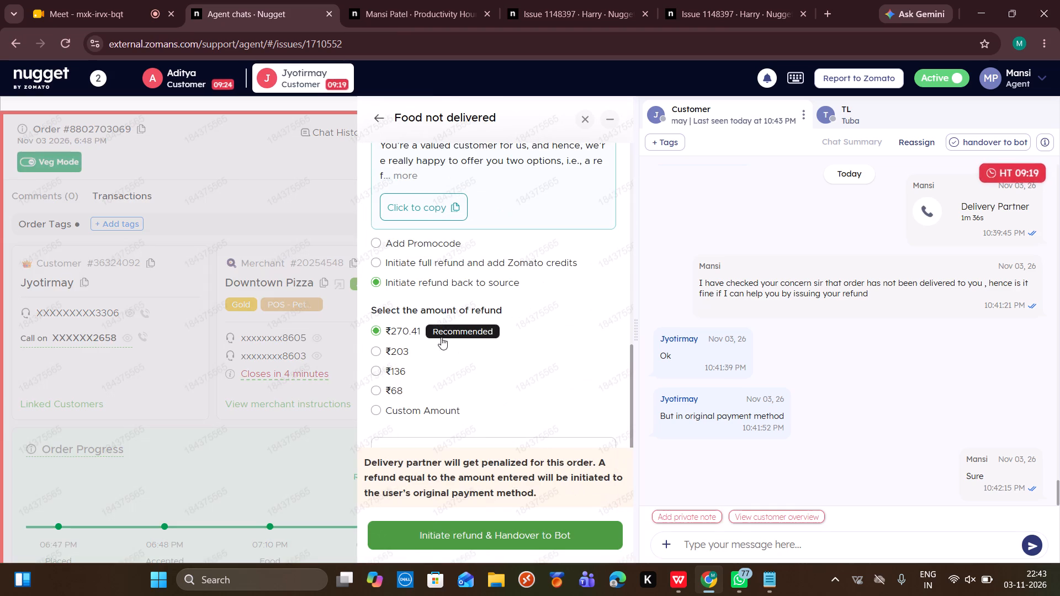
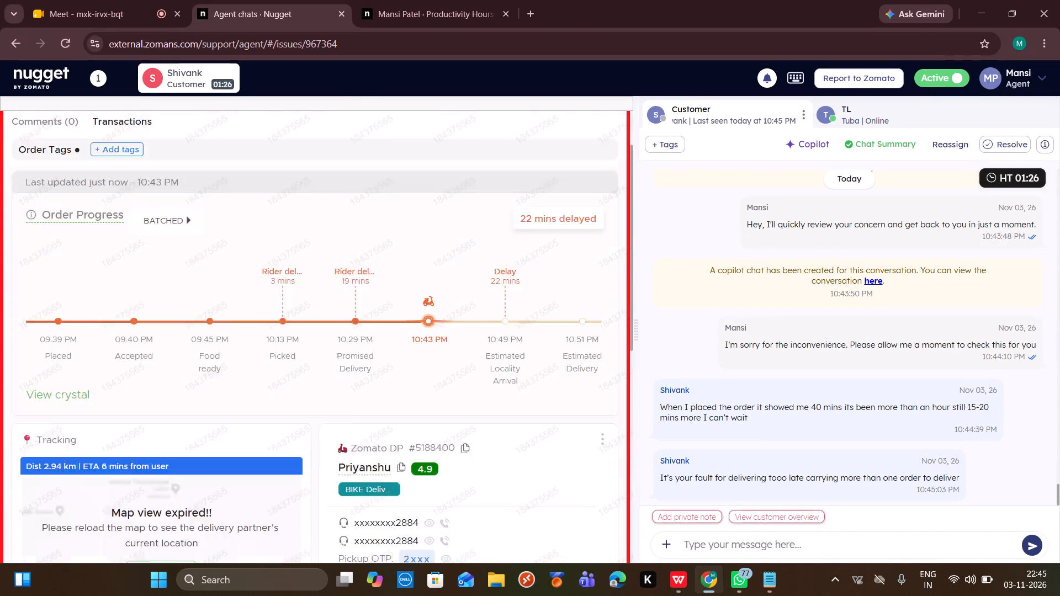
{"action": "scroll", "coordinate": [521, 374], "scroll_direction": "up", "scroll_amount": 2}
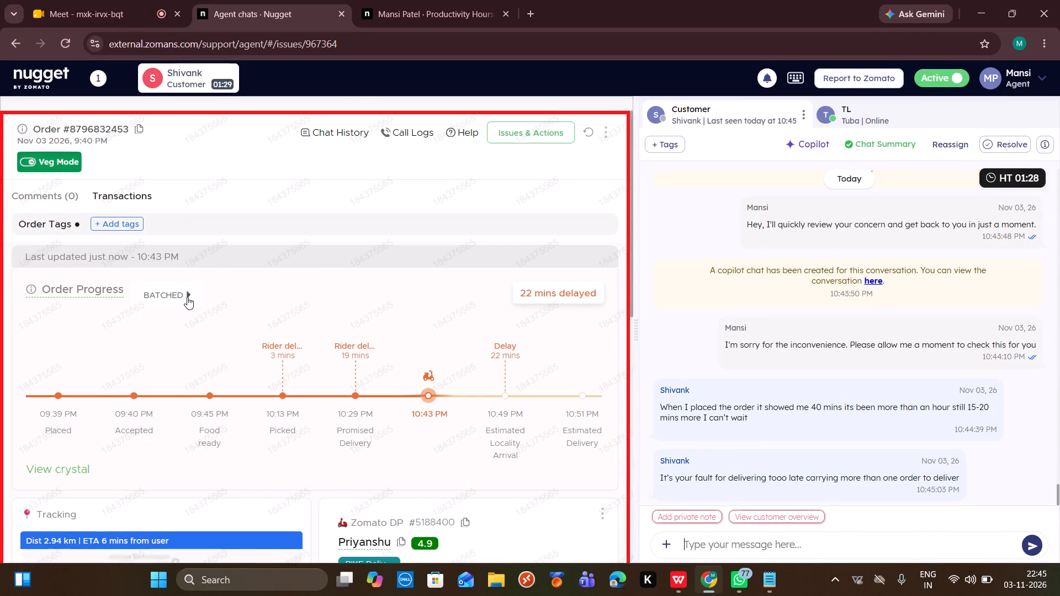
{"action": "left_click", "coordinate": [184, 294]}
{"action": "left_click", "coordinate": [497, 139]}
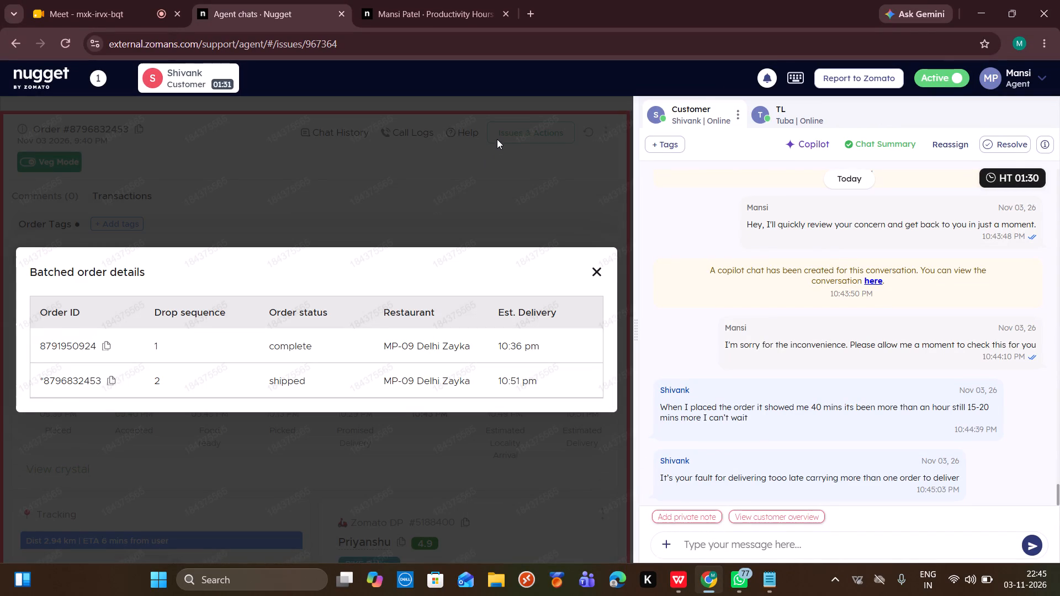
Place a callback call to the delivery partner Priyanshu, choosing to call anyway.
{"action": "scroll", "coordinate": [470, 418], "scroll_direction": "down", "scroll_amount": 1}
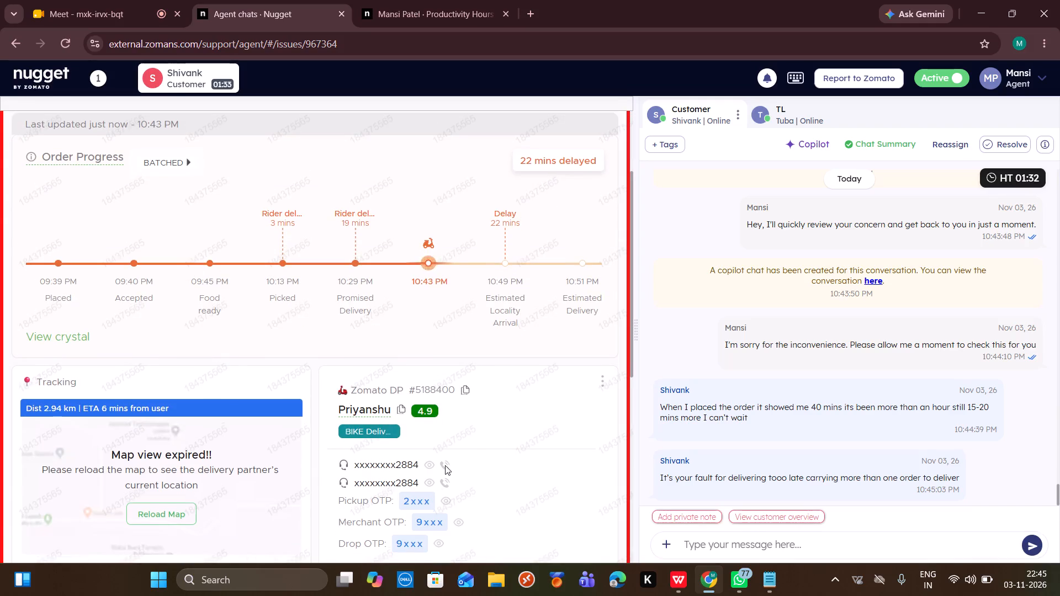
{"action": "left_click", "coordinate": [446, 465]}
{"action": "left_click", "coordinate": [581, 404]}
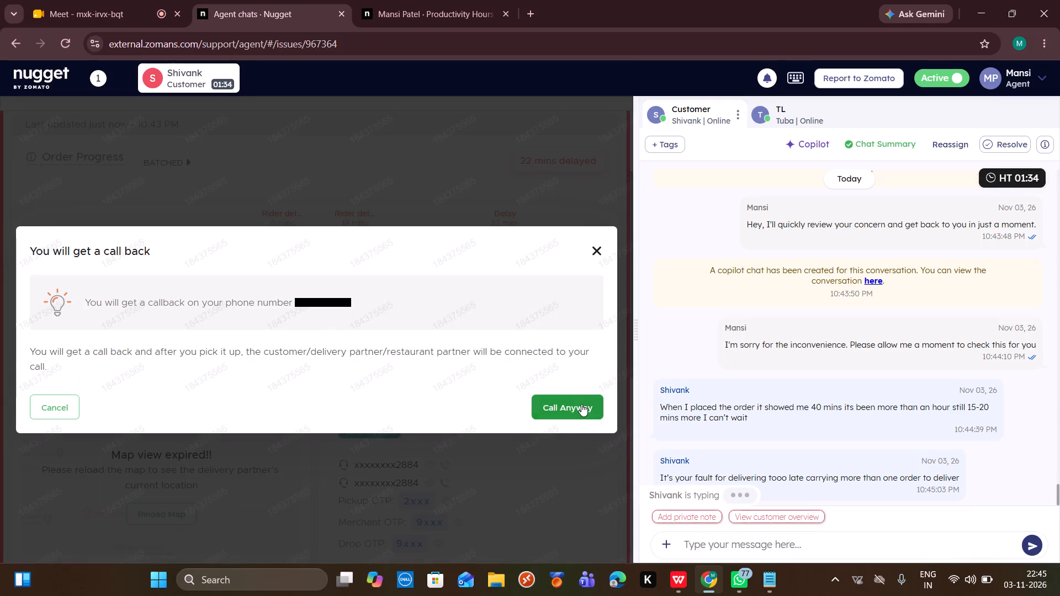
Send Shivank the selected CALLING statement from the Notepad hold statements, asking for 2-4 minutes to check and offering to connect over a call.
{"action": "left_click", "coordinate": [768, 583]}
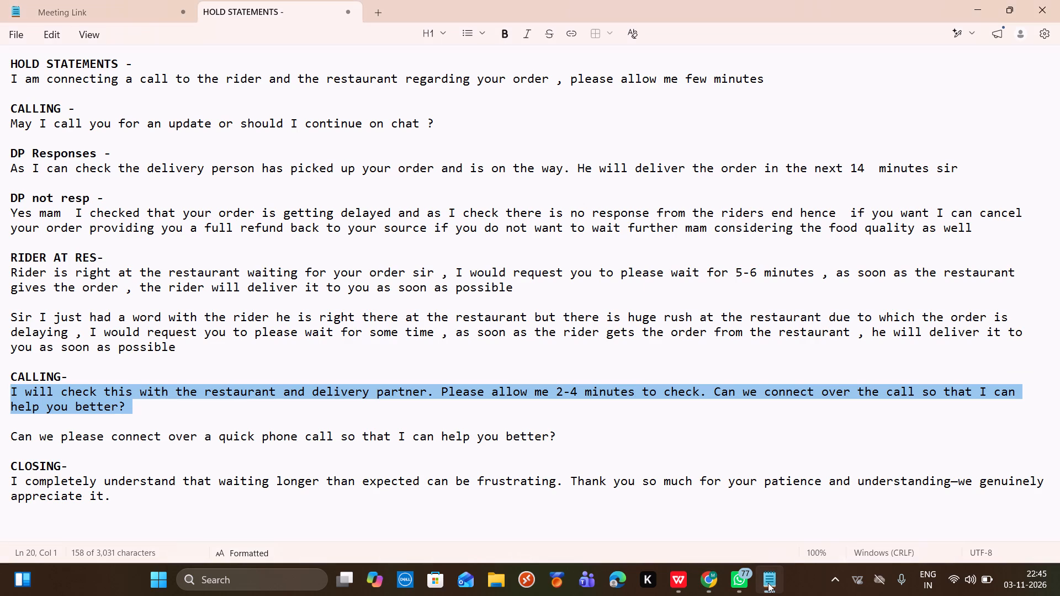
{"action": "key", "text": "ctrl+c"}
{"action": "left_click", "coordinate": [701, 579]}
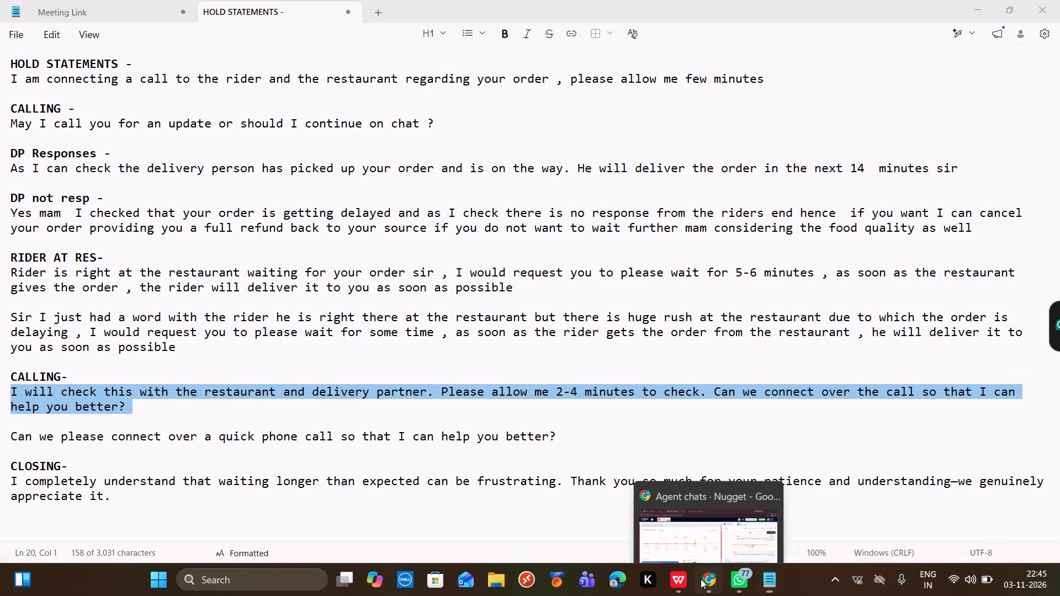
{"action": "left_click", "coordinate": [711, 541]}
{"action": "key", "text": "ctrl+v"}
{"action": "key", "text": "Return"}
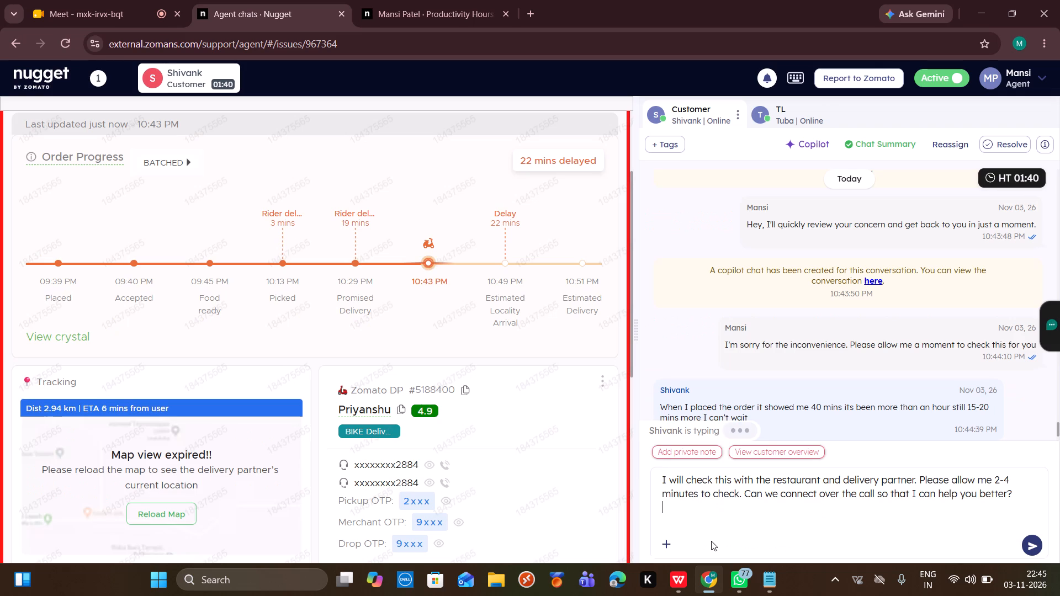
{"action": "key", "text": "Return"}
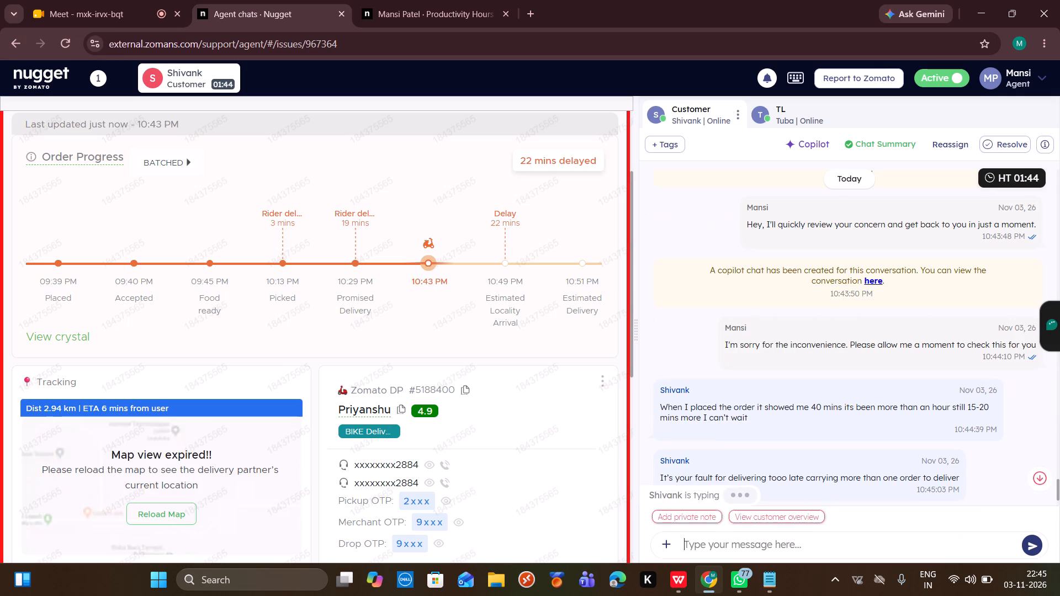
Refresh the order details and check the delivery progress and Shivank's replies during the delivery partner call.
{"action": "scroll", "coordinate": [606, 384], "scroll_direction": "up", "scroll_amount": 5}
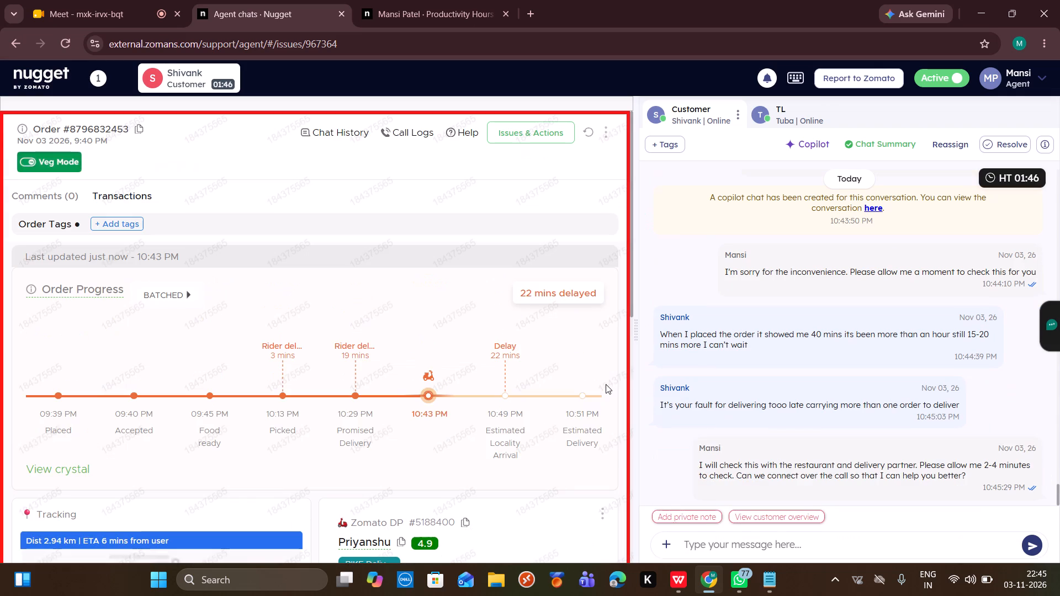
{"action": "left_click", "coordinate": [590, 129]}
{"action": "scroll", "coordinate": [742, 292], "scroll_direction": "down", "scroll_amount": 4}
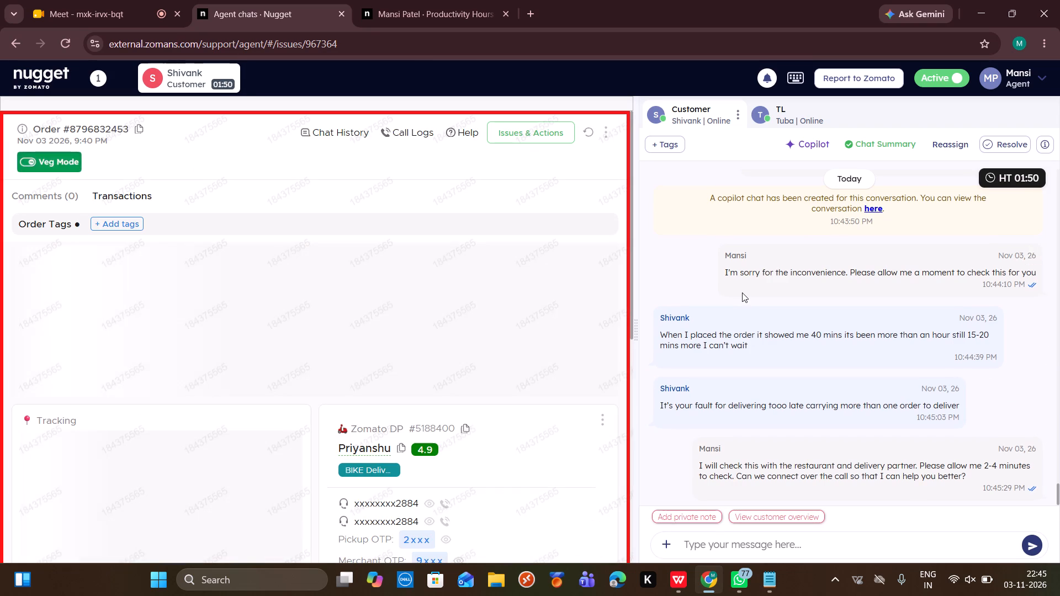
{"action": "scroll", "coordinate": [742, 292], "scroll_direction": "down", "scroll_amount": 1}
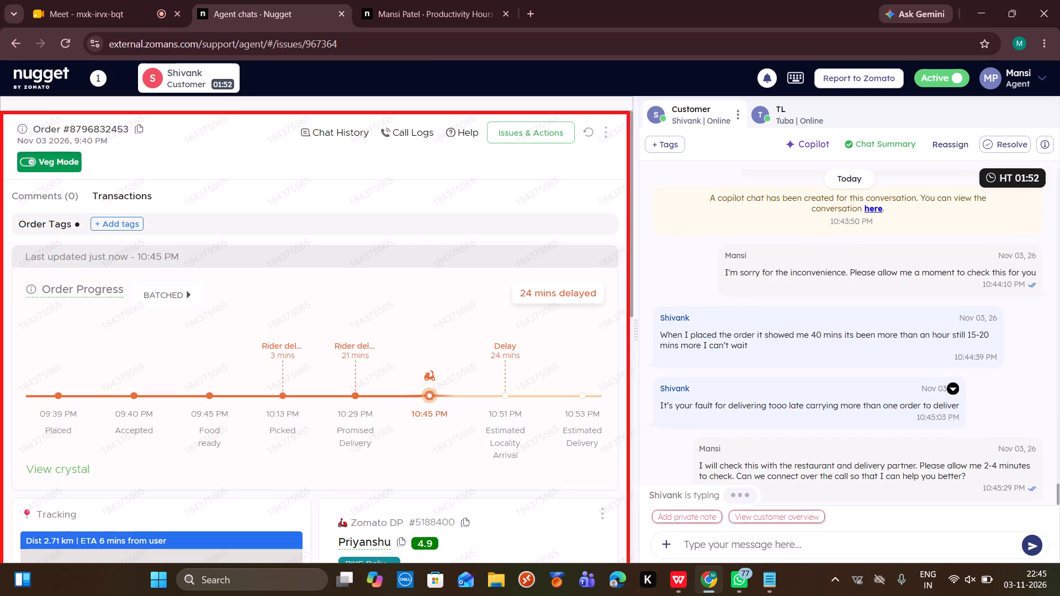
{"action": "scroll", "coordinate": [691, 409], "scroll_direction": "down", "scroll_amount": 1}
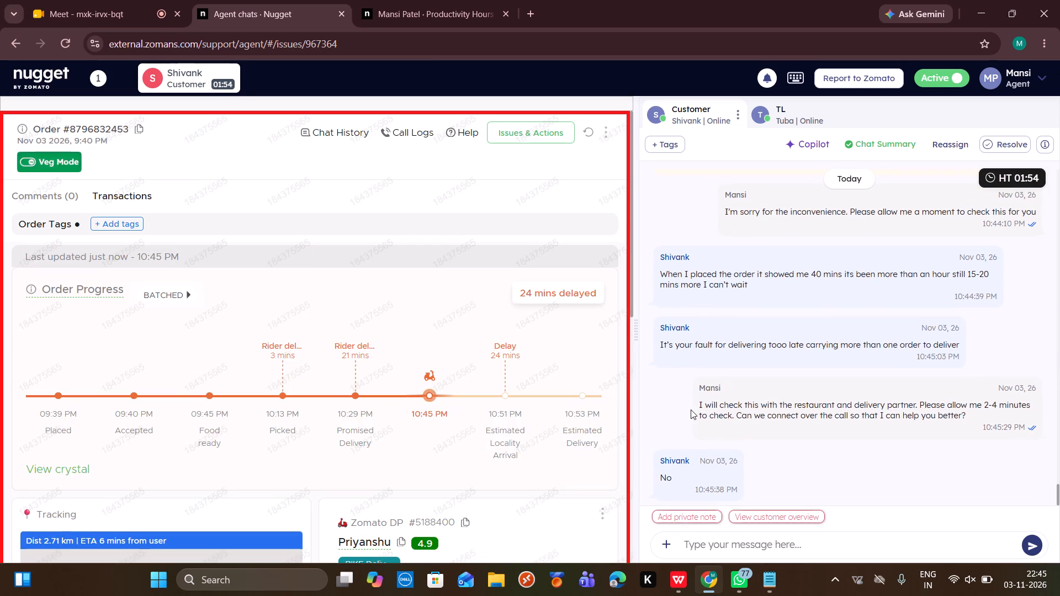
{"action": "scroll", "coordinate": [691, 409], "scroll_direction": "down", "scroll_amount": 3}
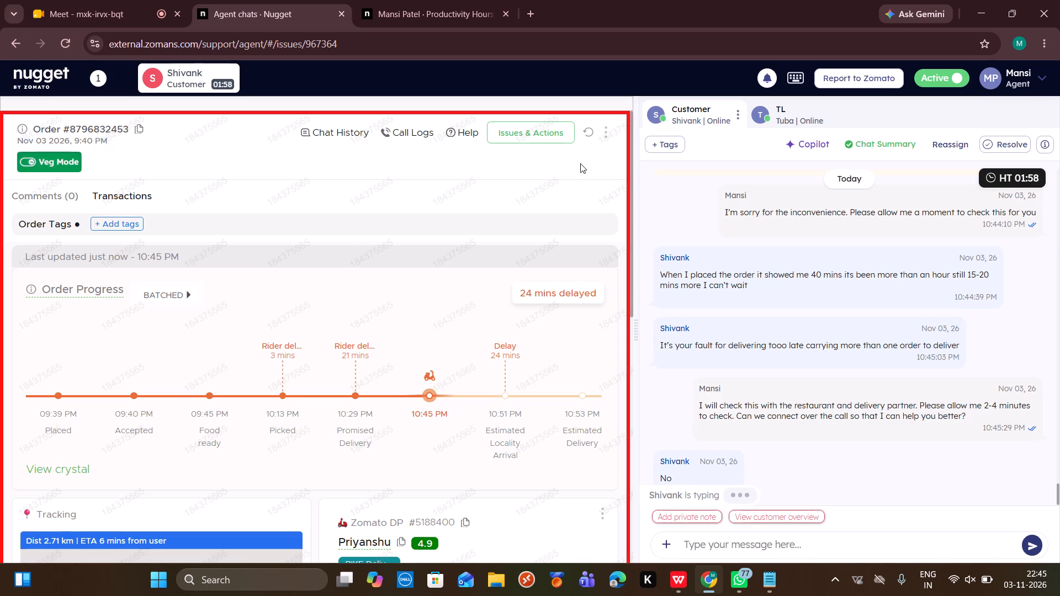
{"action": "left_click", "coordinate": [590, 135]}
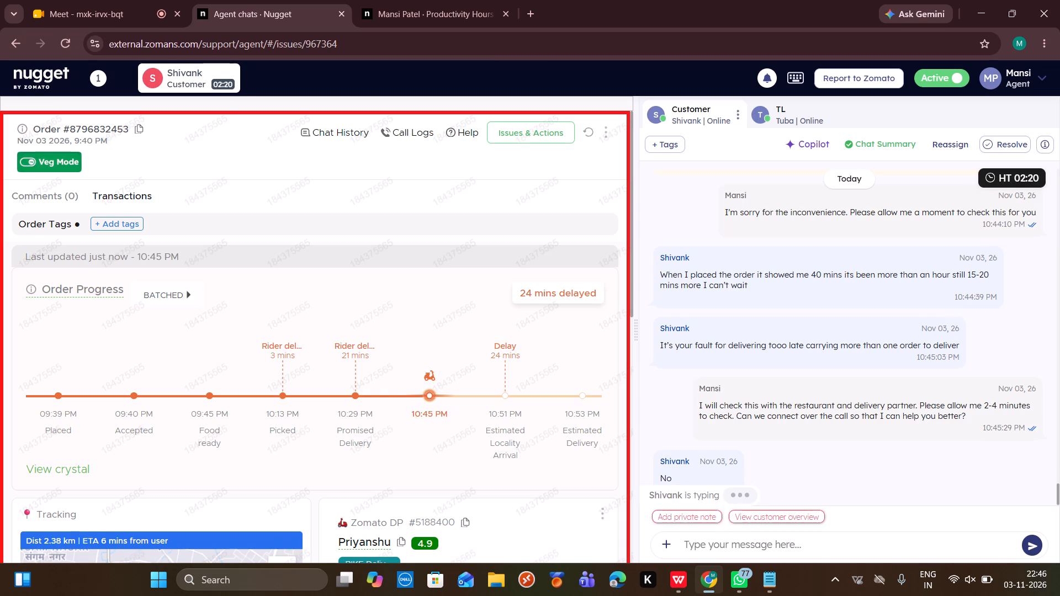
Copy the selected pre-delivery Response from DP text in the WPS canned response document into Shivank's message draft.
{"action": "left_click", "coordinate": [683, 568]}
{"action": "key", "text": "ctrl+c"}
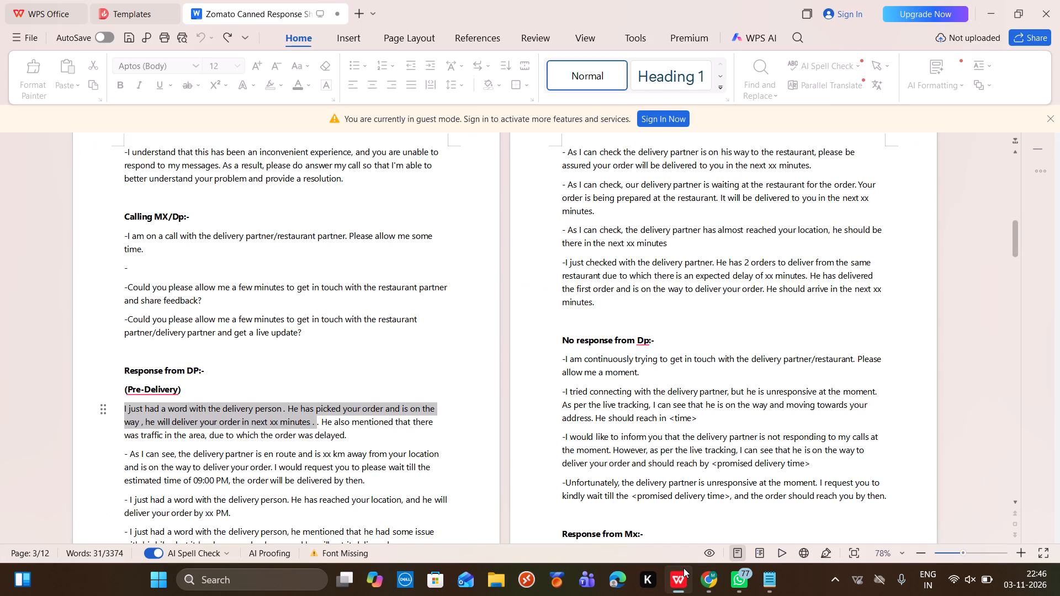
{"action": "left_click", "coordinate": [707, 579]}
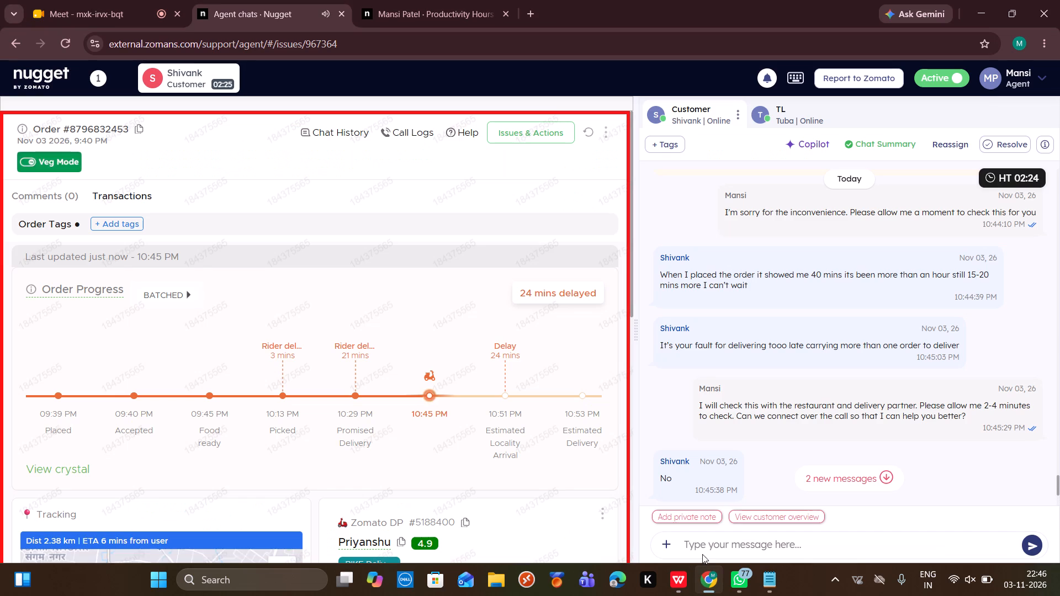
{"action": "left_click", "coordinate": [702, 550]}
{"action": "key", "text": "ctrl+v"}
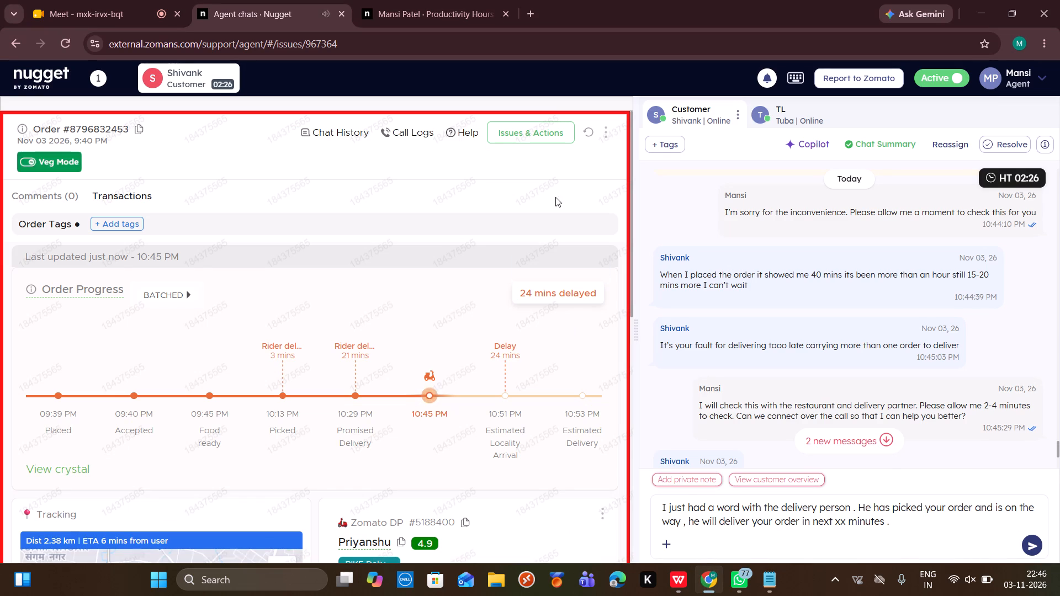
Refresh the order to check the arrival estimate, replace the xx placeholder in the draft with 7 minutes, and send it to Shivank.
{"action": "left_click", "coordinate": [589, 133]}
{"action": "scroll", "coordinate": [722, 293], "scroll_direction": "down", "scroll_amount": 5}
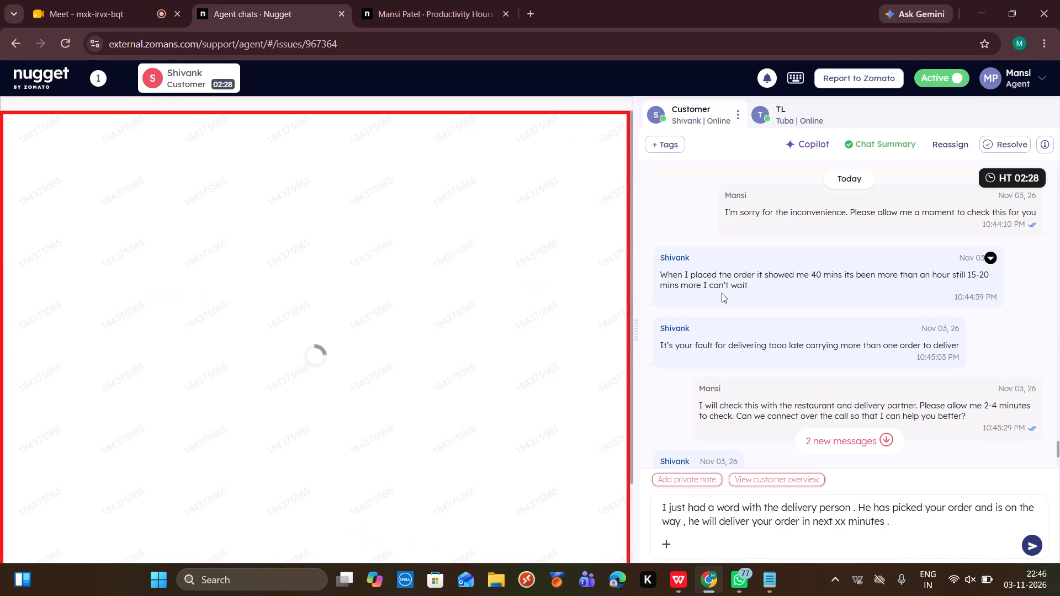
{"action": "scroll", "coordinate": [722, 293], "scroll_direction": "down", "scroll_amount": 2}
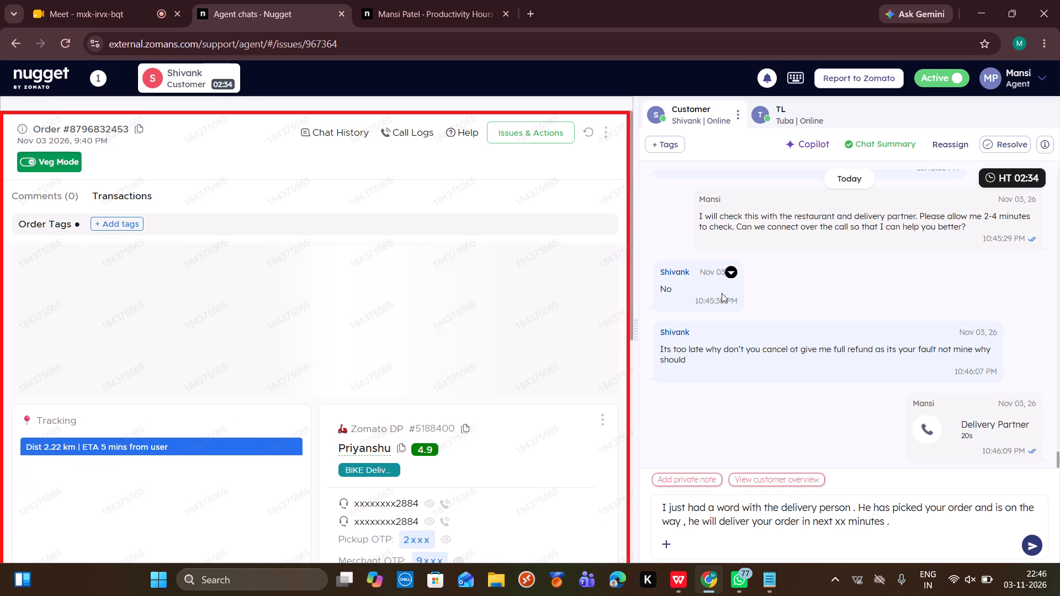
{"action": "left_click", "coordinate": [843, 522]}
{"action": "key", "text": "BackSpace"}
{"action": "key", "text": "BackSpace"}
{"action": "key", "text": "BackSpace"}
{"action": "key", "text": "7"}
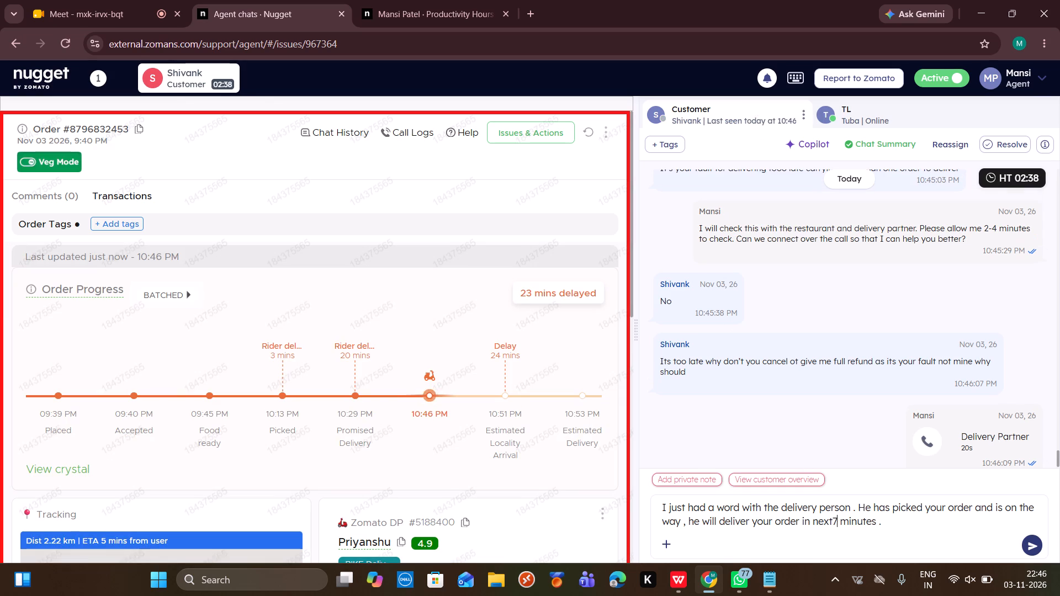
{"action": "key", "text": "BackSpace"}
{"action": "key", "text": "space"}
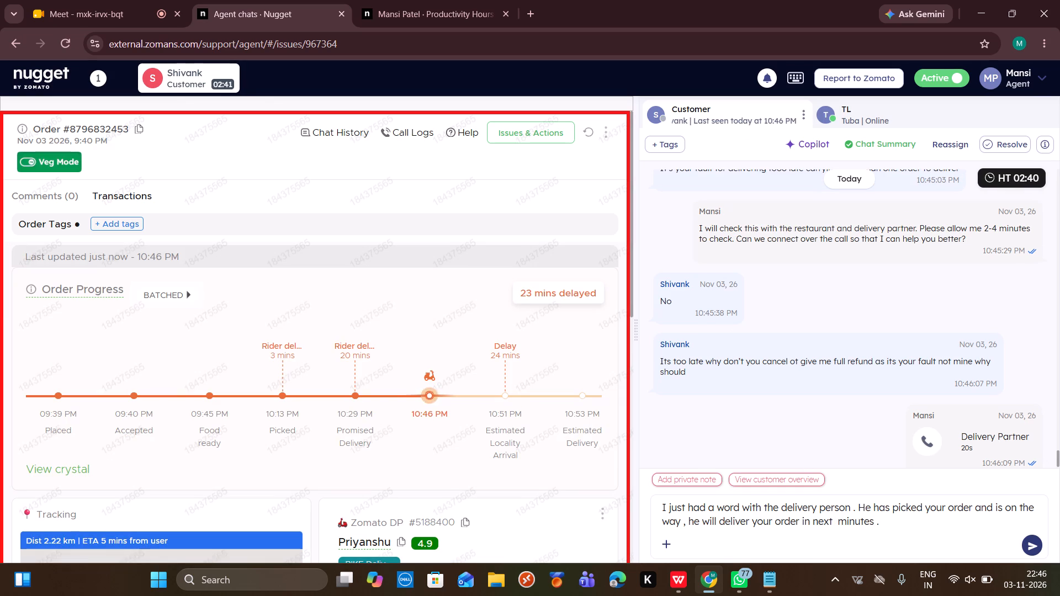
{"action": "key", "text": "7"}
{"action": "key", "text": "Return"}
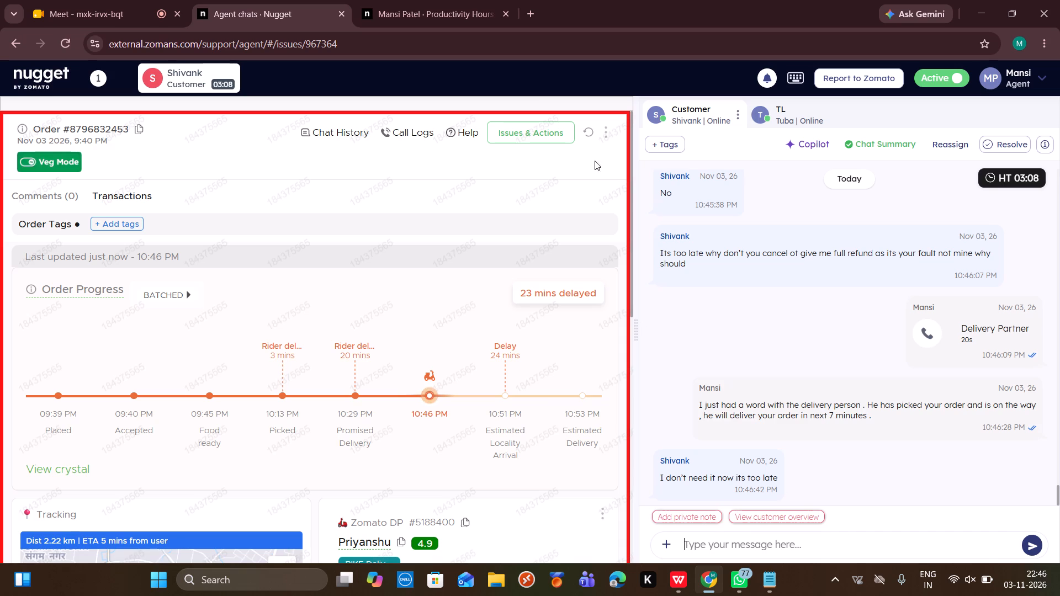
Send Shivank the first Apology response from the WPS document, acknowledging the frustrating wait and apologising for the inconvenience caused.
{"action": "left_click", "coordinate": [586, 128]}
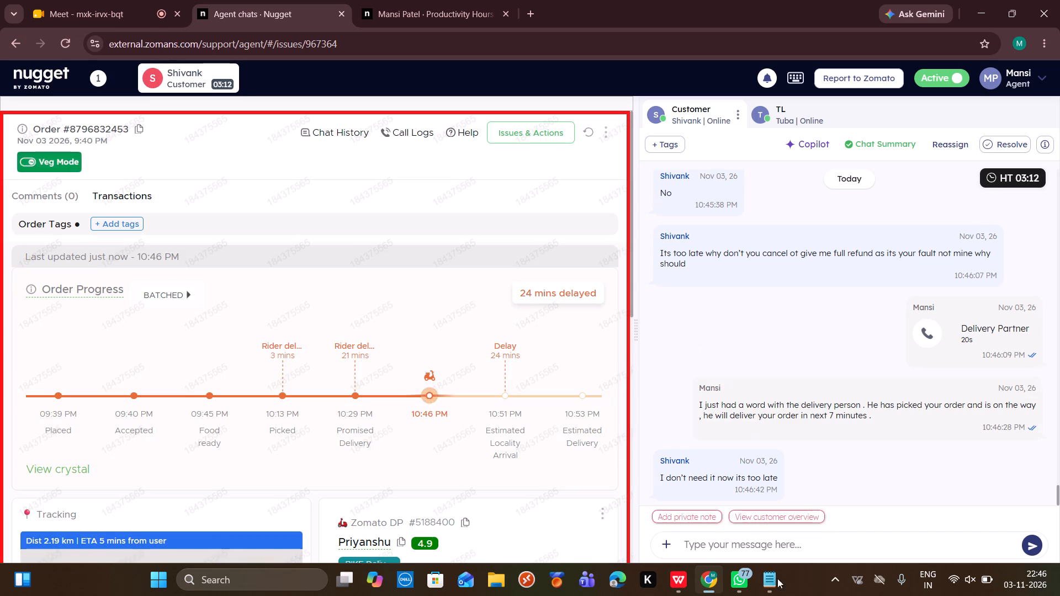
{"action": "left_click", "coordinate": [681, 583]}
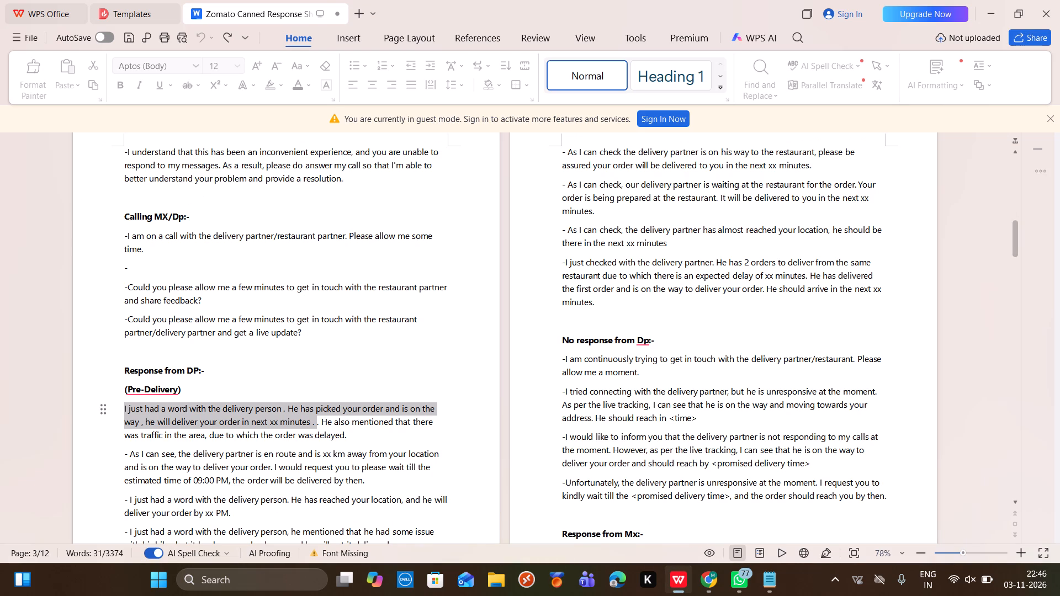
{"action": "scroll", "coordinate": [391, 416], "scroll_direction": "down", "scroll_amount": 11}
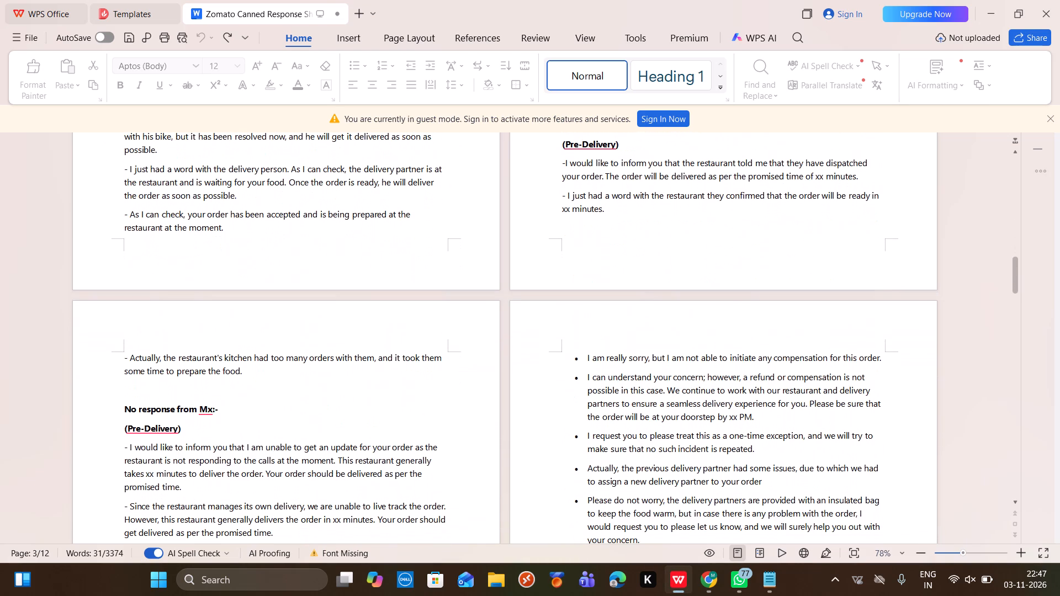
{"action": "scroll", "coordinate": [264, 431], "scroll_direction": "down", "scroll_amount": 2}
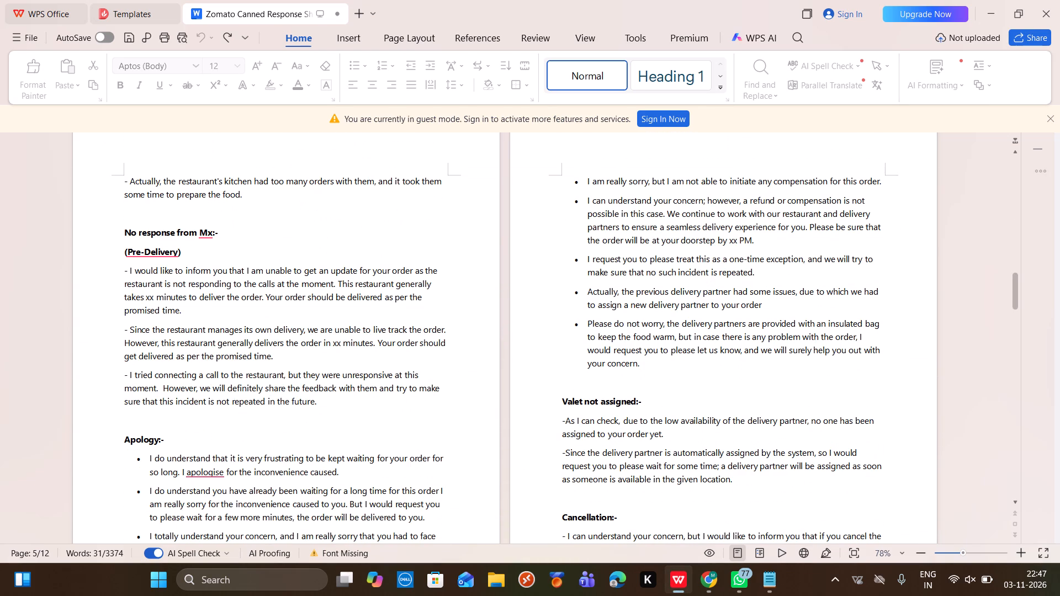
{"action": "left_click_drag", "start_coordinate": [150, 455], "coordinate": [335, 472]}
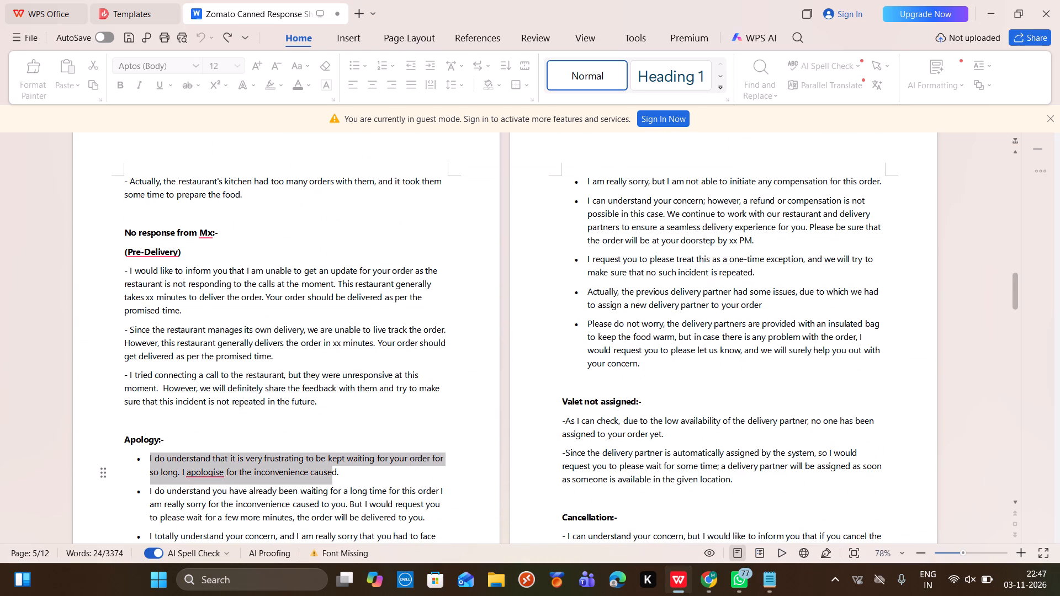
{"action": "left_click_drag", "start_coordinate": [335, 472], "coordinate": [337, 473]}
{"action": "key", "text": "ctrl+c"}
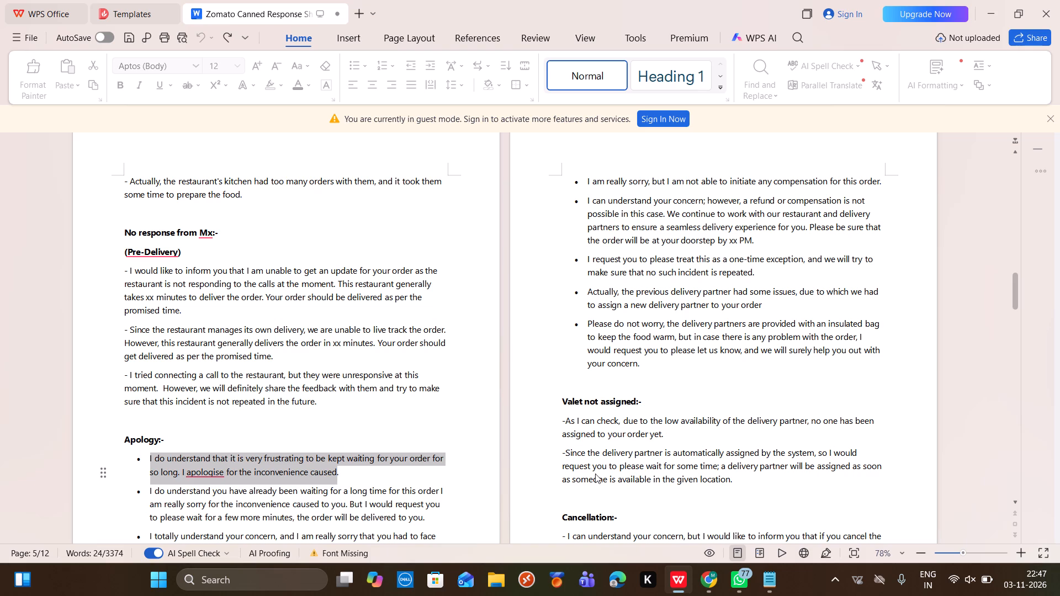
{"action": "left_click", "coordinate": [703, 579]}
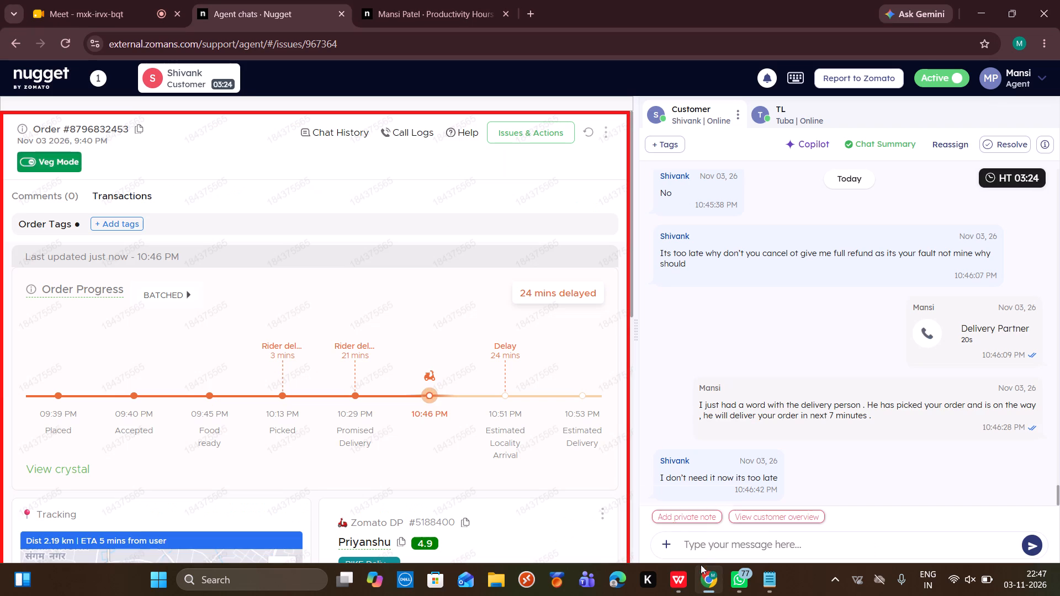
{"action": "left_click", "coordinate": [704, 545]}
{"action": "key", "text": "ctrl+v"}
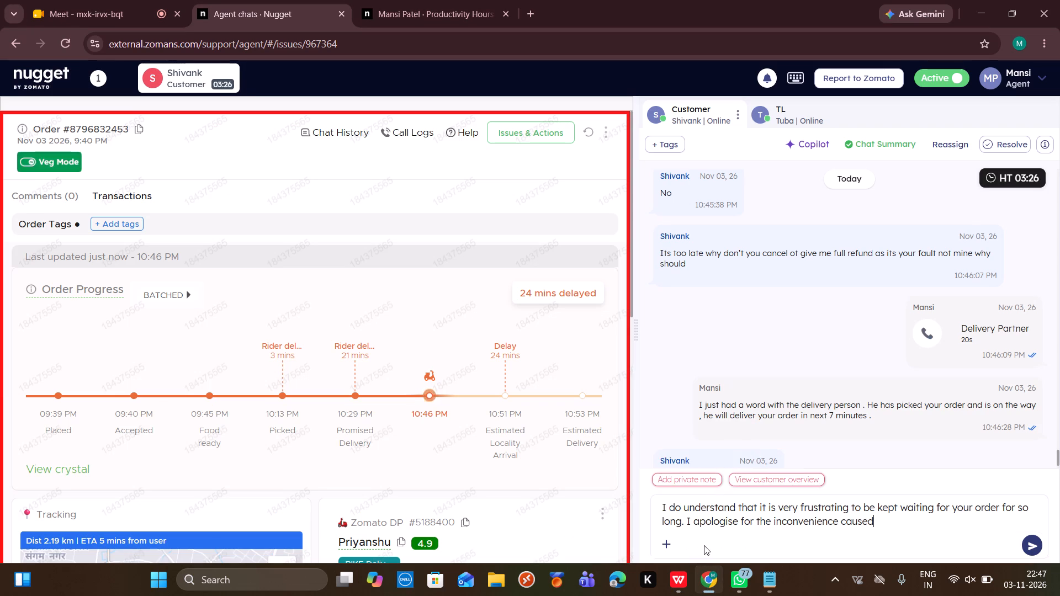
{"action": "key", "text": "Return"}
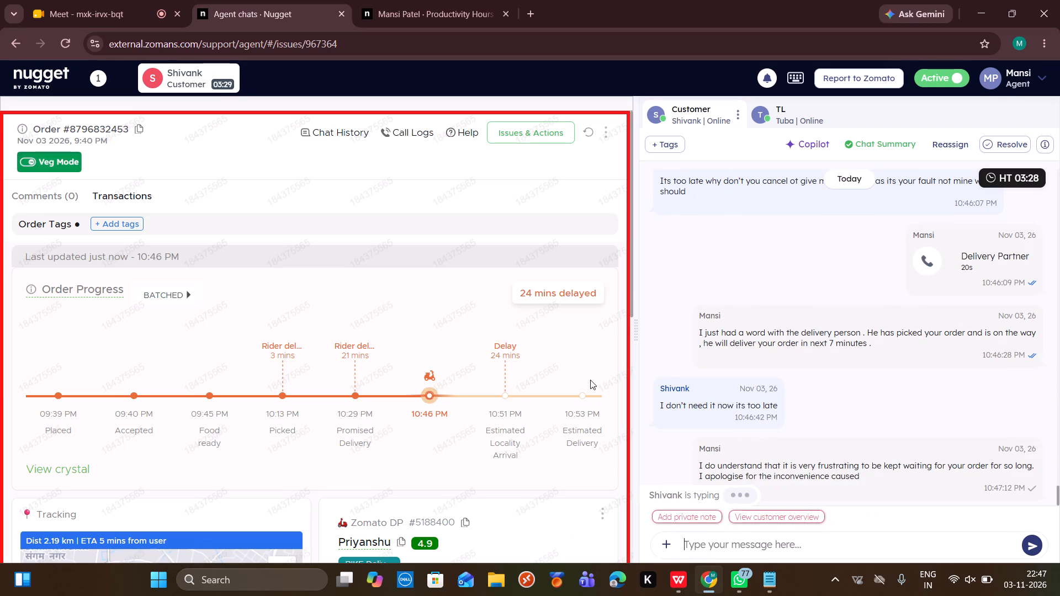
Refresh Shivank's order details to check the delivery progress and his latest reply.
{"action": "left_click", "coordinate": [590, 134]}
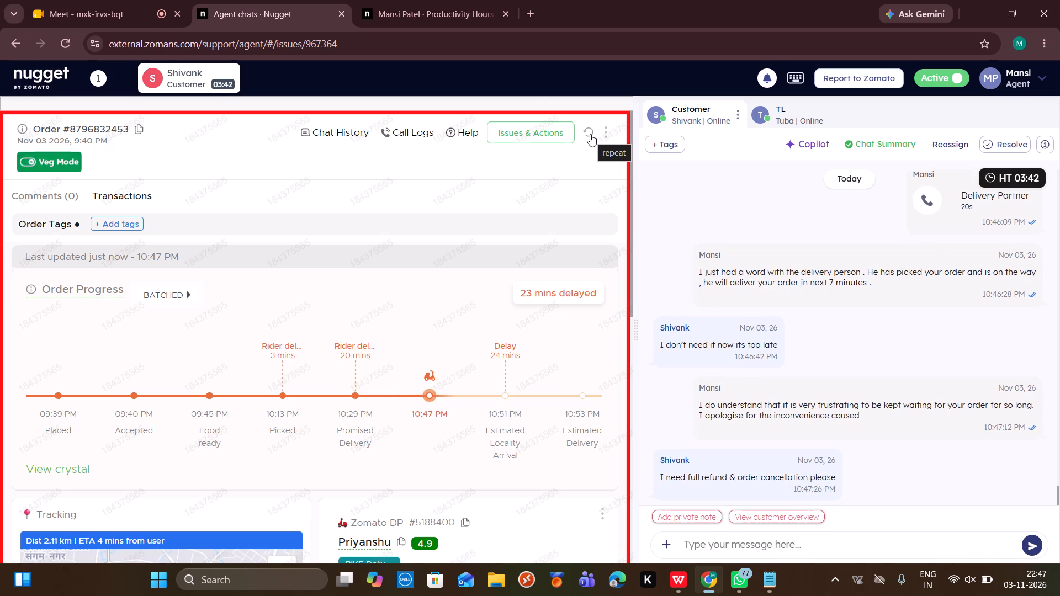
{"action": "left_click", "coordinate": [590, 134]}
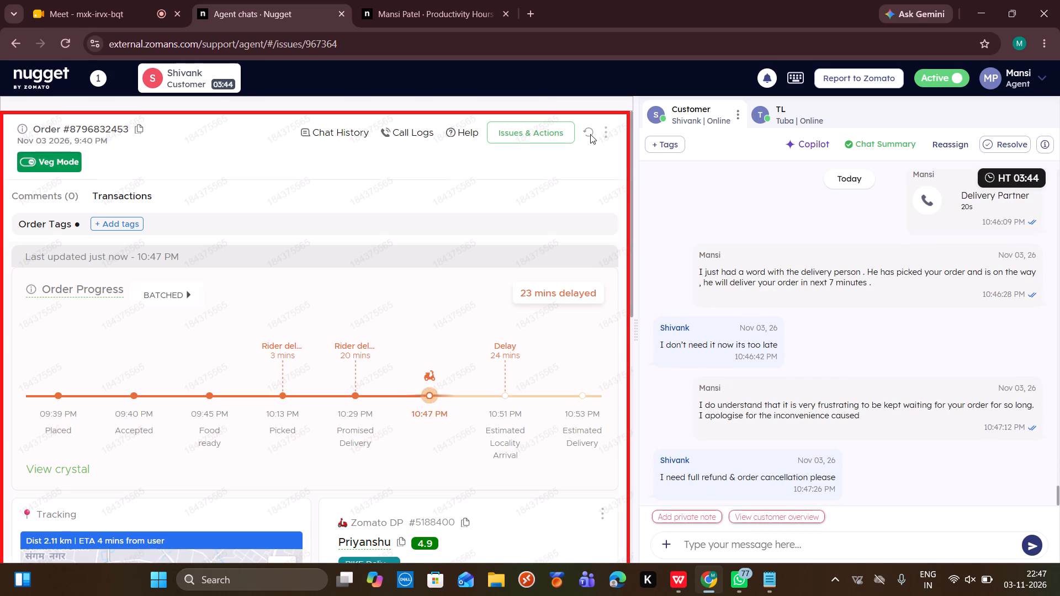
Check the cancellation terms under Customer requested cancellation for Order not required anymore with Cancel order selected, and minimise the form without submitting.
{"action": "left_click", "coordinate": [555, 132]}
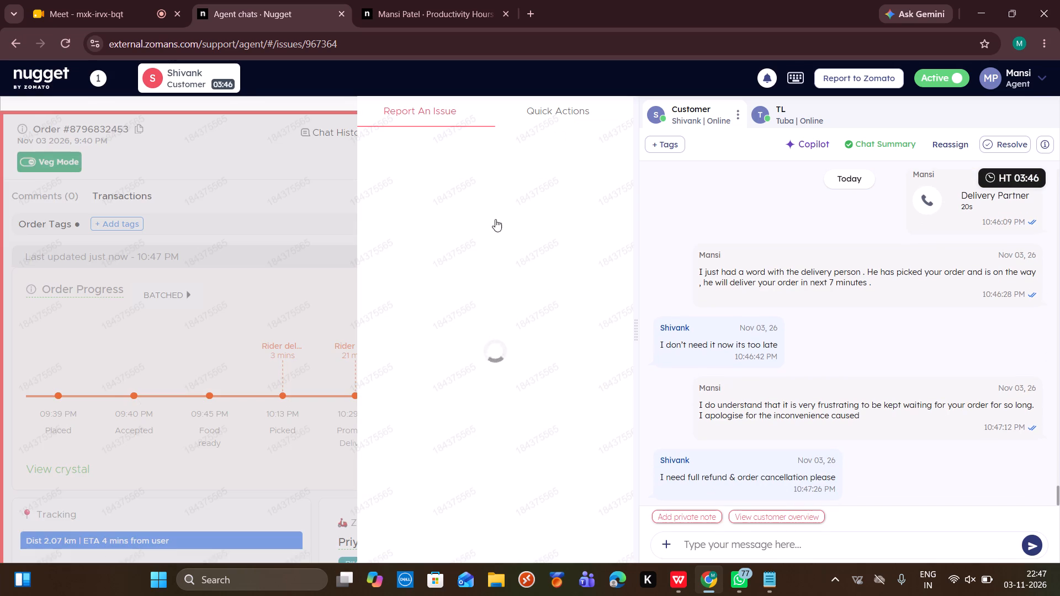
{"action": "left_click", "coordinate": [470, 254]}
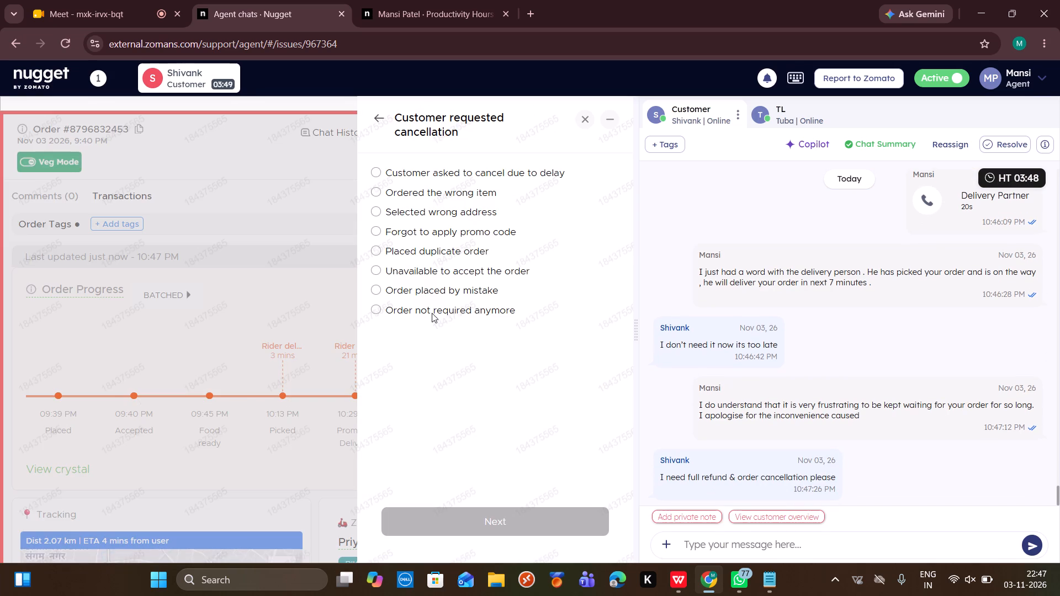
{"action": "left_click", "coordinate": [432, 312]}
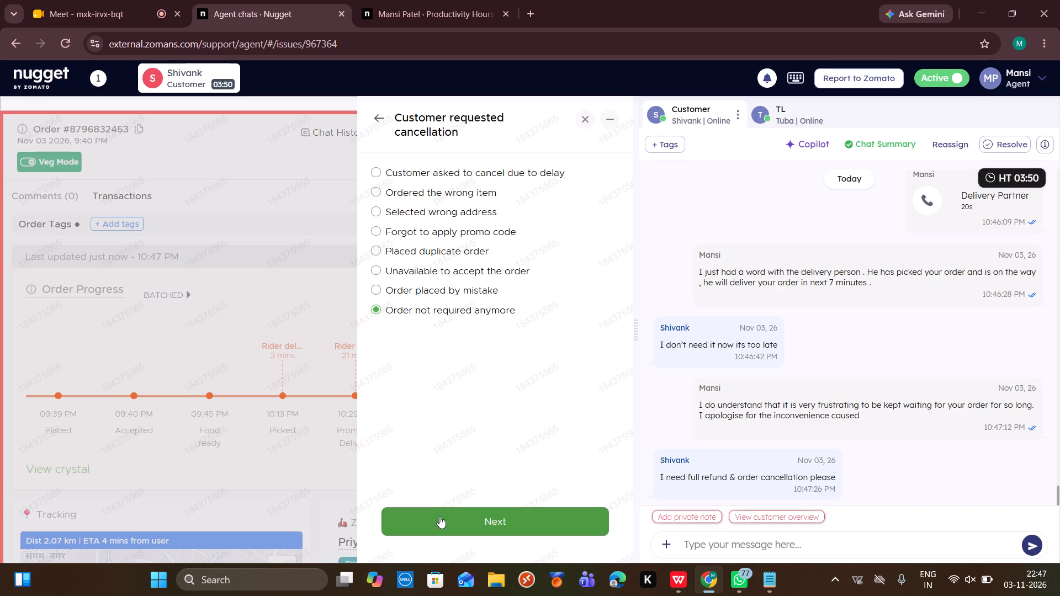
{"action": "left_click", "coordinate": [439, 516]}
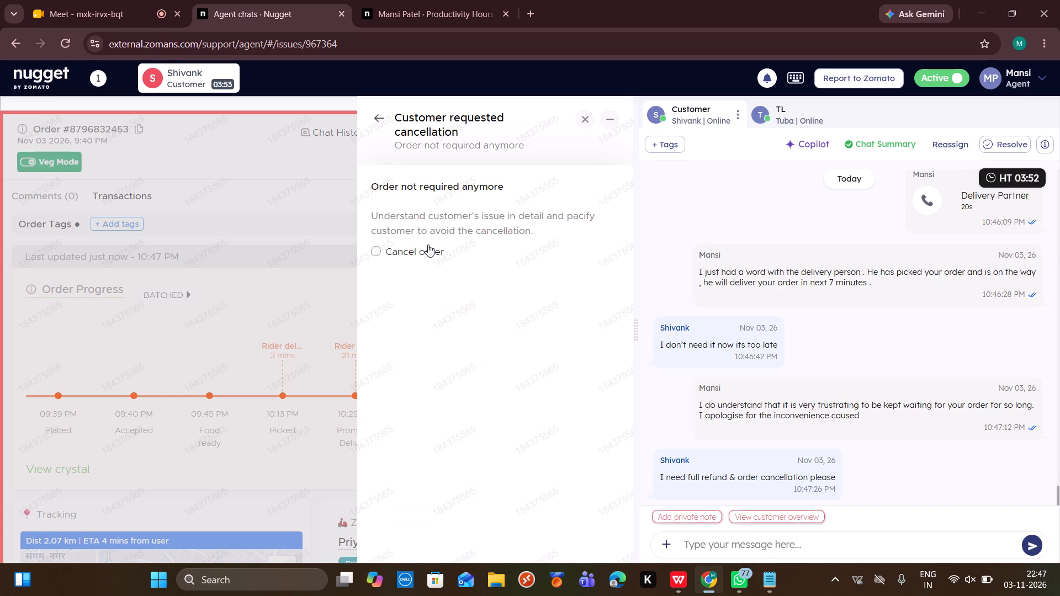
{"action": "left_click", "coordinate": [428, 244]}
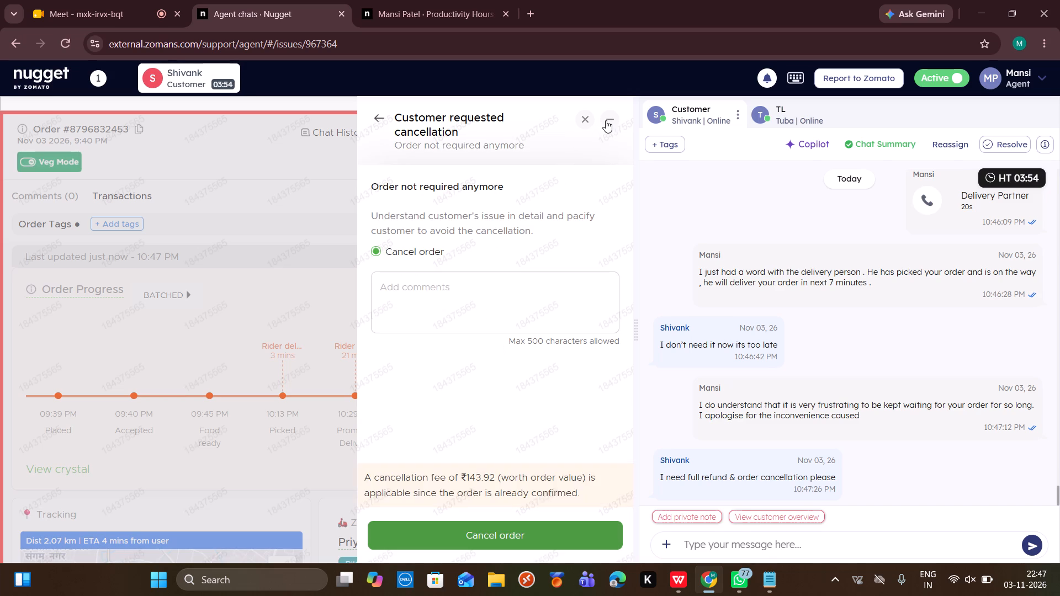
{"action": "left_click", "coordinate": [606, 120]}
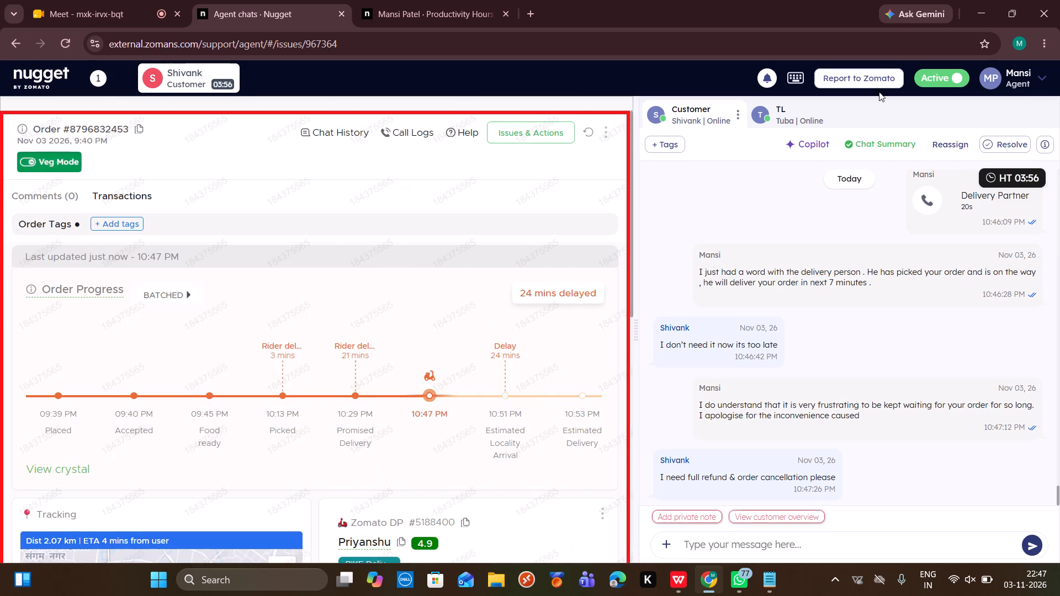
Ask Gemini for an English message saying sorry, the order is near the location and cannot be cancelled now, and refresh the order.
{"action": "left_click", "coordinate": [907, 13]}
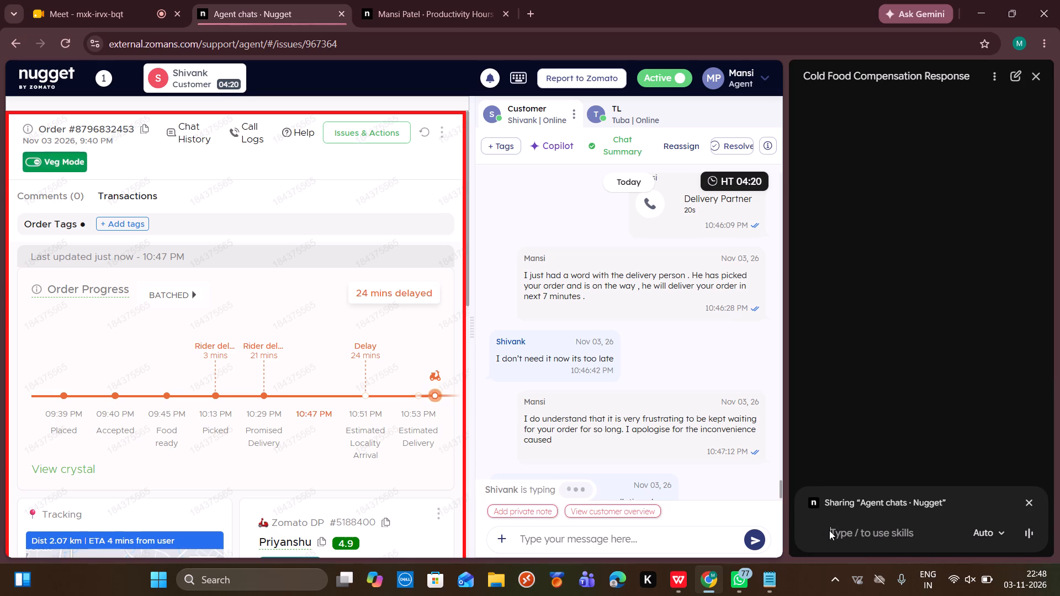
{"action": "type", "text": "sorry order location ke pas agya"}
{"action": "key", "text": "space"}
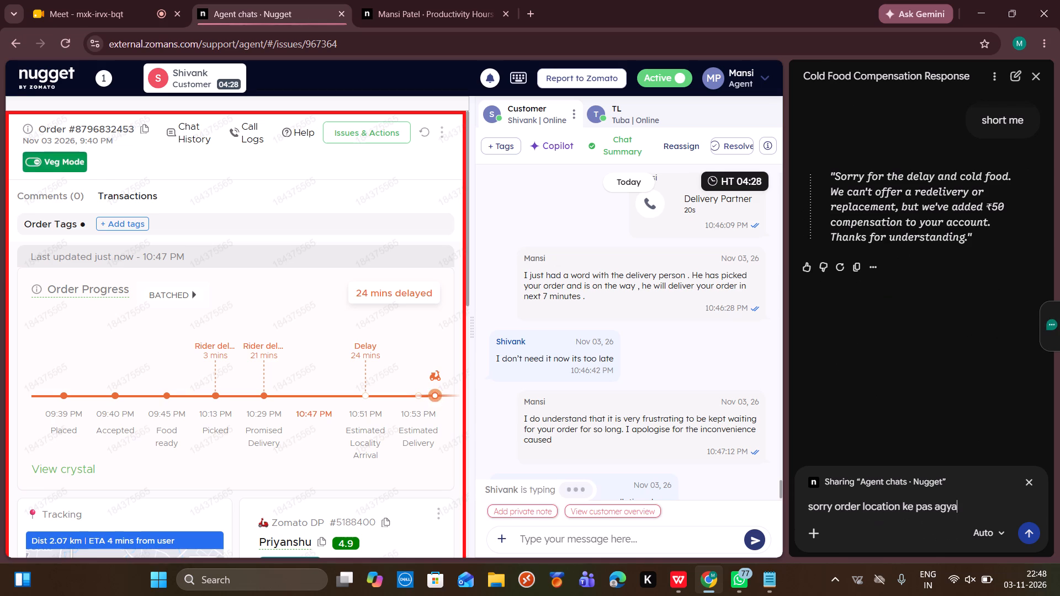
{"action": "type", "text": "hai ab cancle"}
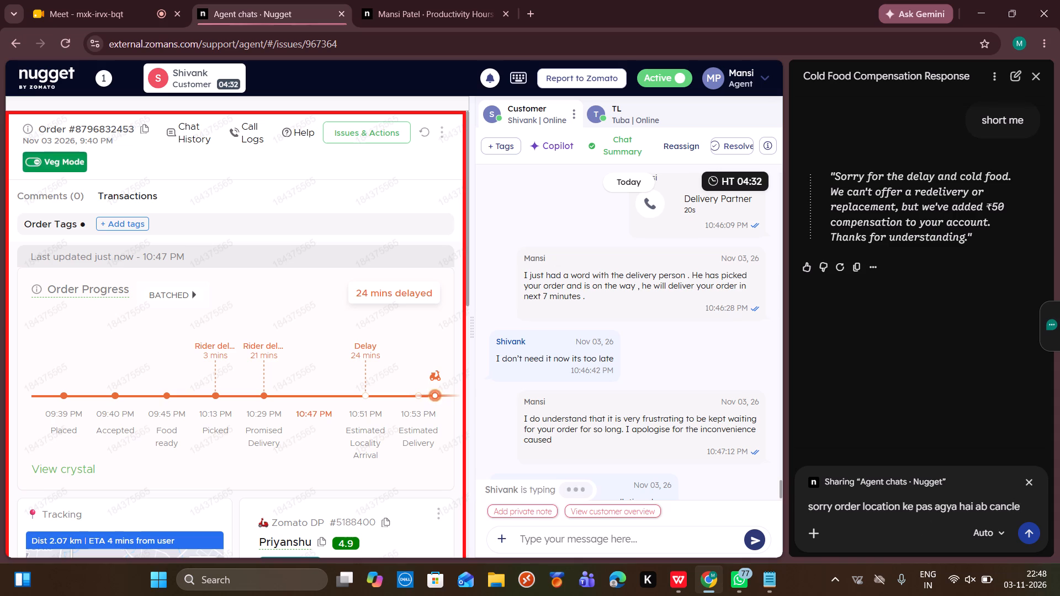
{"action": "key", "text": "BackSpace"}
{"action": "key", "text": "BackSpace"}
{"action": "type", "text": "el ni hoga eng me"}
{"action": "key", "text": "Return"}
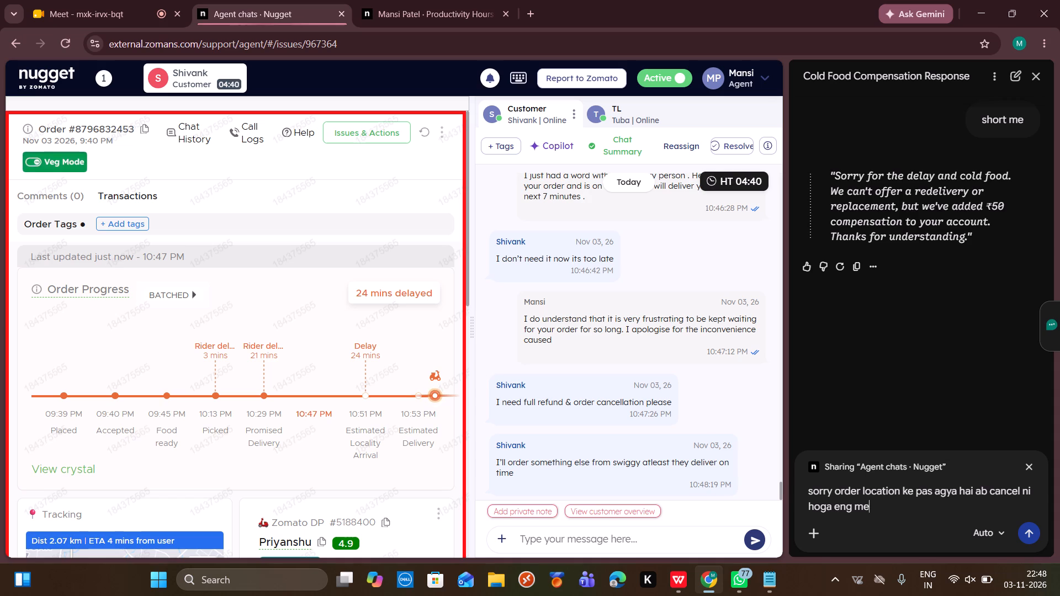
{"action": "left_click", "coordinate": [427, 134]}
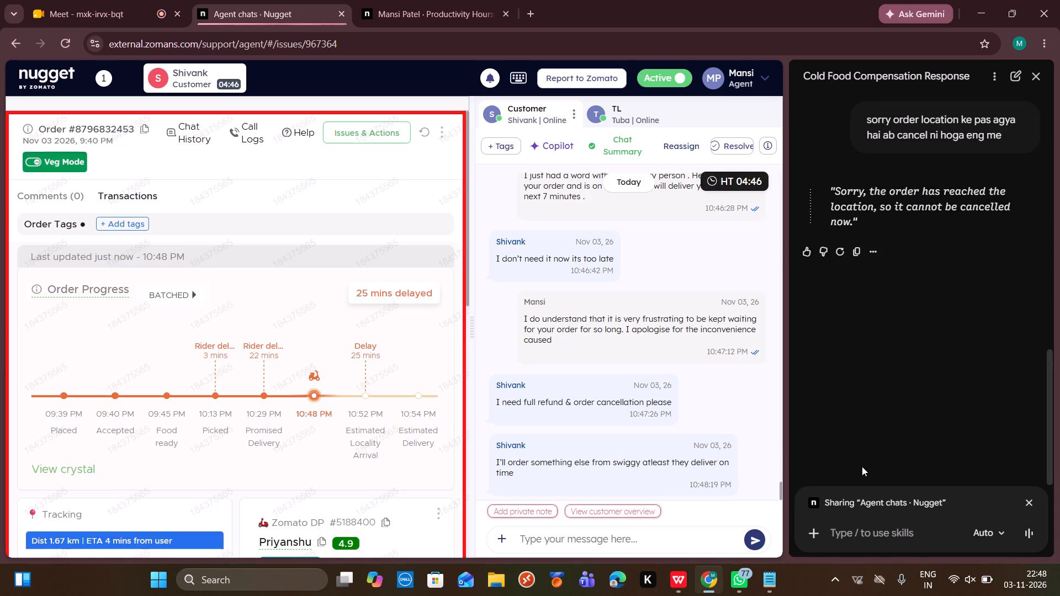
Have Gemini elaborate the cancellation refusal slightly and give it in English.
{"action": "left_click", "coordinate": [854, 534]}
{"action": "type", "text": "halka elaborate kr"}
{"action": "key", "text": "Return"}
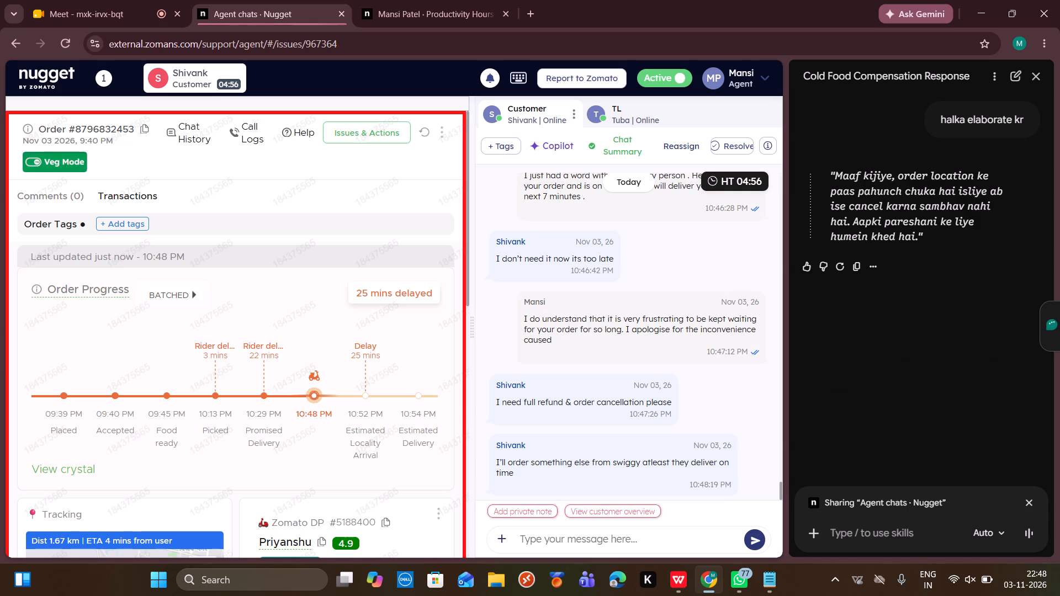
{"action": "type", "text": "eng me"}
{"action": "key", "text": "Return"}
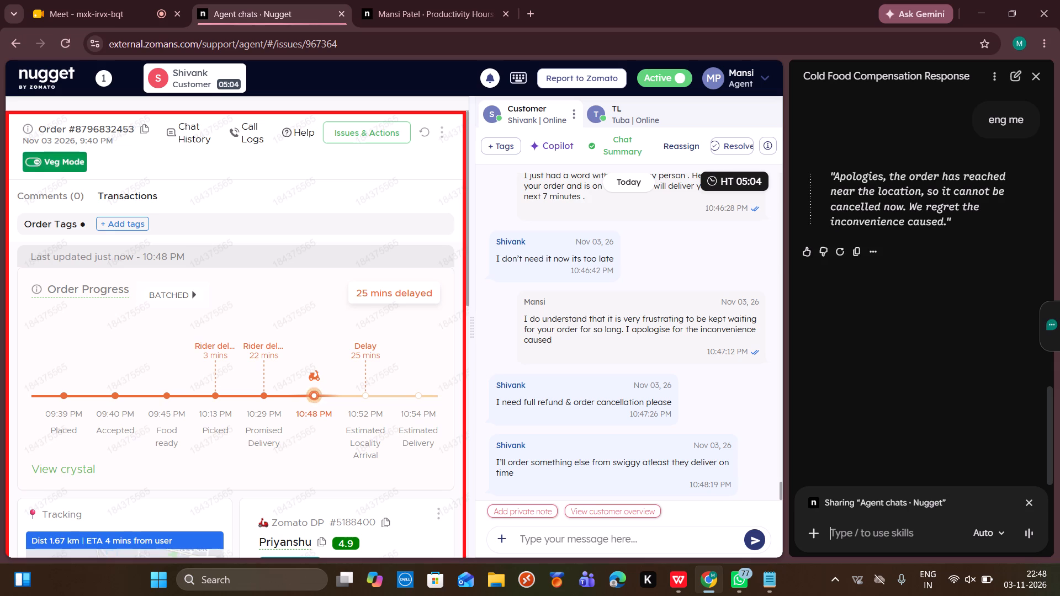
Copy Gemini's full English reply, without the quotation marks, into Shivank's message draft.
{"action": "left_click_drag", "start_coordinate": [834, 179], "coordinate": [925, 208]}
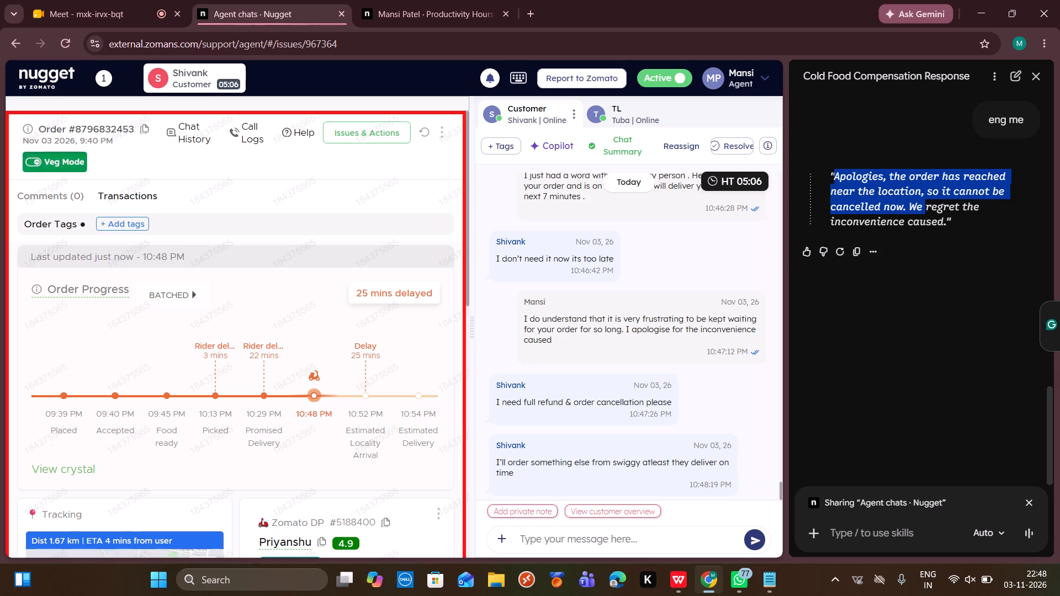
{"action": "left_click_drag", "start_coordinate": [925, 208], "coordinate": [947, 220]}
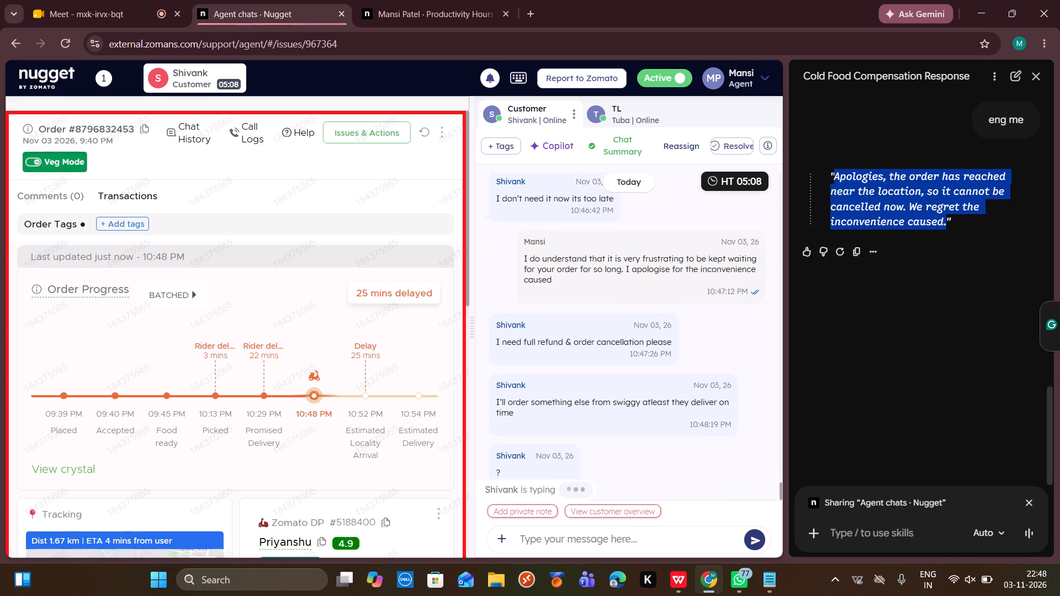
{"action": "key", "text": "ctrl+c"}
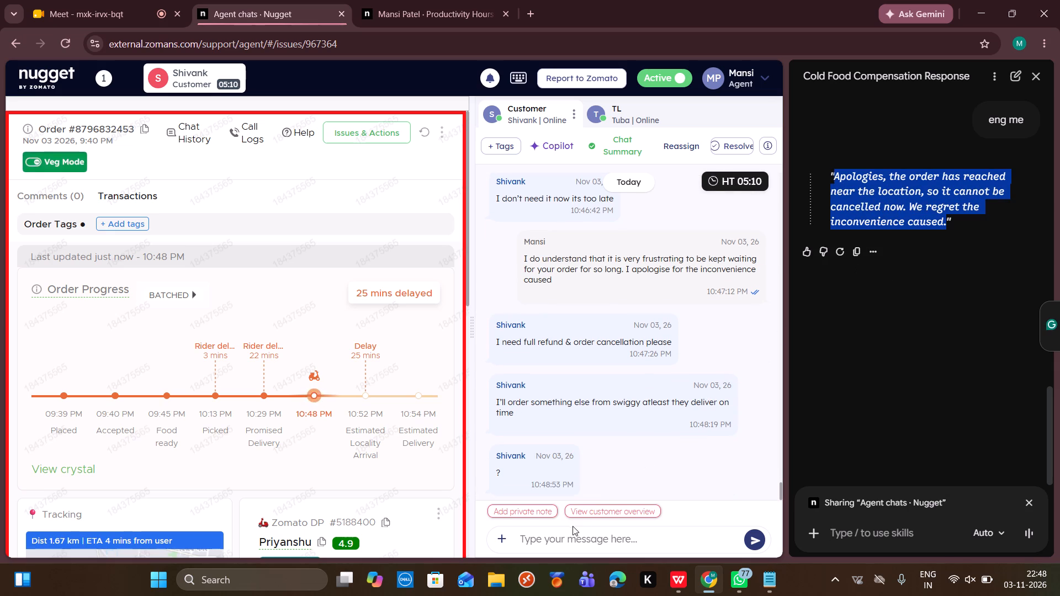
{"action": "left_click", "coordinate": [568, 537]}
{"action": "key", "text": "ctrl+v"}
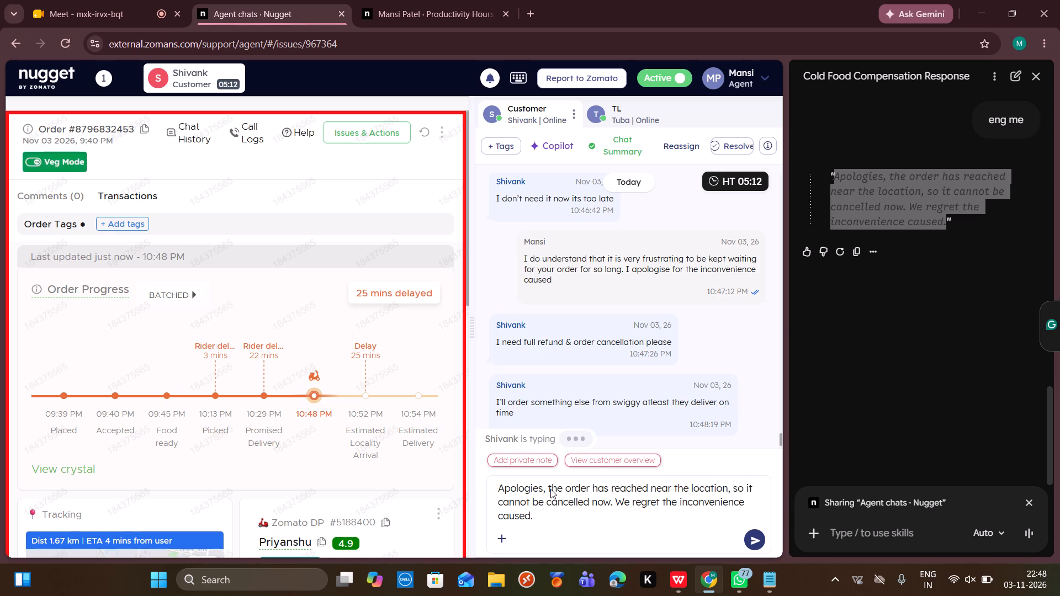
Replace "Apologies," at the start of the draft with the first line of the APOLOGY text from the Notepad HOLD STATEMENTS notes.
{"action": "left_click_drag", "start_coordinate": [544, 483], "coordinate": [496, 484]}
{"action": "key", "text": "BackSpace"}
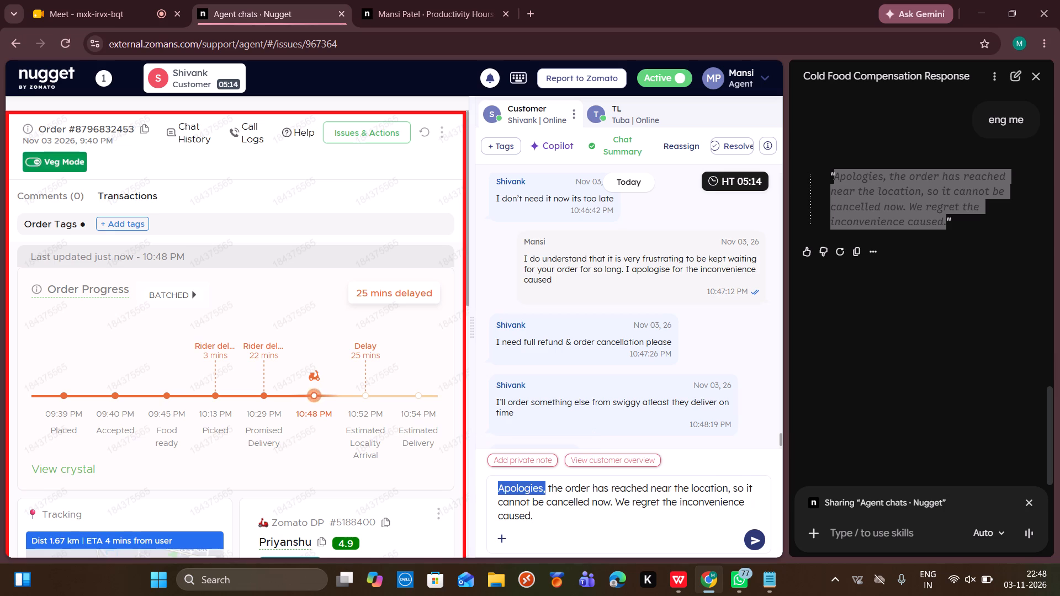
{"action": "left_click", "coordinate": [776, 584]}
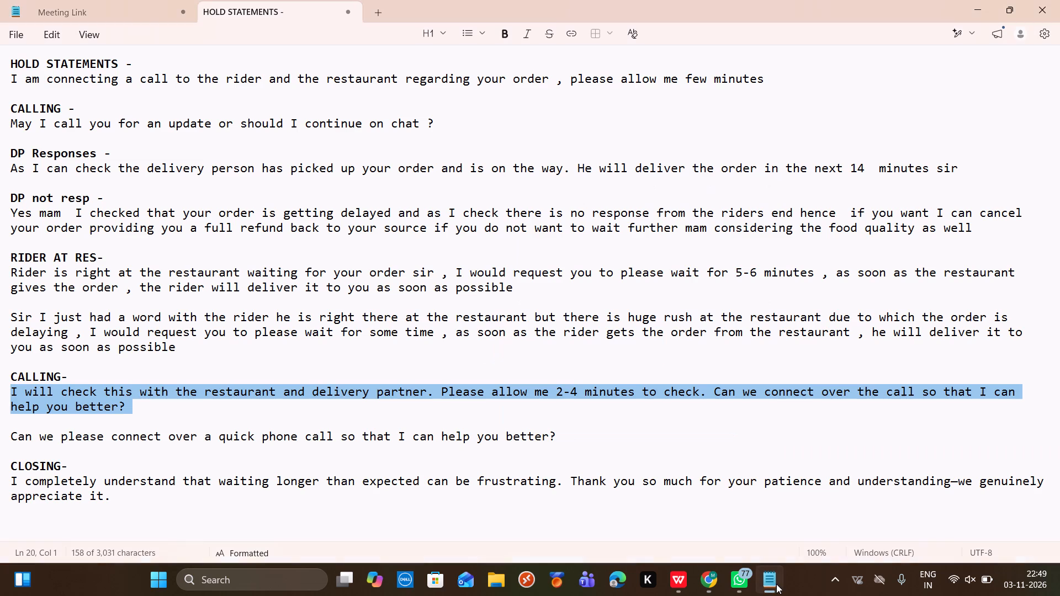
{"action": "scroll", "coordinate": [140, 395], "scroll_direction": "down", "scroll_amount": 4}
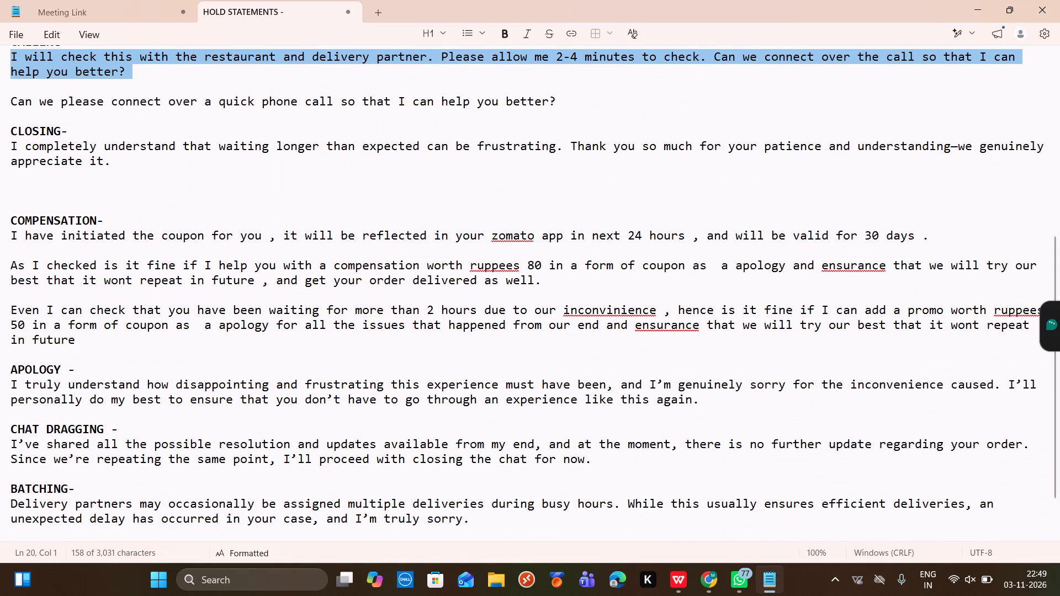
{"action": "left_click", "coordinate": [9, 384]}
{"action": "key", "text": "ctrl+c"}
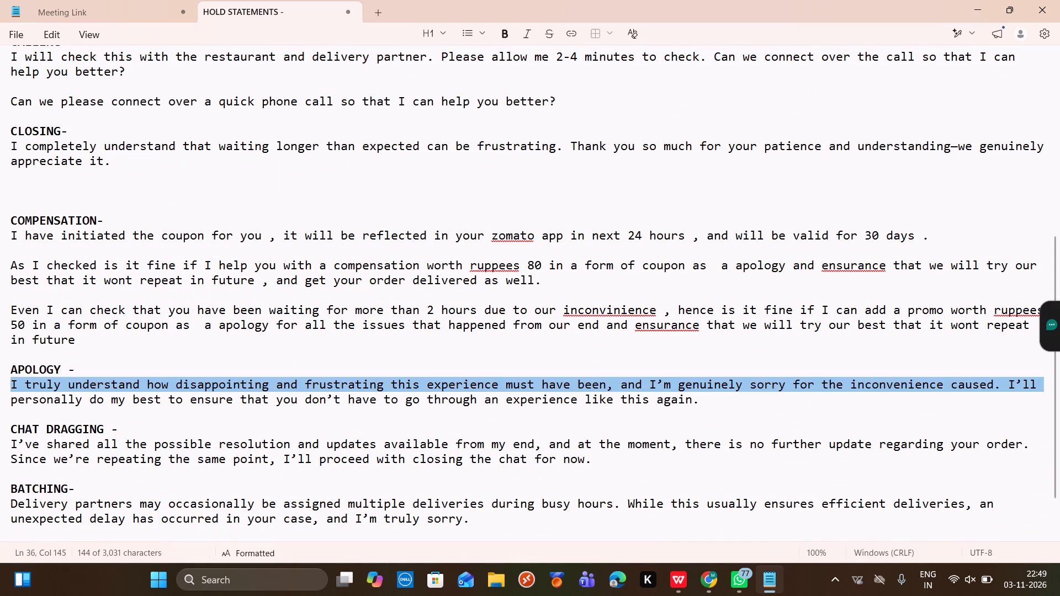
{"action": "left_click", "coordinate": [701, 583]}
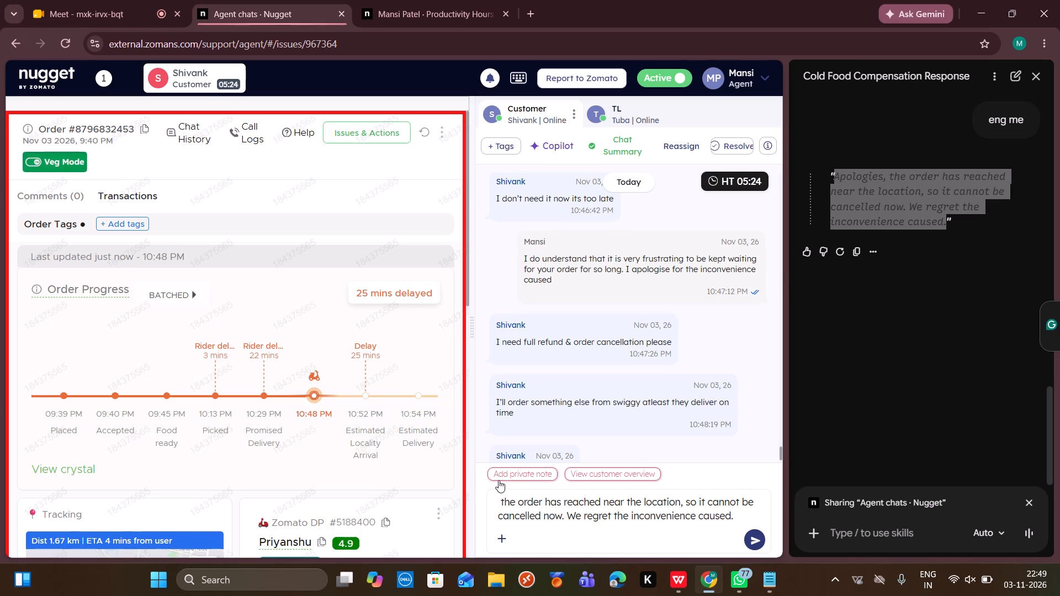
{"action": "key", "text": "ctrl+v"}
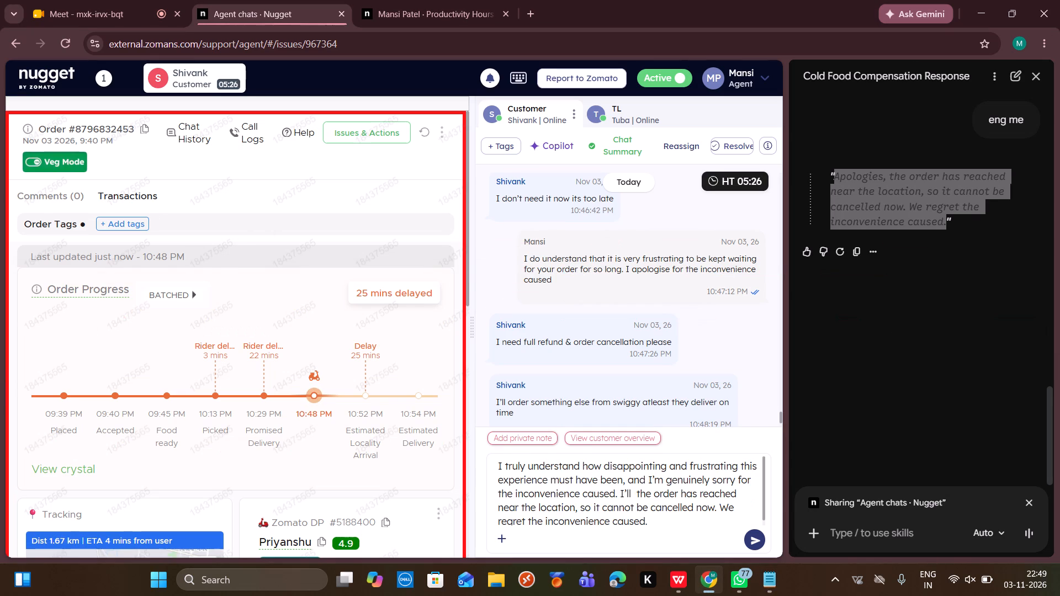
Remove the leftover "I'll" from the draft, capitalise "The order", and send the message to Shivank.
{"action": "key", "text": "BackSpace"}
{"action": "key", "text": "BackSpace"}
{"action": "key", "text": "BackSpace"}
{"action": "key", "text": "BackSpace"}
{"action": "key", "text": "BackSpace"}
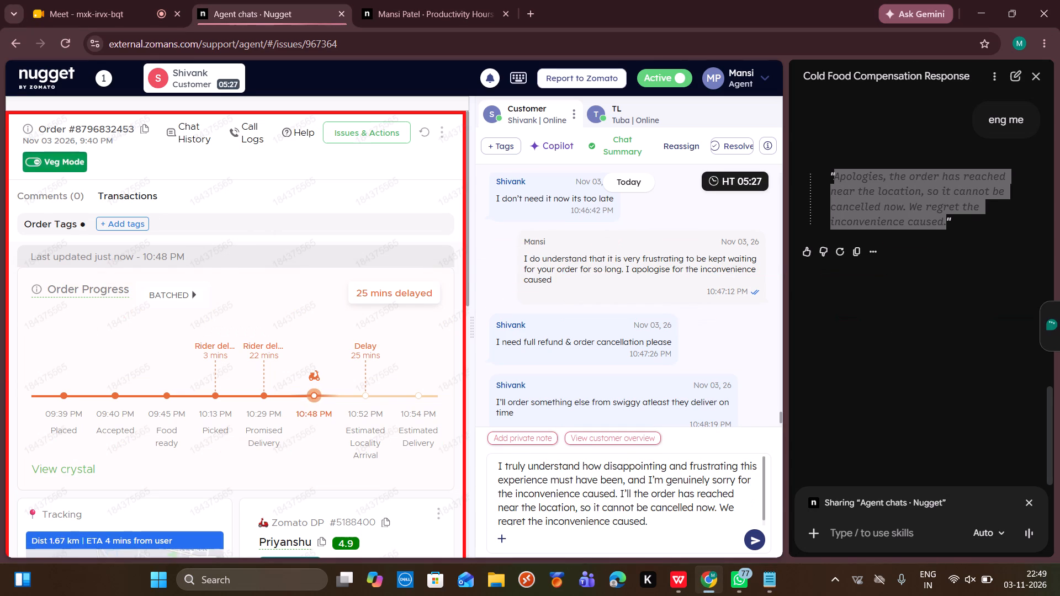
{"action": "key", "text": "BackSpace"}
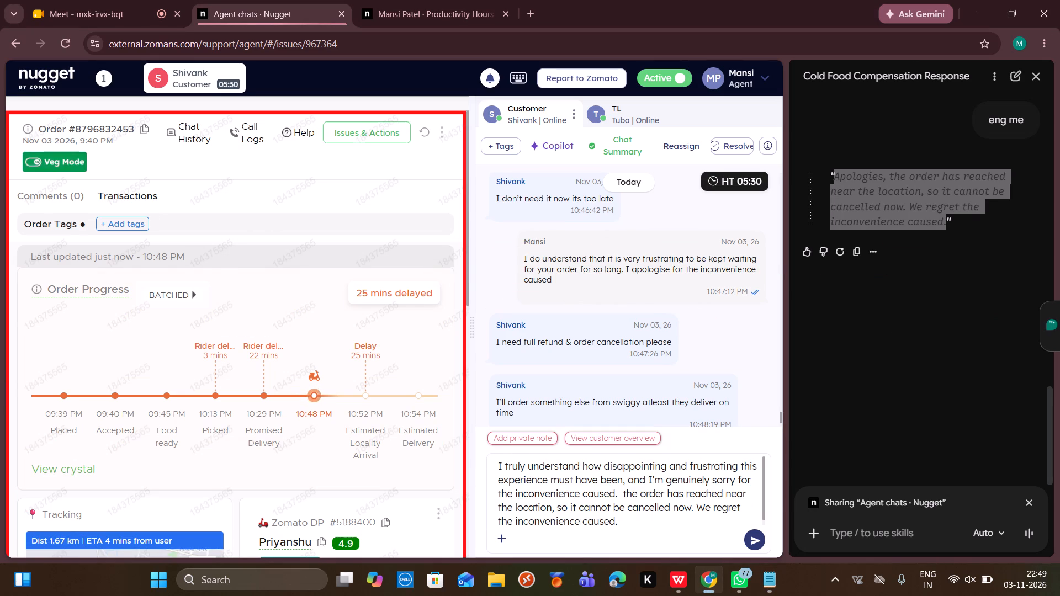
{"action": "key", "text": "Right"}
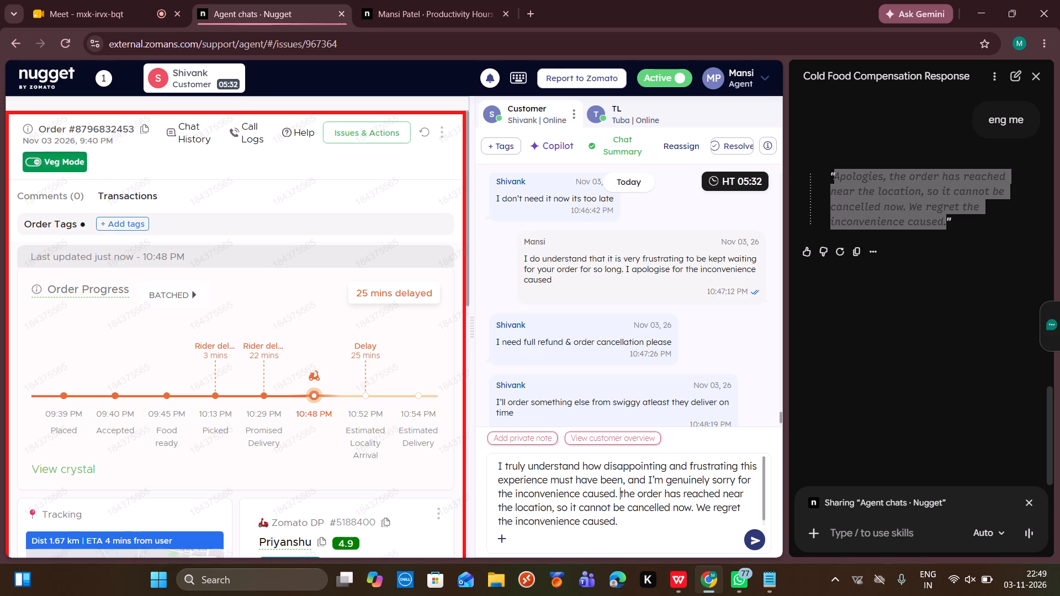
{"action": "key", "text": "Right"}
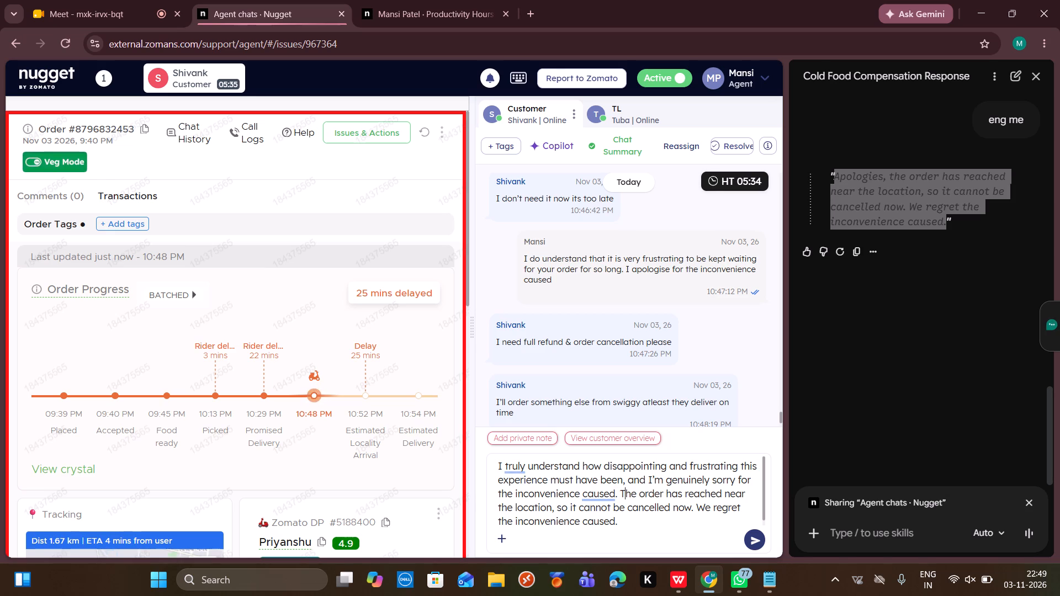
{"action": "key", "text": "Right"}
{"action": "key", "text": "Right"}
{"action": "key", "text": "Right"}
{"action": "key", "text": "Right"}
{"action": "key", "text": "Right"}
{"action": "key", "text": "Right"}
{"action": "key", "text": "Right"}
{"action": "key", "text": "Right"}
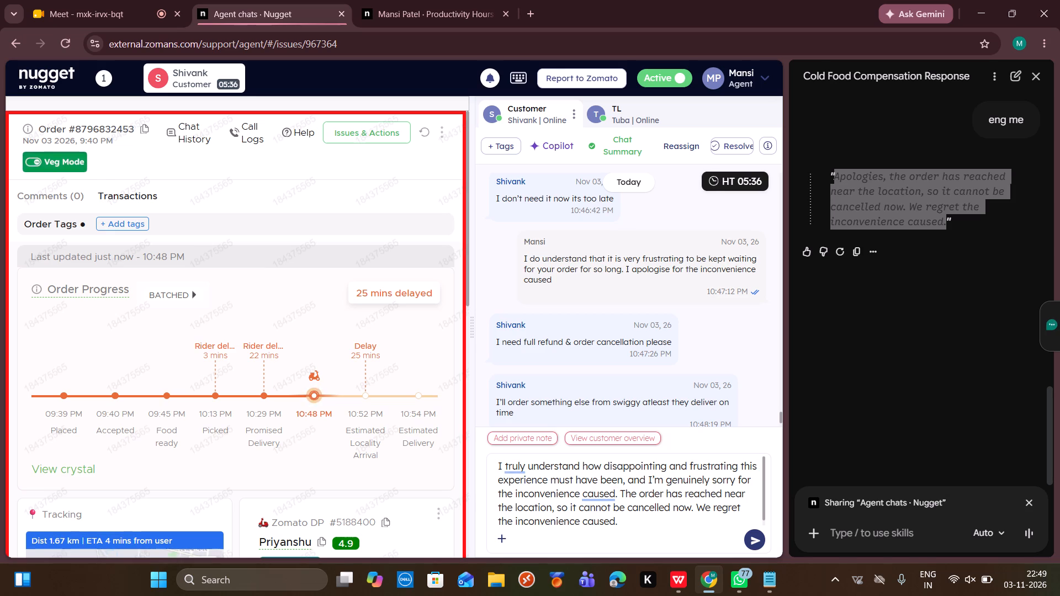
{"action": "key", "text": "Right"}
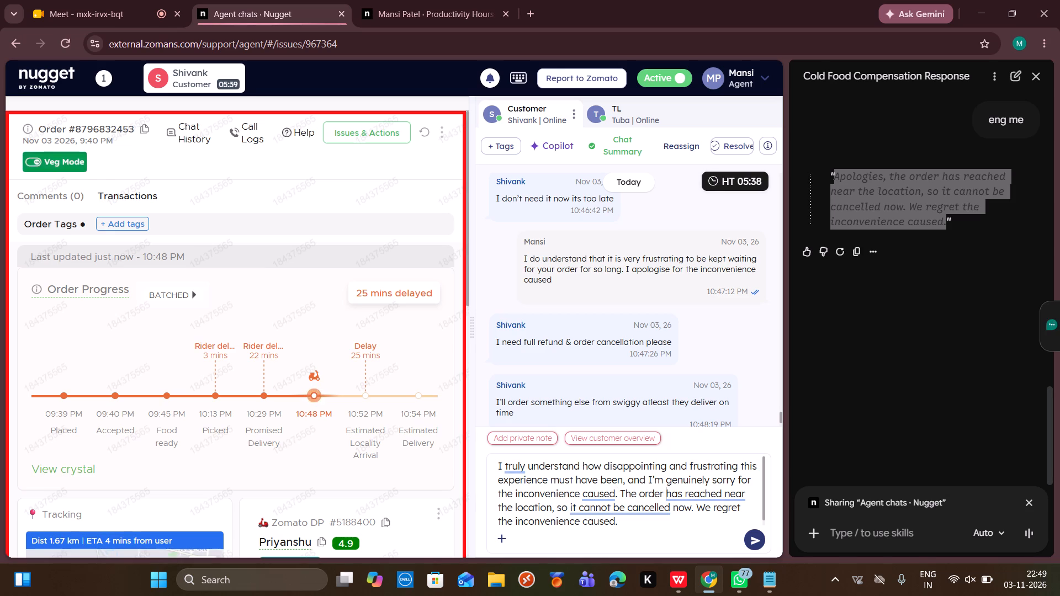
{"action": "key", "text": "Return"}
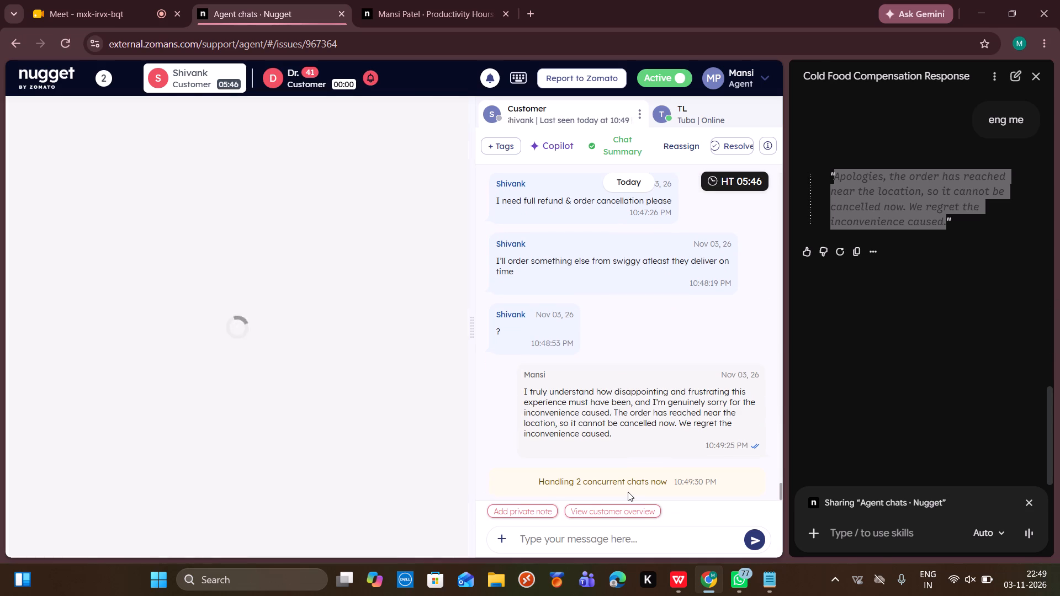
Open the newly assigned Dr. customer chat, send the suggested "Hey, I'll quickly review your concern" reply, and close the Gemini assistant.
{"action": "left_click", "coordinate": [348, 65]}
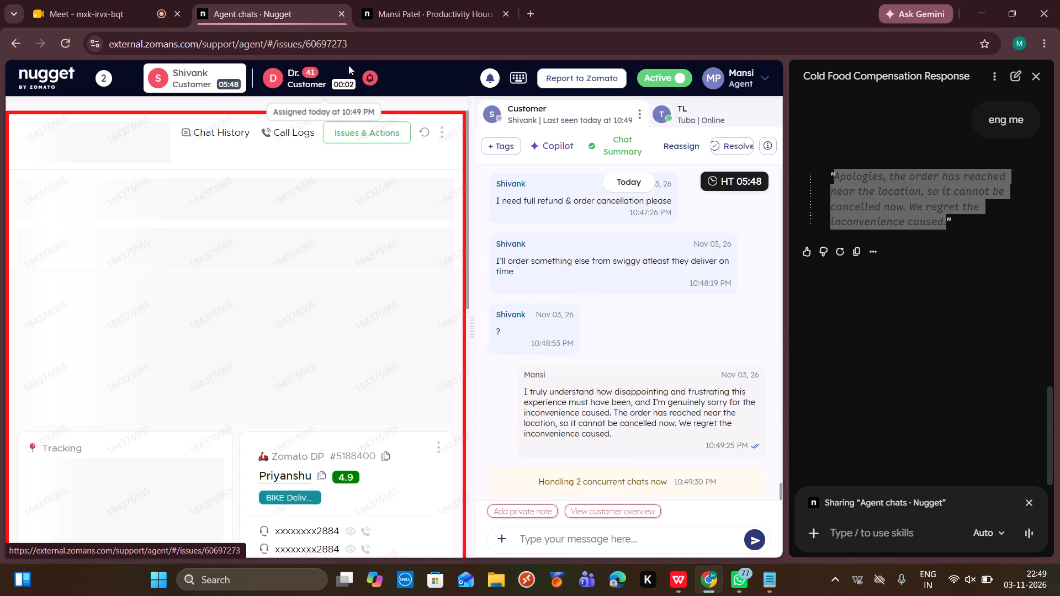
{"action": "left_click", "coordinate": [755, 468]}
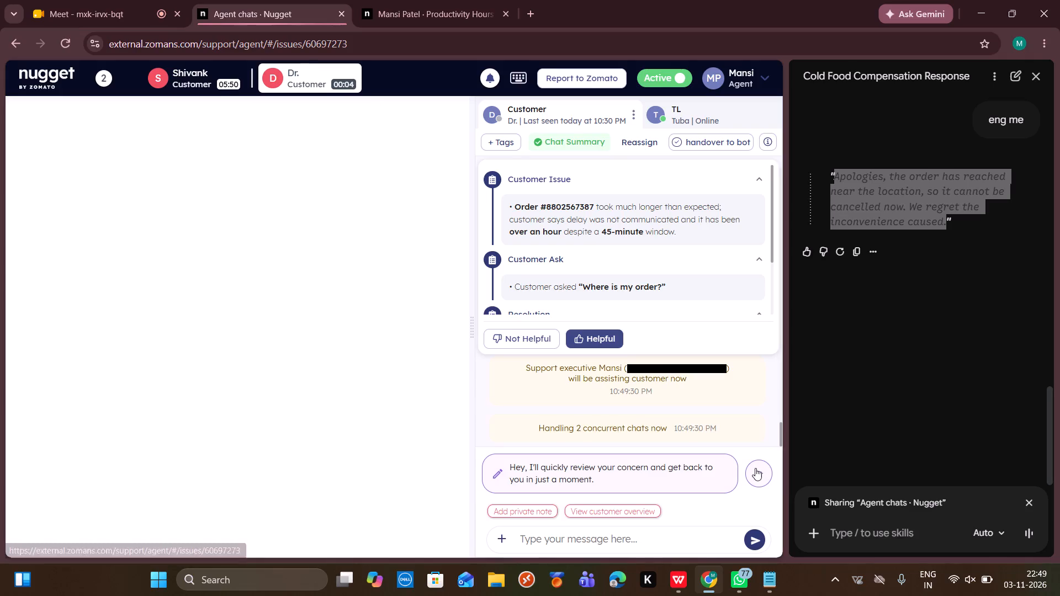
{"action": "left_click", "coordinate": [1039, 70]}
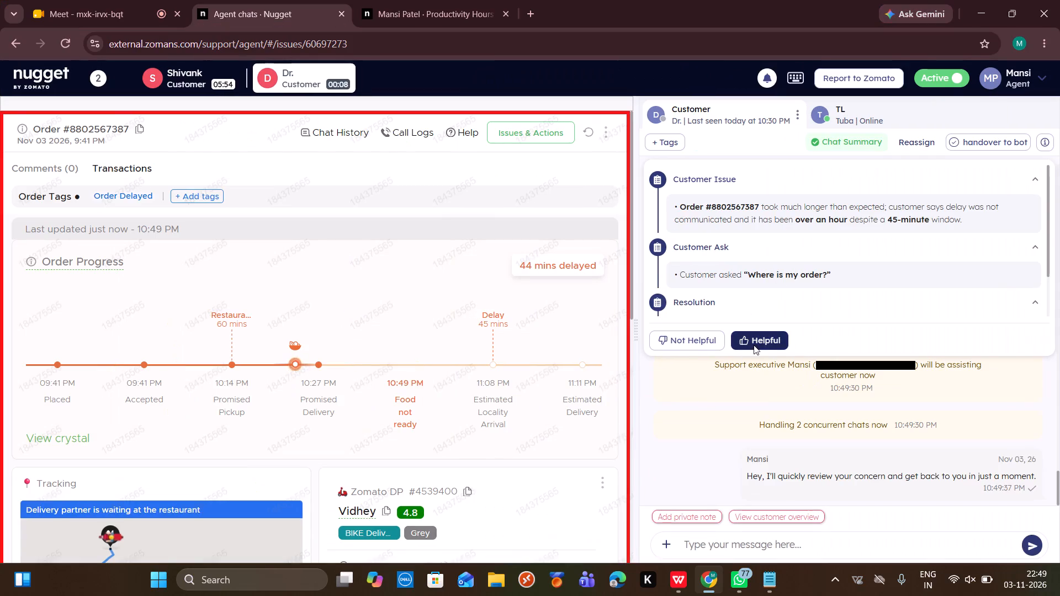
Rate the Dr. customer's chat summary as helpful, look over the order details, and refresh them.
{"action": "left_click", "coordinate": [760, 341]}
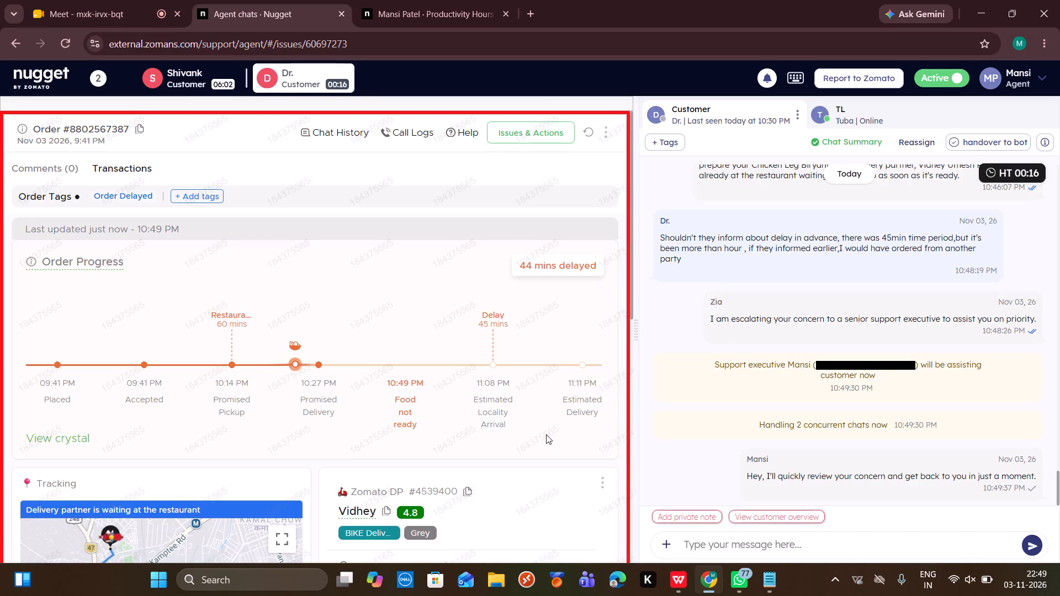
{"action": "scroll", "coordinate": [546, 434], "scroll_direction": "down", "scroll_amount": 3}
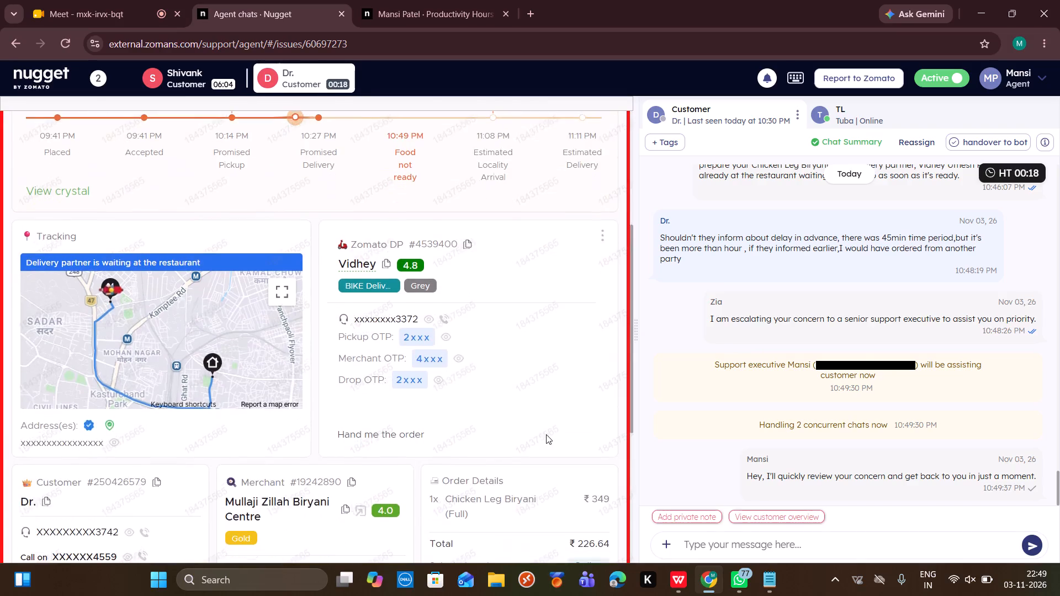
{"action": "scroll", "coordinate": [546, 434], "scroll_direction": "down", "scroll_amount": 2}
{"action": "scroll", "coordinate": [546, 434], "scroll_direction": "up", "scroll_amount": 5}
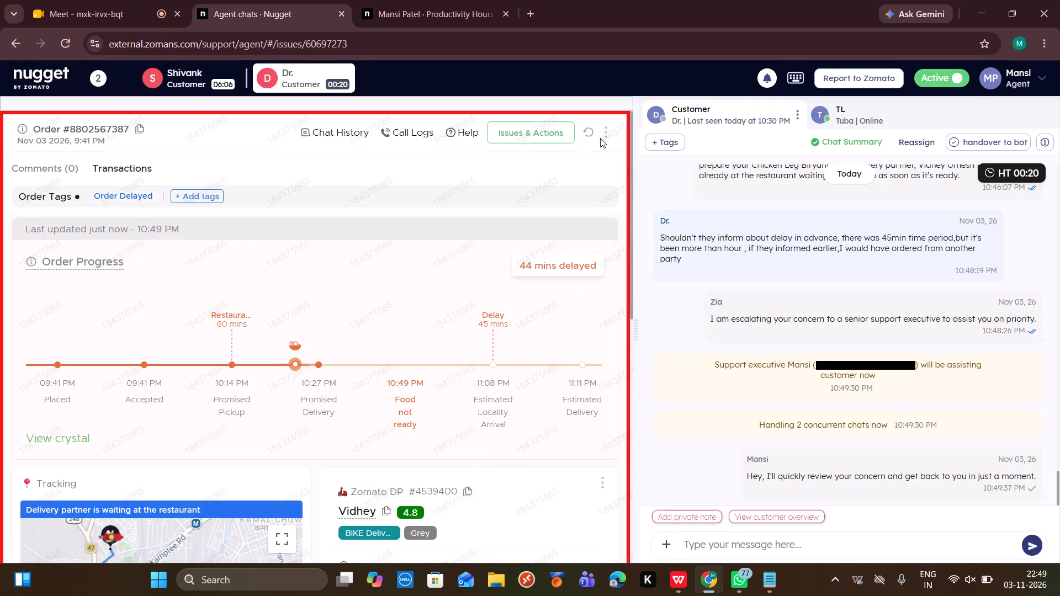
{"action": "left_click", "coordinate": [591, 130]}
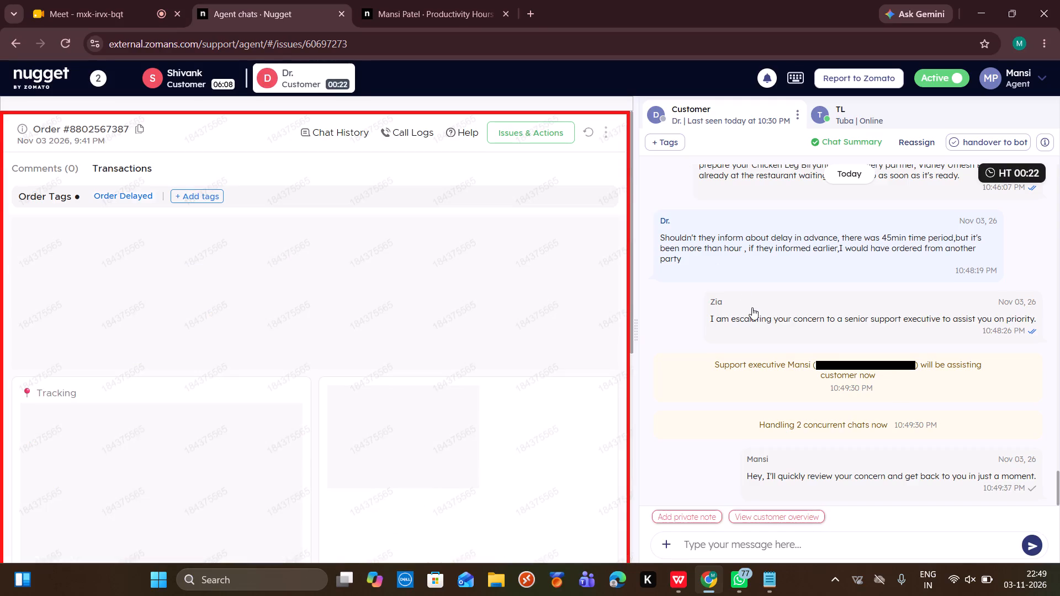
Send the Dr. customer the /CFD/Delay/Ack canned response, found by searching for "delay".
{"action": "left_click", "coordinate": [732, 546]}
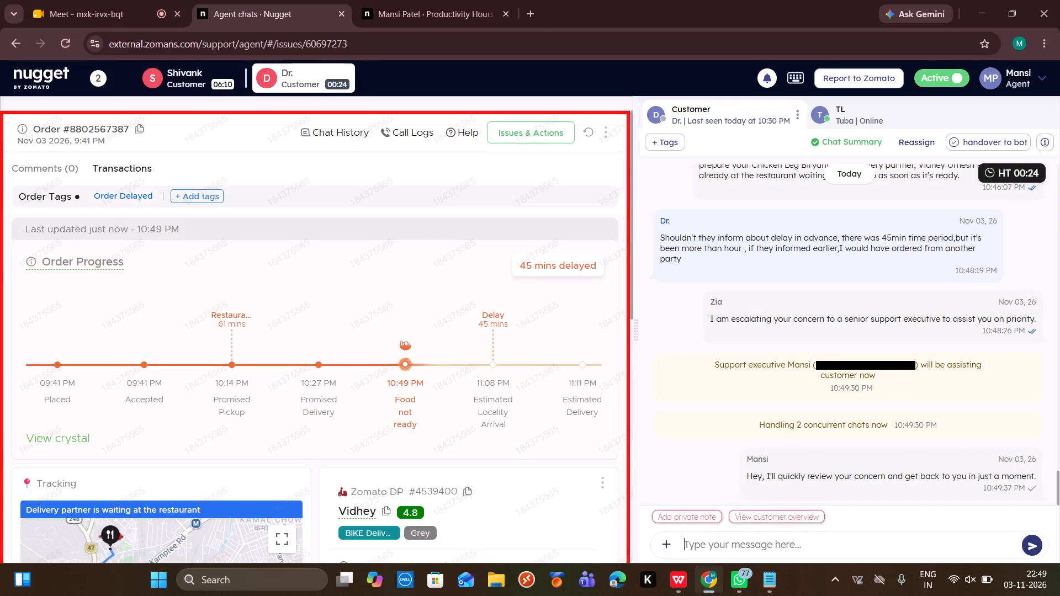
{"action": "type", "text": "/delay"}
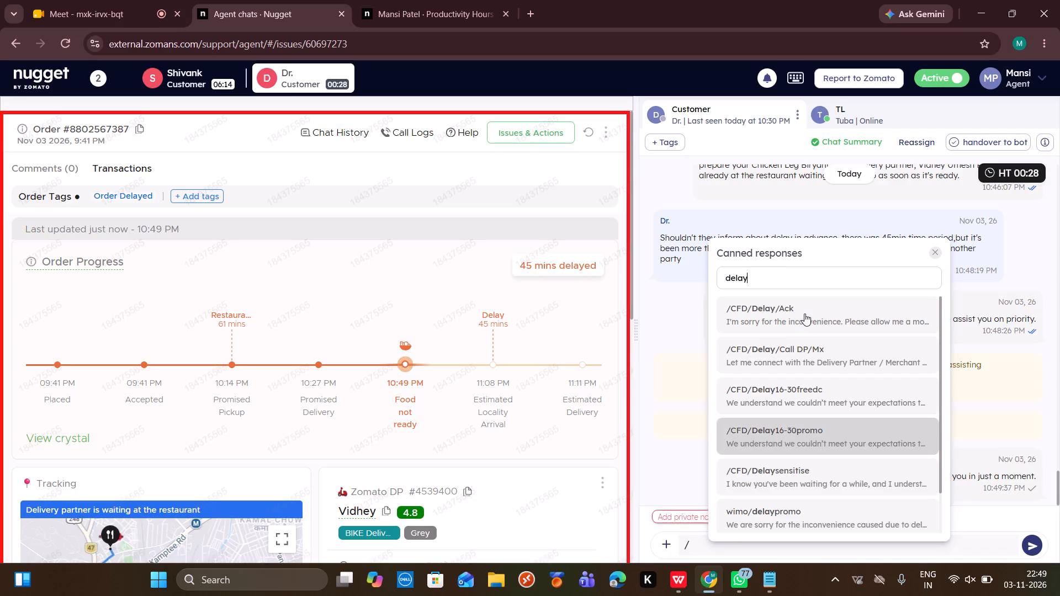
{"action": "left_click", "coordinate": [804, 313]}
{"action": "key", "text": "Return"}
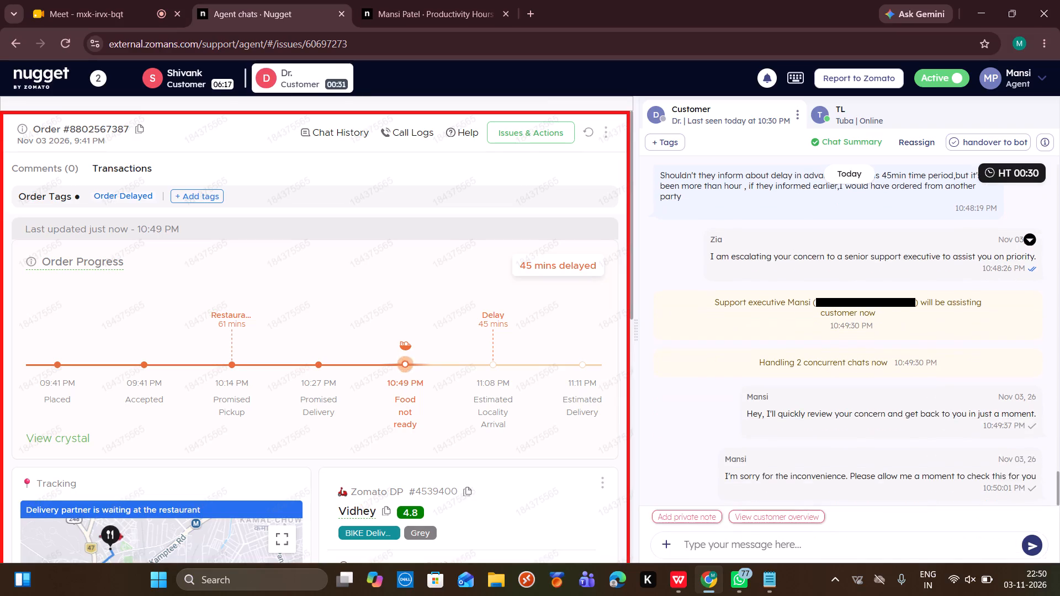
Request a callback to the merchant Mullaji Zillah Biryani Centre on its first listed number, choosing to call anyway.
{"action": "scroll", "coordinate": [519, 432], "scroll_direction": "down", "scroll_amount": 5}
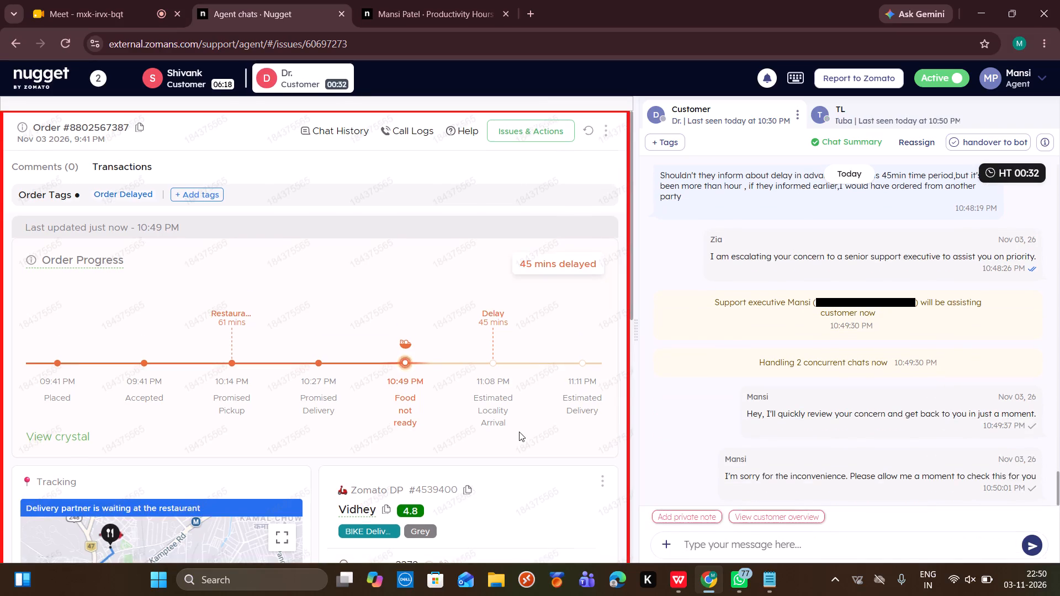
{"action": "scroll", "coordinate": [519, 432], "scroll_direction": "down", "scroll_amount": 4}
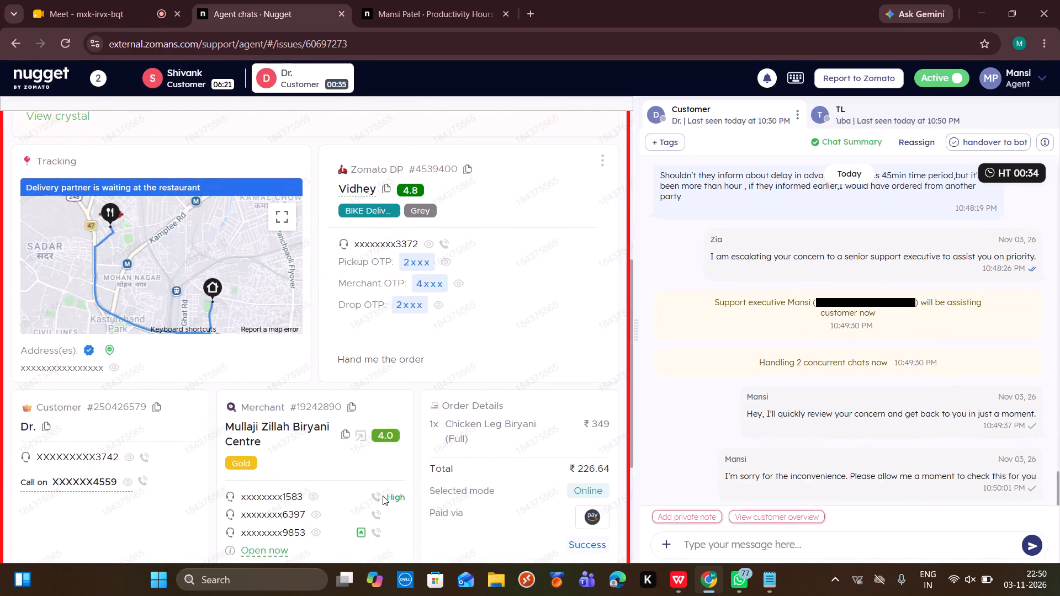
{"action": "left_click", "coordinate": [379, 495]}
{"action": "left_click", "coordinate": [558, 413]}
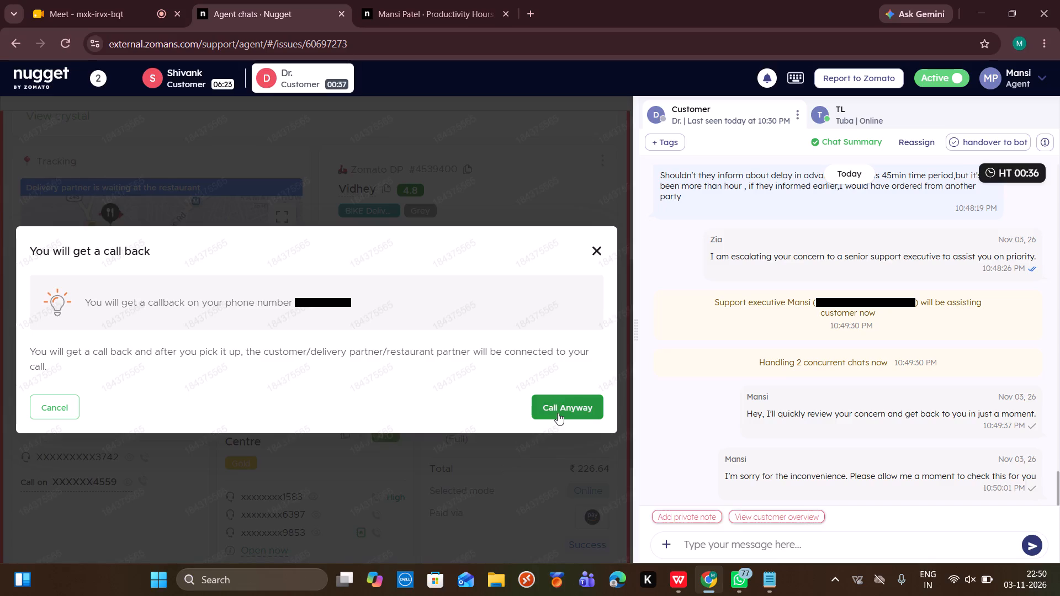
Copy the "I will check this with the restaurant and delivery partner" paragraph from the Notepad HOLD STATEMENTS and send it to the Dr. customer.
{"action": "left_click", "coordinate": [760, 583]}
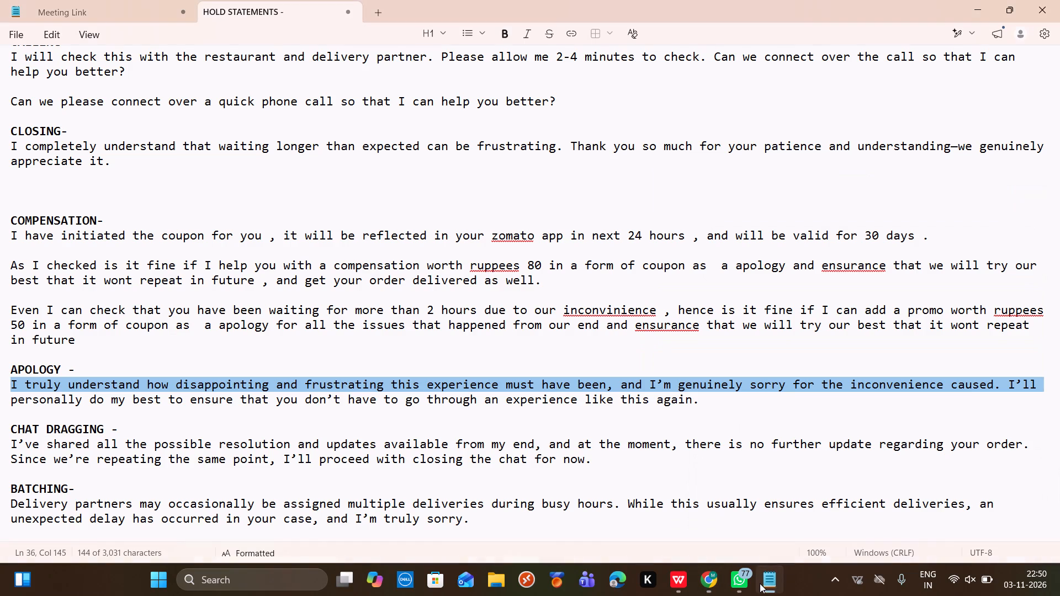
{"action": "scroll", "coordinate": [61, 168], "scroll_direction": "up", "scroll_amount": 1}
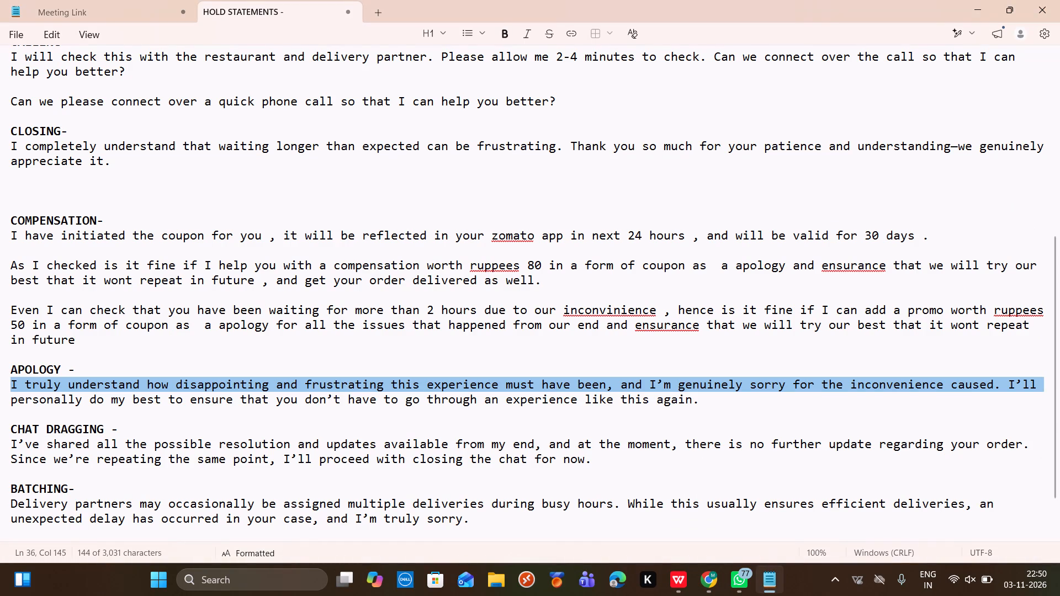
{"action": "left_click_drag", "start_coordinate": [8, 60], "coordinate": [10, 75]}
{"action": "key", "text": "ctrl+c"}
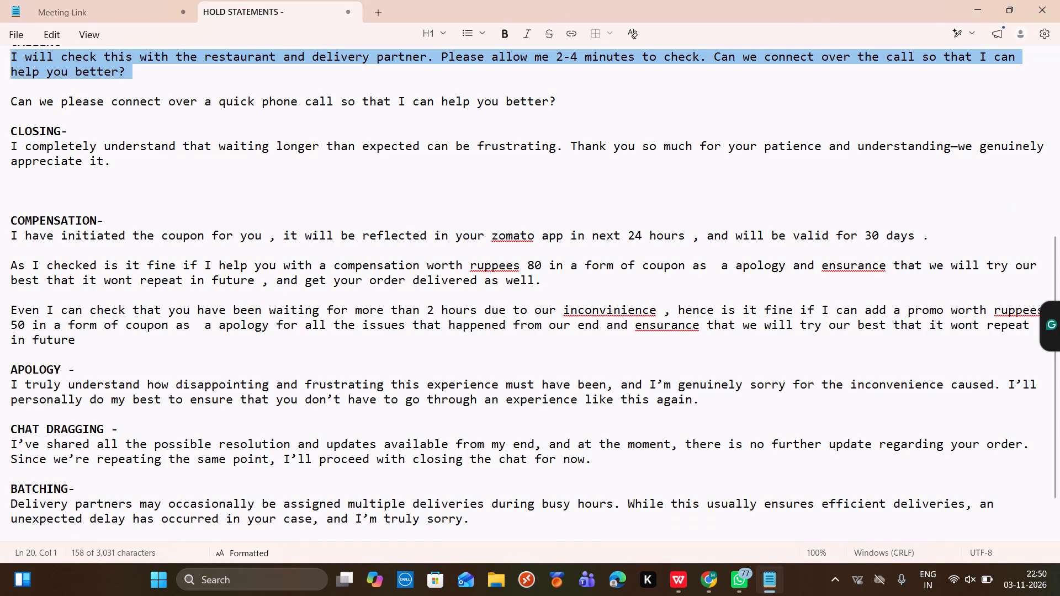
{"action": "left_click", "coordinate": [716, 572]}
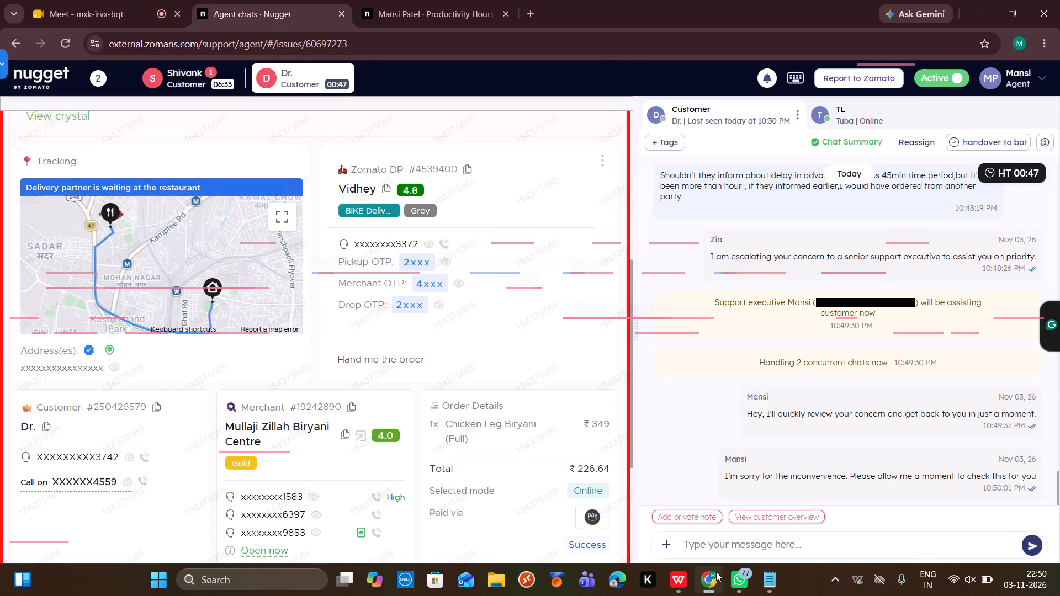
{"action": "left_click", "coordinate": [709, 545]}
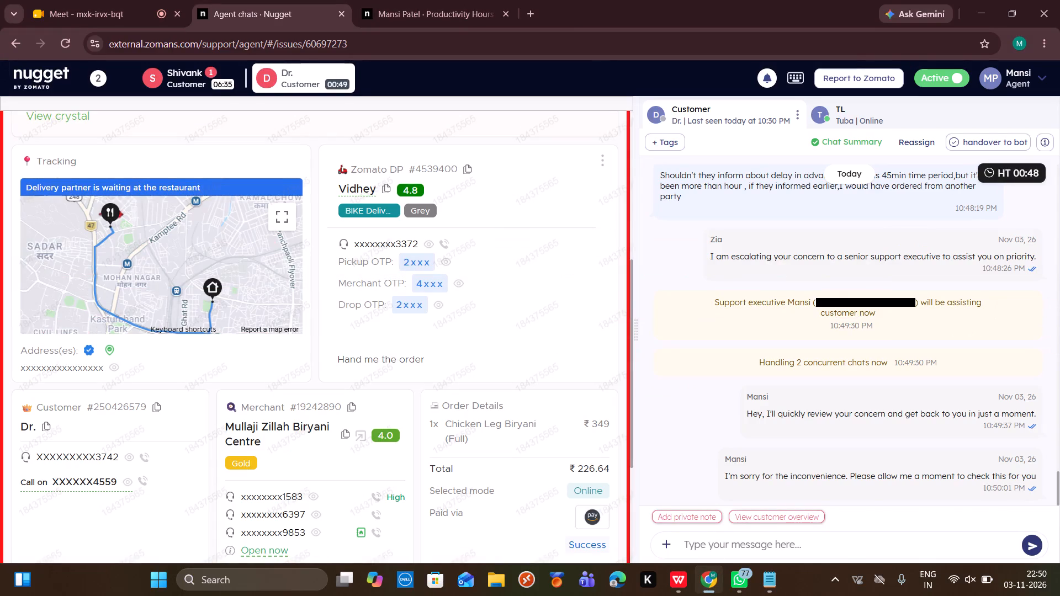
{"action": "key", "text": "ctrl+v"}
{"action": "key", "text": "Return"}
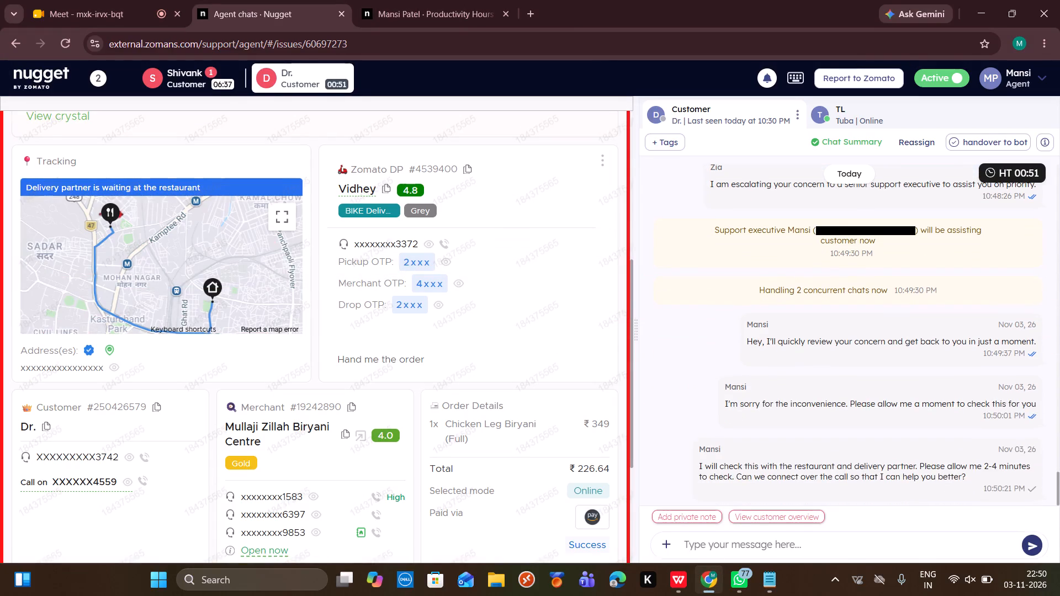
Refresh the Dr. customer's order details and request another call to the merchant's first listed number.
{"action": "scroll", "coordinate": [532, 316], "scroll_direction": "up", "scroll_amount": 9}
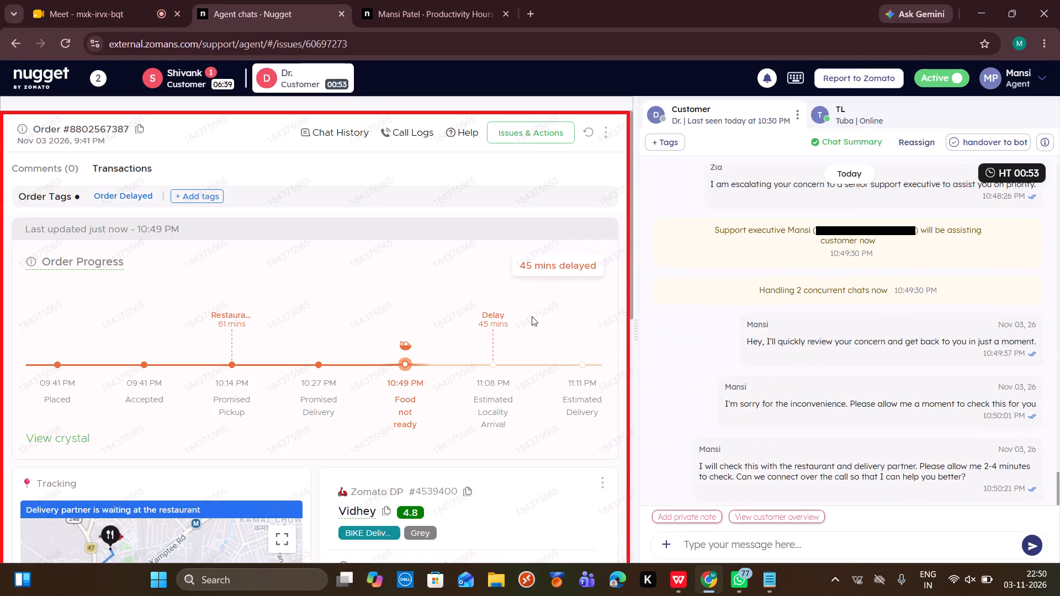
{"action": "scroll", "coordinate": [532, 316], "scroll_direction": "up", "scroll_amount": 1}
{"action": "left_click", "coordinate": [586, 131]}
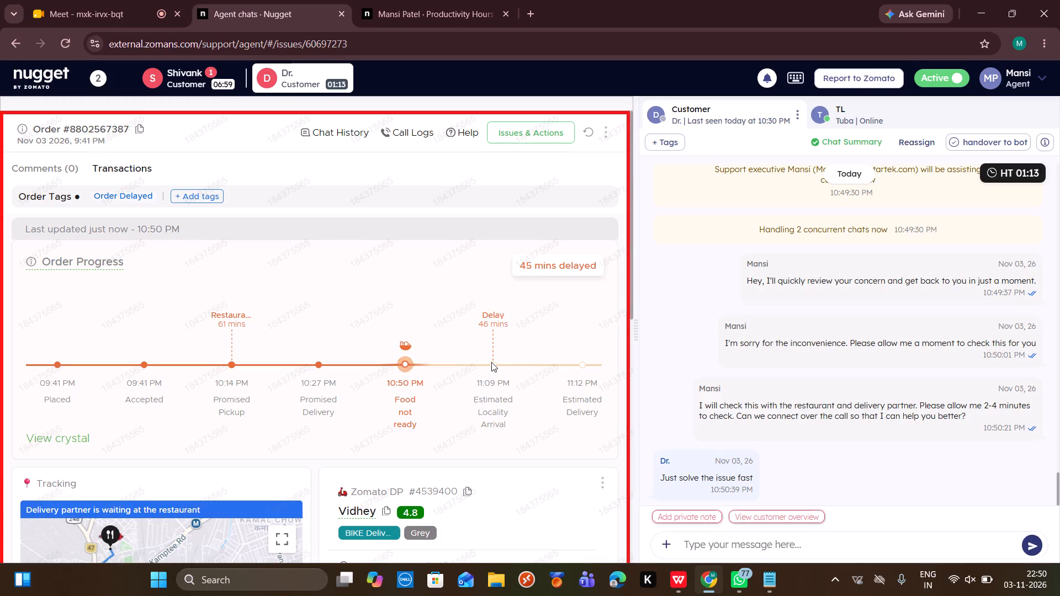
{"action": "scroll", "coordinate": [491, 362], "scroll_direction": "down", "scroll_amount": 4}
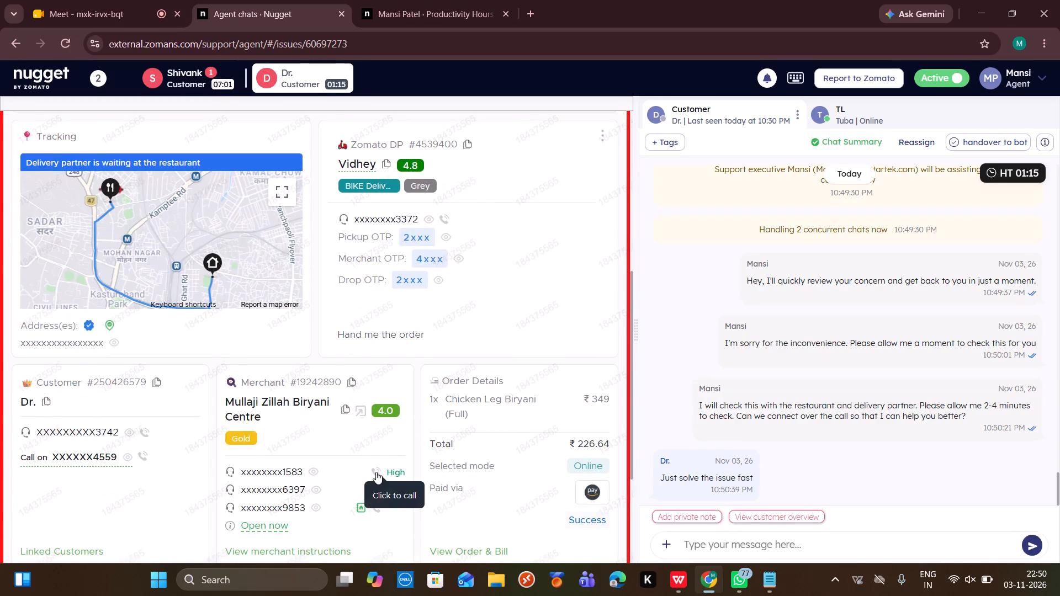
{"action": "left_click", "coordinate": [375, 472]}
{"action": "left_click", "coordinate": [548, 402]}
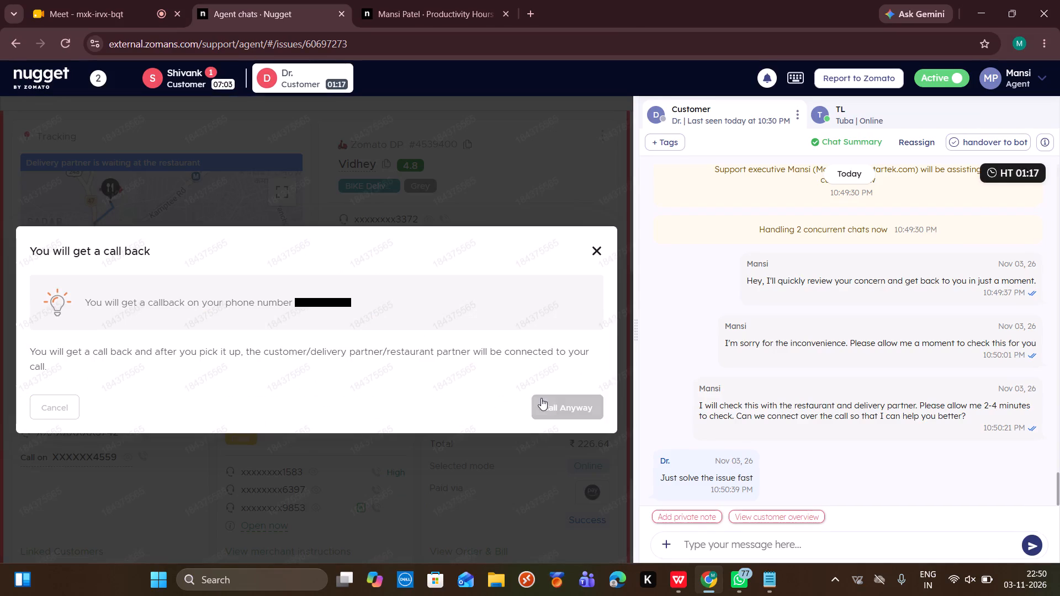
Open Shivank's chat, read his latest message, and ask Gemini for a reply with "ni hoga compensation , feedback lelia h".
{"action": "left_click", "coordinate": [223, 62]}
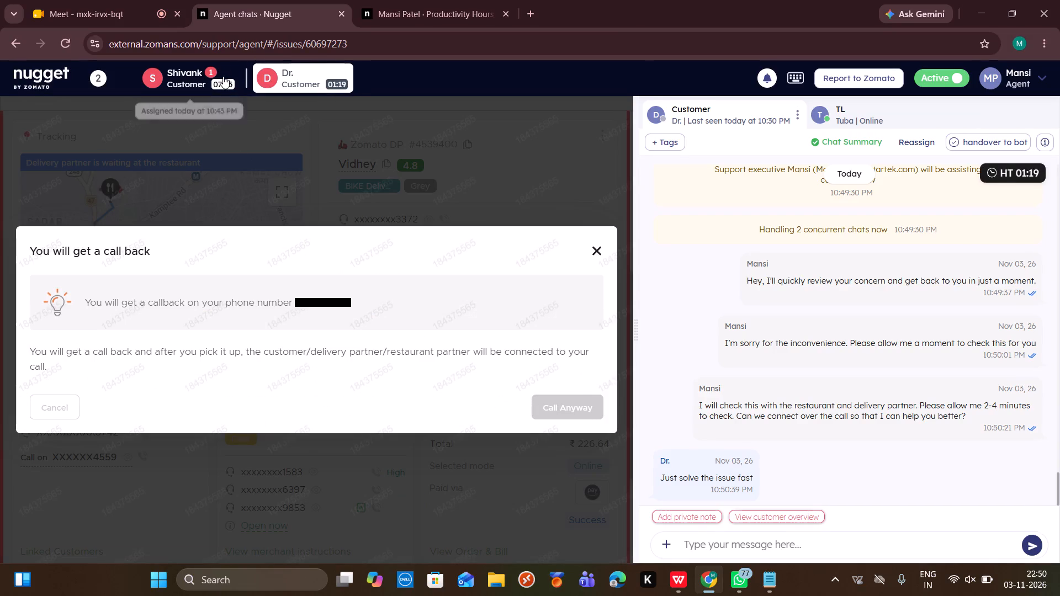
{"action": "left_click", "coordinate": [223, 76]}
{"action": "scroll", "coordinate": [764, 280], "scroll_direction": "down", "scroll_amount": 6}
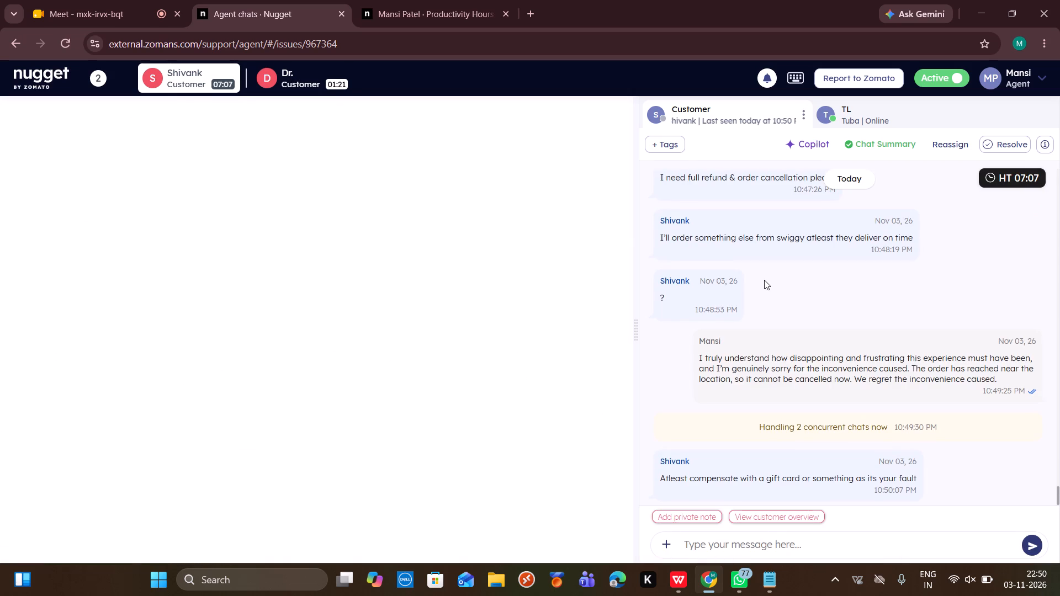
{"action": "scroll", "coordinate": [764, 280], "scroll_direction": "down", "scroll_amount": 4}
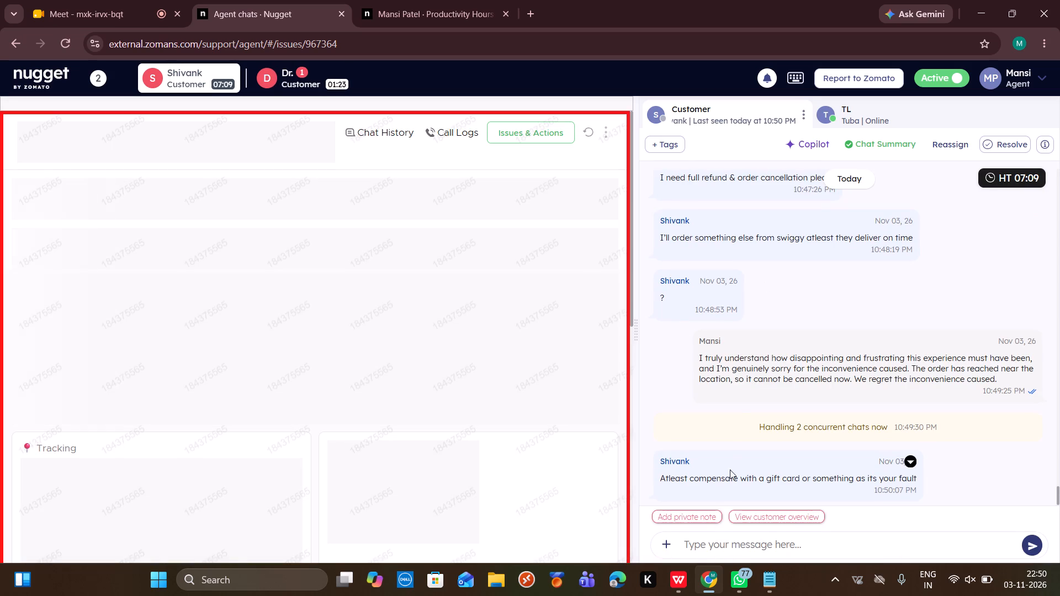
{"action": "left_click", "coordinate": [713, 544]}
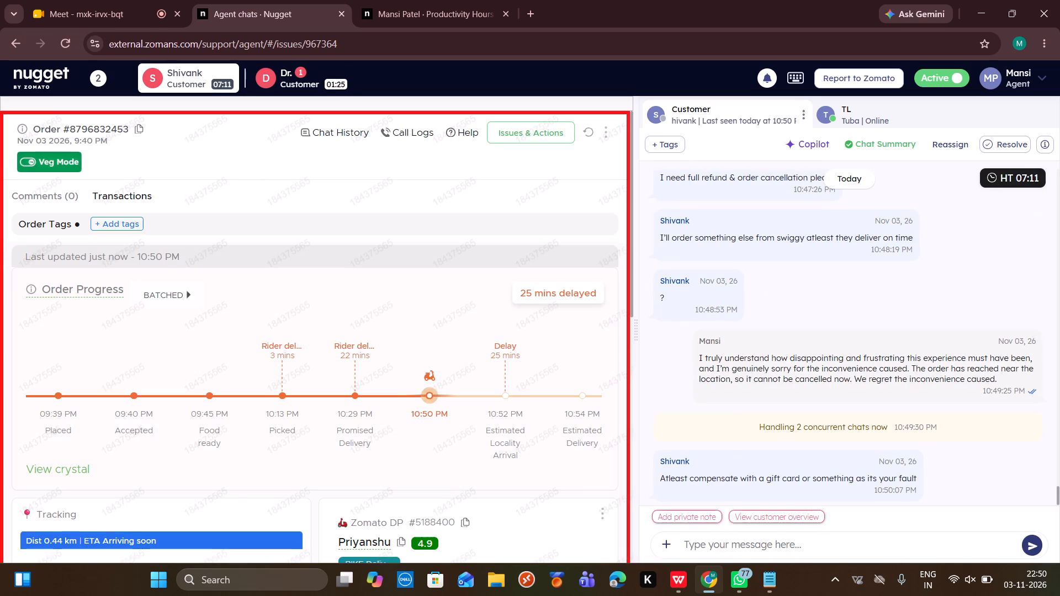
{"action": "left_click_drag", "start_coordinate": [713, 544], "coordinate": [911, 113]}
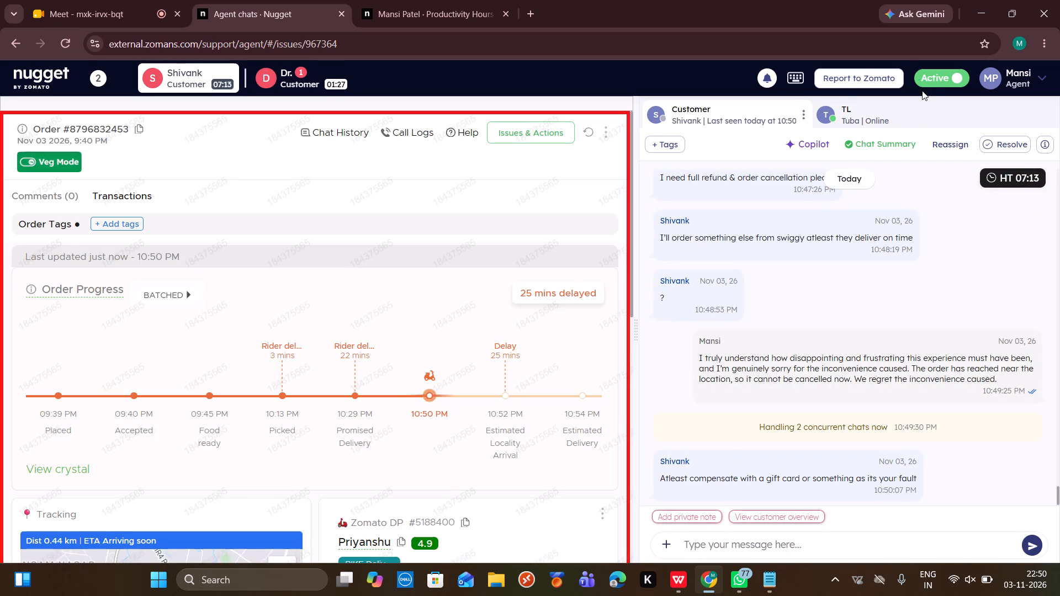
{"action": "left_click", "coordinate": [898, 10]}
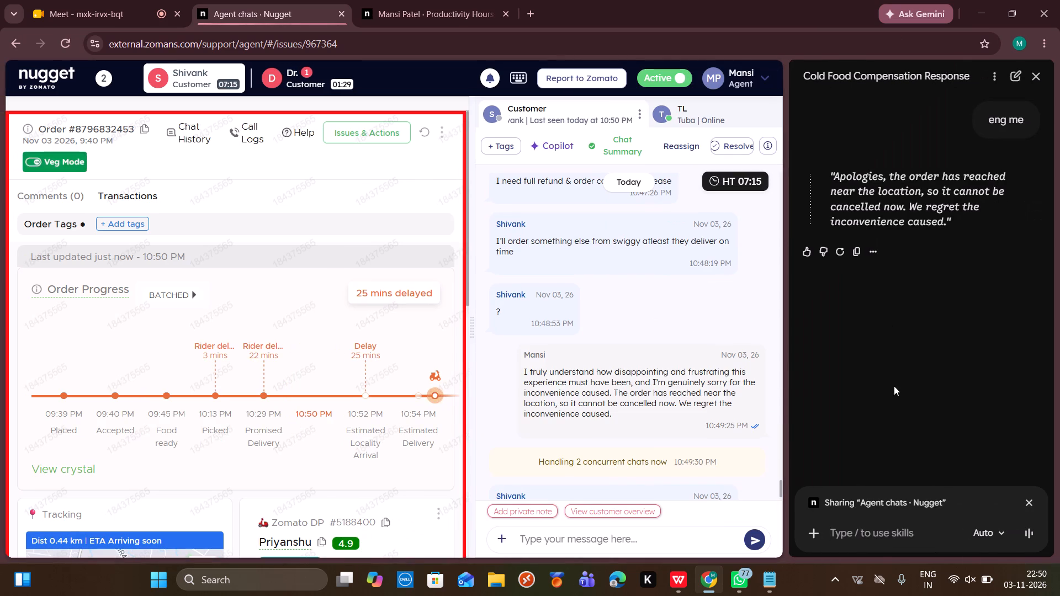
{"action": "type", "text": "ni hoga compensation , feedback leli"}
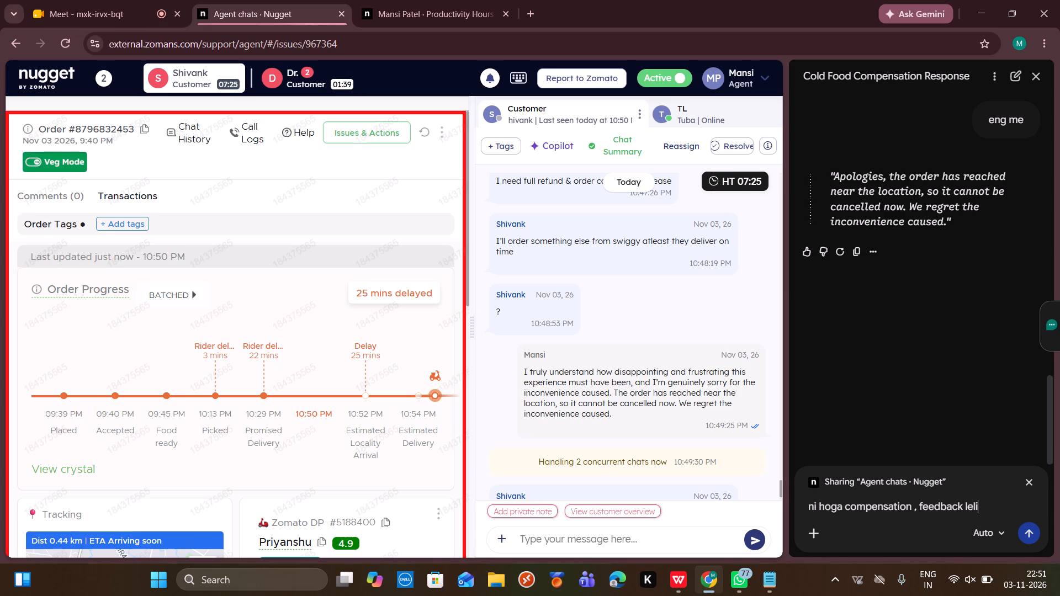
{"action": "type", "text": "a h"}
{"action": "key", "text": "Return"}
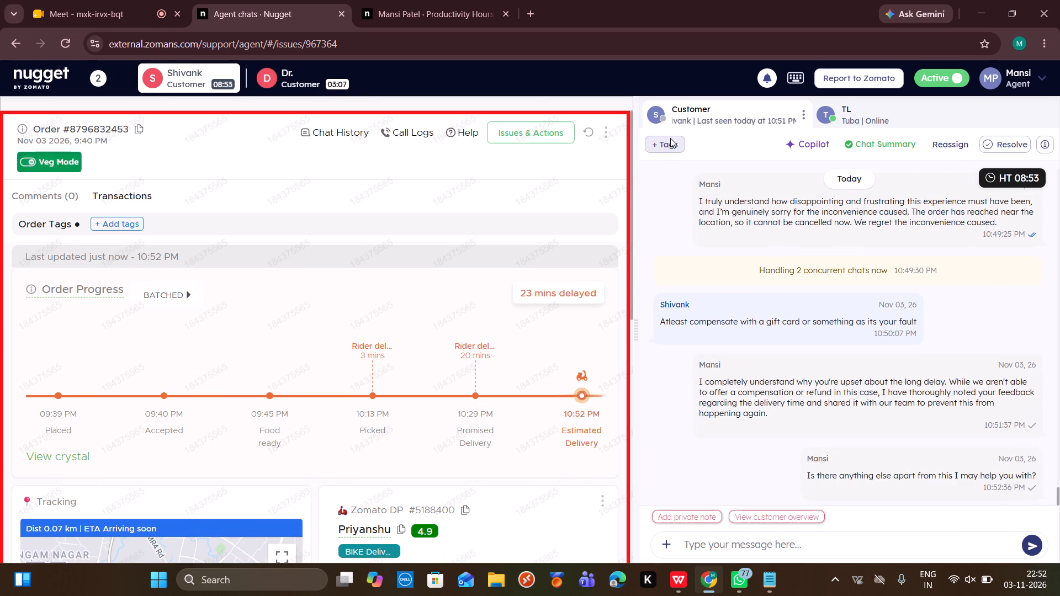
{"action": "left_click", "coordinate": [335, 253]}
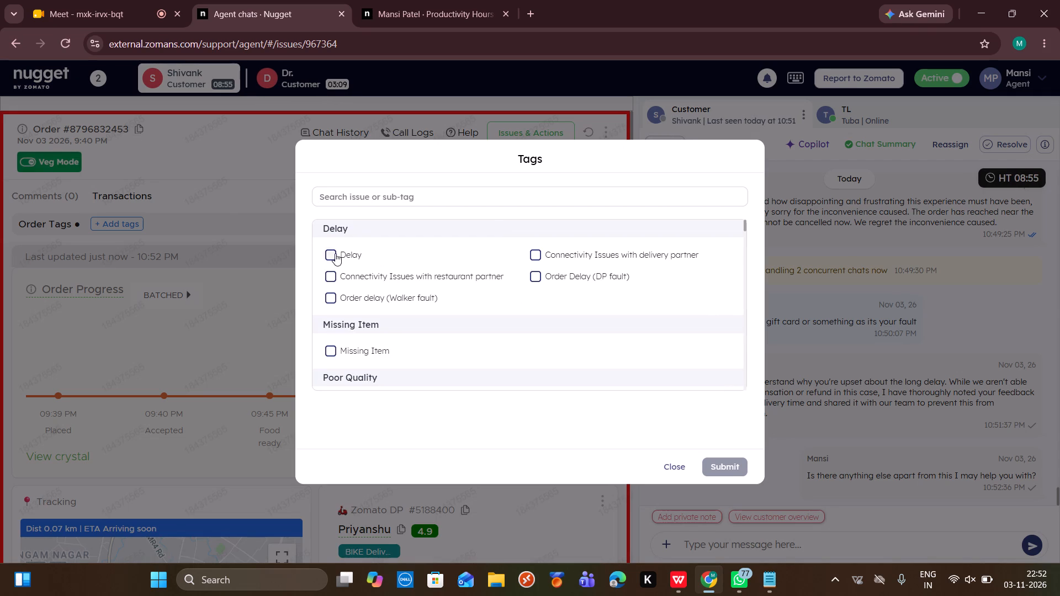
{"action": "left_click", "coordinate": [715, 460]}
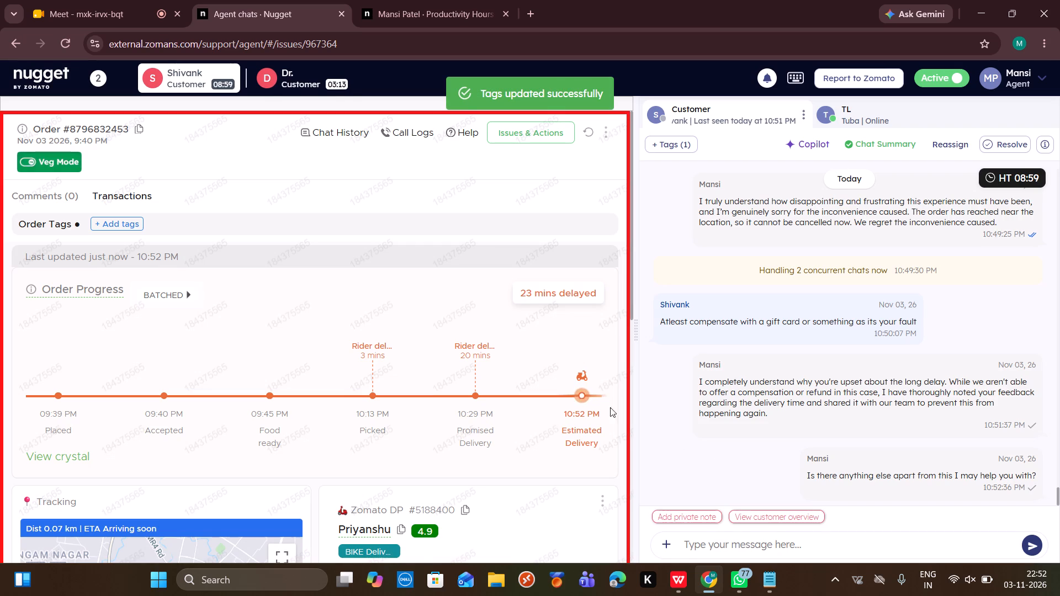
Return to the Dr. customer's chat and refresh the order details to check the current progress.
{"action": "left_click", "coordinate": [342, 77]}
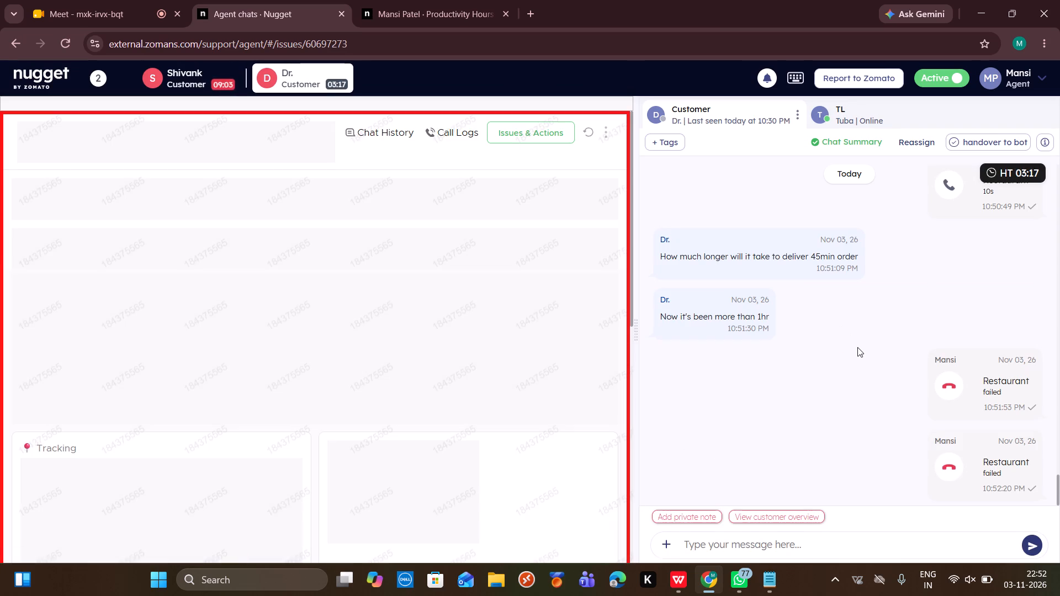
{"action": "scroll", "coordinate": [857, 347], "scroll_direction": "down", "scroll_amount": 6}
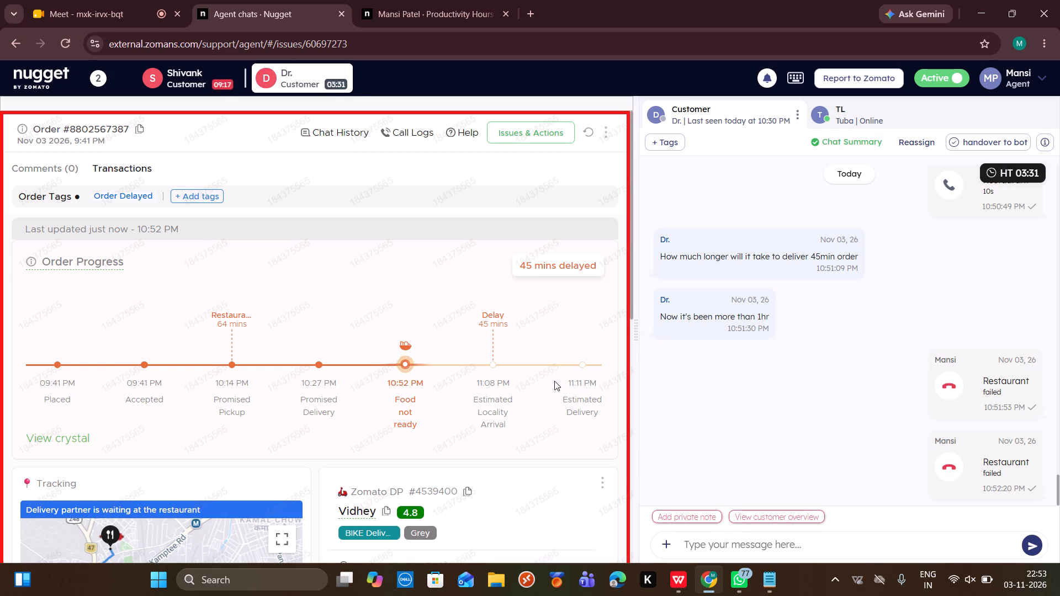
{"action": "left_click", "coordinate": [591, 134]}
{"action": "scroll", "coordinate": [684, 385], "scroll_direction": "down", "scroll_amount": 4}
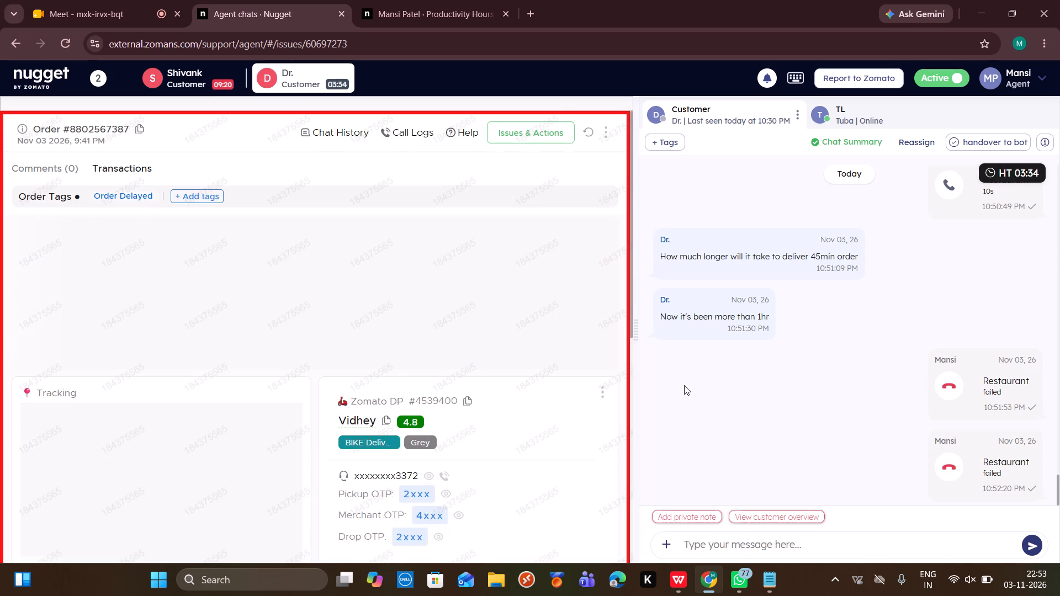
Copy the first RIDER AT RES paragraph from the Notepad HOLD STATEMENTS and paste it into the Dr. customer's message box.
{"action": "left_click", "coordinate": [759, 581]}
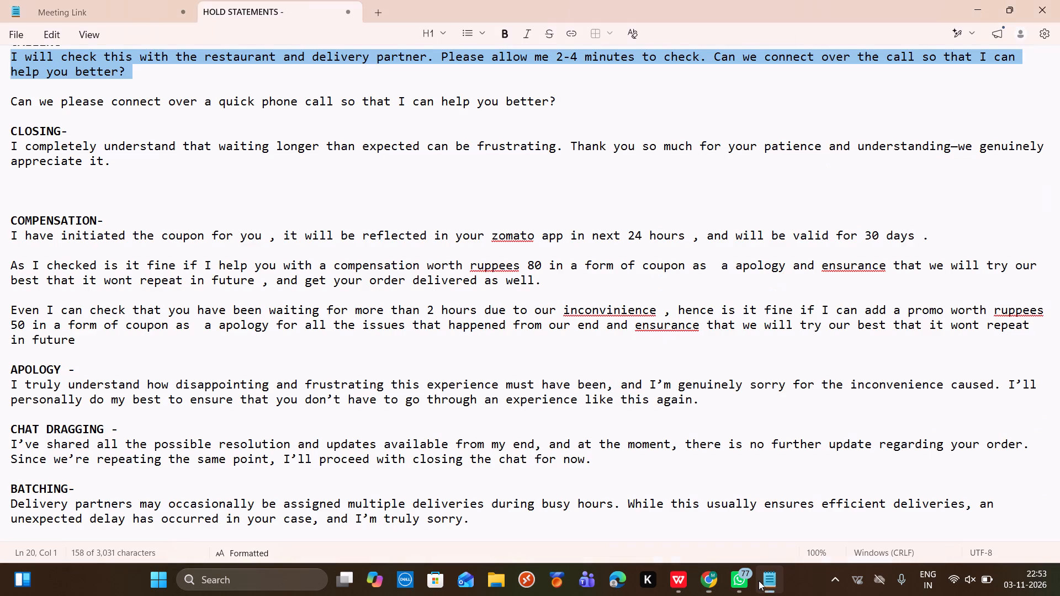
{"action": "scroll", "coordinate": [324, 294], "scroll_direction": "up", "scroll_amount": 3}
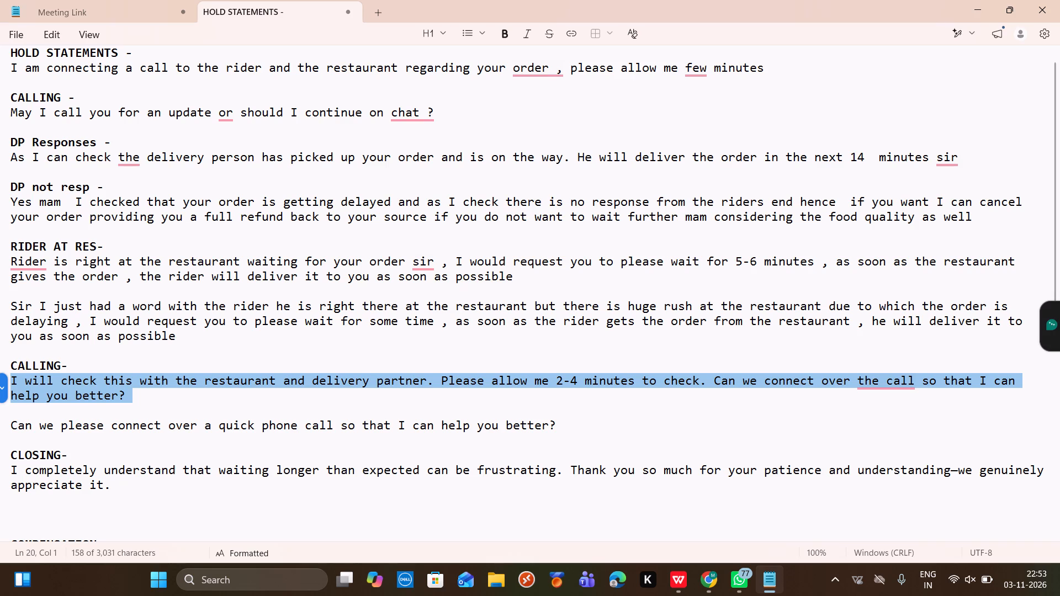
{"action": "left_click_drag", "start_coordinate": [5, 265], "coordinate": [5, 280]}
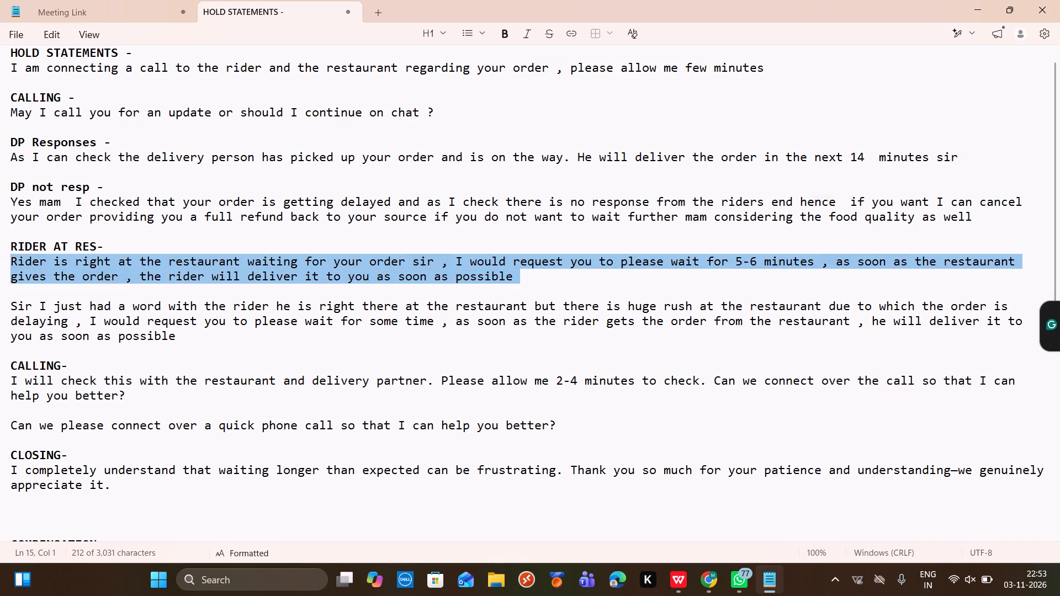
{"action": "key", "text": "ctrl+c"}
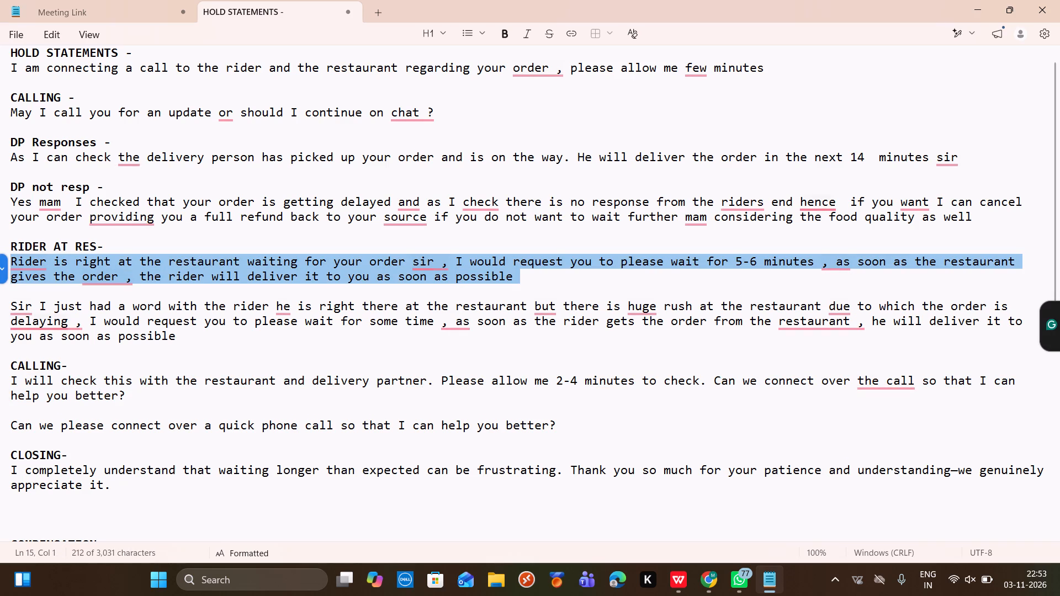
{"action": "left_click", "coordinate": [699, 578]}
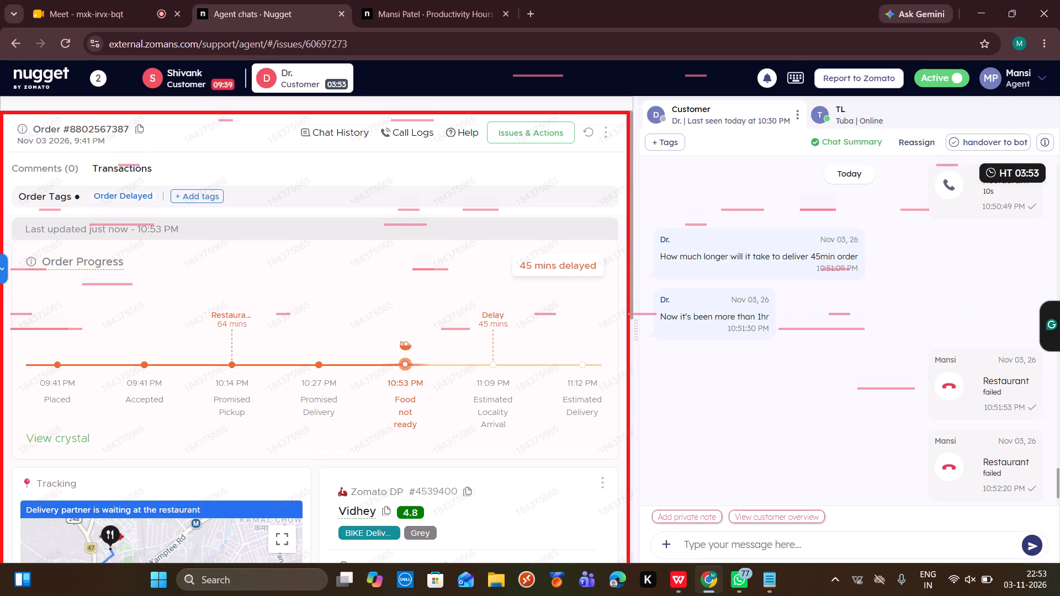
{"action": "left_click", "coordinate": [692, 547]}
{"action": "key", "text": "ctrl+v"}
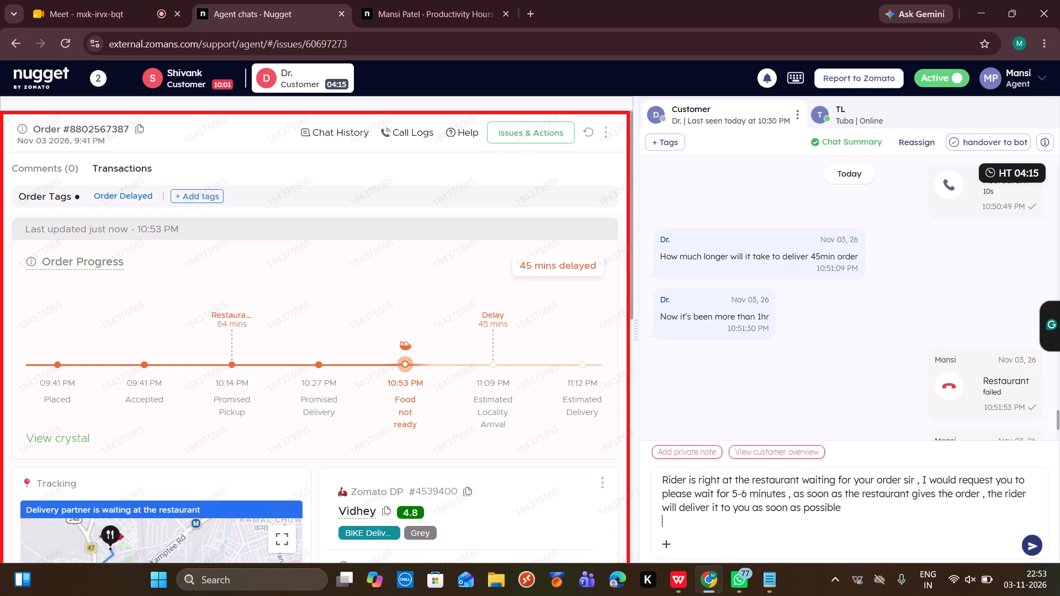
Insert ", its still under preparation and might take 20 minutes more to get ready" after "order sir", remove "for 5-6 minutes", and send the message.
{"action": "left_click", "coordinate": [914, 478]}
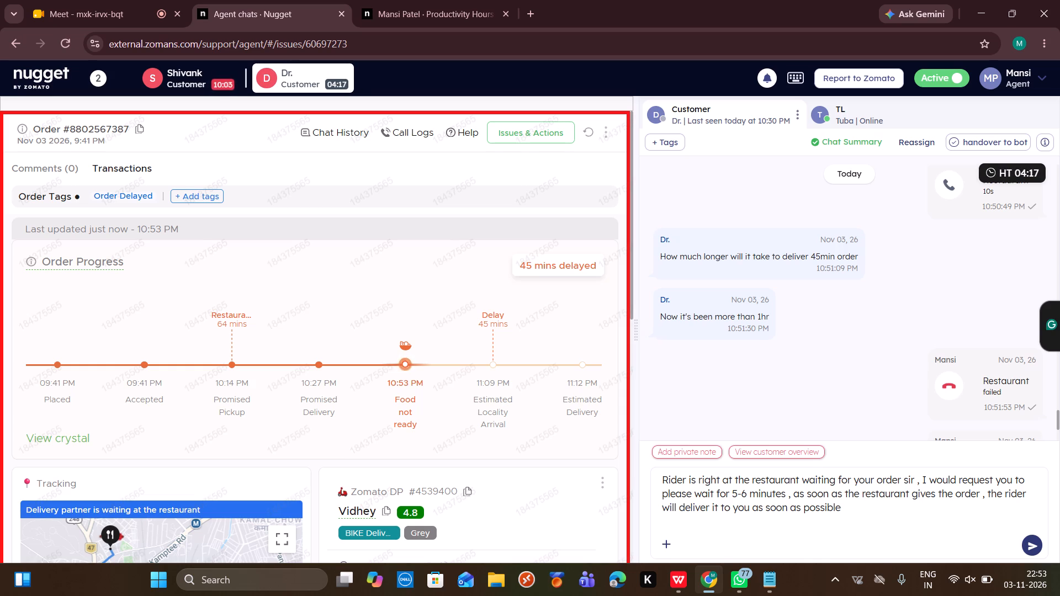
{"action": "key", "text": "space"}
{"action": "type", "text": ", its still under preparation and m"}
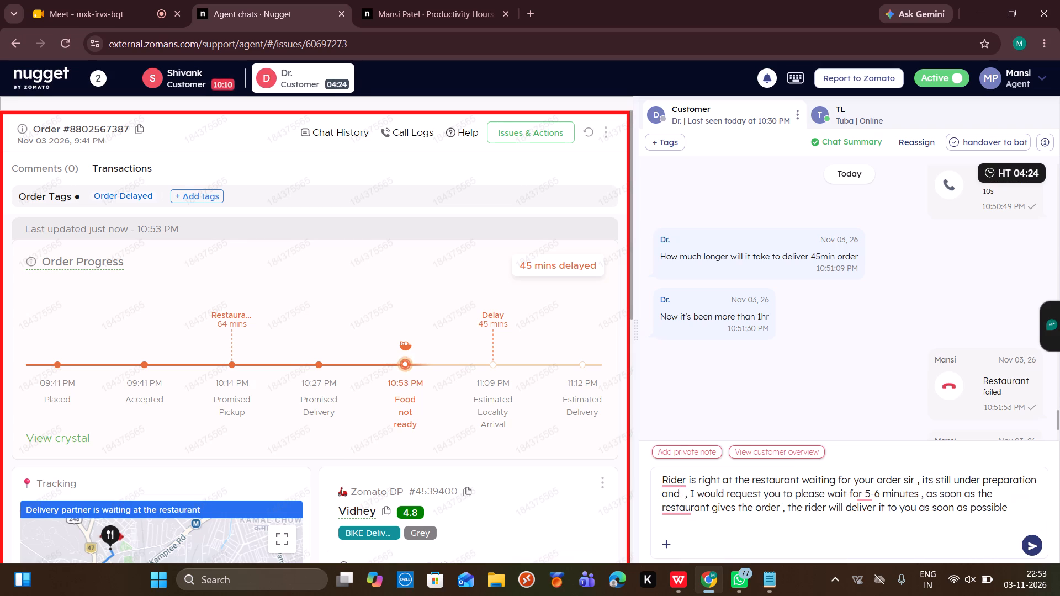
{"action": "type", "text": "ight take 20 minutes more to"}
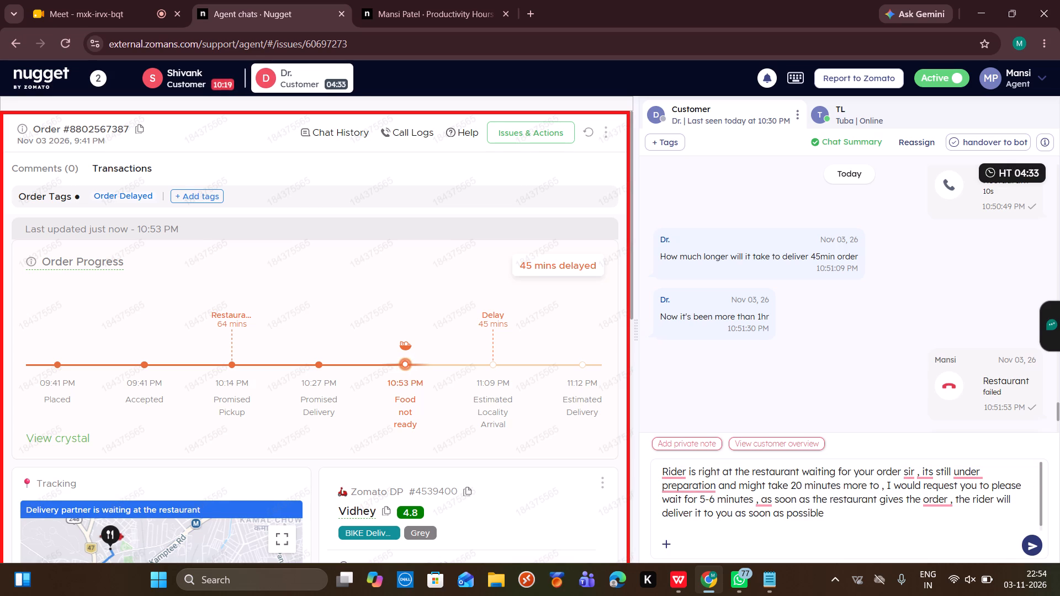
{"action": "key", "text": "space"}
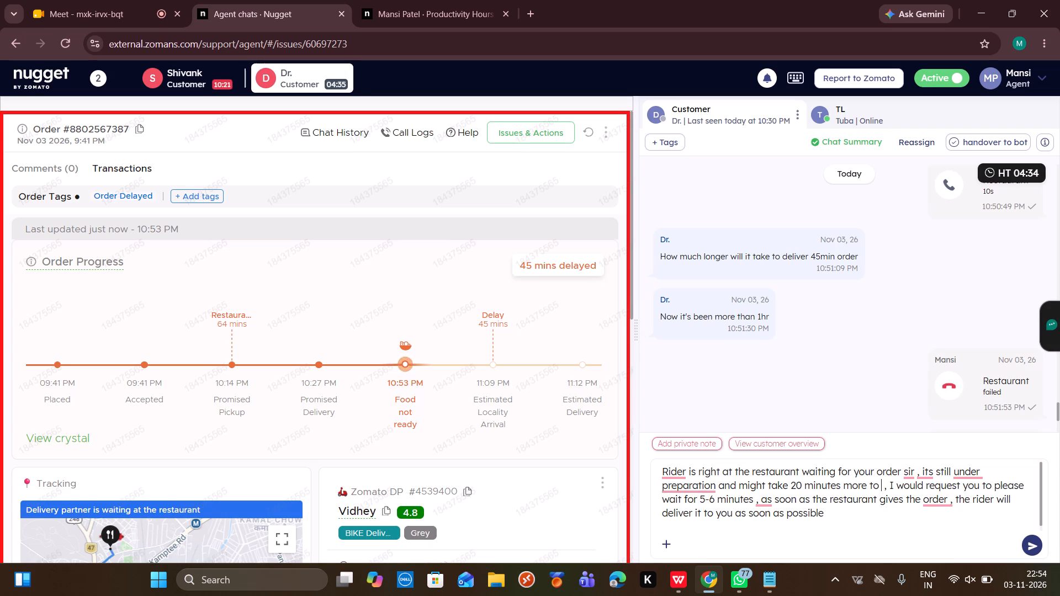
{"action": "type", "text": "f"}
{"action": "key", "text": "BackSpace"}
{"action": "type", "text": "get ready"}
{"action": "key", "text": "space"}
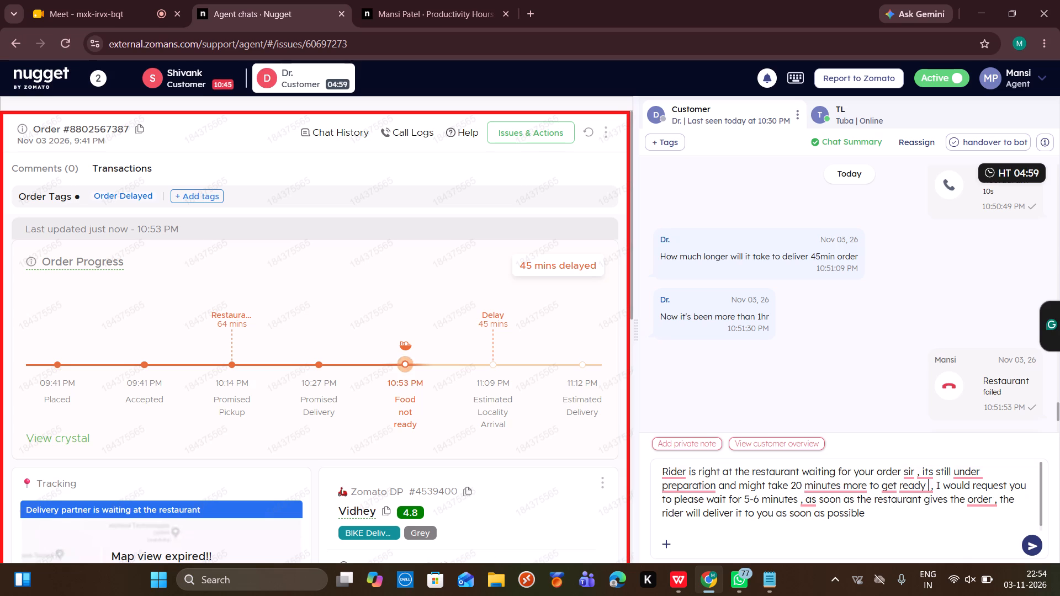
{"action": "left_click_drag", "start_coordinate": [727, 497], "coordinate": [799, 499]}
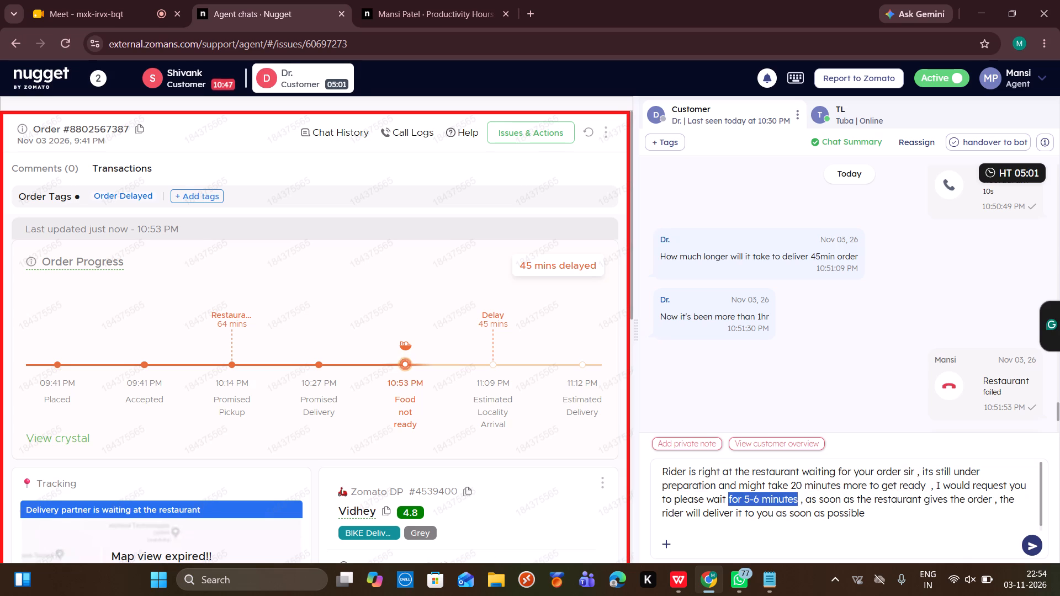
{"action": "key", "text": "BackSpace"}
{"action": "key", "text": "Return"}
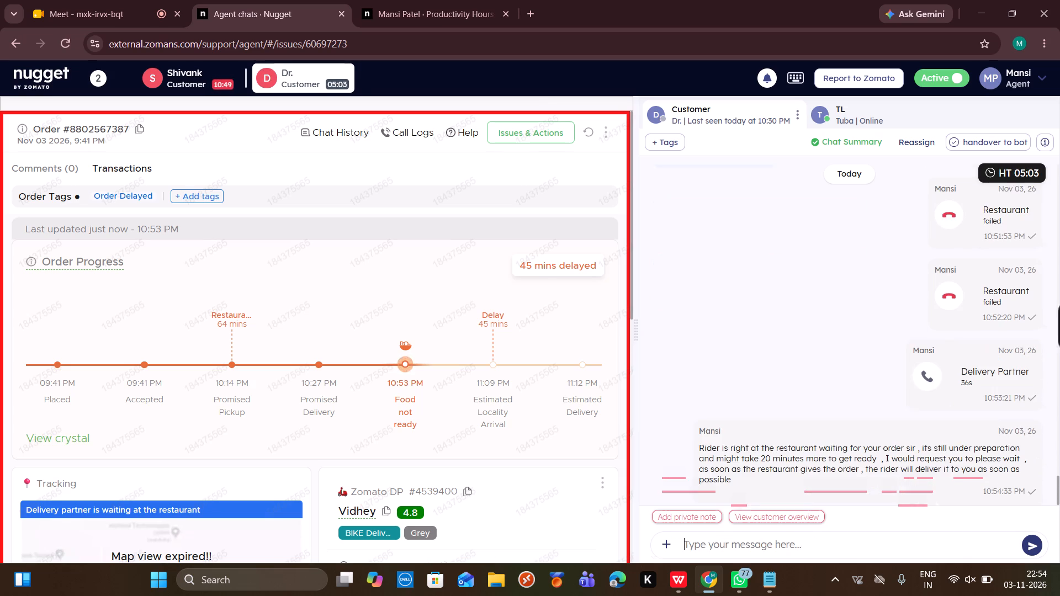
Return to Shivank's chat and send the Closing1 canned response as the closing message.
{"action": "left_click", "coordinate": [214, 65]}
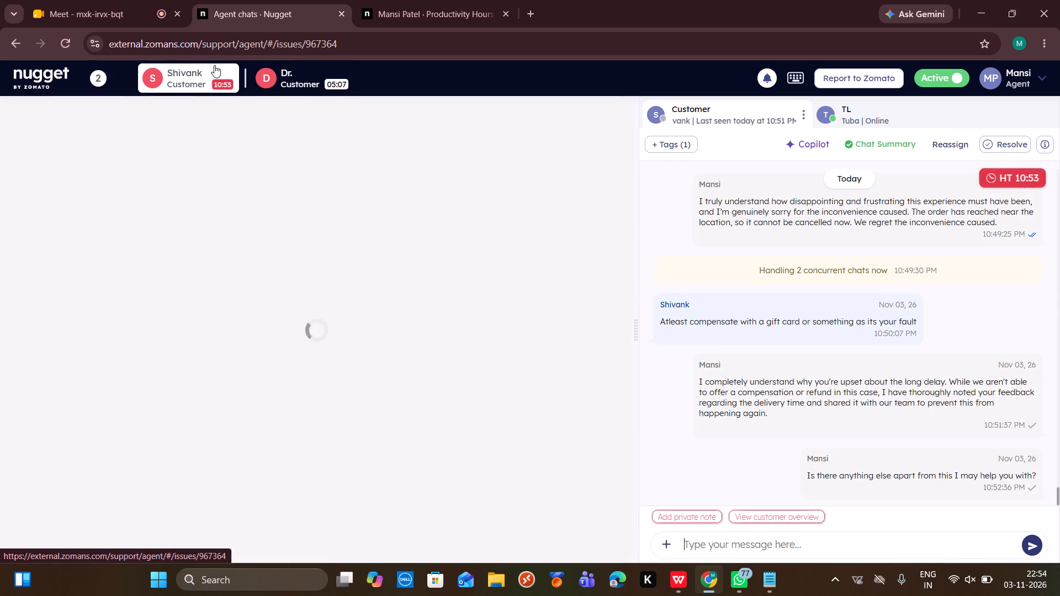
{"action": "scroll", "coordinate": [845, 342], "scroll_direction": "down", "scroll_amount": 3}
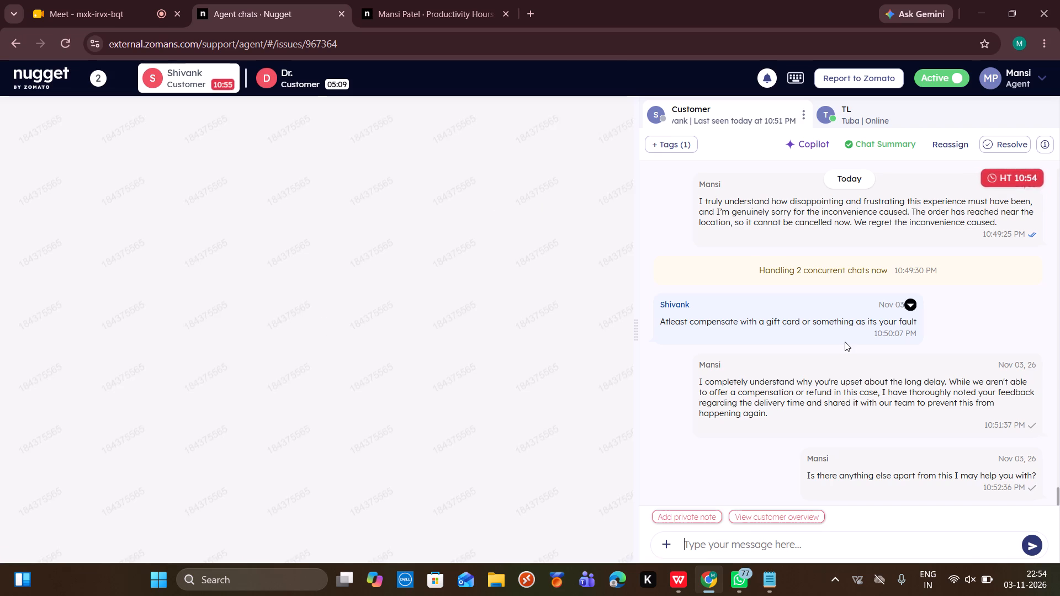
{"action": "left_click", "coordinate": [1009, 141]}
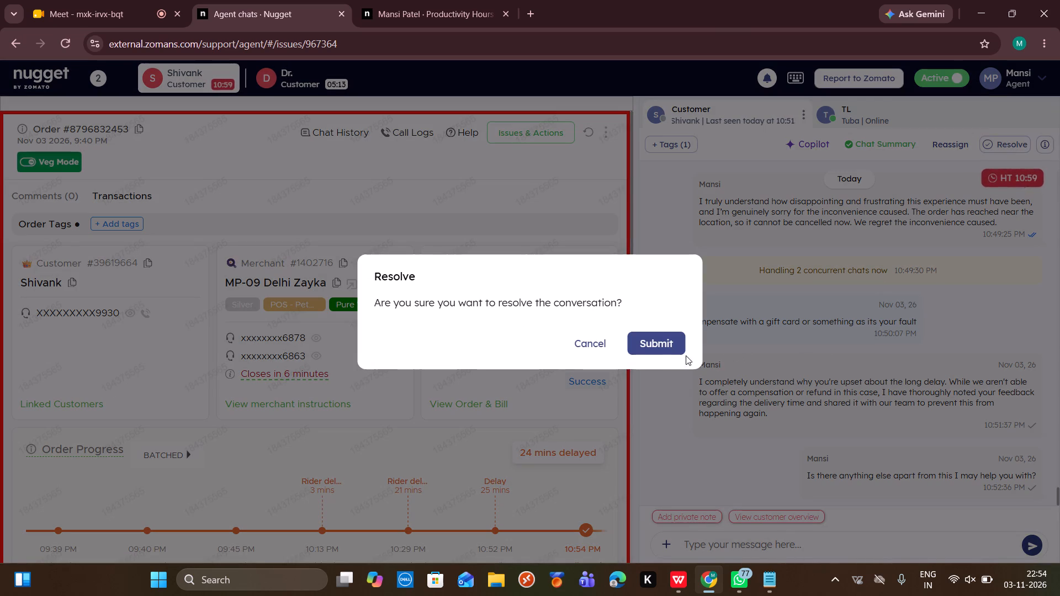
{"action": "left_click", "coordinate": [602, 345]}
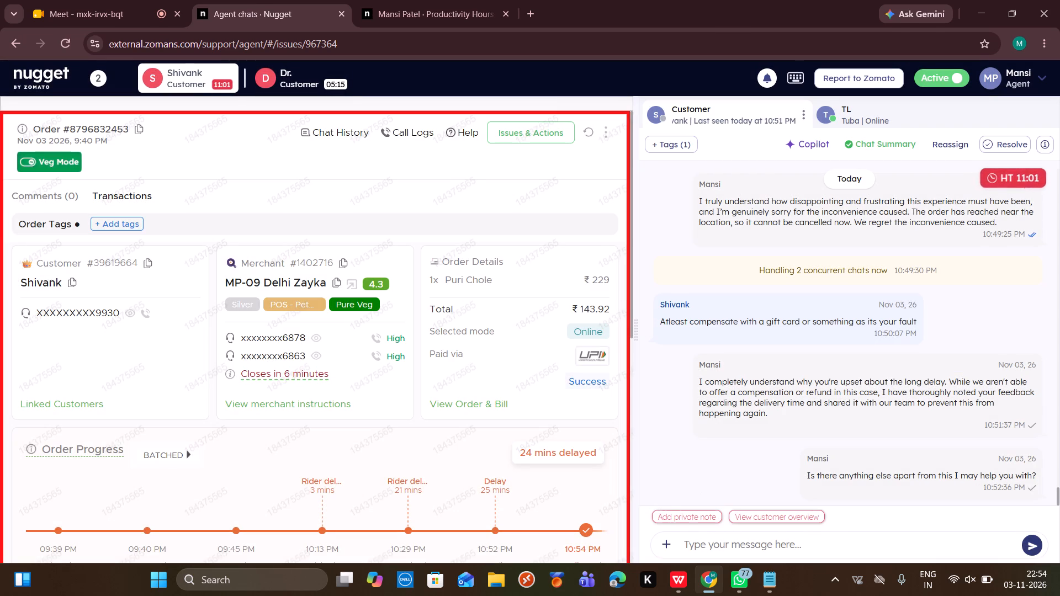
{"action": "left_click", "coordinate": [715, 539]}
{"action": "type", "text": "/closing1"}
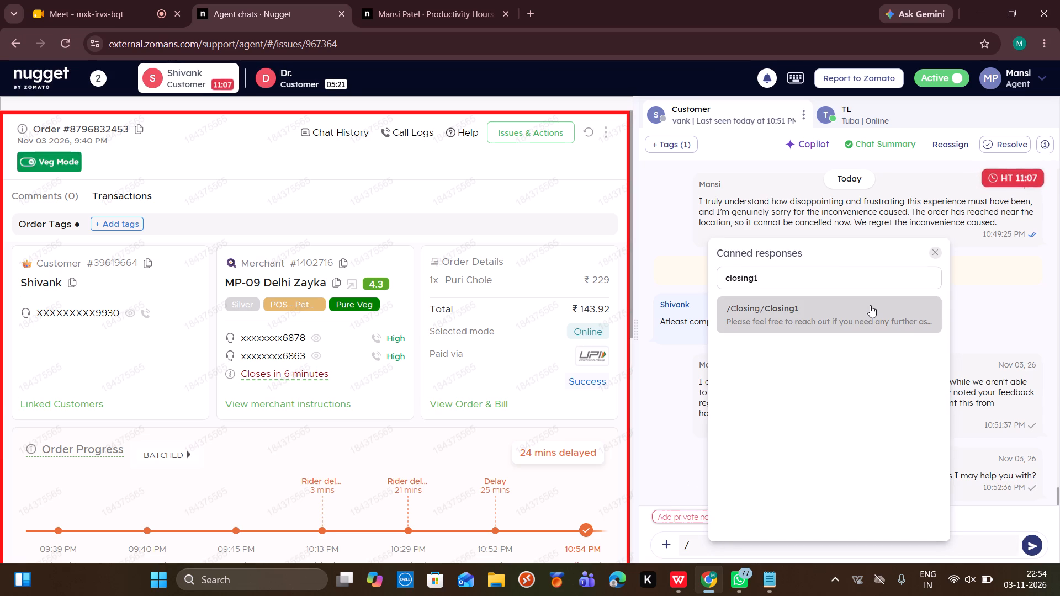
{"action": "left_click", "coordinate": [870, 305]}
{"action": "key", "text": "Return"}
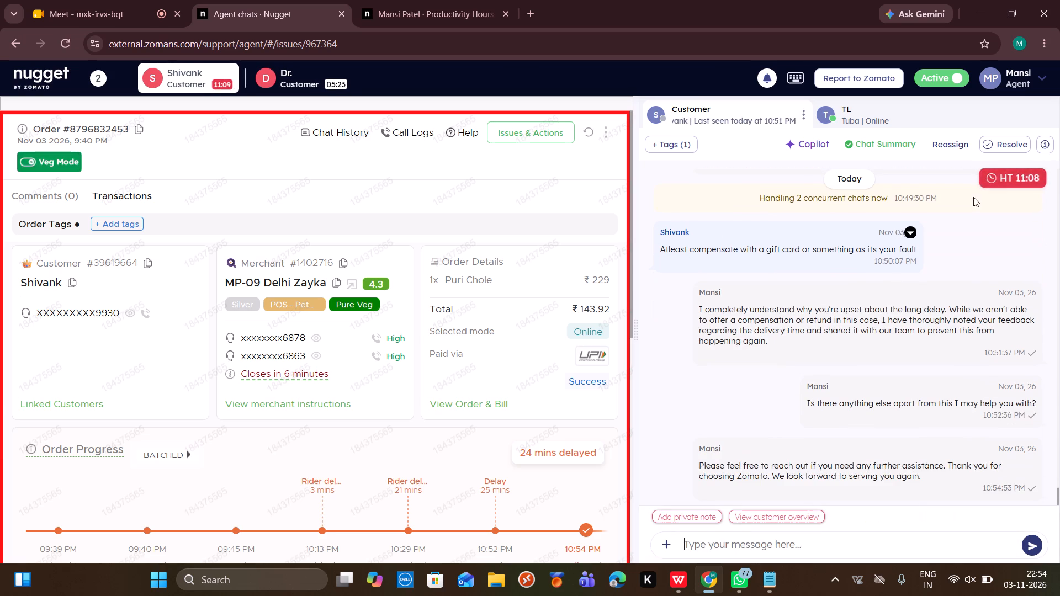
Resolve Shivank's conversation and submit the resolution.
{"action": "left_click", "coordinate": [1018, 152]}
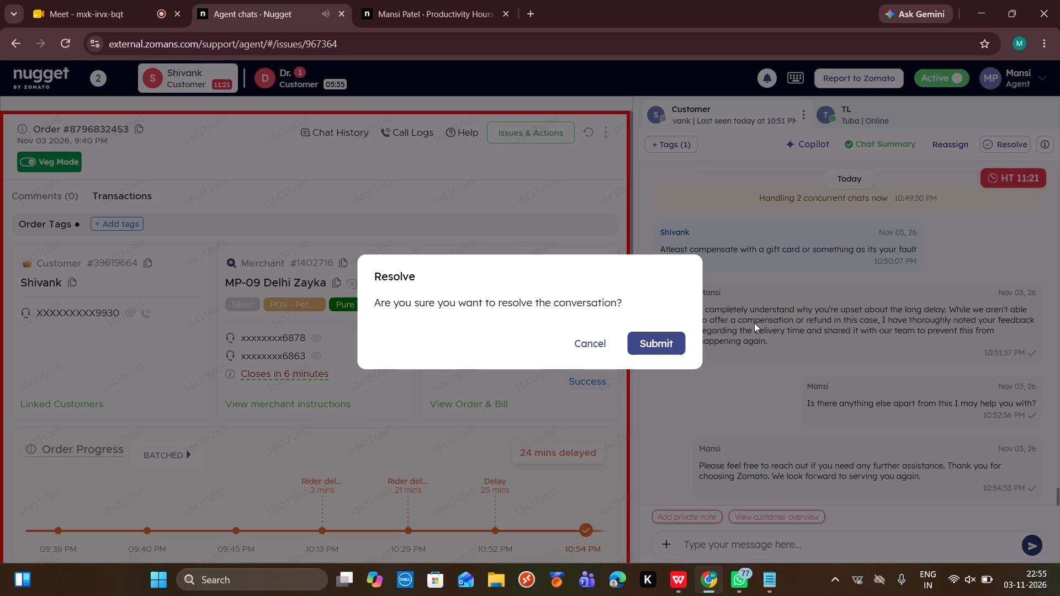
{"action": "left_click", "coordinate": [677, 342]}
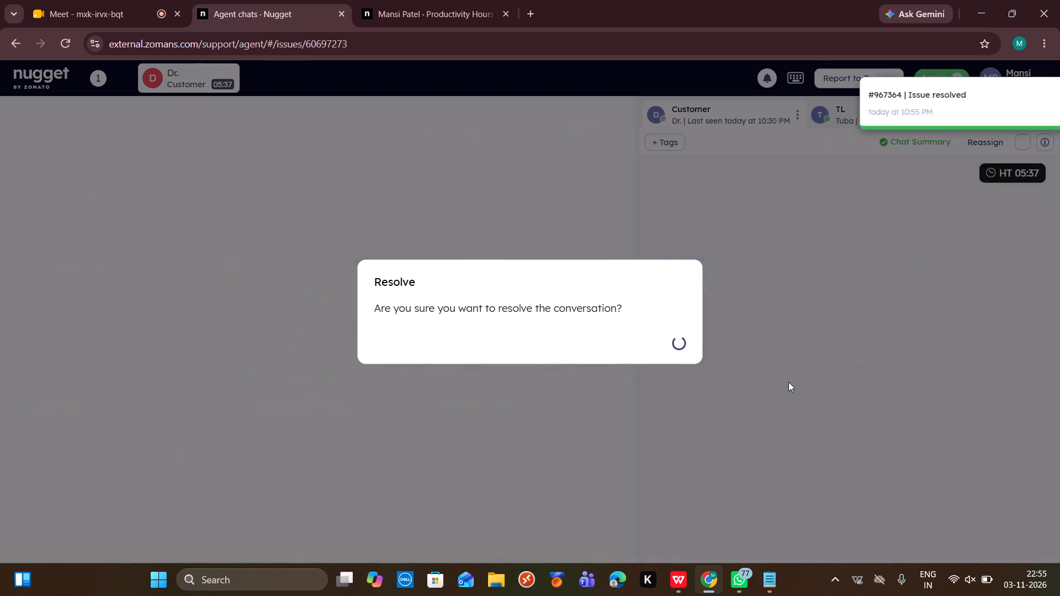
Report a customer requested cancellation on the Dr. customer's order with reason "Order not required anymore" and "No, merchant did not agree or no answer".
{"action": "scroll", "coordinate": [788, 382], "scroll_direction": "down", "scroll_amount": 12}
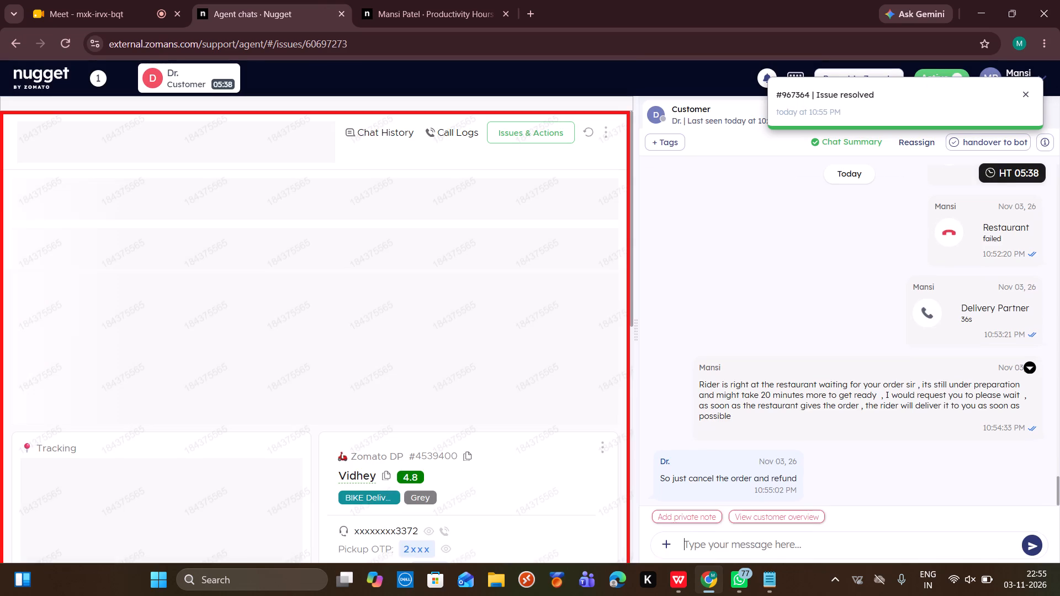
{"action": "left_click", "coordinate": [541, 146]}
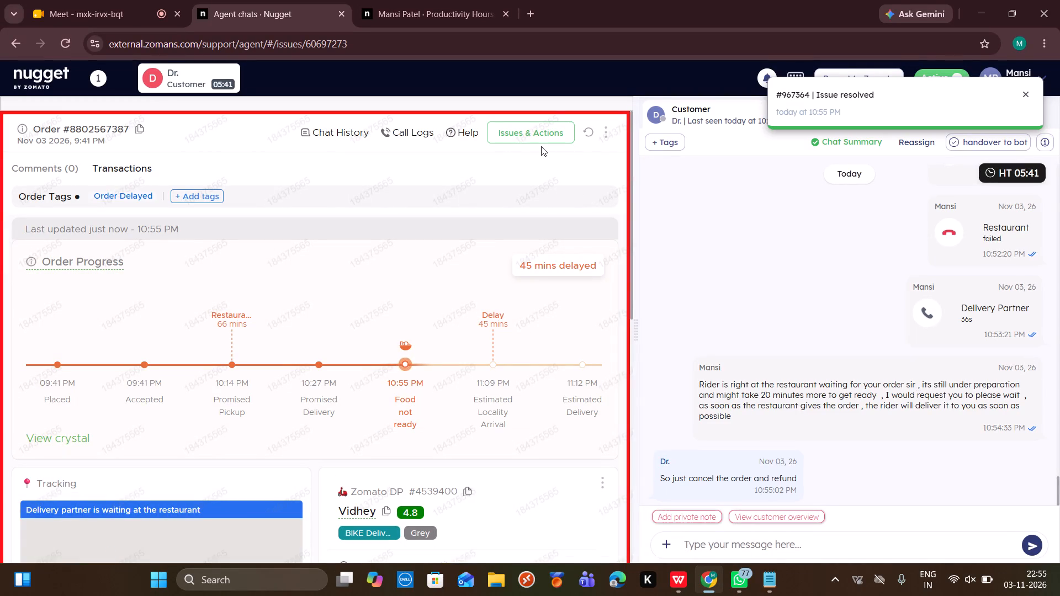
{"action": "left_click", "coordinate": [540, 136]}
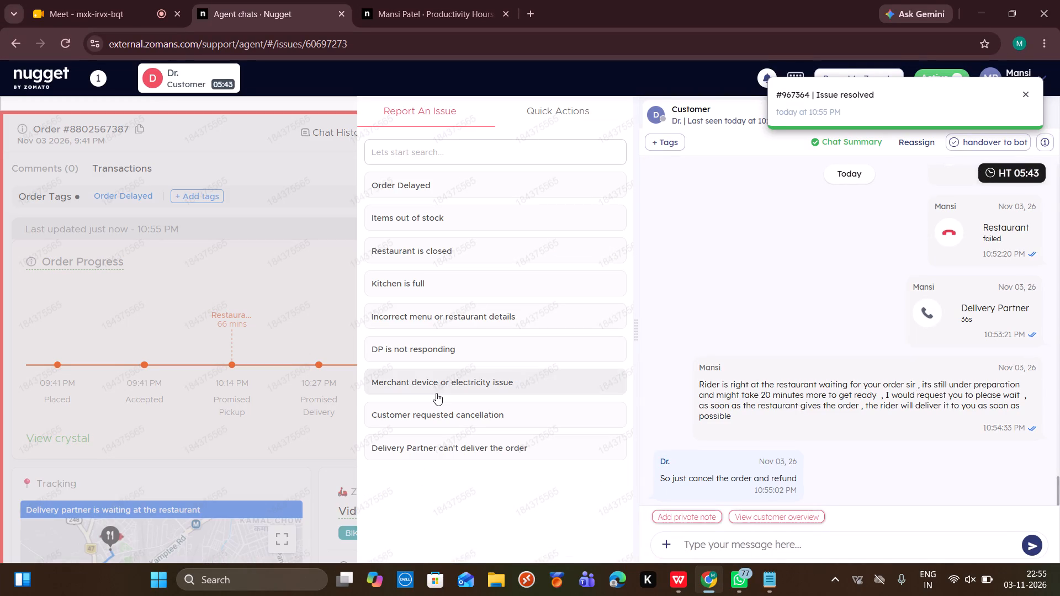
{"action": "left_click", "coordinate": [437, 408]}
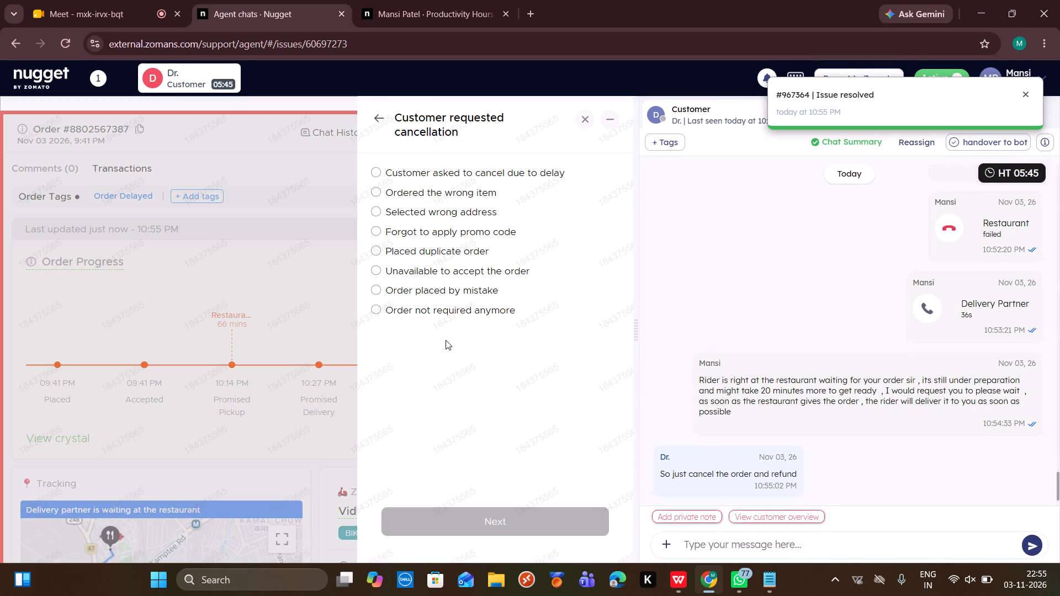
{"action": "left_click", "coordinate": [465, 305]}
{"action": "left_click", "coordinate": [464, 526]}
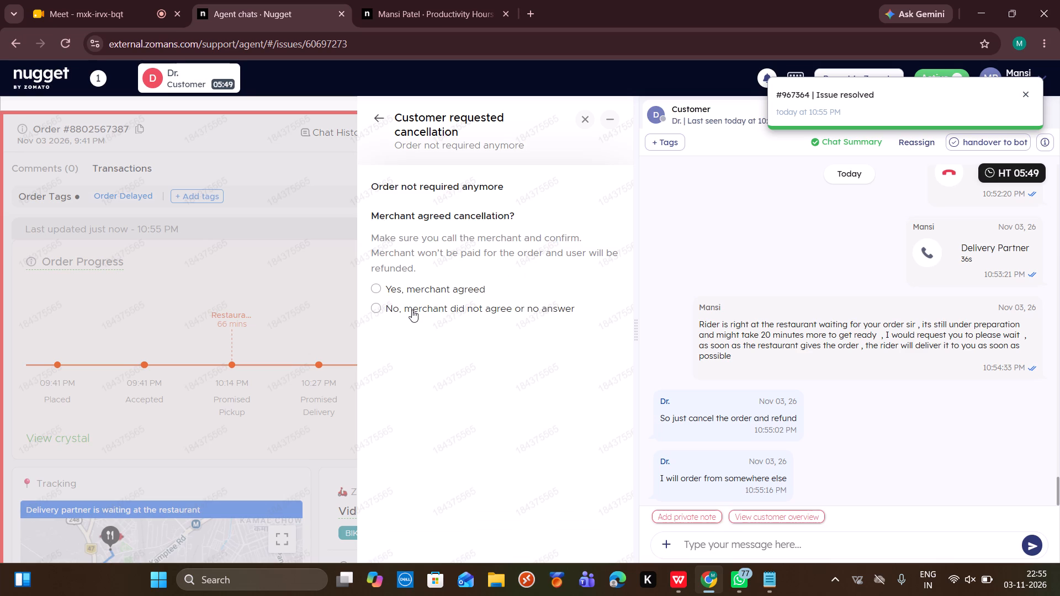
{"action": "left_click", "coordinate": [412, 310]}
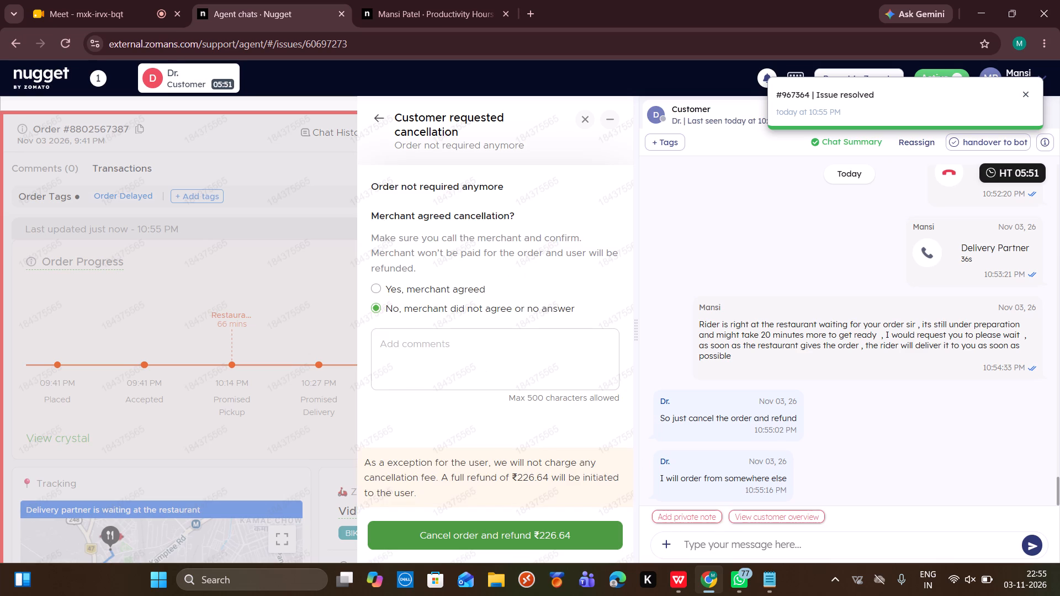
Send the Dr. customer the message "Okay sir no issues , I will cancel your order and issue your refund".
{"action": "left_click", "coordinate": [719, 546]}
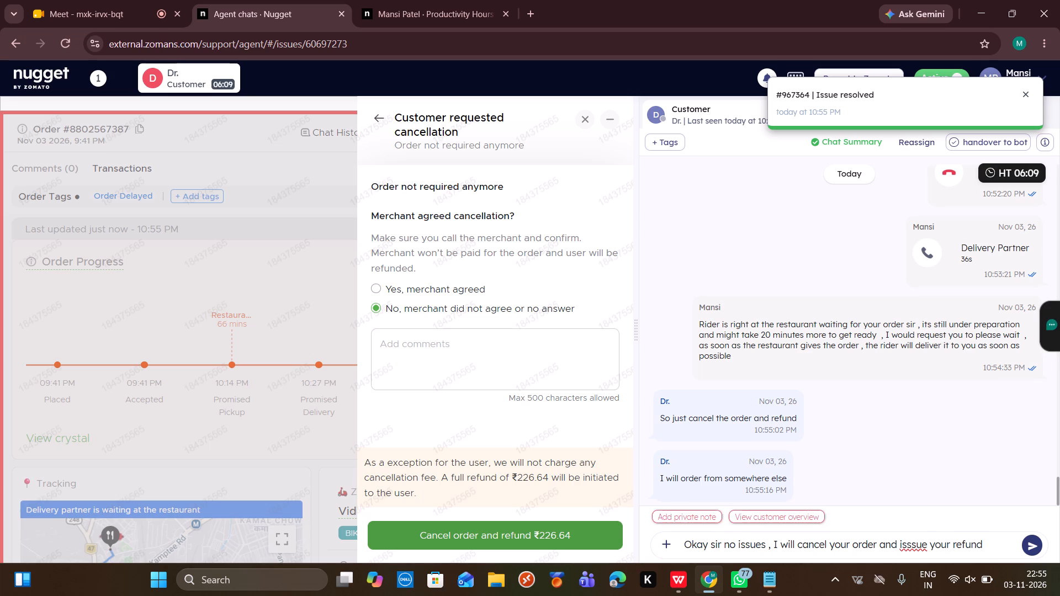
{"action": "key", "text": "Left"}
{"action": "key", "text": "Left"}
{"action": "key", "text": "Left"}
{"action": "key", "text": "Left"}
{"action": "key", "text": "Left"}
{"action": "key", "text": "Left"}
{"action": "key", "text": "Left"}
{"action": "key", "text": "Left"}
{"action": "key", "text": "Left"}
{"action": "key", "text": "Left"}
{"action": "key", "text": "Left"}
{"action": "key", "text": "Left"}
{"action": "key", "text": "Left"}
{"action": "key", "text": "Left"}
{"action": "key", "text": "Left"}
{"action": "key", "text": "Left"}
{"action": "key", "text": "Left"}
{"action": "key", "text": "Left"}
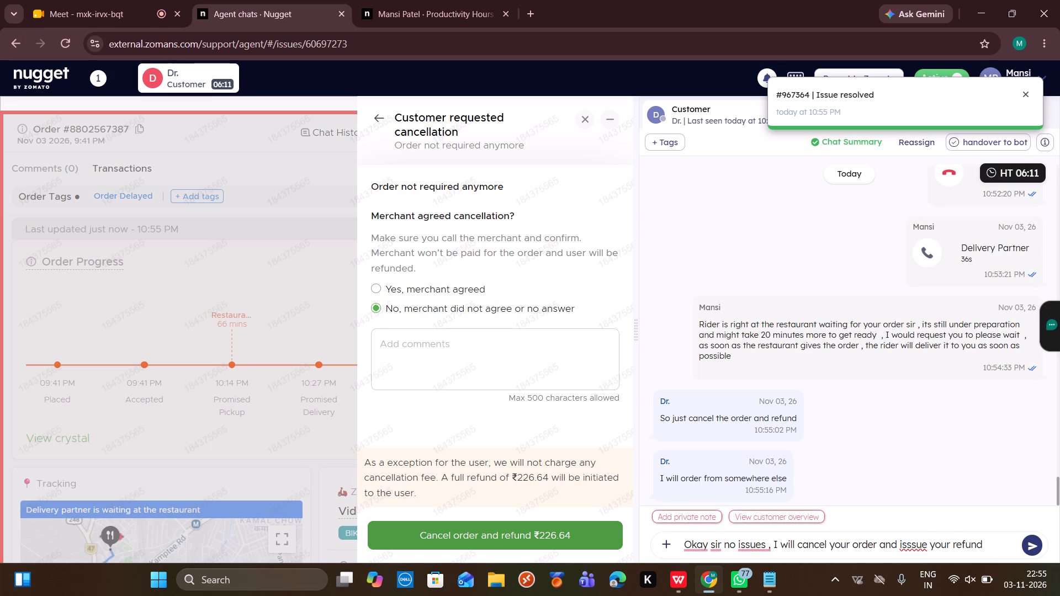
{"action": "key", "text": "Left"}
{"action": "key", "text": "Left"}
{"action": "key", "text": "Left"}
{"action": "key", "text": "Left"}
{"action": "key", "text": "Left"}
{"action": "key", "text": "BackSpace"}
{"action": "key", "text": "Return"}
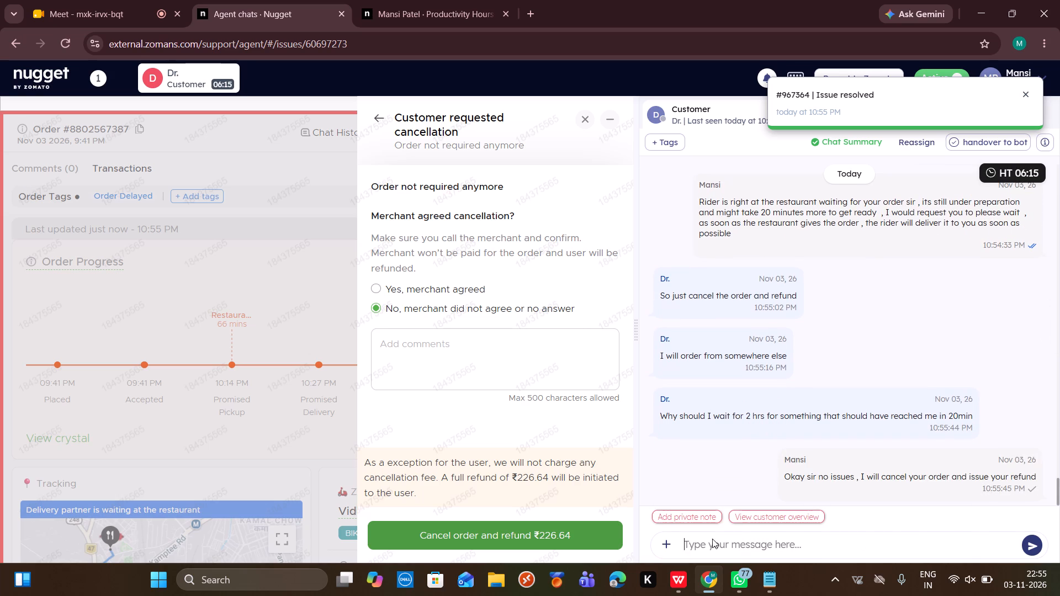
Add the comment "cx adment" to the cancellation request and cancel the order with the ₹226.64 refund.
{"action": "left_click", "coordinate": [434, 534]}
{"action": "left_click", "coordinate": [400, 355]}
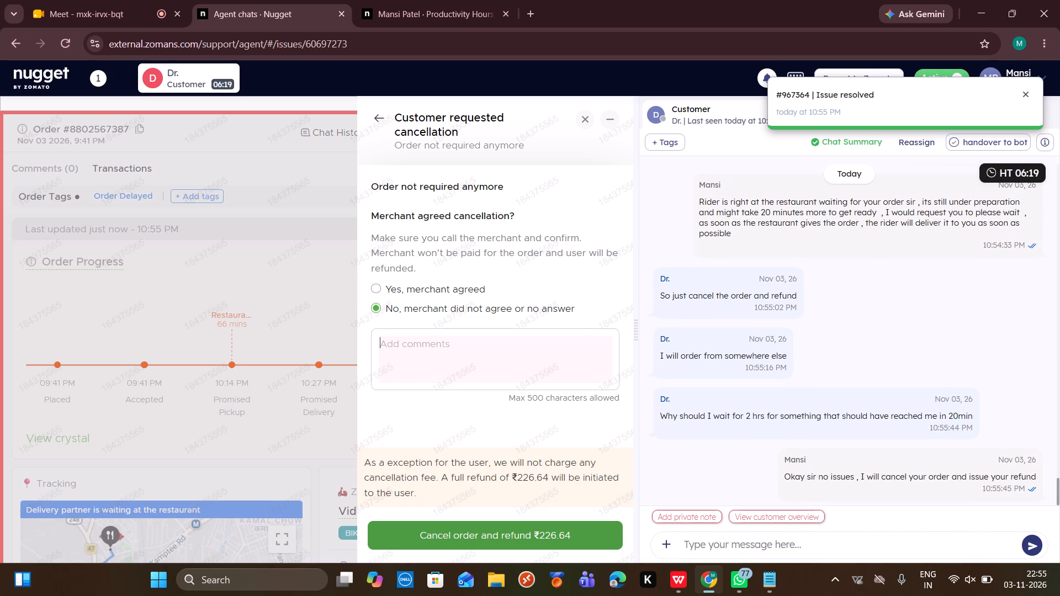
{"action": "type", "text": "cx adment"}
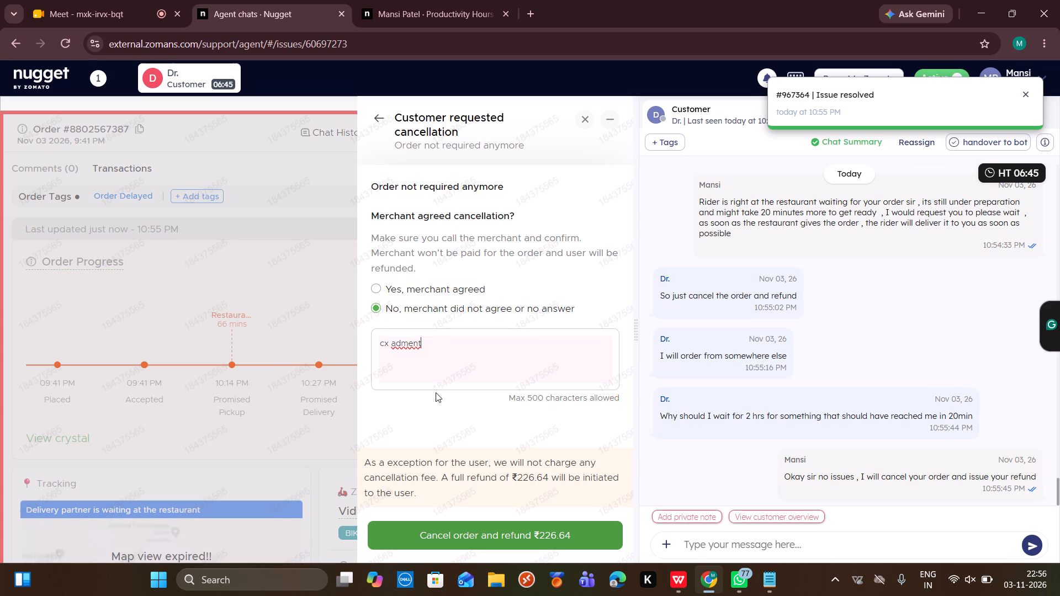
{"action": "left_click", "coordinate": [484, 531]}
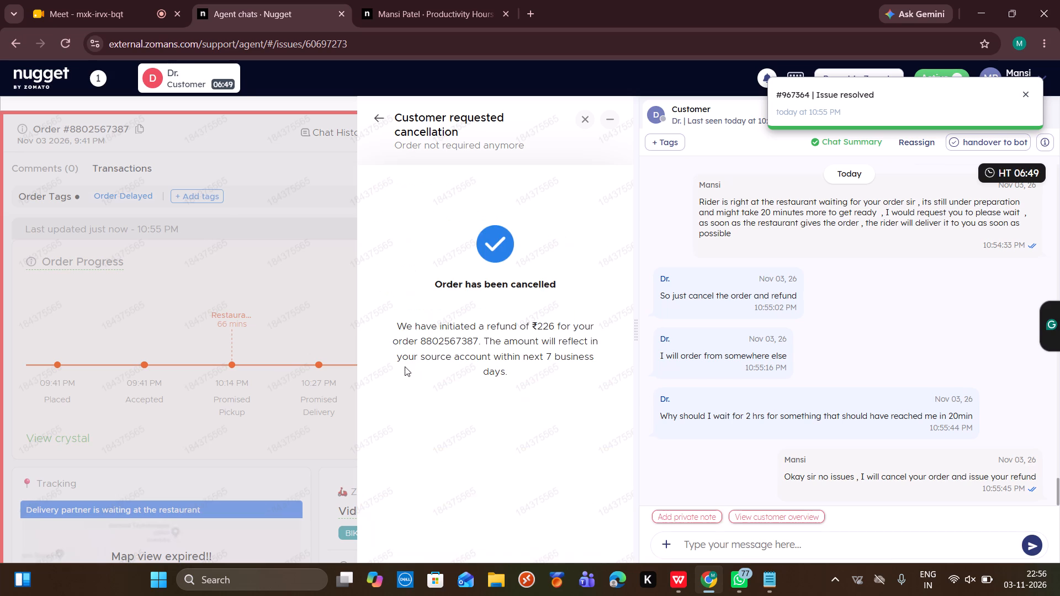
Copy the refund statement from the cancellation confirmation and send it to the Dr. customer.
{"action": "left_click_drag", "start_coordinate": [396, 328], "coordinate": [463, 356]}
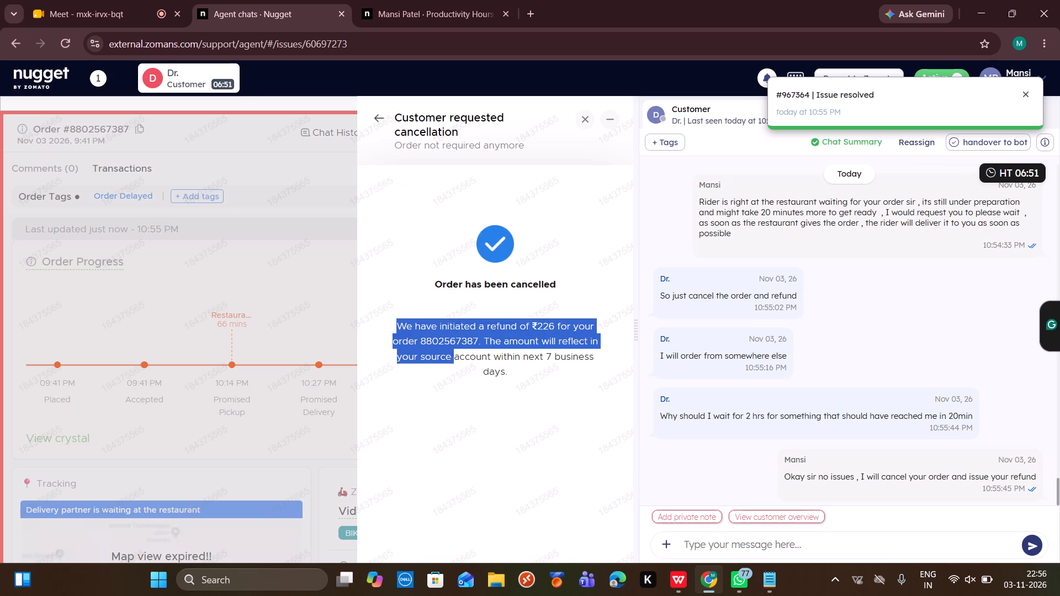
{"action": "left_click_drag", "start_coordinate": [463, 356], "coordinate": [507, 371]}
{"action": "key", "text": "ctrl+c"}
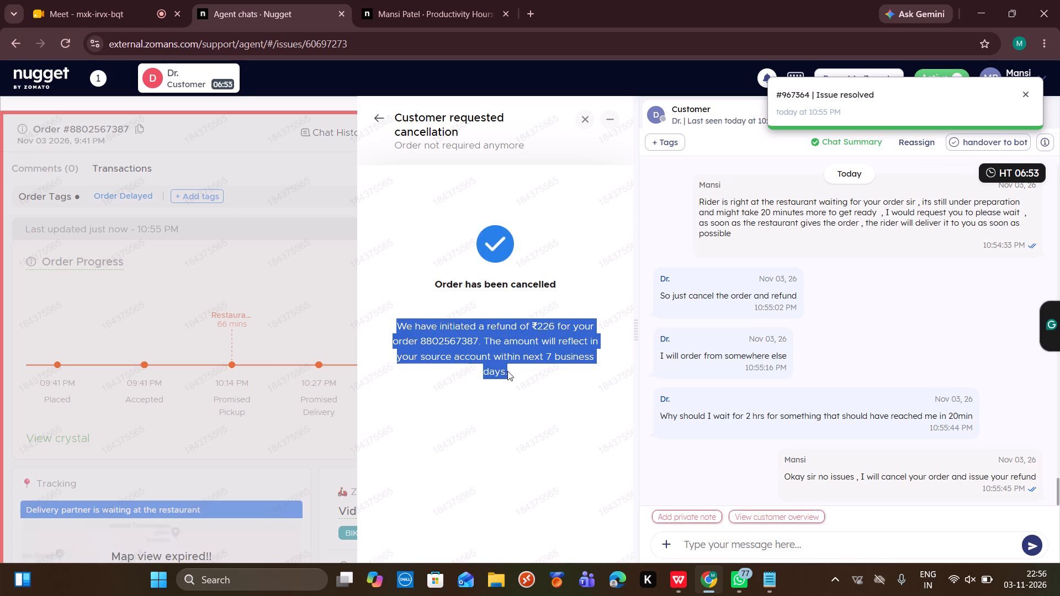
{"action": "left_click", "coordinate": [690, 536]}
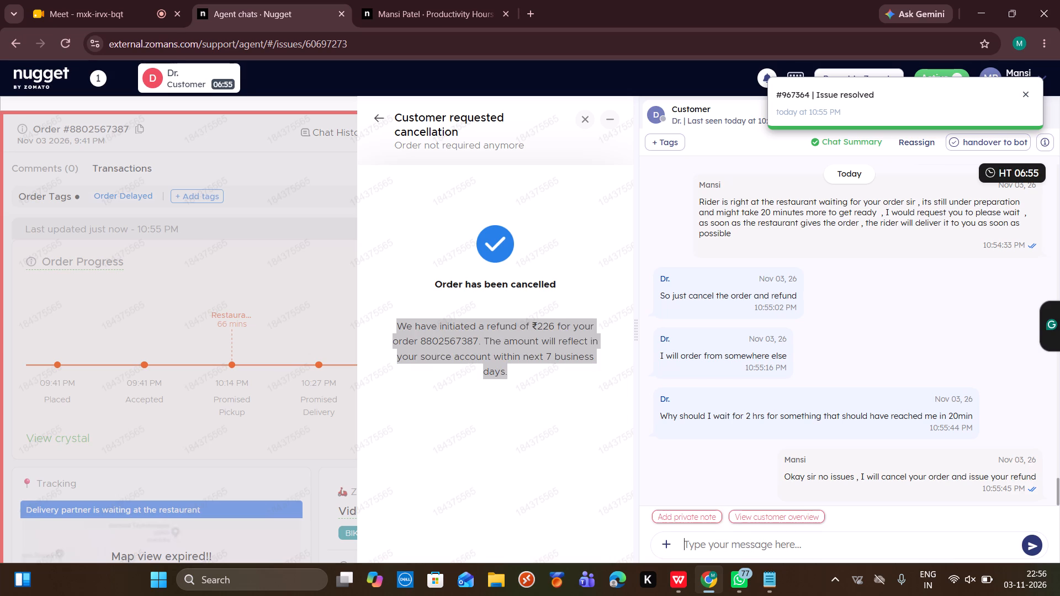
{"action": "key", "text": "ctrl+v"}
{"action": "key", "text": "Return"}
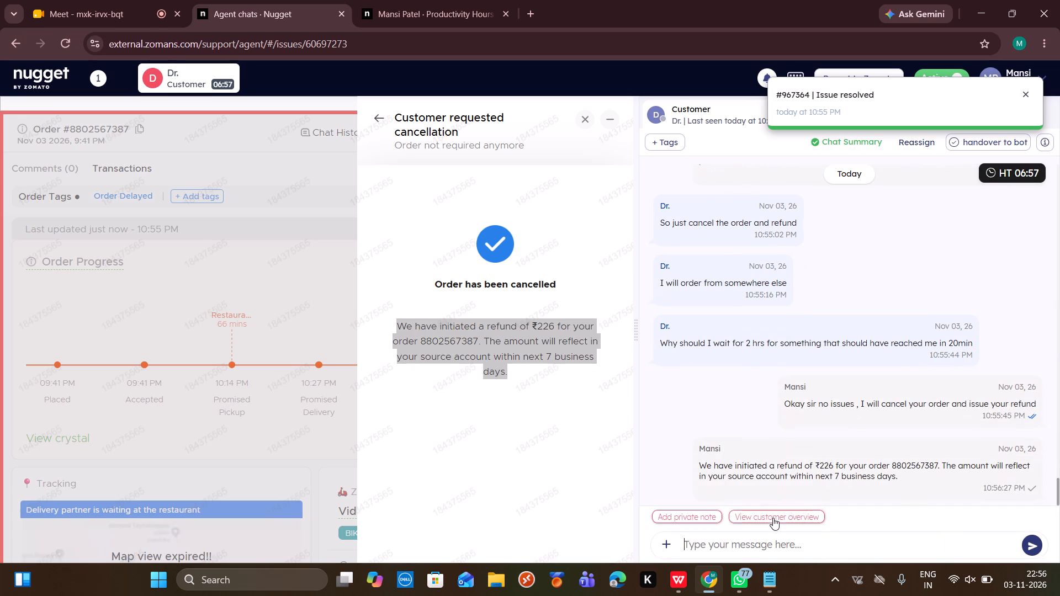
Send the canned response "Is there anything else apart from this I may help you with?" to the Dr. customer and close the cancellation form.
{"action": "type", "text": "/fur"}
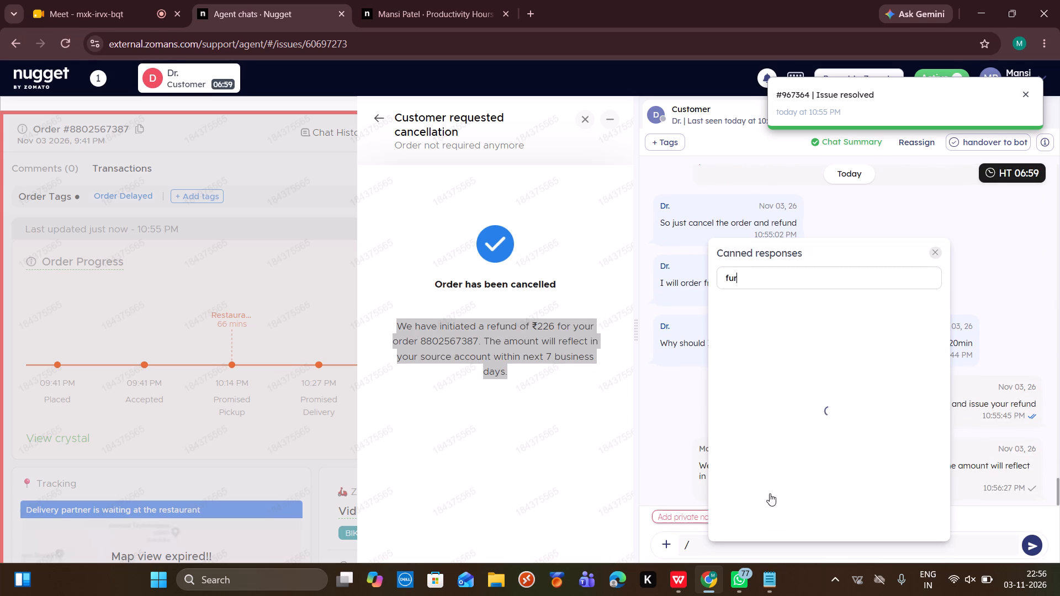
{"action": "left_click", "coordinate": [786, 314]}
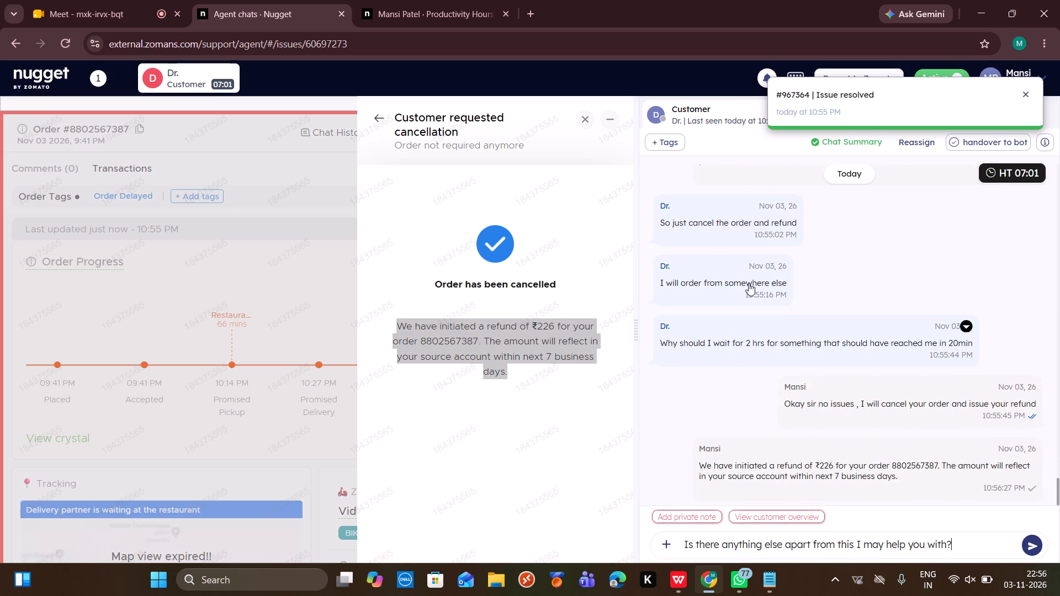
{"action": "left_click", "coordinate": [585, 120]}
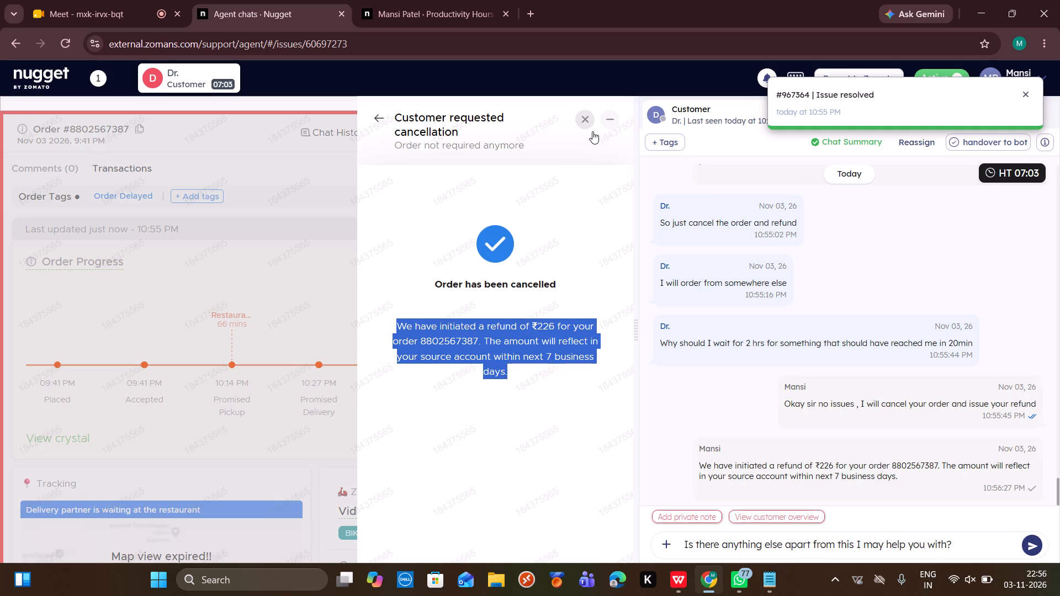
{"action": "left_click", "coordinate": [589, 129]}
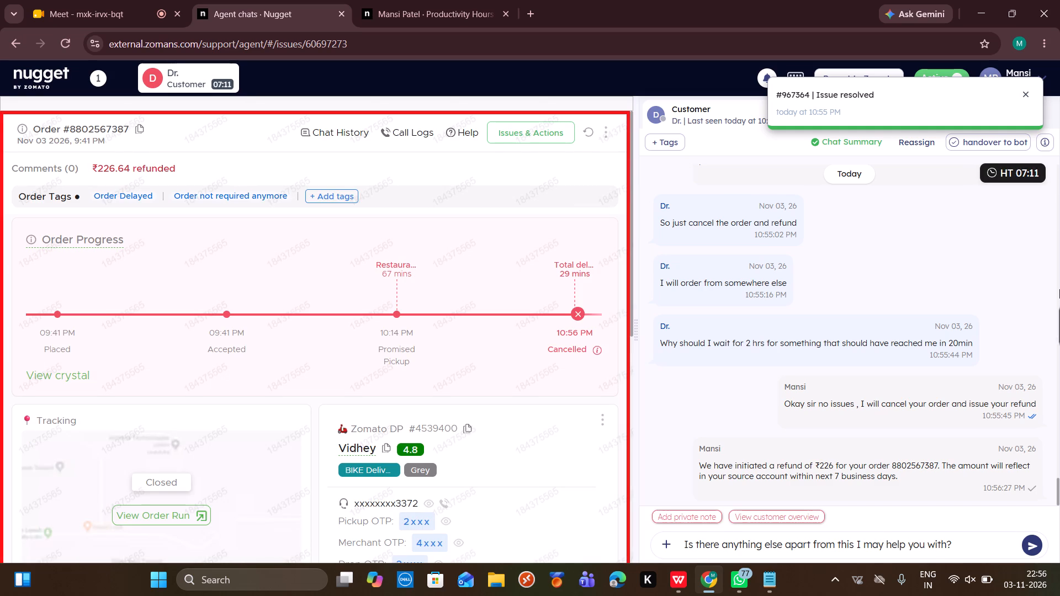
{"action": "key", "text": "Return"}
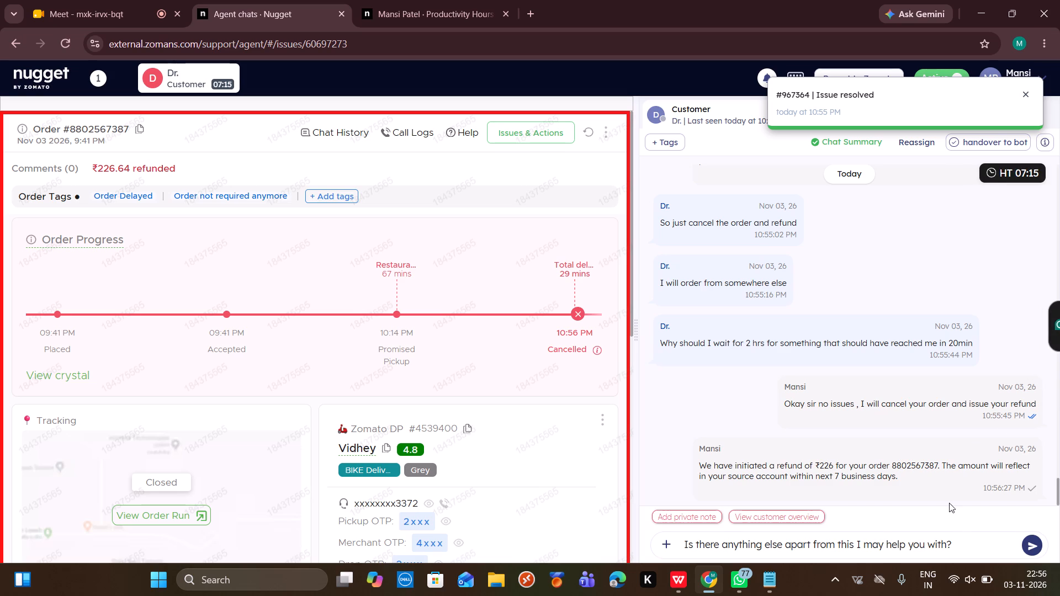
{"action": "left_click", "coordinate": [956, 539]}
{"action": "key", "text": "Return"}
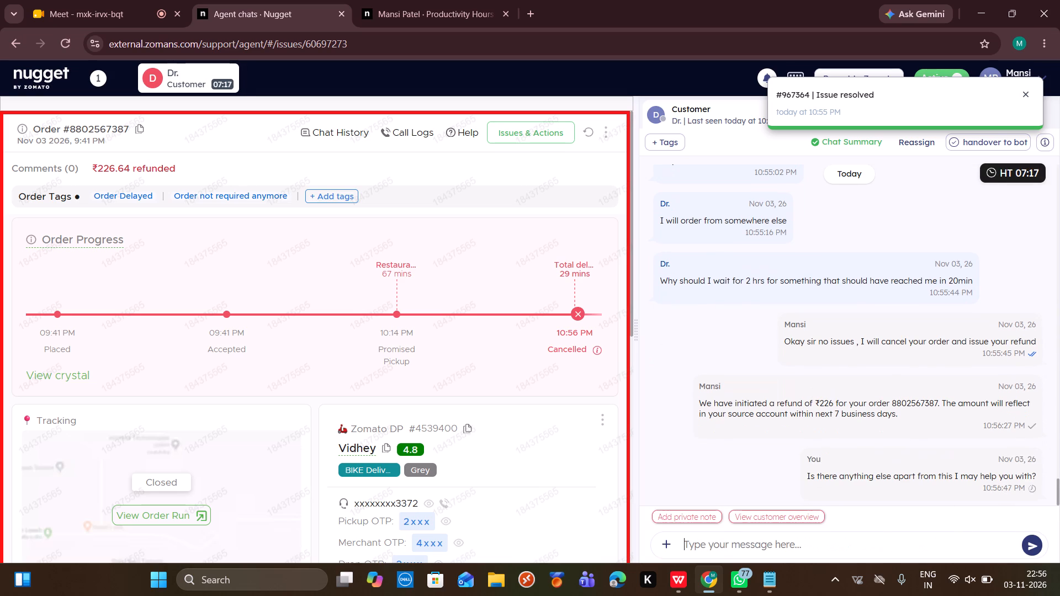
Tag the Dr. customer's chat with the Delay tag and submit it.
{"action": "left_click", "coordinate": [677, 139]}
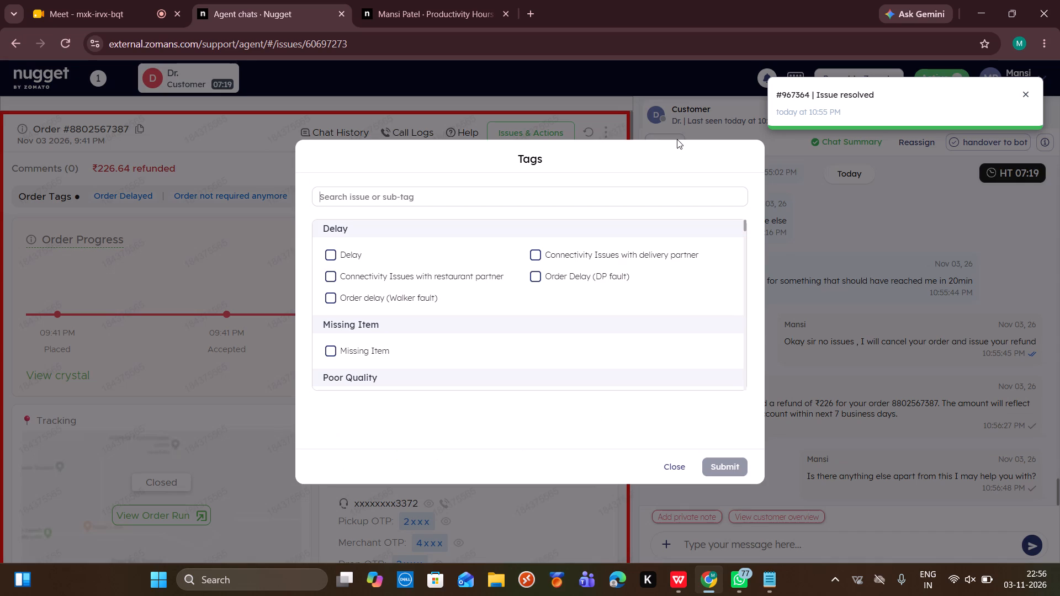
{"action": "left_click", "coordinate": [336, 251]}
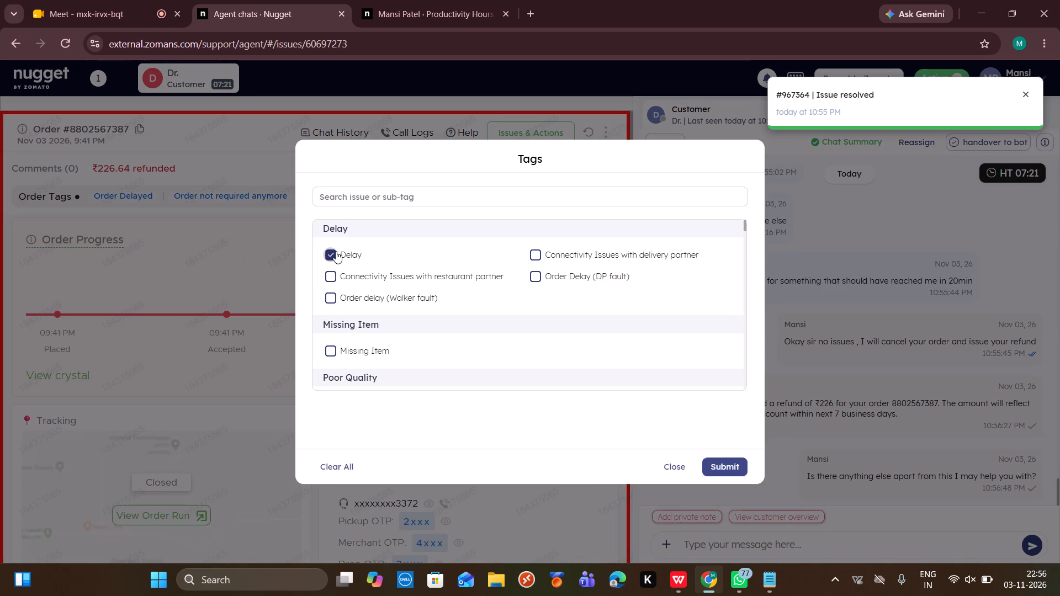
{"action": "left_click", "coordinate": [735, 470]}
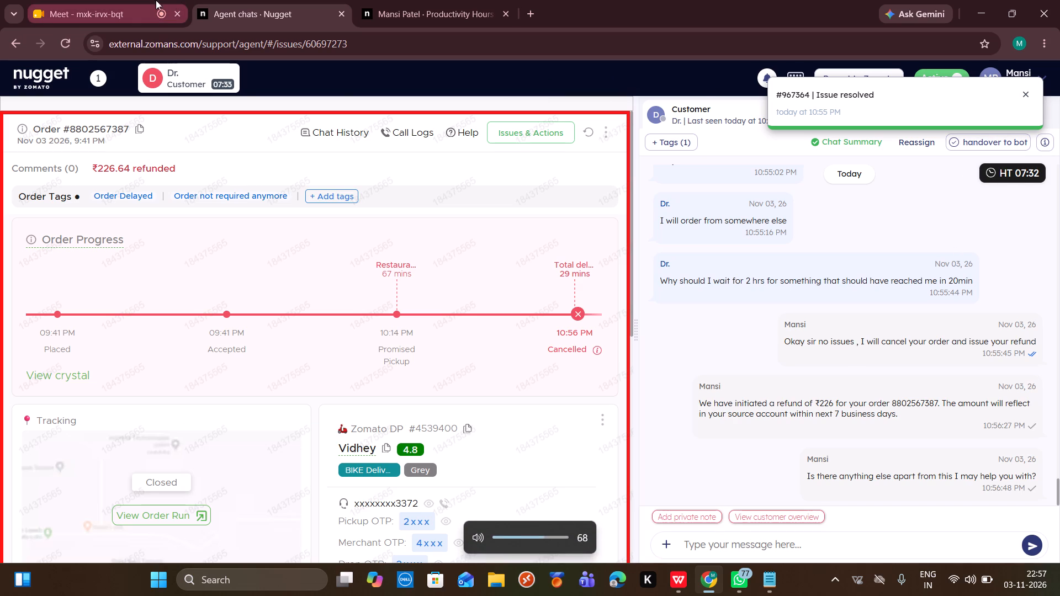
Mute the site of the Meet browser tab.
{"action": "right_click", "coordinate": [149, 0]}
{"action": "left_click", "coordinate": [217, 163]}
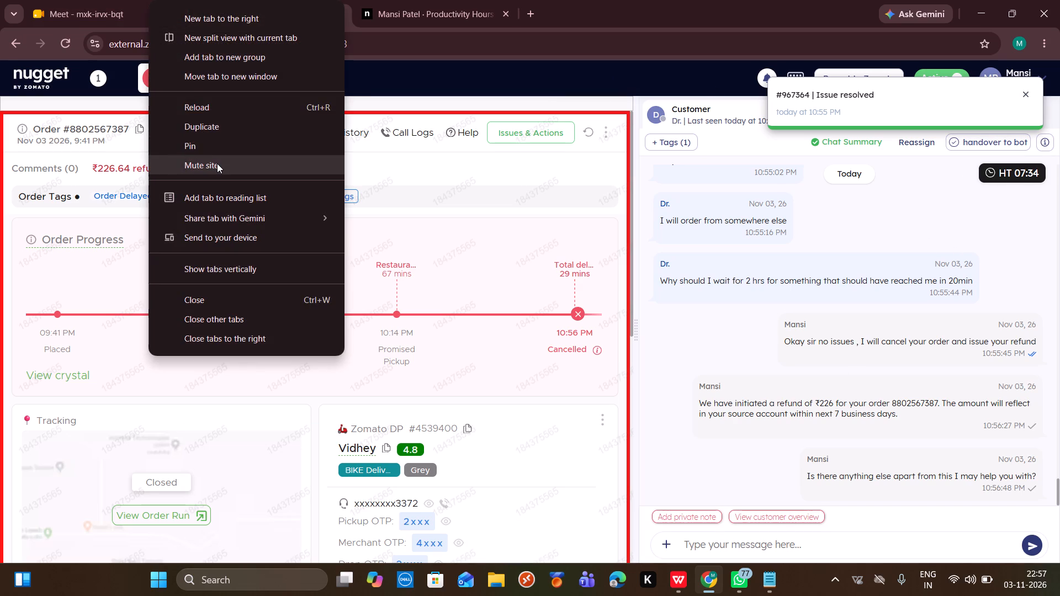
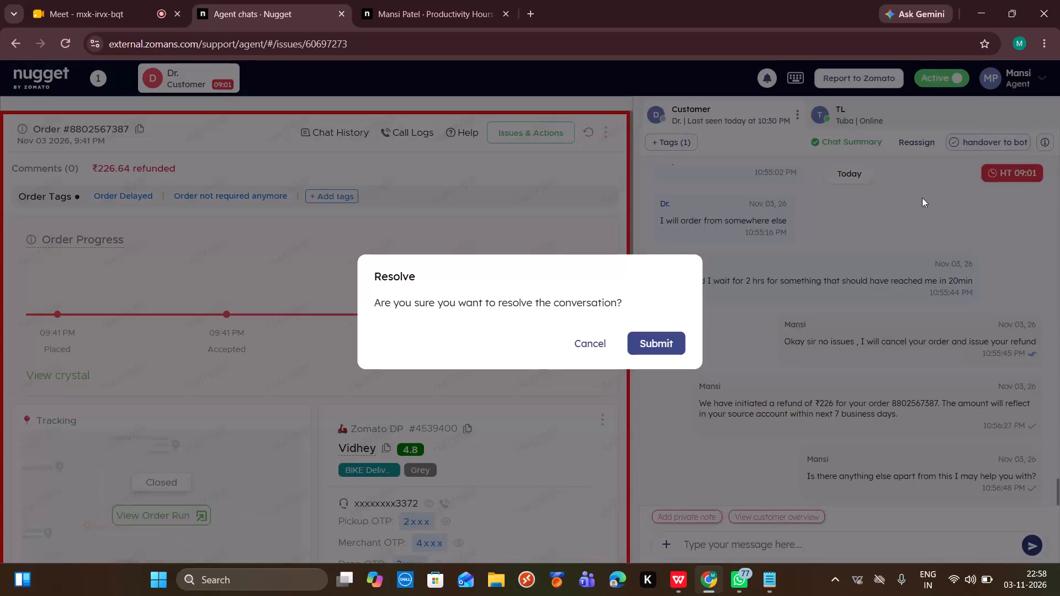
Confirm resolving the Dr. customer's conversation.
{"action": "left_click", "coordinate": [662, 342]}
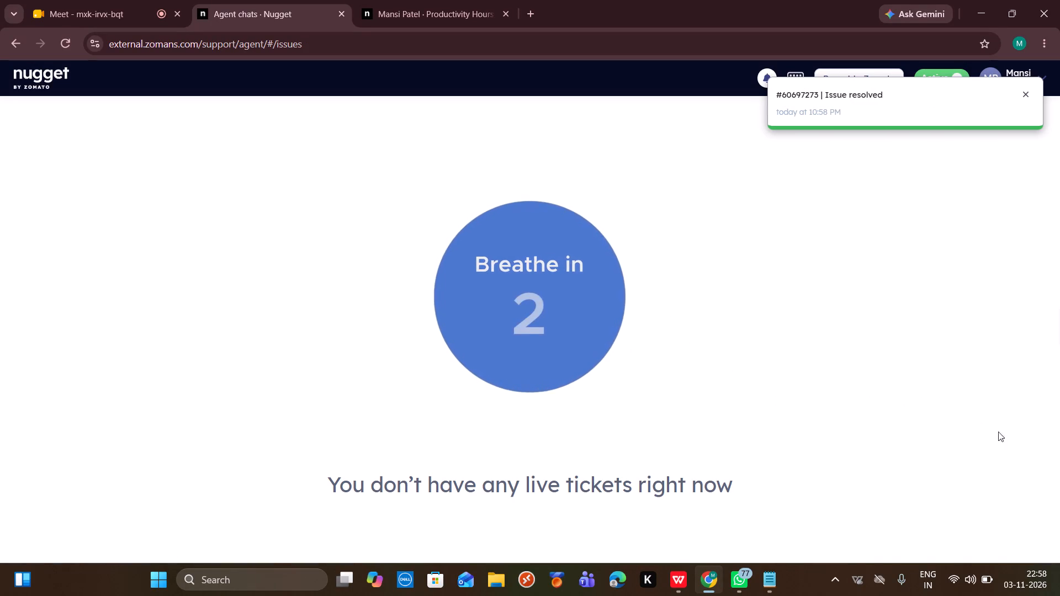
Rate the chat summary of Vijaysinh's new chat as helpful.
{"action": "left_click", "coordinate": [1042, 491]}
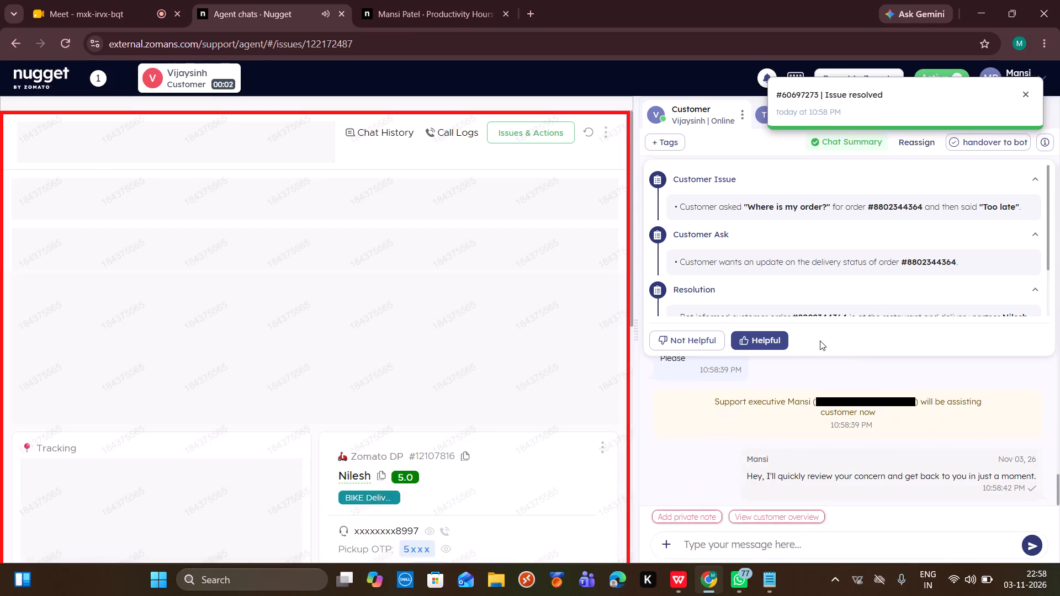
{"action": "left_click", "coordinate": [777, 335]}
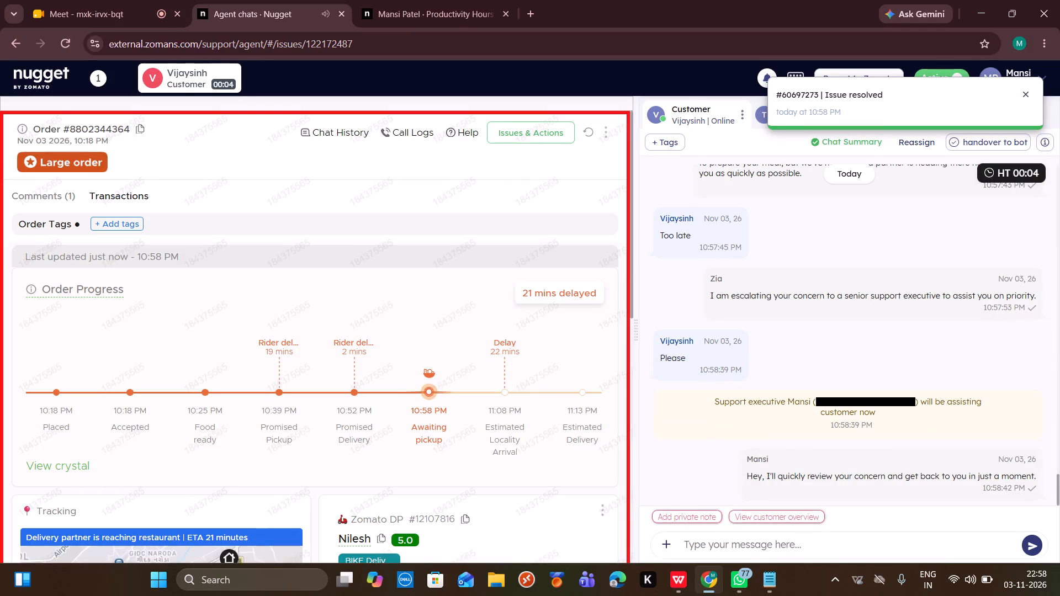
Refresh Vijaysinh's order data and send him the canned delay response "I'm sorry for the inconvenience. Please allow me a moment to check this for you".
{"action": "scroll", "coordinate": [493, 443], "scroll_direction": "down", "scroll_amount": 4}
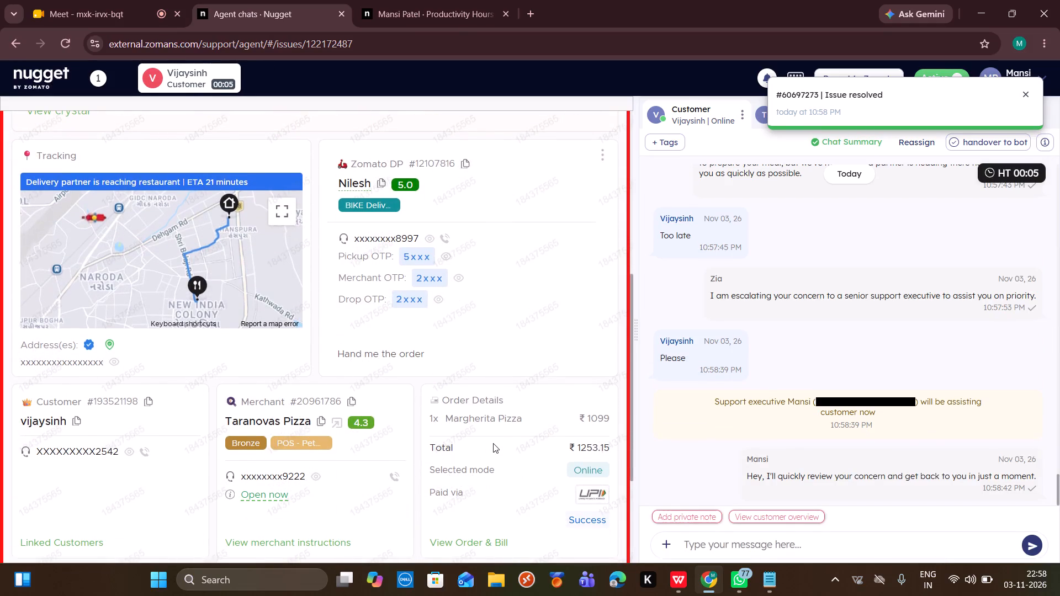
{"action": "scroll", "coordinate": [493, 443], "scroll_direction": "up", "scroll_amount": 1}
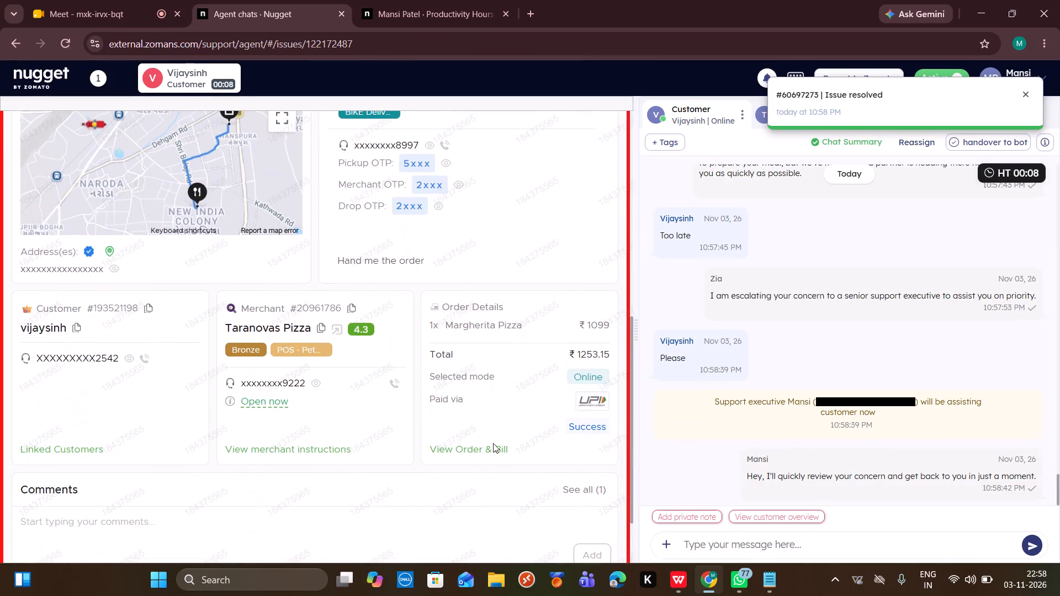
{"action": "scroll", "coordinate": [493, 443], "scroll_direction": "up", "scroll_amount": 1}
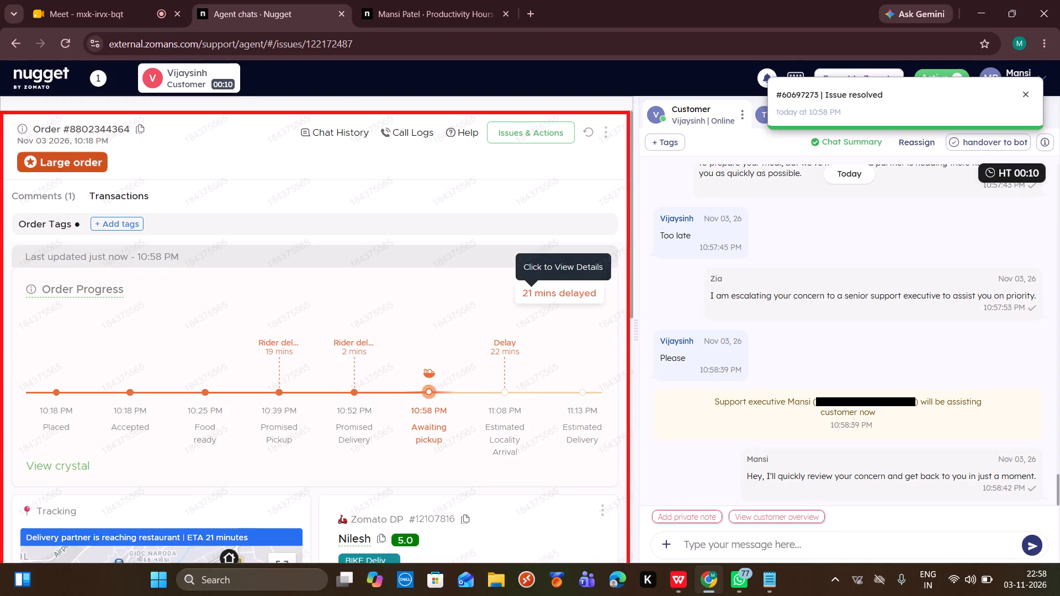
{"action": "left_click", "coordinate": [589, 132]}
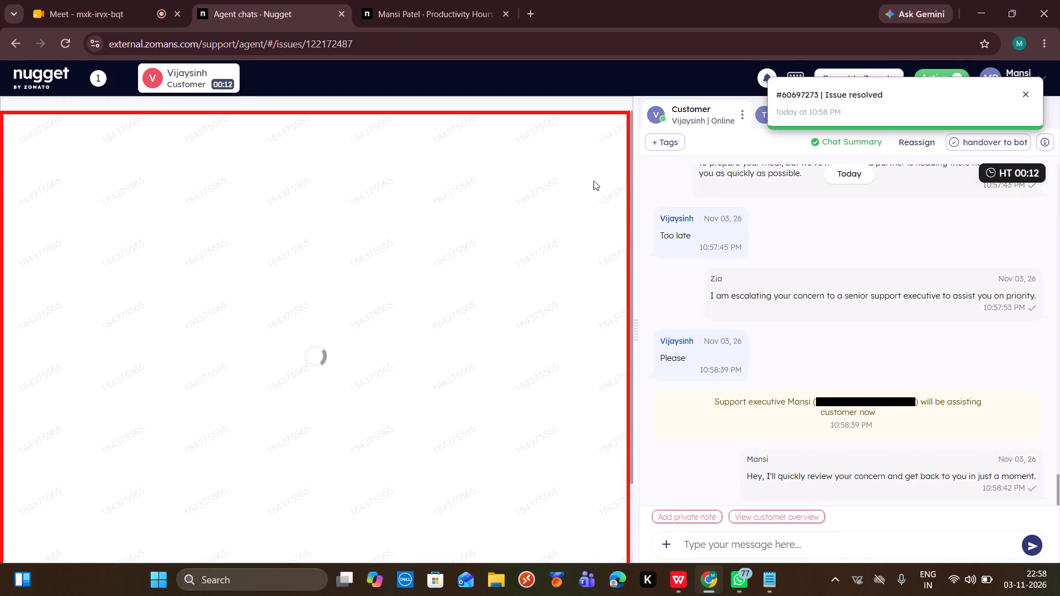
{"action": "left_click", "coordinate": [707, 546]}
{"action": "type", "text": "/delay"}
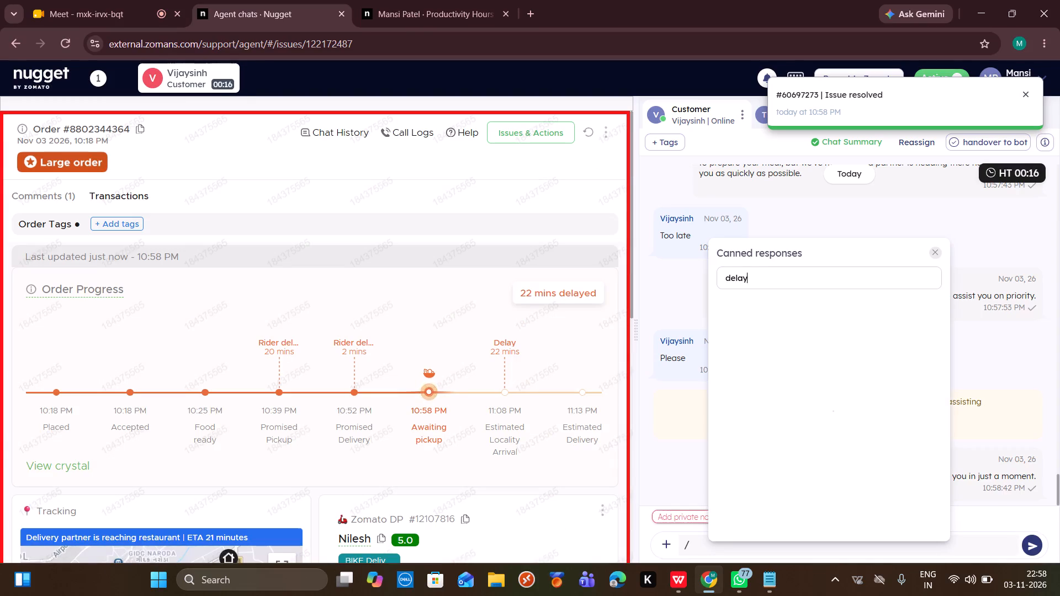
{"action": "left_click", "coordinate": [766, 385]}
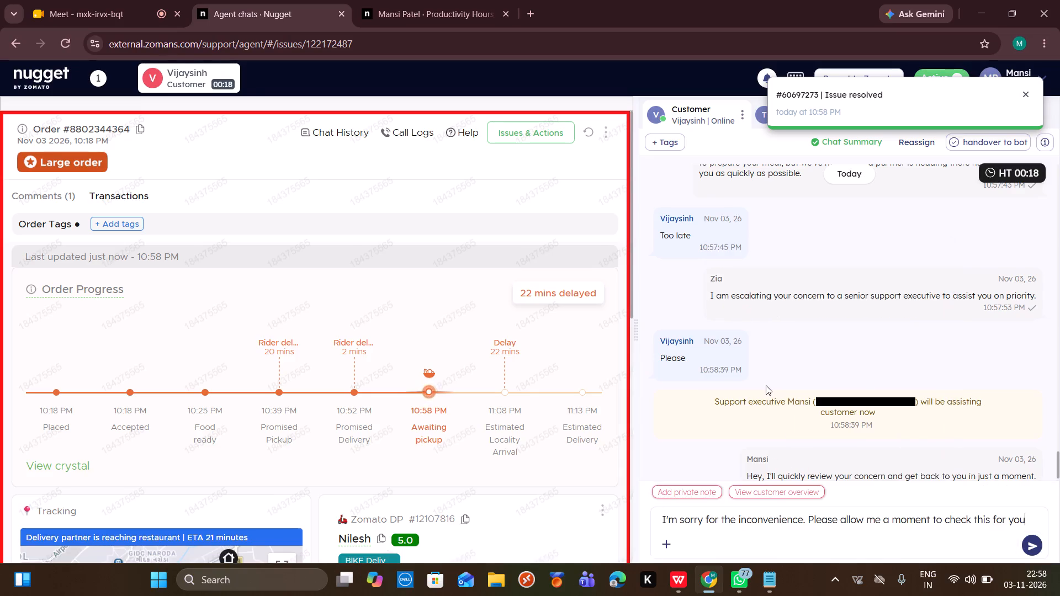
{"action": "key", "text": "Return"}
Check Vijaysinh's customer overview for his previous orders and refunds, and close it again.
{"action": "scroll", "coordinate": [520, 370], "scroll_direction": "down", "scroll_amount": 4}
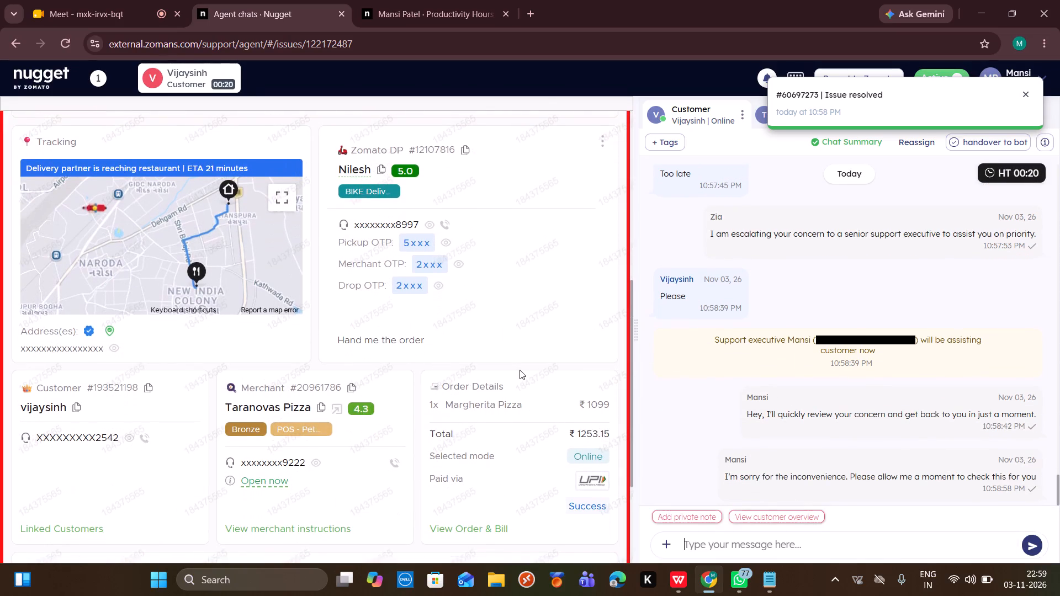
{"action": "left_click", "coordinate": [49, 408]}
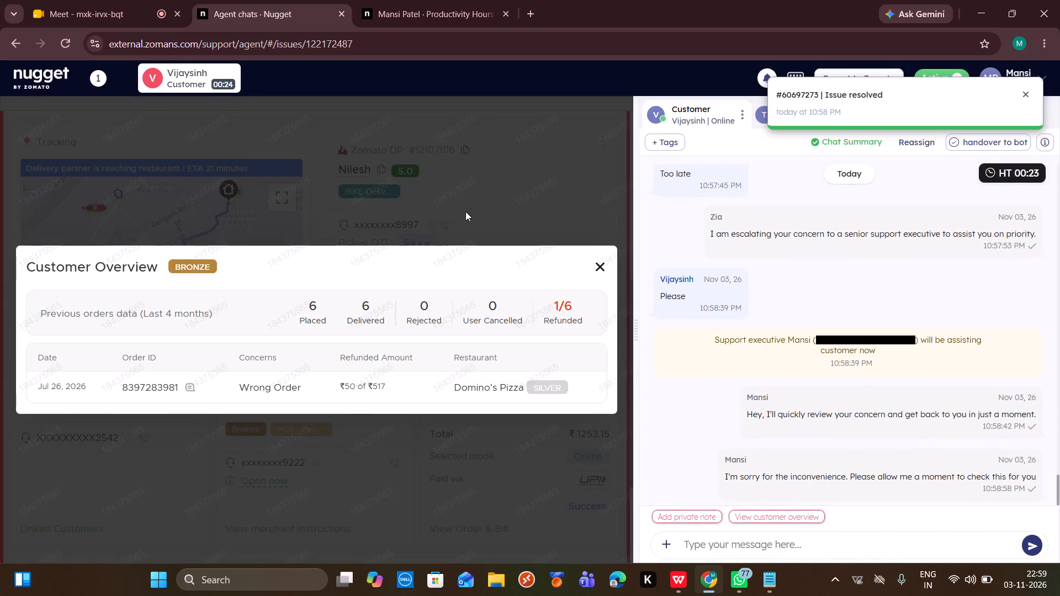
{"action": "left_click", "coordinate": [484, 187]}
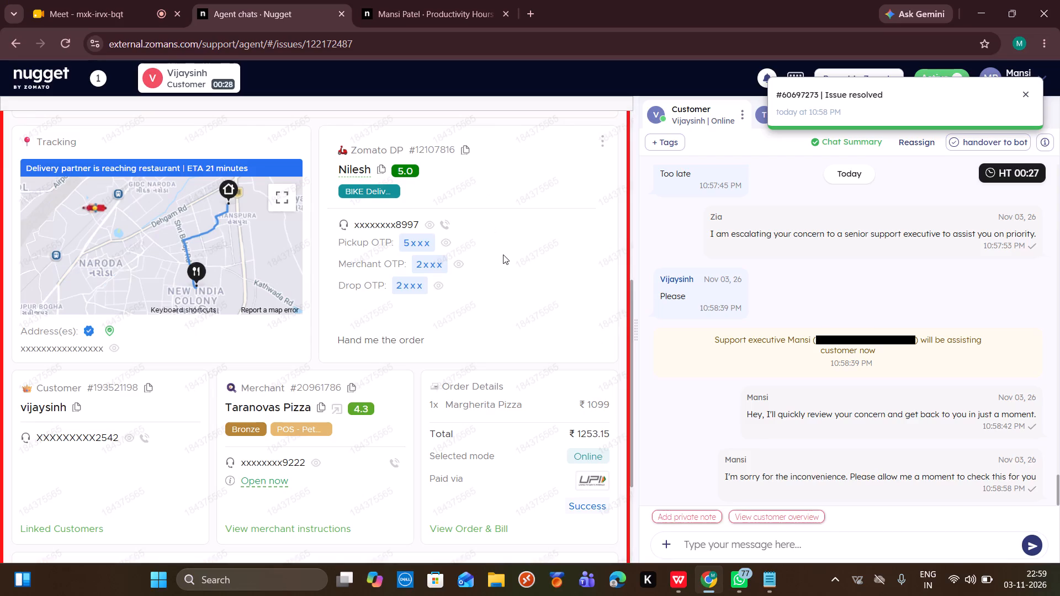
Examine the delivery partner assignment history of Vijaysinh's order and his earlier chat messages.
{"action": "scroll", "coordinate": [503, 254], "scroll_direction": "up", "scroll_amount": 2}
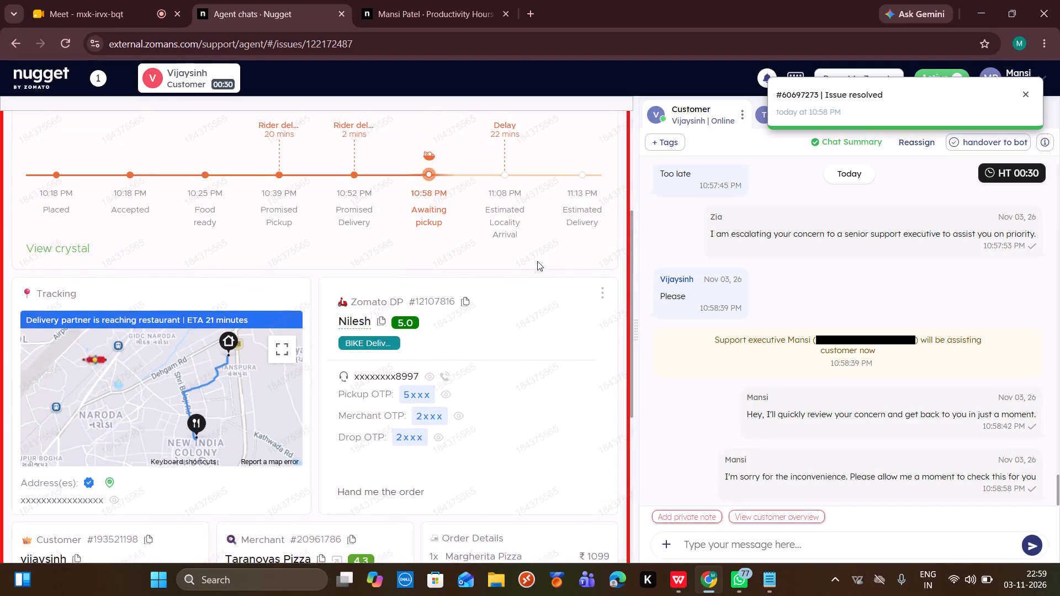
{"action": "left_click", "coordinate": [602, 293]}
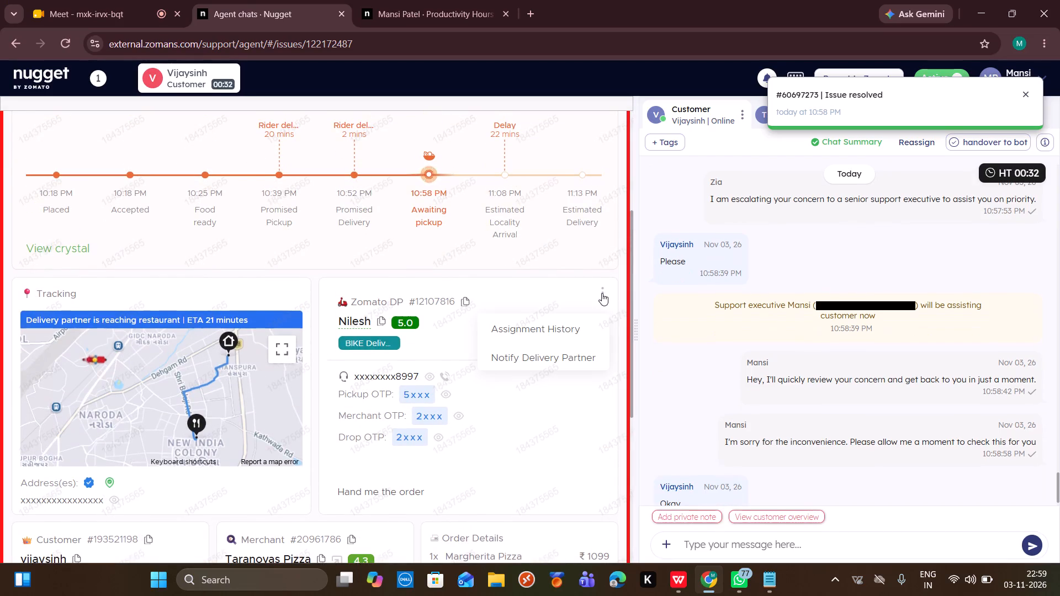
{"action": "left_click", "coordinate": [557, 332]}
{"action": "scroll", "coordinate": [728, 256], "scroll_direction": "up", "scroll_amount": 4}
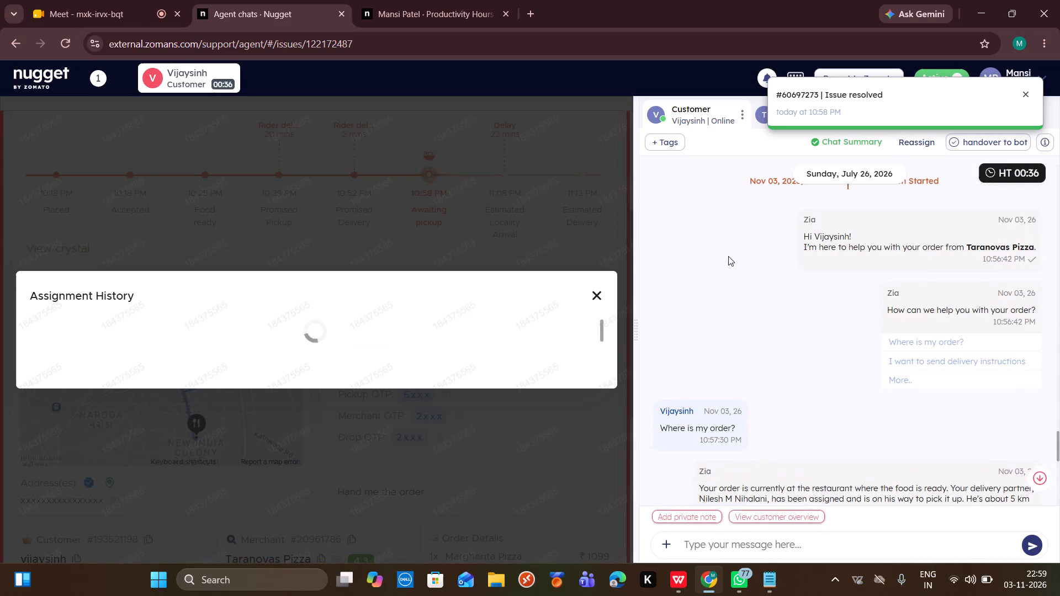
{"action": "scroll", "coordinate": [728, 256], "scroll_direction": "up", "scroll_amount": 1}
{"action": "scroll", "coordinate": [728, 256], "scroll_direction": "down", "scroll_amount": 8}
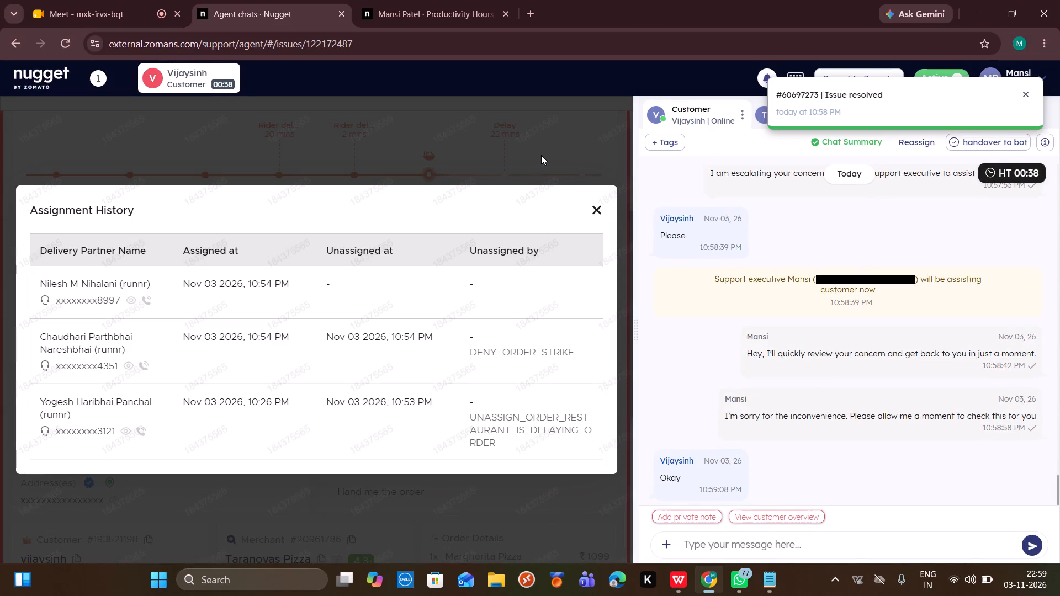
{"action": "left_click", "coordinate": [541, 155]}
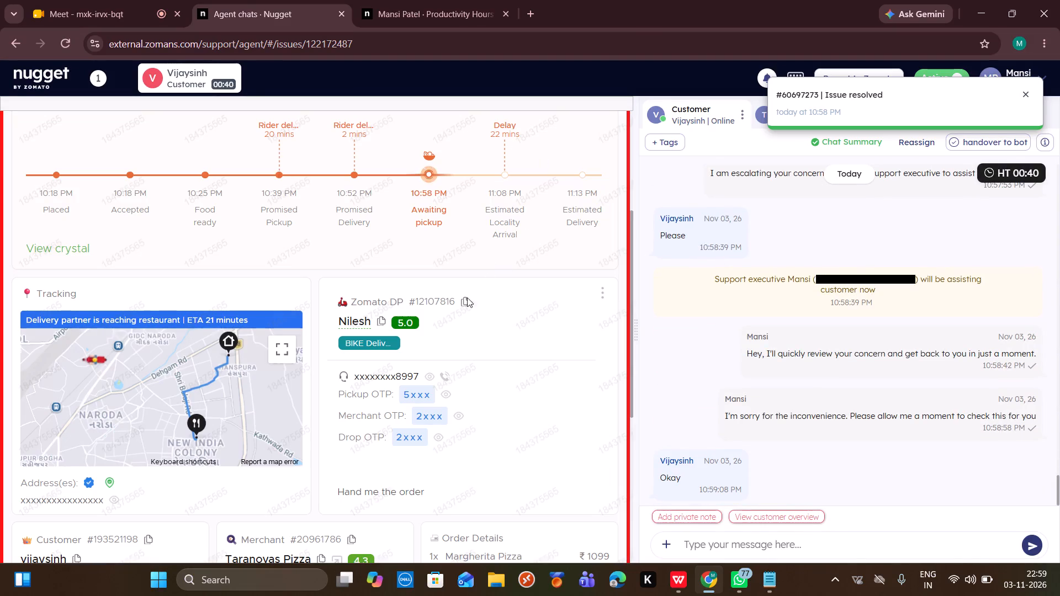
Request a callback that connects to the delivery partner Nilesh.
{"action": "scroll", "coordinate": [462, 386], "scroll_direction": "down", "scroll_amount": 1}
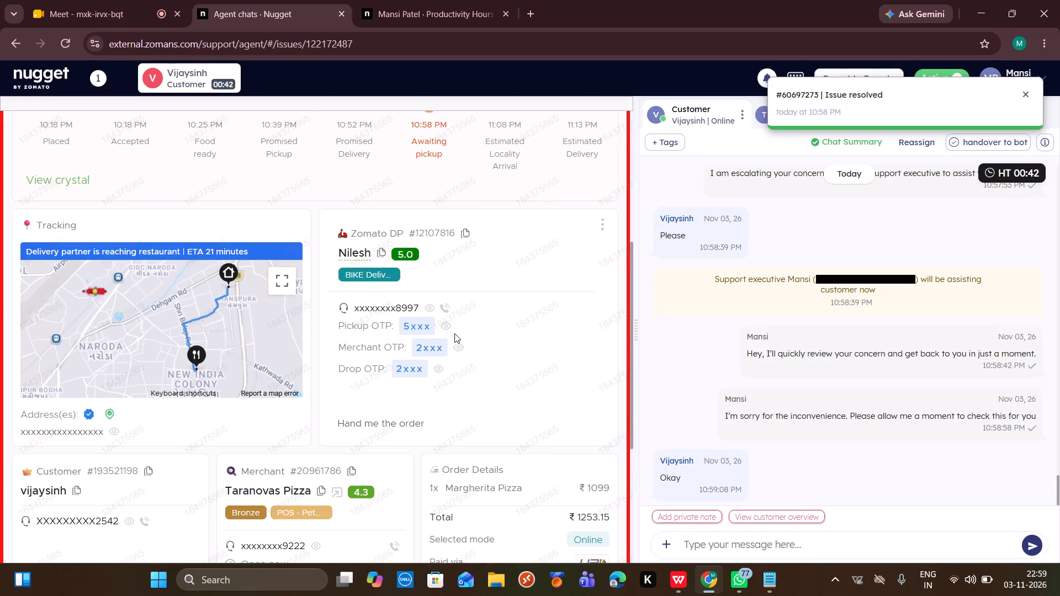
{"action": "left_click", "coordinate": [449, 307]}
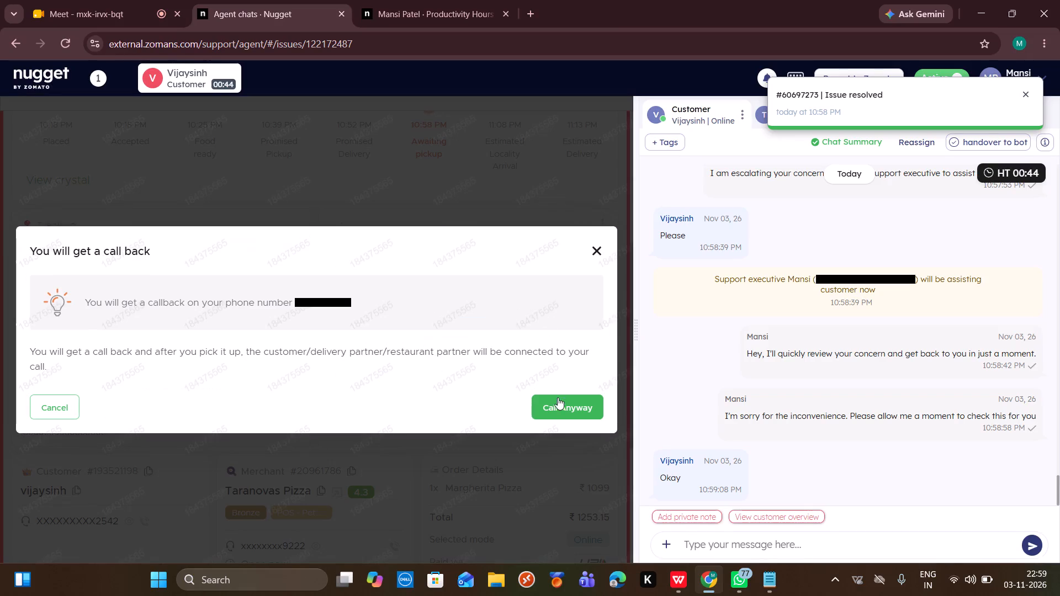
{"action": "left_click", "coordinate": [558, 403]}
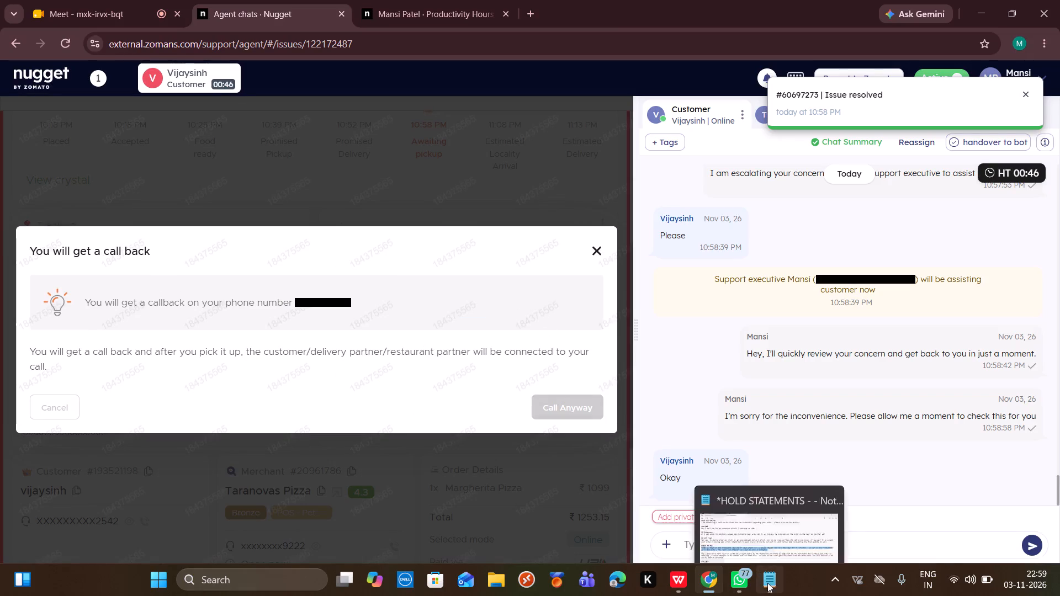
Copy the CALLING statement about checking with the restaurant and delivery partner for 2-4 minutes from the Notepad hold statements and send it to Vijaysinh.
{"action": "left_click", "coordinate": [767, 583]}
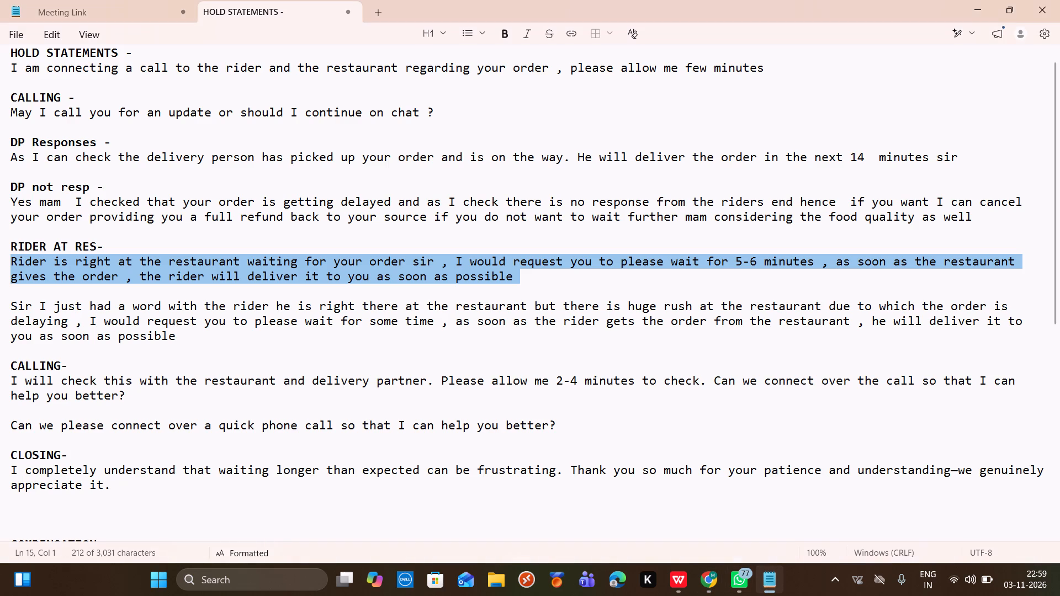
{"action": "left_click_drag", "start_coordinate": [8, 378], "coordinate": [12, 395]}
{"action": "key", "text": "ctrl+c"}
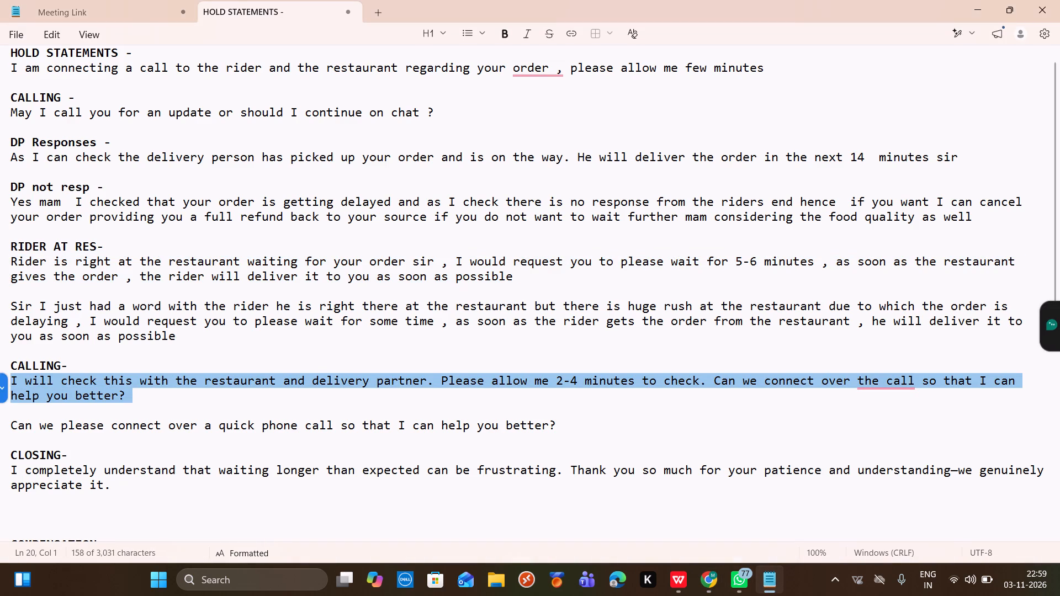
{"action": "left_click", "coordinate": [709, 581]}
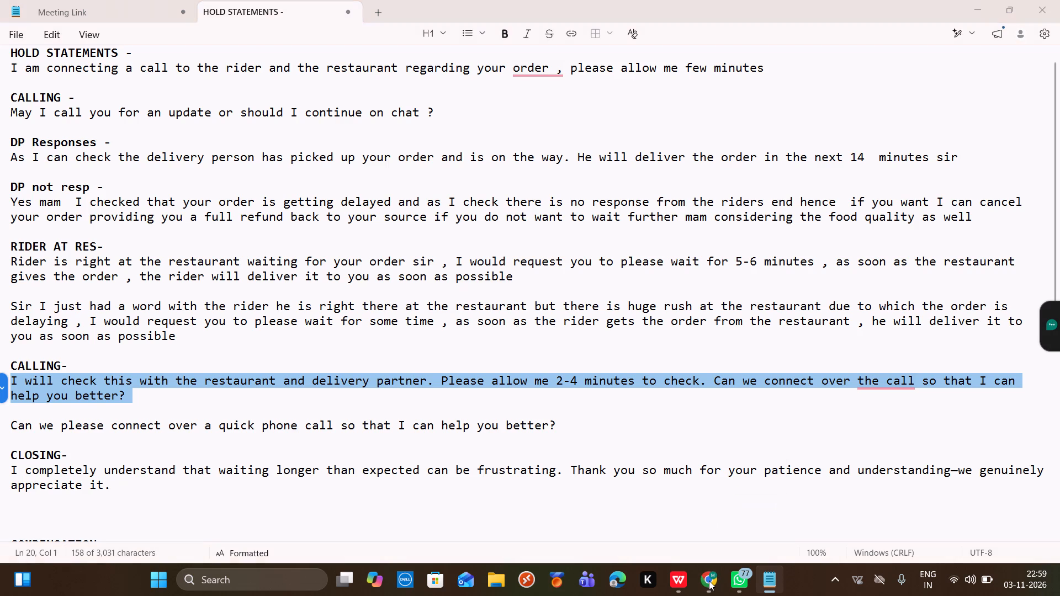
{"action": "left_click", "coordinate": [682, 531]}
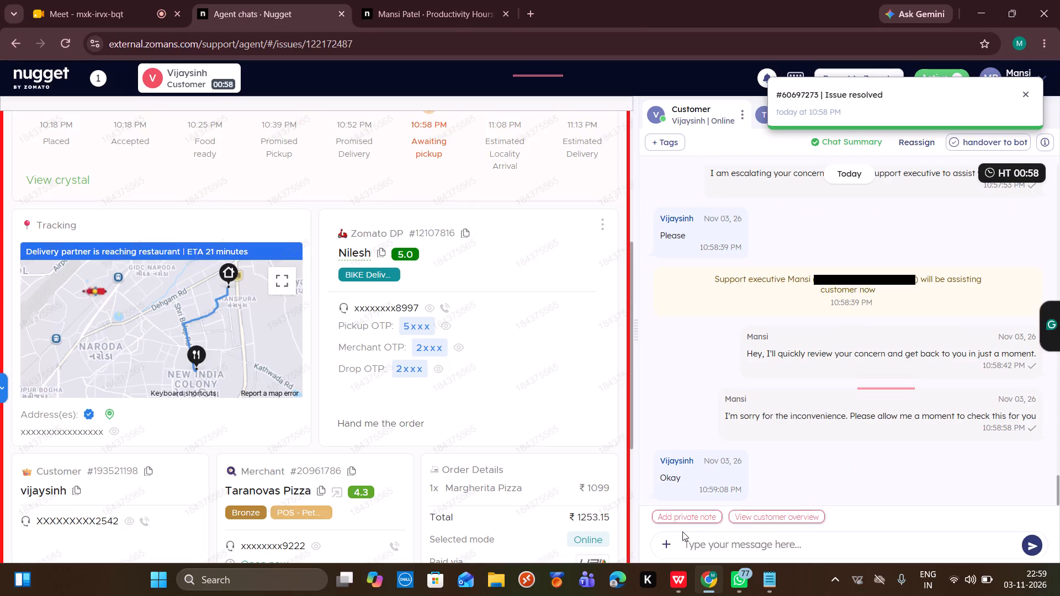
{"action": "left_click", "coordinate": [688, 537]}
{"action": "key", "text": "ctrl+v"}
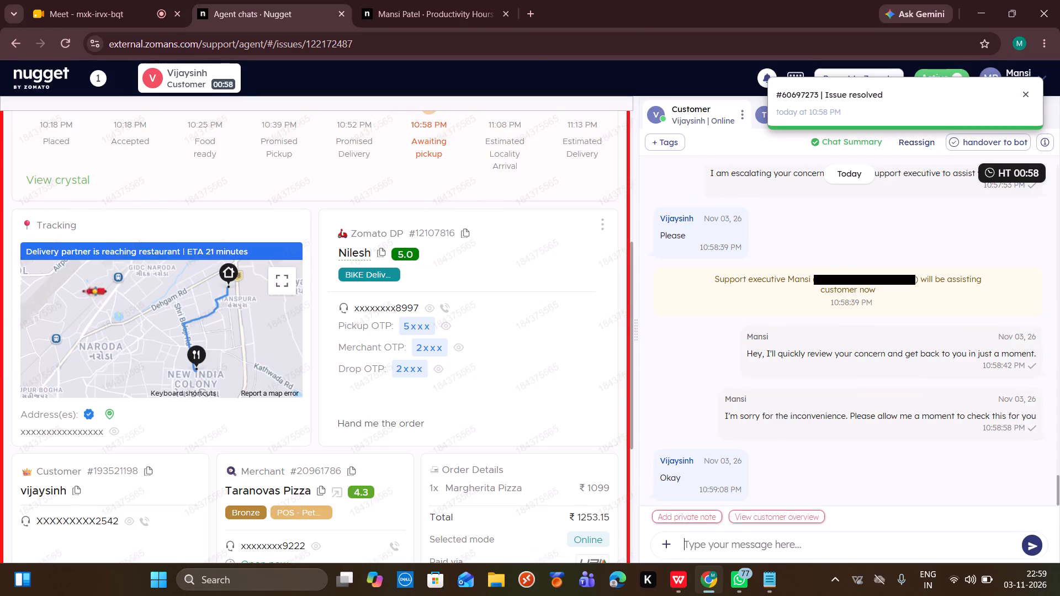
{"action": "key", "text": "Return"}
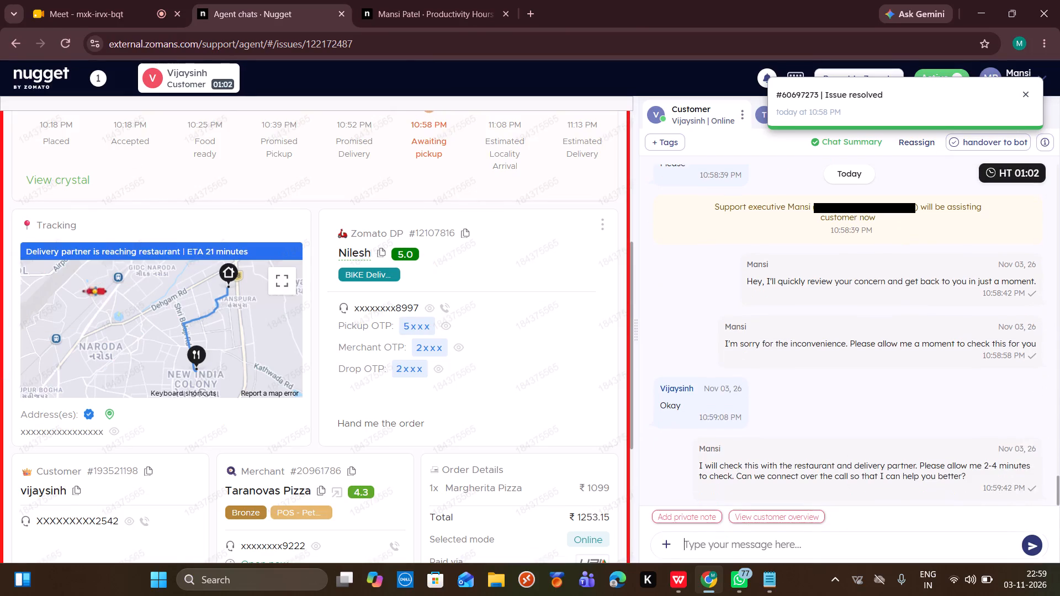
Refresh the order data and tag Vijaysinh's chat with the WIMO tag Order status.
{"action": "scroll", "coordinate": [538, 332], "scroll_direction": "up", "scroll_amount": 6}
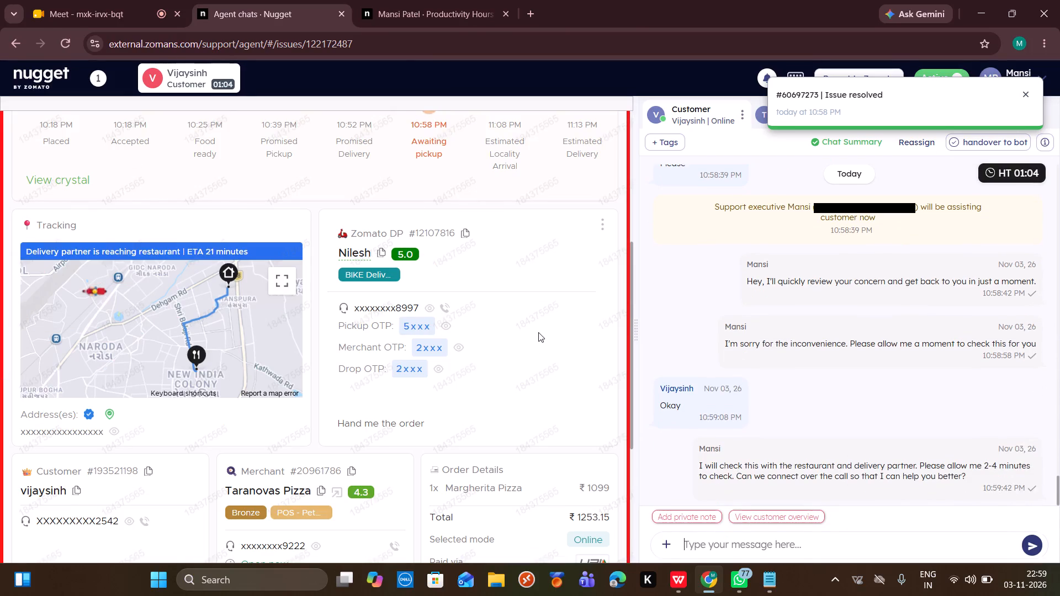
{"action": "scroll", "coordinate": [538, 332], "scroll_direction": "up", "scroll_amount": 6}
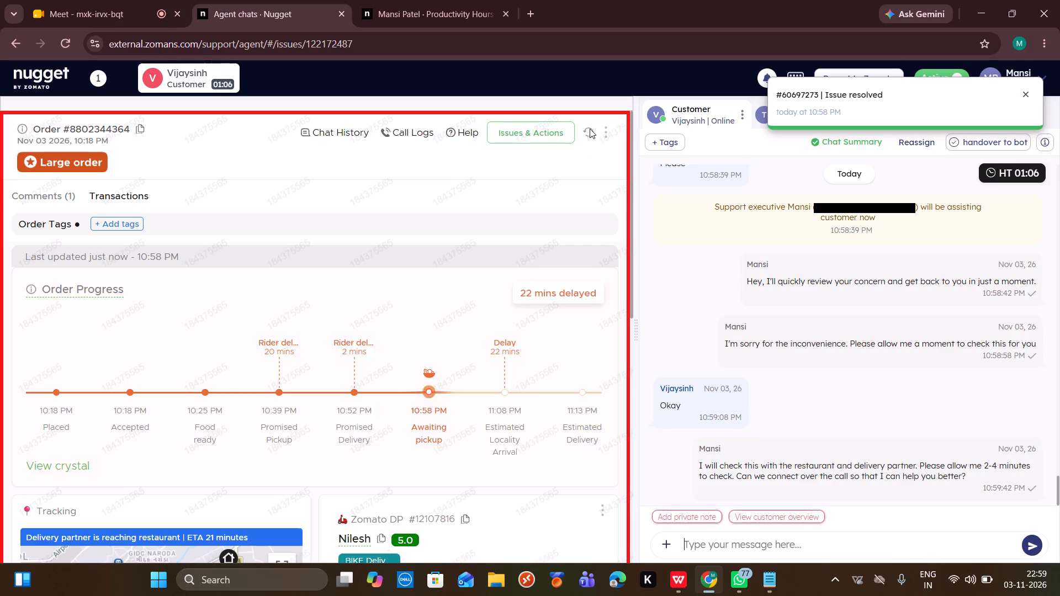
{"action": "left_click", "coordinate": [590, 129]}
{"action": "left_click", "coordinate": [660, 140]}
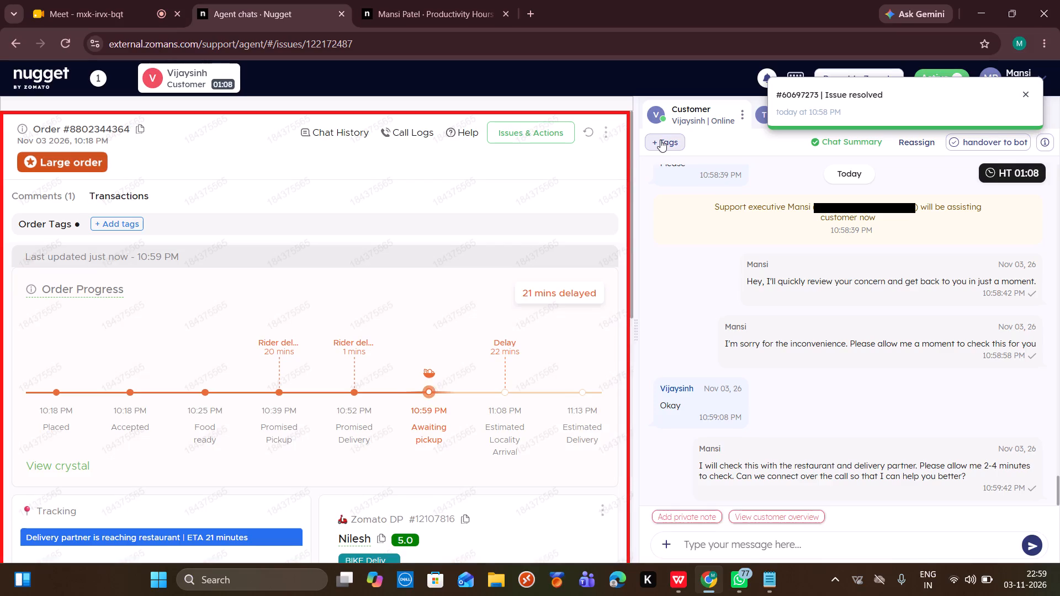
{"action": "key", "text": "w"}
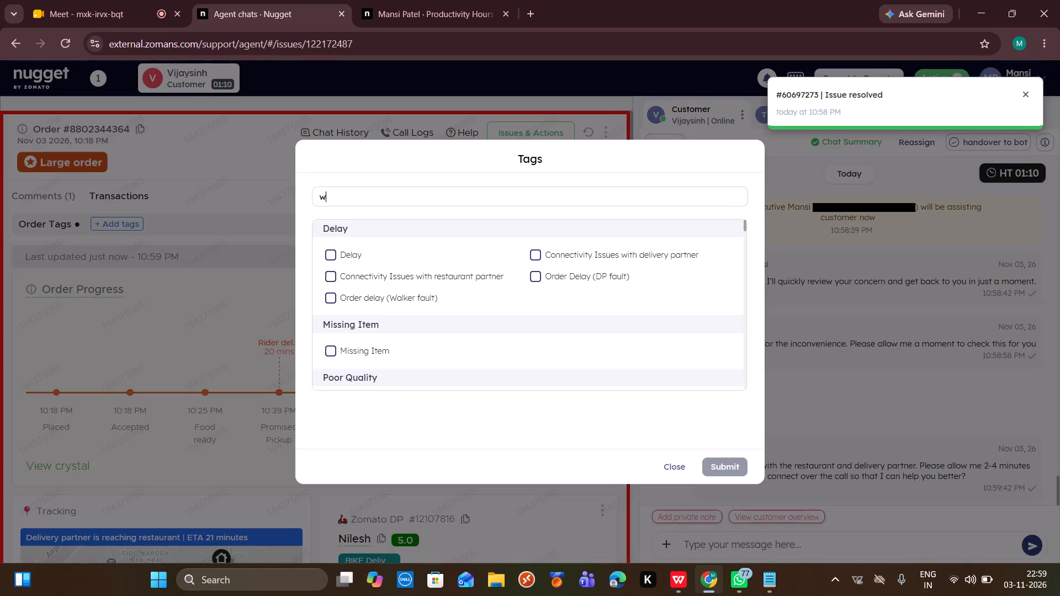
{"action": "type", "text": "imo"}
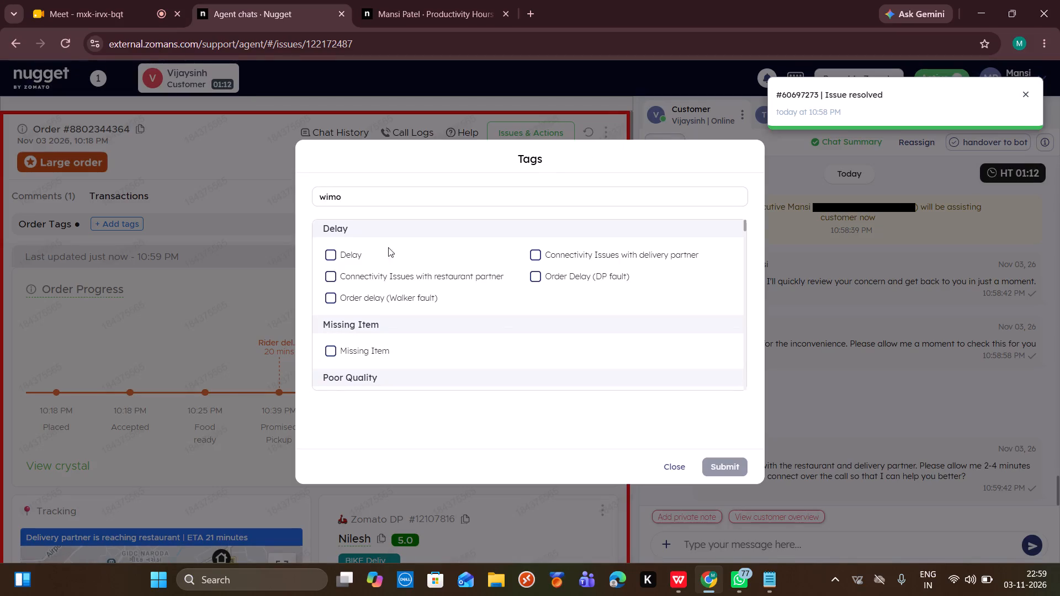
{"action": "left_click", "coordinate": [335, 256]}
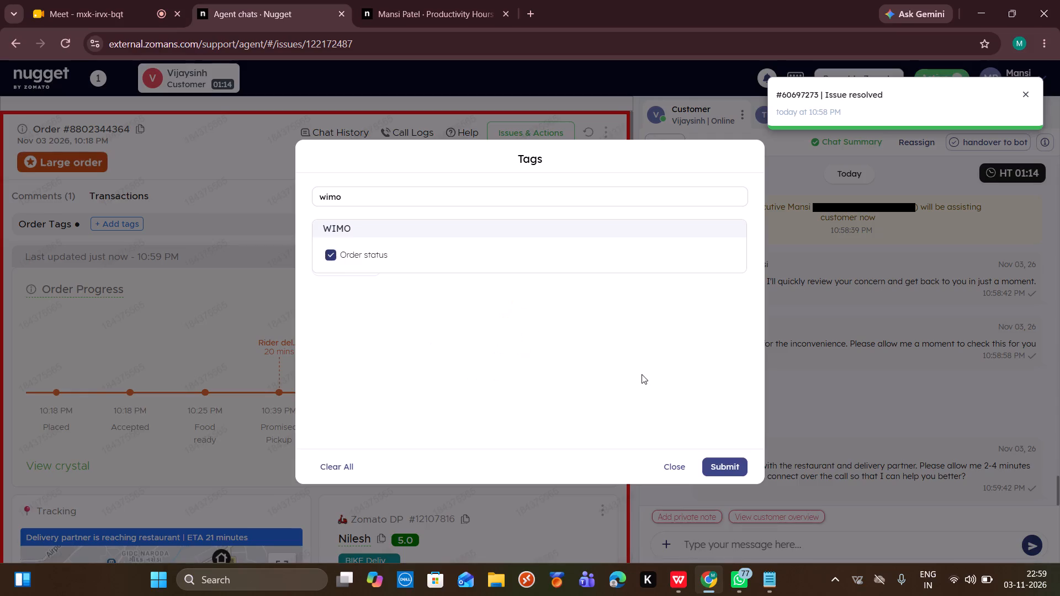
{"action": "left_click", "coordinate": [709, 460]}
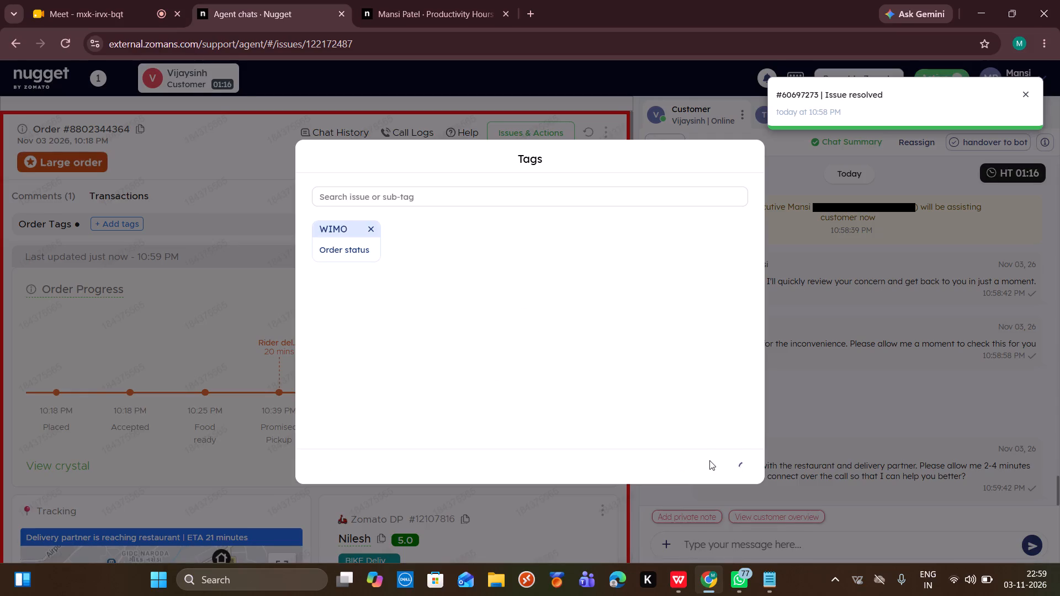
Refresh Vijaysinh's order again and check its progress timeline and delivery tracking.
{"action": "left_click", "coordinate": [587, 133]}
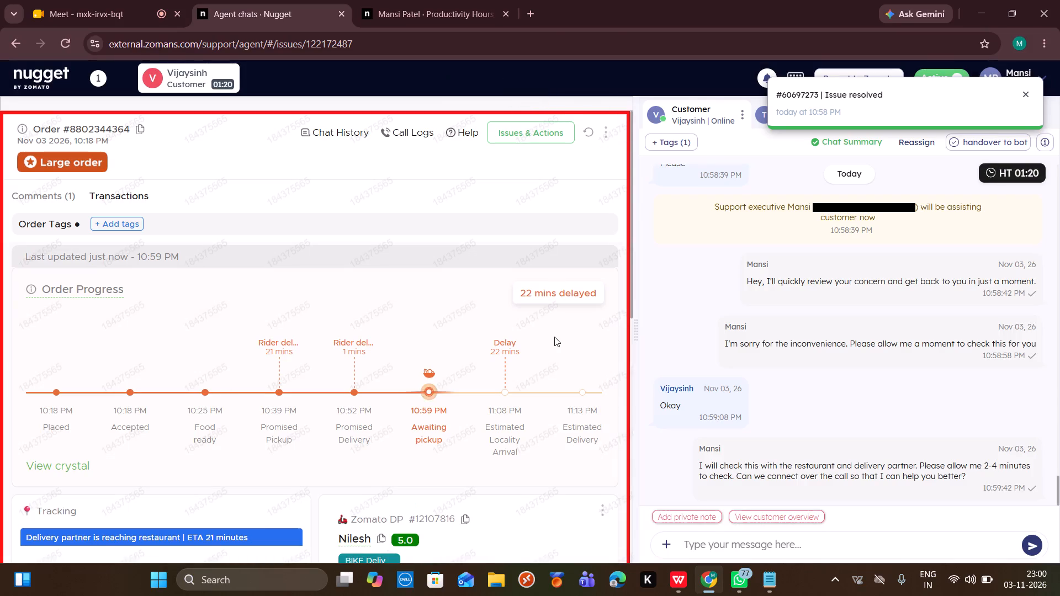
{"action": "scroll", "coordinate": [554, 337], "scroll_direction": "down", "scroll_amount": 4}
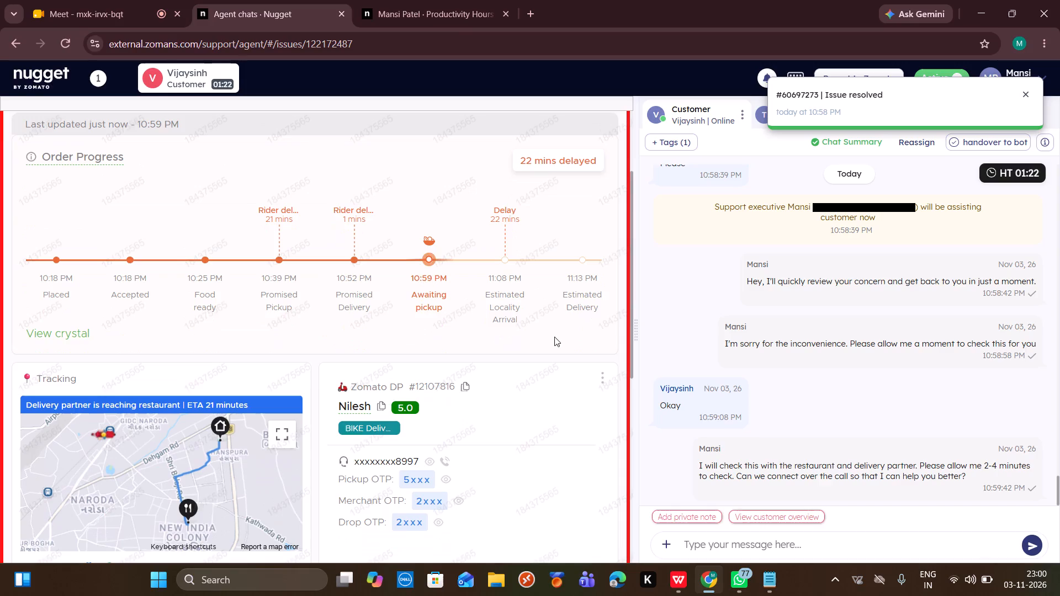
Copy the WPS canned statement that the delivery partner is on his way to the restaurant and paste it into Vijaysinh's chat reply.
{"action": "left_click", "coordinate": [680, 586]}
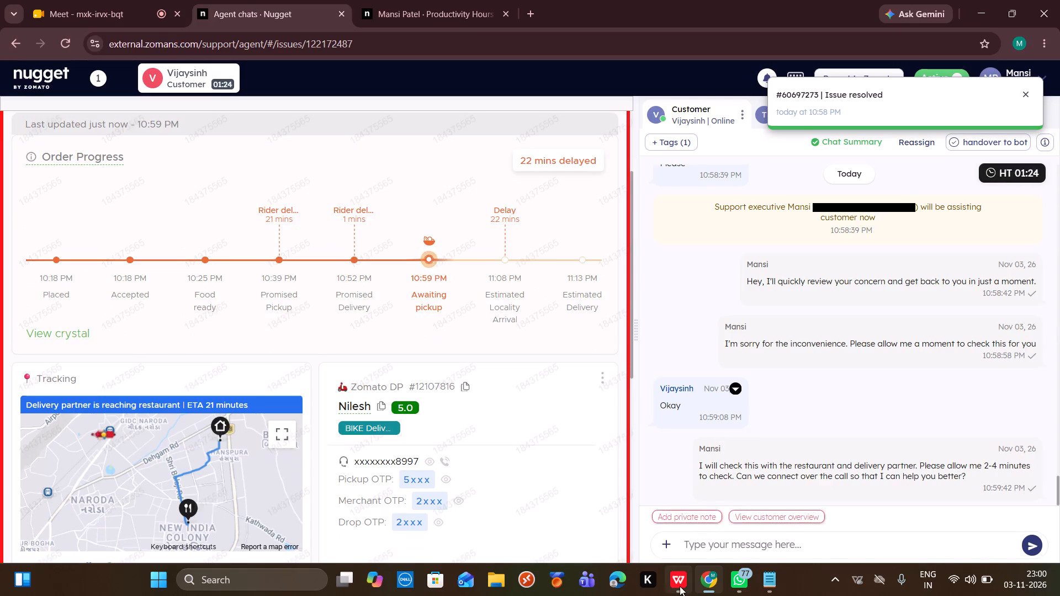
{"action": "scroll", "coordinate": [662, 454], "scroll_direction": "up", "scroll_amount": 4}
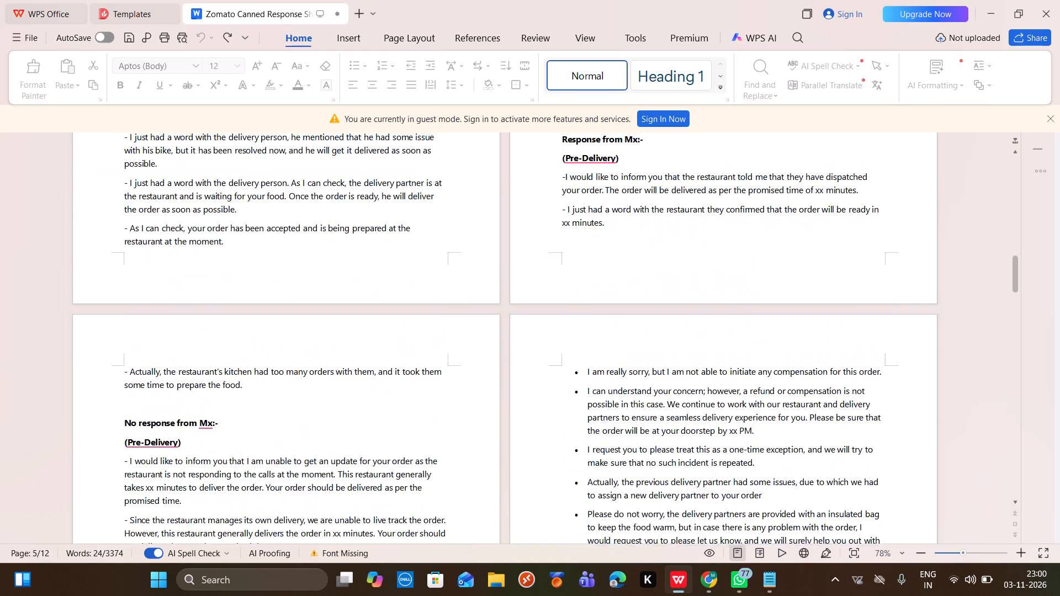
{"action": "scroll", "coordinate": [662, 454], "scroll_direction": "up", "scroll_amount": 4}
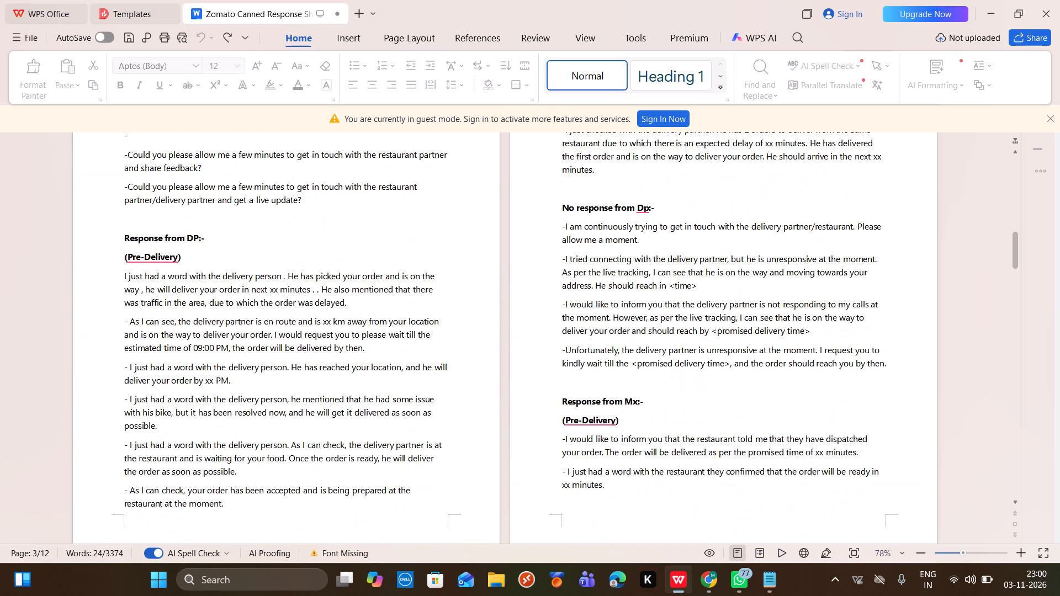
{"action": "scroll", "coordinate": [662, 454], "scroll_direction": "up", "scroll_amount": 4}
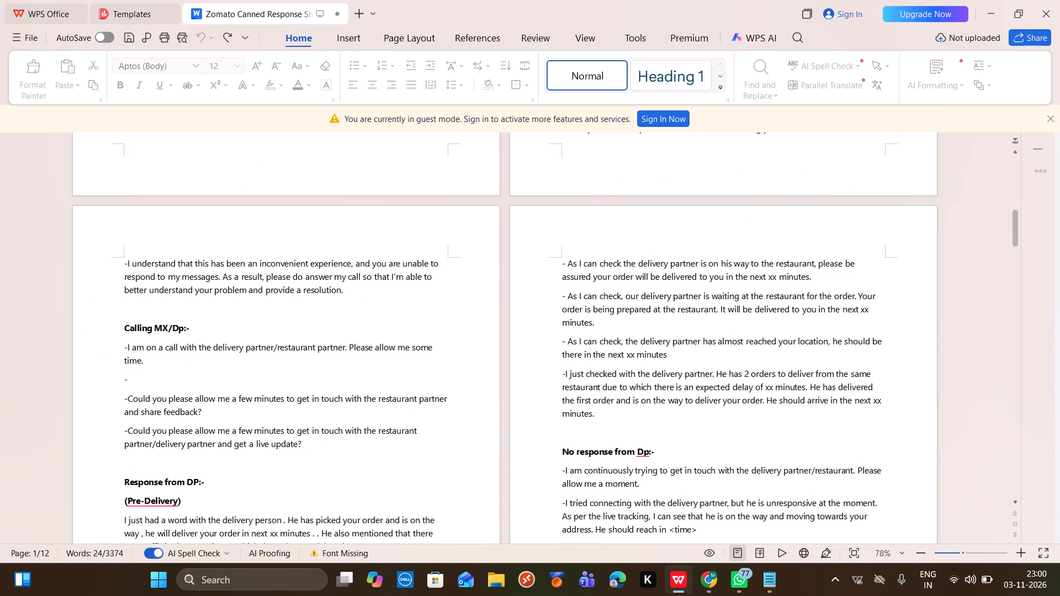
{"action": "left_click_drag", "start_coordinate": [819, 287], "coordinate": [569, 263]}
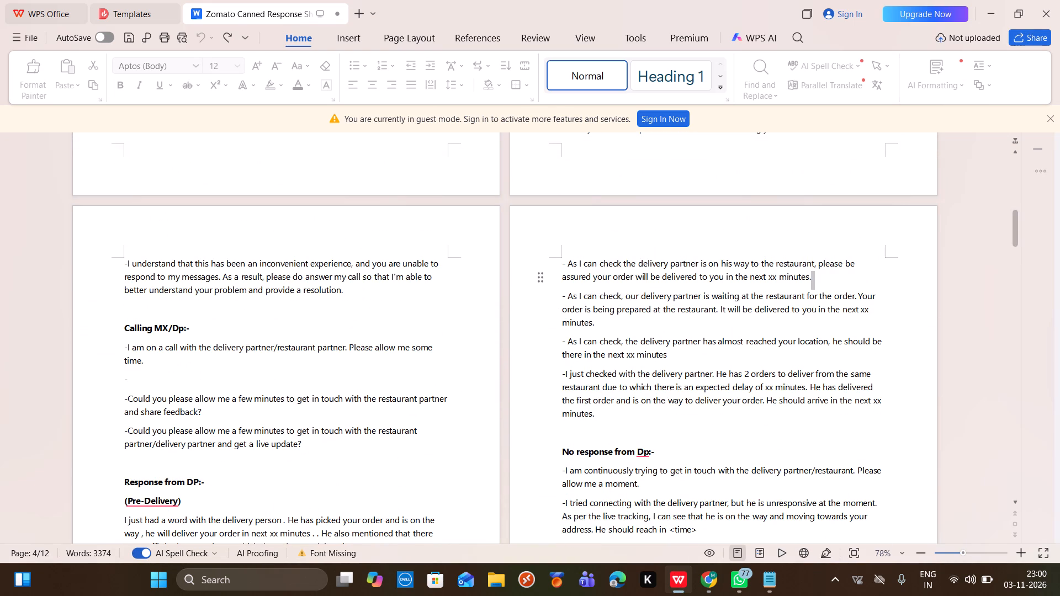
{"action": "left_click_drag", "start_coordinate": [569, 263], "coordinate": [567, 261]}
{"action": "key", "text": "ctrl+c"}
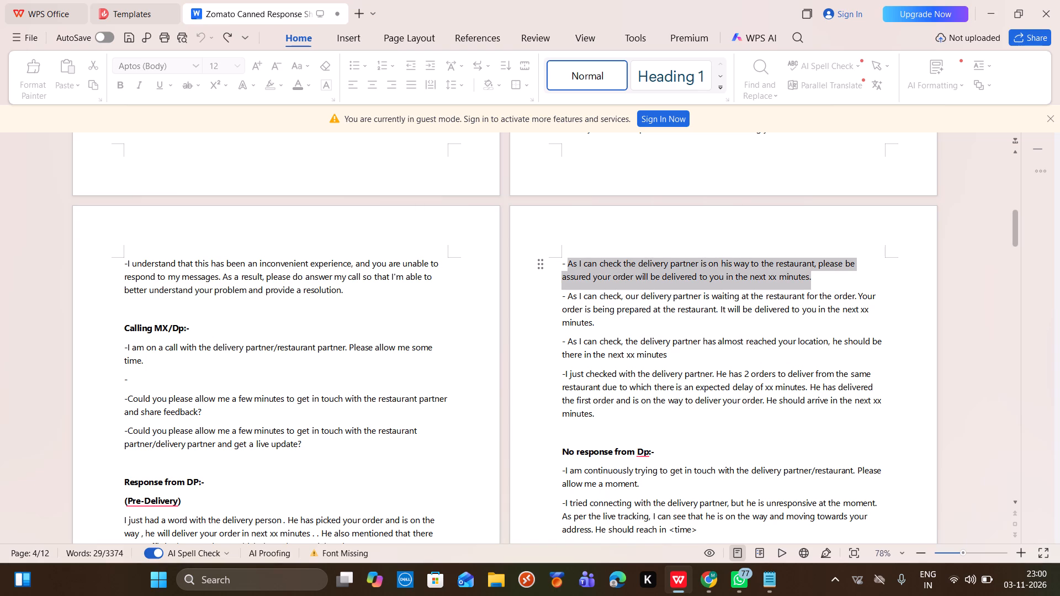
{"action": "left_click", "coordinate": [707, 573]}
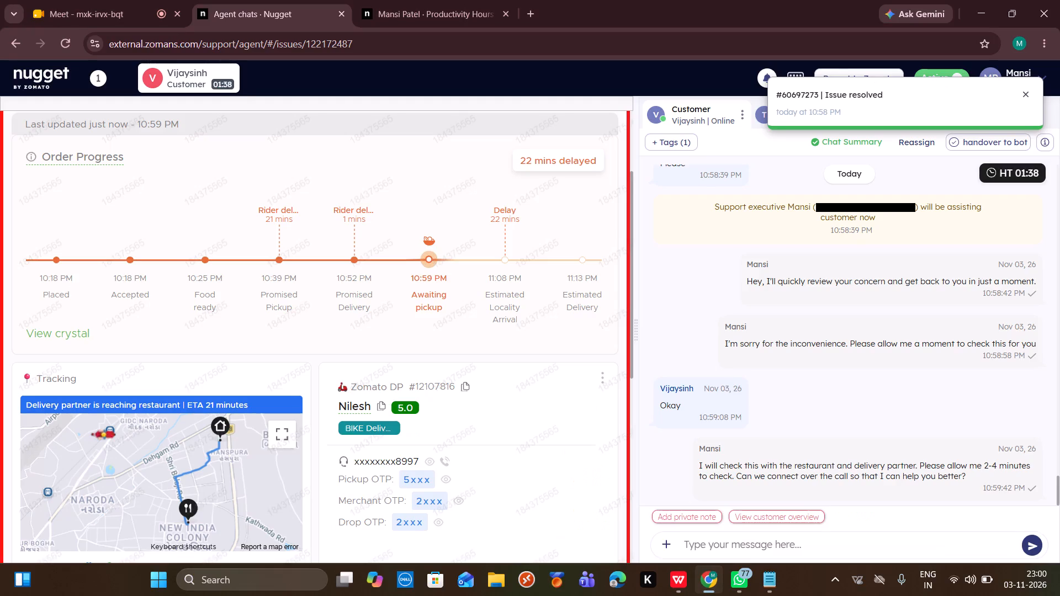
{"action": "left_click", "coordinate": [684, 547]}
{"action": "key", "text": "ctrl+v"}
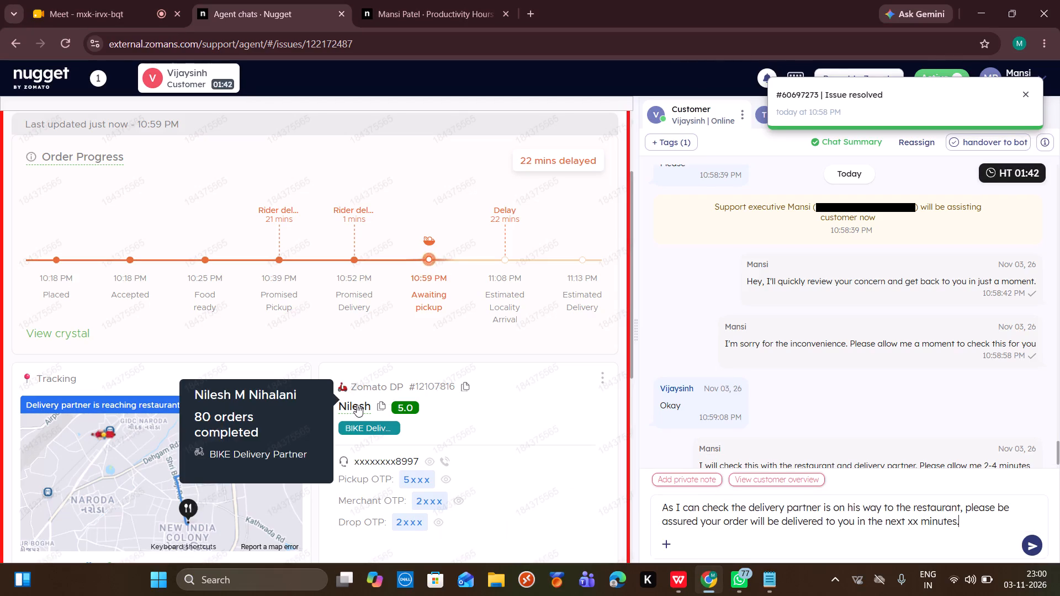
Add "and will pick your order in next 6 minutes" after "restaurant", set the delivery time to 12 minutes, and send the reply.
{"action": "left_click", "coordinate": [961, 502]}
{"action": "key", "text": "space"}
{"action": "type", "text": "and will pick your order in next"}
{"action": "key", "text": "space"}
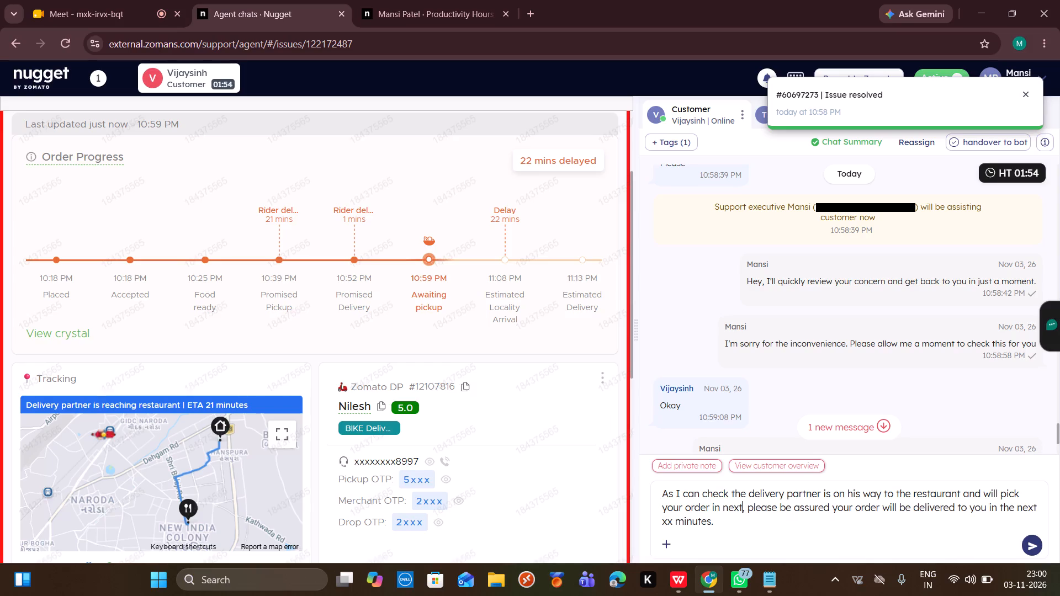
{"action": "type", "text": "6 minutes"}
{"action": "key", "text": "space"}
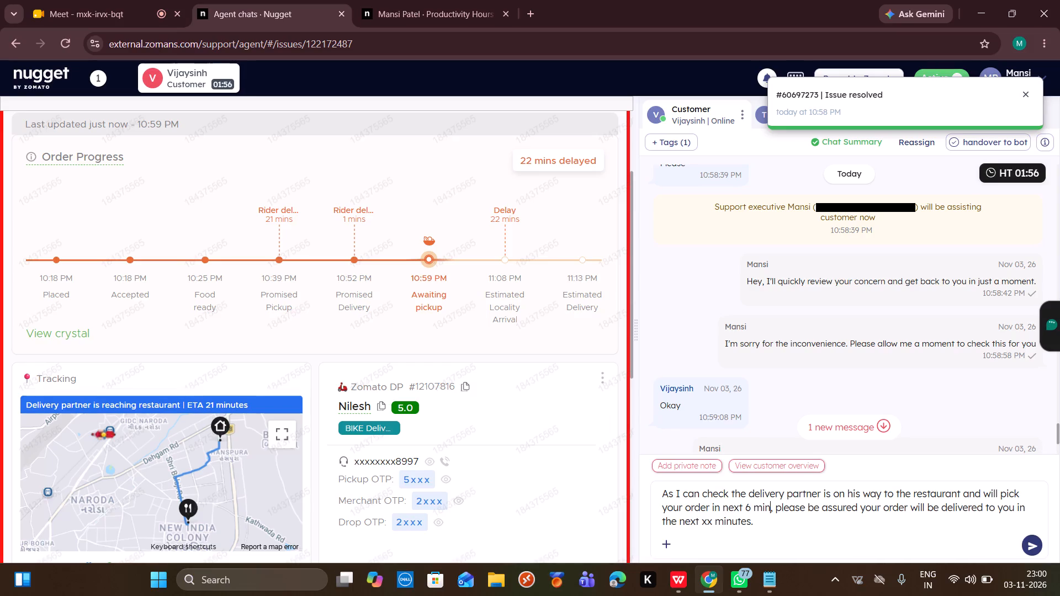
{"action": "scroll", "coordinate": [926, 401], "scroll_direction": "down", "scroll_amount": 10}
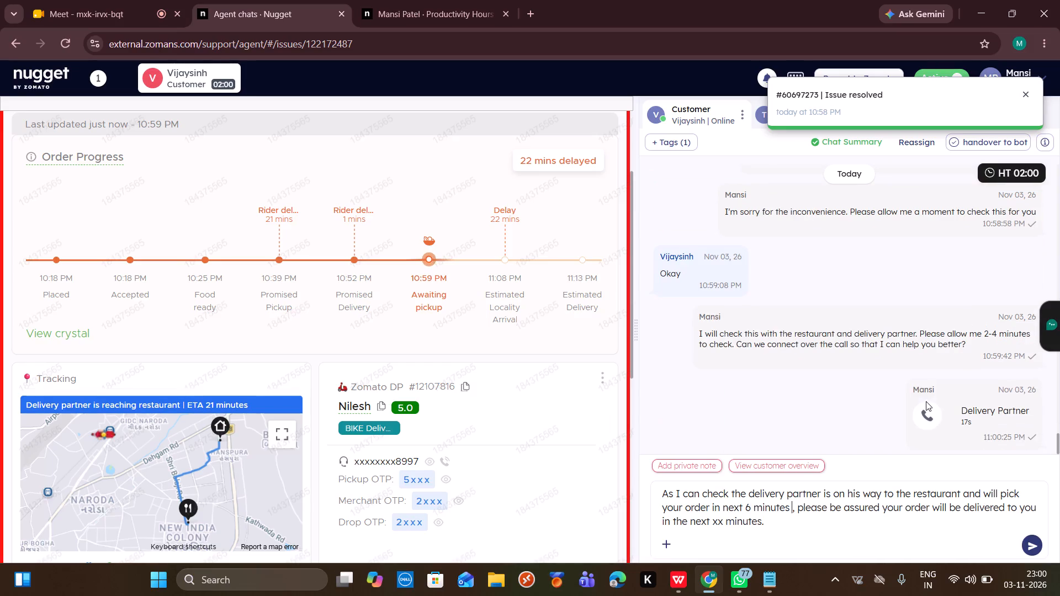
{"action": "left_click", "coordinate": [724, 519]}
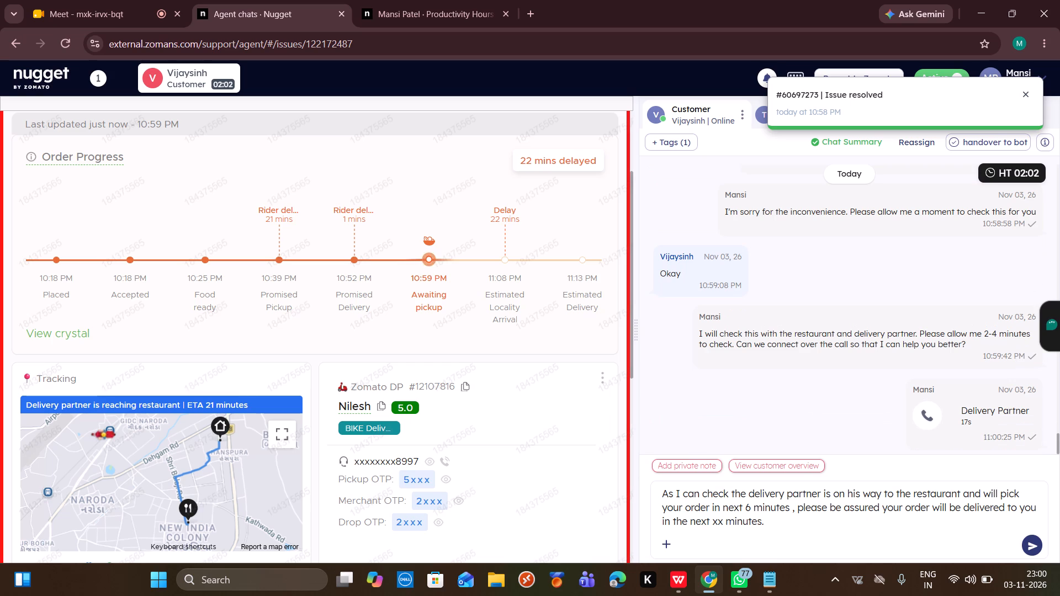
{"action": "key", "text": "BackSpace"}
{"action": "key", "text": "BackSpace"}
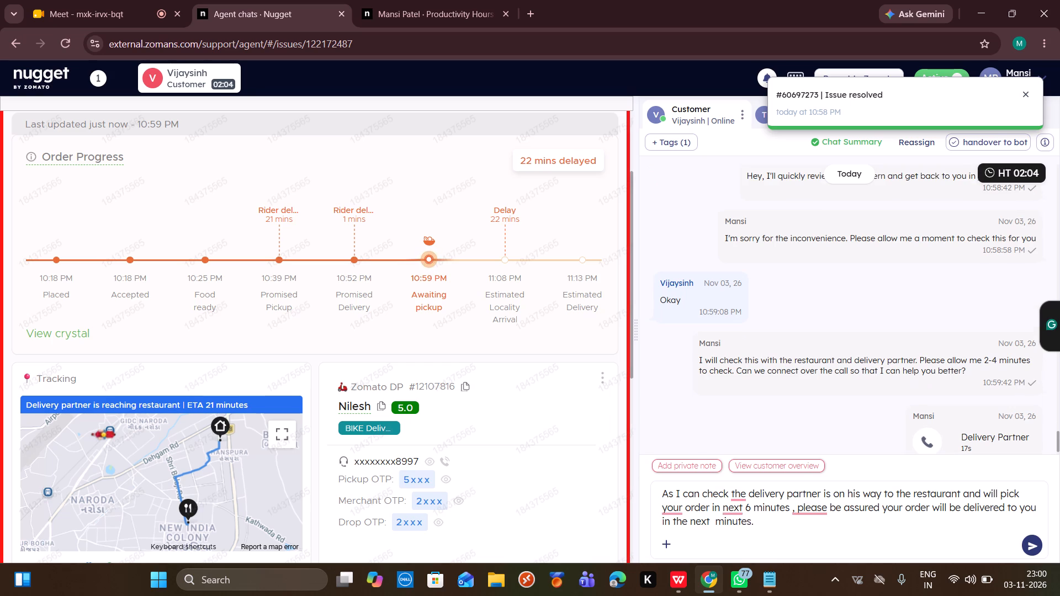
{"action": "type", "text": "12"}
{"action": "key", "text": "Return"}
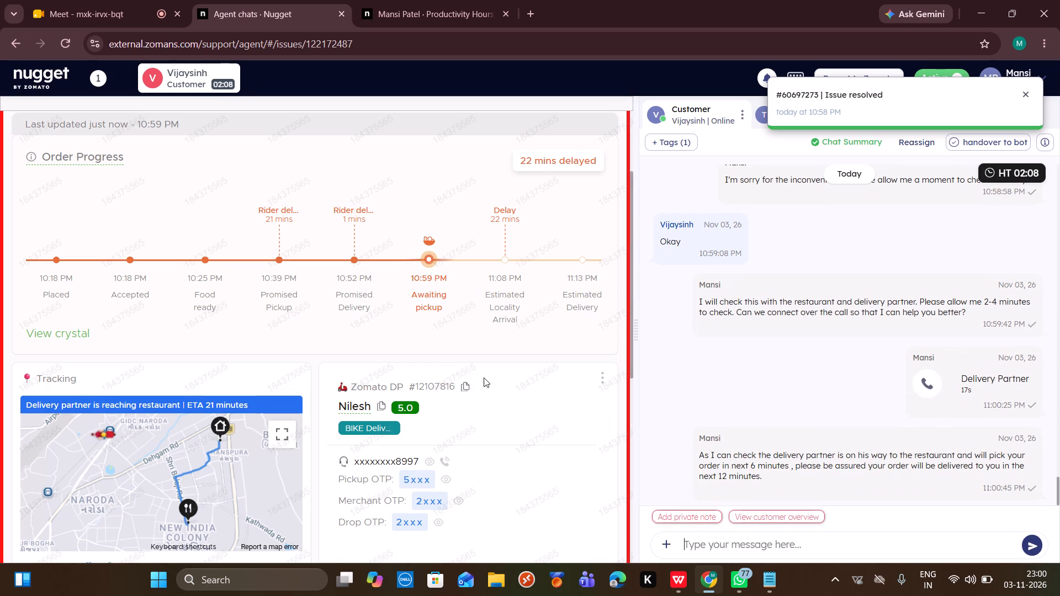
Copy the first Apology statement, about the frustration of being kept waiting, from the WPS canned responses and send it to Vijaysinh.
{"action": "scroll", "coordinate": [522, 348], "scroll_direction": "up", "scroll_amount": 12}
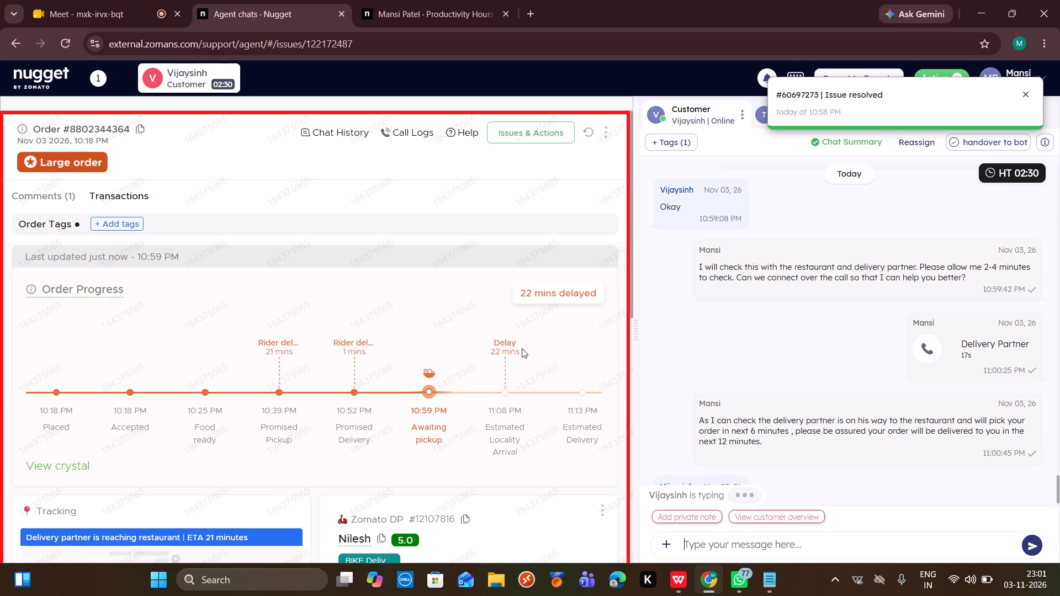
{"action": "scroll", "coordinate": [735, 355], "scroll_direction": "down", "scroll_amount": 5}
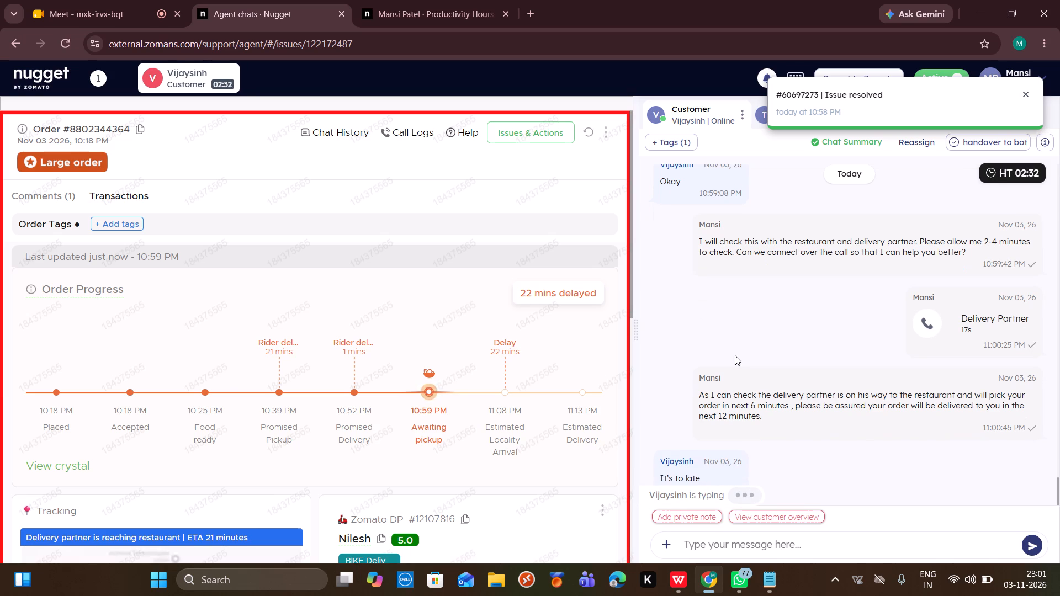
{"action": "left_click", "coordinate": [682, 581]}
{"action": "scroll", "coordinate": [427, 473], "scroll_direction": "down", "scroll_amount": 4}
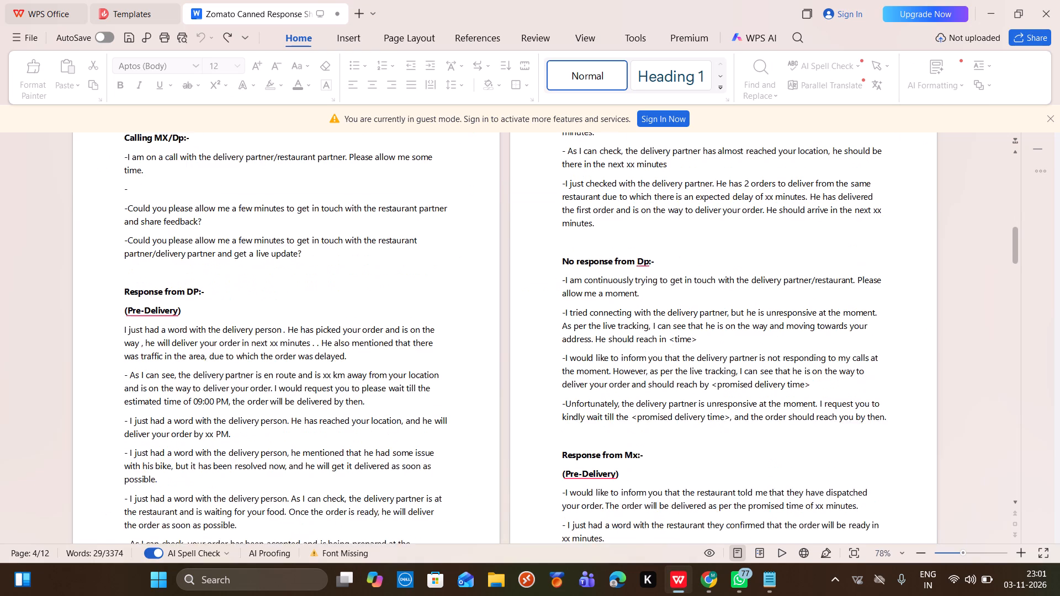
{"action": "scroll", "coordinate": [427, 473], "scroll_direction": "down", "scroll_amount": 7}
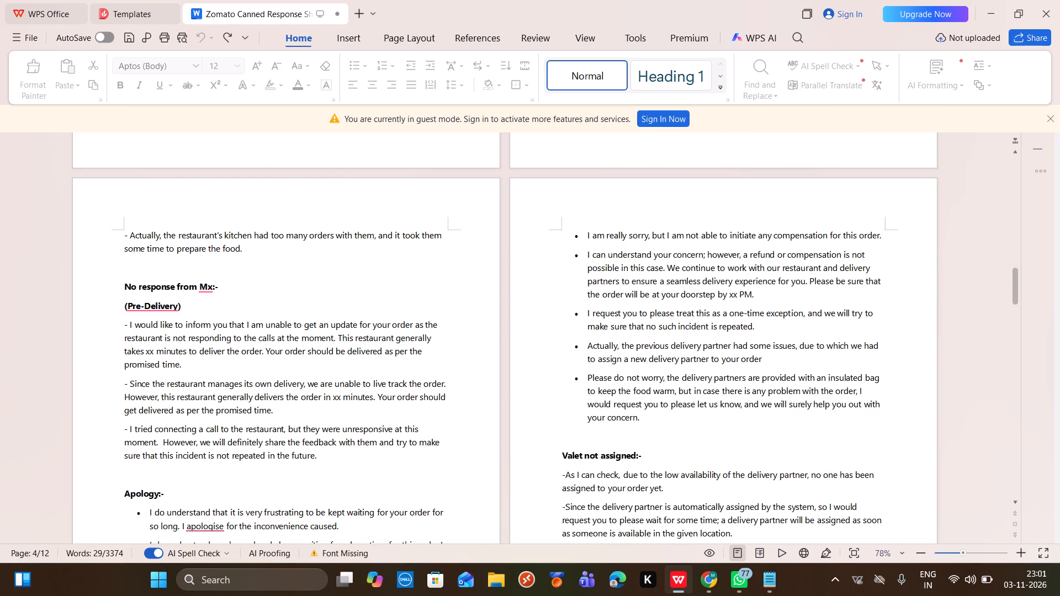
{"action": "left_click_drag", "start_coordinate": [147, 513], "coordinate": [273, 508]}
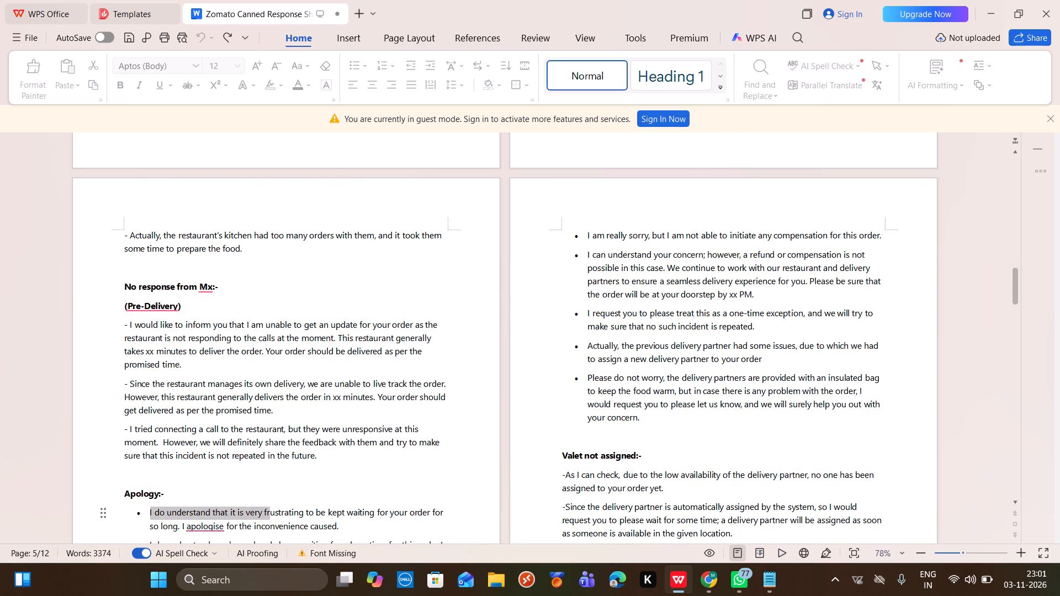
{"action": "left_click_drag", "start_coordinate": [273, 508], "coordinate": [337, 521]}
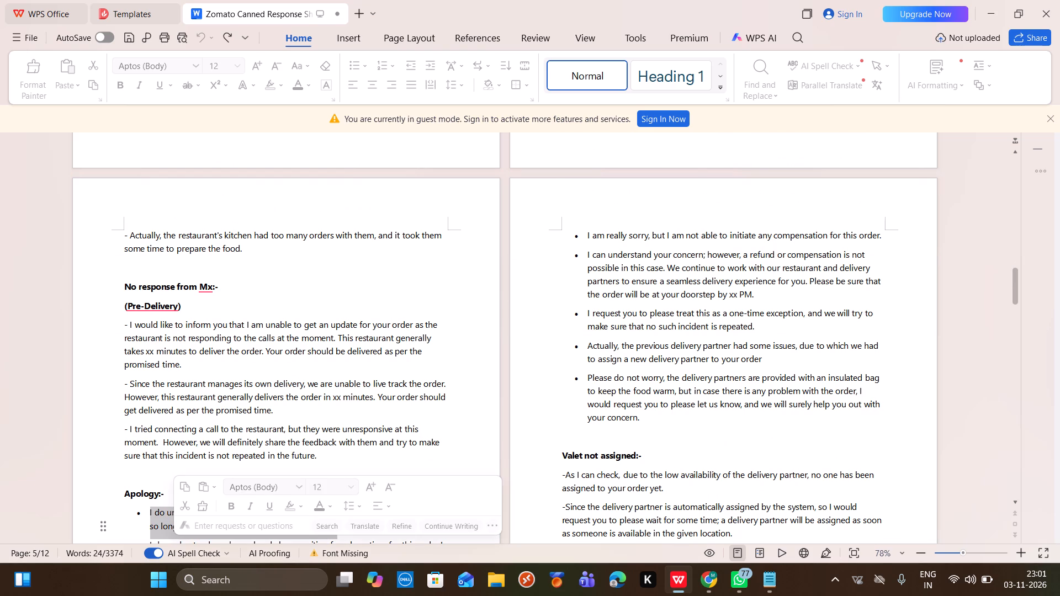
{"action": "key", "text": "ctrl+c"}
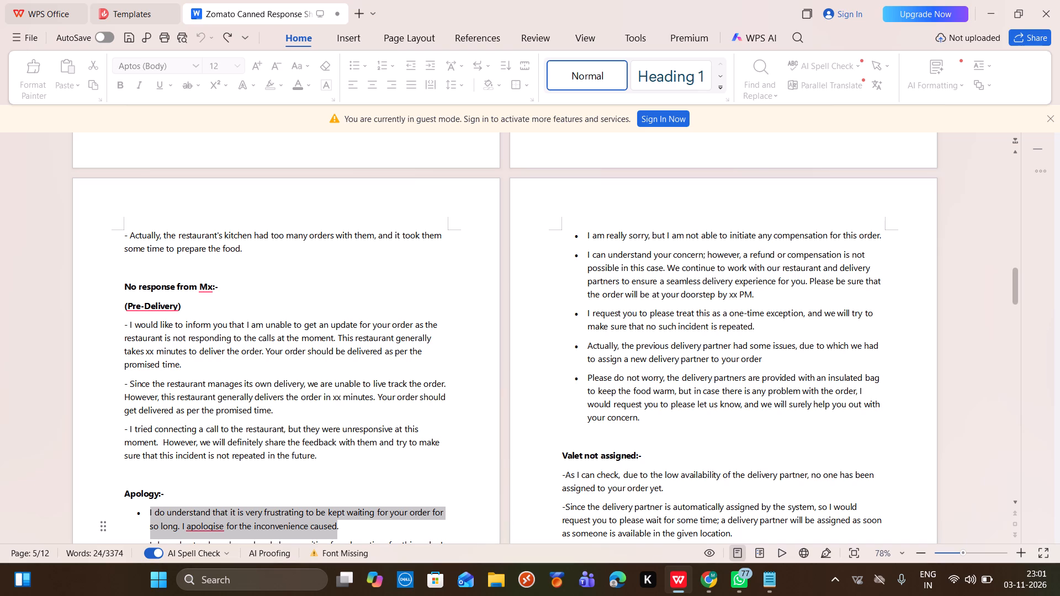
{"action": "left_click", "coordinate": [702, 579]}
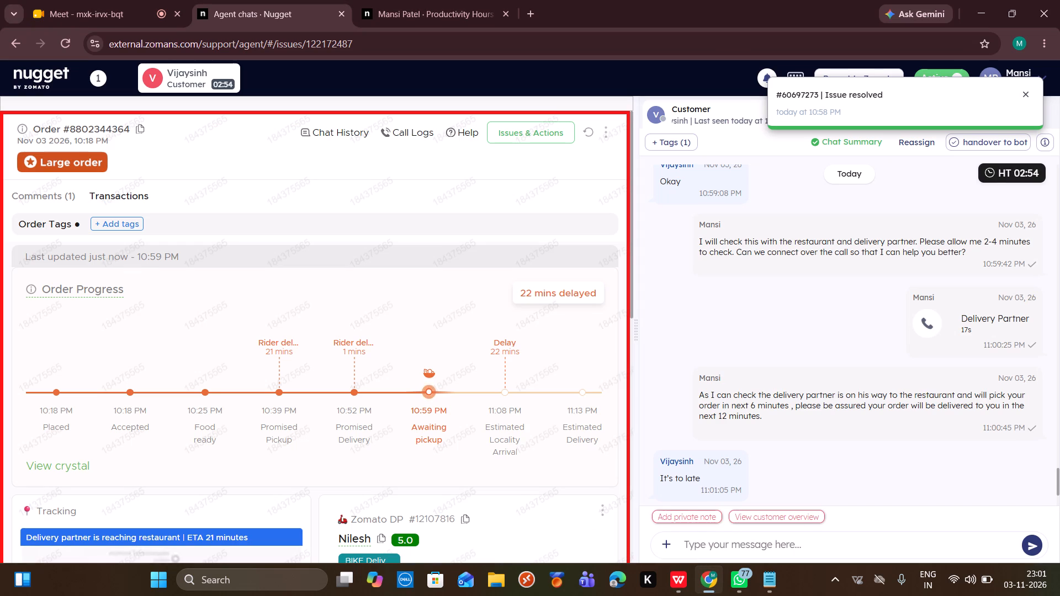
{"action": "scroll", "coordinate": [713, 447], "scroll_direction": "down", "scroll_amount": 7}
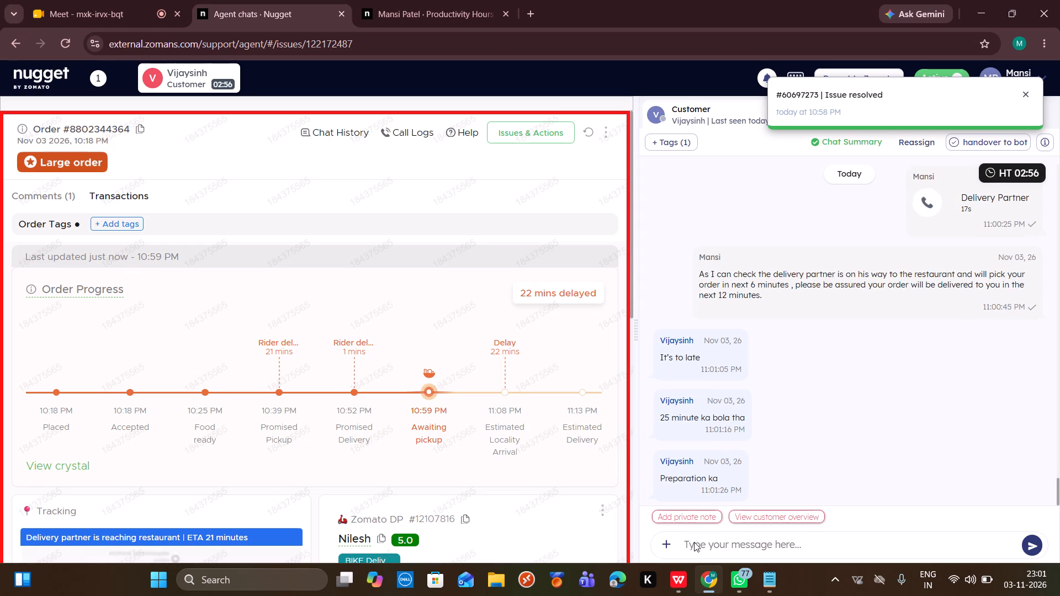
{"action": "key", "text": "ctrl+v"}
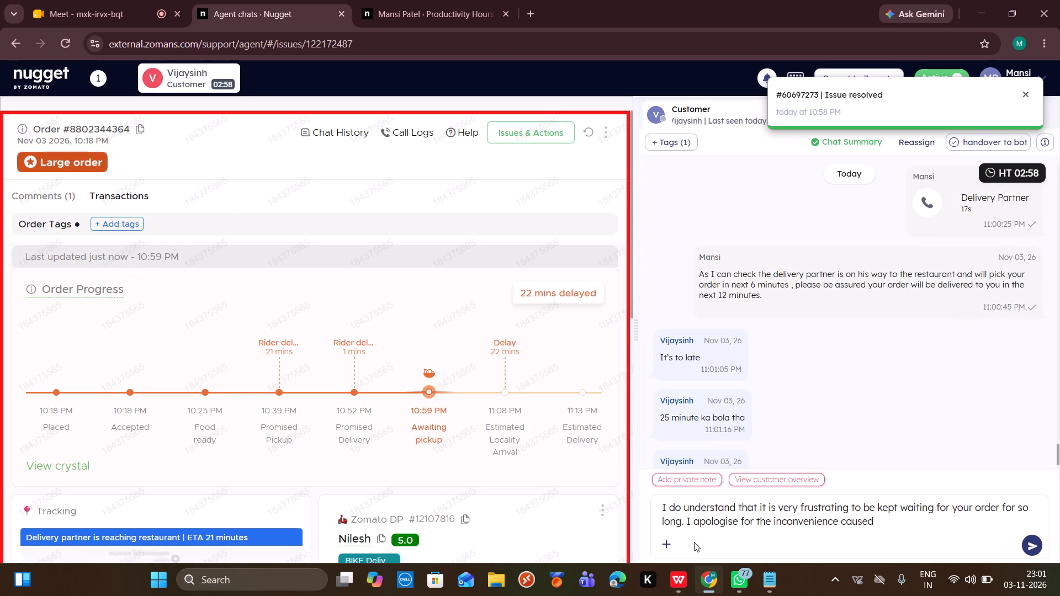
{"action": "key", "text": "Return"}
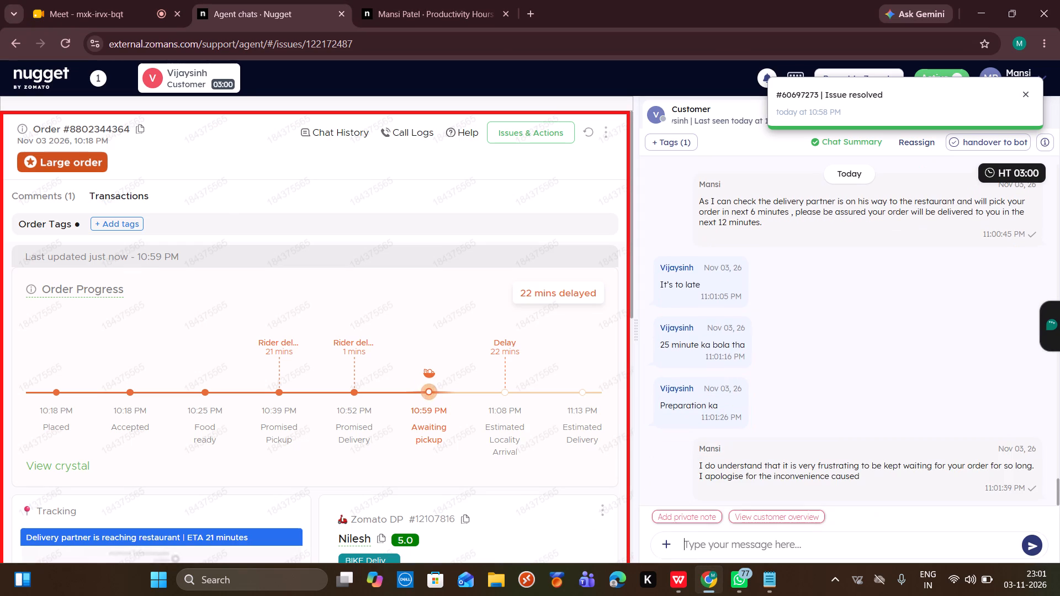
Refresh Vijaysinh's order data.
{"action": "left_click", "coordinate": [590, 132]}
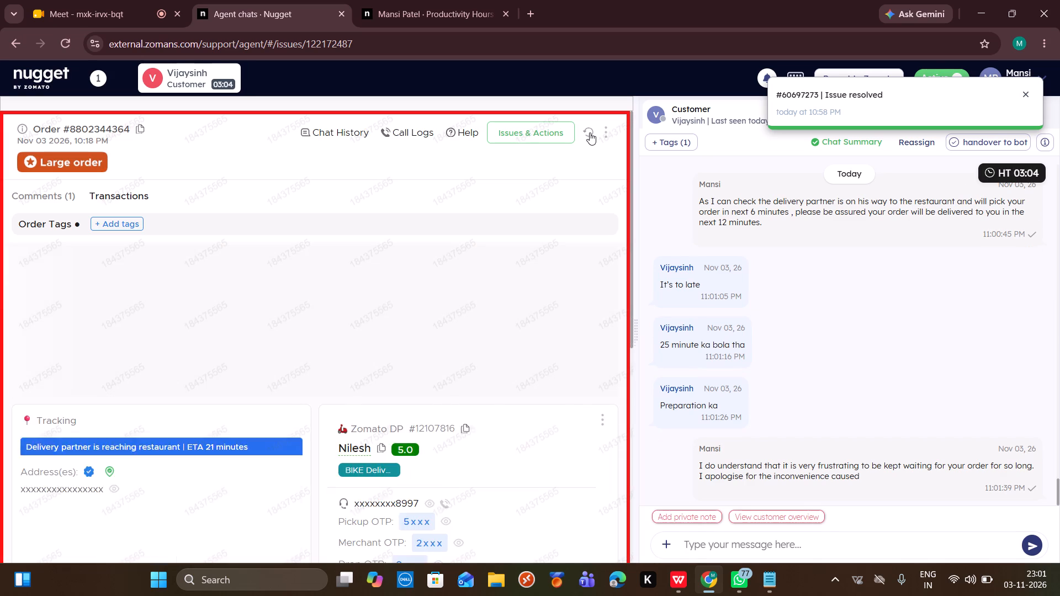
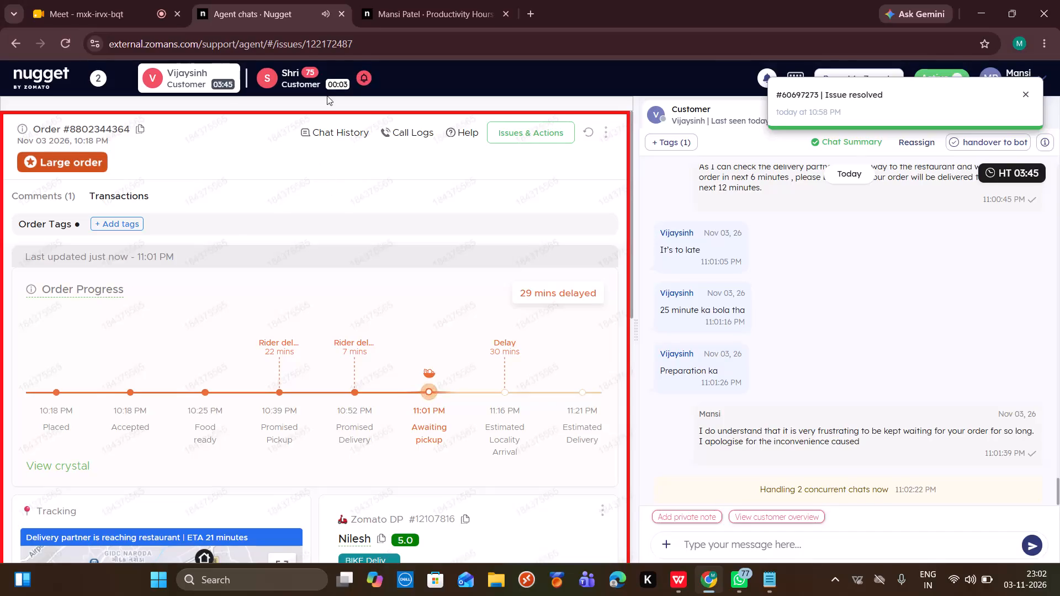
Open Shri's new chat, send the suggested reply about quickly reviewing the concern, and rate the chat summary as helpful.
{"action": "left_click", "coordinate": [328, 68]}
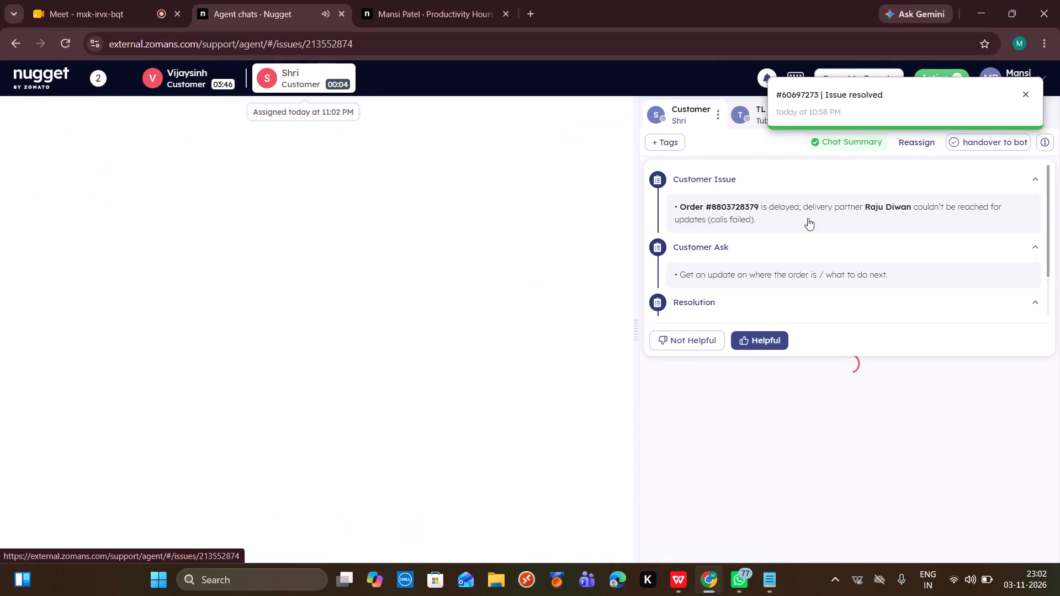
{"action": "left_click", "coordinate": [1040, 481]}
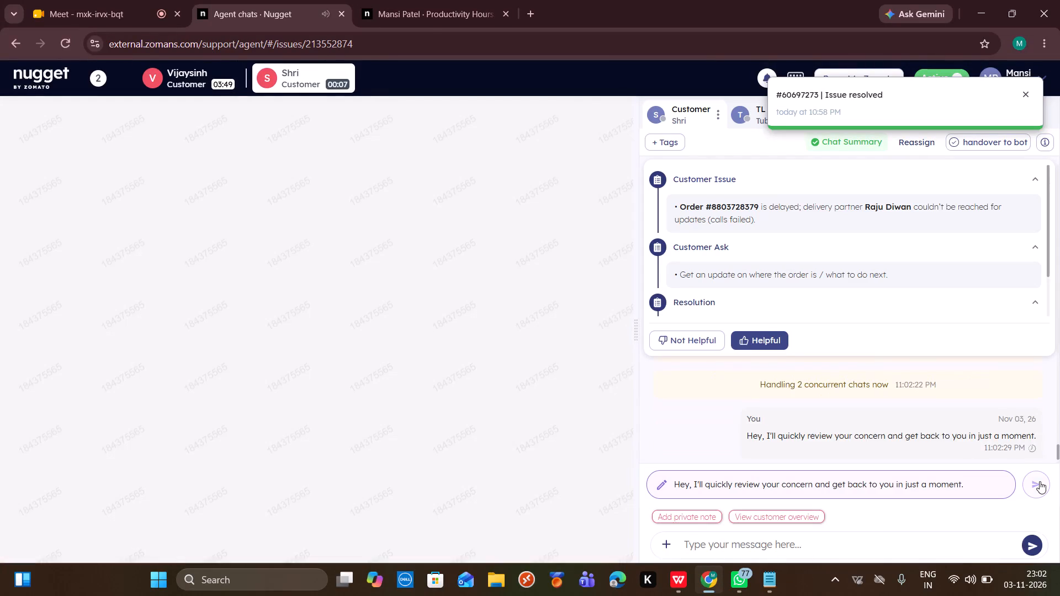
{"action": "left_click", "coordinate": [778, 346]}
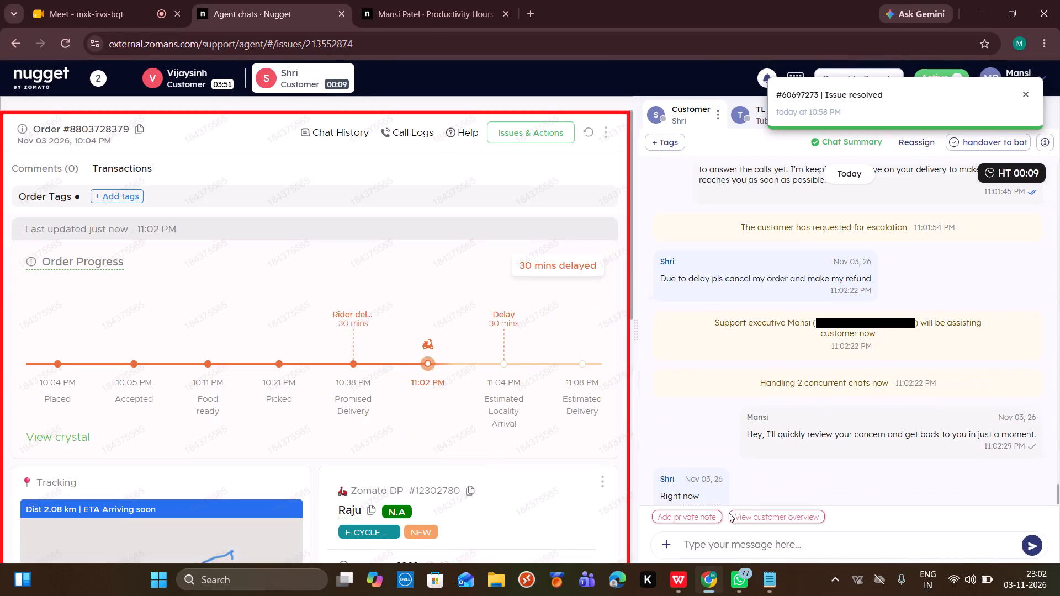
Find the canned response /CFD/Delay/Ack by searching for "delay" and send it to Shri.
{"action": "left_click", "coordinate": [720, 538]}
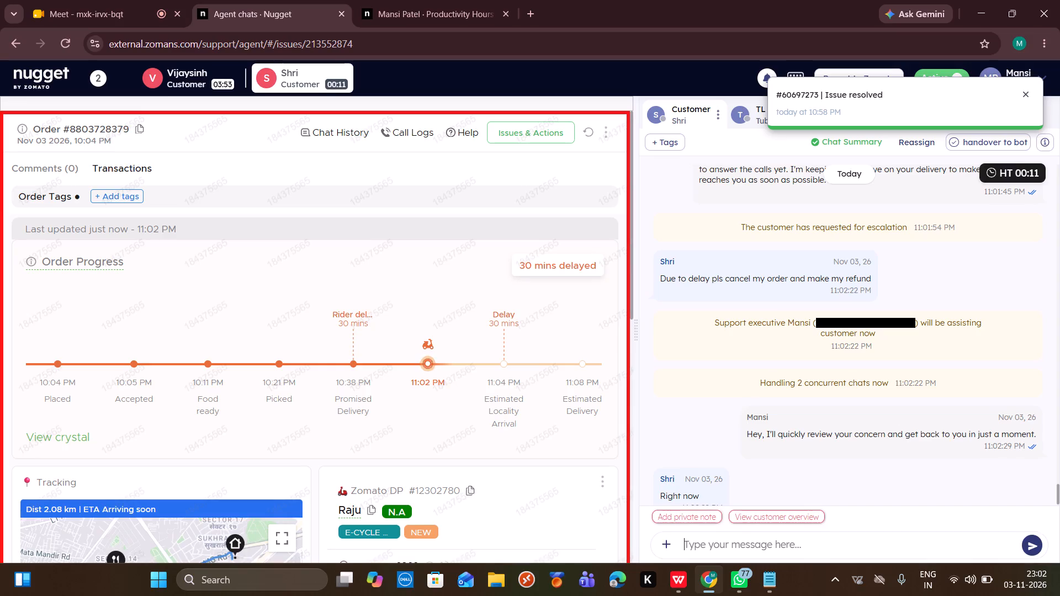
{"action": "type", "text": "/delay"}
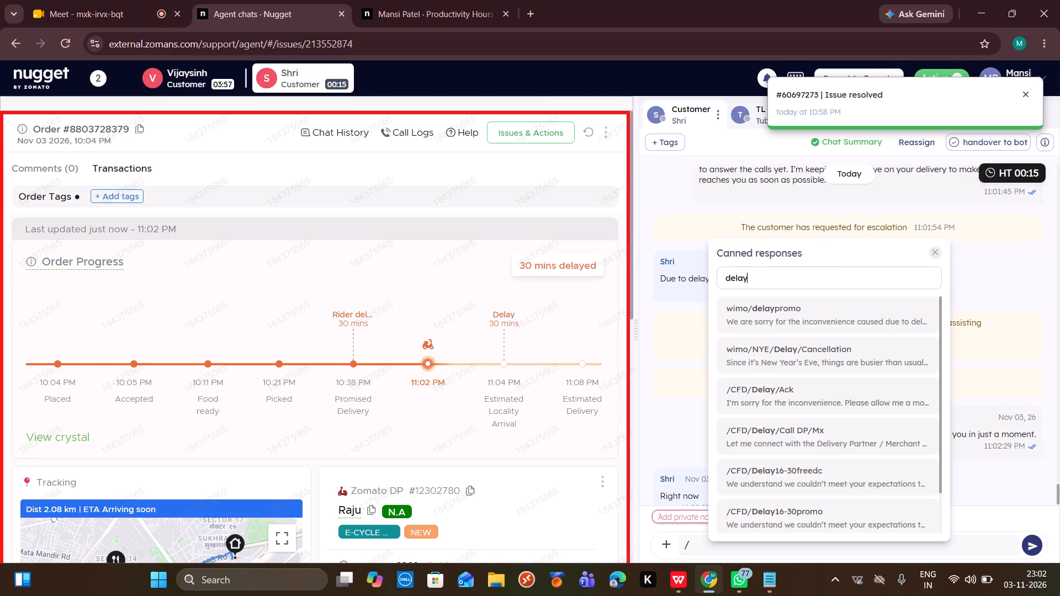
{"action": "left_click", "coordinate": [810, 402]}
{"action": "key", "text": "Return"}
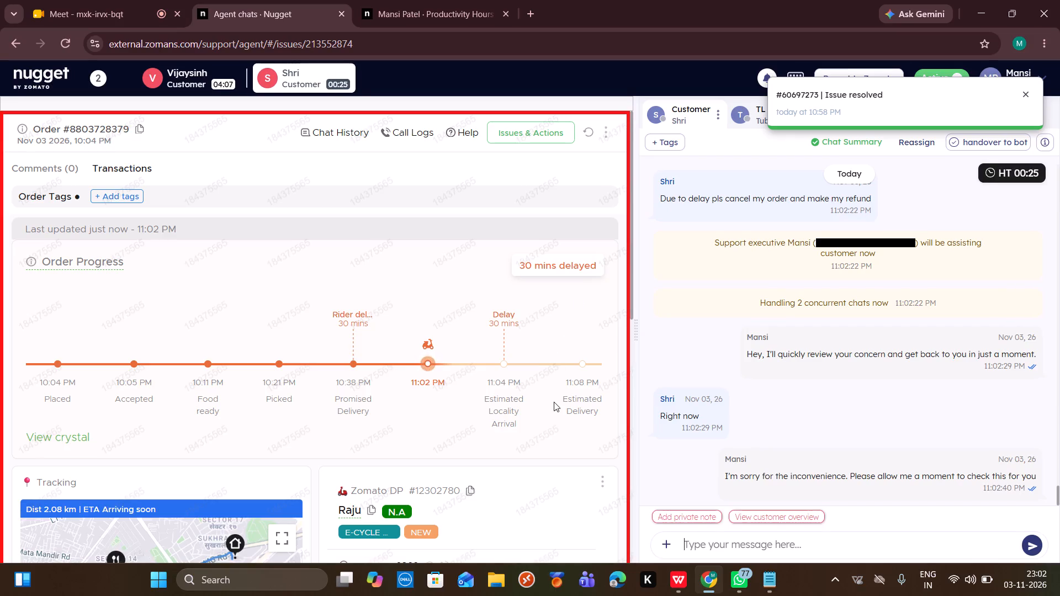
Request a callback to connect with Raju, the delivery partner on Shri's order, choosing to call anyway.
{"action": "scroll", "coordinate": [554, 402], "scroll_direction": "down", "scroll_amount": 1}
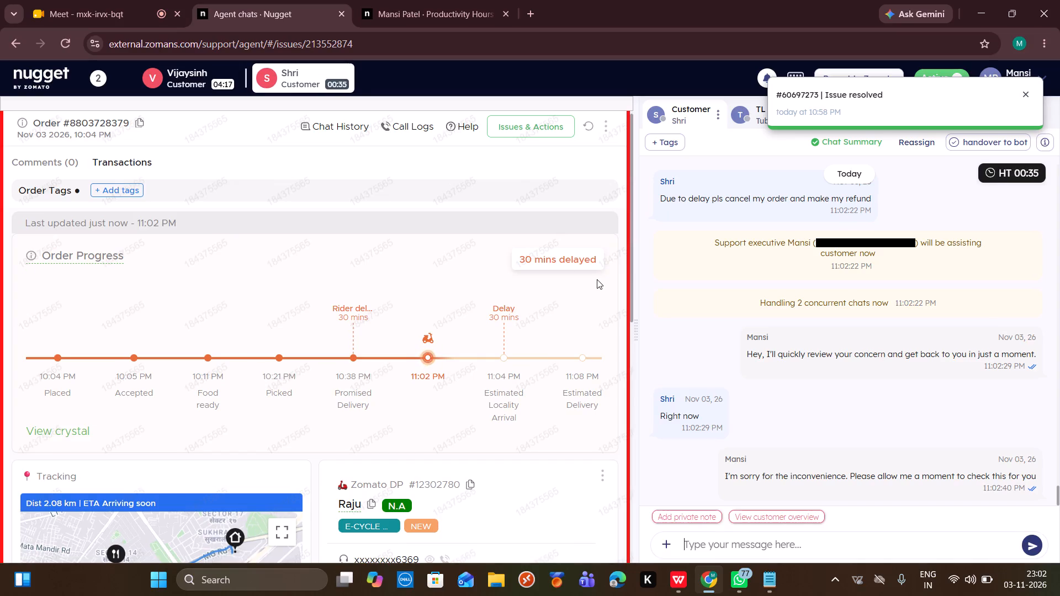
{"action": "scroll", "coordinate": [561, 390], "scroll_direction": "down", "scroll_amount": 1}
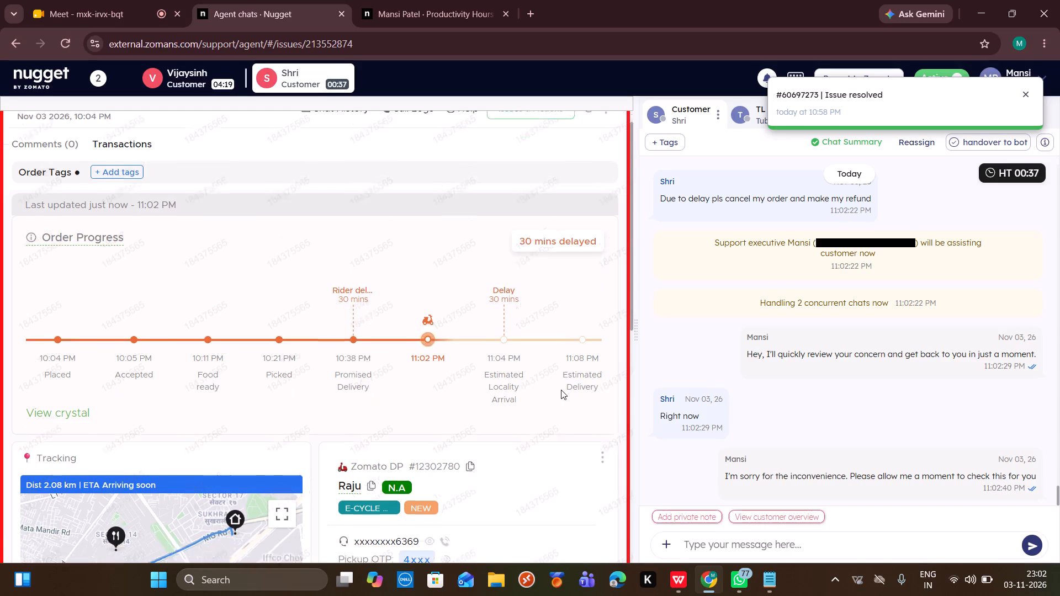
{"action": "scroll", "coordinate": [561, 390], "scroll_direction": "down", "scroll_amount": 1}
{"action": "left_click", "coordinate": [446, 455]}
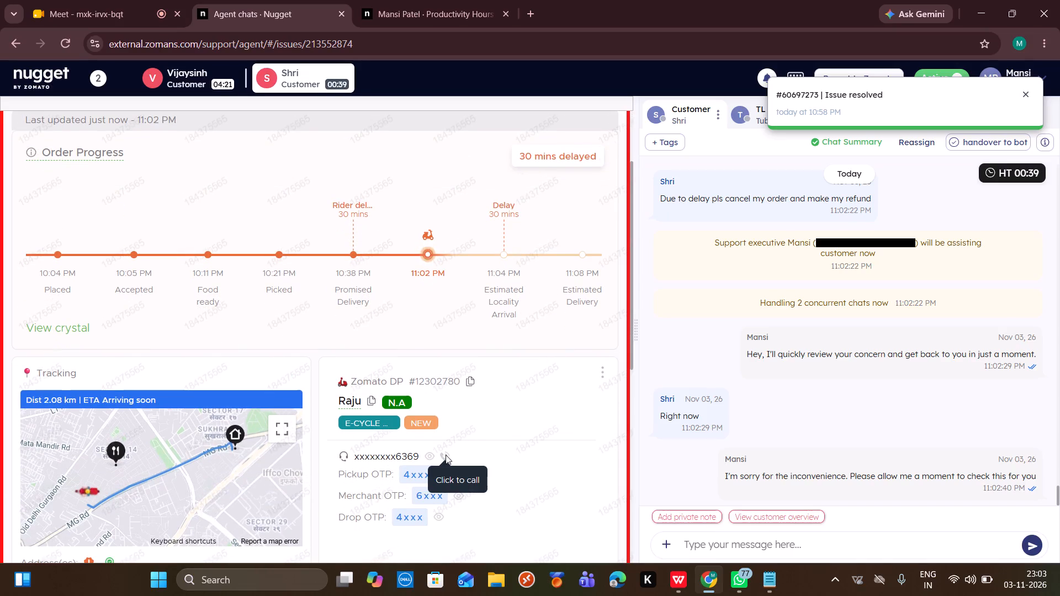
{"action": "left_click", "coordinate": [566, 412]}
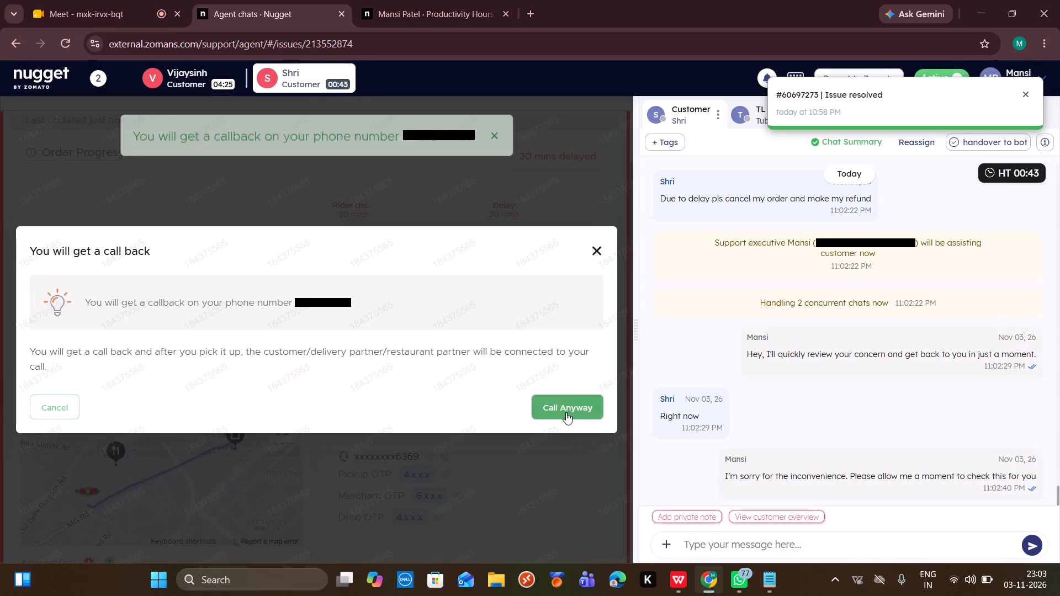
Copy the Notepad CALLING statement asking for 2-4 minutes and a phone call, and send it to Shri in the Nugget chat.
{"action": "left_click", "coordinate": [765, 578]}
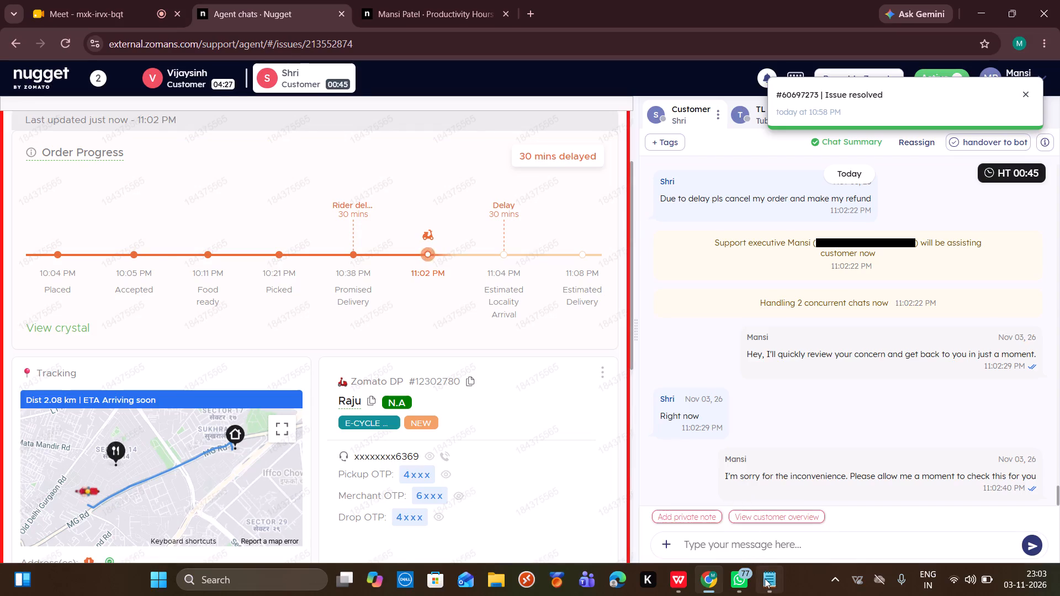
{"action": "key", "text": "ctrl+c"}
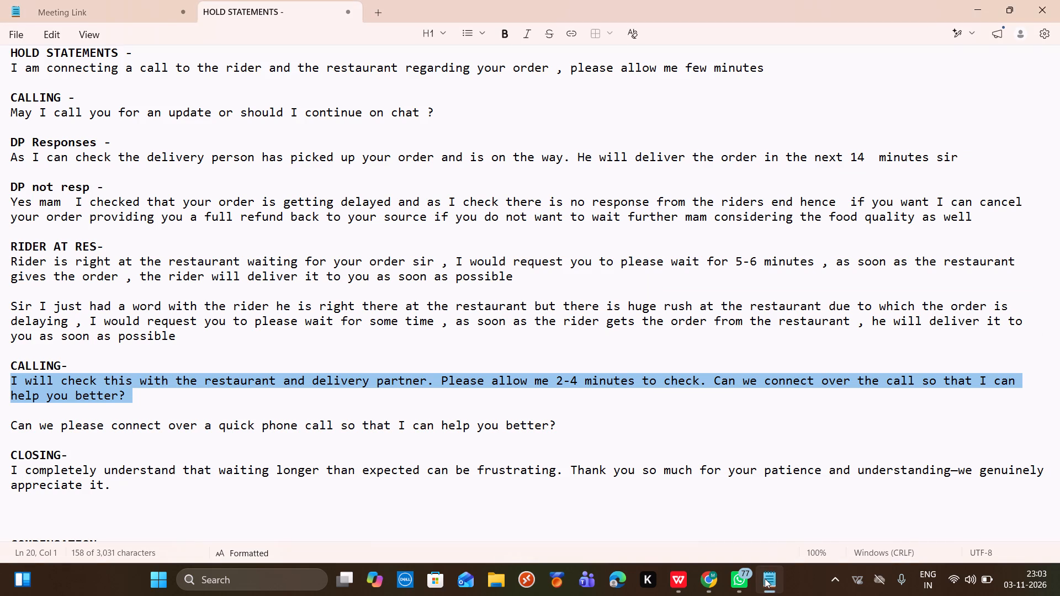
{"action": "left_click", "coordinate": [708, 579]}
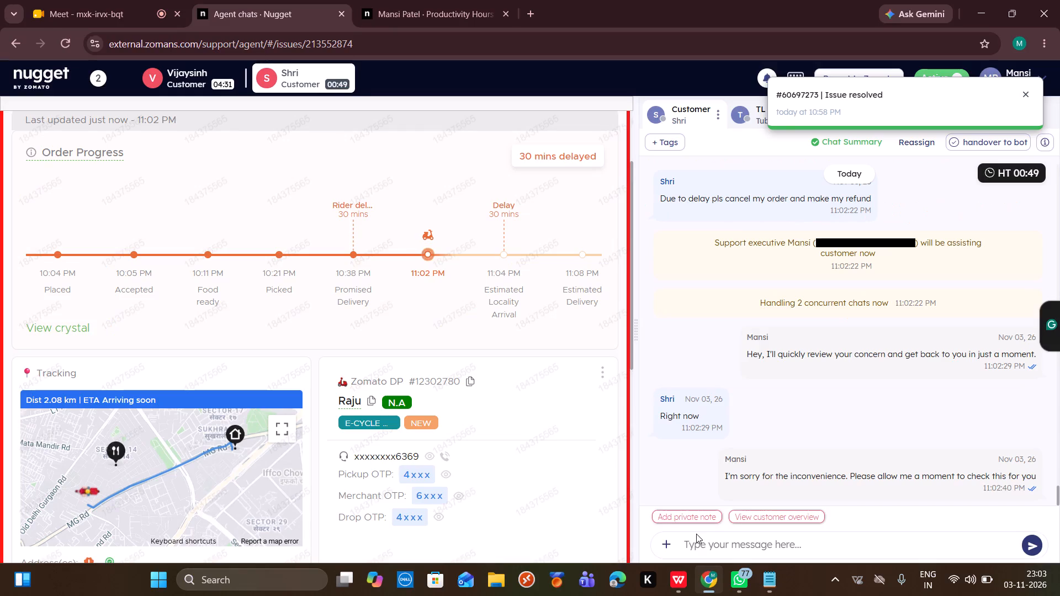
{"action": "left_click", "coordinate": [696, 538]}
{"action": "key", "text": "ctrl+v"}
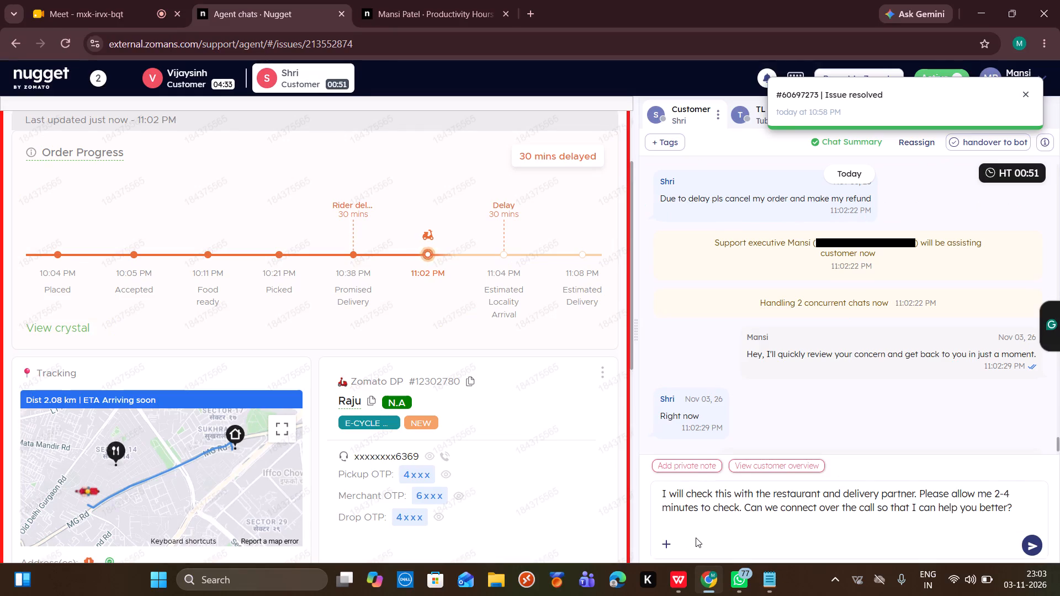
{"action": "key", "text": "Return"}
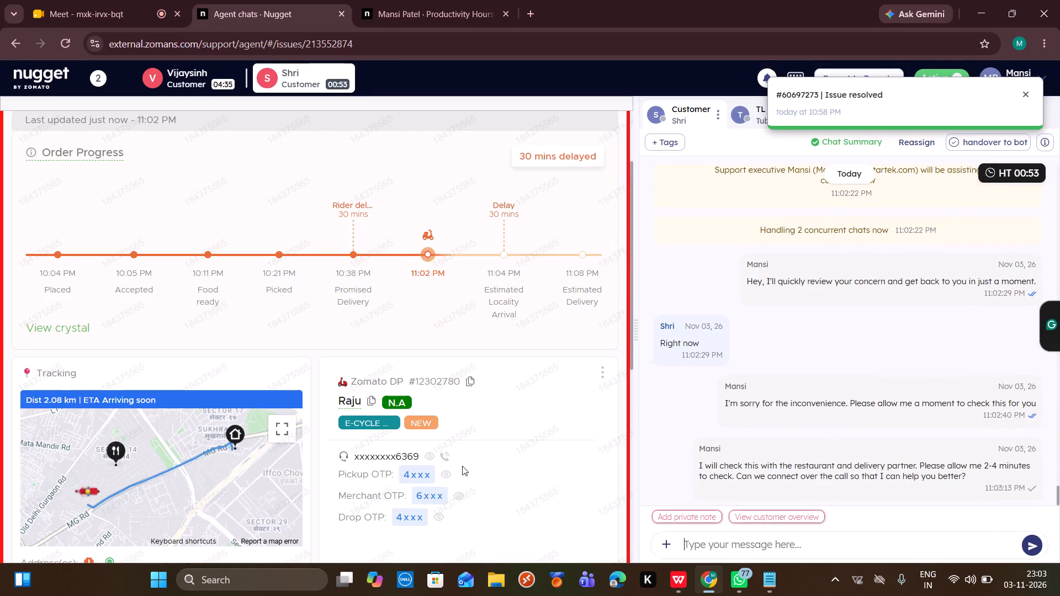
Place another callback request to delivery partner Raju from Shri's order, choosing to call anyway.
{"action": "left_click", "coordinate": [444, 454]}
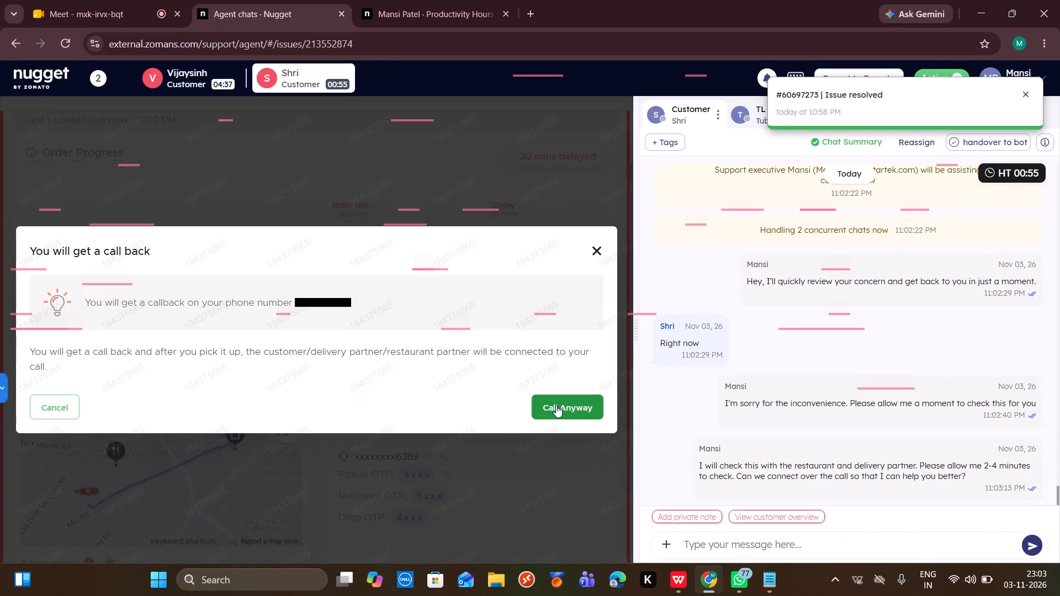
{"action": "left_click", "coordinate": [556, 405]}
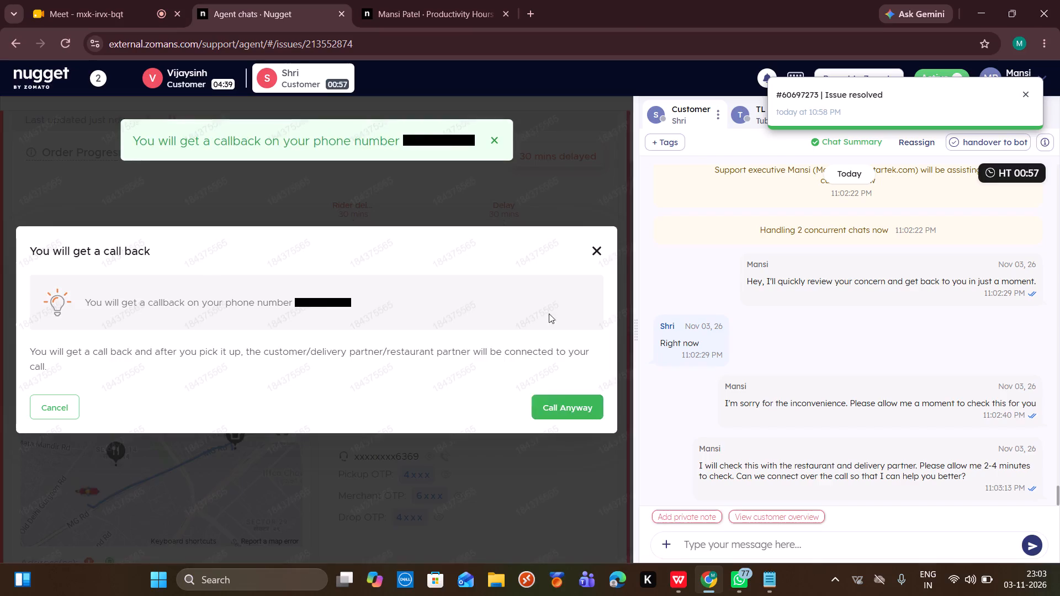
{"action": "scroll", "coordinate": [544, 290], "scroll_direction": "up", "scroll_amount": 4}
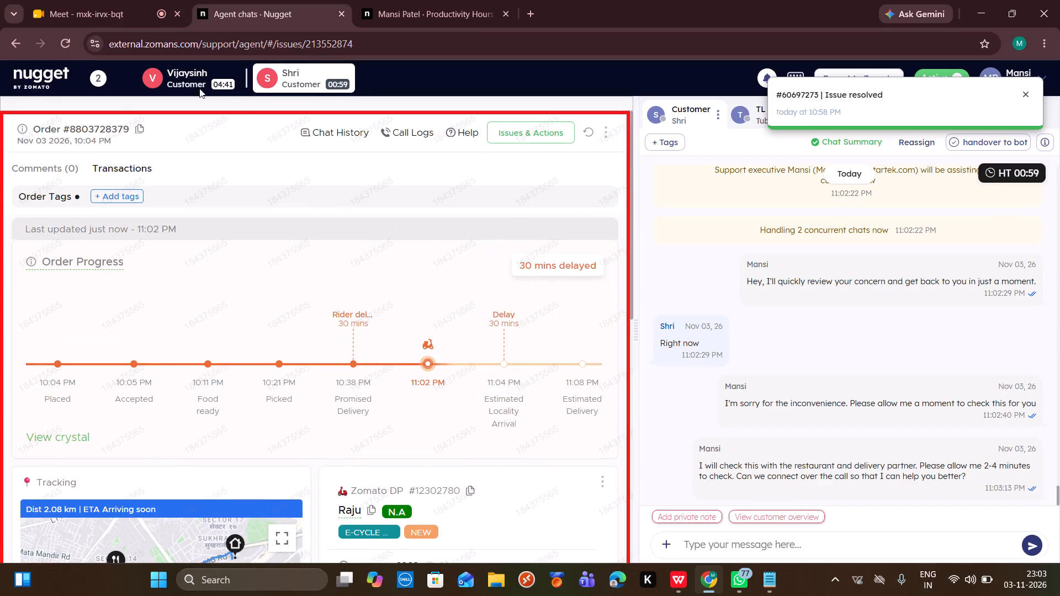
Switch to Vijaysinh's chat and send the /Further assistance2 canned response, found by searching for "fur".
{"action": "left_click", "coordinate": [194, 76]}
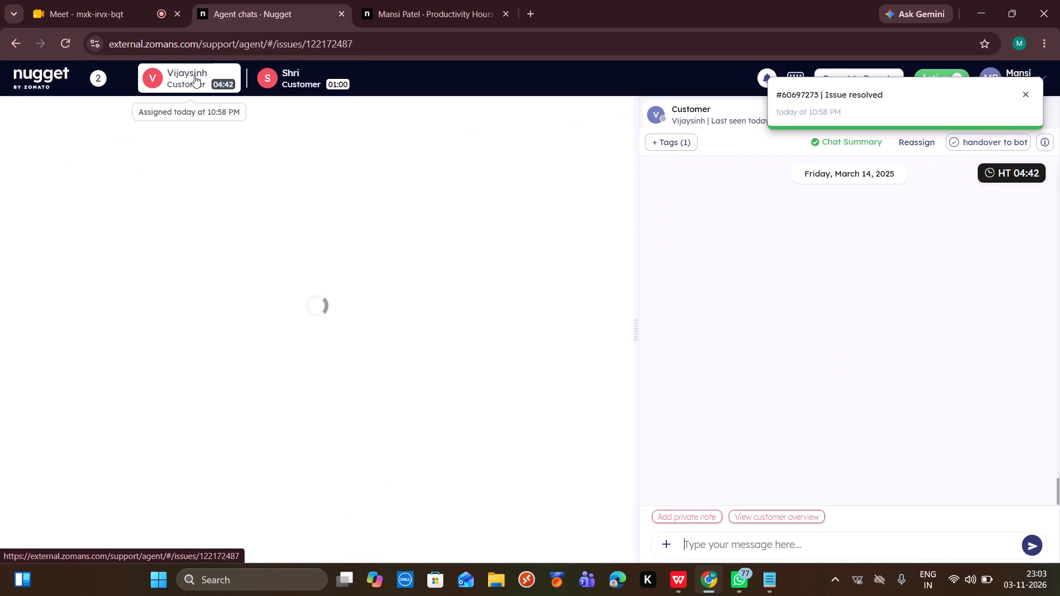
{"action": "scroll", "coordinate": [710, 307], "scroll_direction": "down", "scroll_amount": 5}
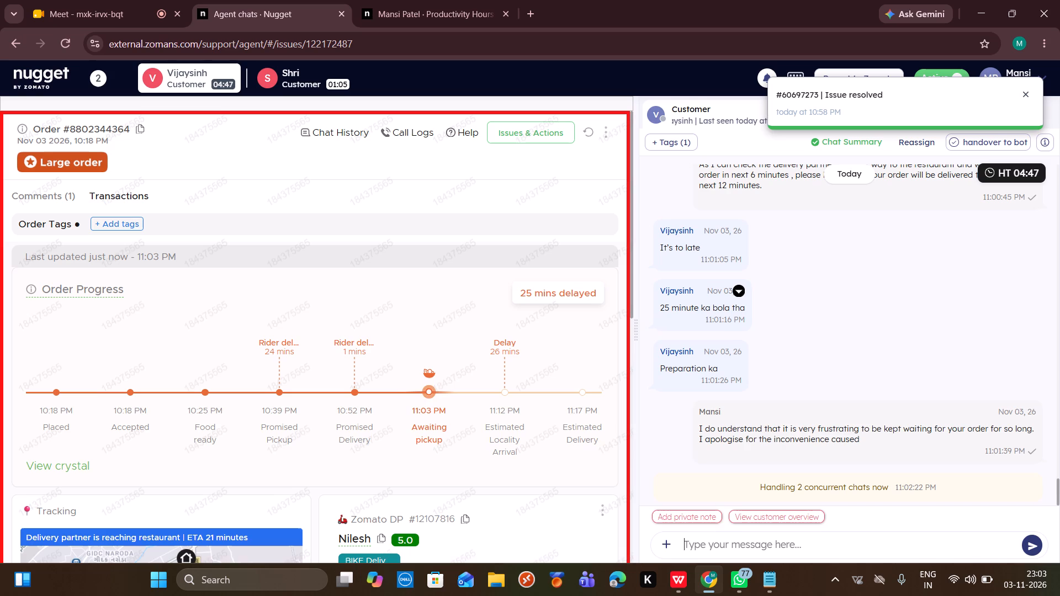
{"action": "type", "text": "/fur"}
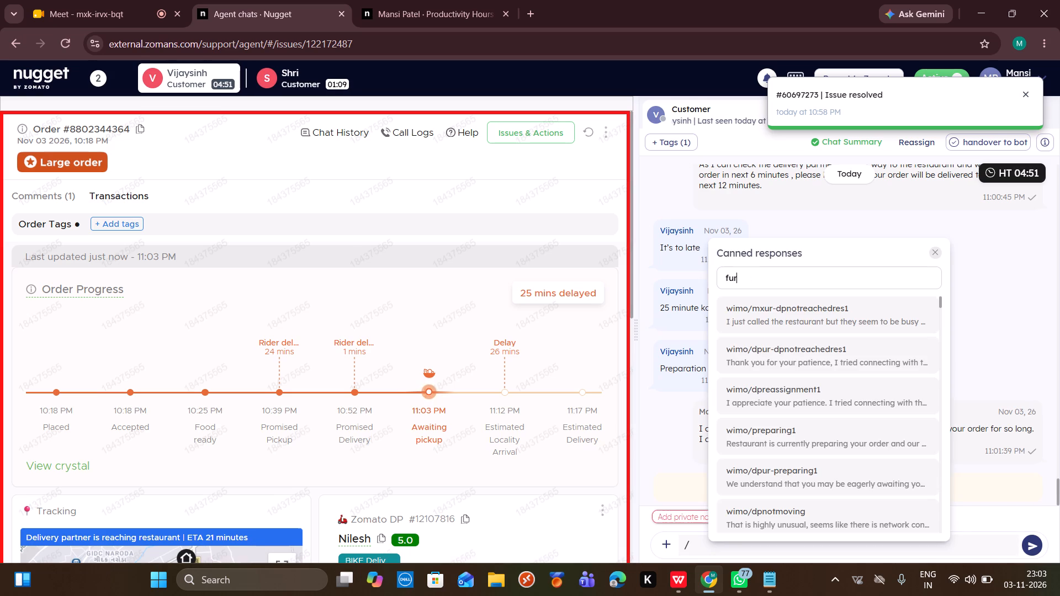
{"action": "left_click", "coordinate": [839, 311]}
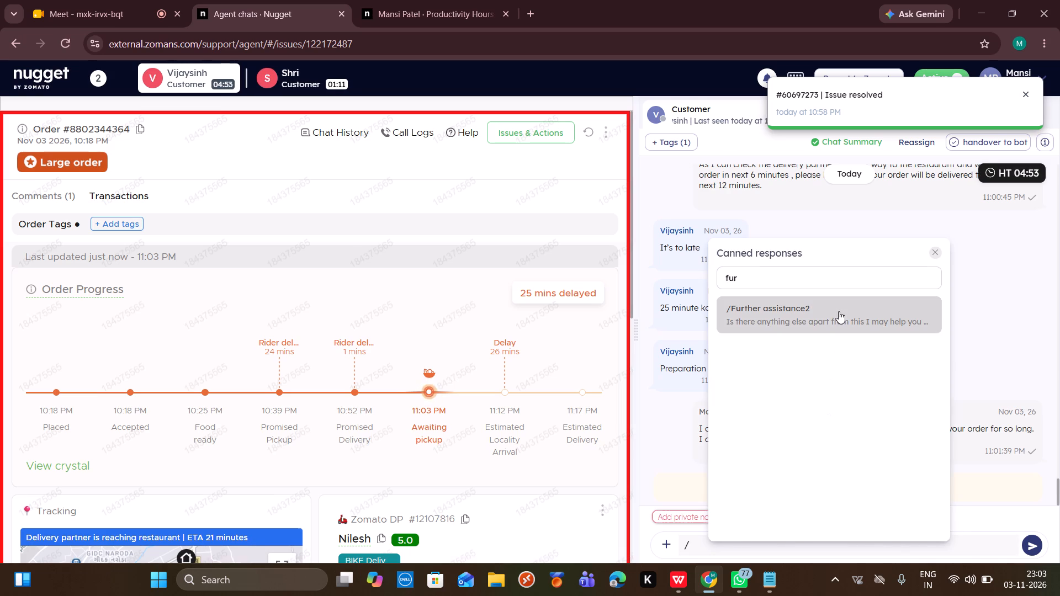
{"action": "key", "text": "Return"}
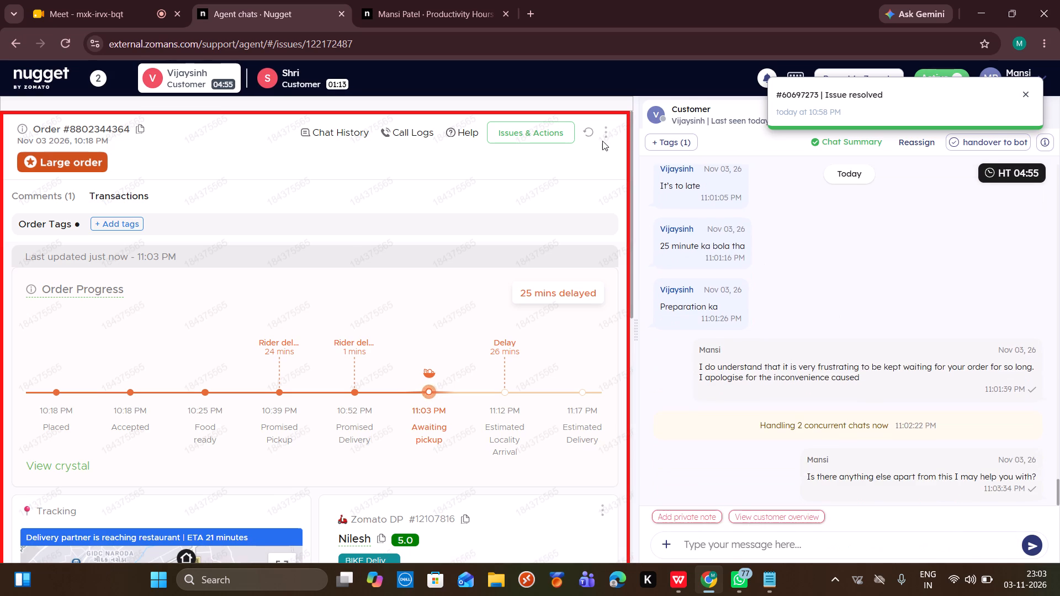
Refresh Vijaysinh's order data and check the order progress and rider tracking map.
{"action": "left_click", "coordinate": [586, 130]}
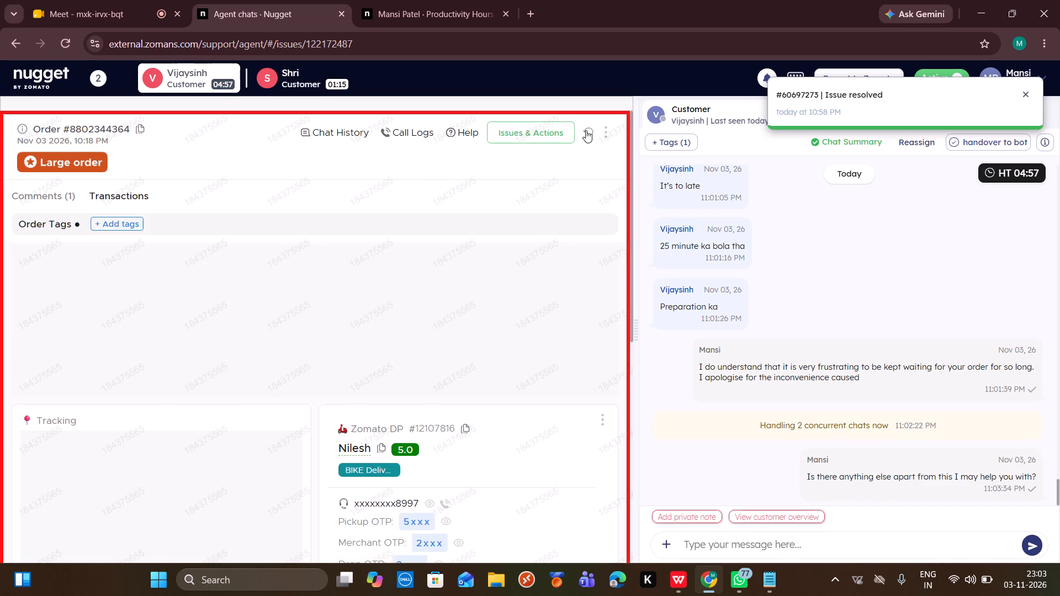
{"action": "scroll", "coordinate": [570, 222], "scroll_direction": "down", "scroll_amount": 2}
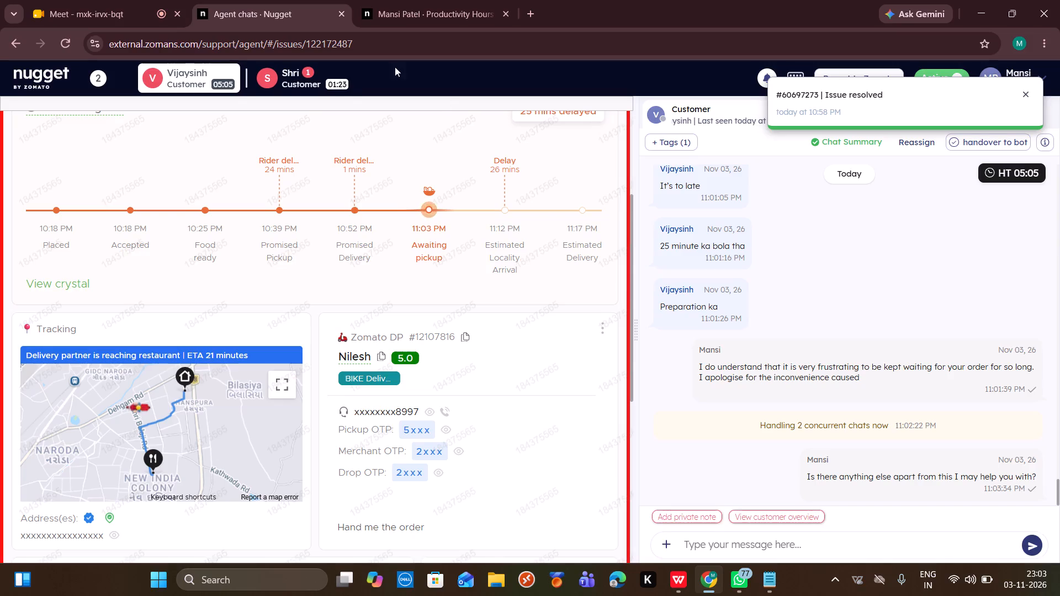
Return to Shri's chat, review the latest messages and call attempts, and call delivery partner Raju again.
{"action": "left_click", "coordinate": [326, 73]}
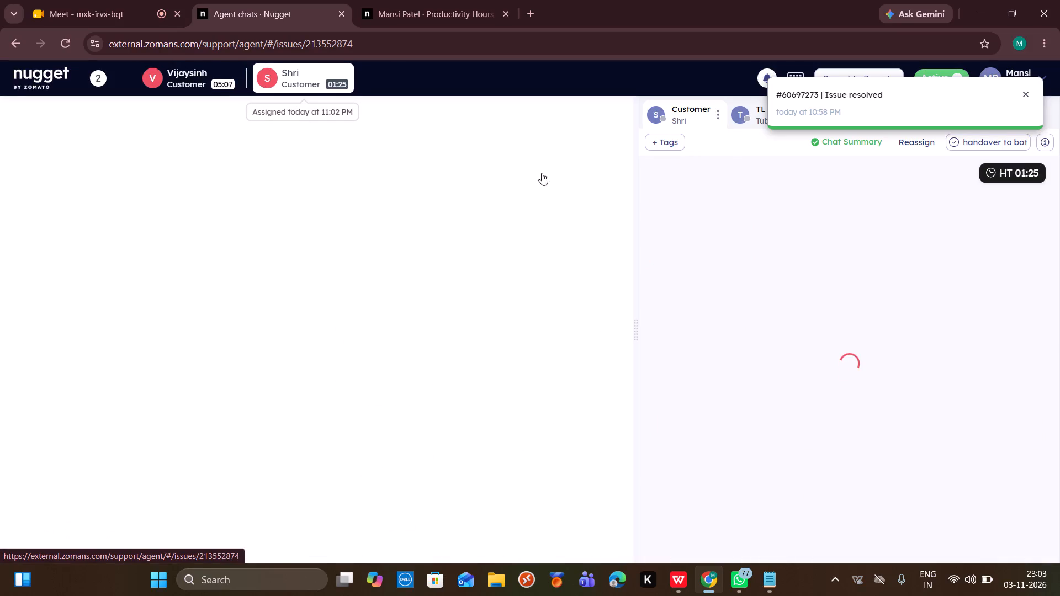
{"action": "scroll", "coordinate": [786, 345], "scroll_direction": "down", "scroll_amount": 17}
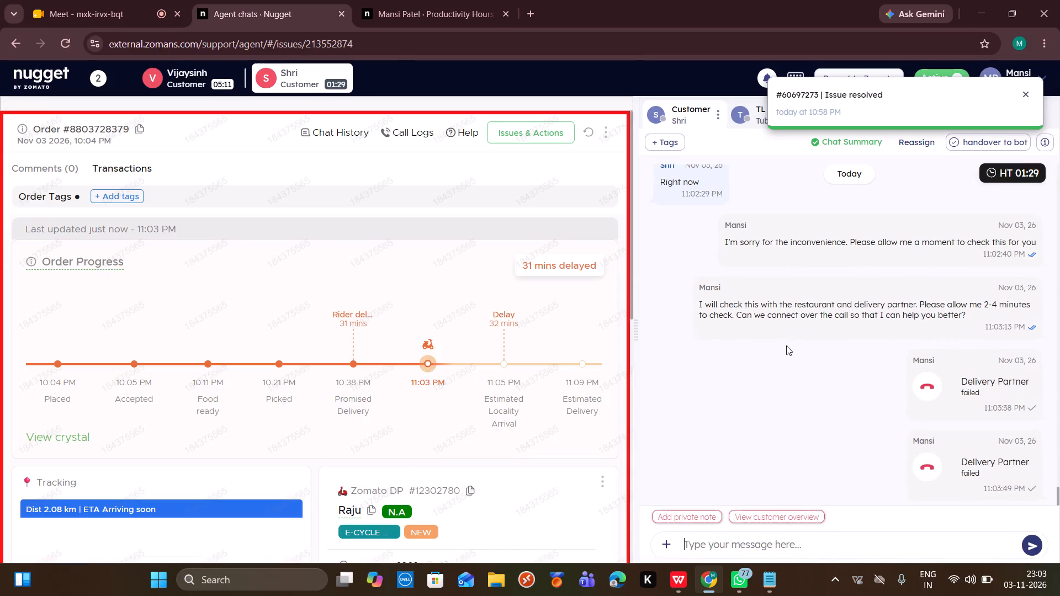
{"action": "scroll", "coordinate": [514, 425], "scroll_direction": "down", "scroll_amount": 2}
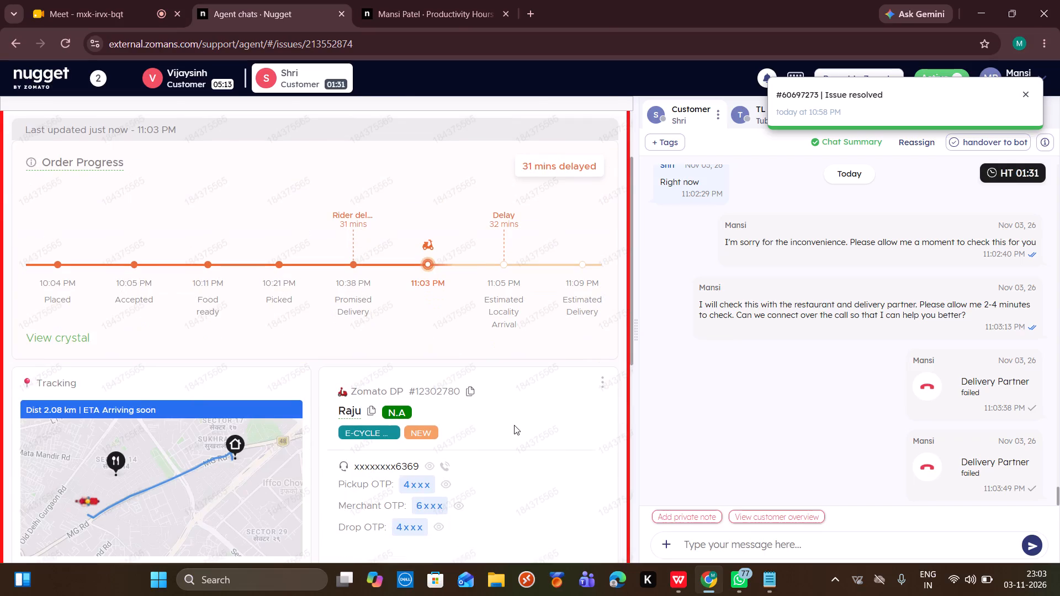
{"action": "scroll", "coordinate": [514, 425], "scroll_direction": "down", "scroll_amount": 1}
{"action": "left_click", "coordinate": [442, 454]}
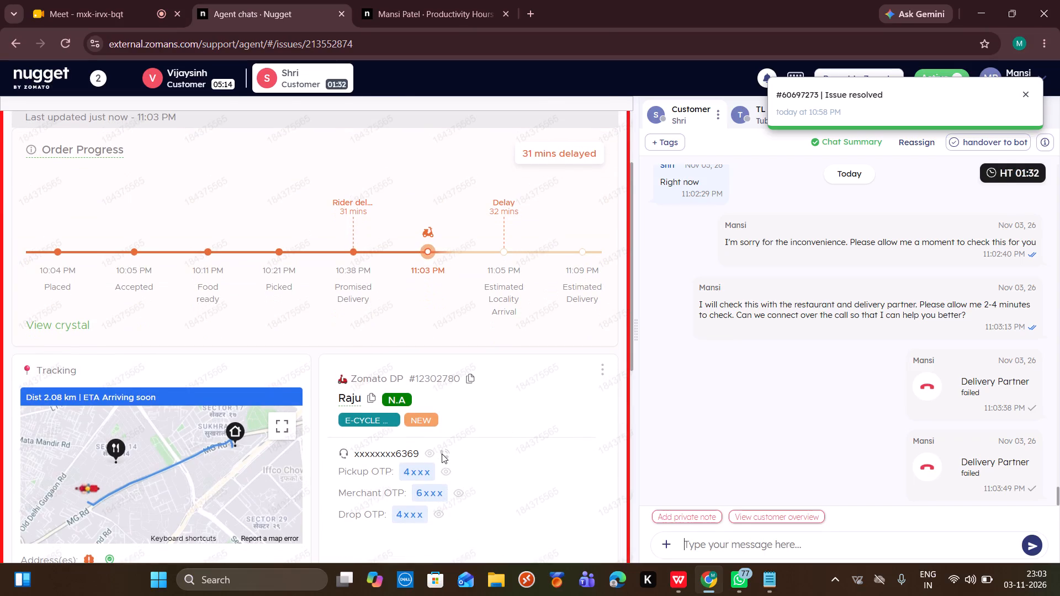
{"action": "left_click", "coordinate": [568, 411]}
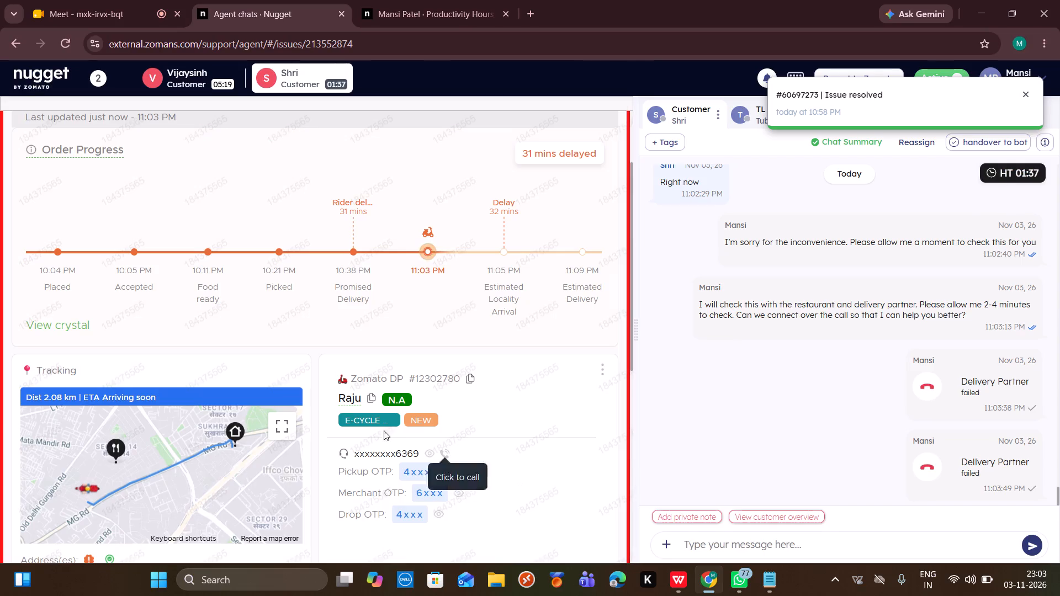
{"action": "scroll", "coordinate": [446, 316], "scroll_direction": "up", "scroll_amount": 11}
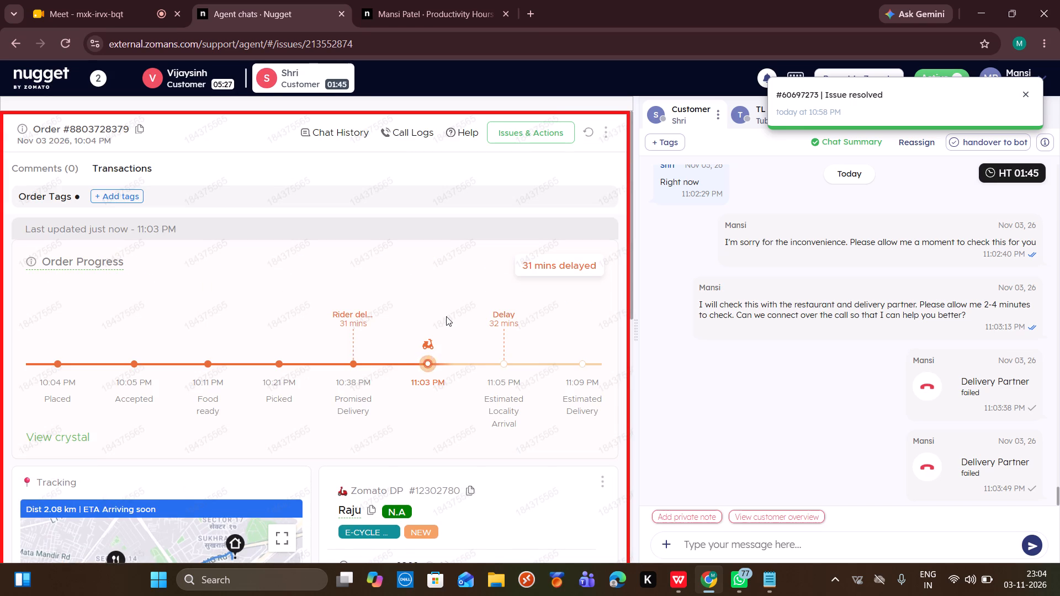
Return to Vijaysinh's chat to check the order progress, and dismiss the issue resolved notification.
{"action": "left_click", "coordinate": [195, 81]}
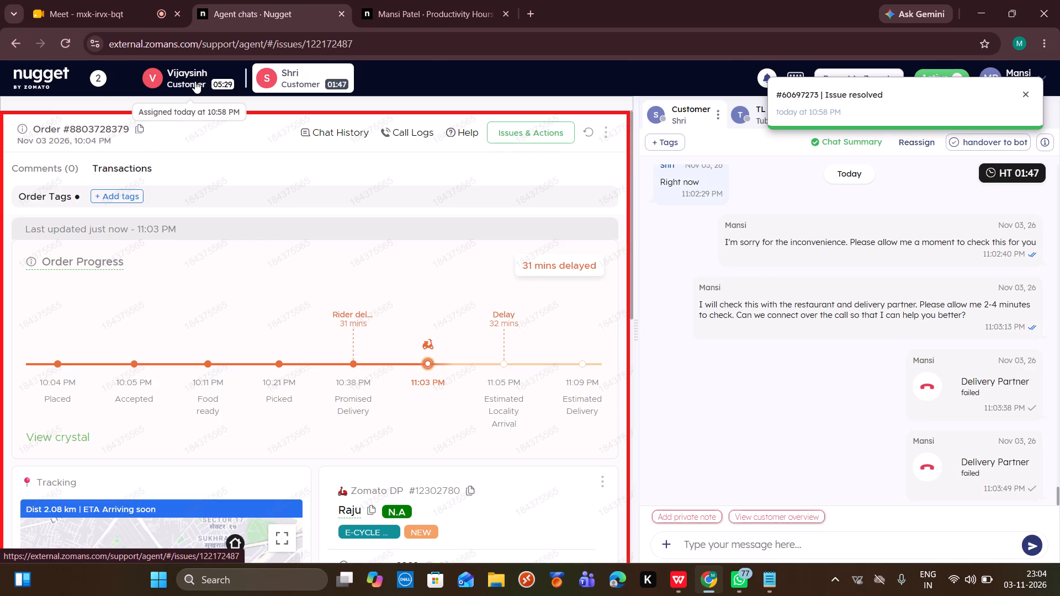
{"action": "scroll", "coordinate": [750, 371], "scroll_direction": "down", "scroll_amount": 13}
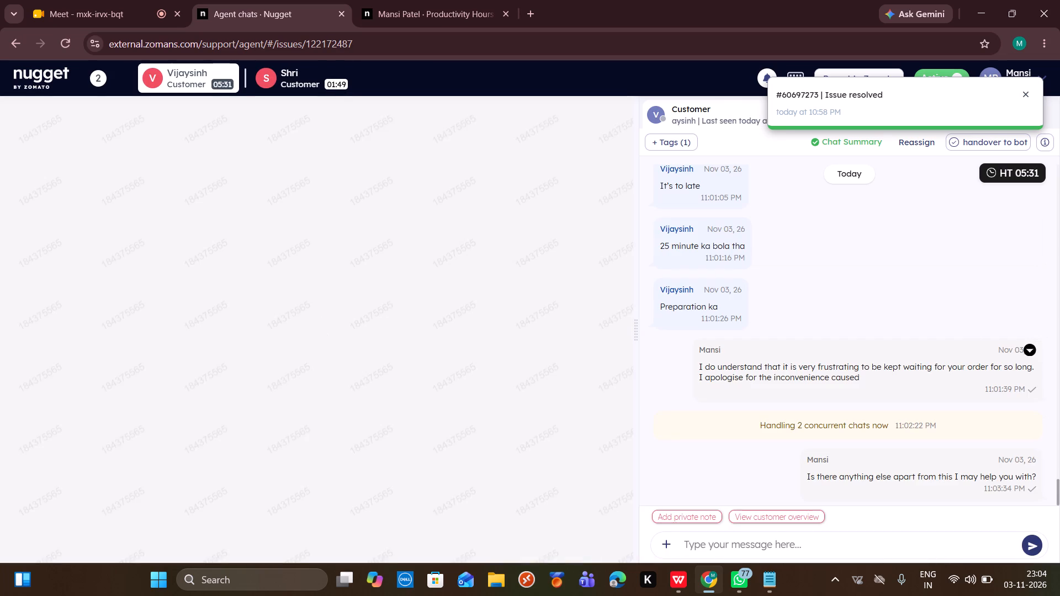
{"action": "scroll", "coordinate": [750, 371], "scroll_direction": "down", "scroll_amount": 3}
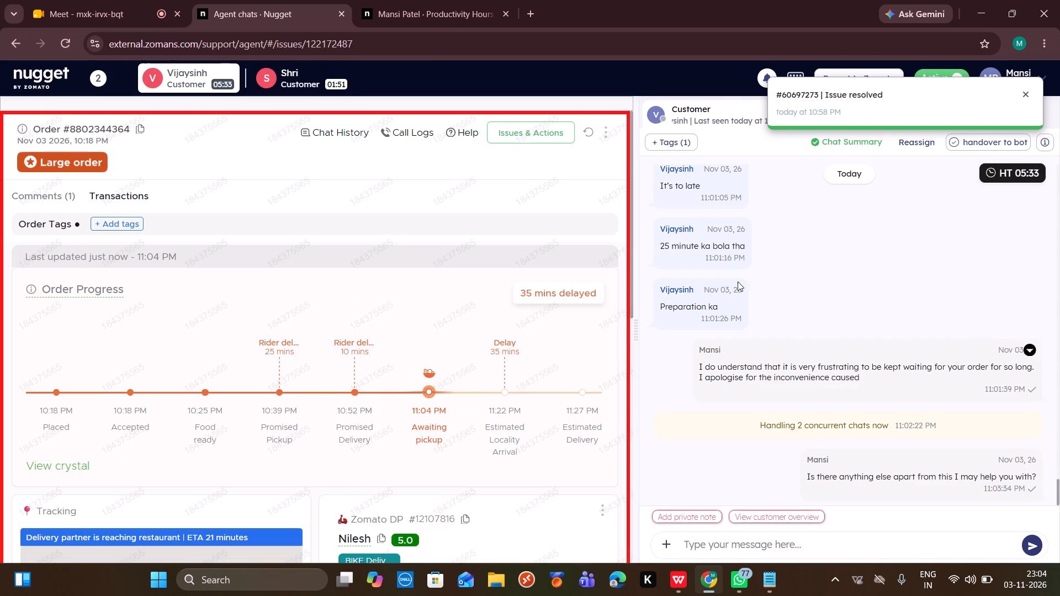
{"action": "left_click", "coordinate": [1019, 96]}
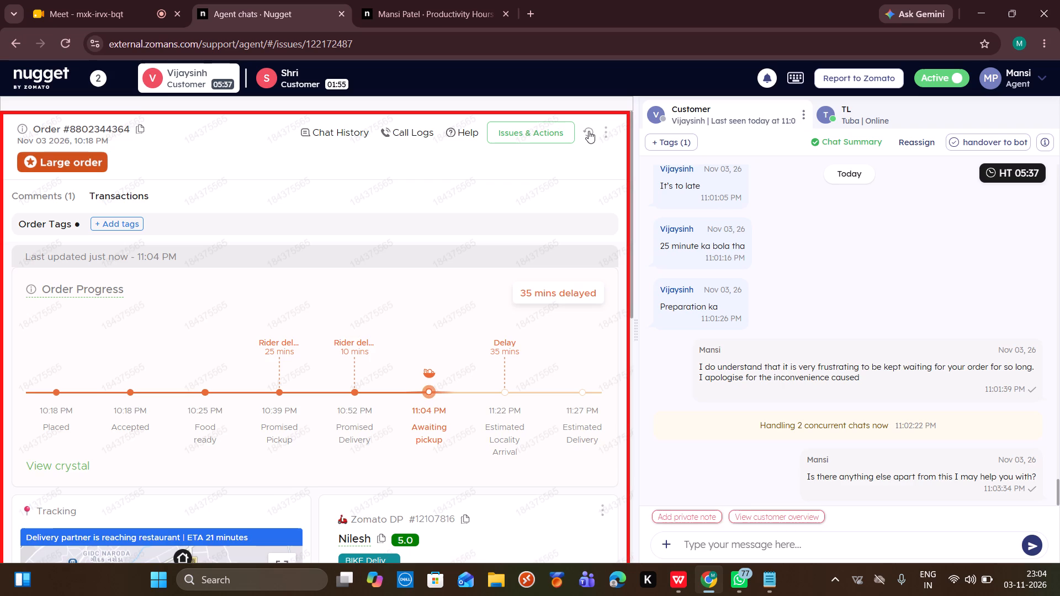
Refresh Vijaysinh's order, open its O2 chat history in a separate tab, and check the order progress and rider tracking.
{"action": "left_click", "coordinate": [588, 129]}
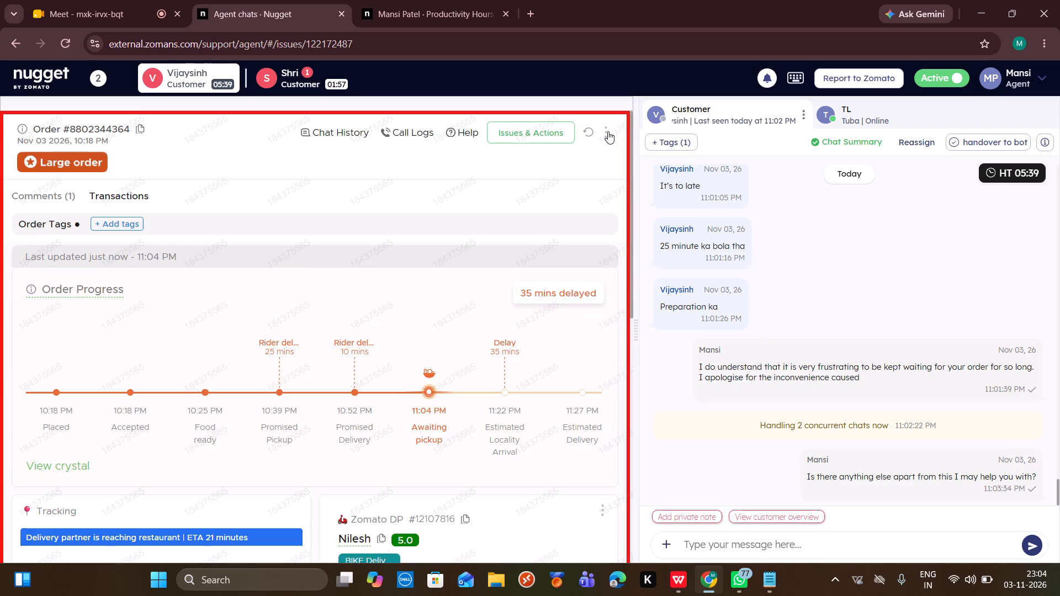
{"action": "left_click", "coordinate": [608, 131]}
{"action": "left_click", "coordinate": [379, 250]}
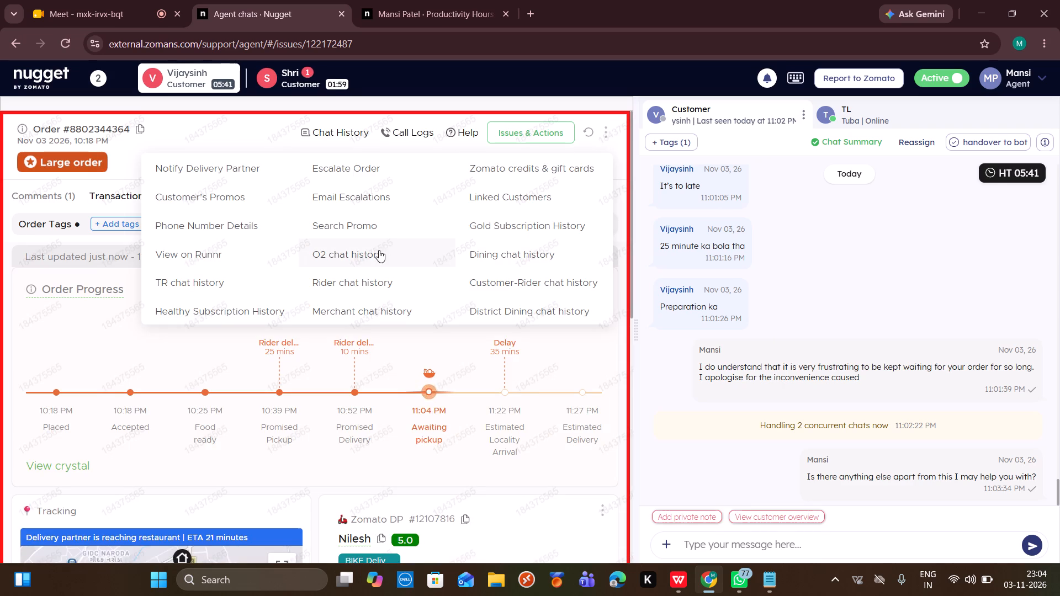
{"action": "left_click", "coordinate": [294, 0]}
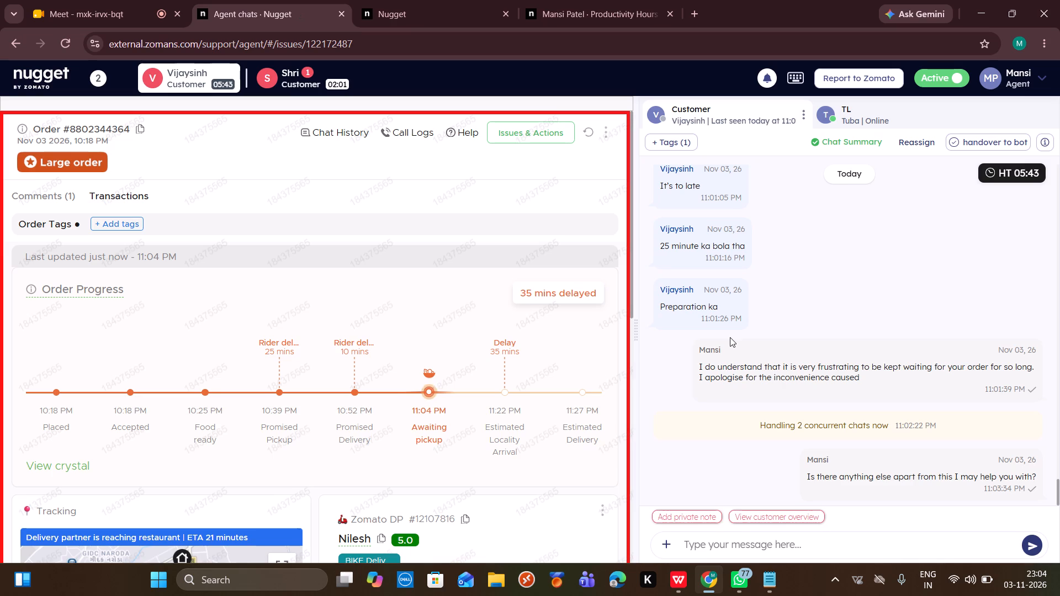
{"action": "scroll", "coordinate": [730, 337], "scroll_direction": "down", "scroll_amount": 2}
{"action": "scroll", "coordinate": [533, 359], "scroll_direction": "down", "scroll_amount": 2}
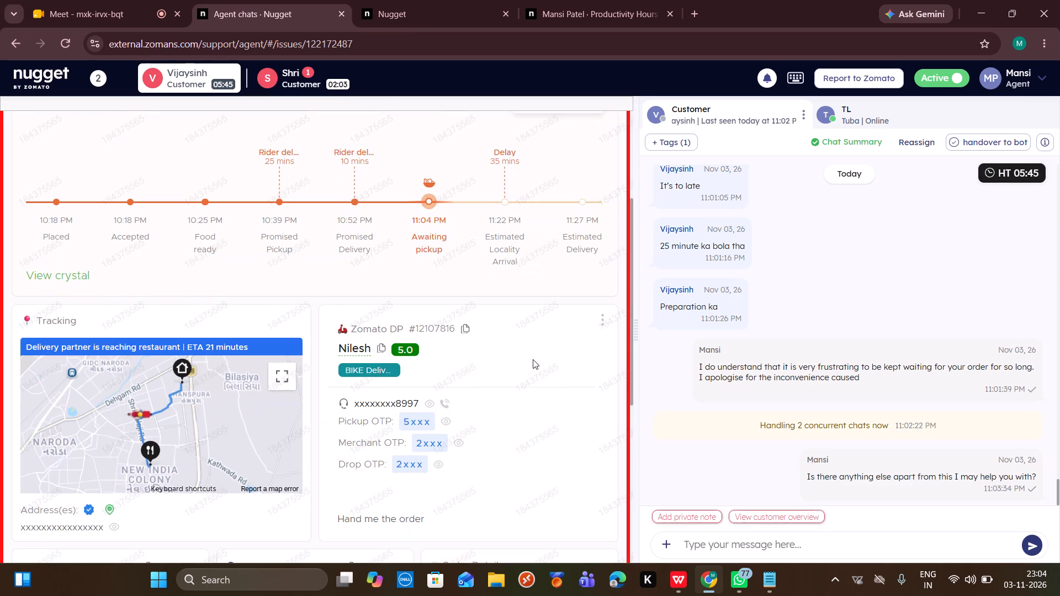
{"action": "scroll", "coordinate": [533, 359], "scroll_direction": "up", "scroll_amount": 6}
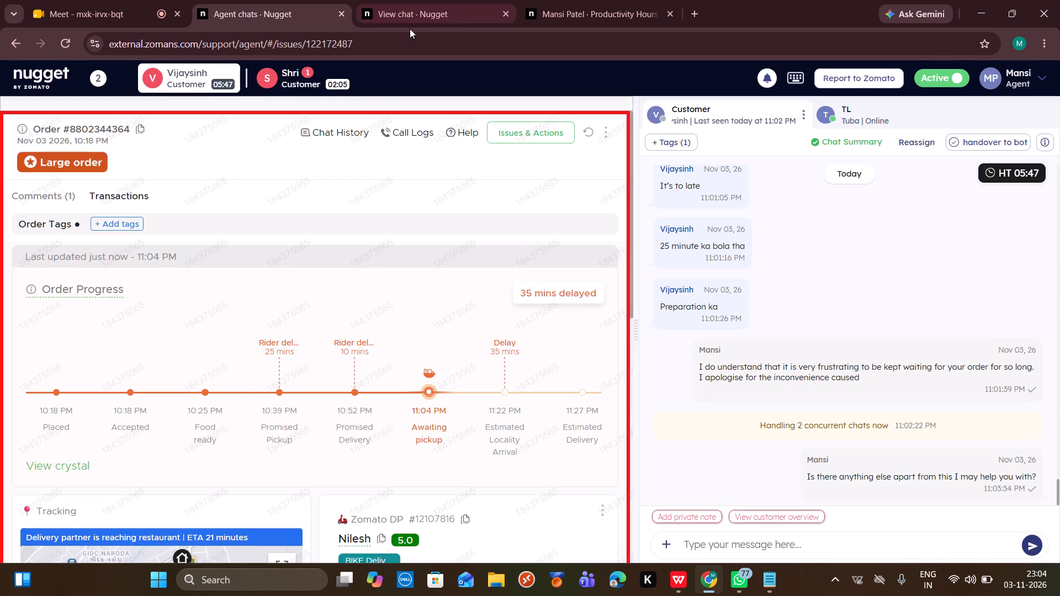
Copy the "DP not resp" statement offering cancellation with a full refund from the Notepad hold statements and send it in Shri's chat.
{"action": "left_click", "coordinate": [312, 73]}
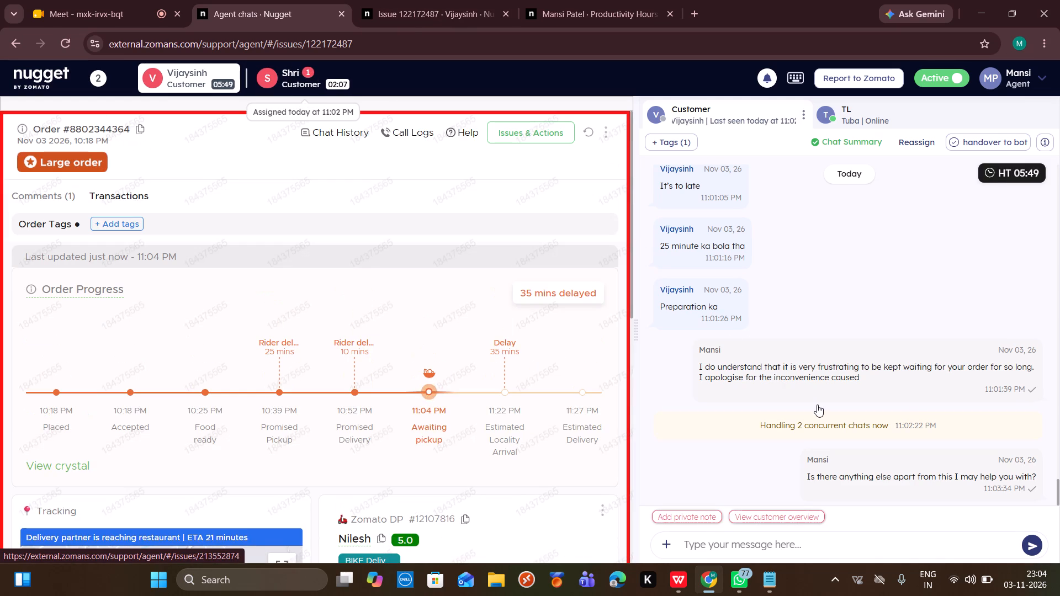
{"action": "scroll", "coordinate": [783, 384], "scroll_direction": "down", "scroll_amount": 6}
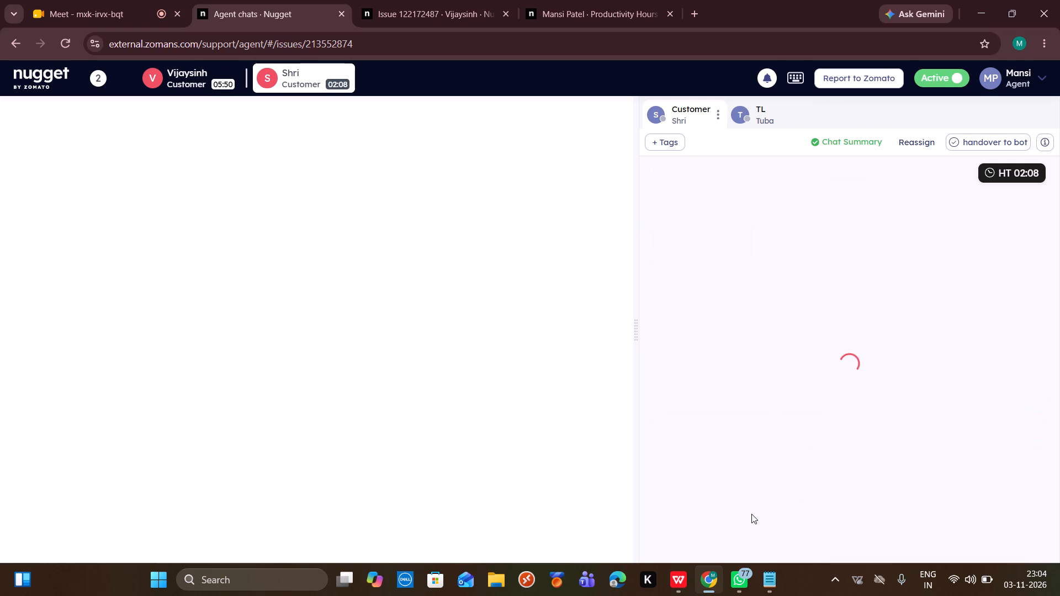
{"action": "left_click", "coordinate": [766, 592]}
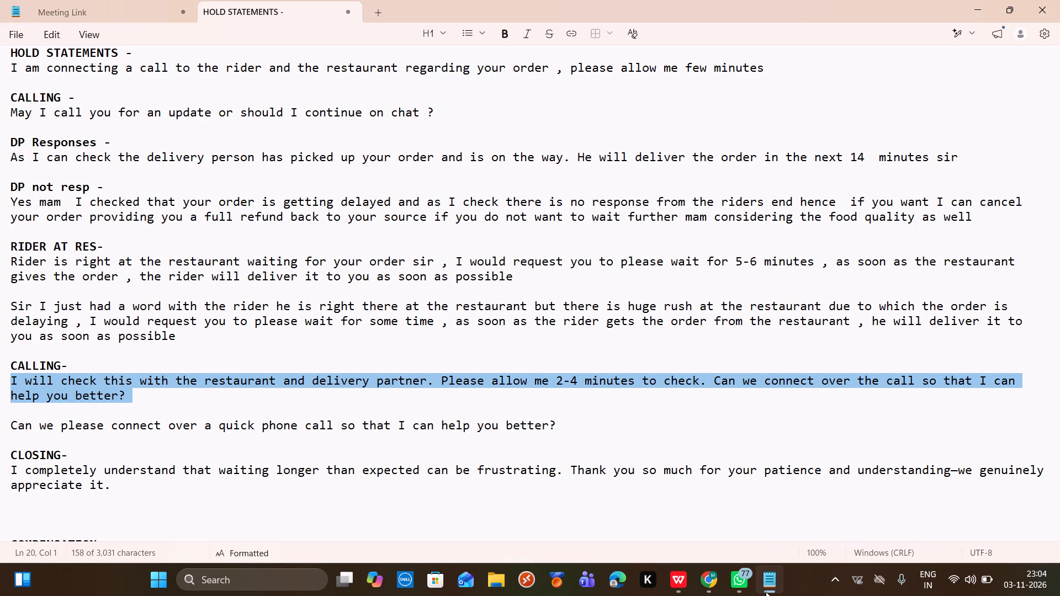
{"action": "left_click_drag", "start_coordinate": [9, 201], "coordinate": [12, 211]}
{"action": "key", "text": "ctrl+c"}
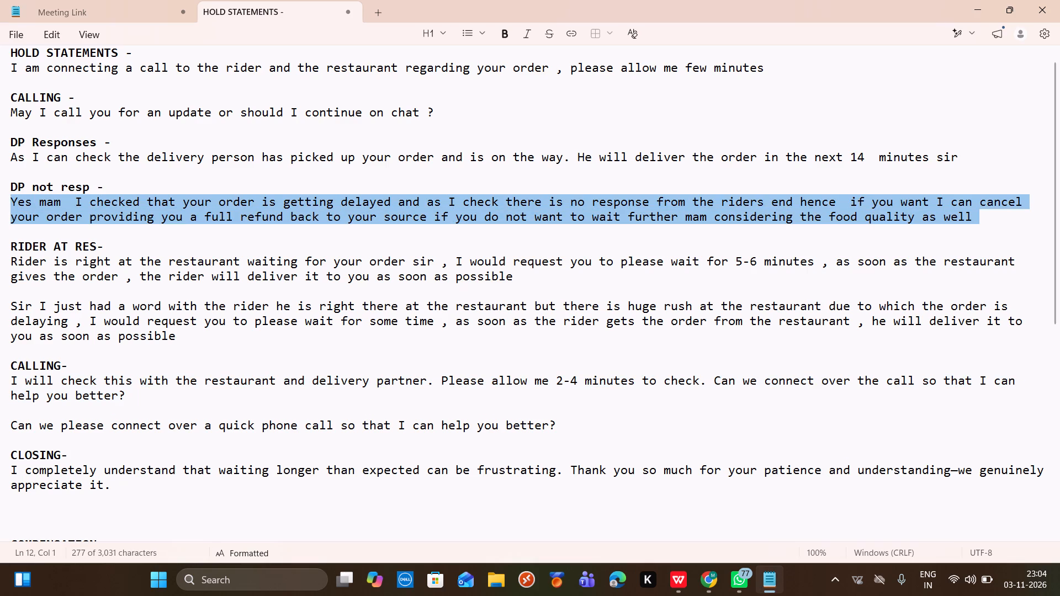
{"action": "left_click", "coordinate": [711, 578]}
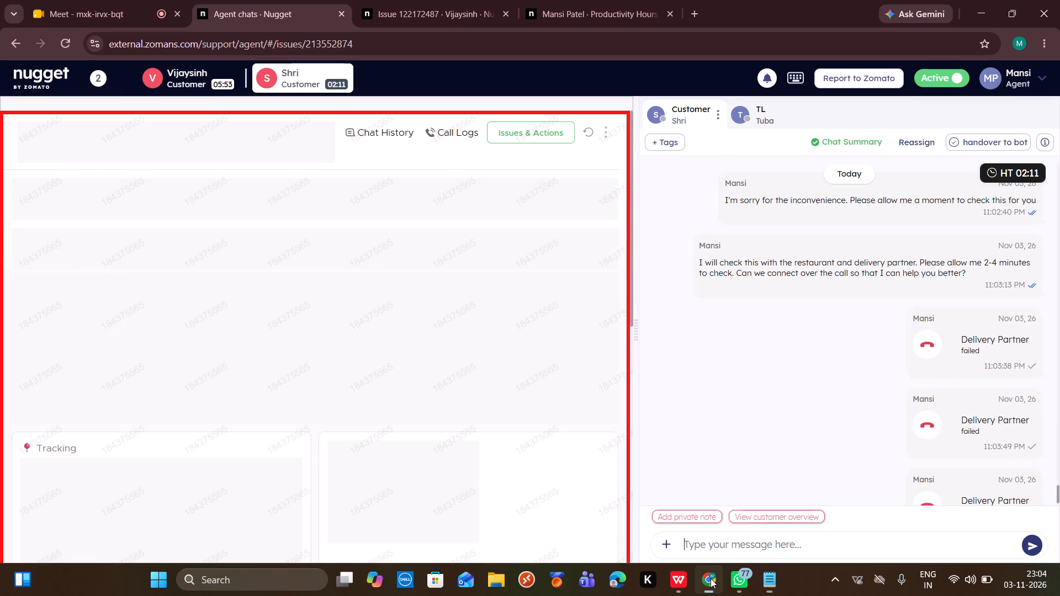
{"action": "key", "text": "ctrl+v"}
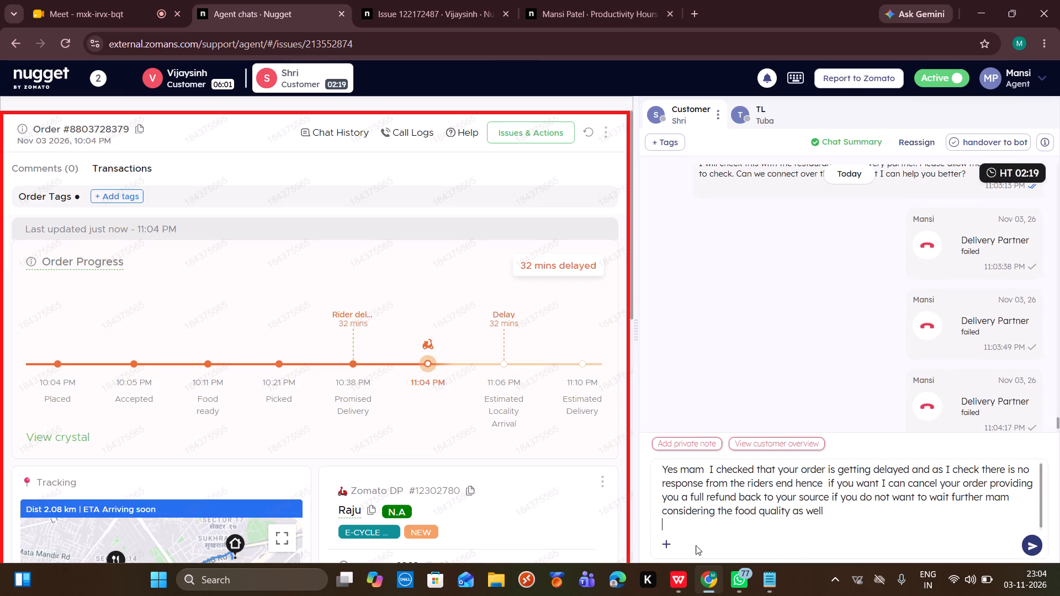
{"action": "key", "text": "Return"}
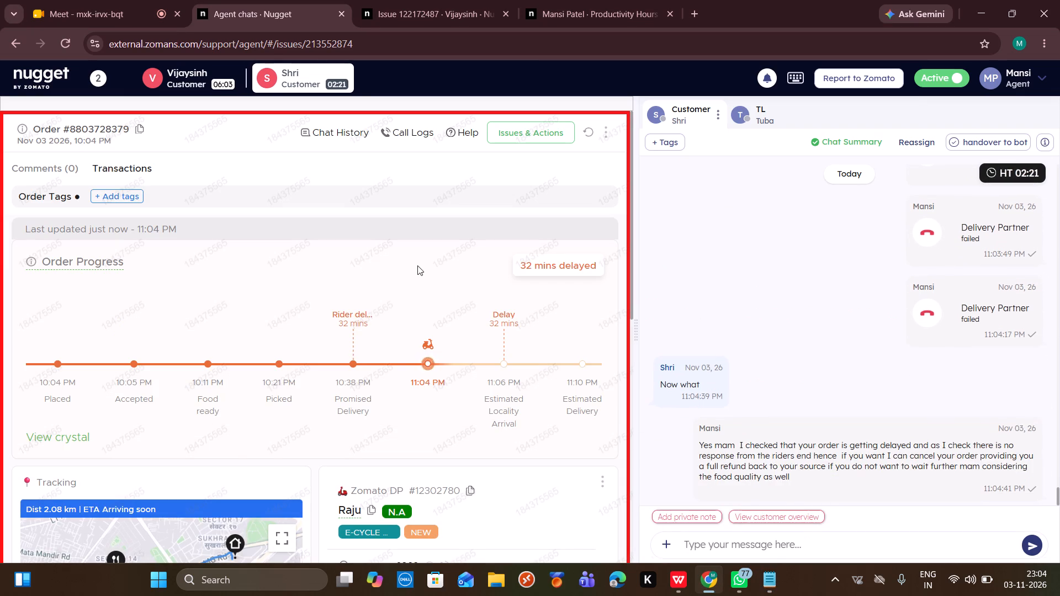
Return to Vijaysinh's chat, hand it over to the bot, and submit the resolution of the conversation.
{"action": "left_click", "coordinate": [189, 81]}
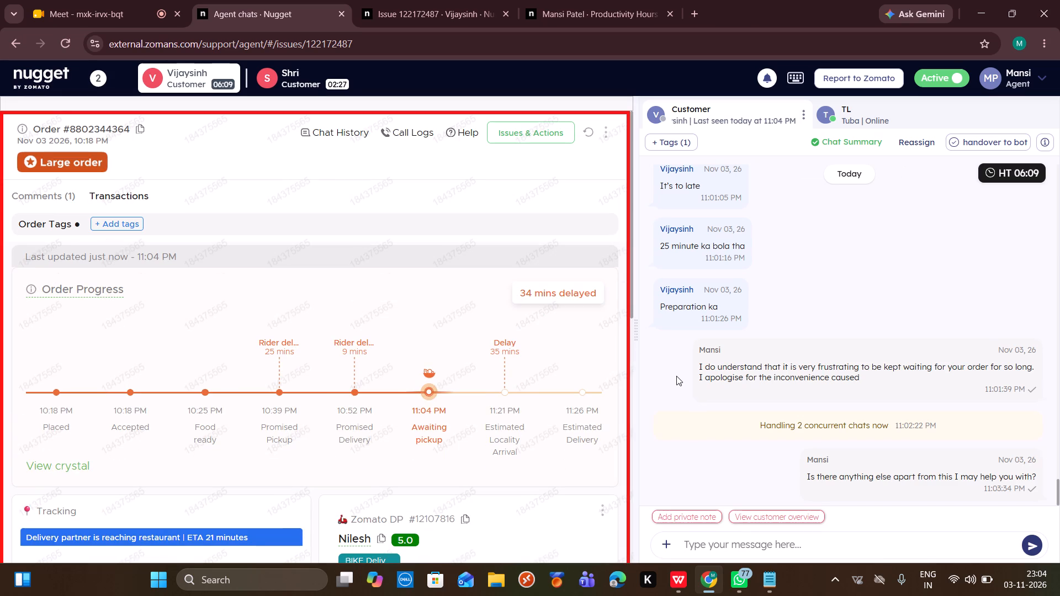
{"action": "scroll", "coordinate": [676, 376], "scroll_direction": "down", "scroll_amount": 3}
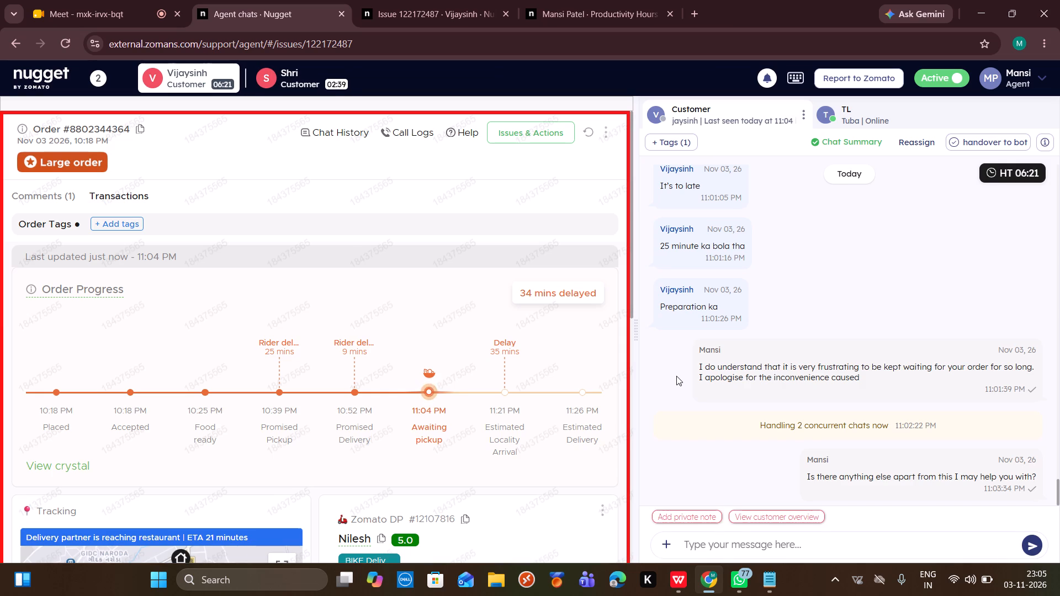
{"action": "left_click", "coordinate": [994, 137]}
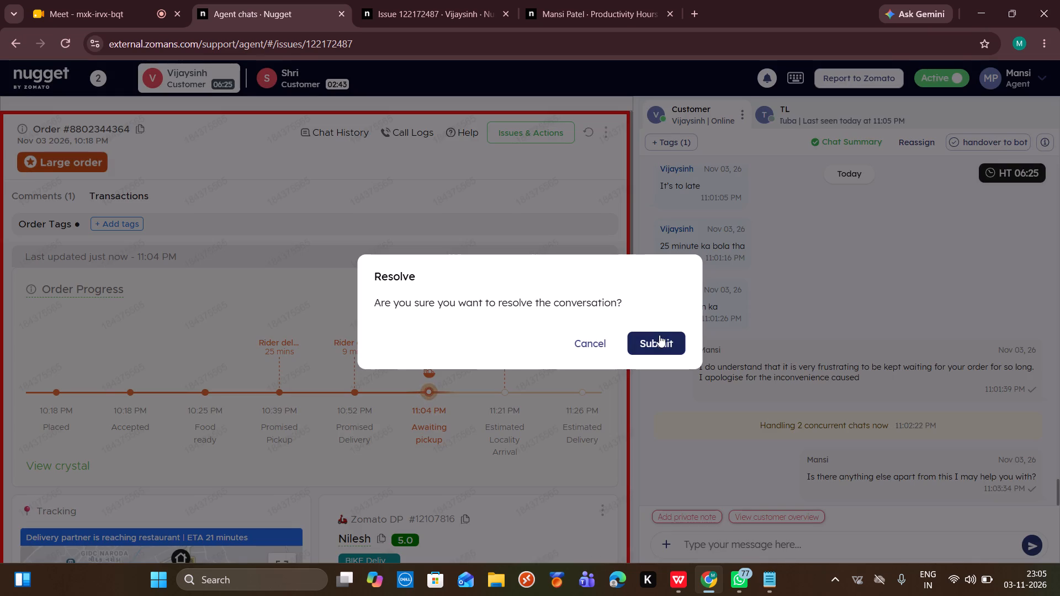
{"action": "left_click", "coordinate": [659, 335]}
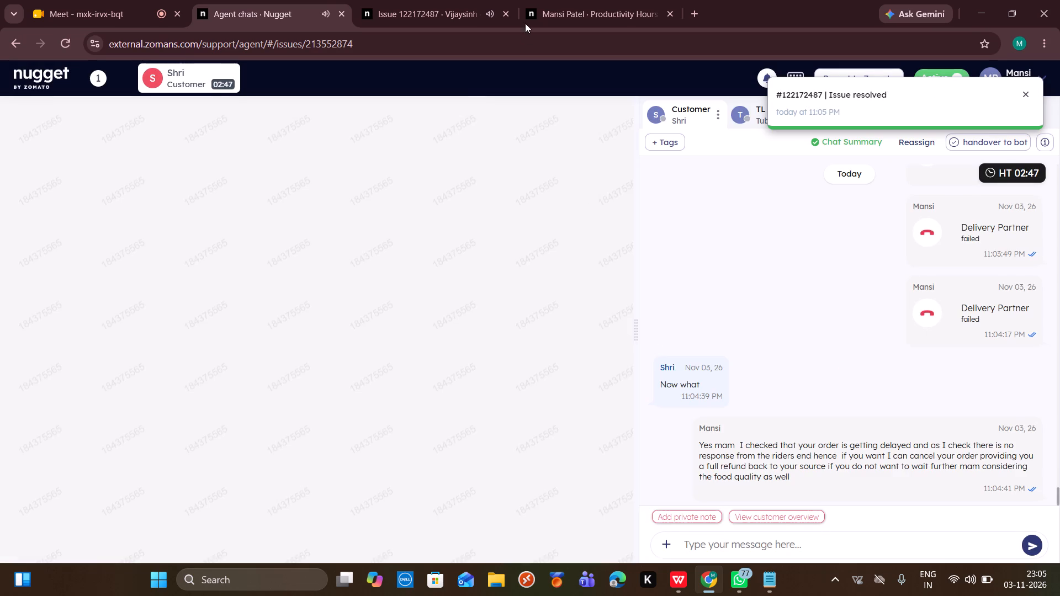
{"action": "left_click", "coordinate": [434, 0]}
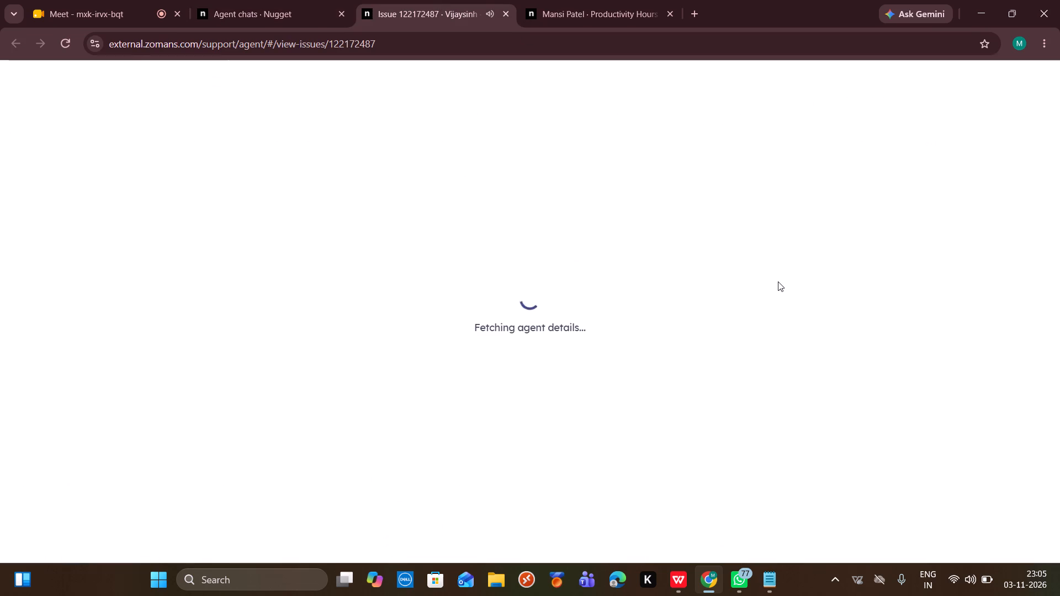
{"action": "scroll", "coordinate": [778, 281], "scroll_direction": "down", "scroll_amount": 7}
{"action": "scroll", "coordinate": [778, 281], "scroll_direction": "up", "scroll_amount": 1}
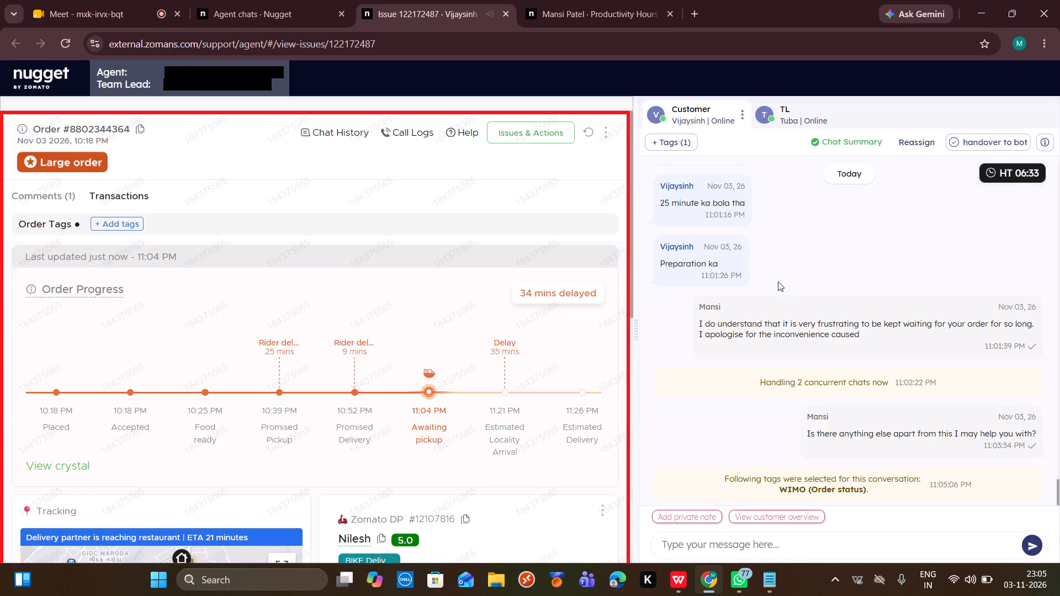
{"action": "scroll", "coordinate": [778, 281], "scroll_direction": "up", "scroll_amount": 3}
{"action": "scroll", "coordinate": [778, 281], "scroll_direction": "down", "scroll_amount": 7}
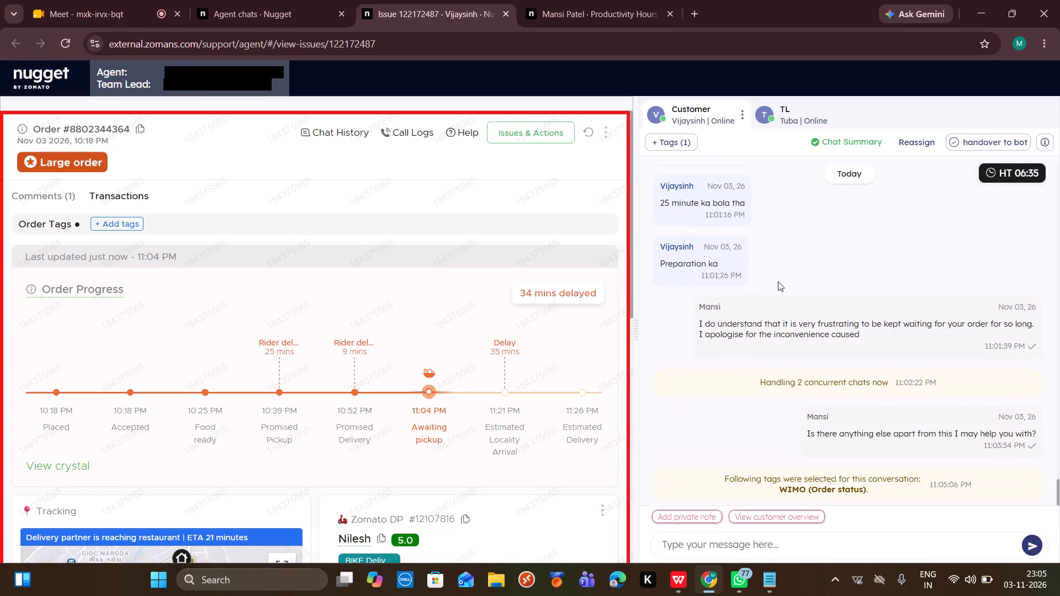
{"action": "scroll", "coordinate": [778, 281], "scroll_direction": "down", "scroll_amount": 3}
{"action": "left_click", "coordinate": [274, 0]}
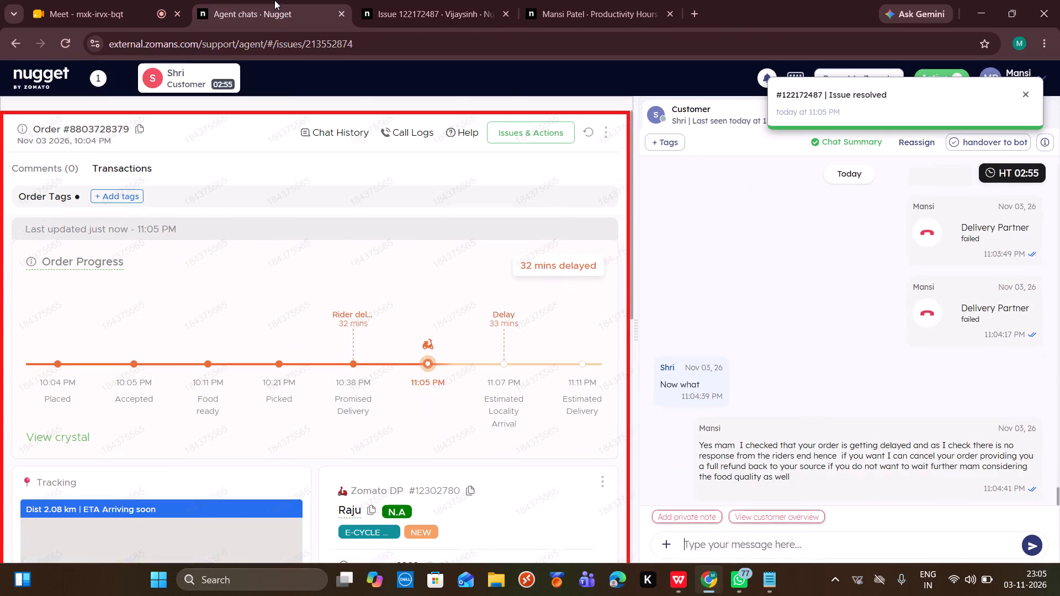
{"action": "scroll", "coordinate": [719, 279], "scroll_direction": "down", "scroll_amount": 5}
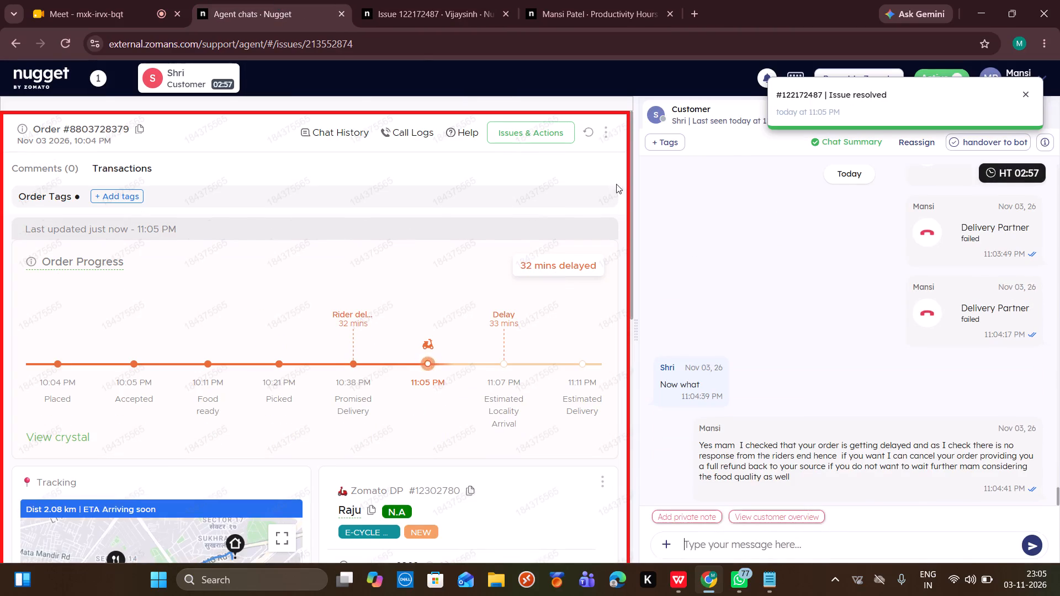
{"action": "left_click", "coordinate": [590, 132]}
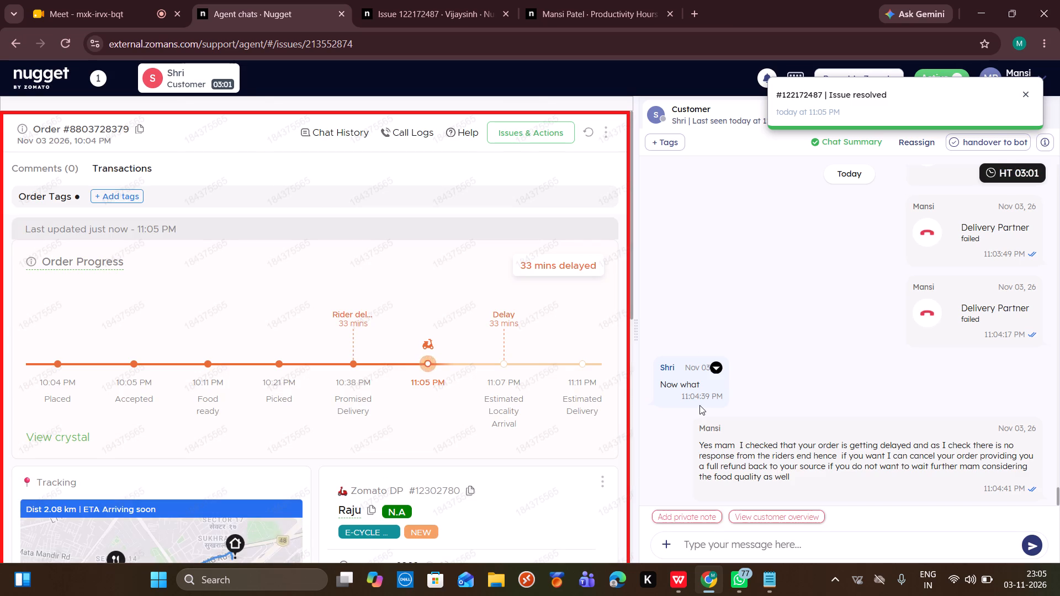
{"action": "scroll", "coordinate": [530, 451], "scroll_direction": "down", "scroll_amount": 2}
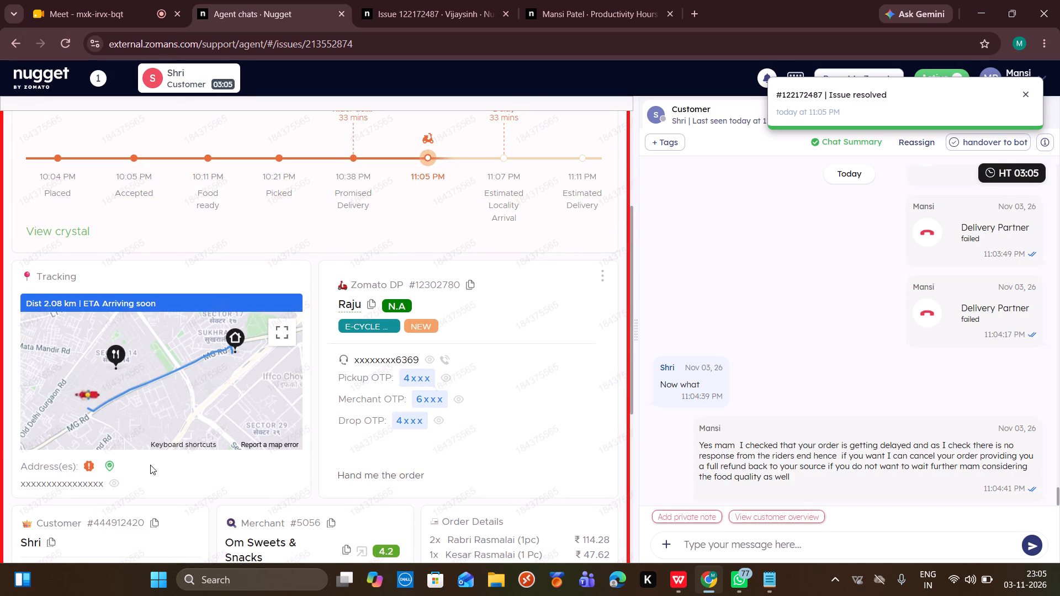
{"action": "left_click", "coordinate": [114, 483]}
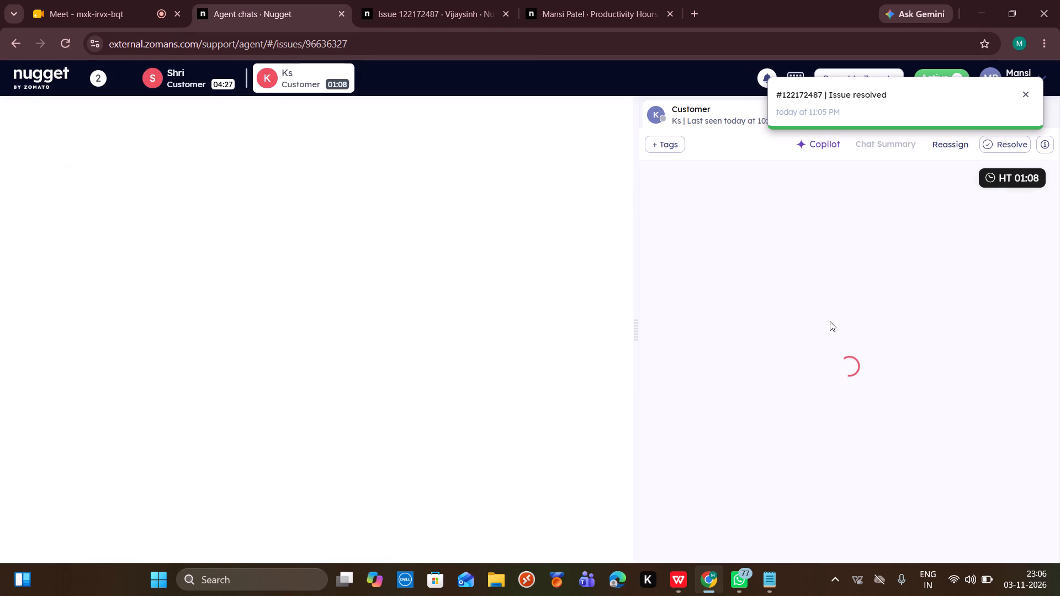
{"action": "scroll", "coordinate": [830, 321], "scroll_direction": "down", "scroll_amount": 19}
{"action": "scroll", "coordinate": [830, 321], "scroll_direction": "down", "scroll_amount": 5}
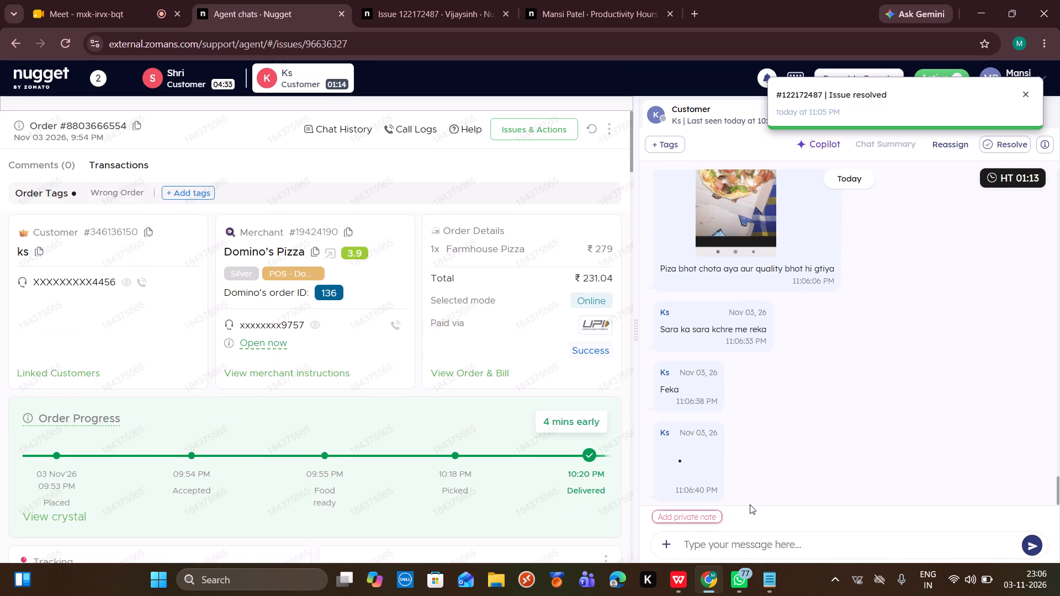
{"action": "left_click", "coordinate": [759, 579]}
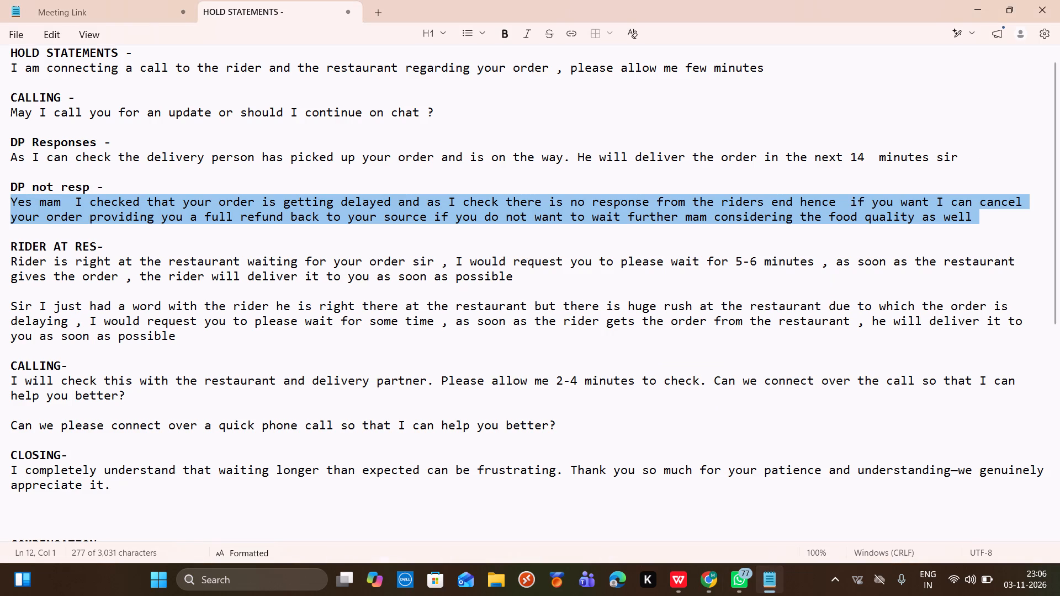
{"action": "left_click_drag", "start_coordinate": [5, 376], "coordinate": [7, 395]}
{"action": "key", "text": "ctrl+c"}
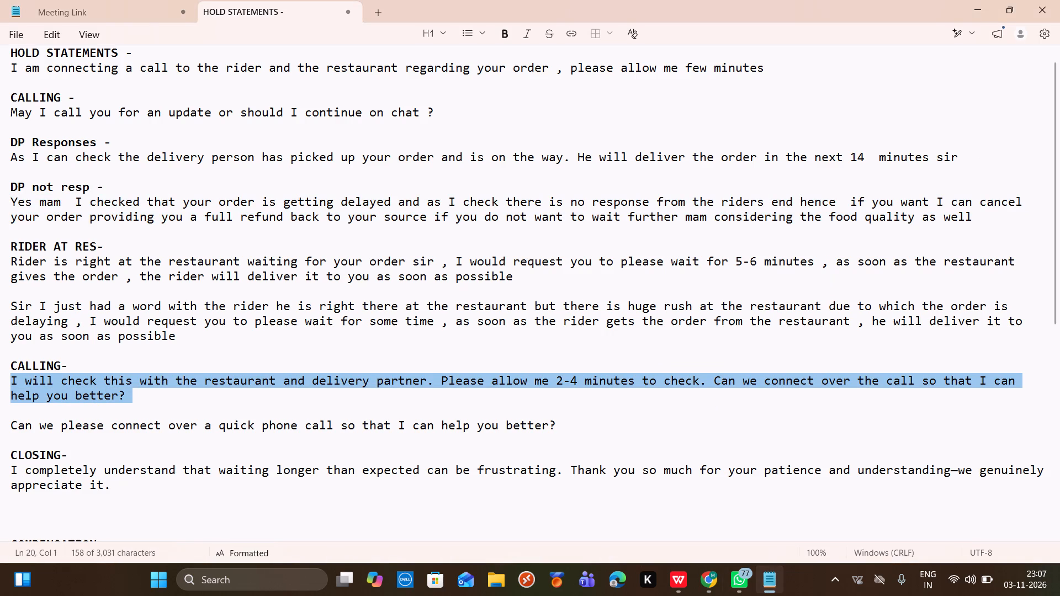
{"action": "left_click", "coordinate": [699, 588]}
{"action": "key", "text": "ctrl+v"}
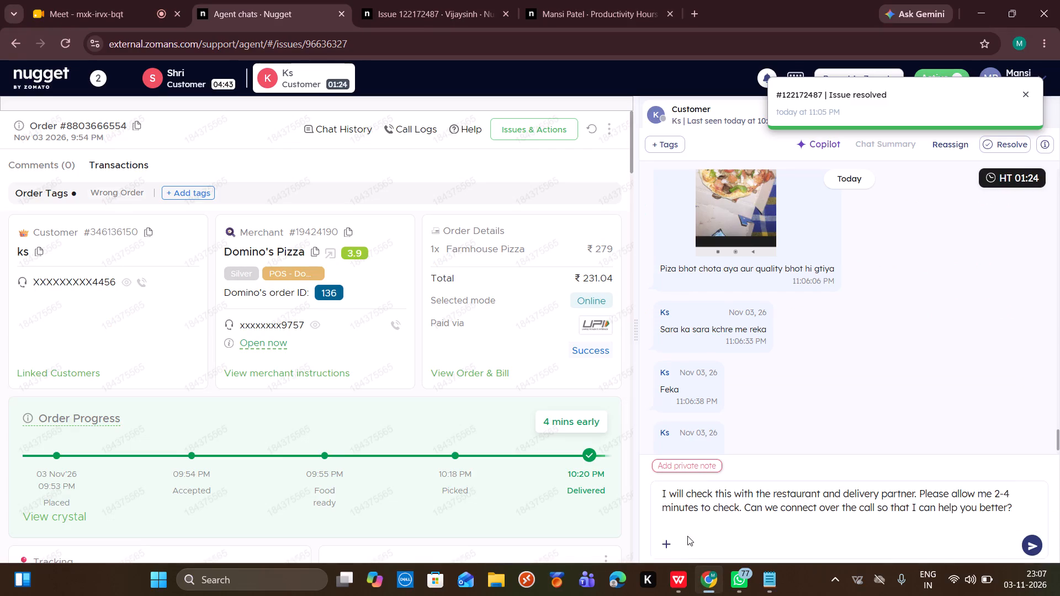
{"action": "key", "text": "Return"}
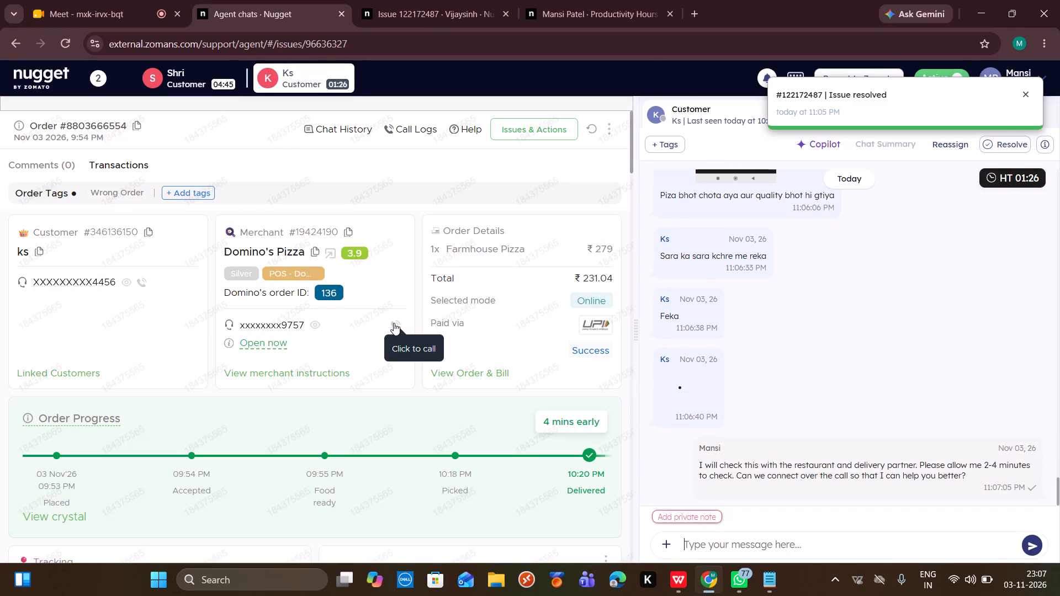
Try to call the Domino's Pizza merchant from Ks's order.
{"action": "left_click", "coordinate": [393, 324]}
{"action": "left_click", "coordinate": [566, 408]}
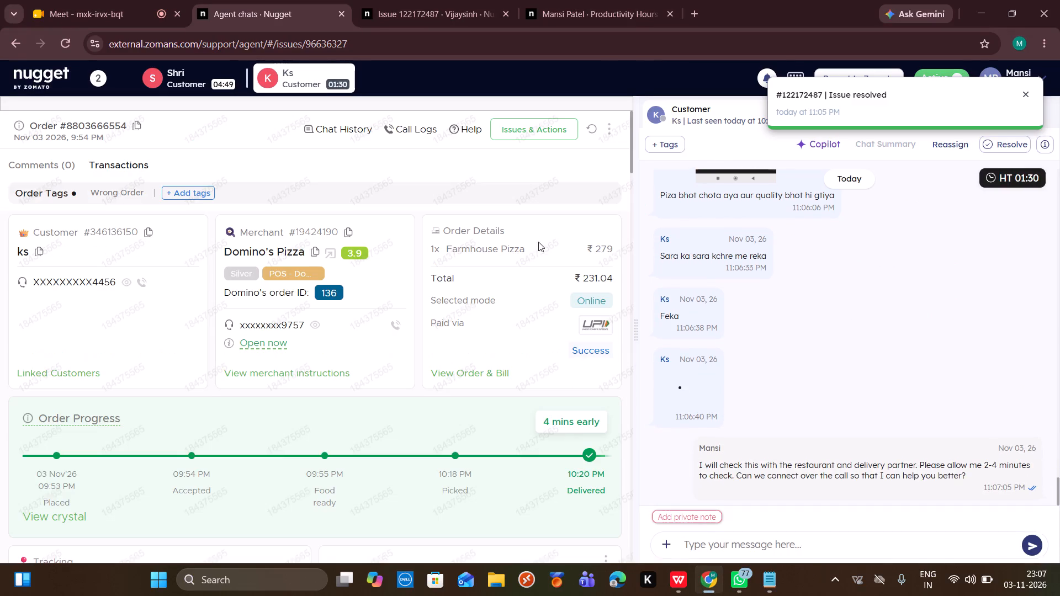
Copy the item name Farmhouse Pizza from Ks's order and open the Domino's Pizza restaurant page on Zomato.
{"action": "left_click_drag", "start_coordinate": [529, 247], "coordinate": [447, 248]}
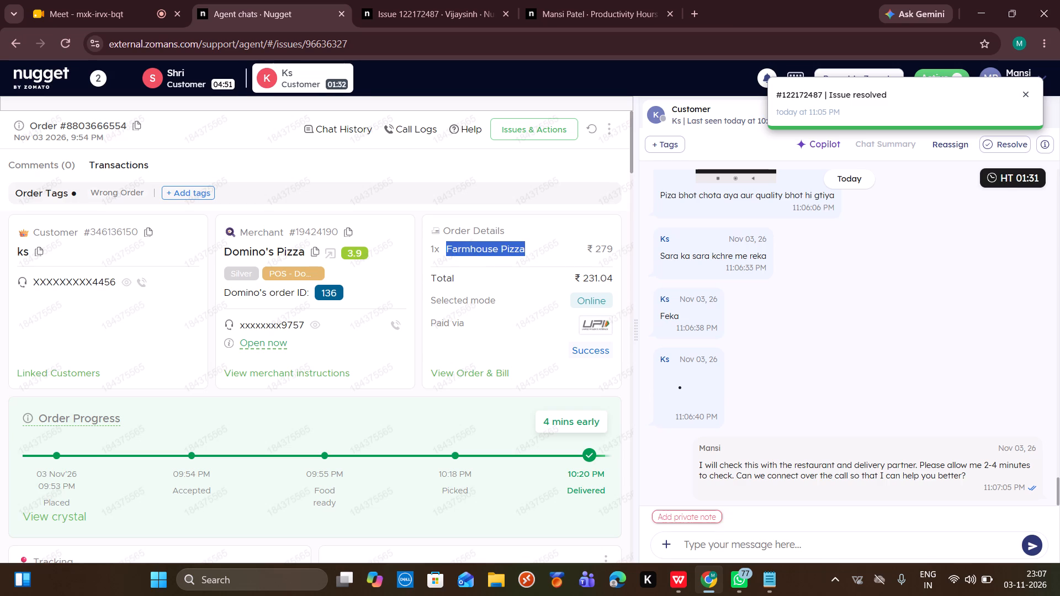
{"action": "key", "text": "ctrl+c"}
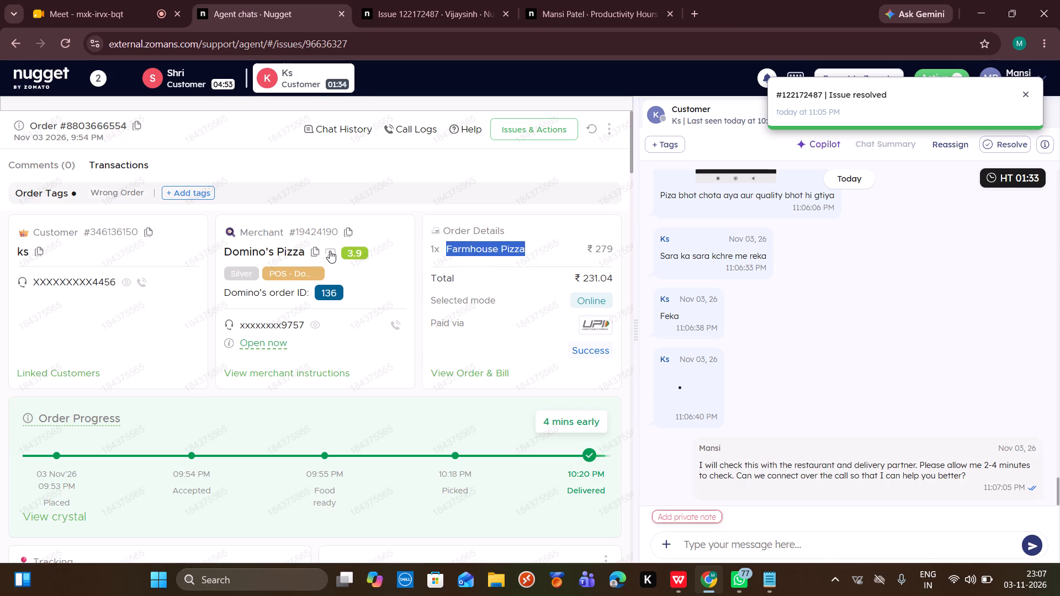
{"action": "left_click", "coordinate": [325, 253]}
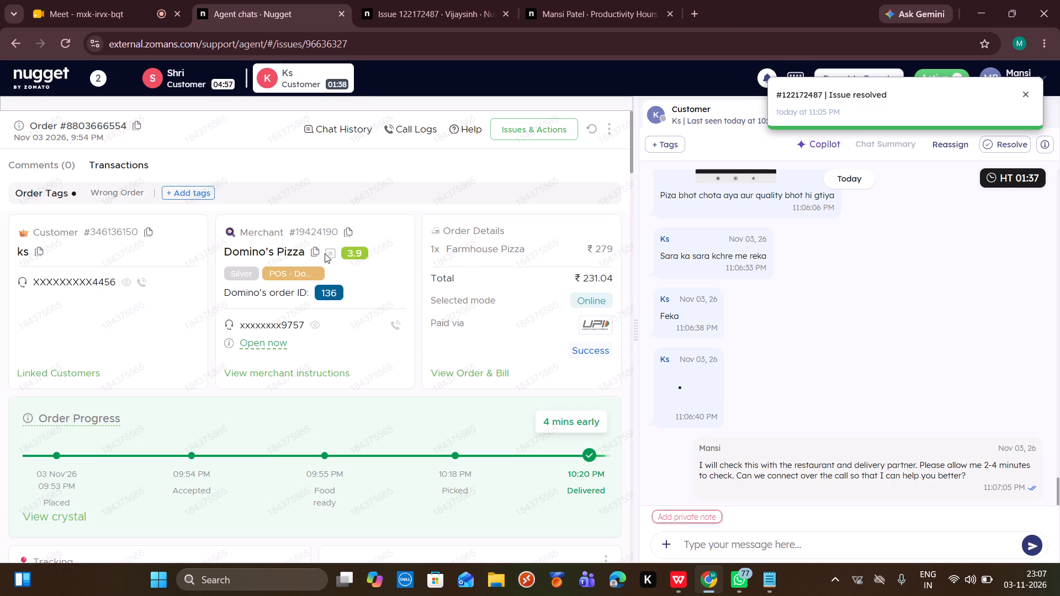
{"action": "left_click", "coordinate": [330, 251]}
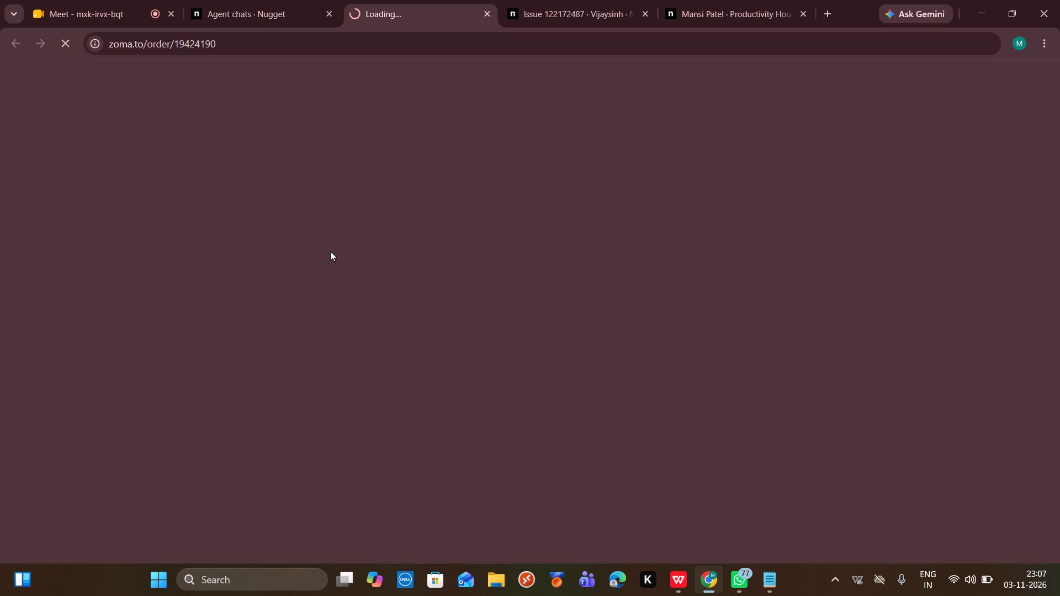
{"action": "left_click", "coordinate": [262, 0]}
{"action": "left_click", "coordinate": [348, 0]}
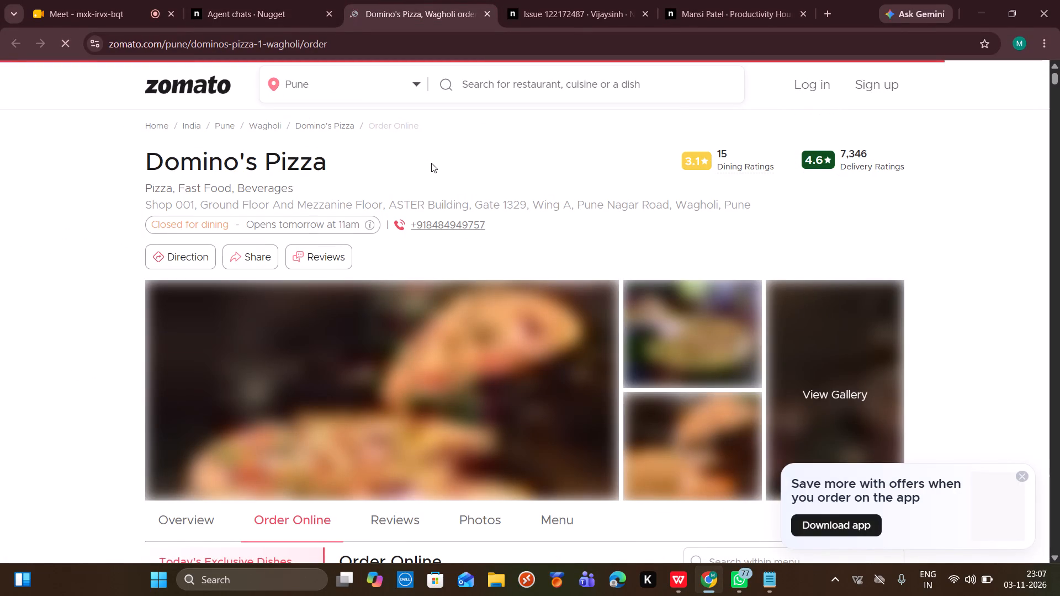
Return to Shri's chat and cancel the delayed order under "DP is not responding" with a full refund of ₹148.
{"action": "left_click", "coordinate": [251, 0]}
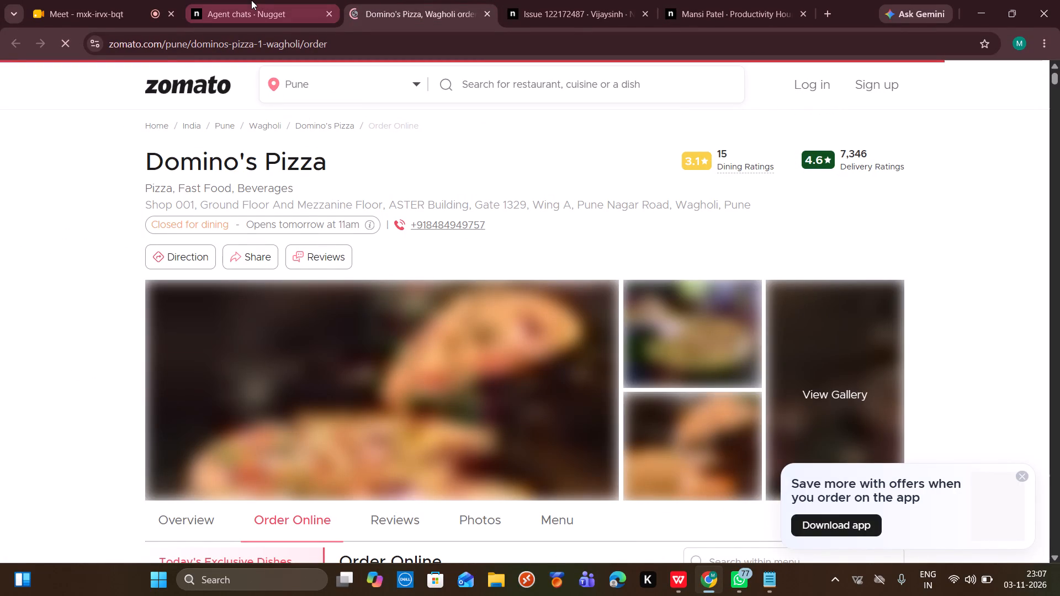
{"action": "left_click", "coordinate": [204, 68]}
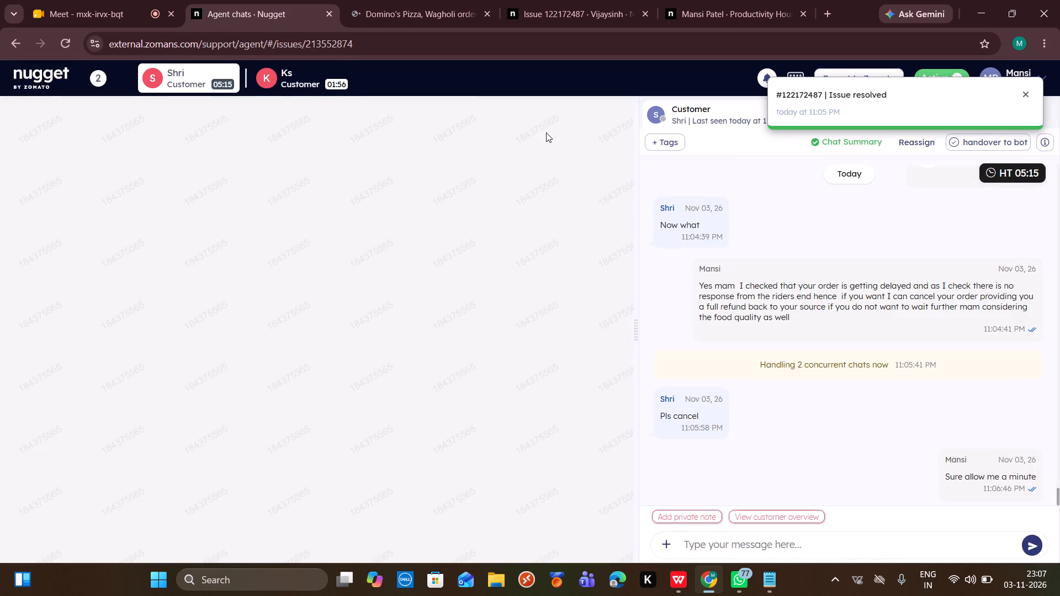
{"action": "left_click", "coordinate": [546, 132]}
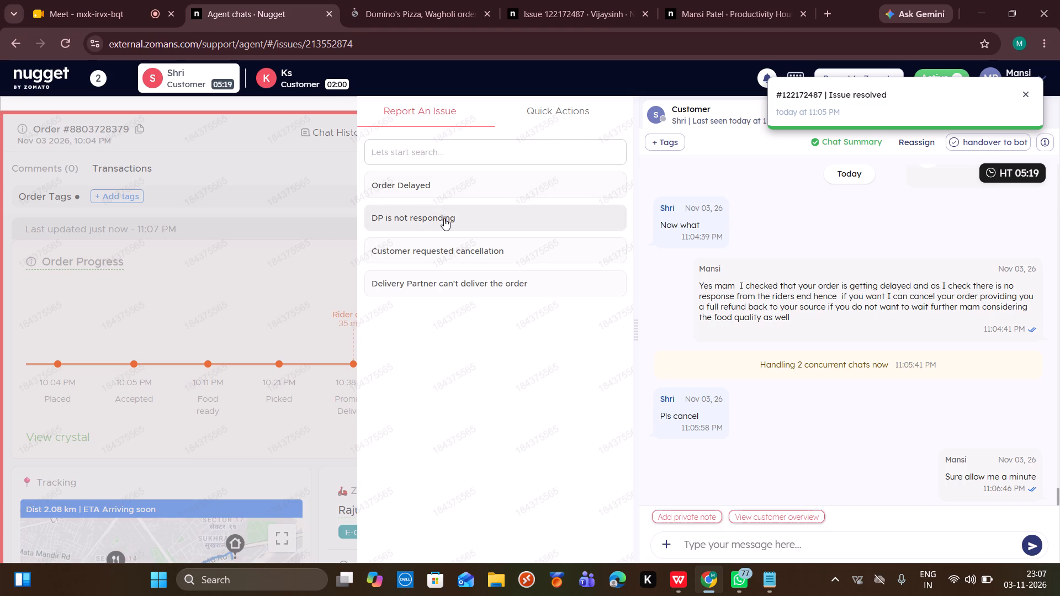
{"action": "left_click", "coordinate": [444, 218]}
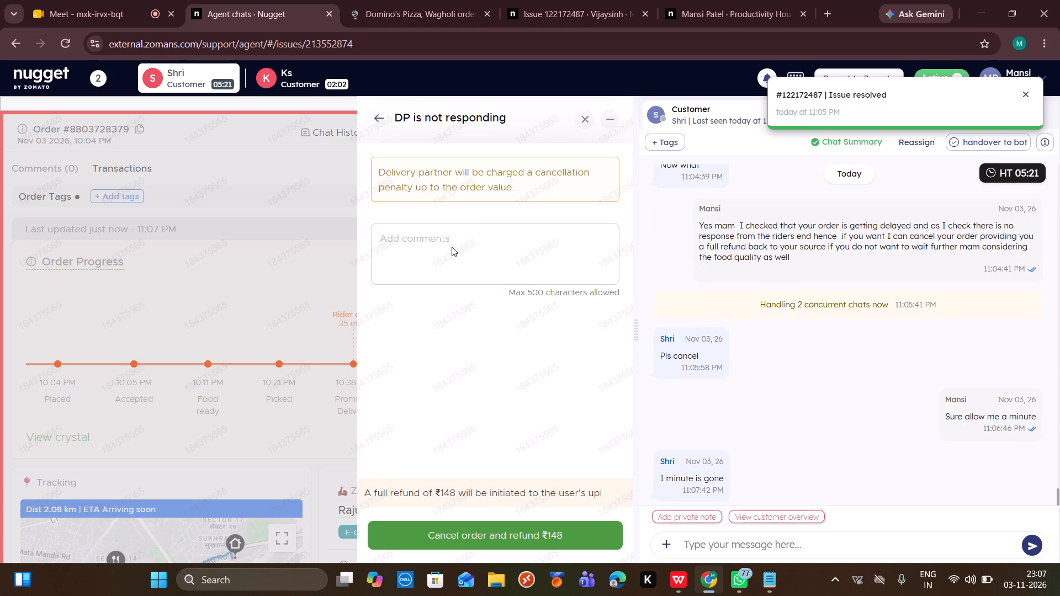
{"action": "left_click", "coordinate": [460, 535]}
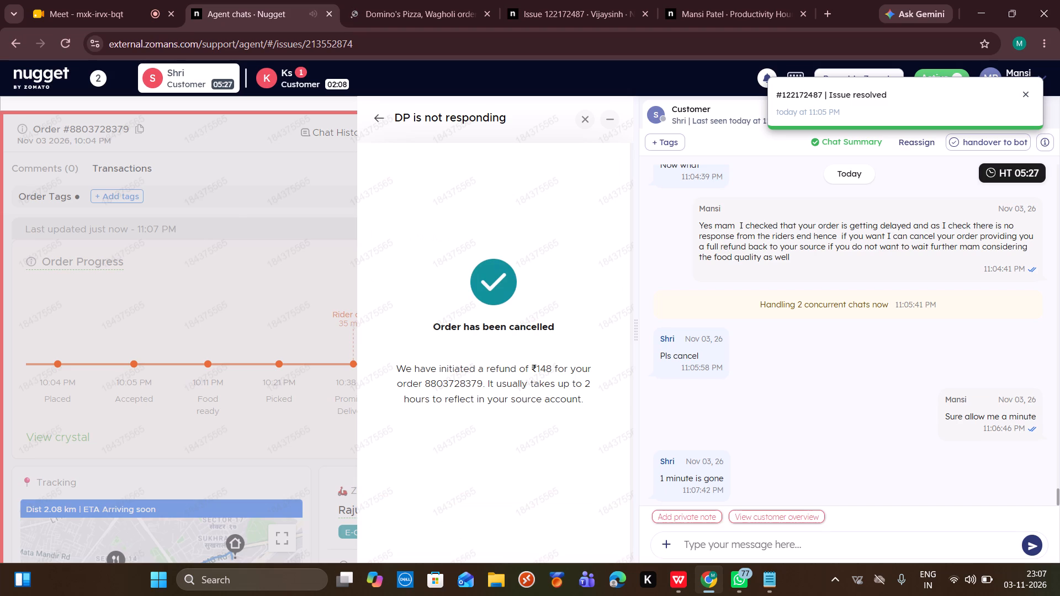
Send Shri the cancellation's refund statement, copied from the confirmation, giving ₹148 and up to 2 hours to reflect in the source account.
{"action": "left_click_drag", "start_coordinate": [397, 372], "coordinate": [637, 396]}
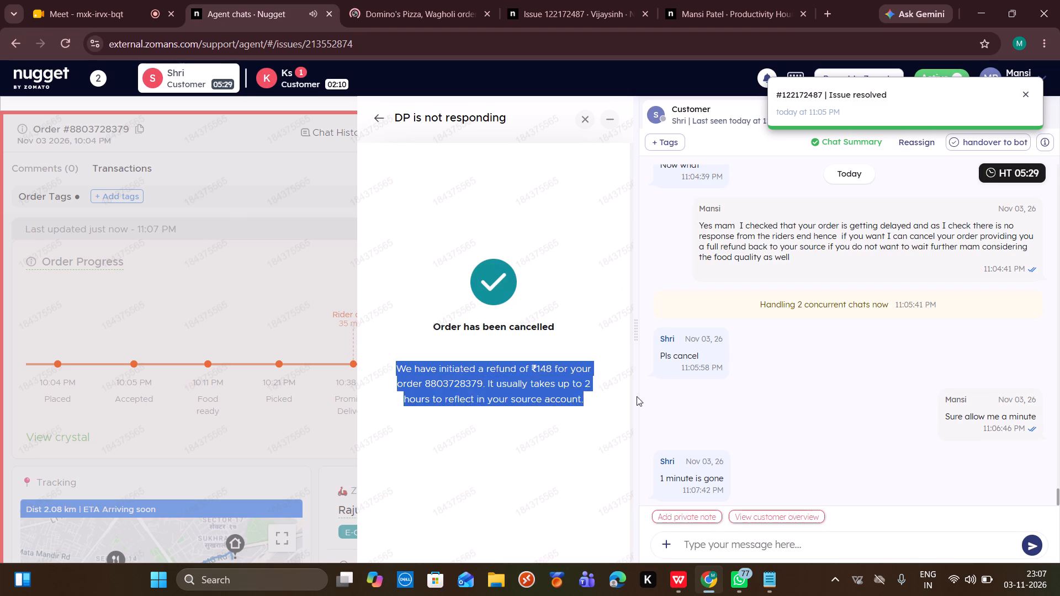
{"action": "left_click_drag", "start_coordinate": [637, 396], "coordinate": [581, 398]}
{"action": "key", "text": "ctrl+c"}
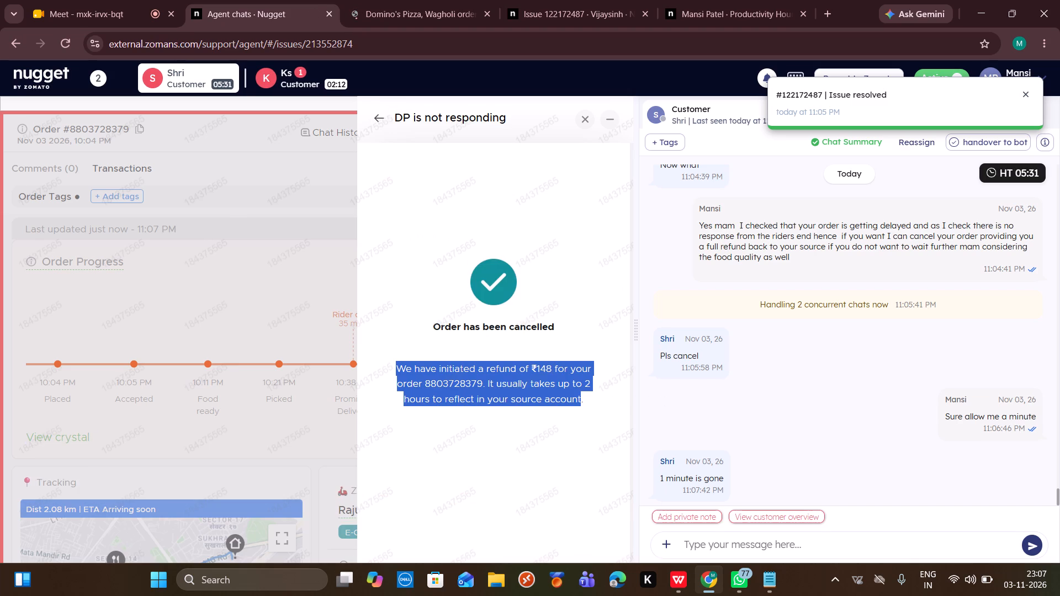
{"action": "left_click", "coordinate": [717, 544]}
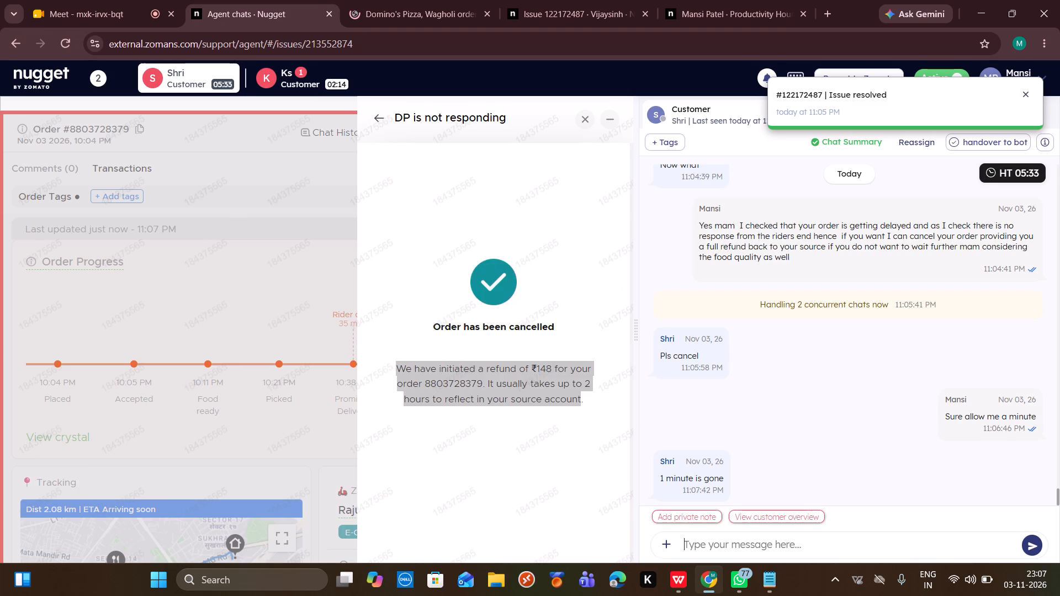
{"action": "key", "text": "ctrl+v"}
{"action": "key", "text": "Return"}
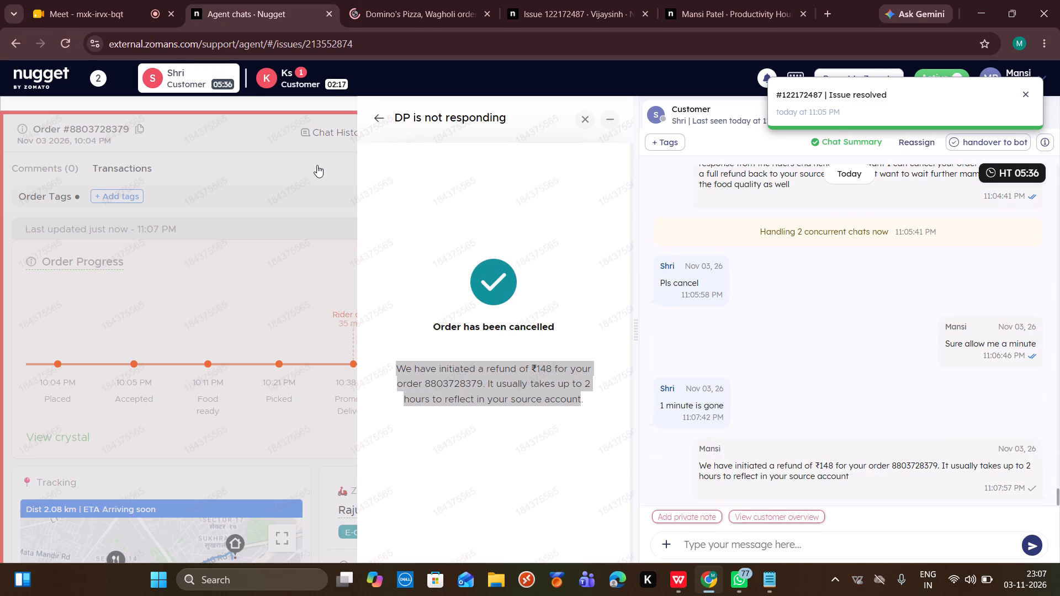
Return to Ks's chat, read the newest messages, and briefly open the Customer Overview.
{"action": "left_click", "coordinate": [272, 69]}
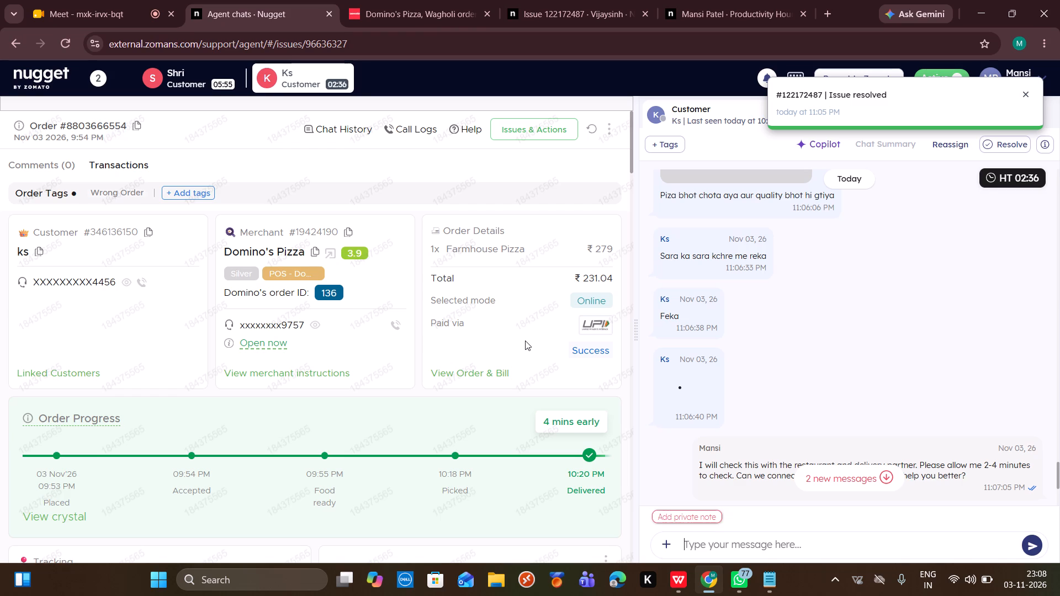
{"action": "scroll", "coordinate": [773, 344], "scroll_direction": "down", "scroll_amount": 8}
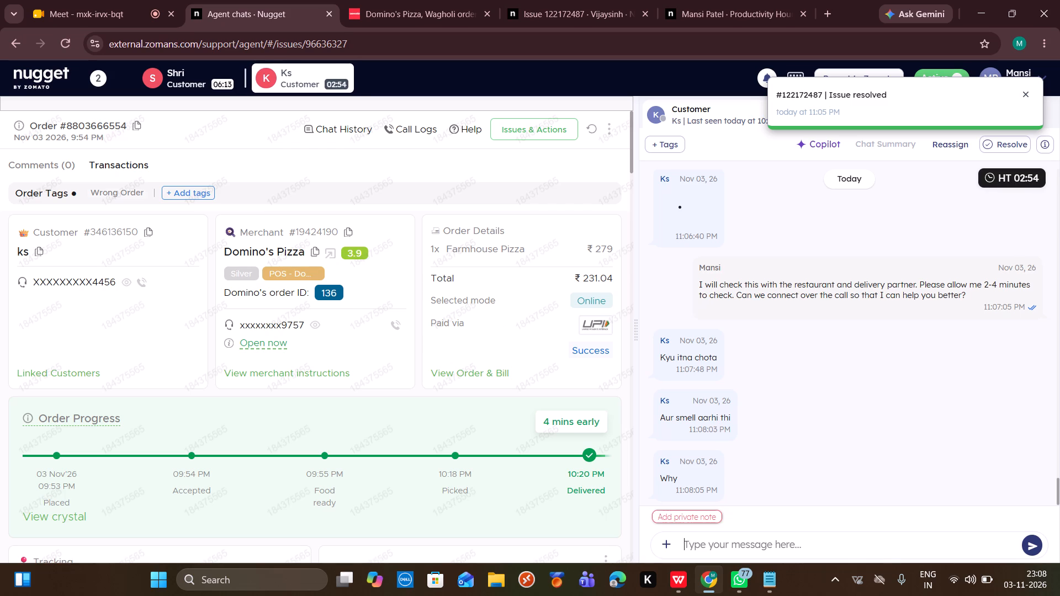
{"action": "left_click", "coordinate": [24, 252]}
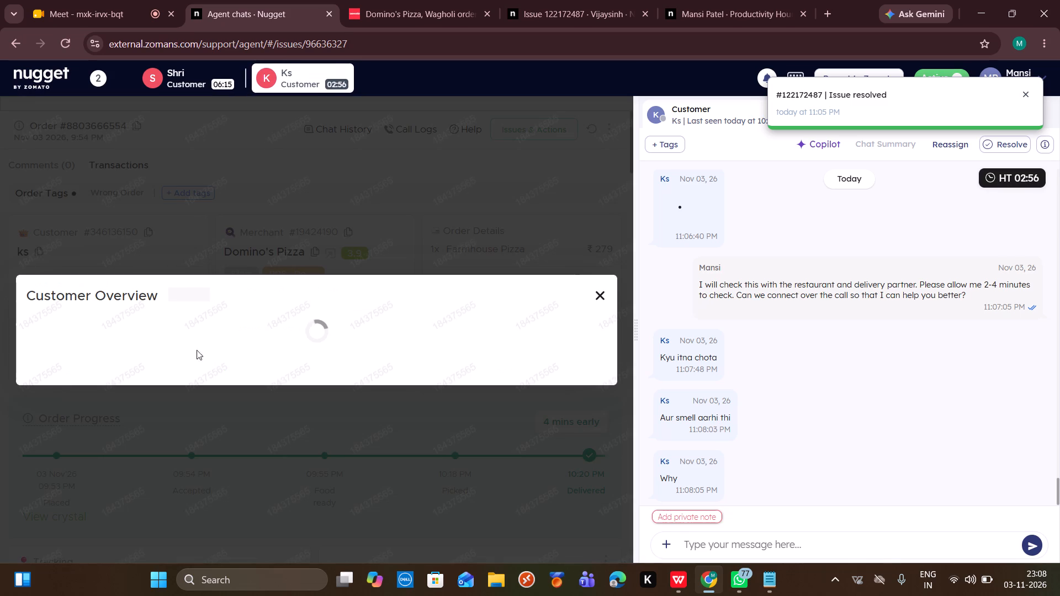
{"action": "left_click", "coordinate": [381, 232]}
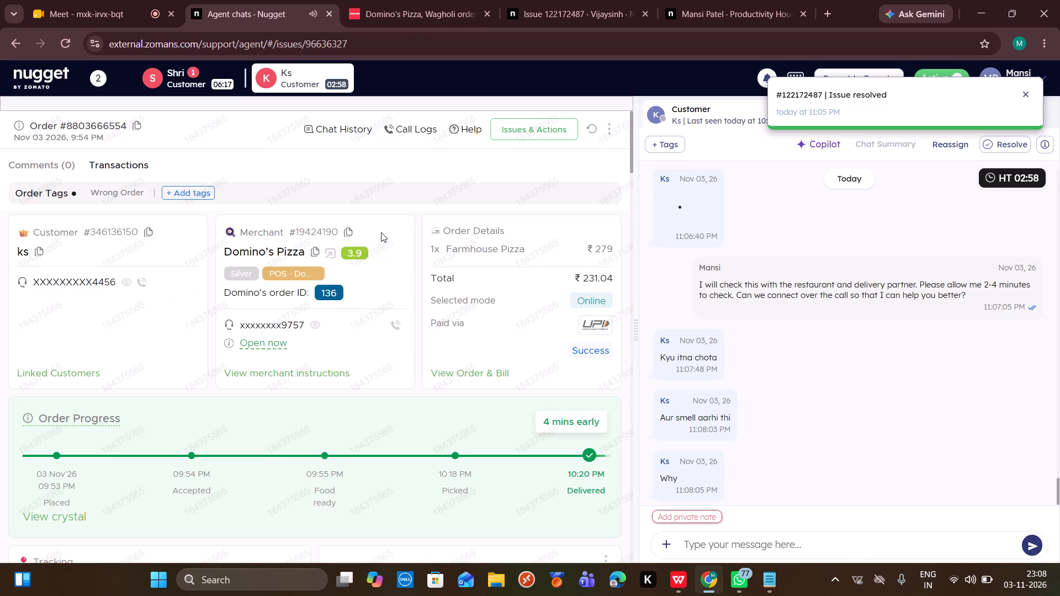
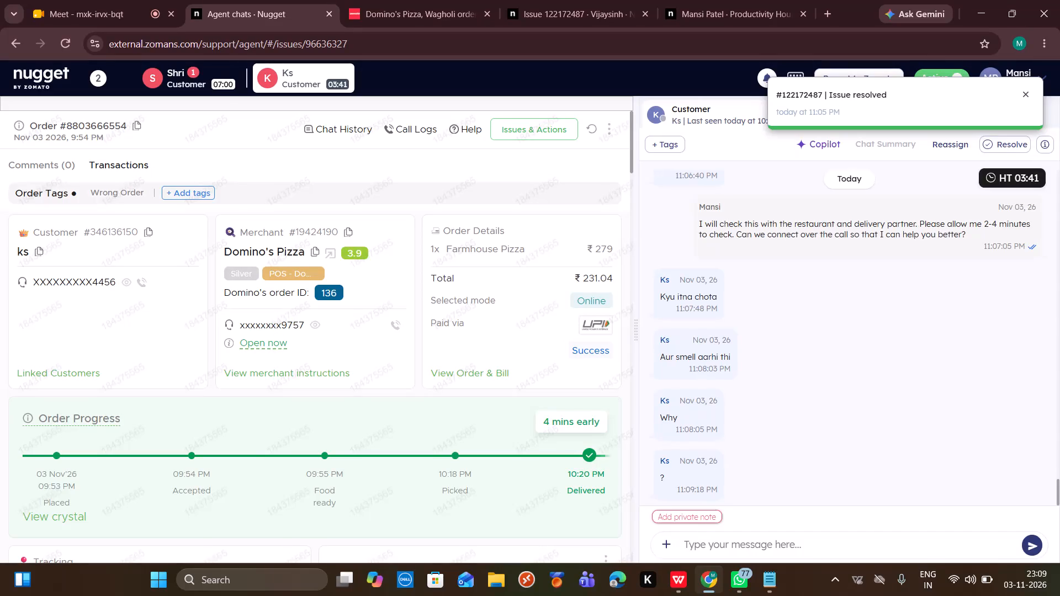
Copy the hold statement about connecting a call to the rider and the restaurant from the Notepad templates and send it to Ks.
{"action": "left_click", "coordinate": [759, 587]}
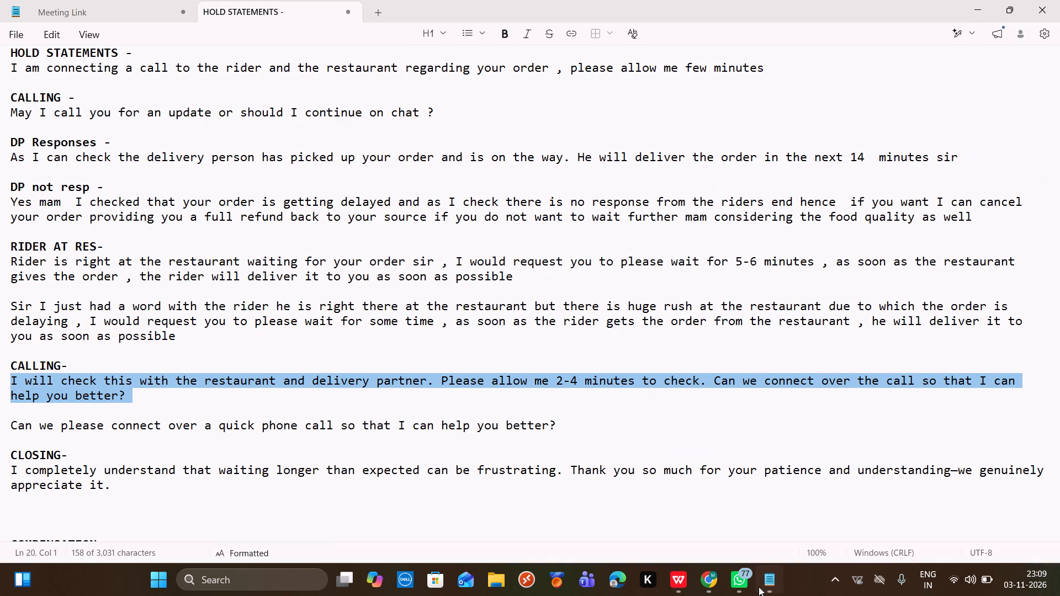
{"action": "left_click", "coordinate": [5, 67]}
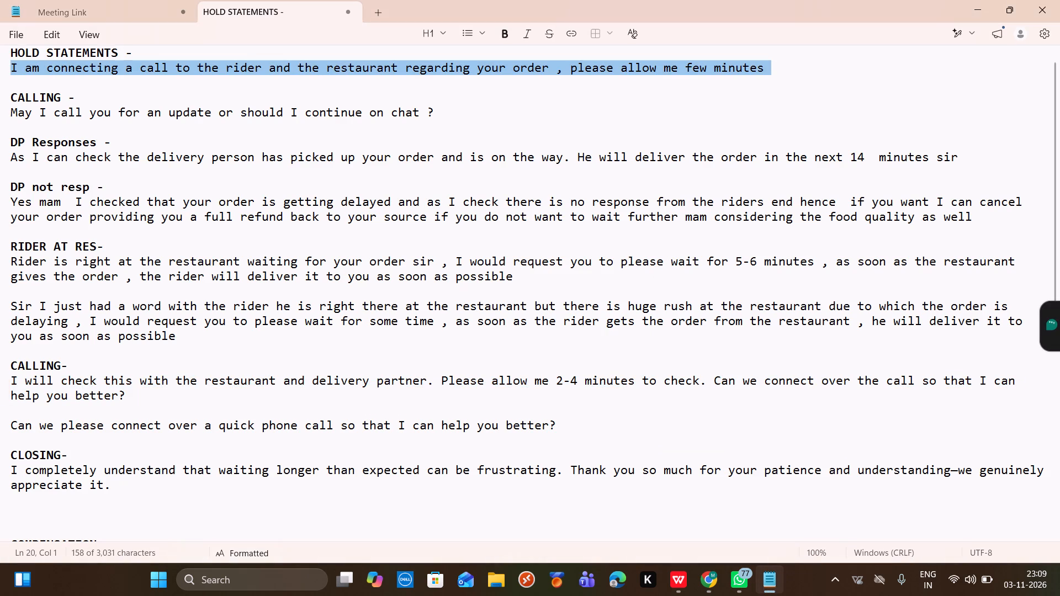
{"action": "key", "text": "ctrl+c"}
{"action": "left_click", "coordinate": [704, 582]}
{"action": "left_click", "coordinate": [690, 545]}
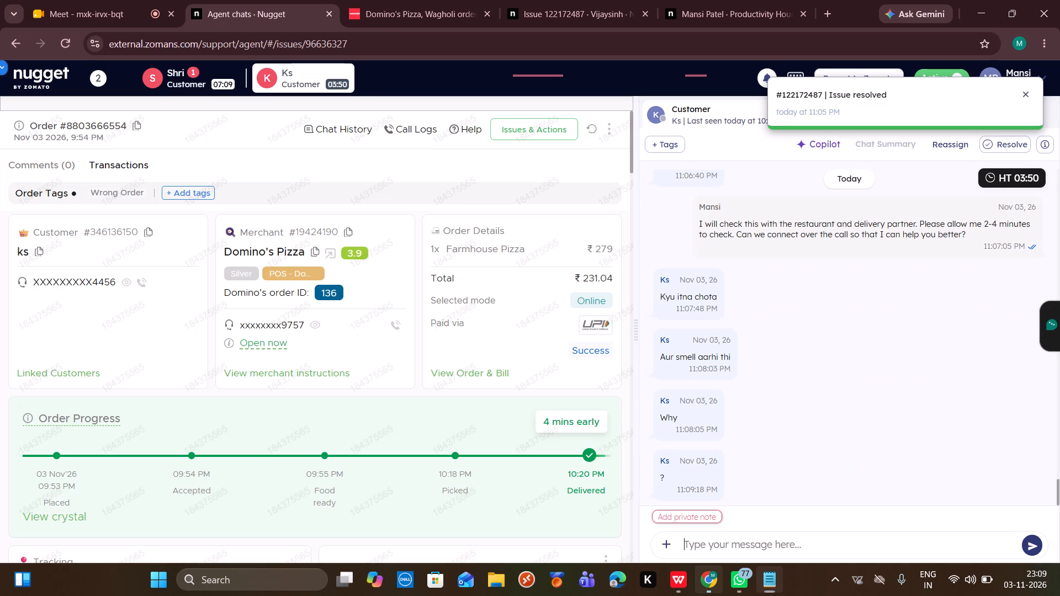
{"action": "key", "text": "ctrl+v"}
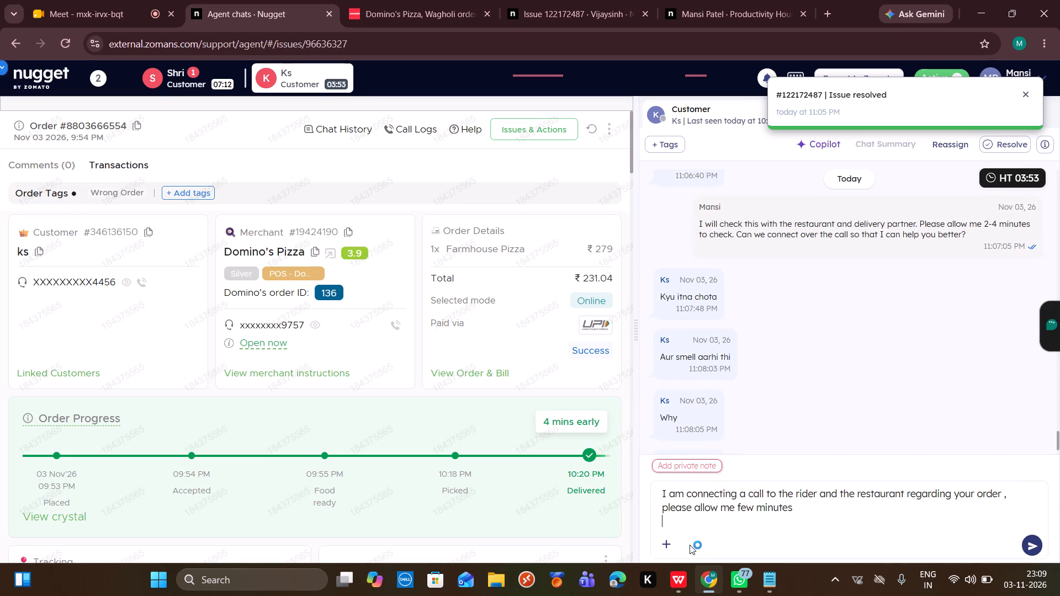
{"action": "key", "text": "Return"}
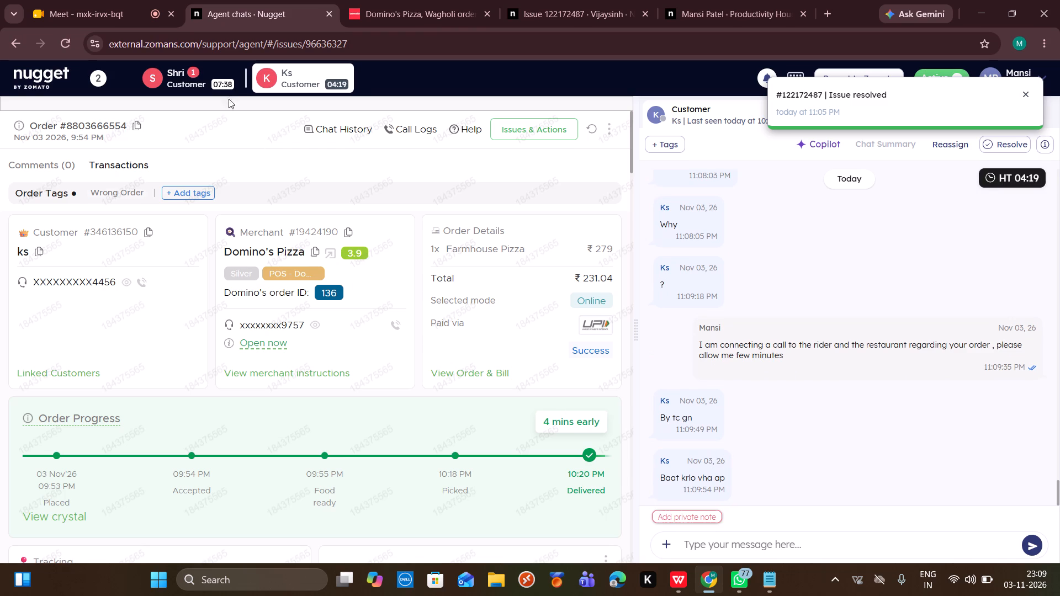
Return to Shri's chat and send the "fur" canned response "Is there anything else apart from this I may help you with?".
{"action": "left_click", "coordinate": [213, 77]}
{"action": "scroll", "coordinate": [764, 413], "scroll_direction": "down", "scroll_amount": 4}
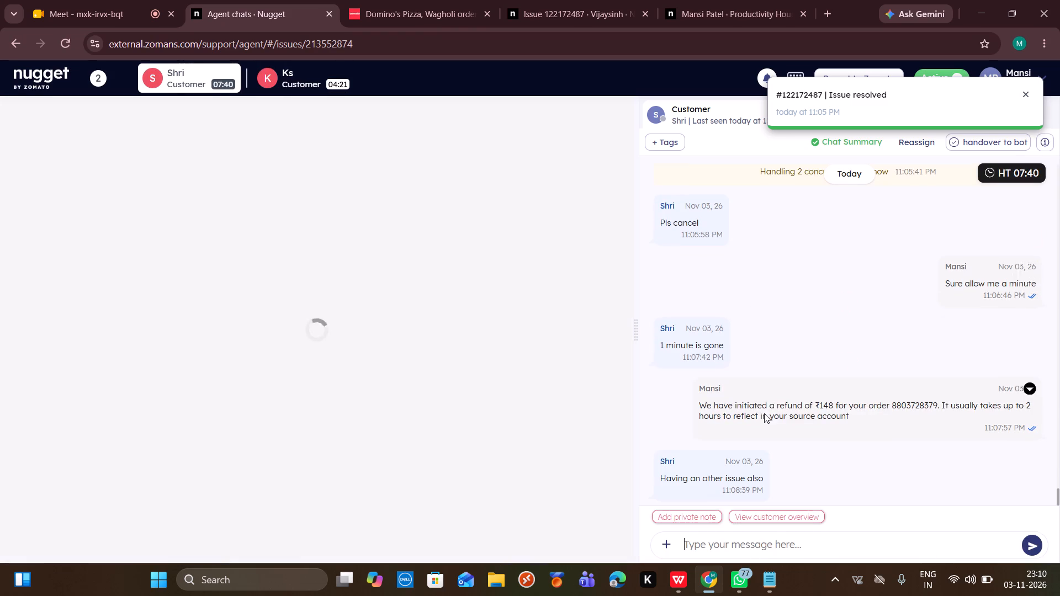
{"action": "scroll", "coordinate": [764, 413], "scroll_direction": "down", "scroll_amount": 1}
{"action": "left_click", "coordinate": [705, 545]}
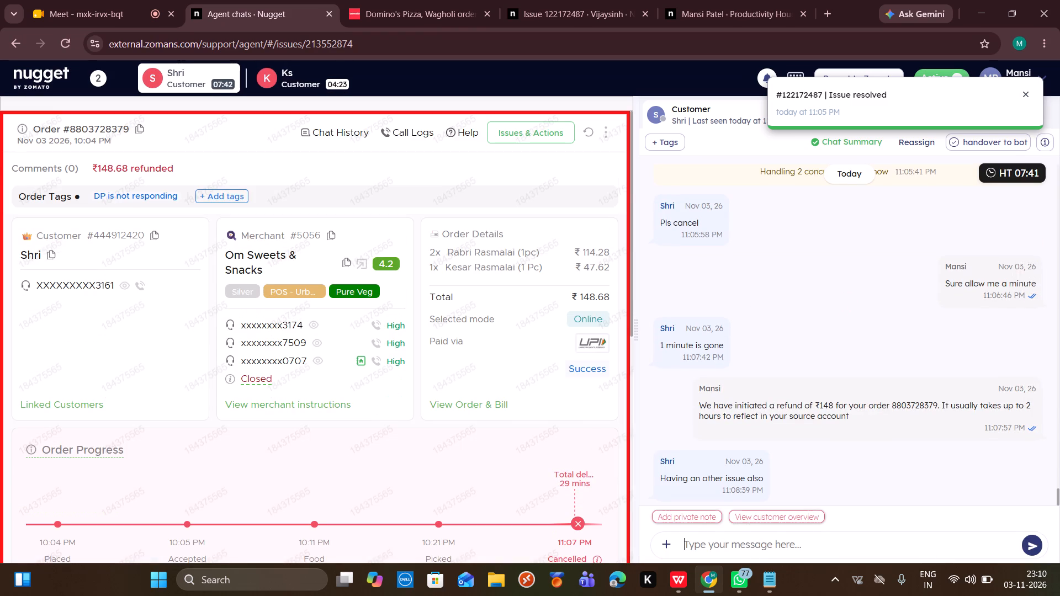
{"action": "type", "text": "/fur"}
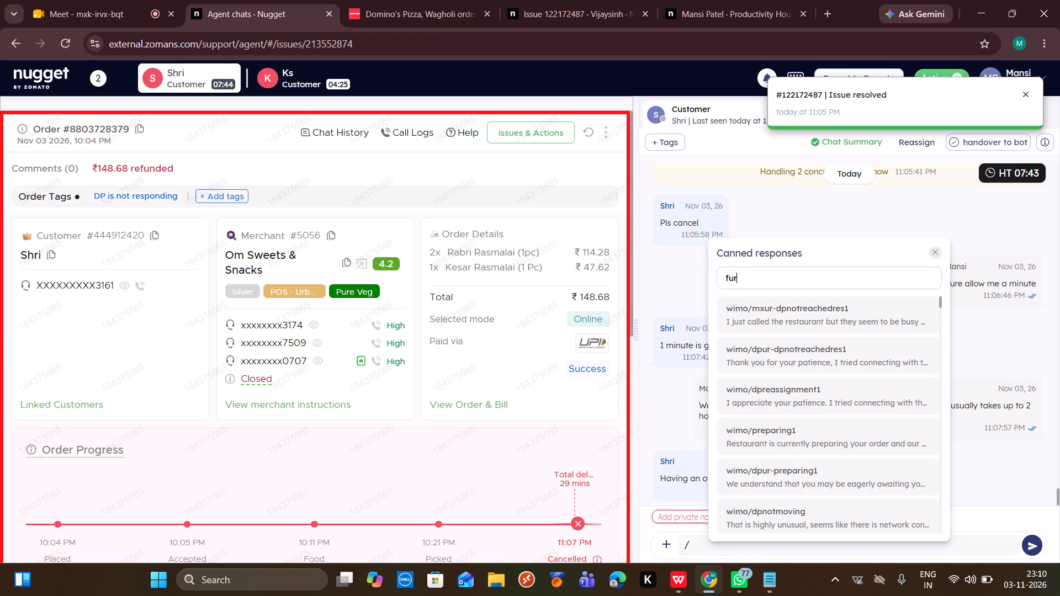
{"action": "left_click", "coordinate": [765, 316]}
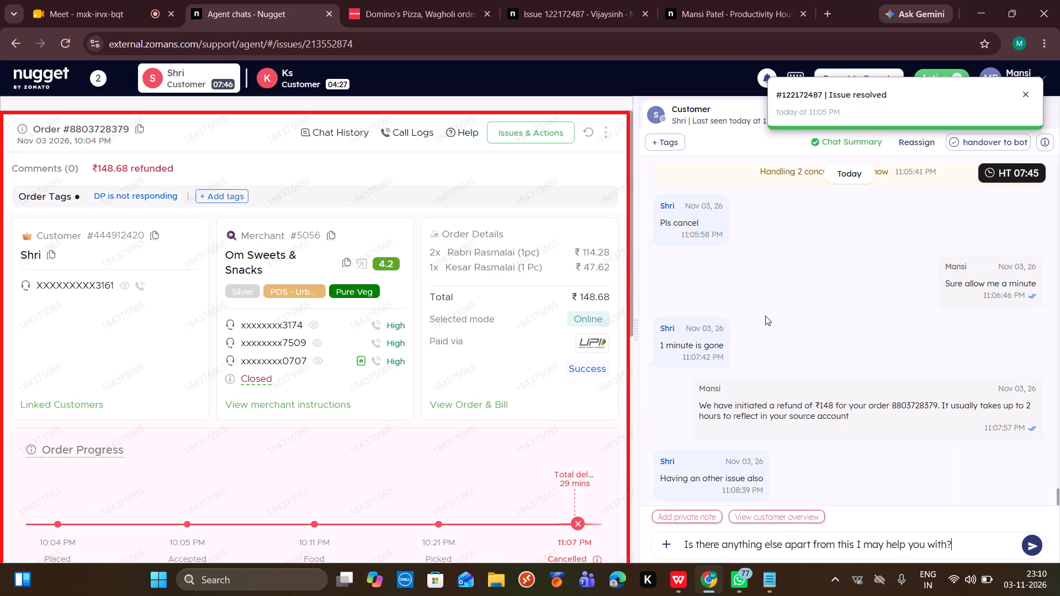
{"action": "key", "text": "Return"}
Return to Ks's chat and compare the complaint photo and messages with the Farmhouse Pizza order and customer bill.
{"action": "left_click", "coordinate": [341, 76]}
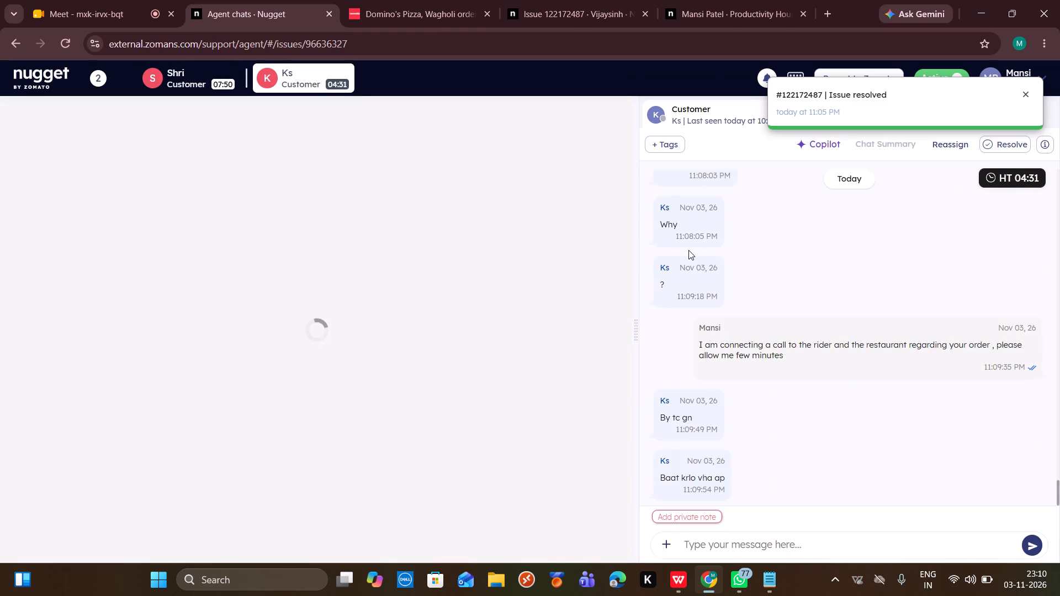
{"action": "scroll", "coordinate": [688, 250], "scroll_direction": "down", "scroll_amount": 7}
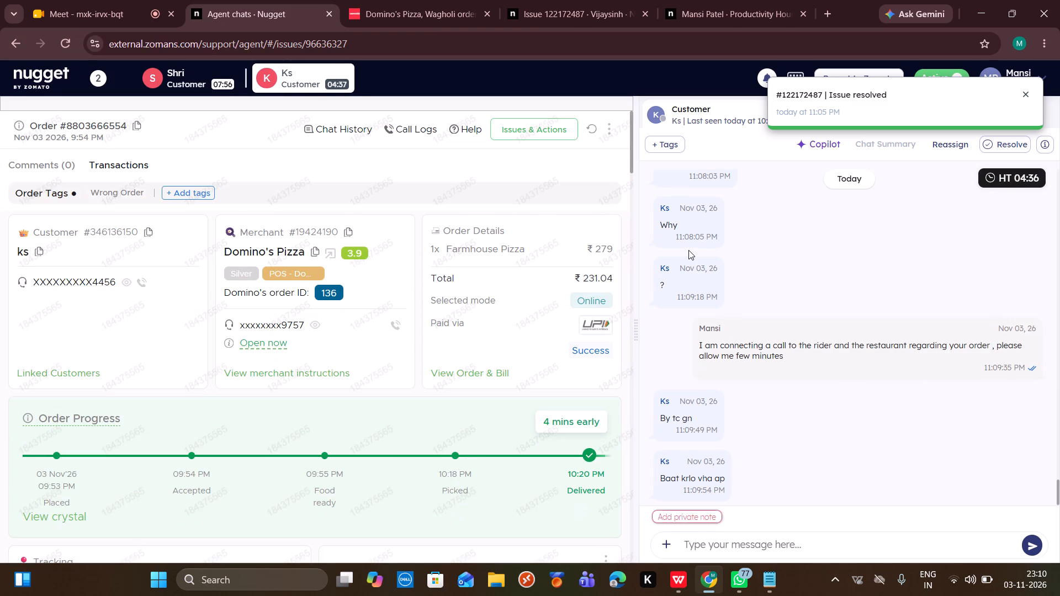
{"action": "scroll", "coordinate": [832, 207], "scroll_direction": "up", "scroll_amount": 8}
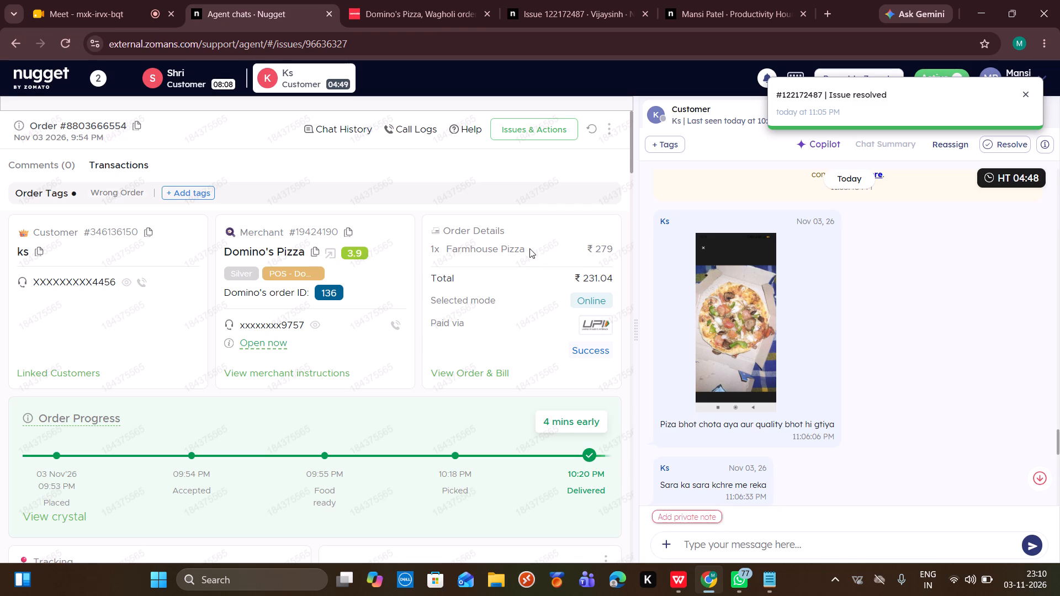
{"action": "left_click", "coordinate": [476, 370]}
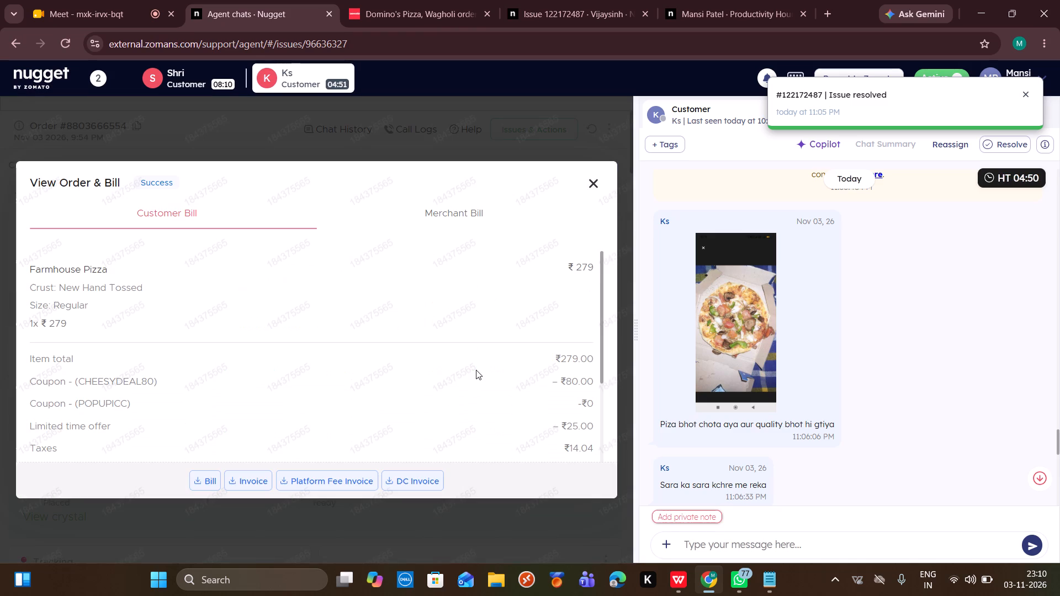
{"action": "left_click", "coordinate": [593, 179]}
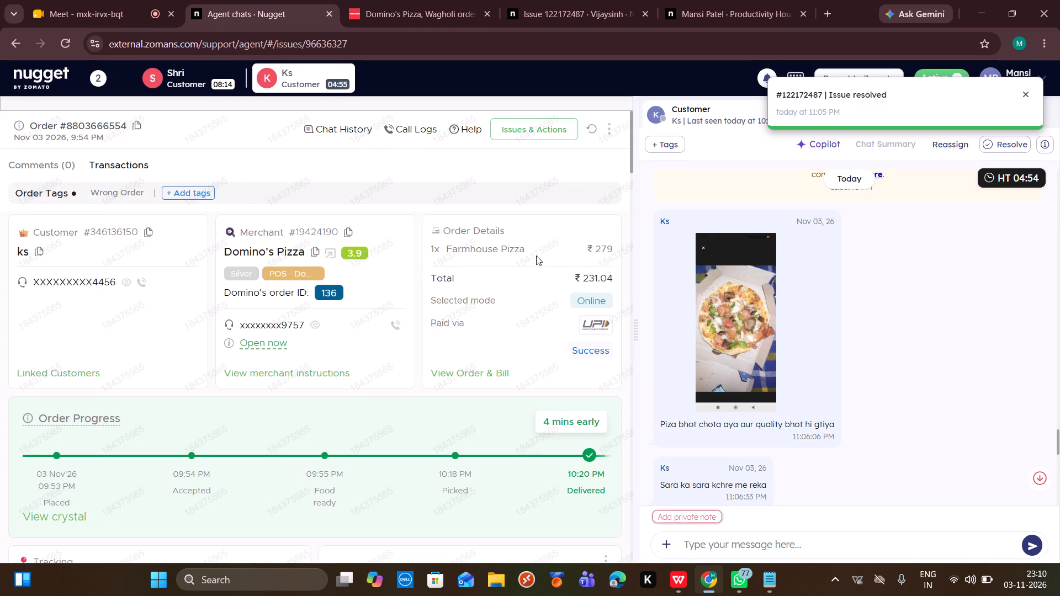
Read through Ks's conversation, from the earlier Zia bot exchange about the Farmhouse Pizza to the newest messages.
{"action": "scroll", "coordinate": [852, 310], "scroll_direction": "up", "scroll_amount": 3}
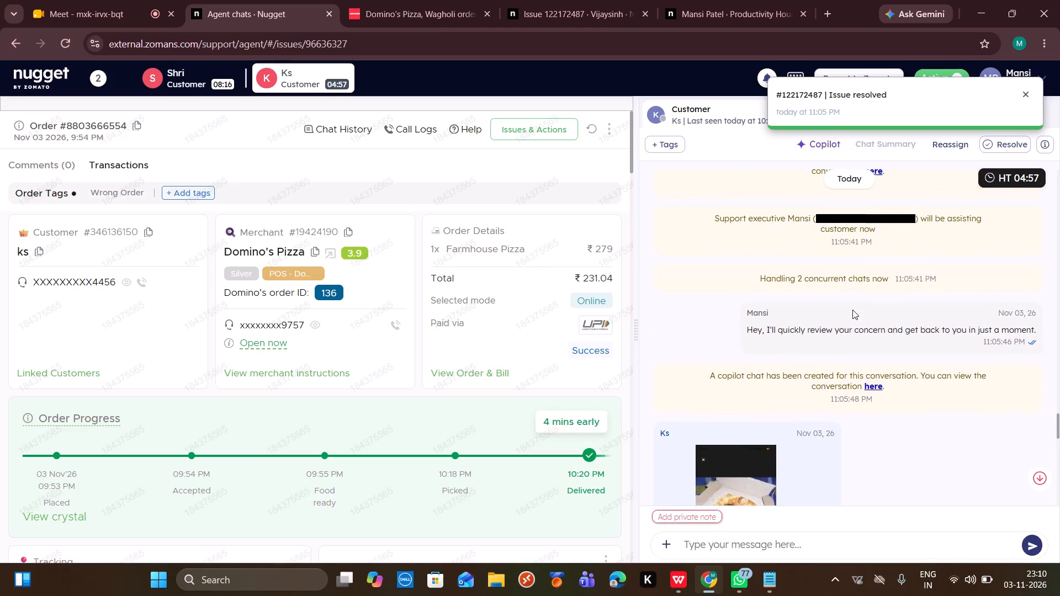
{"action": "scroll", "coordinate": [852, 310], "scroll_direction": "up", "scroll_amount": 3}
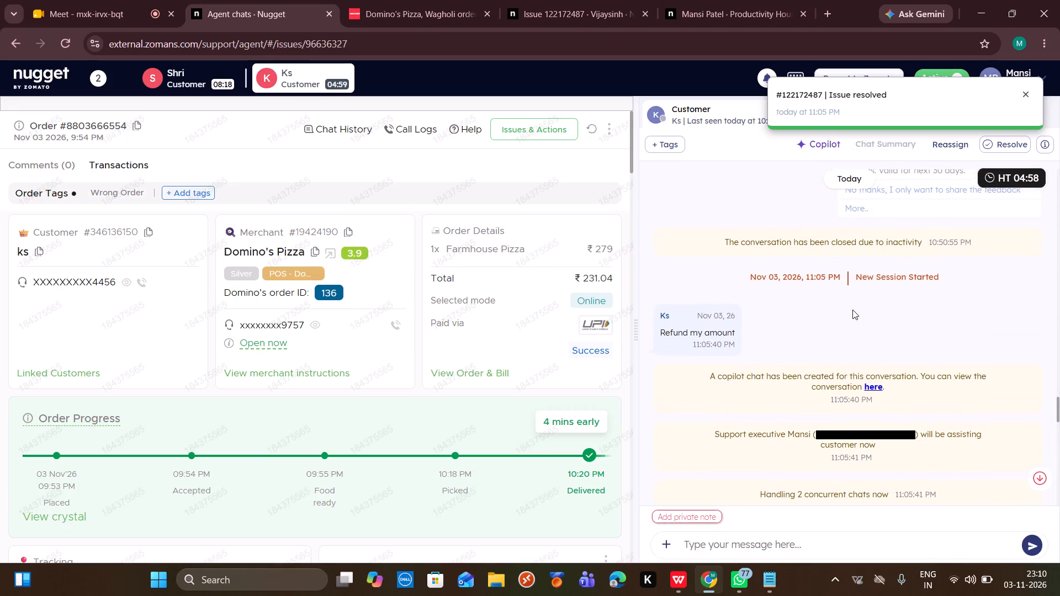
{"action": "scroll", "coordinate": [852, 310], "scroll_direction": "up", "scroll_amount": 7}
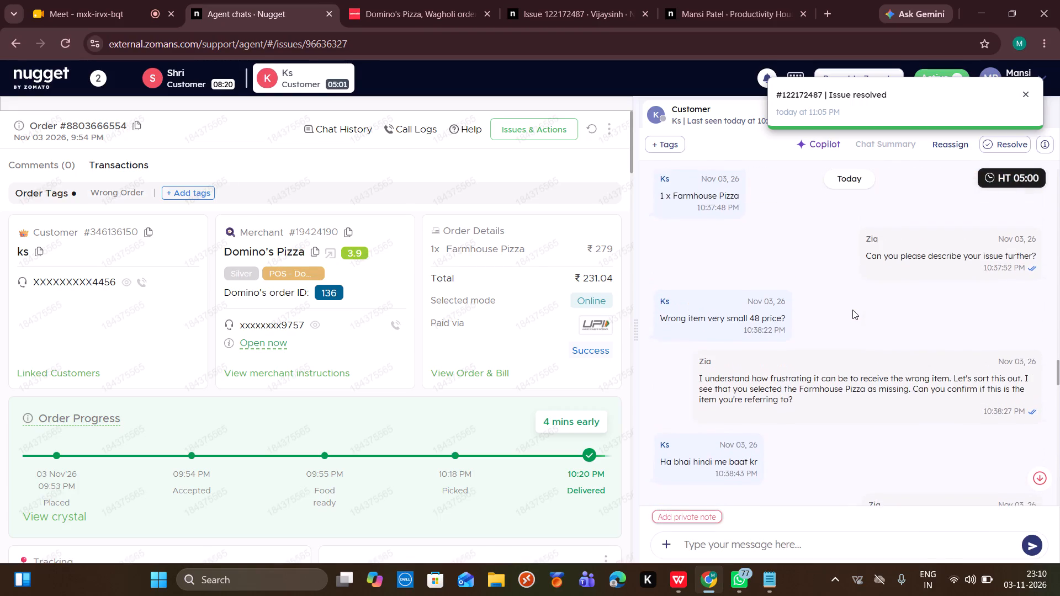
{"action": "scroll", "coordinate": [852, 310], "scroll_direction": "down", "scroll_amount": 5}
{"action": "scroll", "coordinate": [852, 310], "scroll_direction": "up", "scroll_amount": 4}
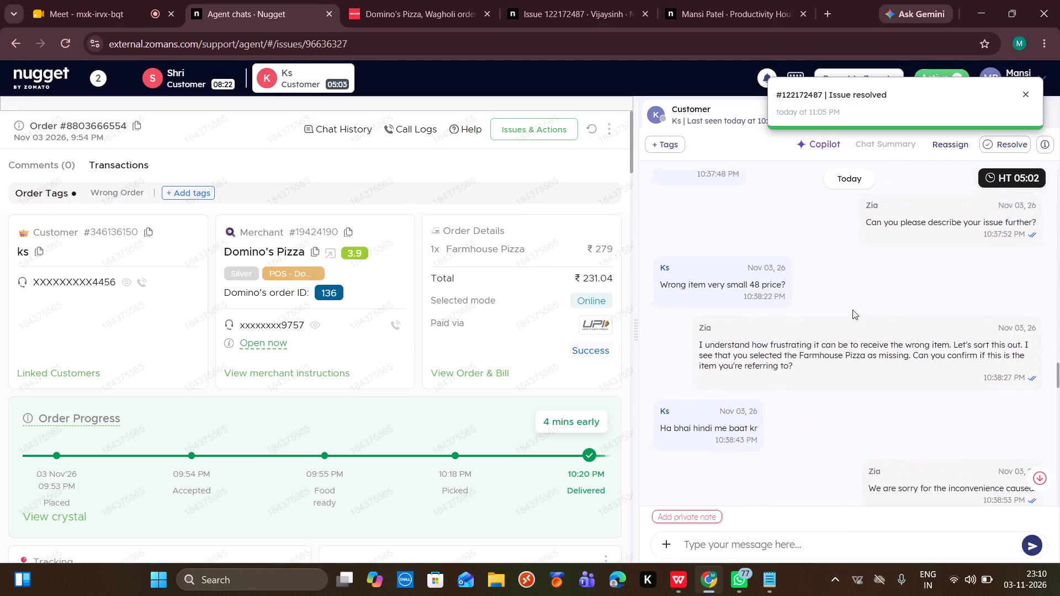
{"action": "scroll", "coordinate": [852, 310], "scroll_direction": "down", "scroll_amount": 13}
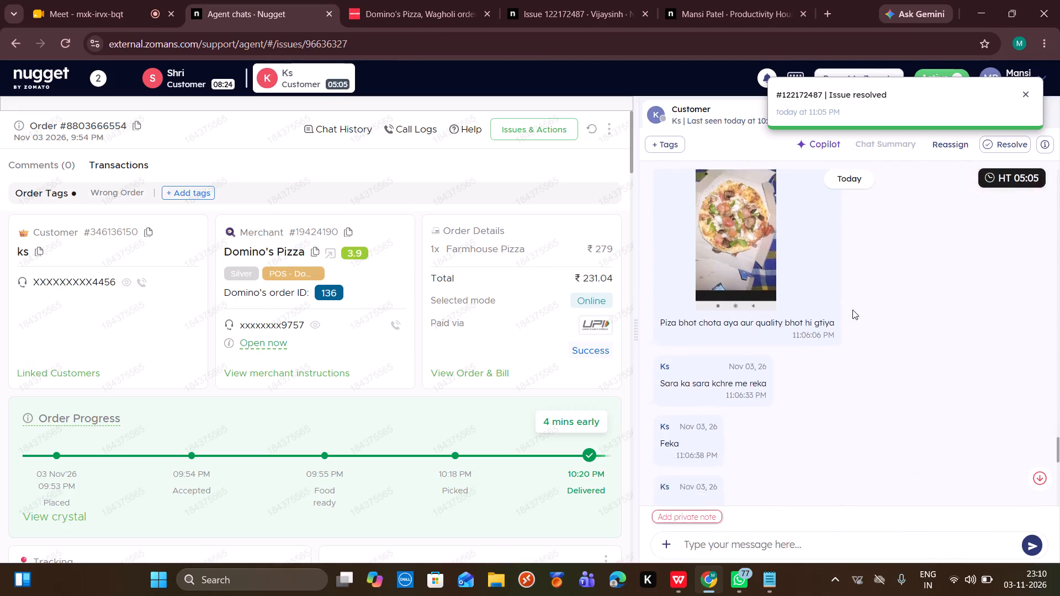
{"action": "scroll", "coordinate": [852, 310], "scroll_direction": "down", "scroll_amount": 10}
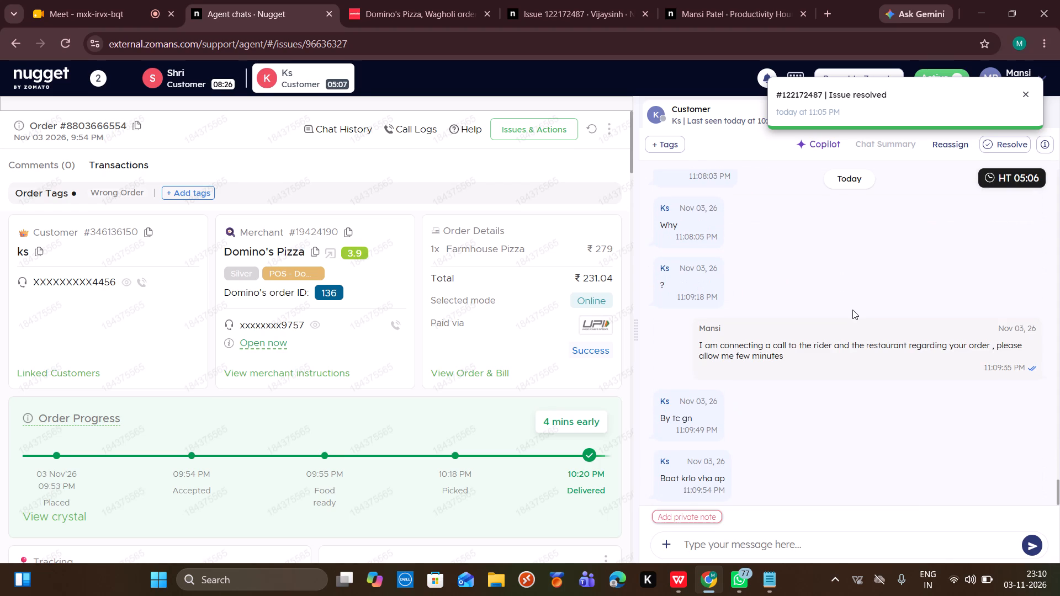
{"action": "scroll", "coordinate": [852, 310], "scroll_direction": "up", "scroll_amount": 6}
{"action": "scroll", "coordinate": [852, 310], "scroll_direction": "down", "scroll_amount": 6}
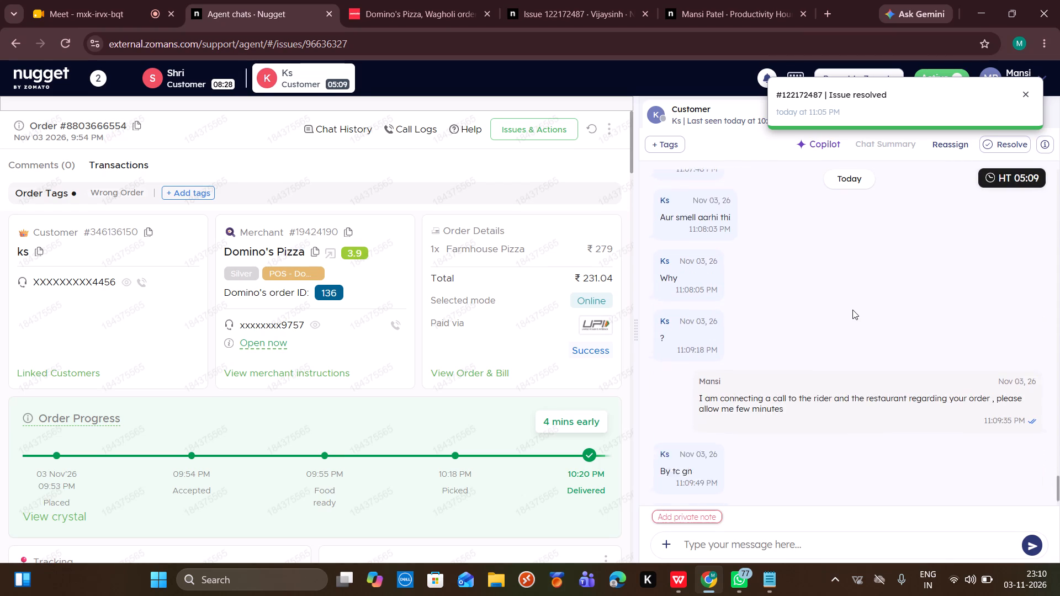
{"action": "scroll", "coordinate": [852, 310], "scroll_direction": "down", "scroll_amount": 6}
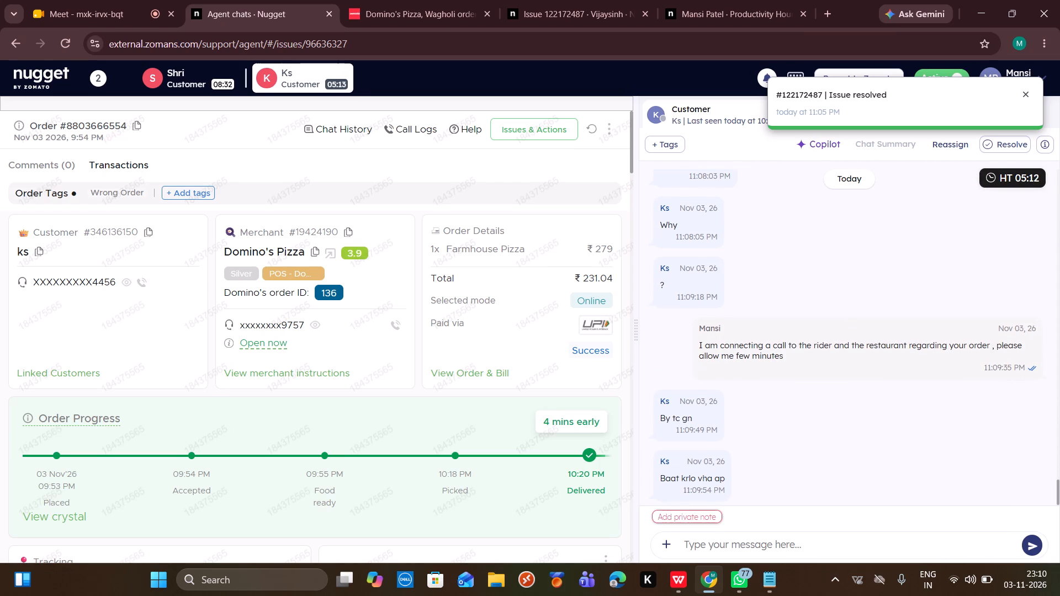
{"action": "scroll", "coordinate": [785, 335], "scroll_direction": "up", "scroll_amount": 4}
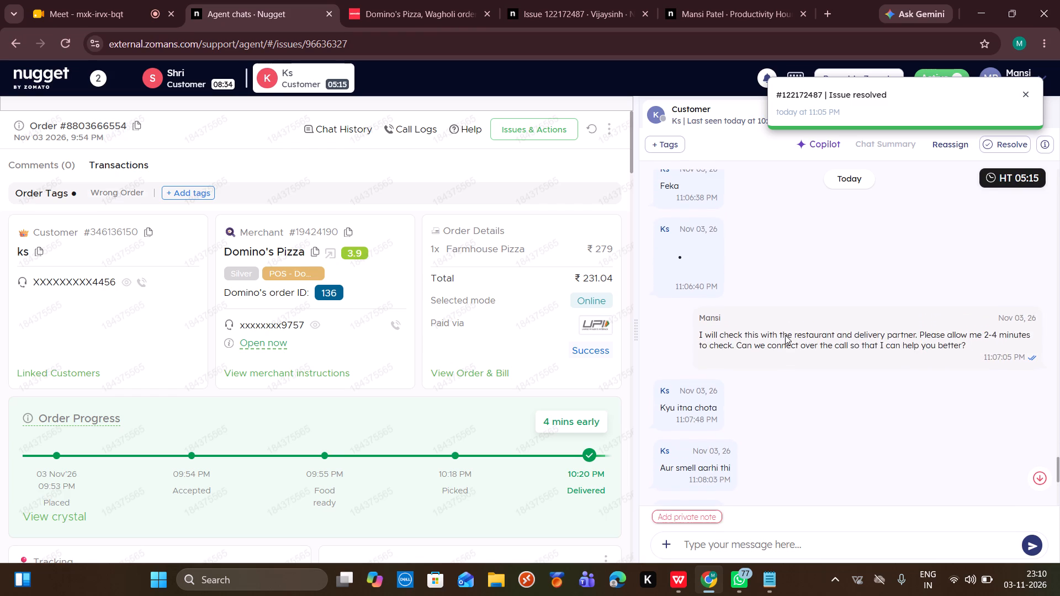
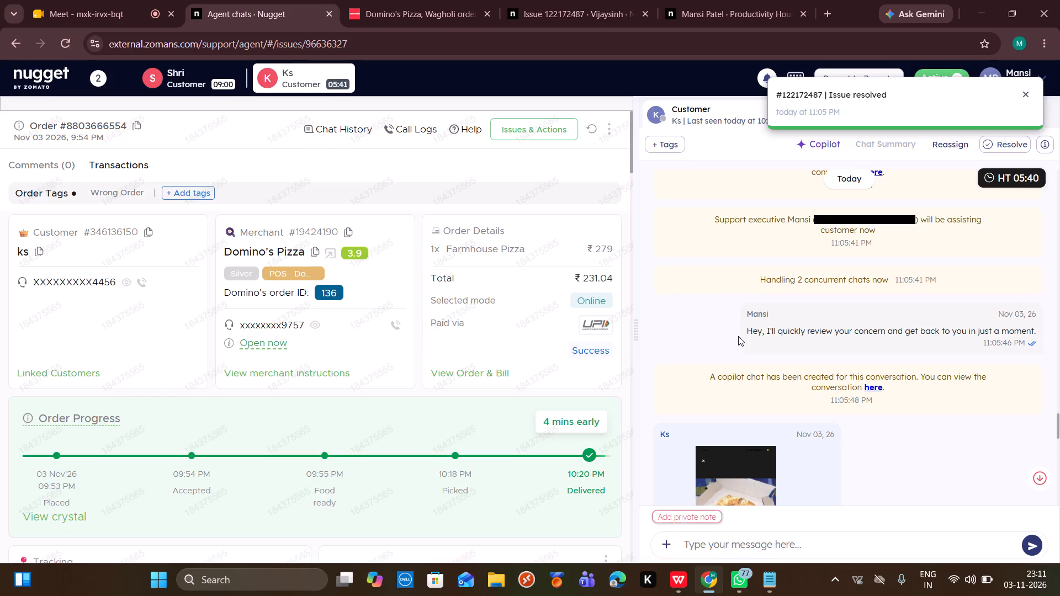
Reread Ks's conversation, covering the complaint photo, the earlier Zia bot exchange and the latest messages.
{"action": "scroll", "coordinate": [738, 336], "scroll_direction": "down", "scroll_amount": 7}
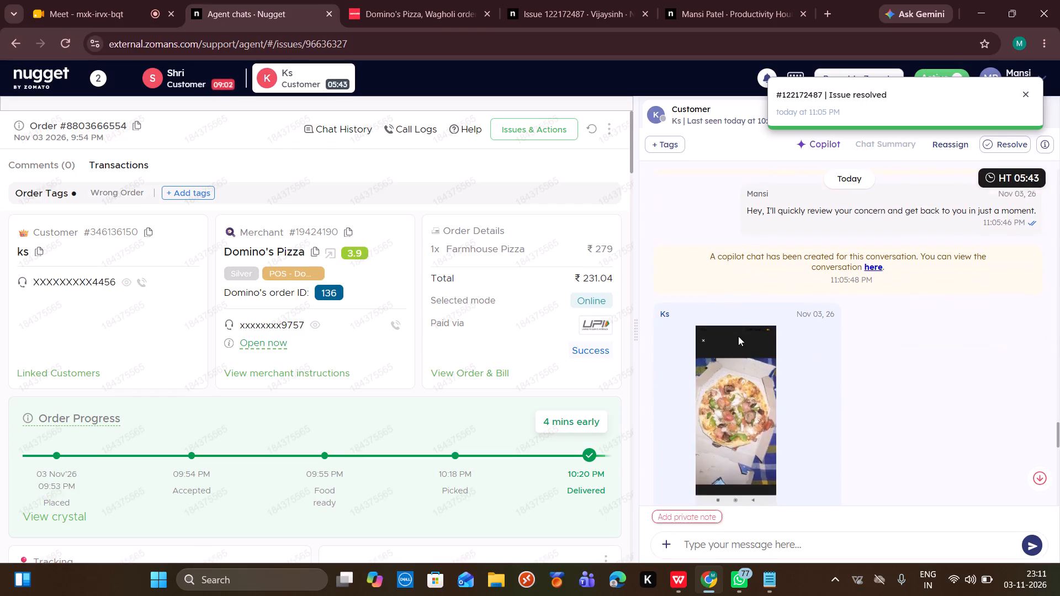
{"action": "scroll", "coordinate": [738, 336], "scroll_direction": "down", "scroll_amount": 14}
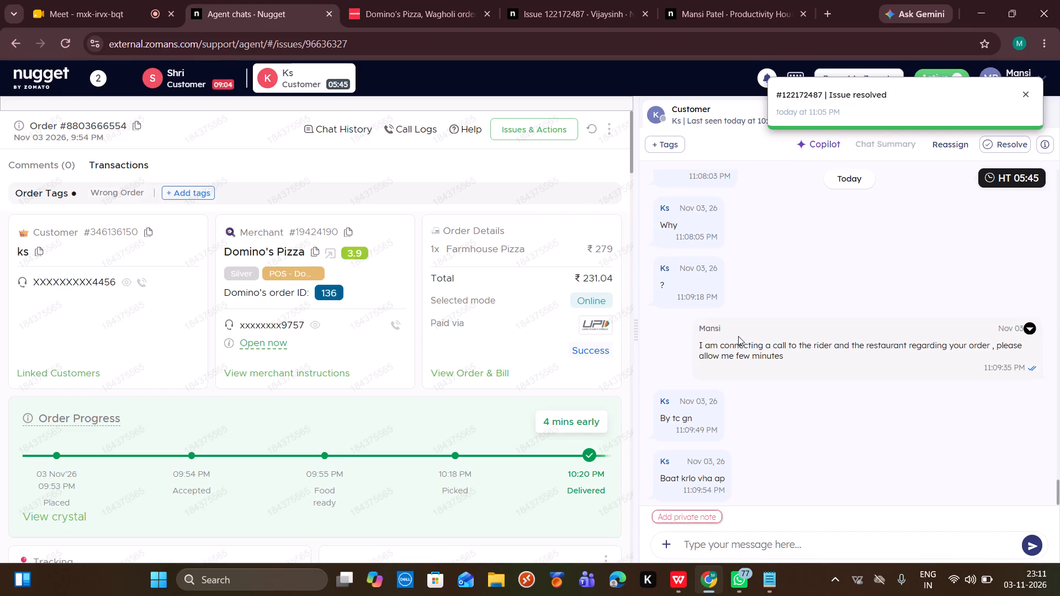
{"action": "scroll", "coordinate": [738, 336], "scroll_direction": "down", "scroll_amount": 3}
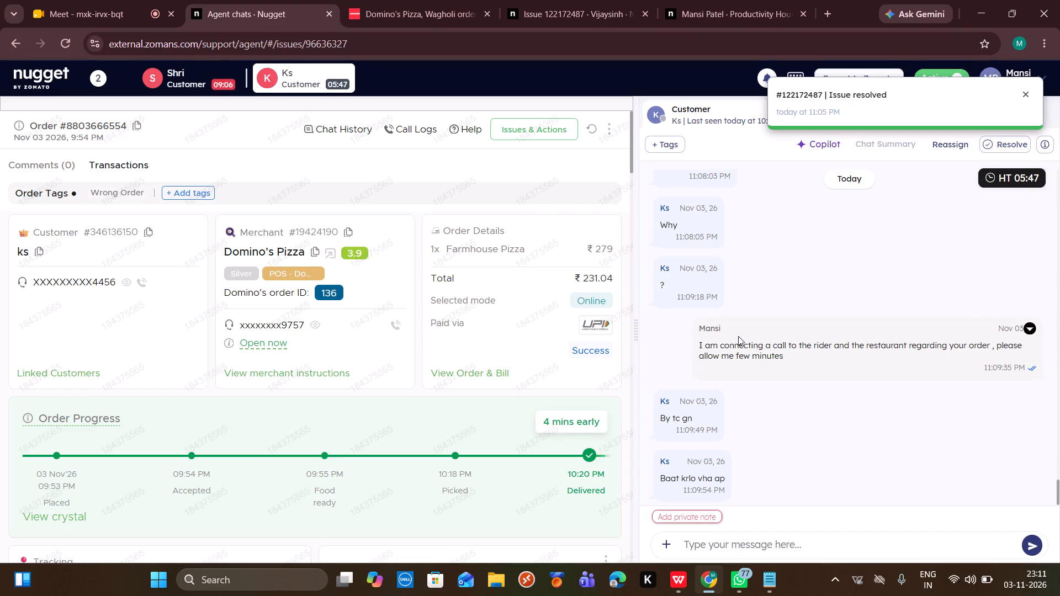
{"action": "scroll", "coordinate": [786, 278], "scroll_direction": "up", "scroll_amount": 8}
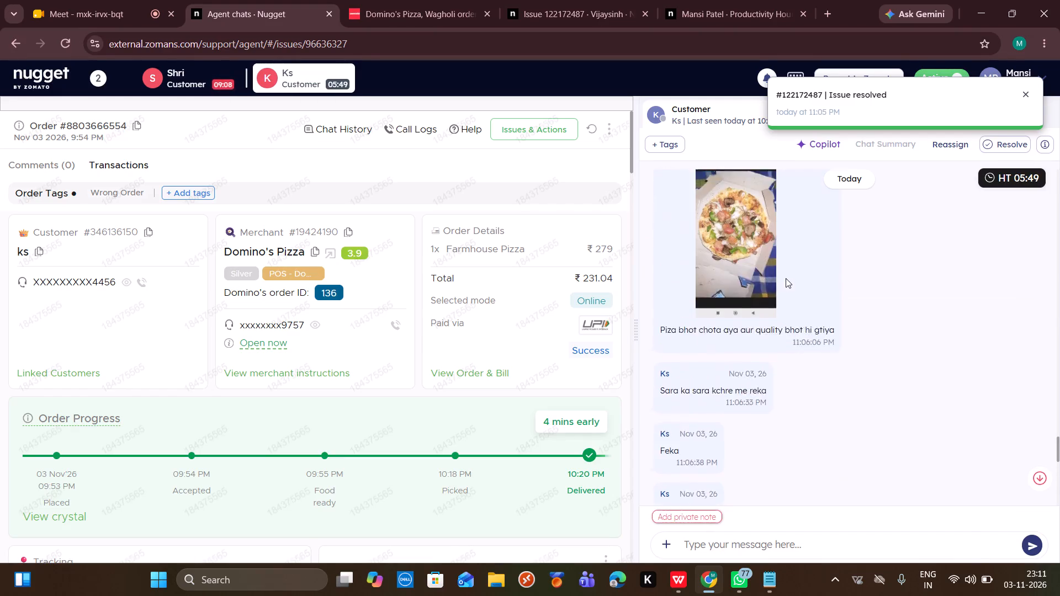
{"action": "scroll", "coordinate": [786, 278], "scroll_direction": "up", "scroll_amount": 14}
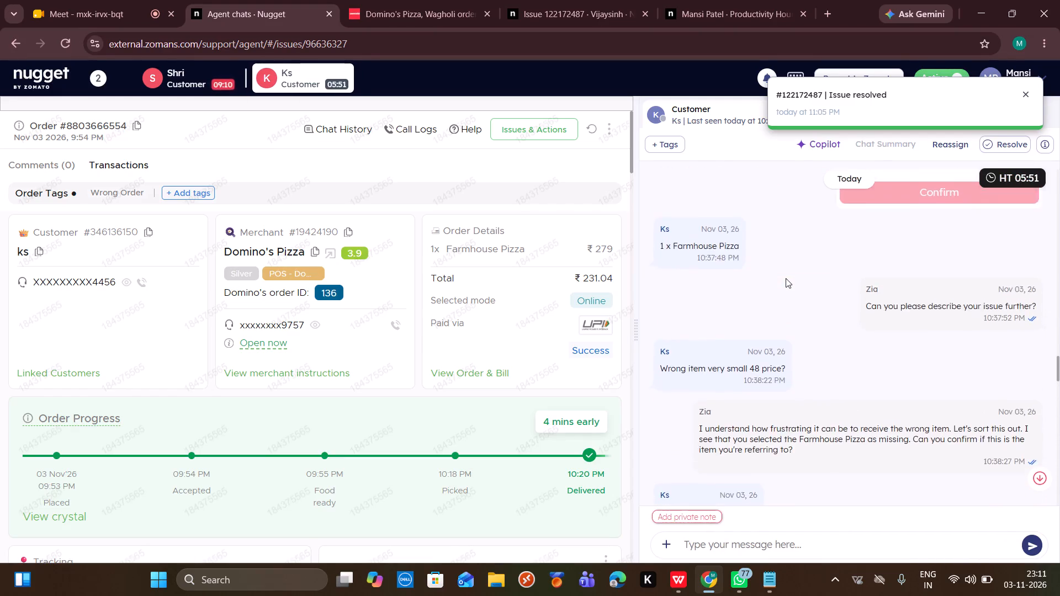
{"action": "scroll", "coordinate": [786, 278], "scroll_direction": "up", "scroll_amount": 9}
{"action": "scroll", "coordinate": [786, 278], "scroll_direction": "down", "scroll_amount": 9}
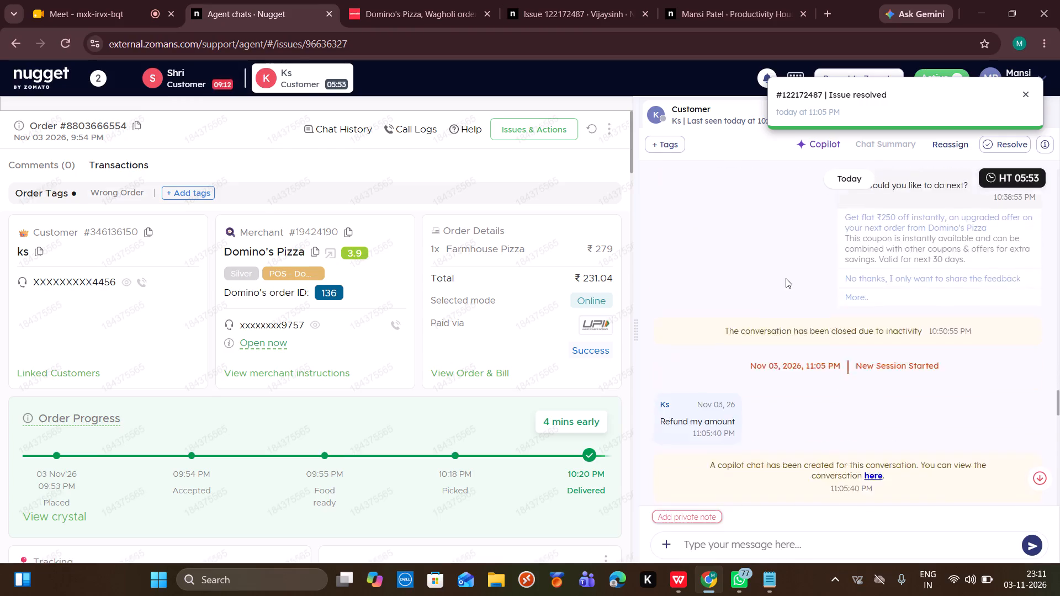
{"action": "scroll", "coordinate": [786, 278], "scroll_direction": "down", "scroll_amount": 16}
{"action": "scroll", "coordinate": [786, 278], "scroll_direction": "down", "scroll_amount": 7}
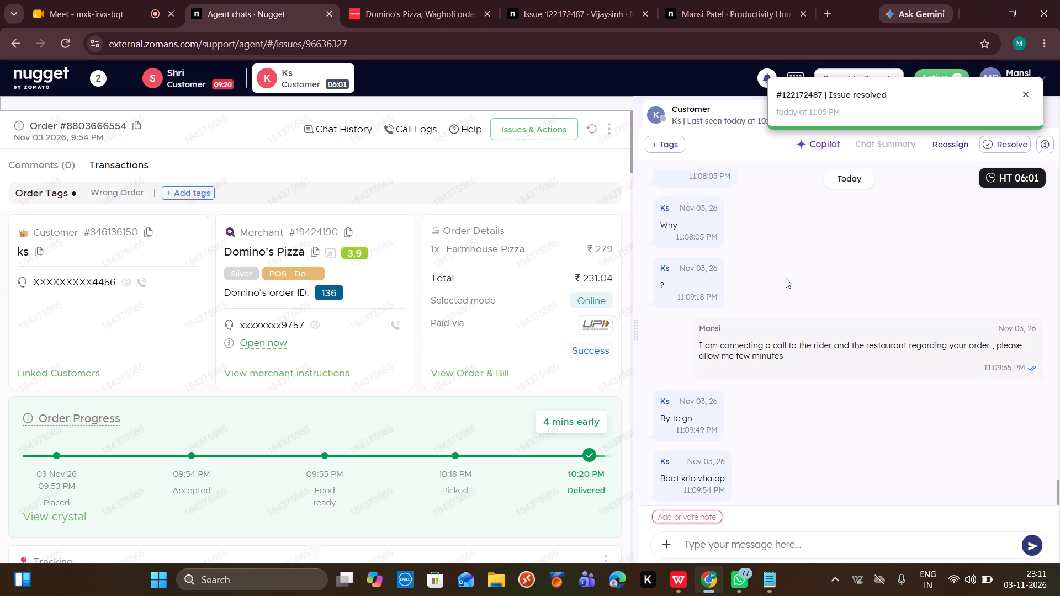
{"action": "scroll", "coordinate": [786, 278], "scroll_direction": "down", "scroll_amount": 4}
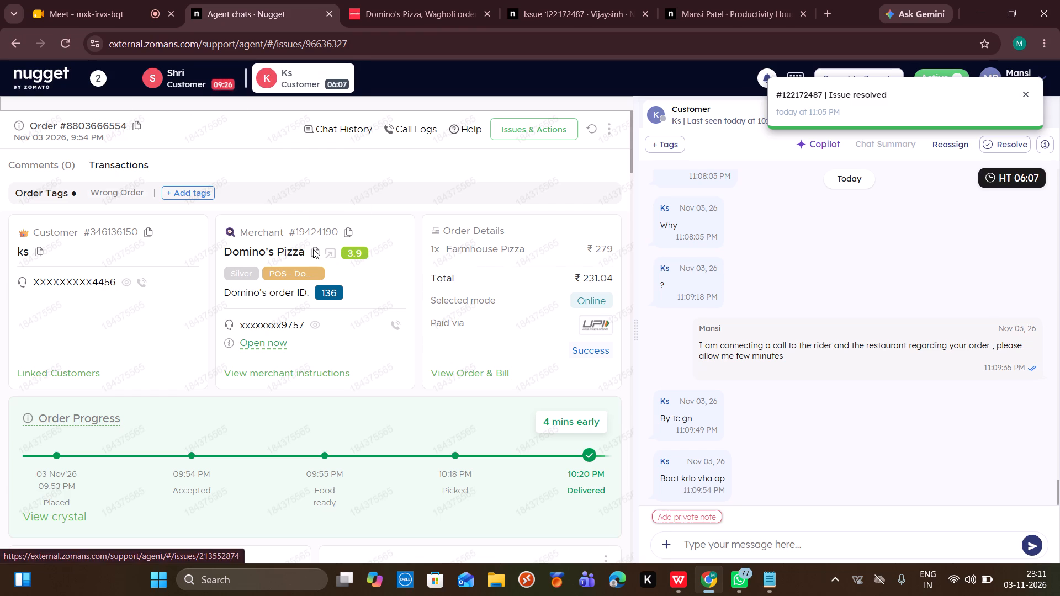
Switch to Shri's chat and tag the conversation as Delay.
{"action": "left_click", "coordinate": [198, 84]}
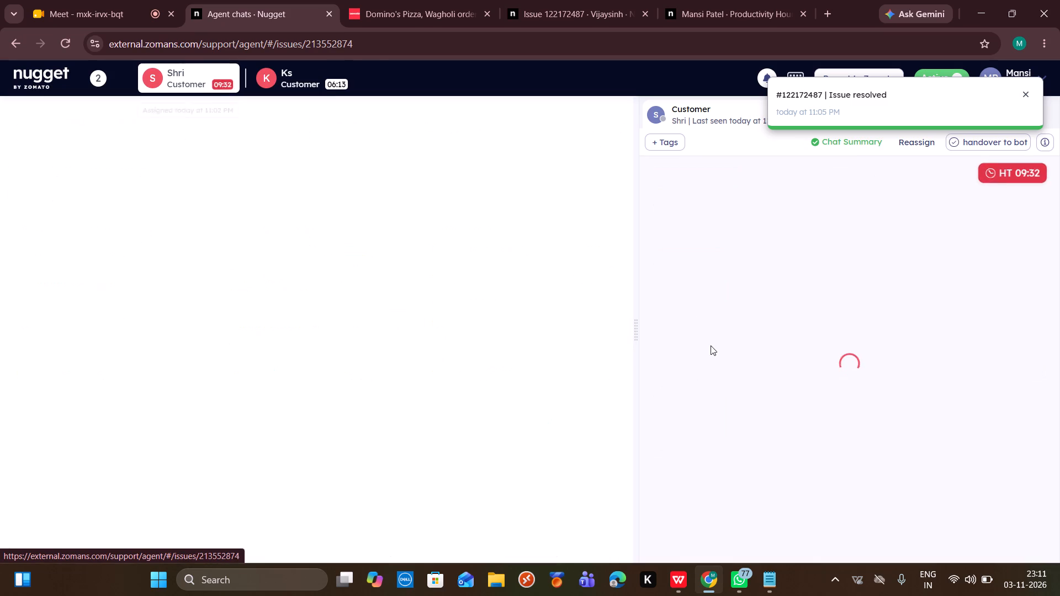
{"action": "scroll", "coordinate": [716, 356], "scroll_direction": "down", "scroll_amount": 4}
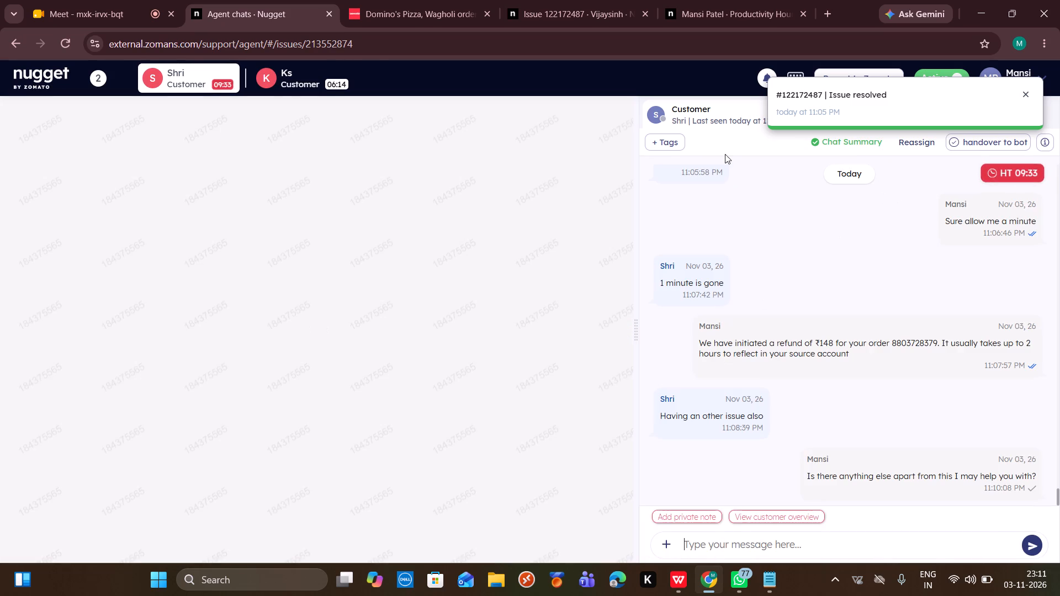
{"action": "left_click", "coordinate": [669, 143]}
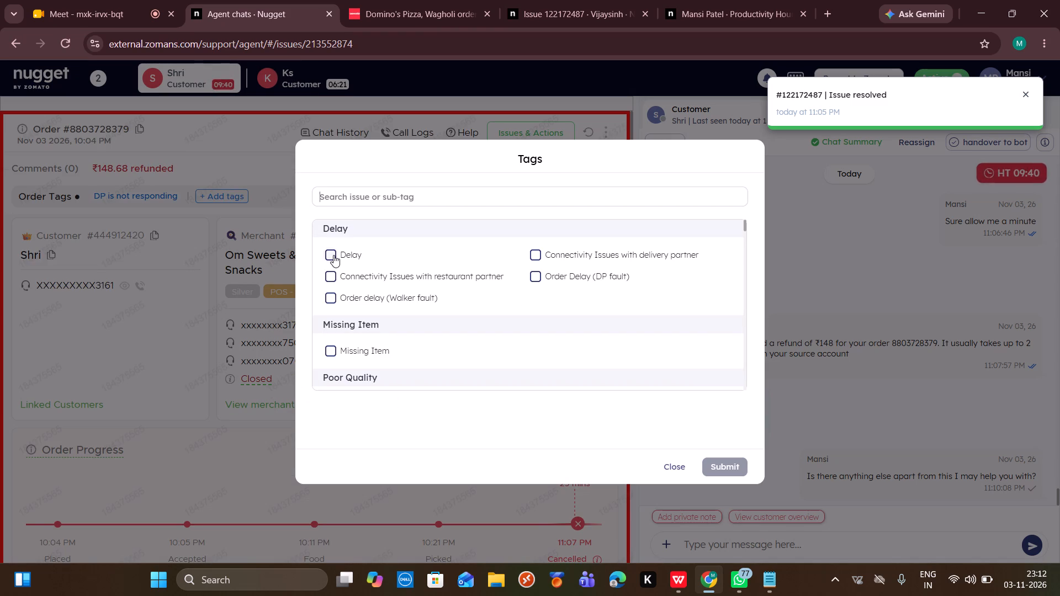
{"action": "left_click", "coordinate": [333, 255]}
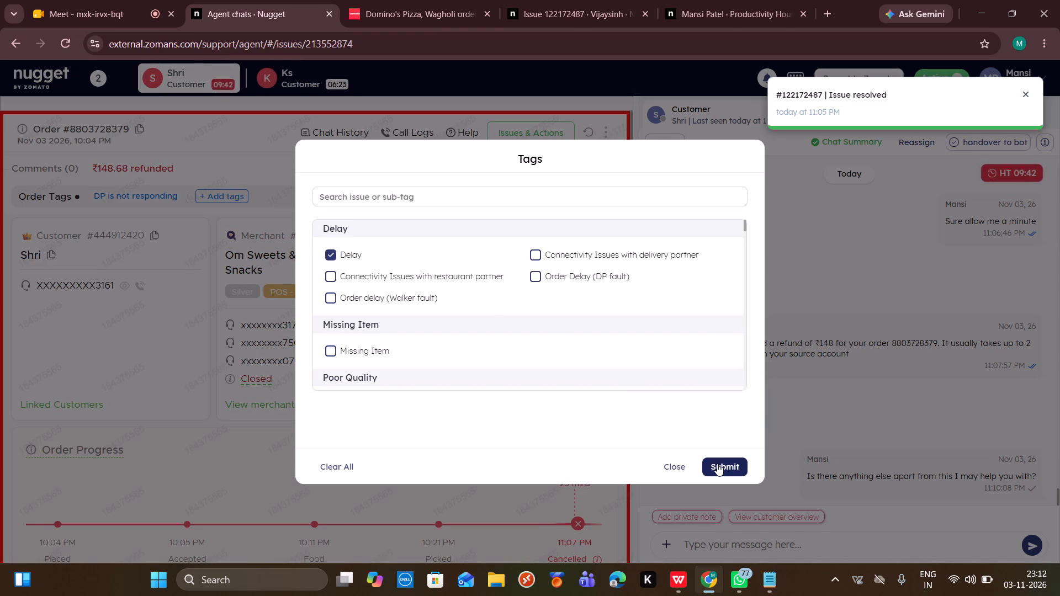
{"action": "left_click", "coordinate": [717, 464]}
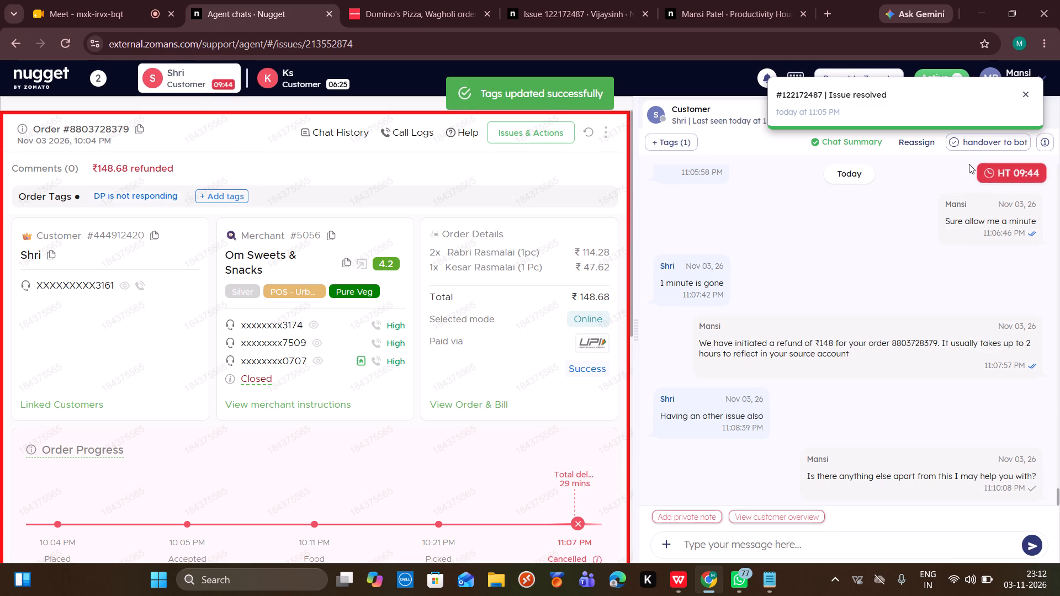
Resolve Shri's conversation.
{"action": "left_click", "coordinate": [977, 146]}
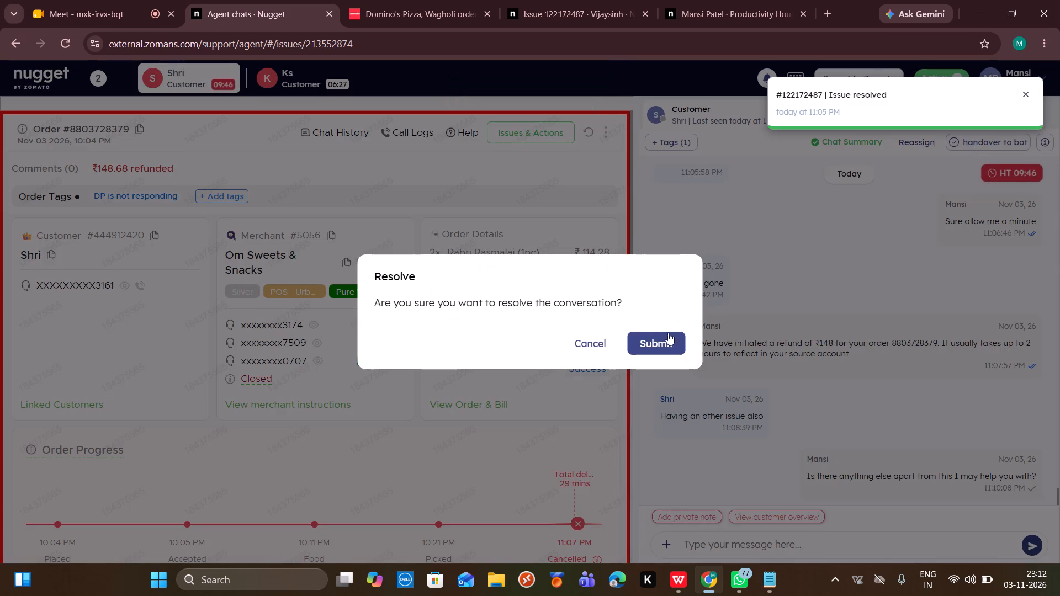
{"action": "left_click", "coordinate": [667, 338]}
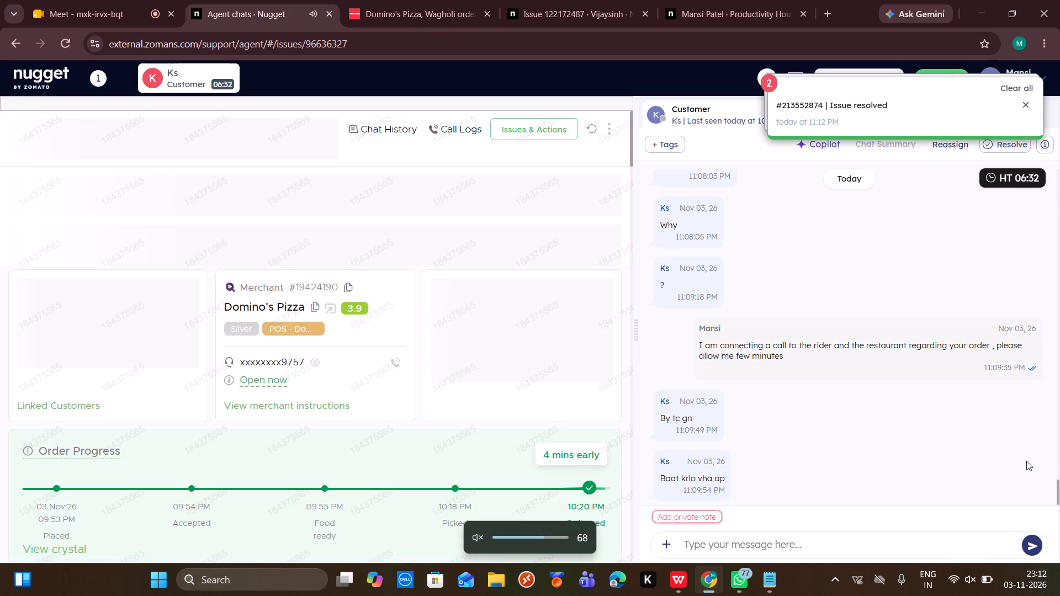
Send Ks a message that the restaurant was contacted and verified they had sent the correct size for a regular size pizza.
{"action": "scroll", "coordinate": [931, 451], "scroll_direction": "down", "scroll_amount": 2}
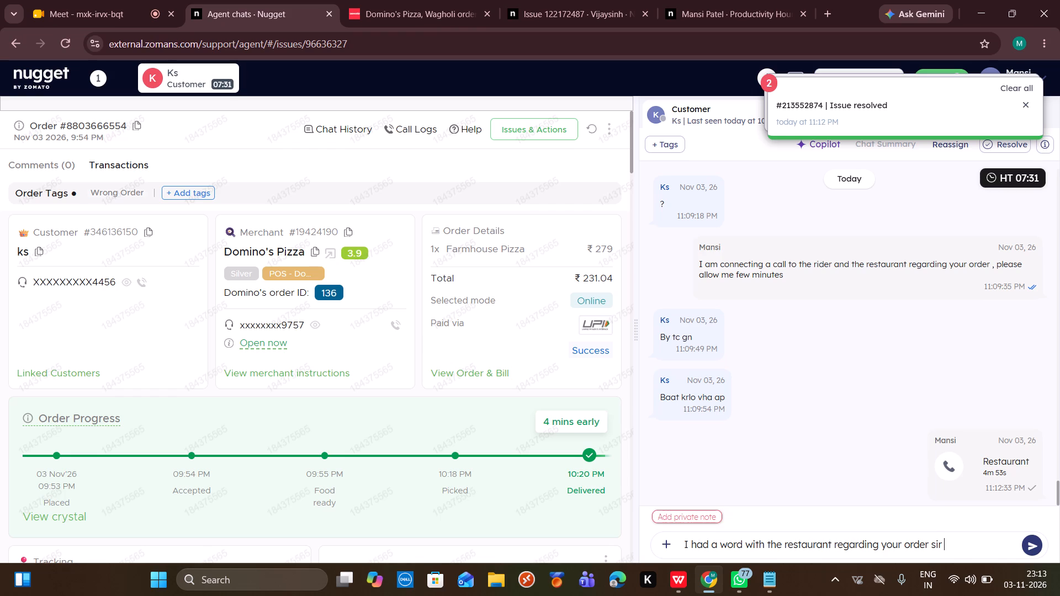
{"action": "type", "text": ", as they had verifie d"}
{"action": "key", "text": "BackSpace"}
{"action": "key", "text": "BackSpace"}
{"action": "type", "text": "d that"}
{"action": "key", "text": "space"}
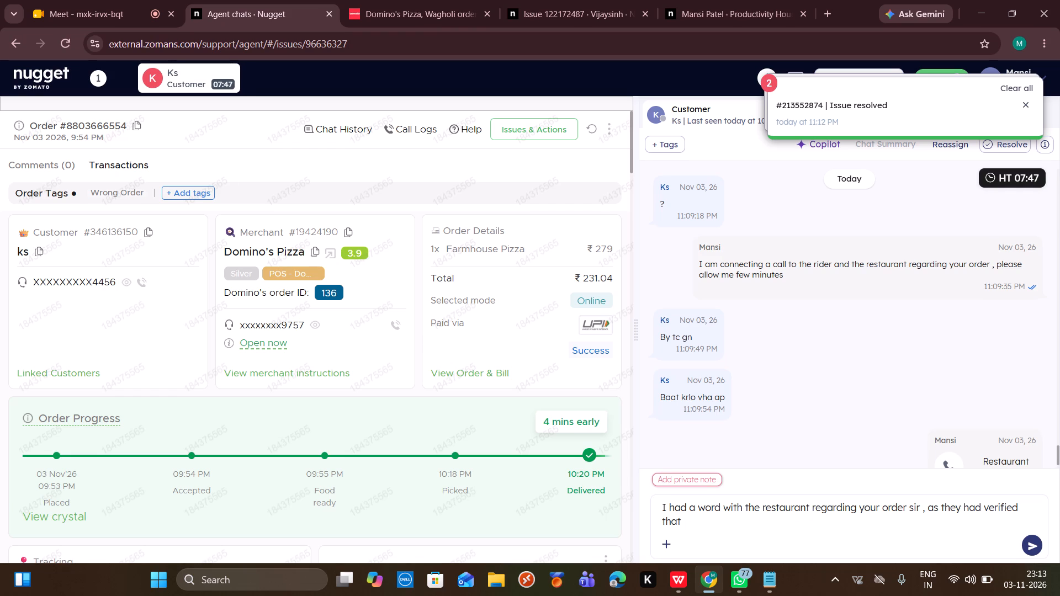
{"action": "type", "text": "they hads"}
{"action": "key", "text": "space"}
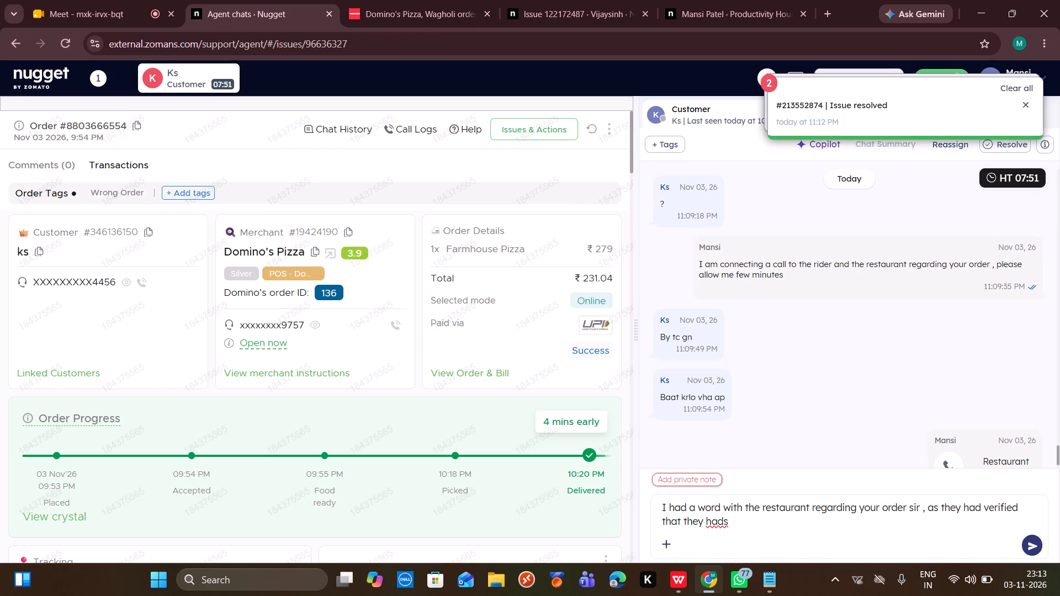
{"action": "key", "text": "BackSpace"}
{"action": "key", "text": "BackSpace"}
{"action": "key", "text": "space"}
{"action": "type", "text": "sent the correct size for a regular"}
{"action": "key", "text": "space"}
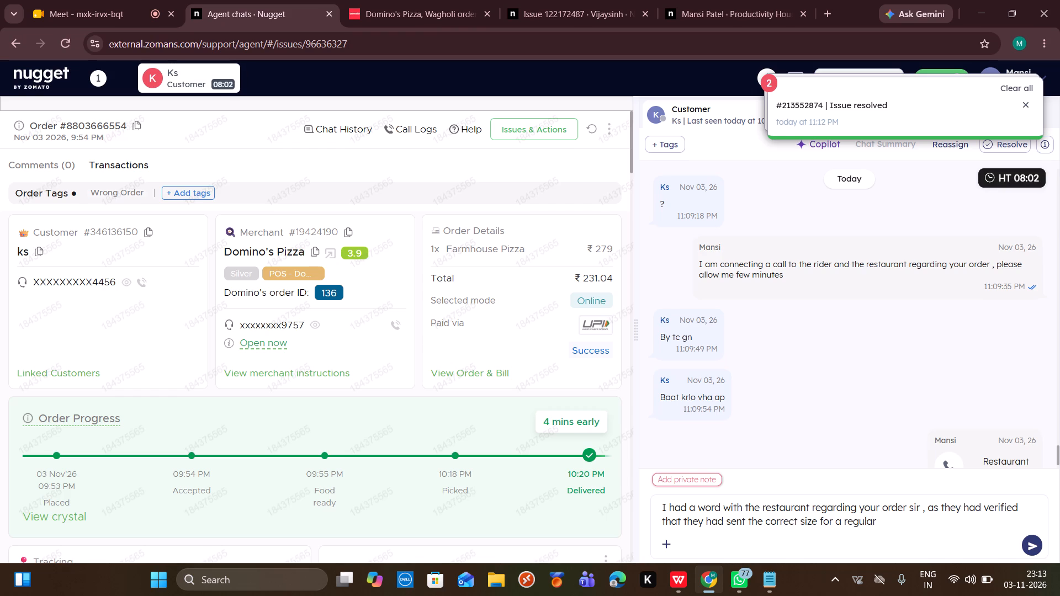
{"action": "type", "text": "size pizza"}
{"action": "key", "text": "Return"}
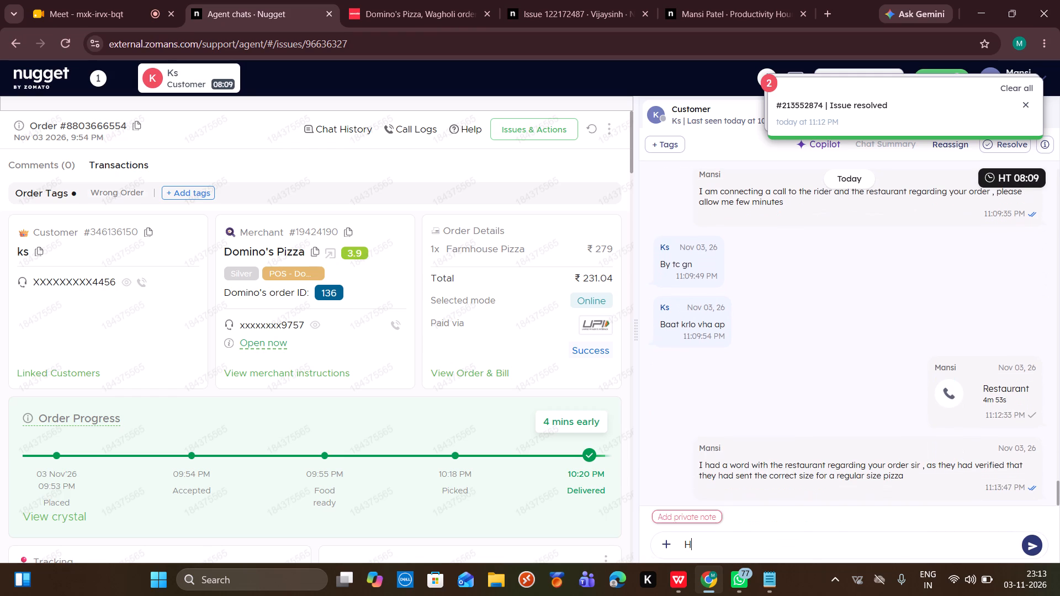
Send Ks the message "Hence we cannot help you by any refund as of now".
{"action": "type", "text": "ence we cannot help you by any"}
{"action": "key", "text": "space"}
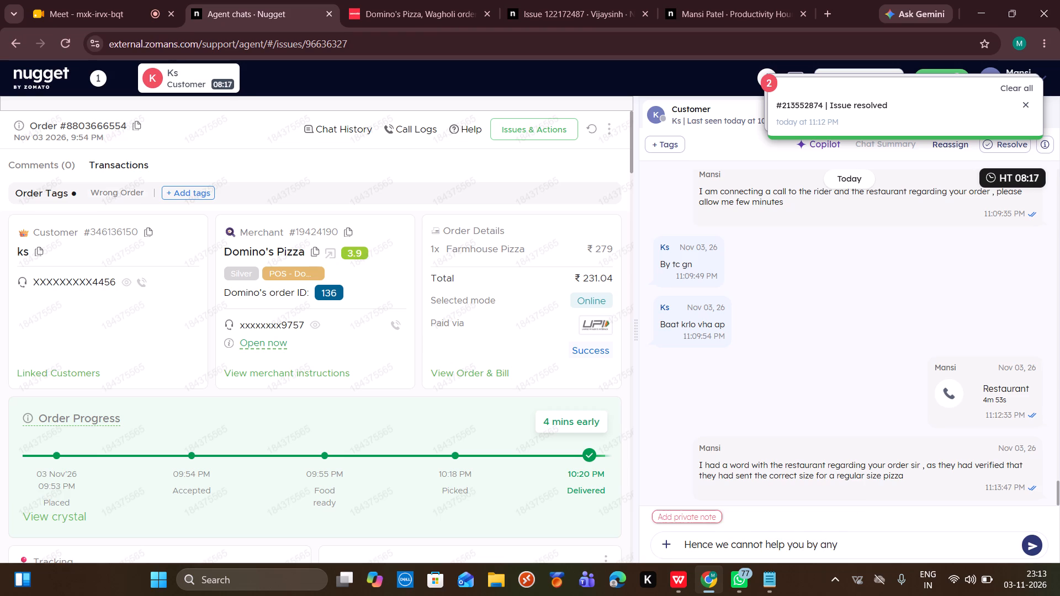
{"action": "type", "text": "refund as of now"}
{"action": "key", "text": "space"}
{"action": "key", "text": "Return"}
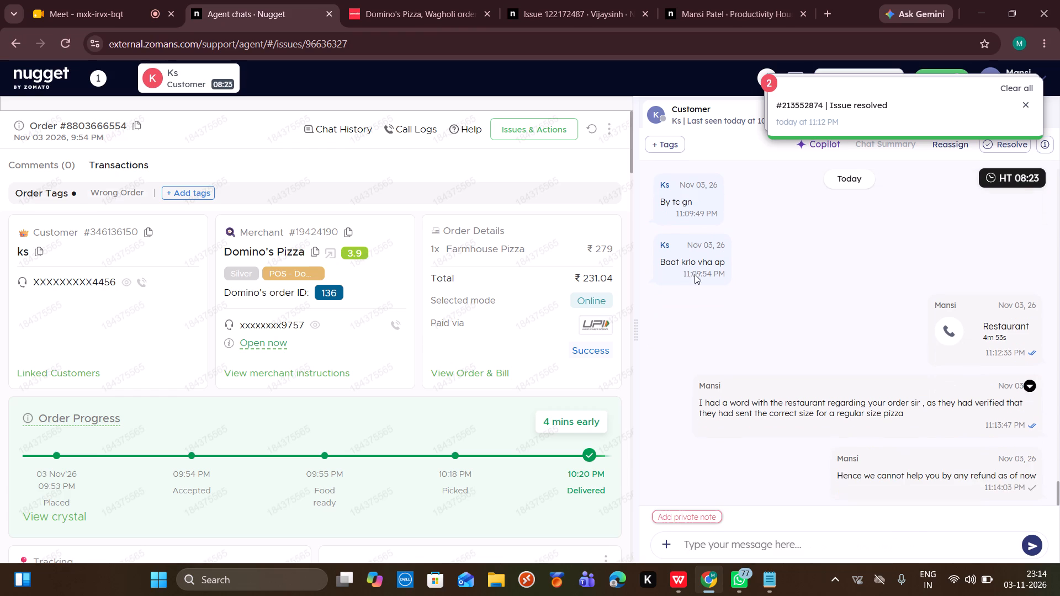
Send Ks the "fur" canned response "Is there anything else apart from this I may help you with?".
{"action": "type", "text": "/fur"}
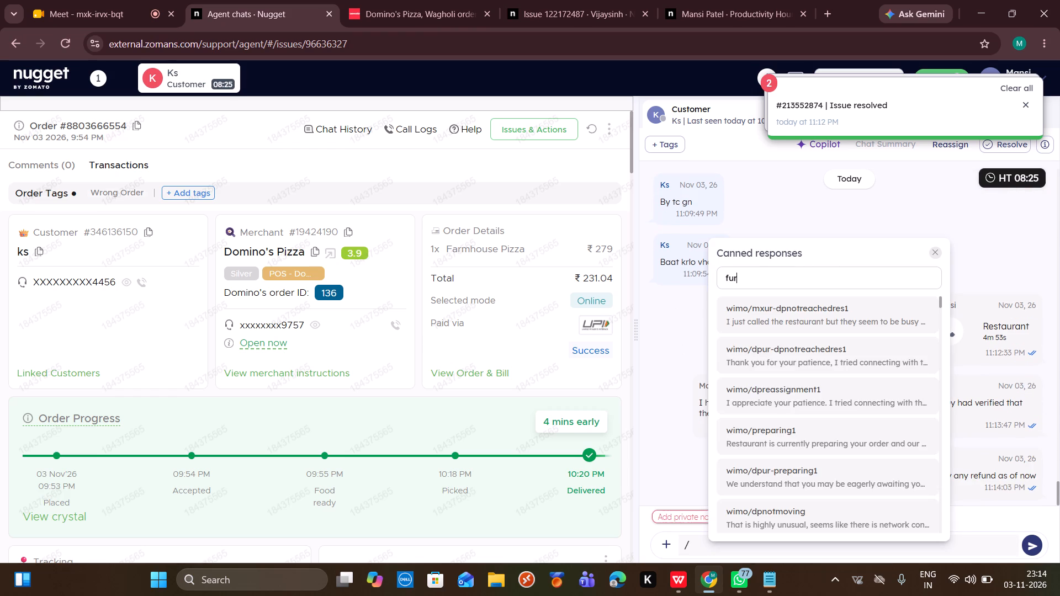
{"action": "left_click", "coordinate": [755, 313]}
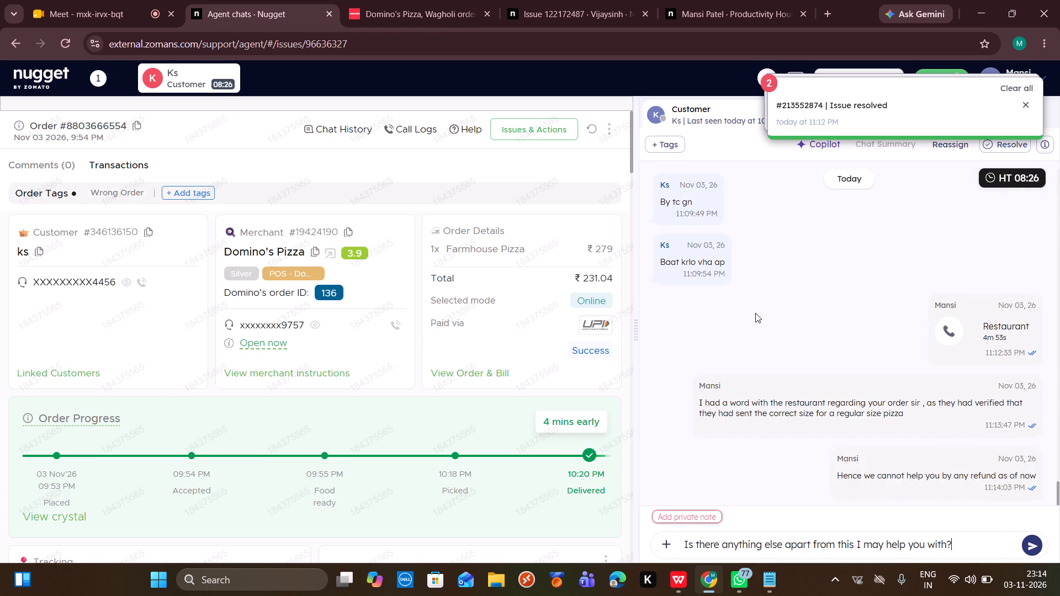
{"action": "key", "text": "Return"}
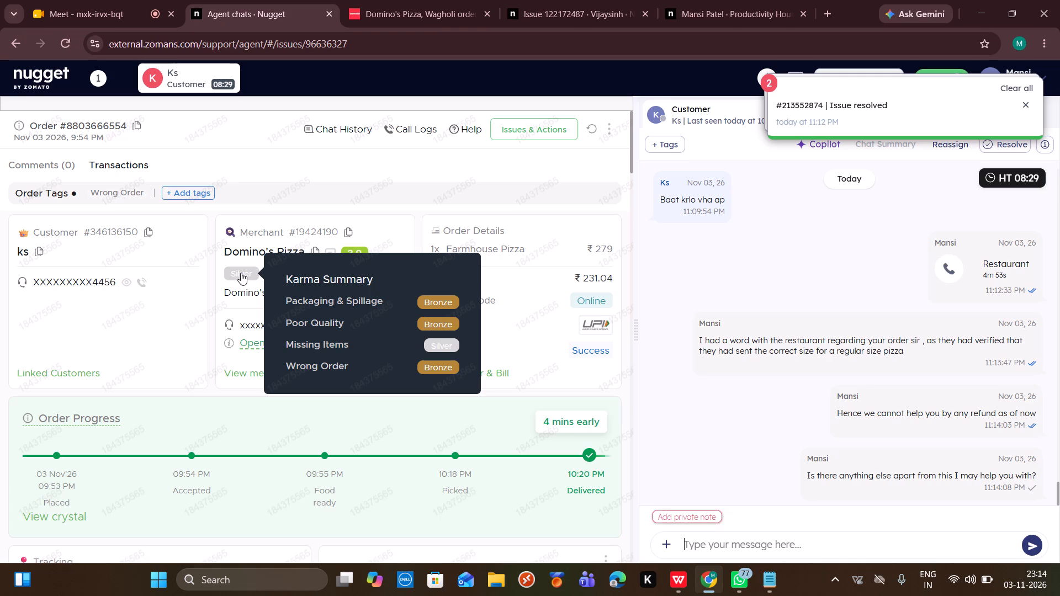
Open and close Ks's customer overview, and refresh the order details.
{"action": "left_click", "coordinate": [22, 252]}
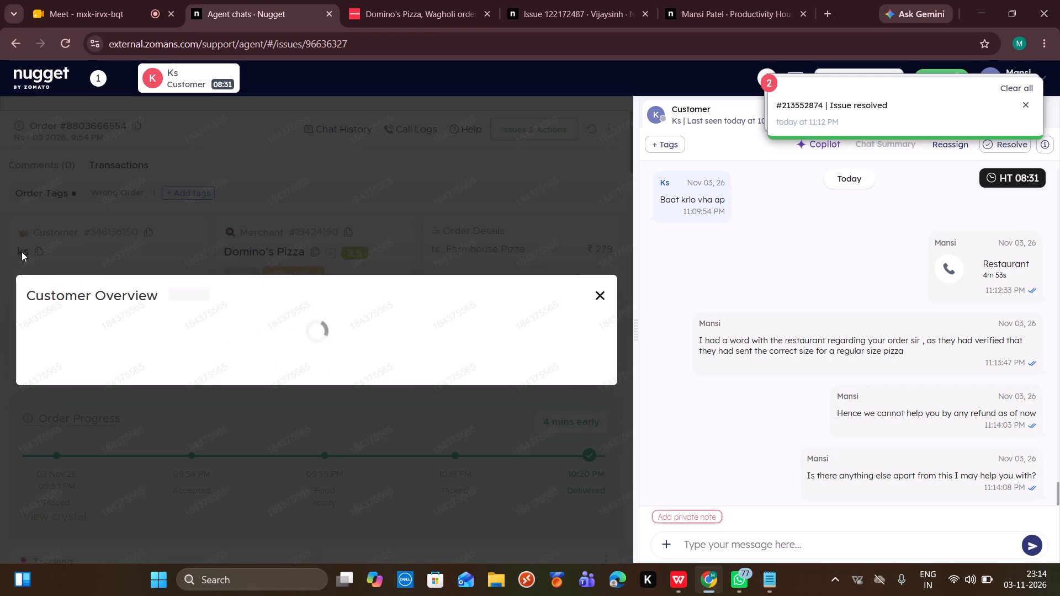
{"action": "left_click", "coordinate": [355, 229]}
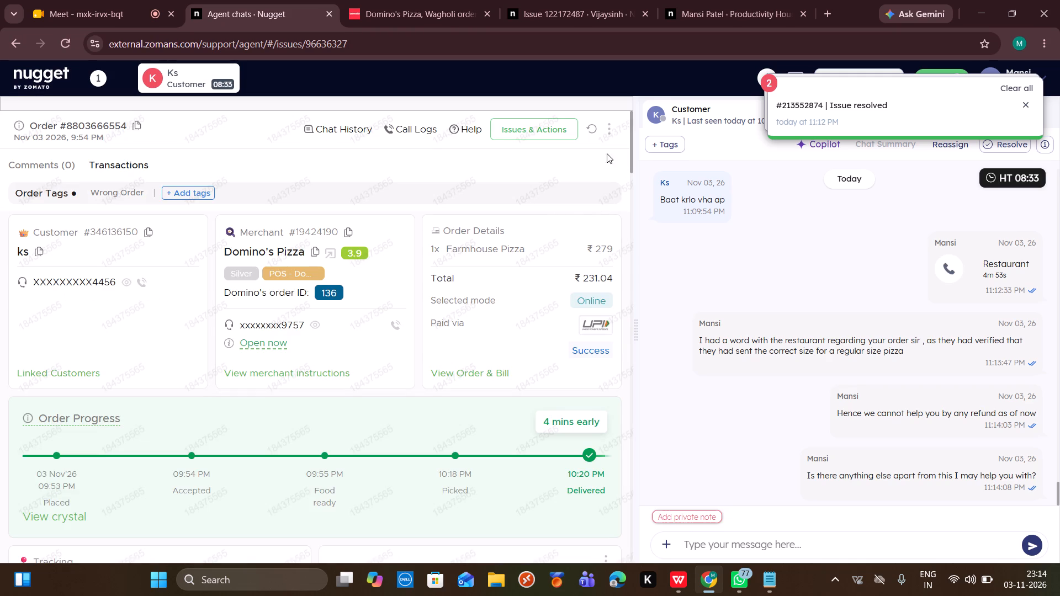
{"action": "left_click", "coordinate": [592, 128]}
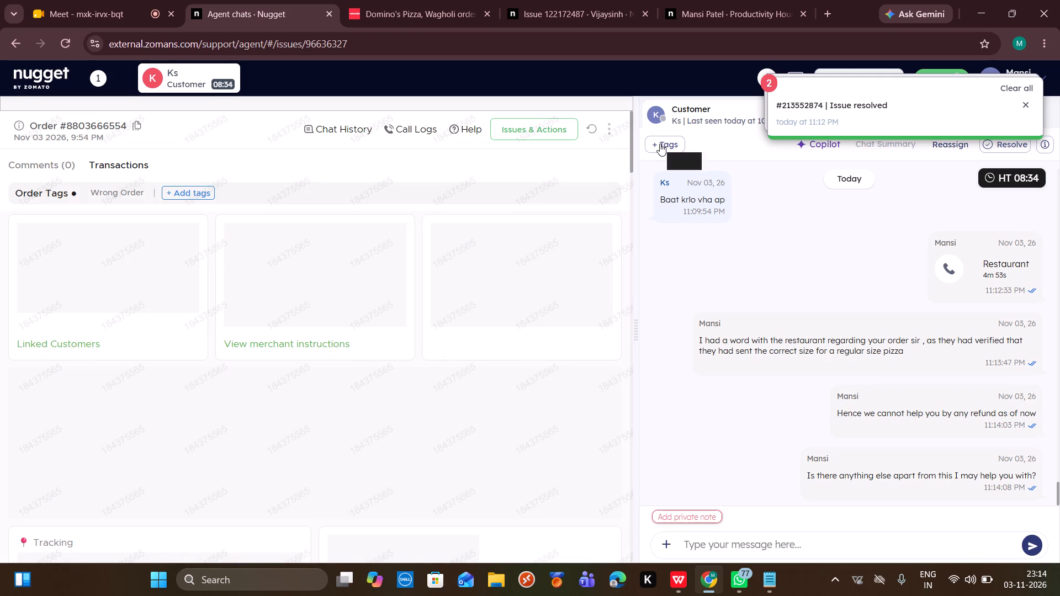
Tag Ks's conversation as Delay.
{"action": "left_click", "coordinate": [660, 143]}
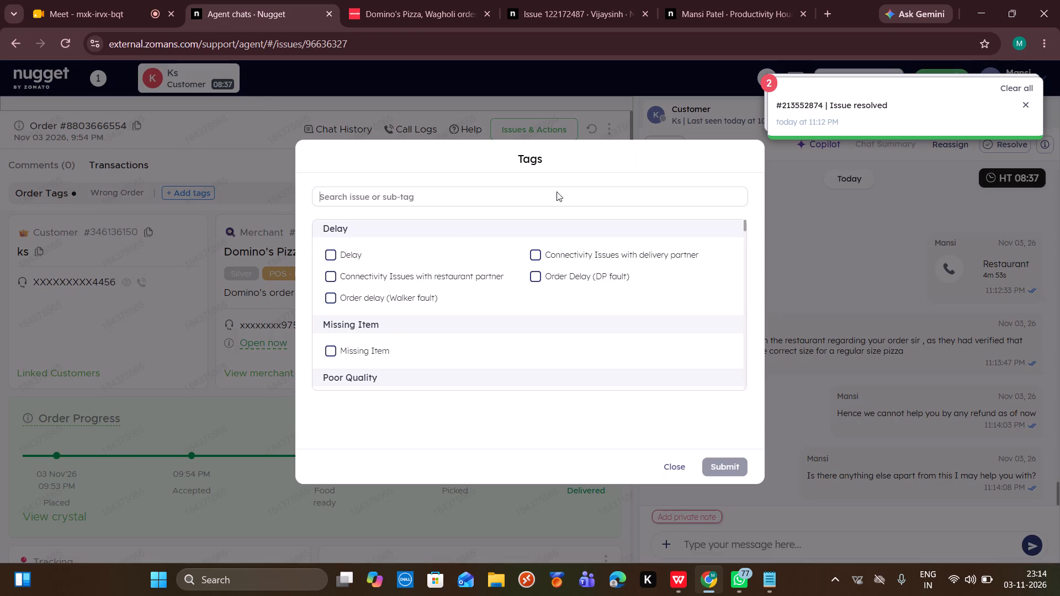
{"action": "left_click", "coordinate": [329, 258]}
{"action": "left_click", "coordinate": [723, 462]}
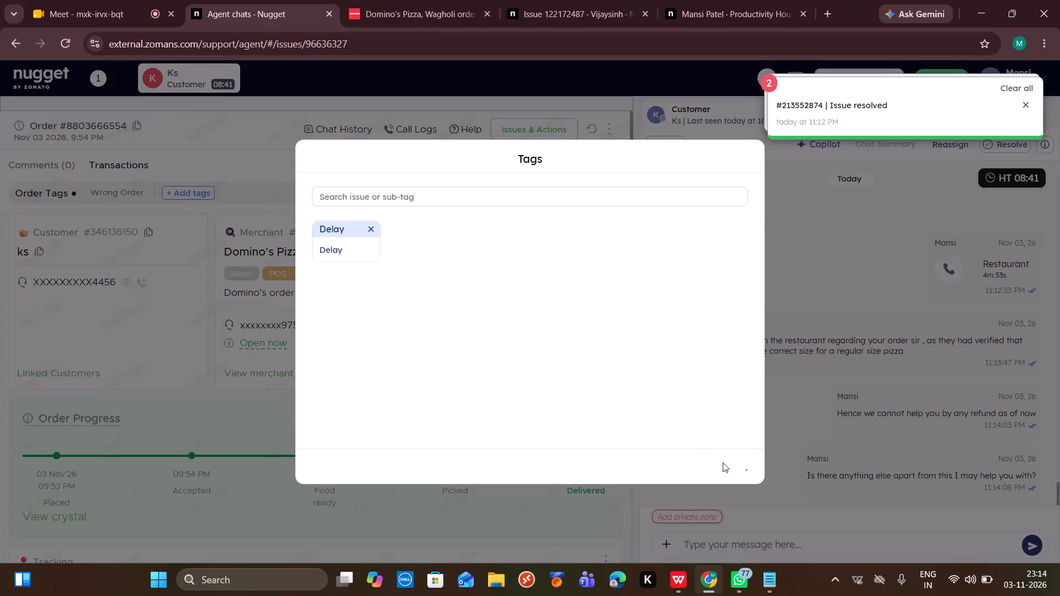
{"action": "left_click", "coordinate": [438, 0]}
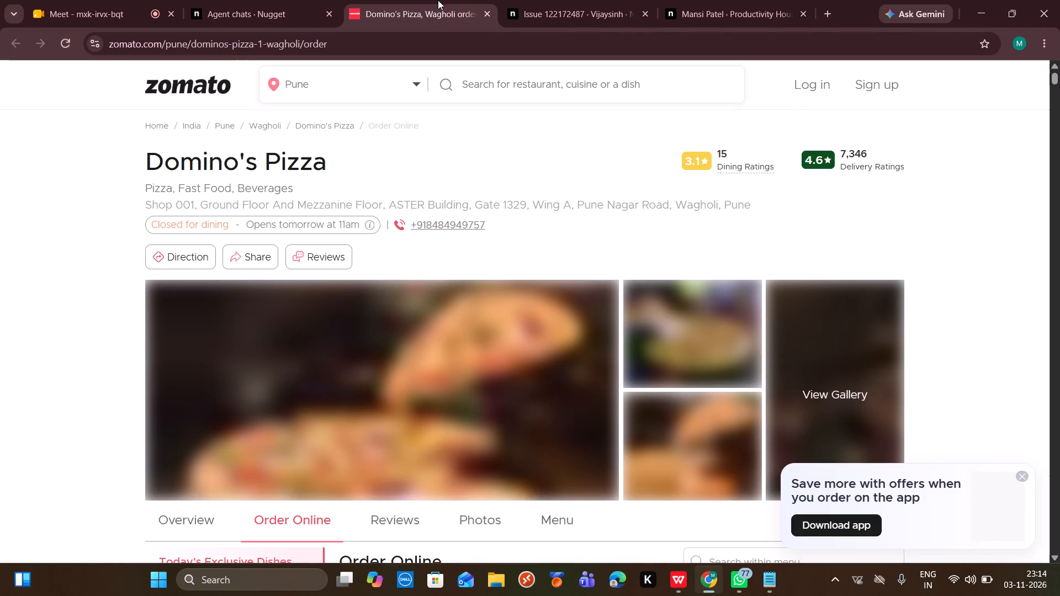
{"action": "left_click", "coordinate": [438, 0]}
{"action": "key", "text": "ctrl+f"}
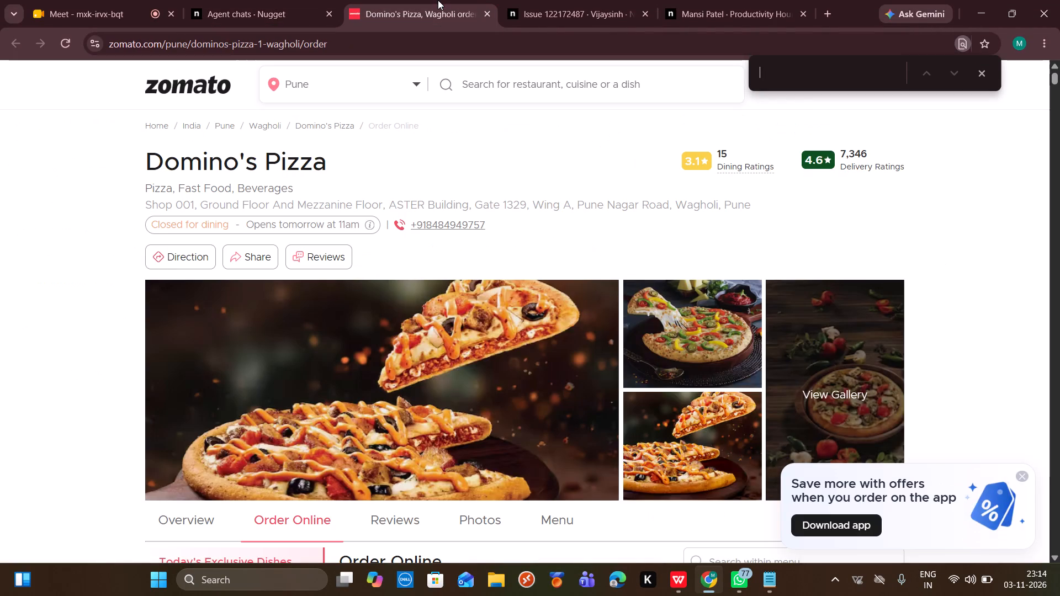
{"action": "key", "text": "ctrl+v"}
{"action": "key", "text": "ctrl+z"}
Copy the item name Farmhouse Pizza from Ks's order details and find it on the Domino's Pizza Wagholi page on Zomato.
{"action": "left_click", "coordinate": [284, 0]}
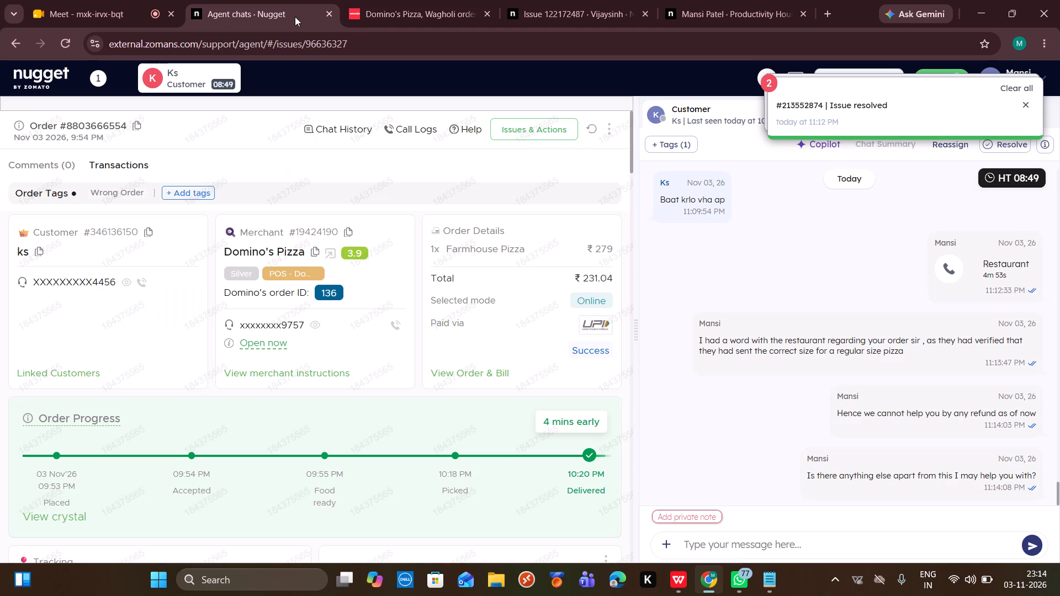
{"action": "left_click_drag", "start_coordinate": [537, 254], "coordinate": [454, 248]}
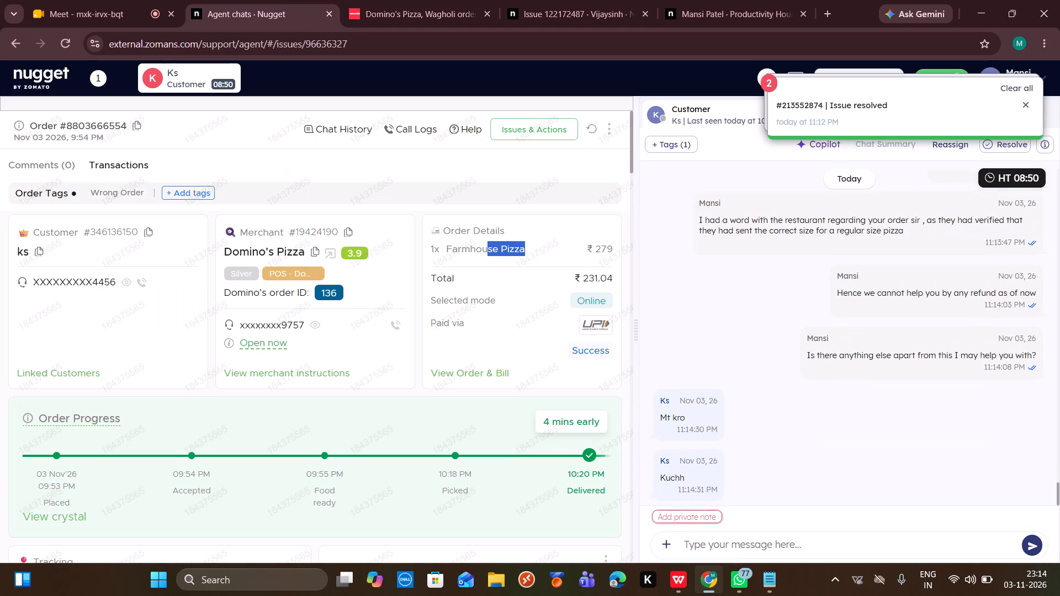
{"action": "left_click_drag", "start_coordinate": [454, 248], "coordinate": [448, 250]}
{"action": "key", "text": "ctrl+c"}
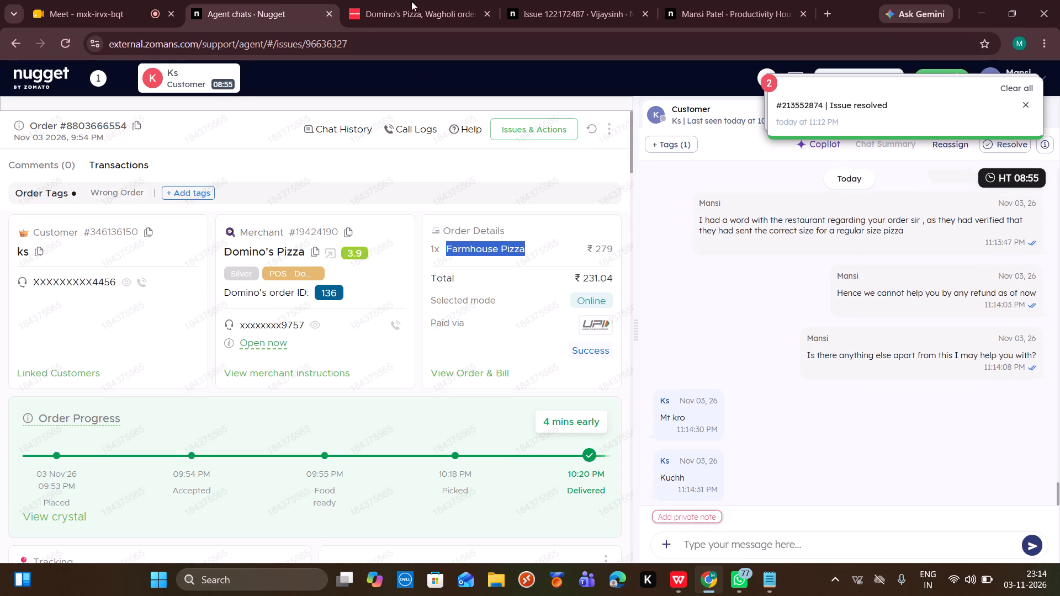
{"action": "left_click", "coordinate": [406, 0]}
{"action": "key", "text": "ctrl+v"}
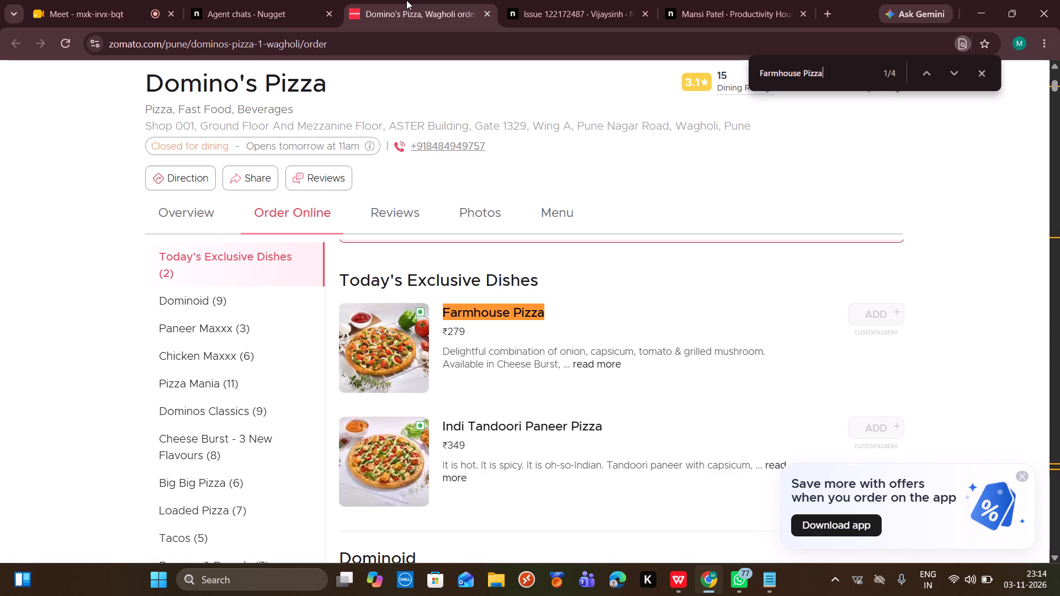
Back in Ks's Nugget chat, send the "apology" canned response "I'm very sorry for the issue you had to face…".
{"action": "left_click", "coordinate": [293, 0]}
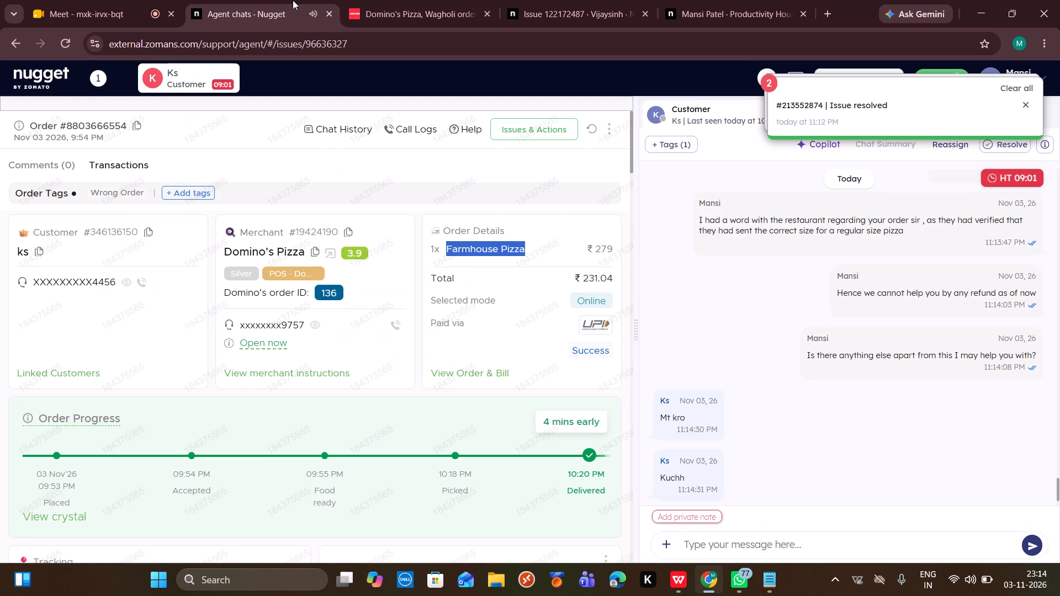
{"action": "scroll", "coordinate": [709, 257], "scroll_direction": "up", "scroll_amount": 8}
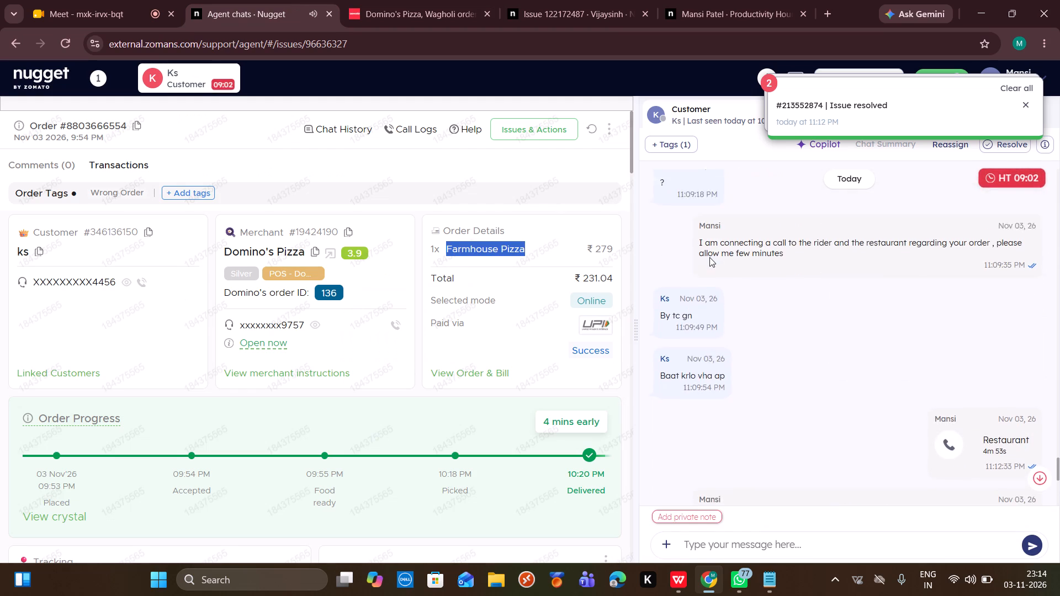
{"action": "scroll", "coordinate": [709, 257], "scroll_direction": "up", "scroll_amount": 7}
{"action": "scroll", "coordinate": [709, 257], "scroll_direction": "down", "scroll_amount": 9}
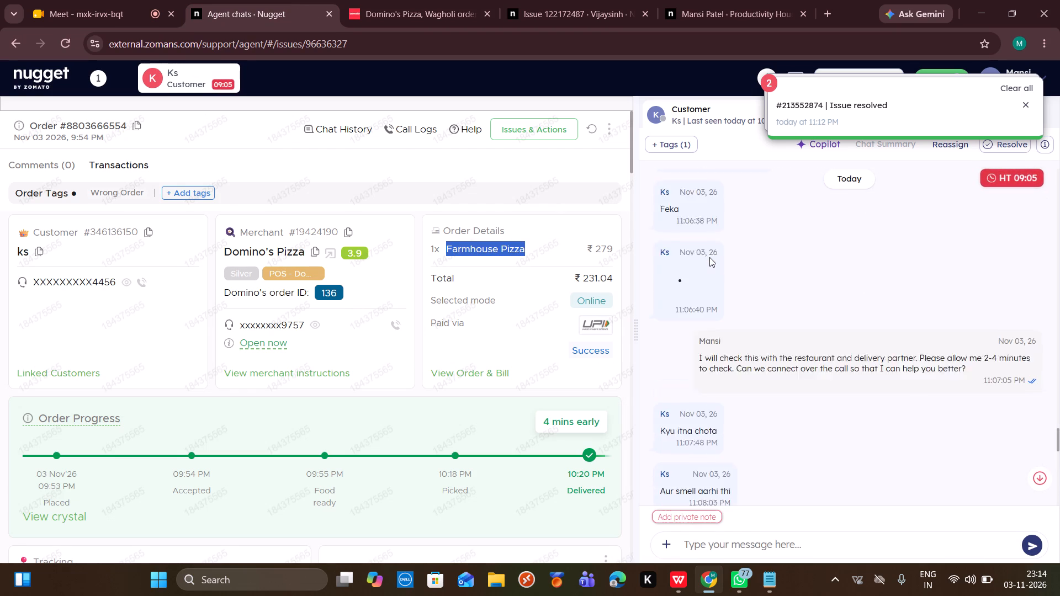
{"action": "scroll", "coordinate": [709, 257], "scroll_direction": "down", "scroll_amount": 11}
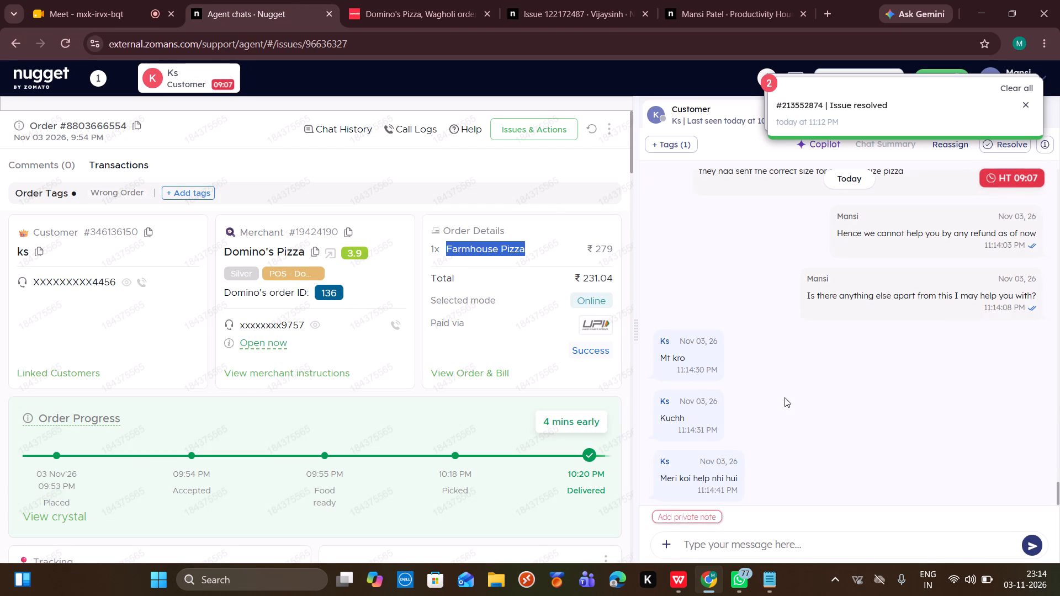
{"action": "left_click", "coordinate": [710, 546]}
{"action": "type", "text": "/apology"}
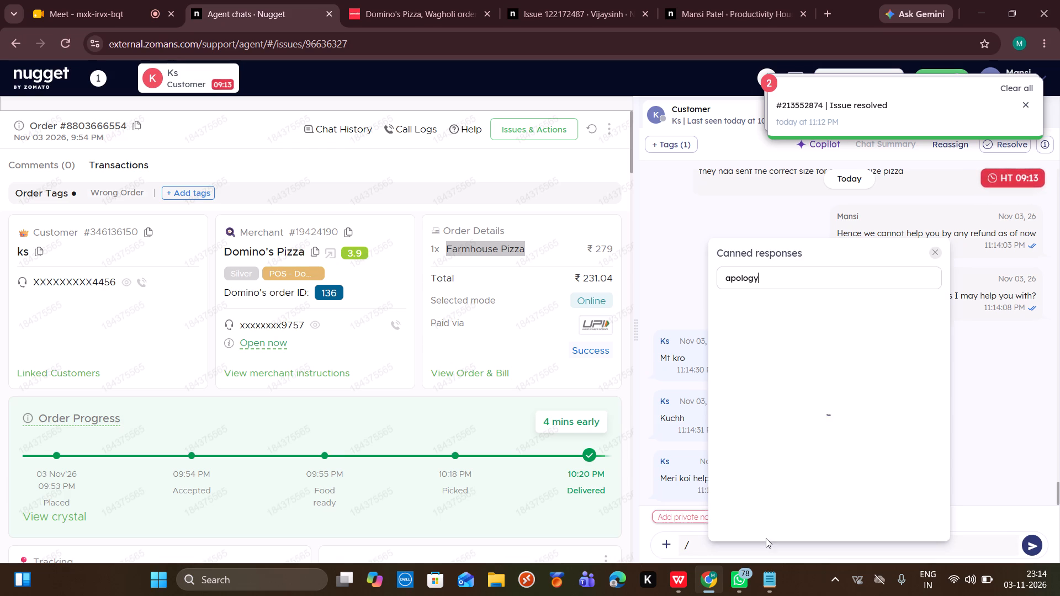
{"action": "left_click", "coordinate": [749, 391]}
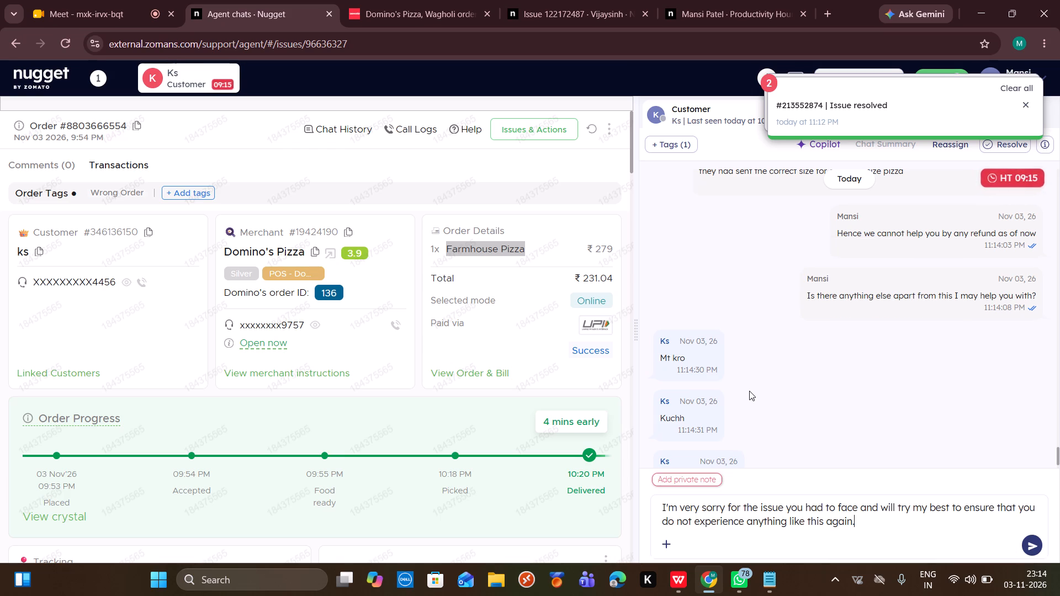
{"action": "key", "text": "Return"}
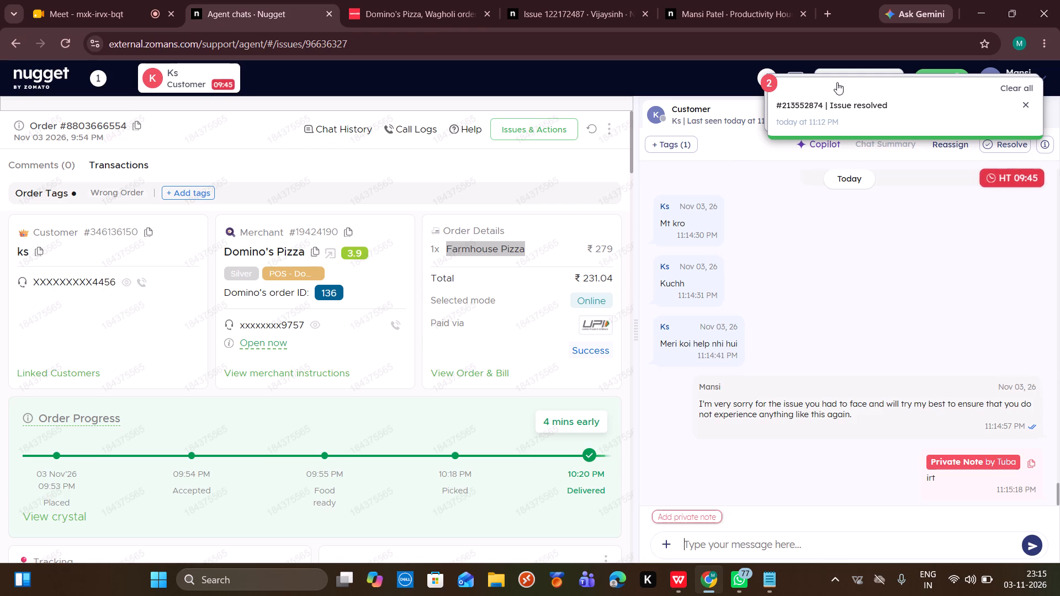
Clear all the pending issue notifications in Nugget.
{"action": "left_click", "coordinate": [1019, 87]}
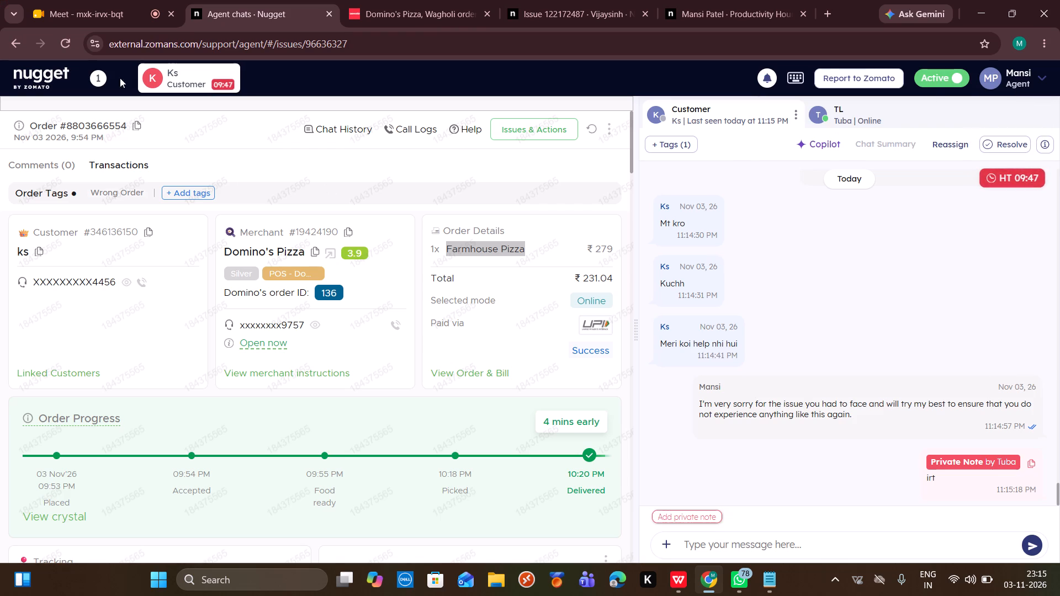
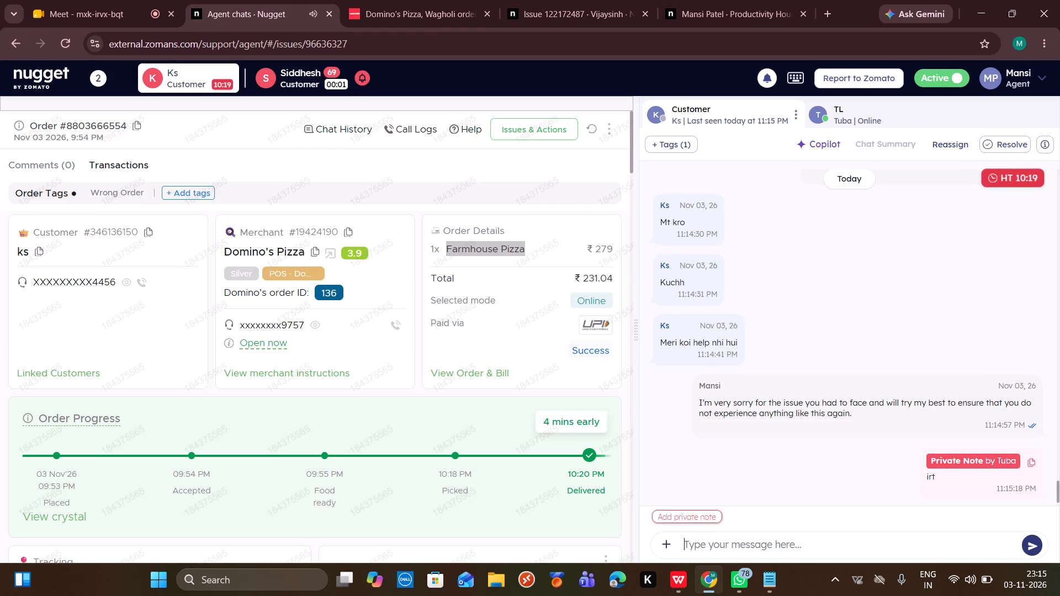
Open Siddhesh's new chat and send the greeting "Hey, I'll quickly review your concern and get back to you in just a moment.".
{"action": "left_click", "coordinate": [335, 77]}
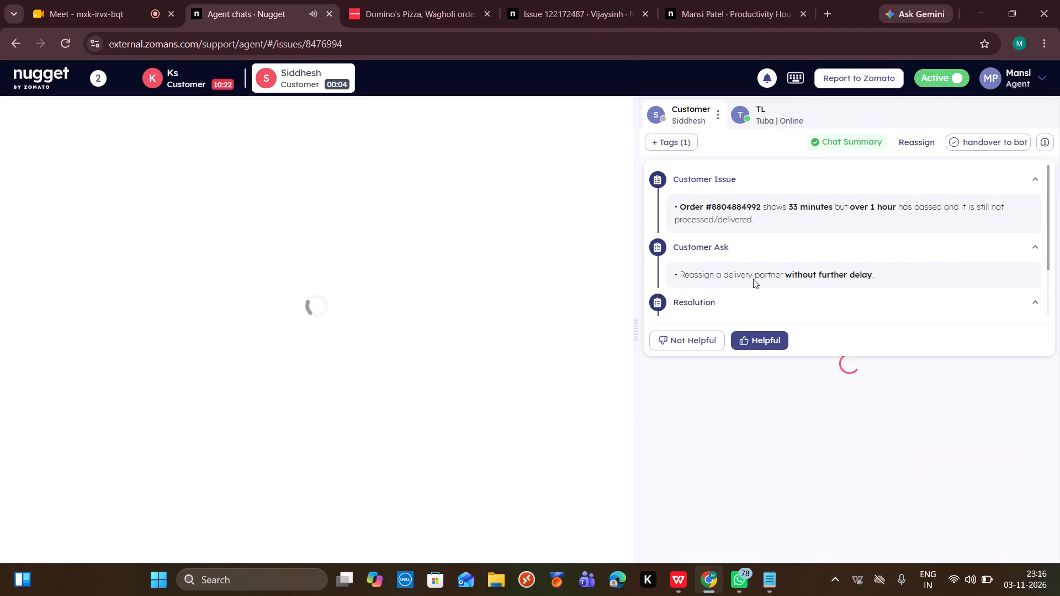
{"action": "left_click", "coordinate": [1030, 477]}
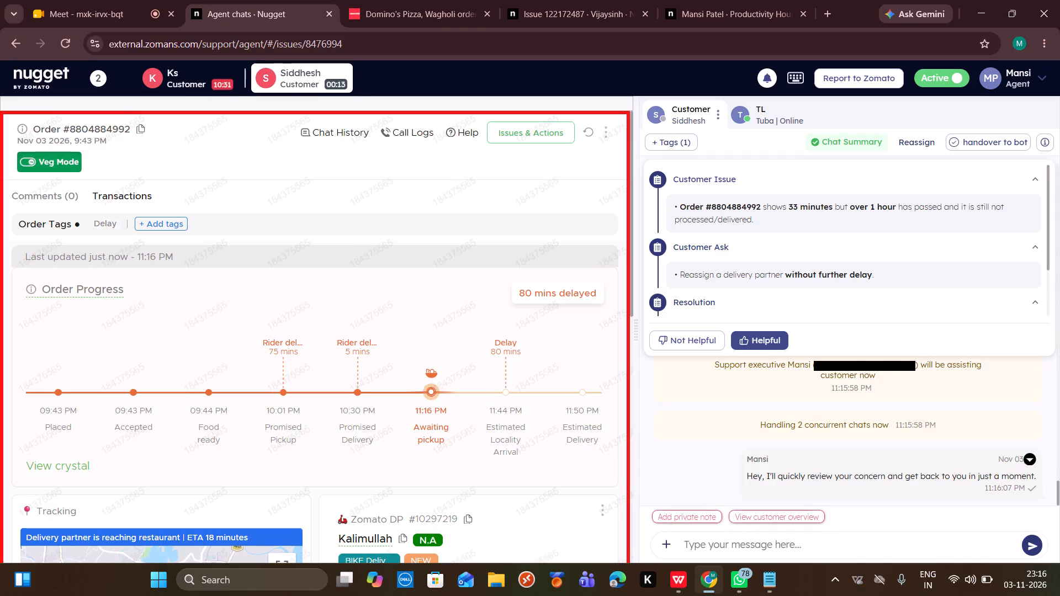
Rate the summary of Siddhesh's chat as helpful.
{"action": "left_click", "coordinate": [761, 339]}
Read back through Siddhesh's earlier conversation about the delayed order, including the previous agent's replies and private note.
{"action": "scroll", "coordinate": [755, 360], "scroll_direction": "up", "scroll_amount": 1}
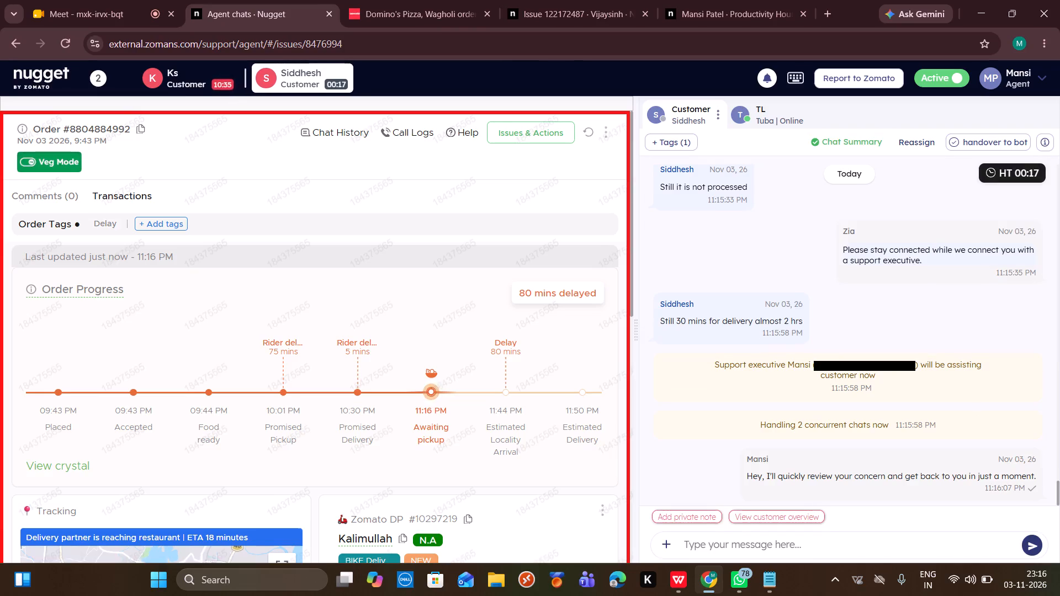
{"action": "scroll", "coordinate": [755, 360], "scroll_direction": "up", "scroll_amount": 4}
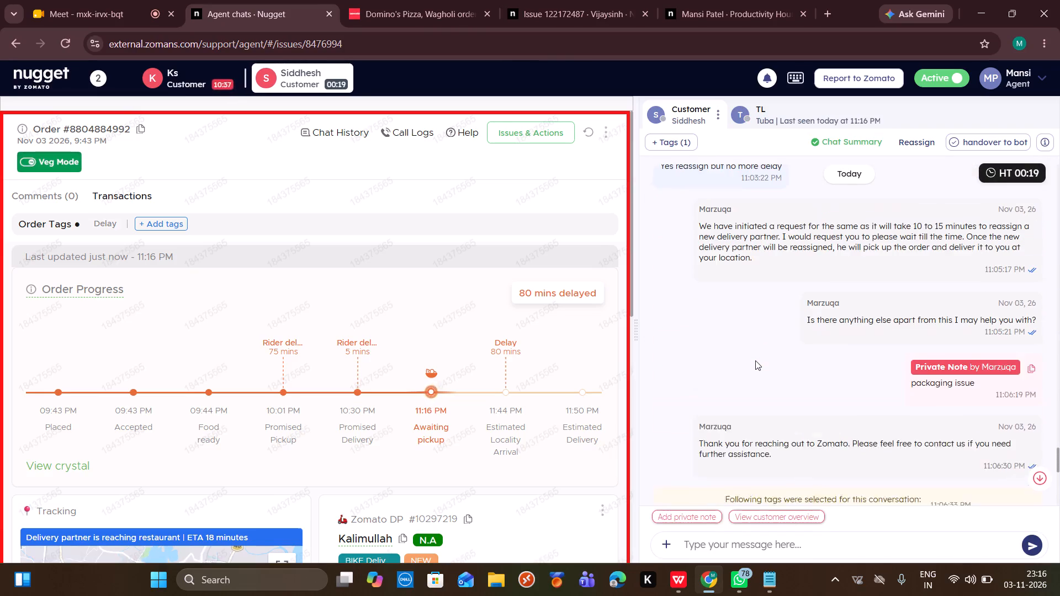
{"action": "scroll", "coordinate": [755, 360], "scroll_direction": "up", "scroll_amount": 2}
{"action": "scroll", "coordinate": [755, 360], "scroll_direction": "down", "scroll_amount": 1}
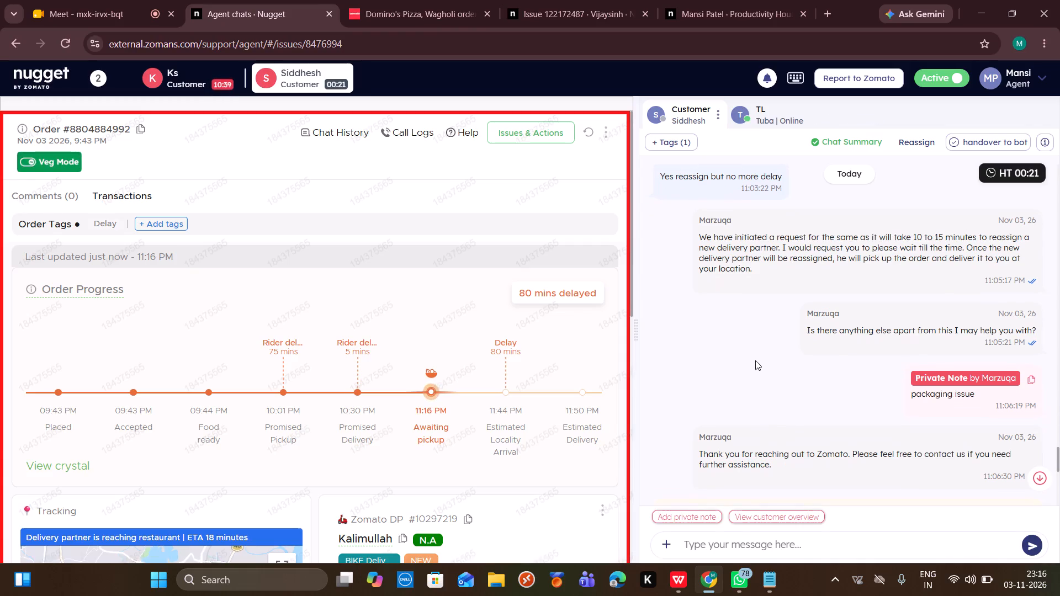
{"action": "scroll", "coordinate": [755, 360], "scroll_direction": "down", "scroll_amount": 5}
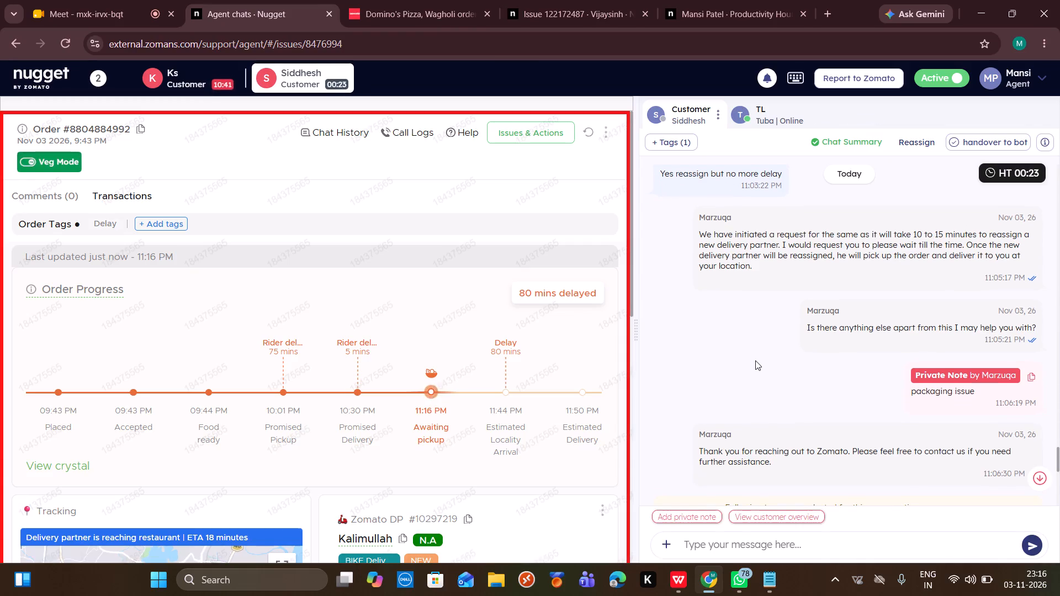
{"action": "scroll", "coordinate": [755, 360], "scroll_direction": "down", "scroll_amount": 2}
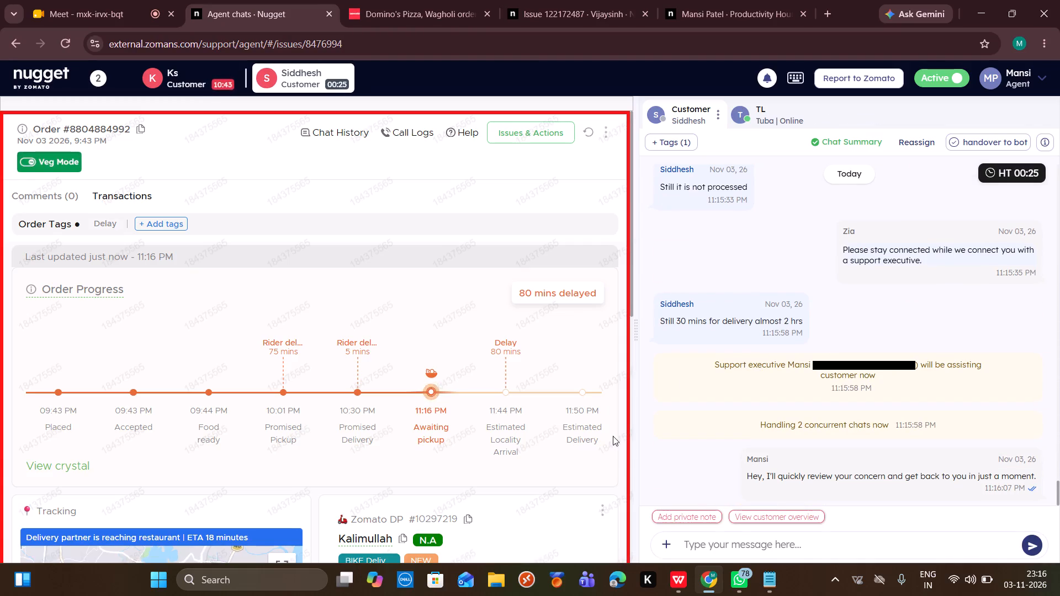
Check the delivery partner assignment history for Siddhesh's order.
{"action": "left_click", "coordinate": [600, 508]}
{"action": "left_click", "coordinate": [548, 539]}
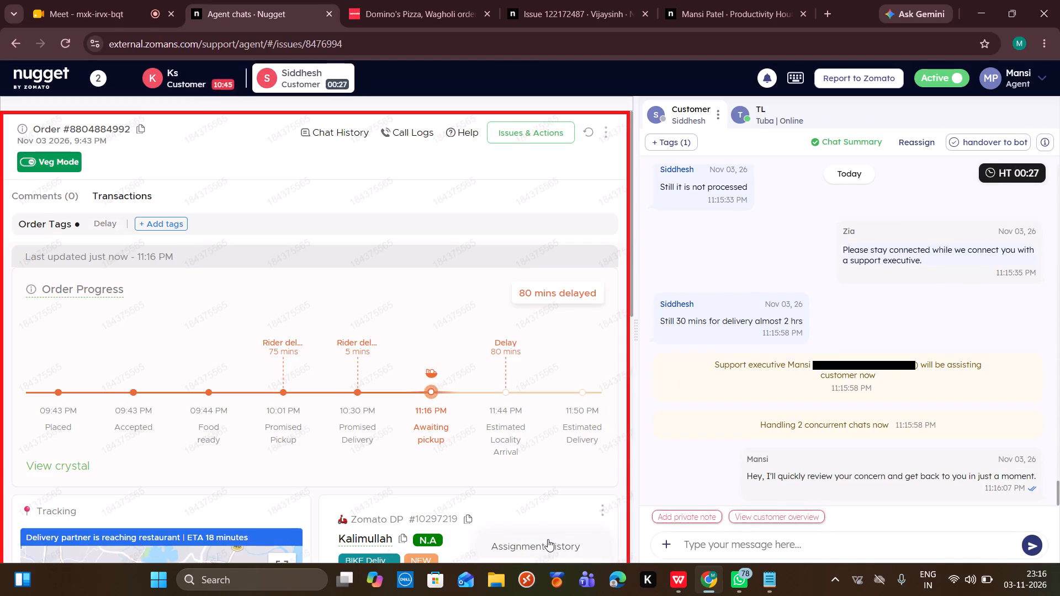
{"action": "left_click", "coordinate": [539, 479]}
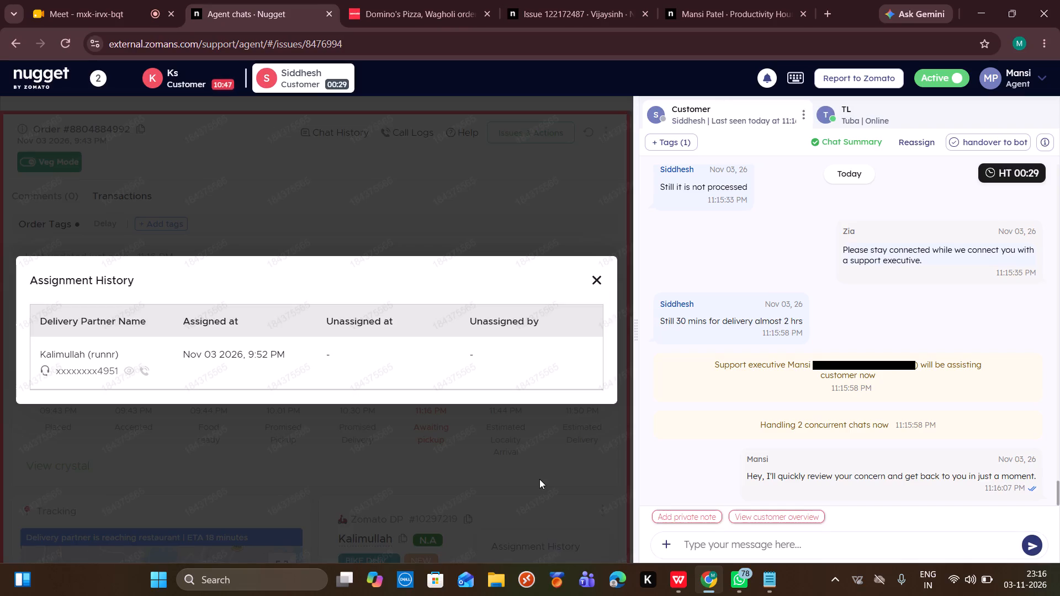
Send Siddhesh the "/CFD/Delay/Ack" canned response "I'm sorry for the inconvenience. Please allow me a moment to check this for you".
{"action": "left_click", "coordinate": [681, 538]}
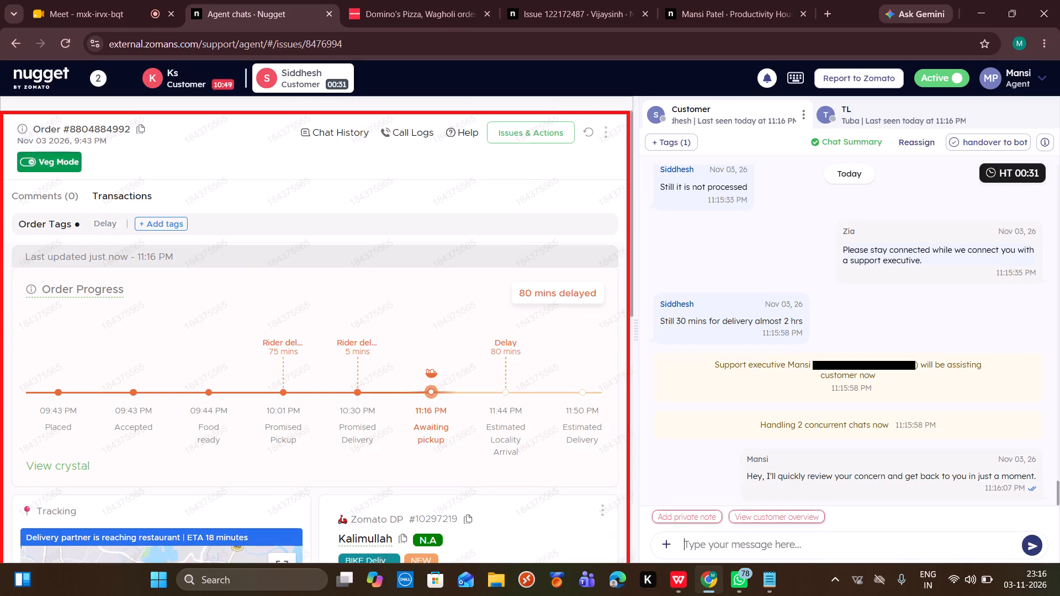
{"action": "type", "text": "/delay"}
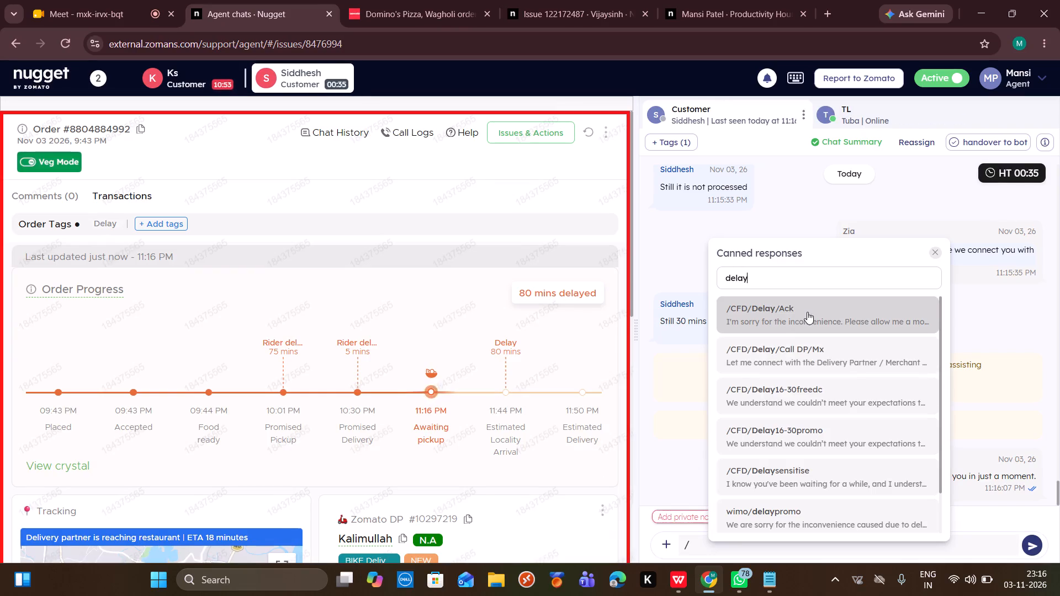
{"action": "left_click", "coordinate": [807, 312]}
{"action": "key", "text": "Return"}
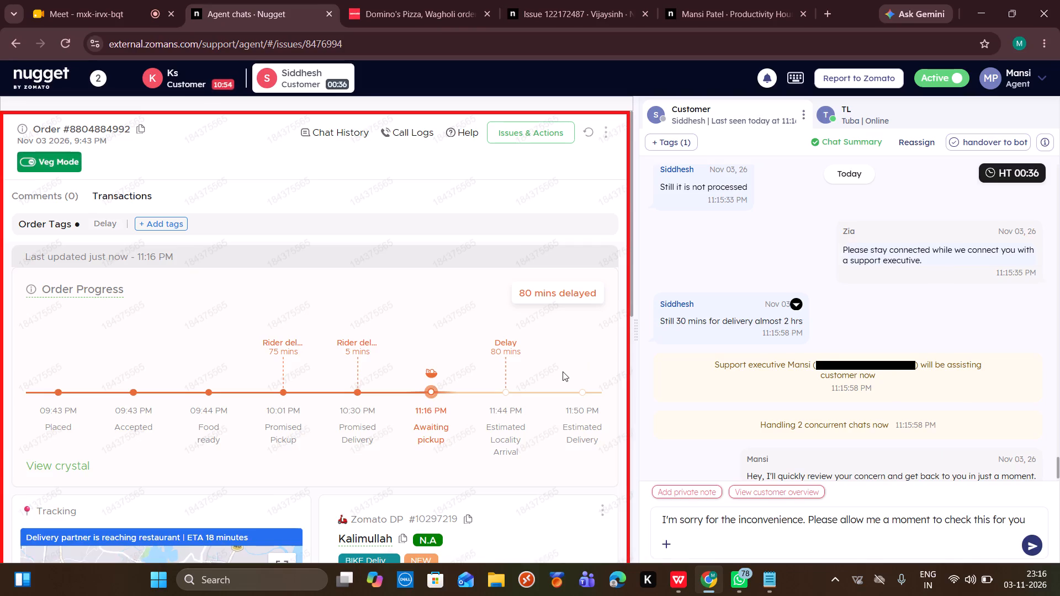
Place a callback call to the delivery partner handling Siddhesh's order.
{"action": "scroll", "coordinate": [547, 418], "scroll_direction": "down", "scroll_amount": 2}
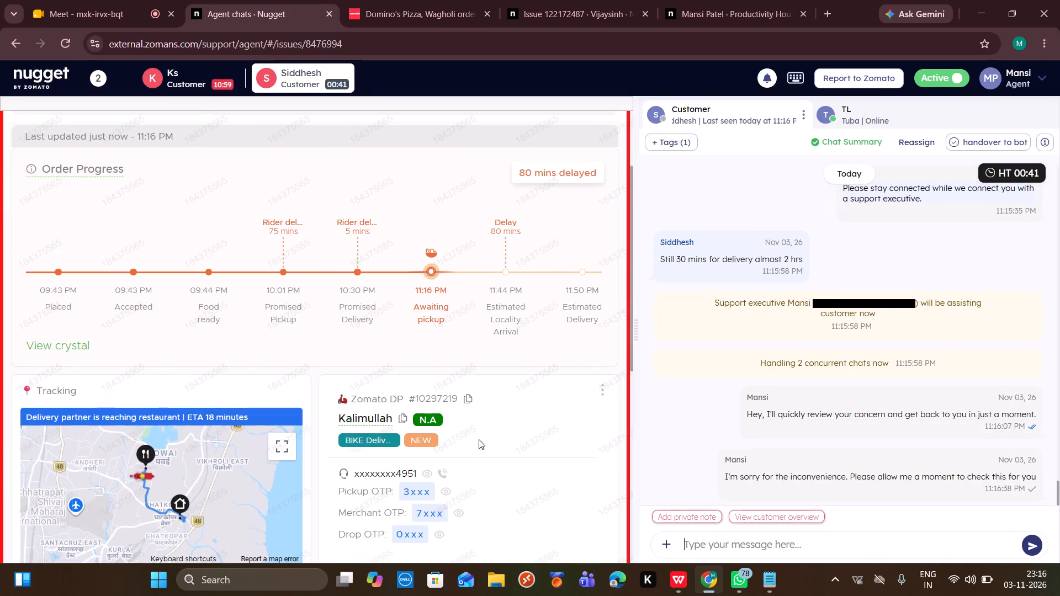
{"action": "left_click", "coordinate": [437, 473]}
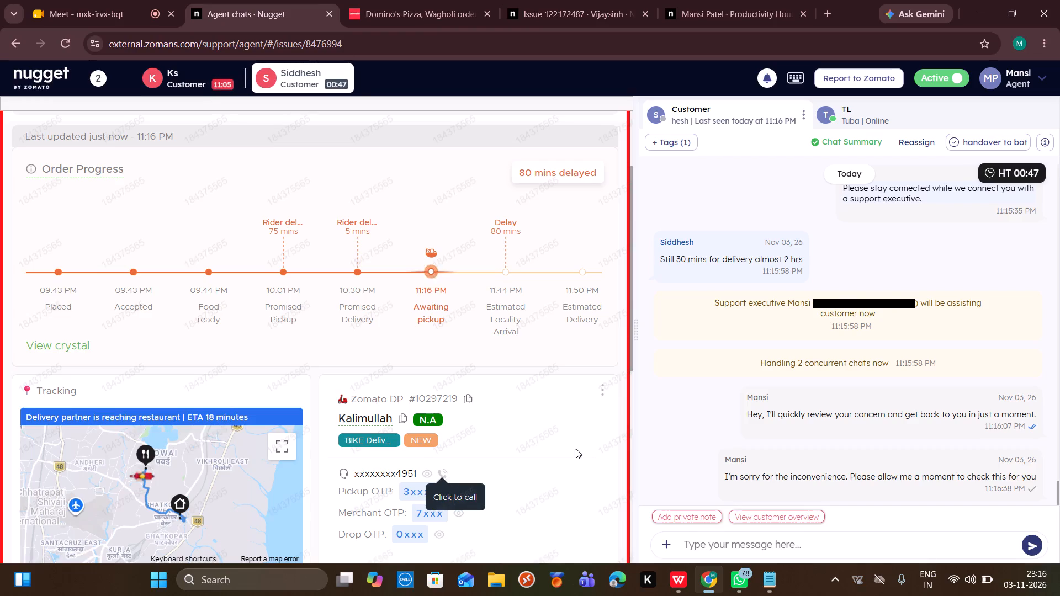
{"action": "left_click", "coordinate": [442, 472]}
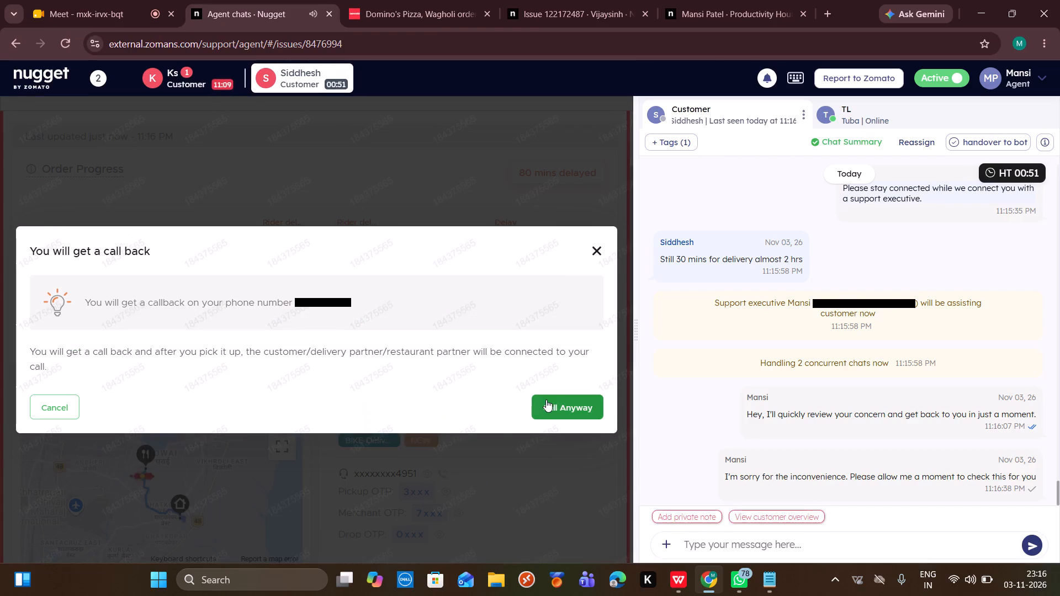
{"action": "left_click", "coordinate": [546, 400]}
Return to Ks's chat and send the "/Closing/Closing1" canned response "Please feel free to reach out if you need any further assistance…".
{"action": "left_click", "coordinate": [215, 70]}
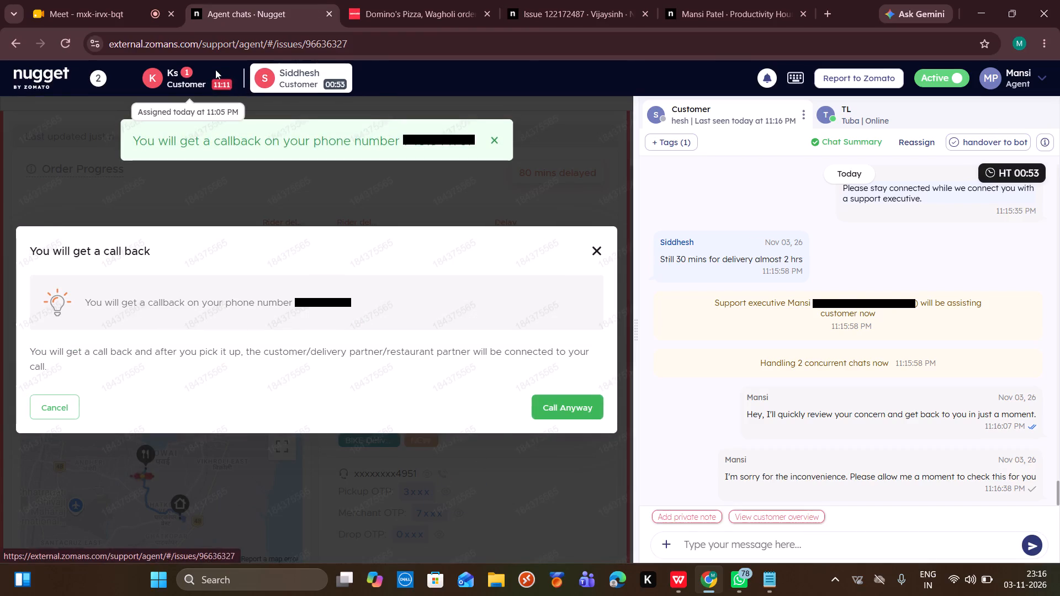
{"action": "scroll", "coordinate": [803, 360], "scroll_direction": "down", "scroll_amount": 10}
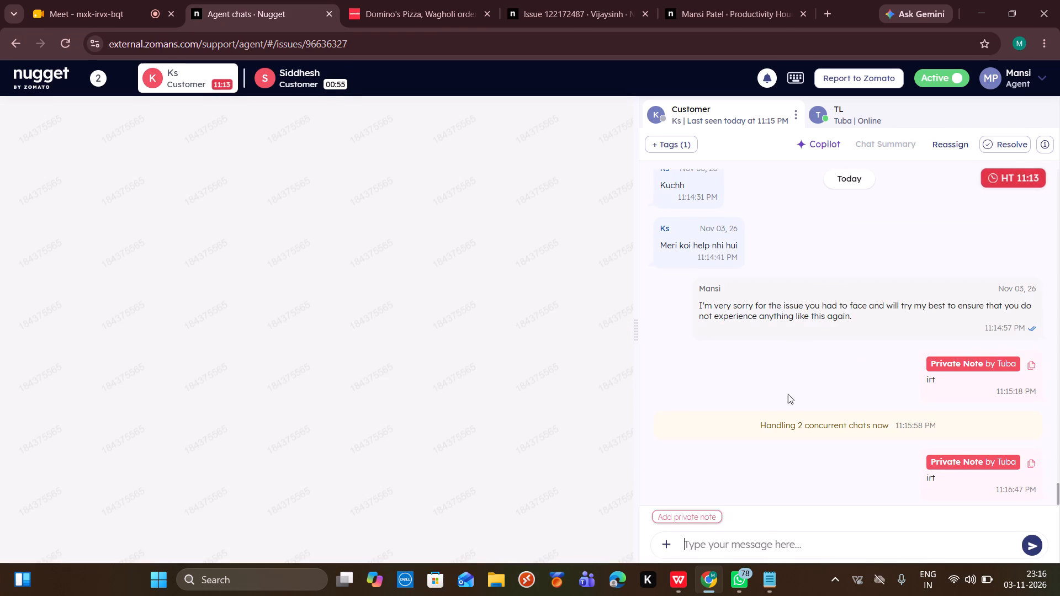
{"action": "key", "text": "slash"}
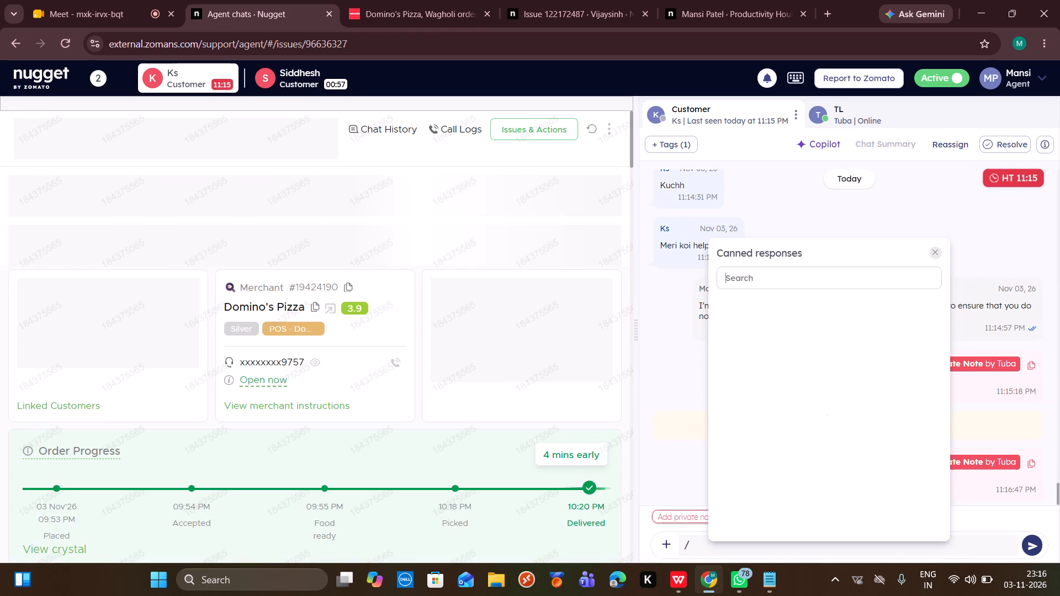
{"action": "type", "text": "closing1"}
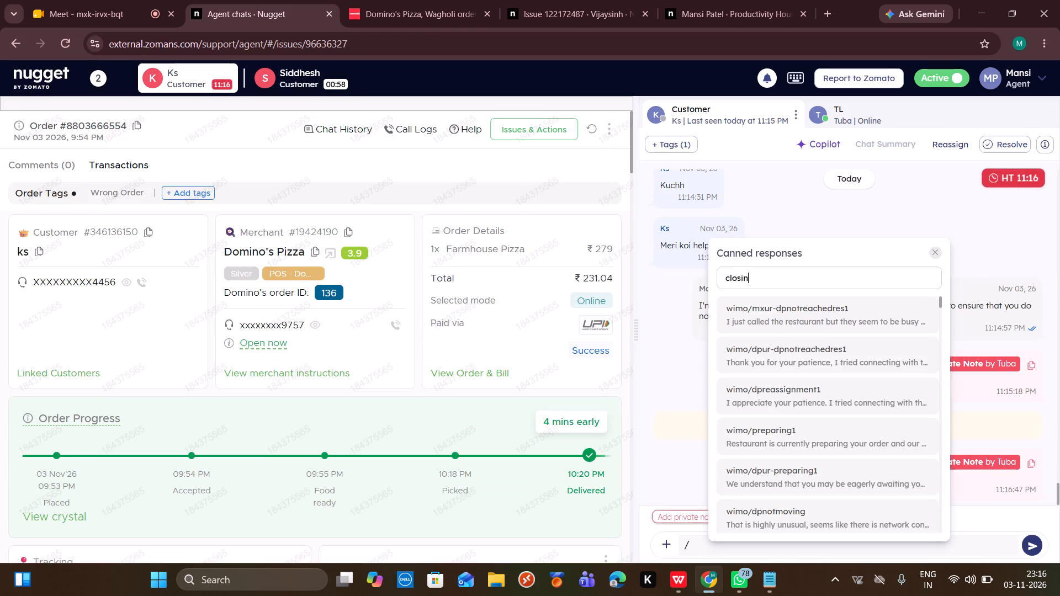
{"action": "left_click", "coordinate": [815, 320]}
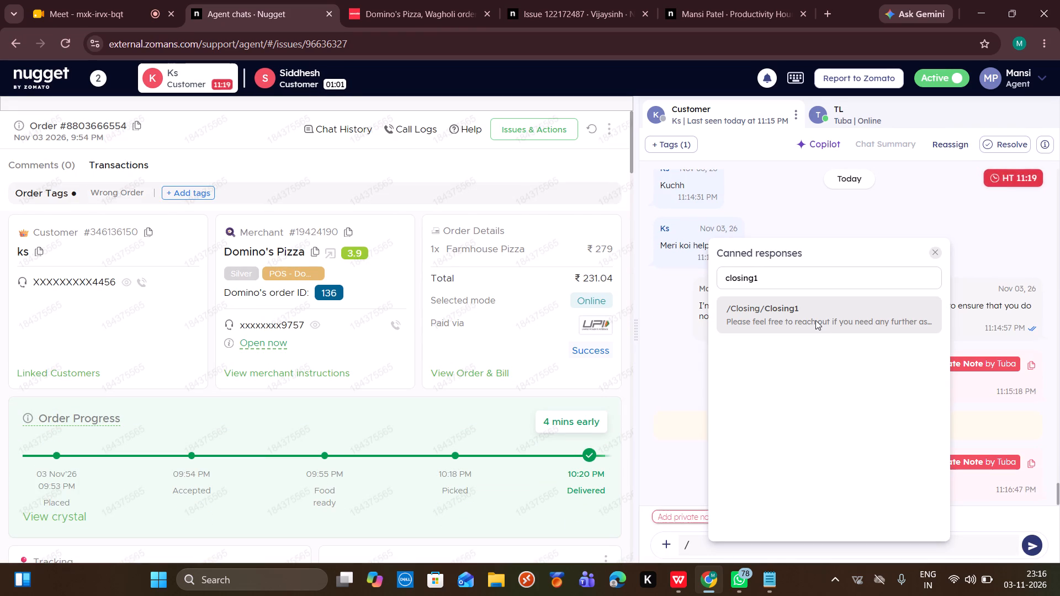
{"action": "key", "text": "Return"}
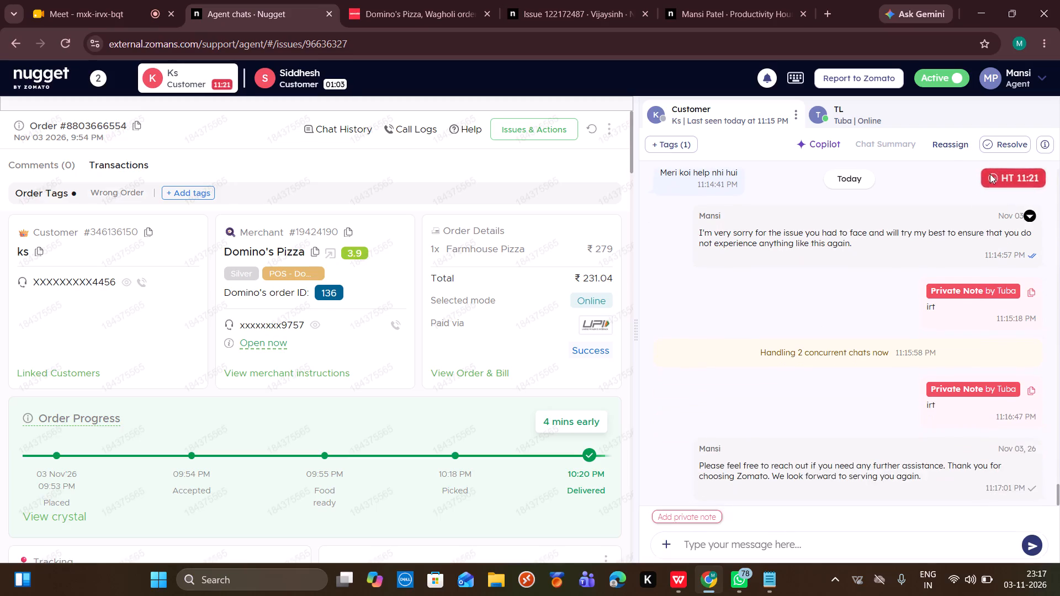
Resolve Ks's conversation.
{"action": "left_click", "coordinate": [999, 141]}
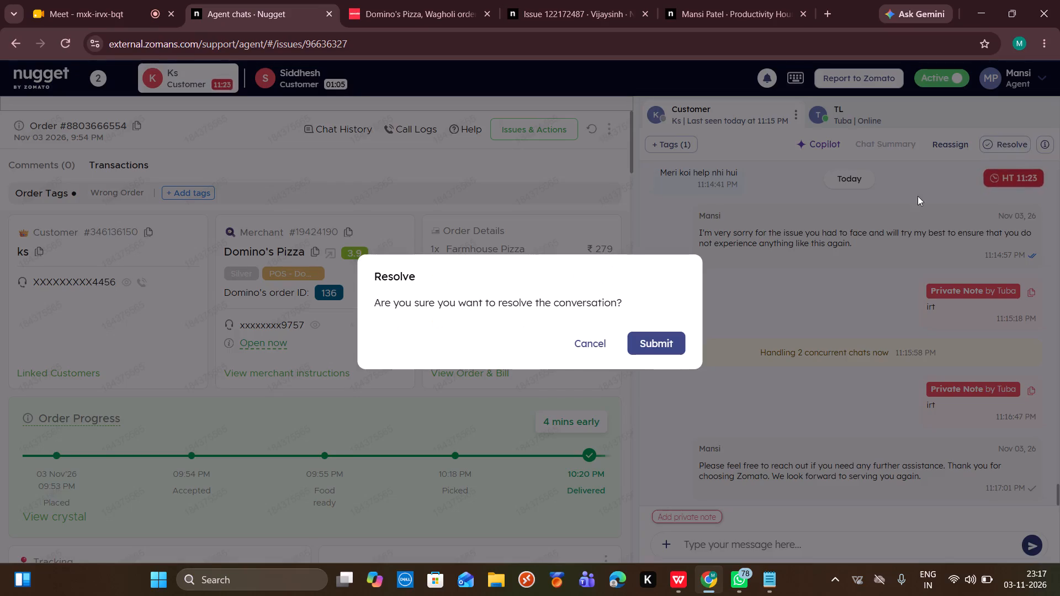
{"action": "left_click", "coordinate": [656, 345]}
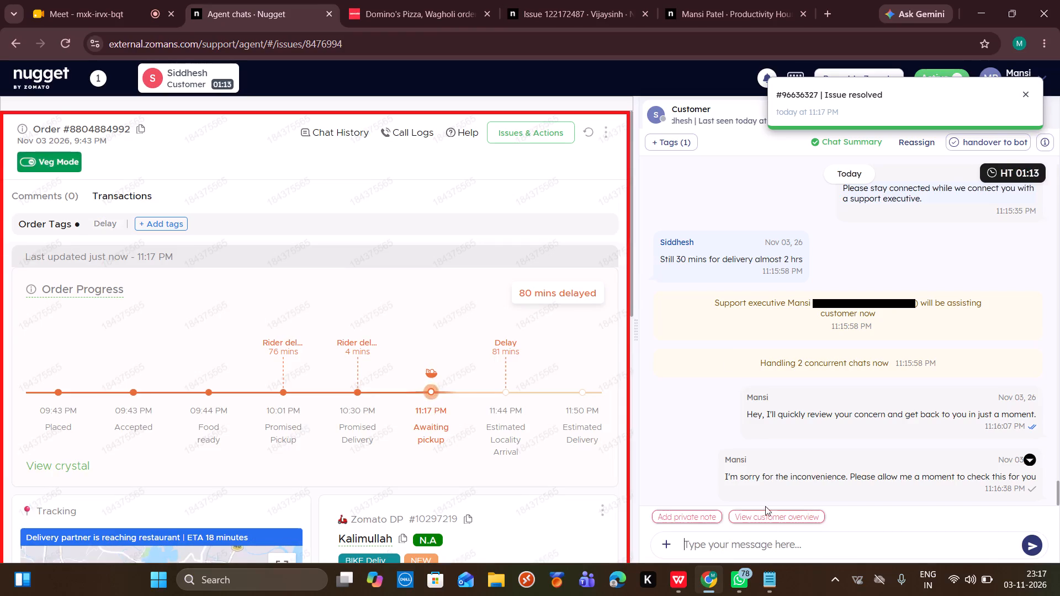
In Notepad, copy the CALLING statement "I will check this with the restaurant and delivery partner…" from HOLD STATEMENTS and return to Nugget in Chrome.
{"action": "left_click", "coordinate": [765, 578]}
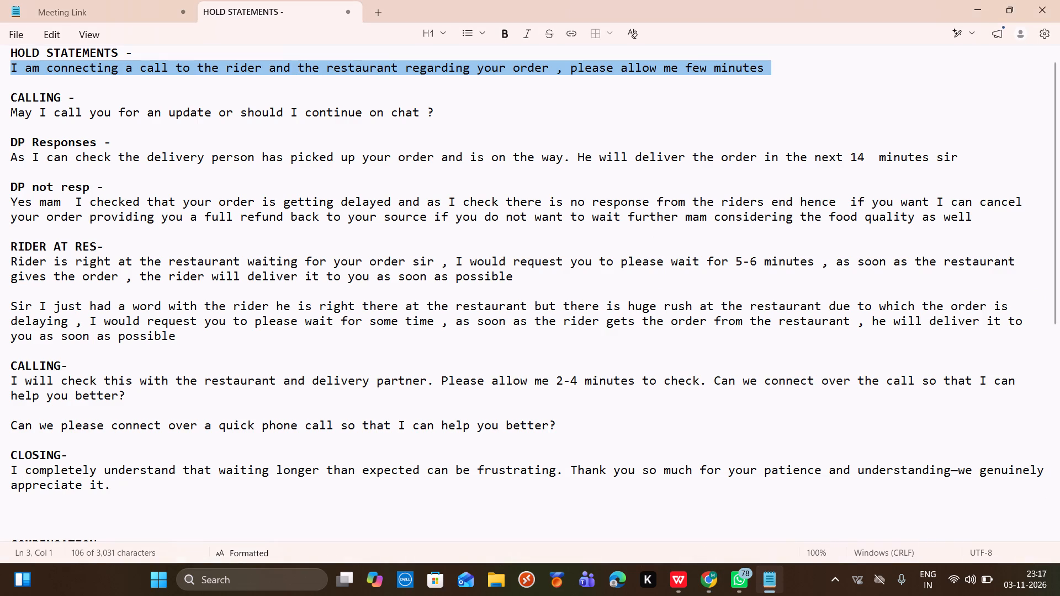
{"action": "left_click_drag", "start_coordinate": [7, 379], "coordinate": [7, 380]}
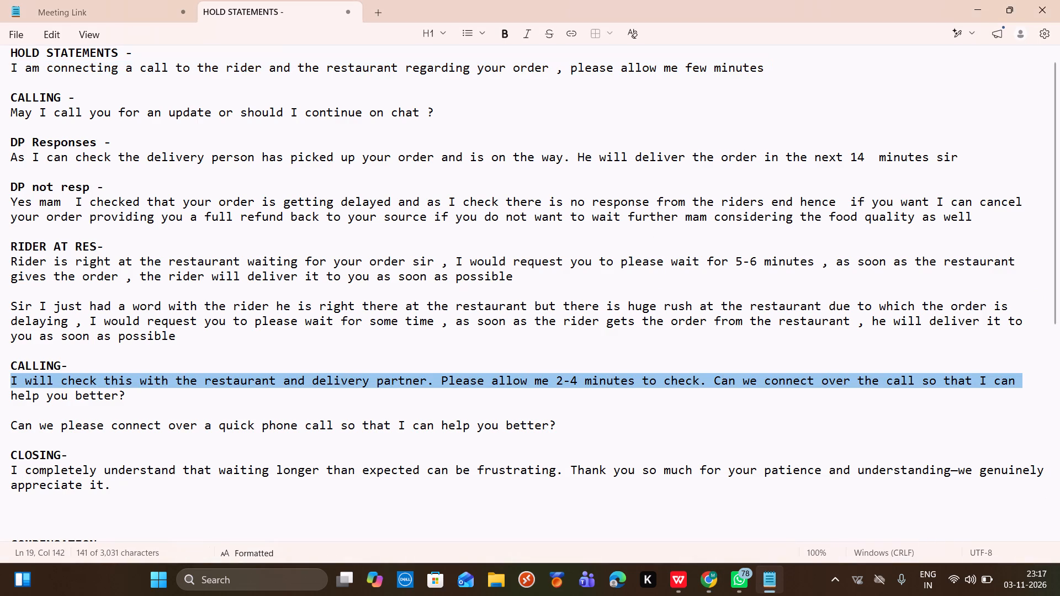
{"action": "left_click_drag", "start_coordinate": [7, 380], "coordinate": [8, 388]}
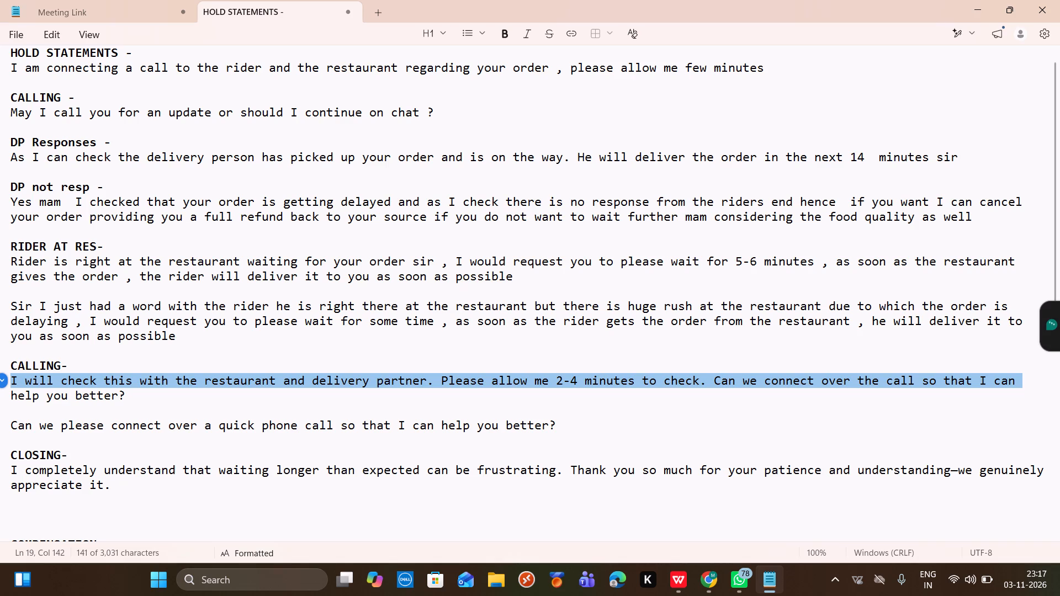
{"action": "left_click", "coordinate": [8, 388]}
{"action": "left_click", "coordinate": [23, 380]}
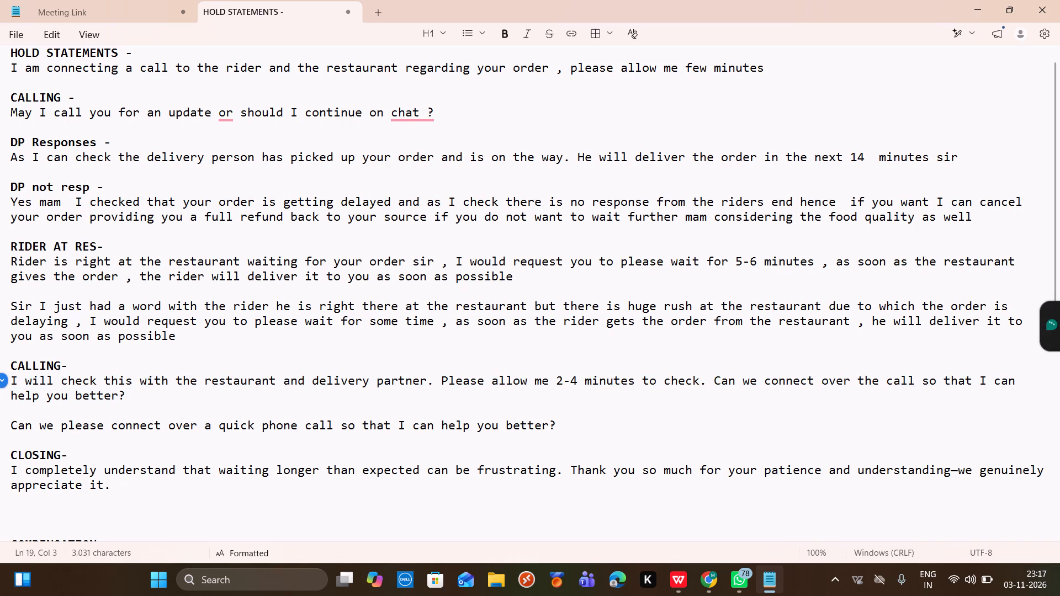
{"action": "left_click_drag", "start_coordinate": [8, 380], "coordinate": [8, 391]}
{"action": "key", "text": "ctrl+c"}
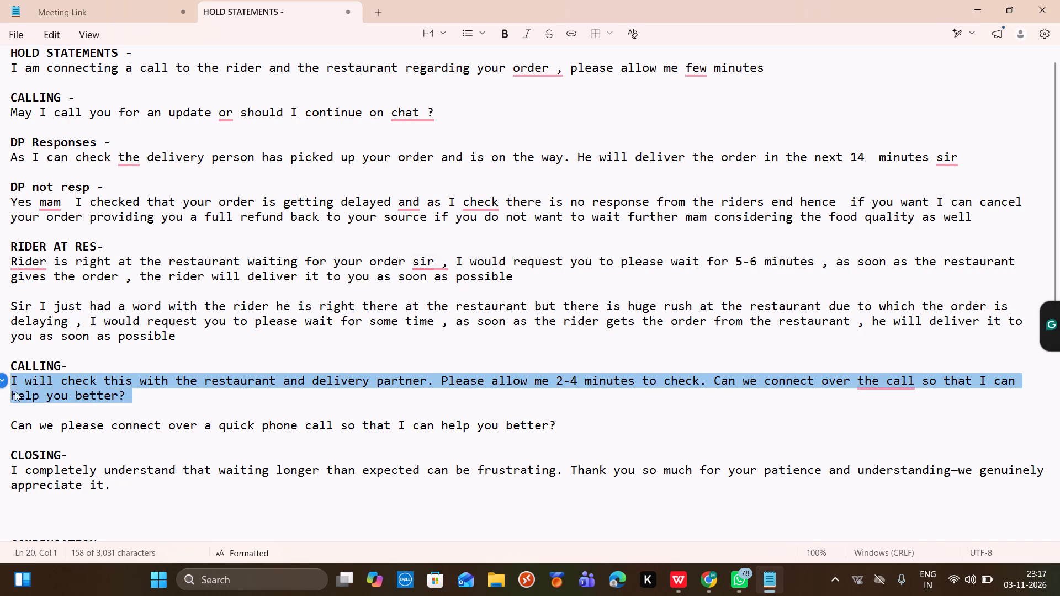
{"action": "left_click", "coordinate": [709, 567]}
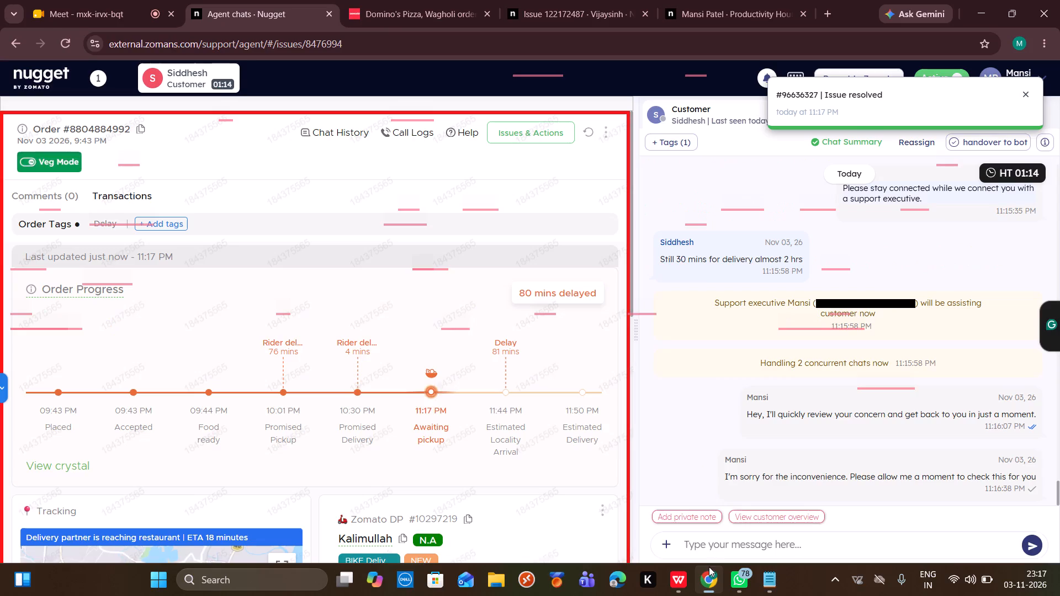
Check the delivery partner assignment history for Siddhesh's order again.
{"action": "scroll", "coordinate": [490, 432], "scroll_direction": "down", "scroll_amount": 1}
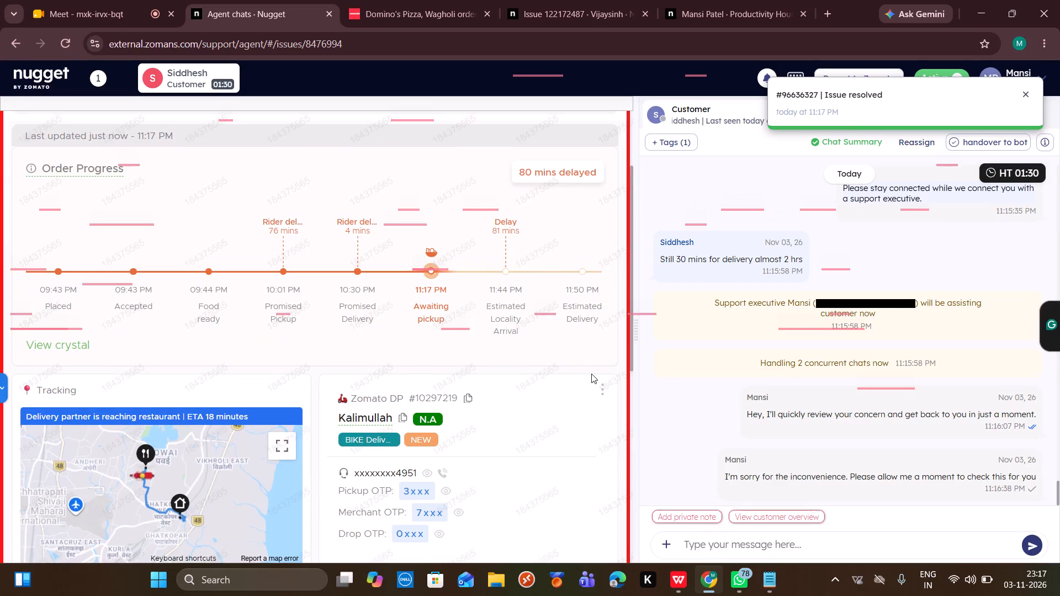
{"action": "left_click", "coordinate": [603, 386]}
{"action": "left_click", "coordinate": [567, 414]}
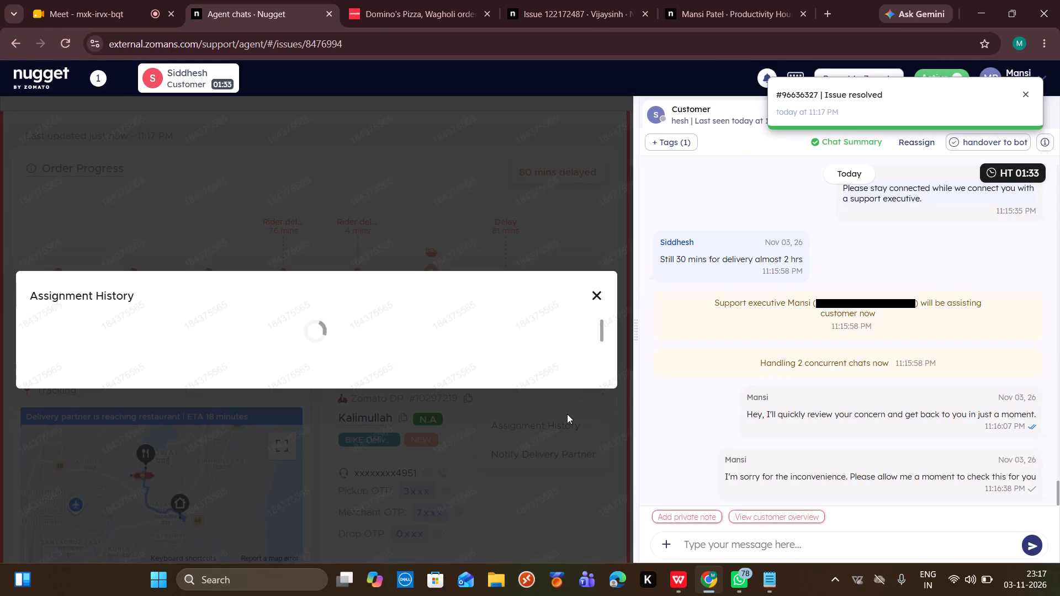
Send Siddhesh the copied statement "I will check this with the restaurant and delivery partner…" asking to connect over a call.
{"action": "left_click", "coordinate": [711, 548]}
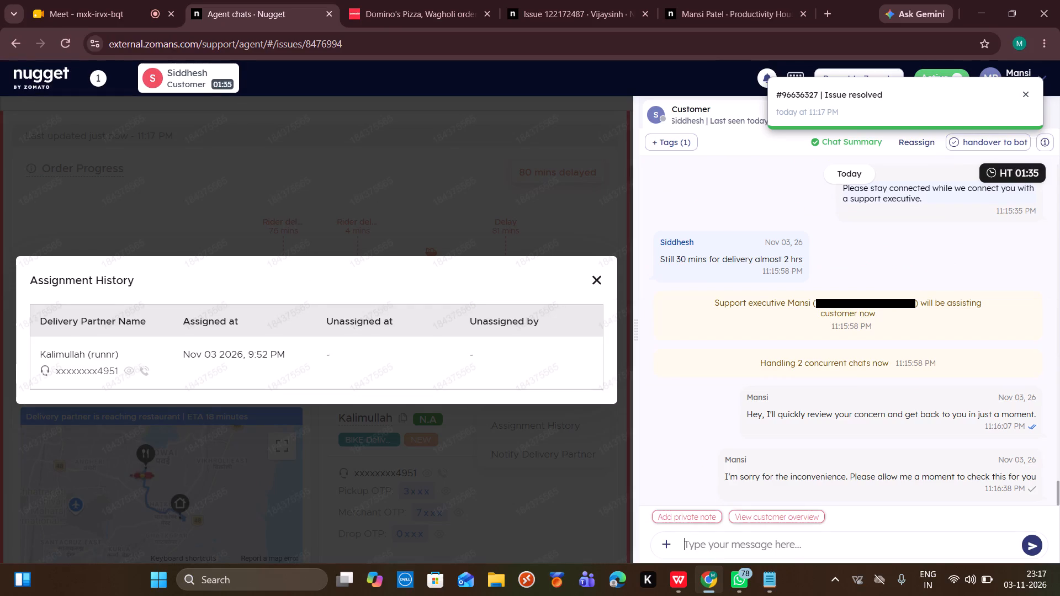
{"action": "key", "text": "ctrl+v"}
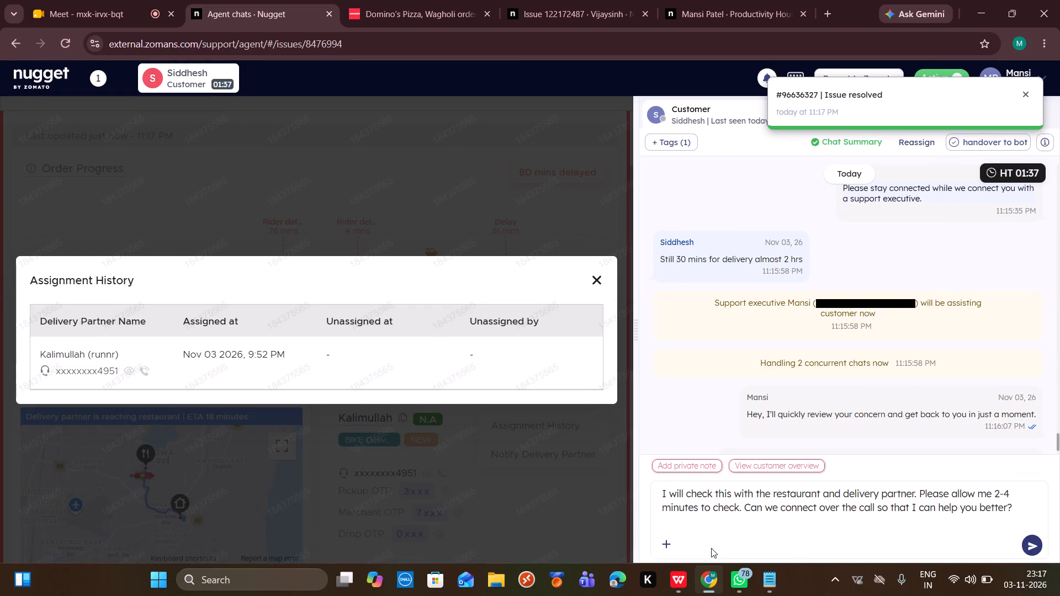
{"action": "key", "text": "Return"}
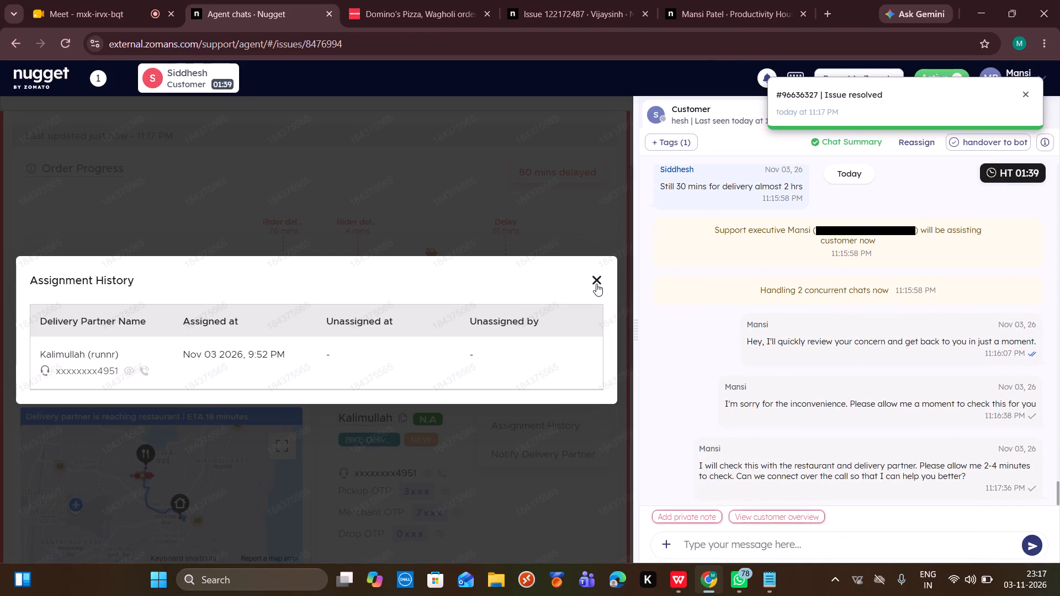
Close the assignment history, review Siddhesh's order progress, tracking and delivery partner details, and refresh the order.
{"action": "left_click", "coordinate": [596, 284]}
{"action": "scroll", "coordinate": [556, 376], "scroll_direction": "down", "scroll_amount": 4}
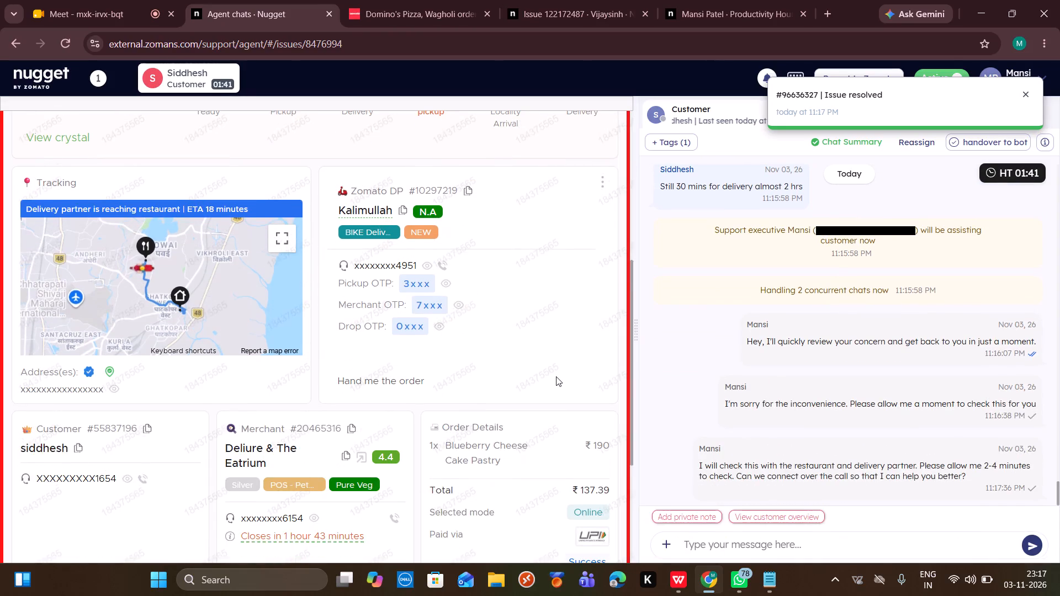
{"action": "scroll", "coordinate": [556, 376], "scroll_direction": "down", "scroll_amount": 1}
{"action": "scroll", "coordinate": [556, 376], "scroll_direction": "up", "scroll_amount": 8}
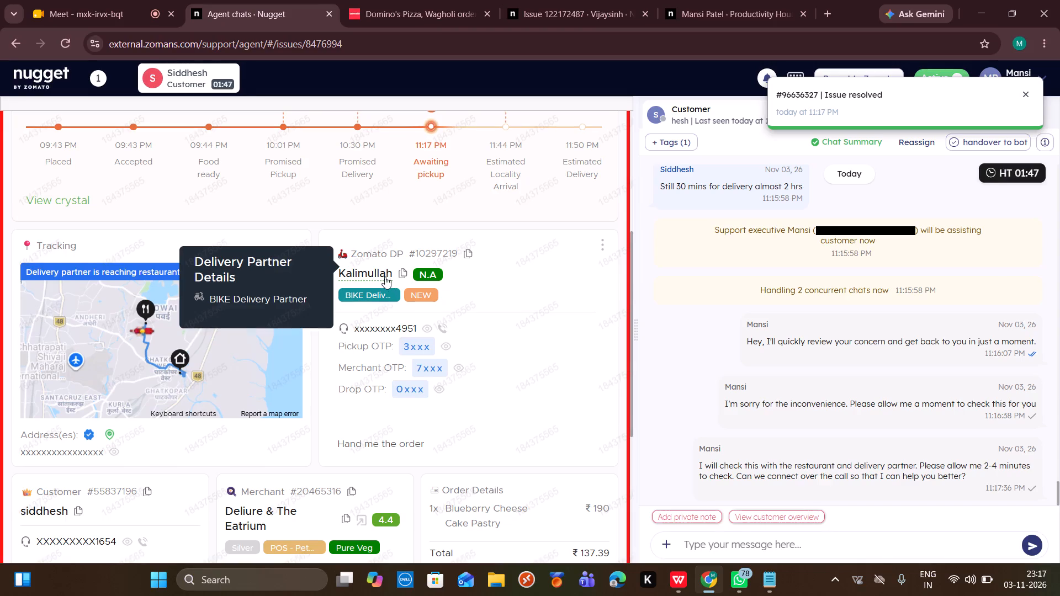
{"action": "scroll", "coordinate": [539, 306], "scroll_direction": "up", "scroll_amount": 5}
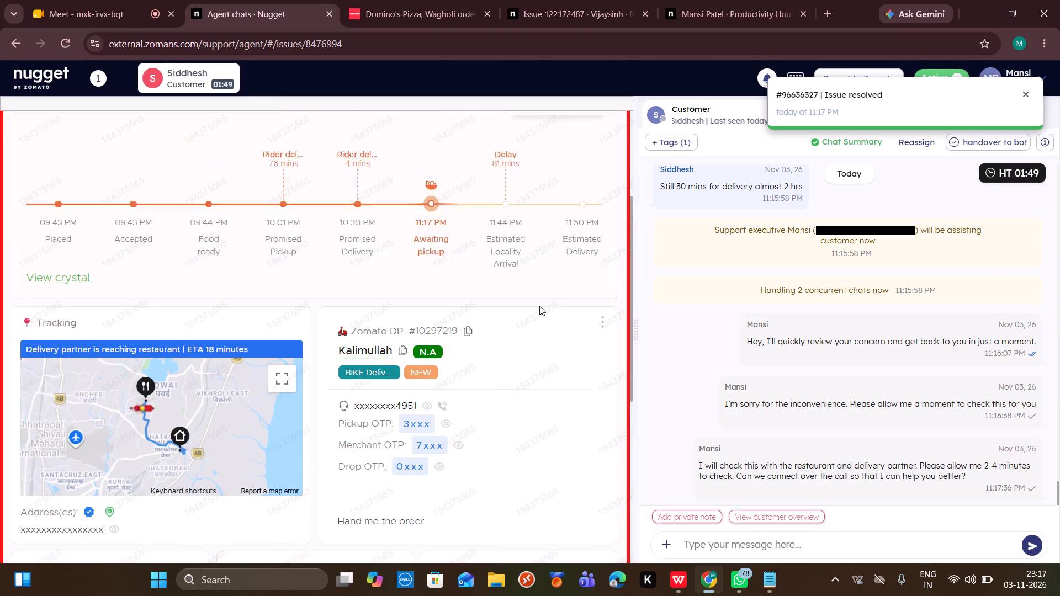
{"action": "scroll", "coordinate": [539, 306], "scroll_direction": "up", "scroll_amount": 2}
{"action": "left_click", "coordinate": [588, 132]}
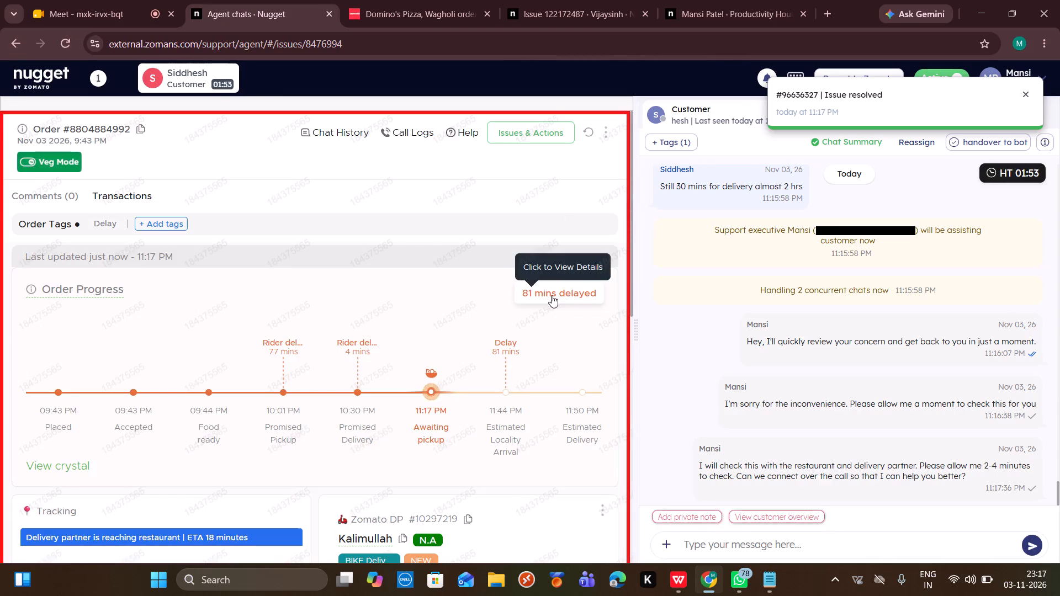
{"action": "scroll", "coordinate": [552, 295], "scroll_direction": "down", "scroll_amount": 2}
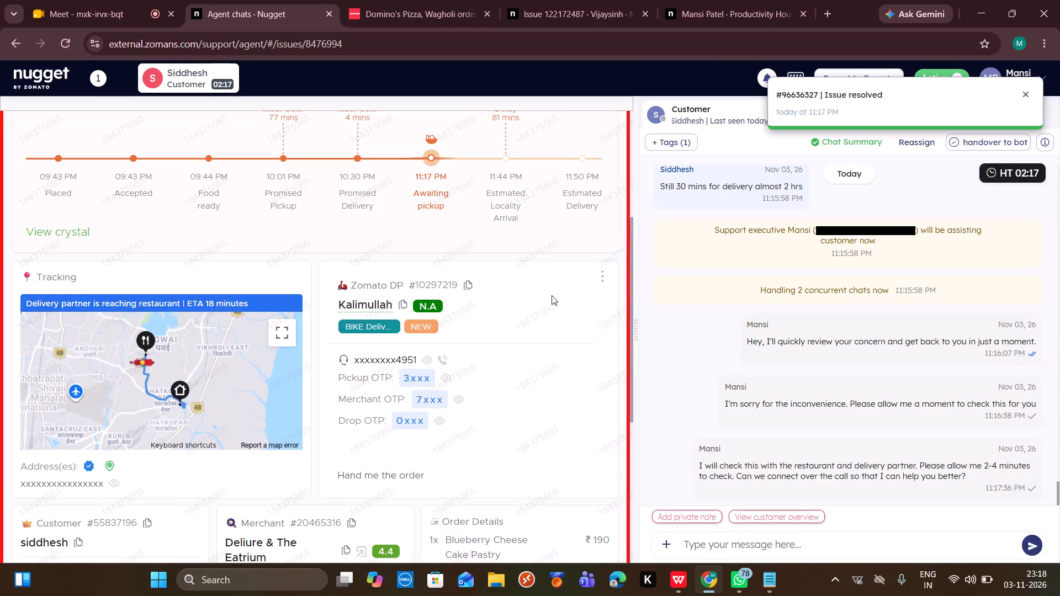
{"action": "scroll", "coordinate": [552, 295], "scroll_direction": "up", "scroll_amount": 7}
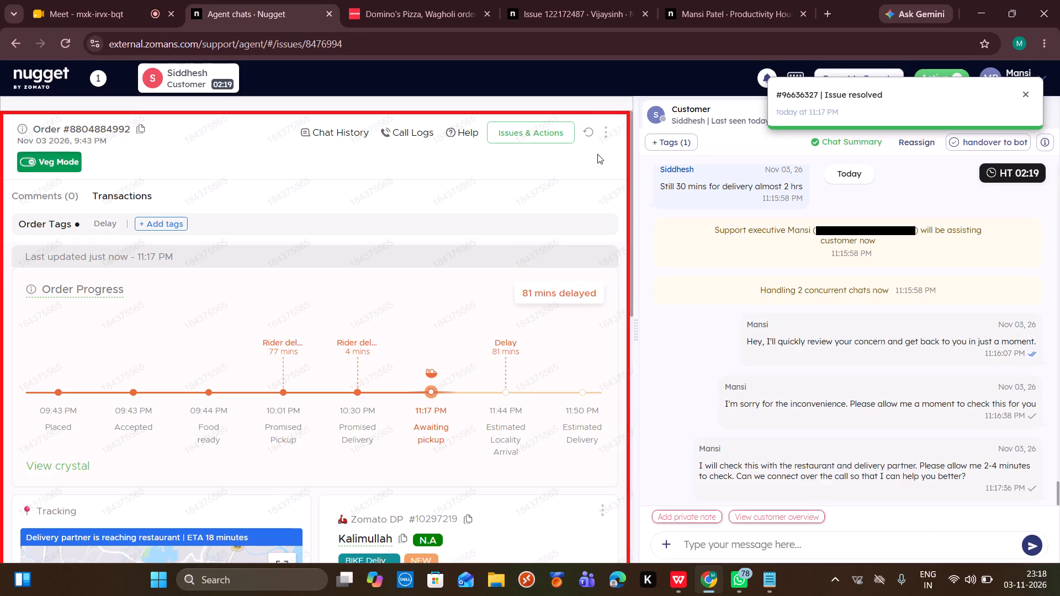
{"action": "left_click", "coordinate": [584, 127]}
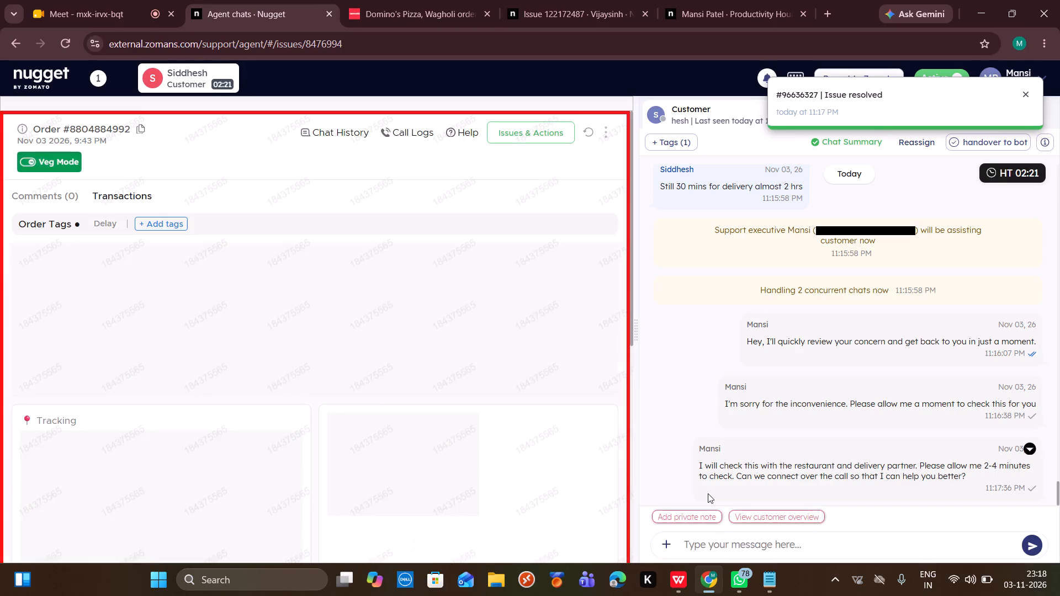
Draft a reply telling Siddhesh "I just had a word with the rider sir", who cannot deliver due to some personal emergency or device issue.
{"action": "left_click", "coordinate": [702, 546]}
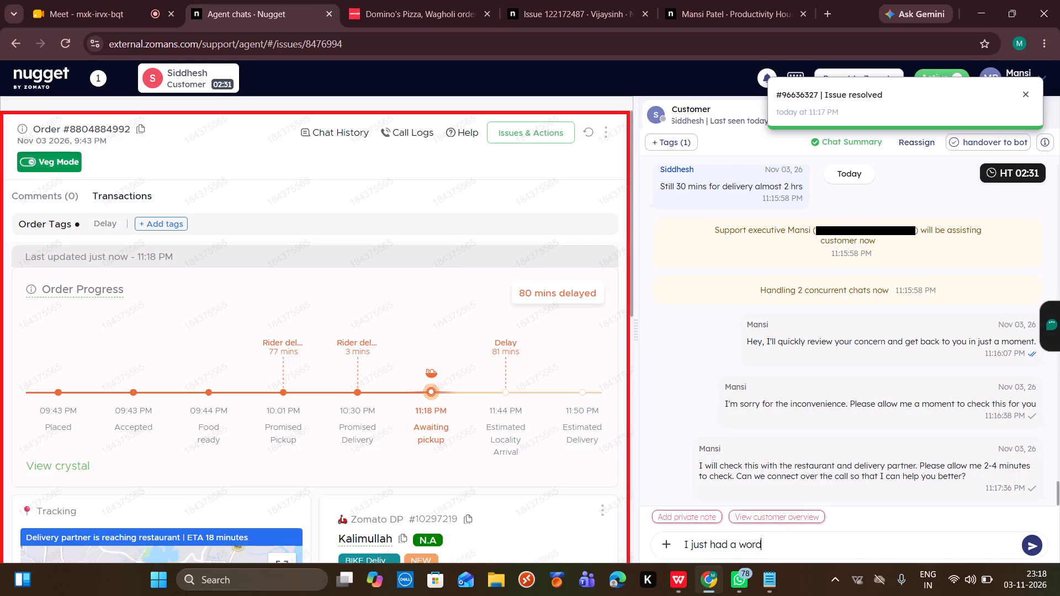
{"action": "key", "text": "space"}
{"action": "type", "text": "with the rider sir due to some personal emergency or"}
{"action": "key", "text": "space"}
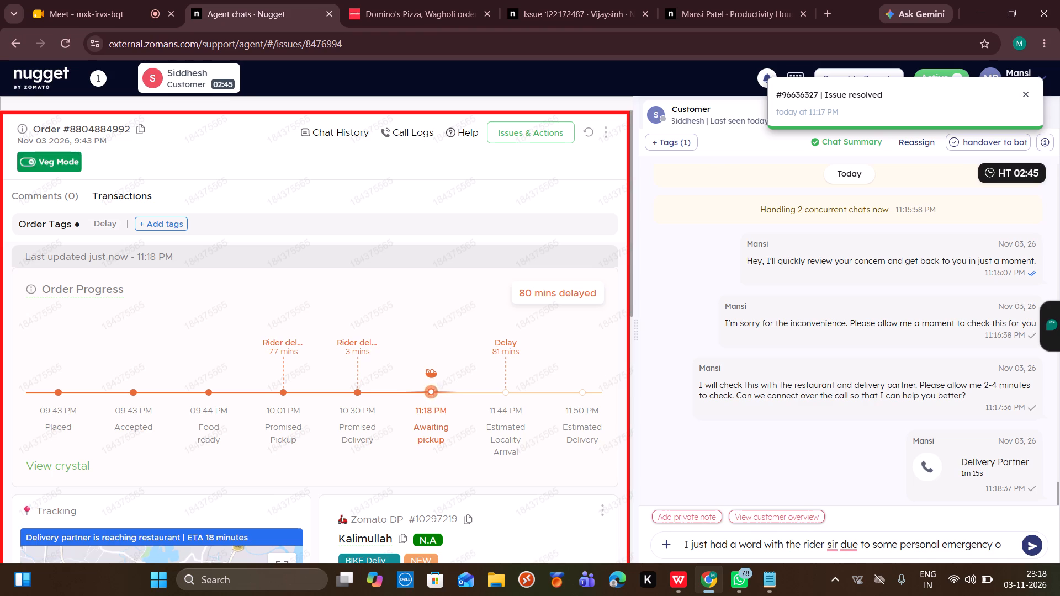
{"action": "type", "text": "device issue they are not able to"}
{"action": "key", "text": "space"}
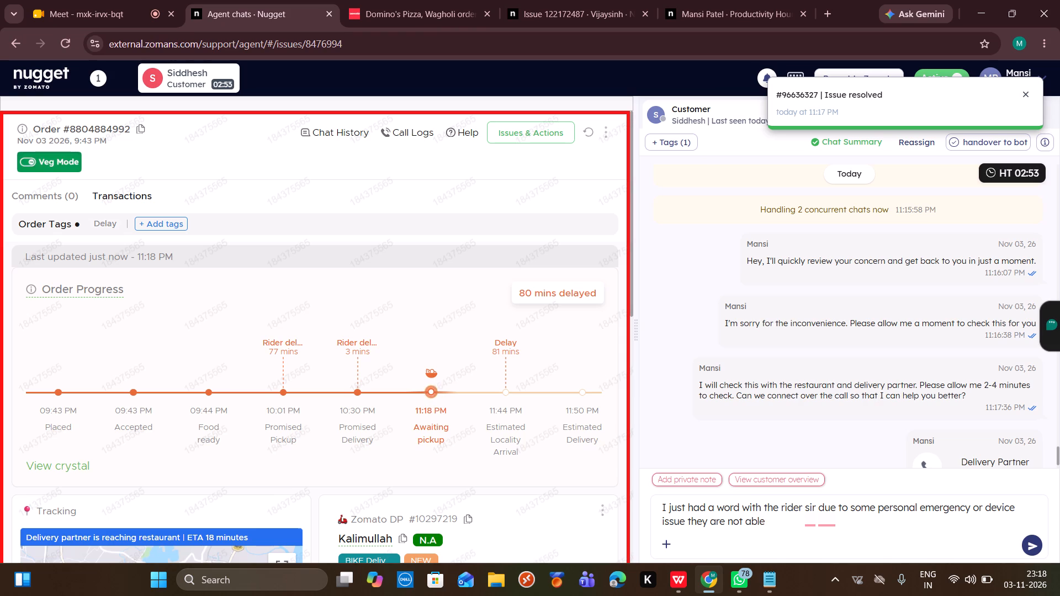
{"action": "type", "text": "deliver your order"}
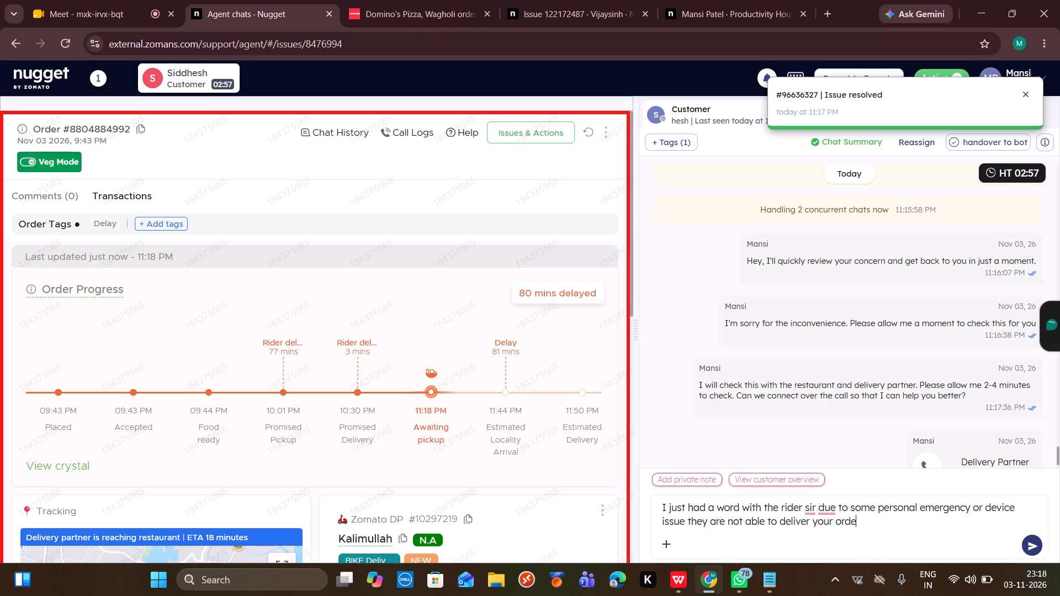
{"action": "key", "text": "space"}
{"action": "key", "text": "comma"}
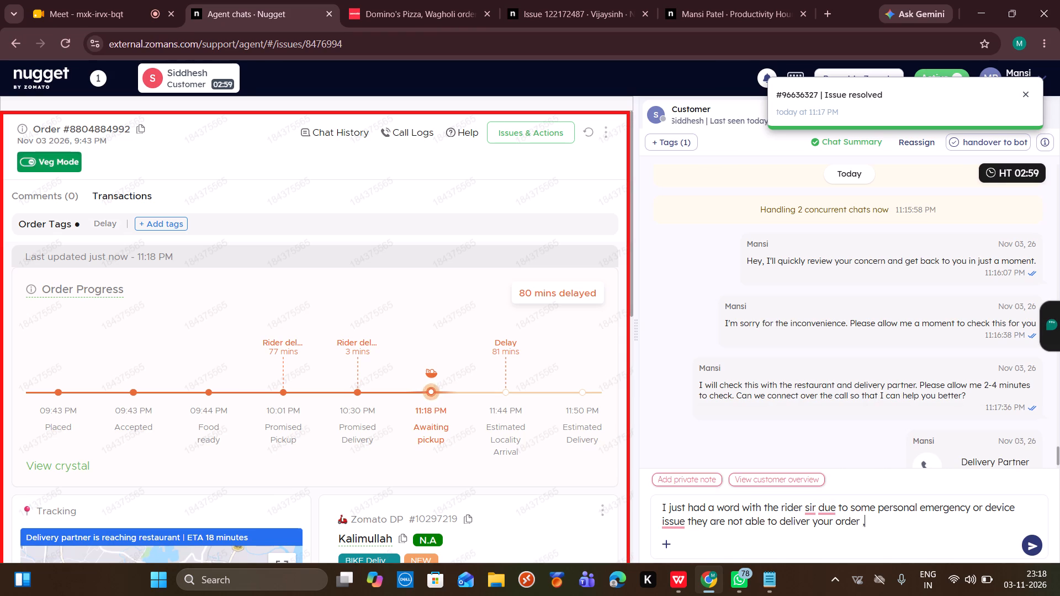
In Notepad, copy the "DP not resp" text from "hence if you want I can cancel your order…" onward and return to Nugget in Chrome.
{"action": "left_click", "coordinate": [764, 585]}
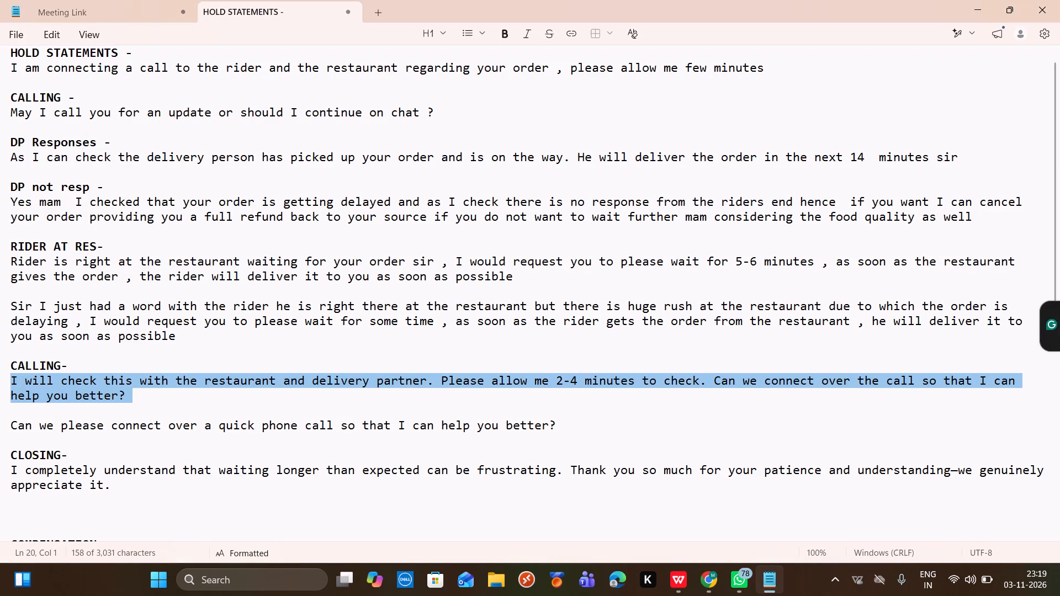
{"action": "left_click_drag", "start_coordinate": [798, 200], "coordinate": [838, 224]}
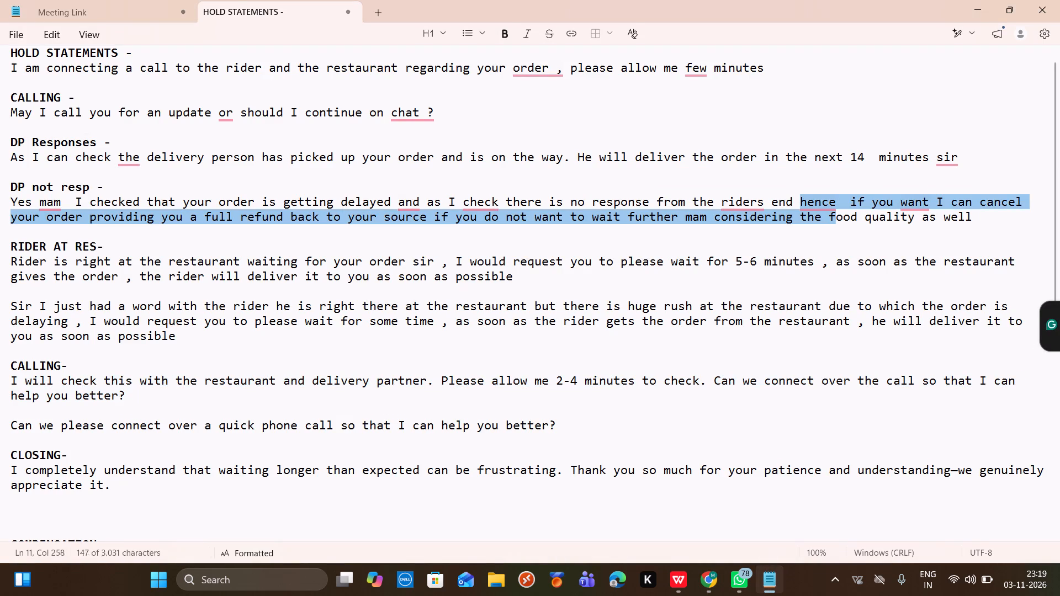
{"action": "left_click_drag", "start_coordinate": [838, 224], "coordinate": [851, 233]}
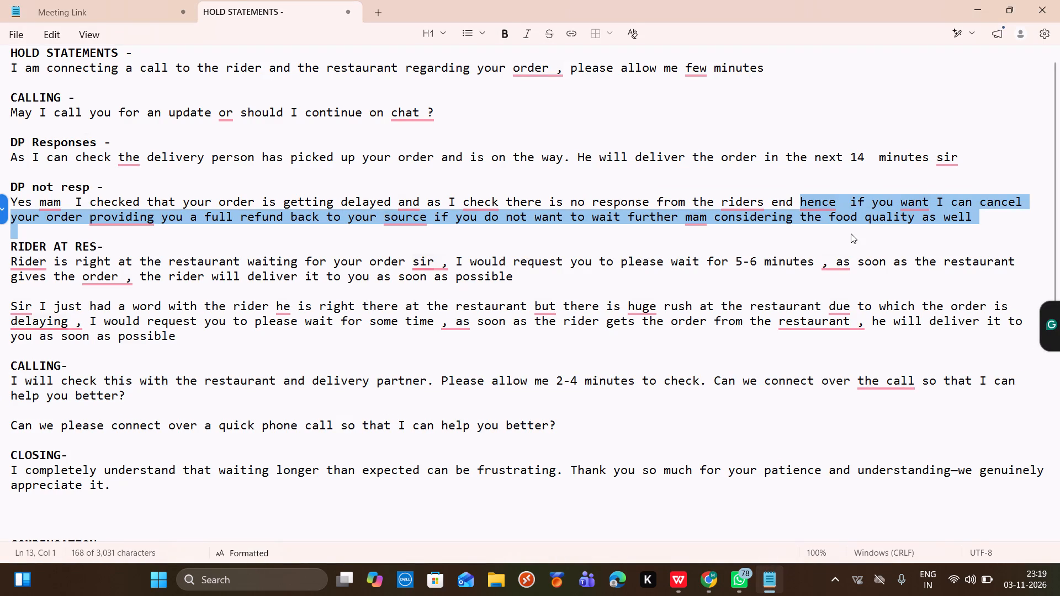
{"action": "key", "text": "ctrl+c"}
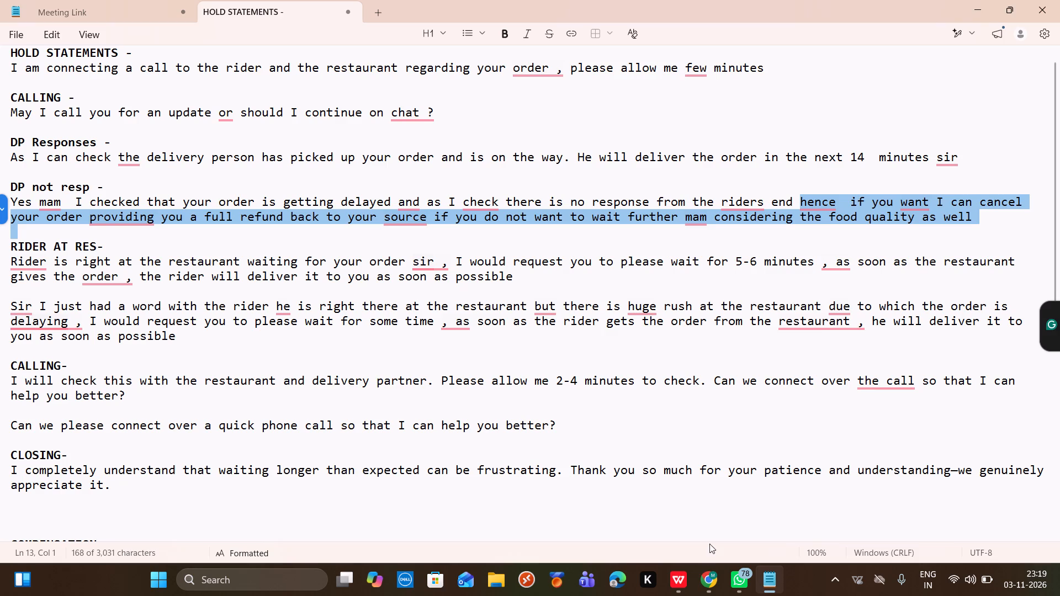
{"action": "left_click", "coordinate": [699, 576]}
Append the copied cancellation and full refund offer to the draft reply and send it to Siddhesh.
{"action": "key", "text": "space"}
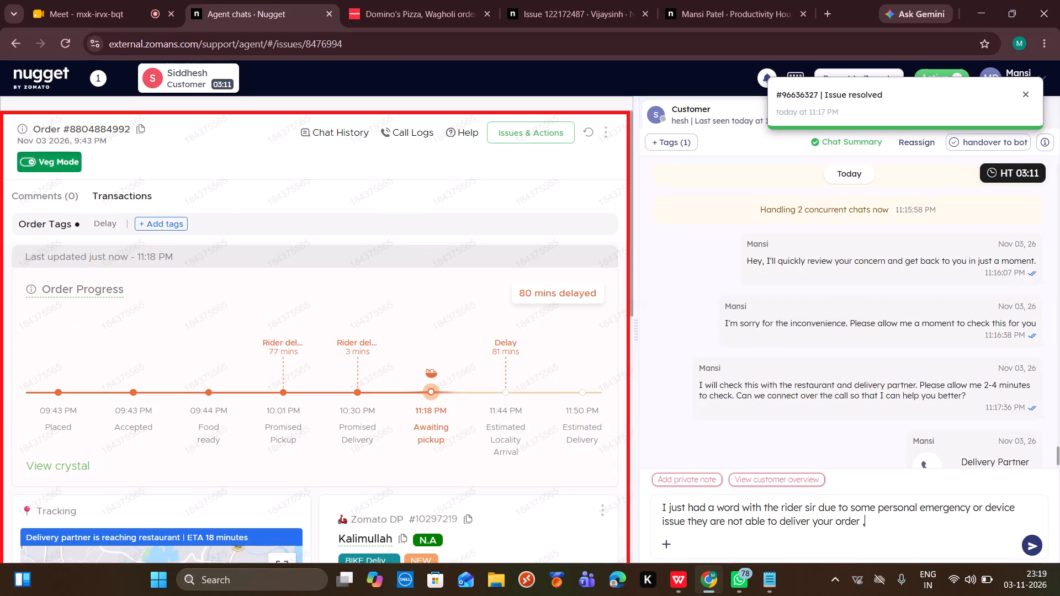
{"action": "key", "text": "ctrl+v"}
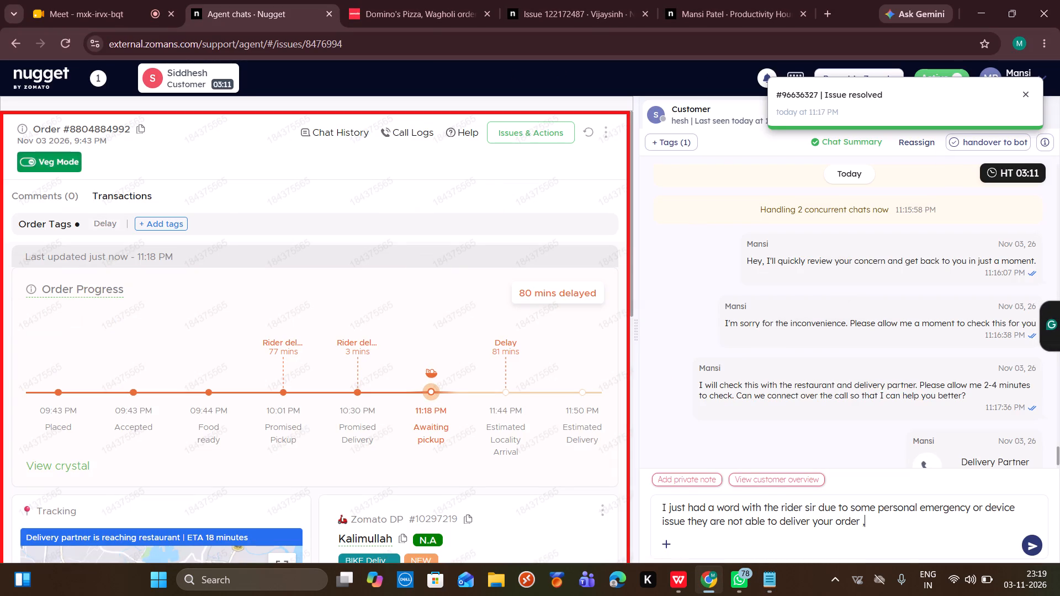
{"action": "scroll", "coordinate": [541, 471], "scroll_direction": "down", "scroll_amount": 5}
{"action": "scroll", "coordinate": [541, 471], "scroll_direction": "up", "scroll_amount": 6}
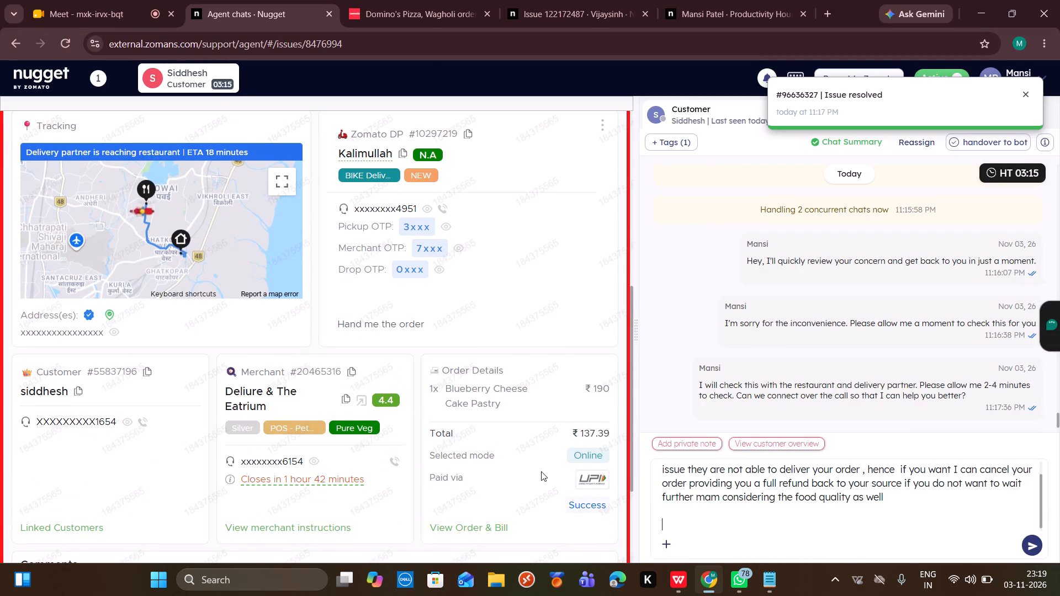
{"action": "scroll", "coordinate": [541, 471], "scroll_direction": "up", "scroll_amount": 1}
{"action": "key", "text": "Return"}
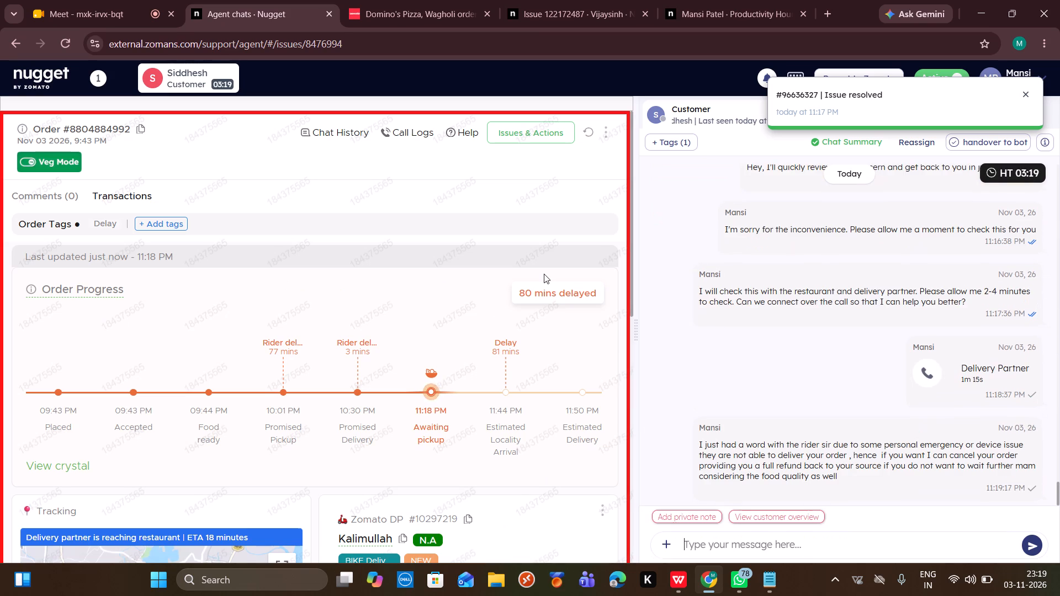
Refresh Siddhesh's order and check its progress.
{"action": "left_click", "coordinate": [590, 133]}
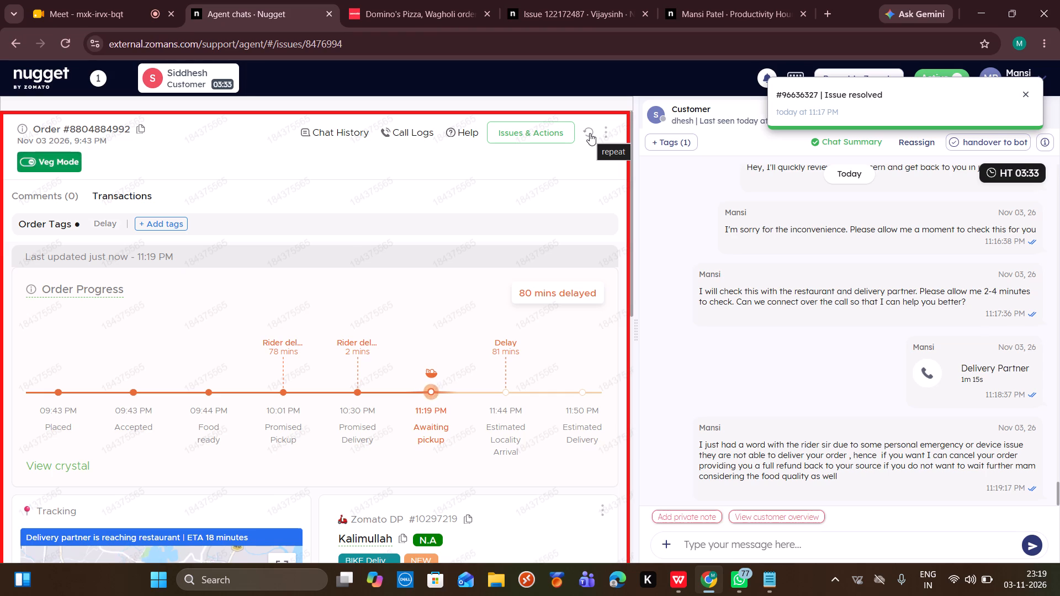
{"action": "scroll", "coordinate": [704, 302], "scroll_direction": "down", "scroll_amount": 2}
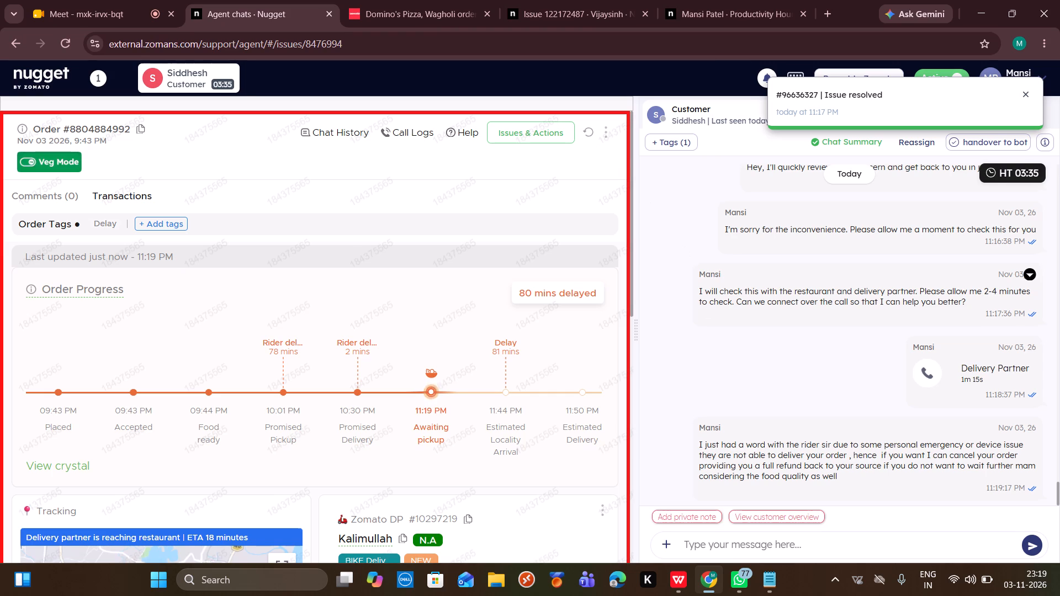
{"action": "scroll", "coordinate": [704, 302], "scroll_direction": "down", "scroll_amount": 2}
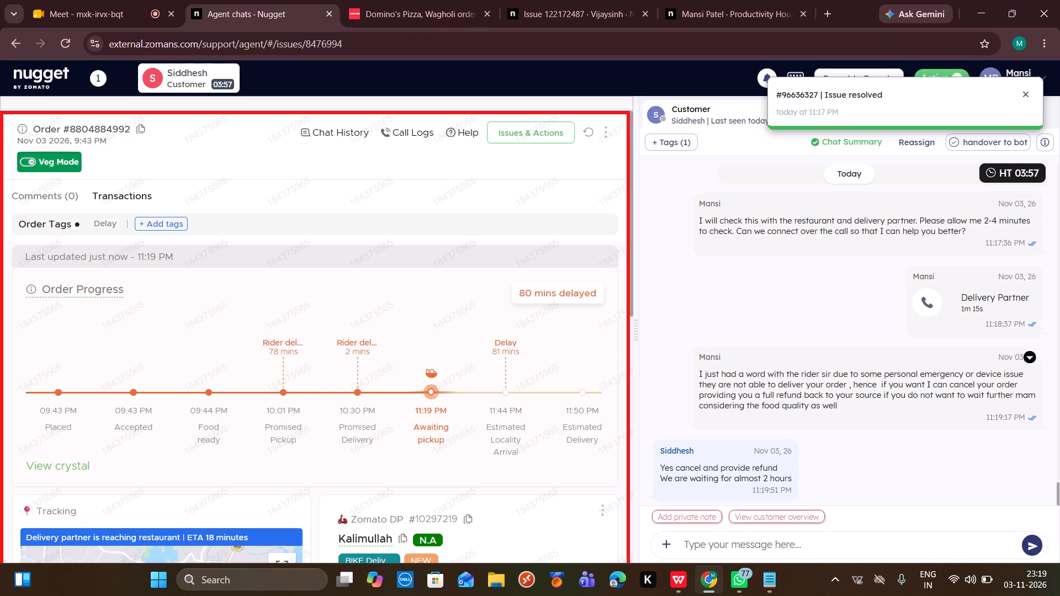
Reply to Siddhesh's refund request with "Sure please allow me a minute".
{"action": "left_click", "coordinate": [739, 545]}
{"action": "key", "text": "s"}
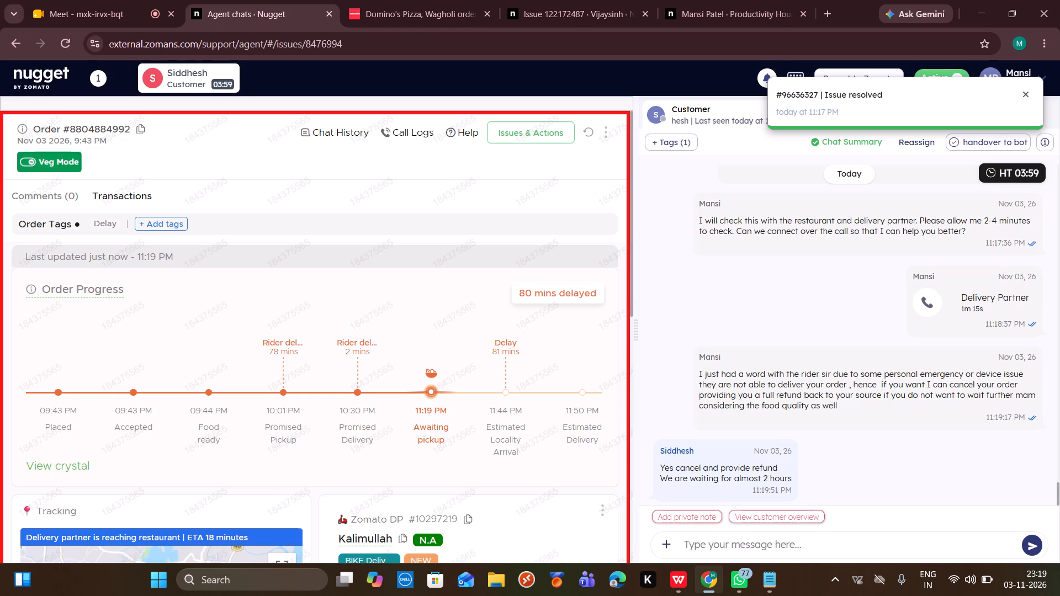
{"action": "type", "text": "ure please allow me a minute"}
{"action": "key", "text": "Return"}
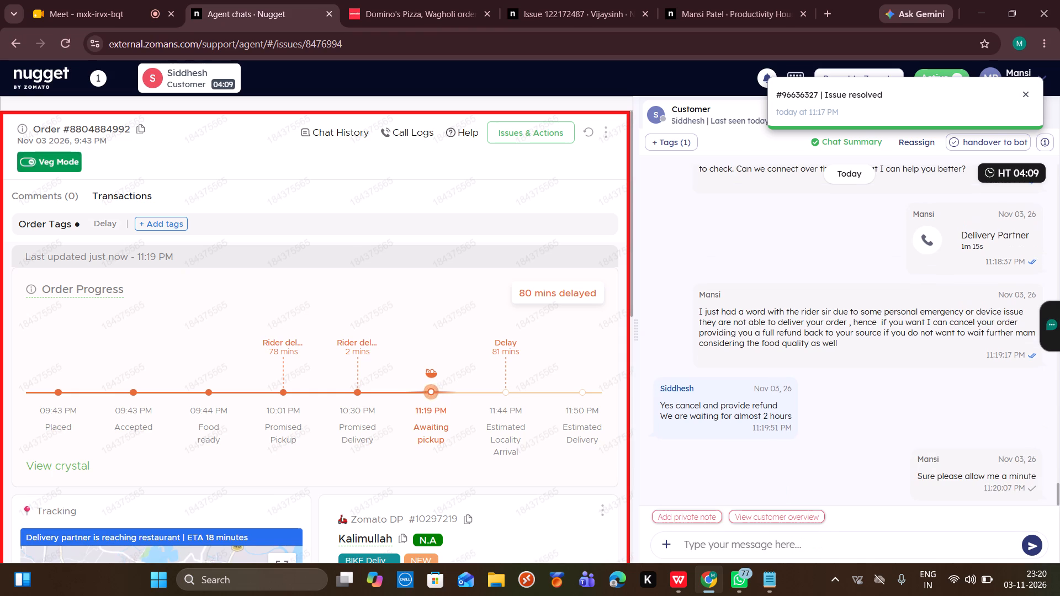
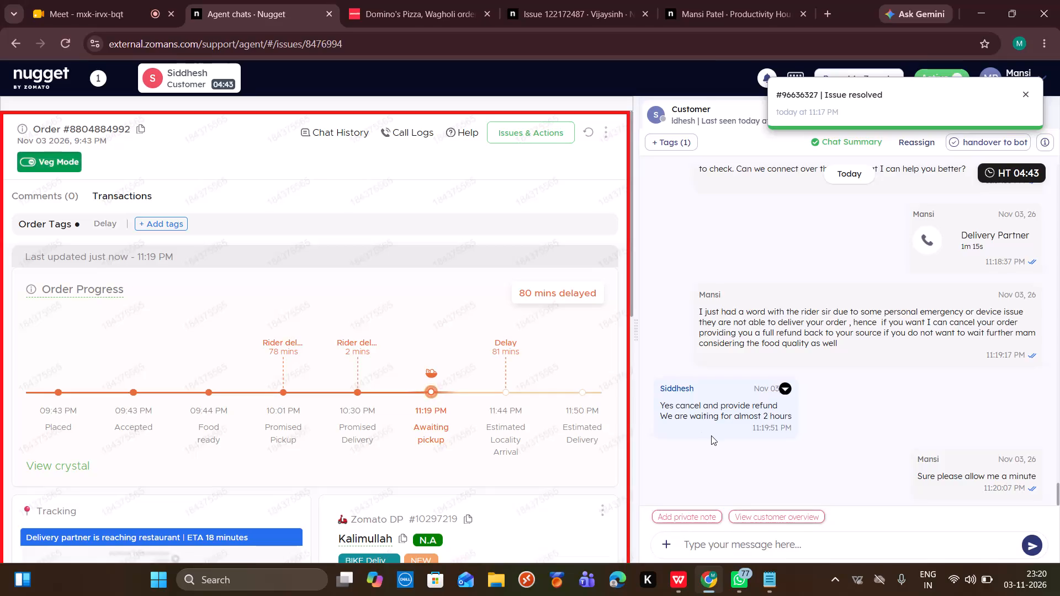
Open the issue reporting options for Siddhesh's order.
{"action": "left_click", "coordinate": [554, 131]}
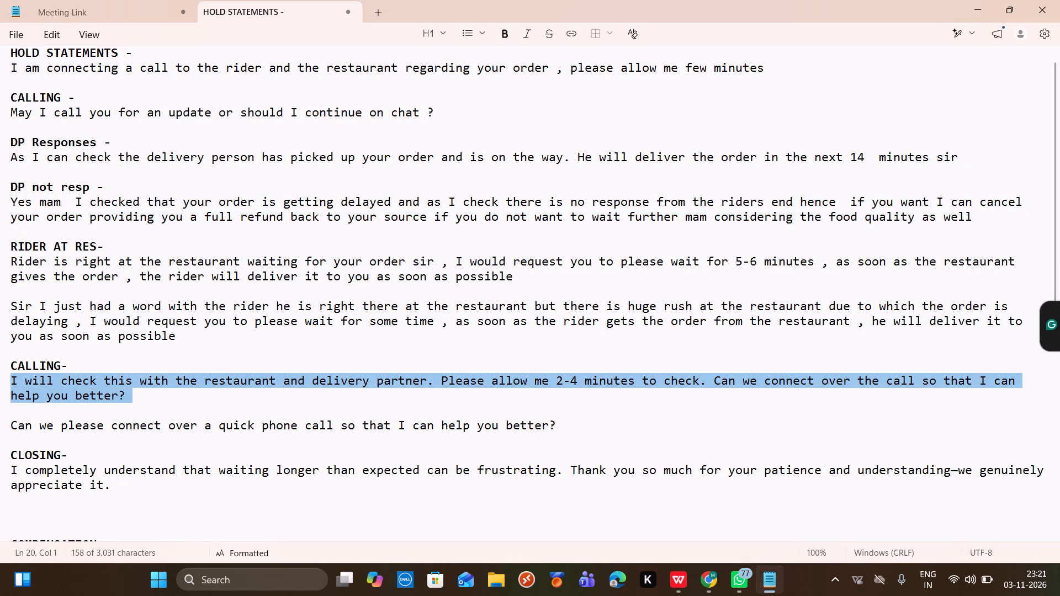
{"action": "key", "text": "ctrl+c"}
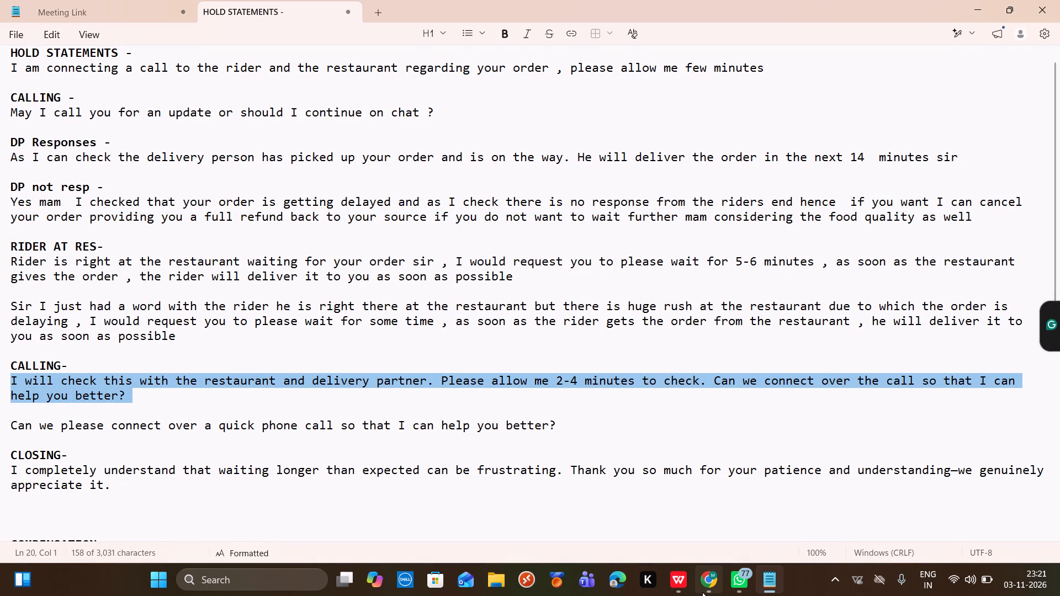
{"action": "left_click", "coordinate": [702, 592]}
{"action": "left_click", "coordinate": [702, 544]}
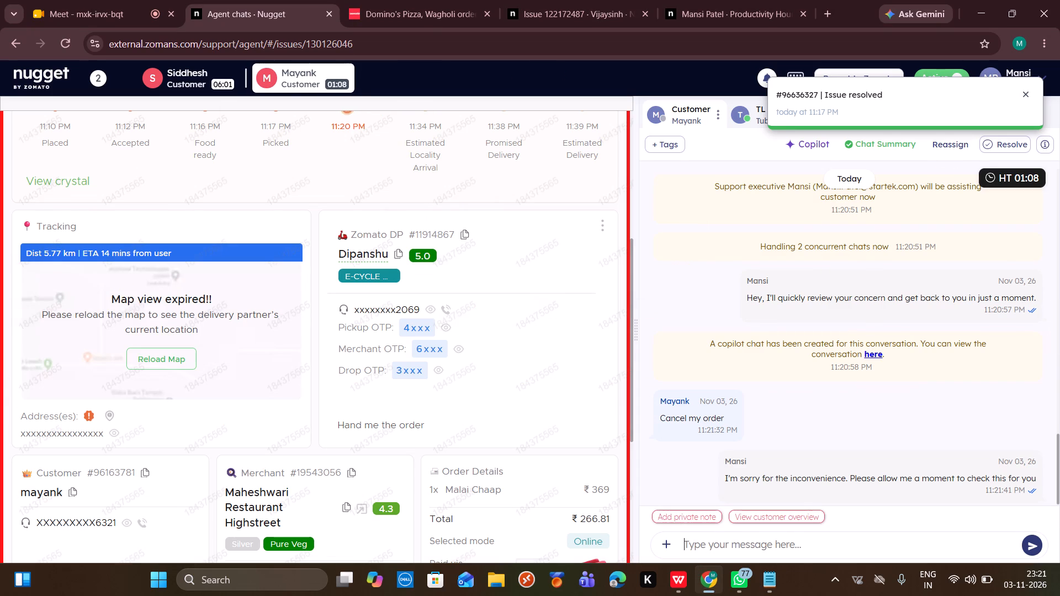
{"action": "key", "text": "ctrl+v"}
{"action": "key", "text": "Return"}
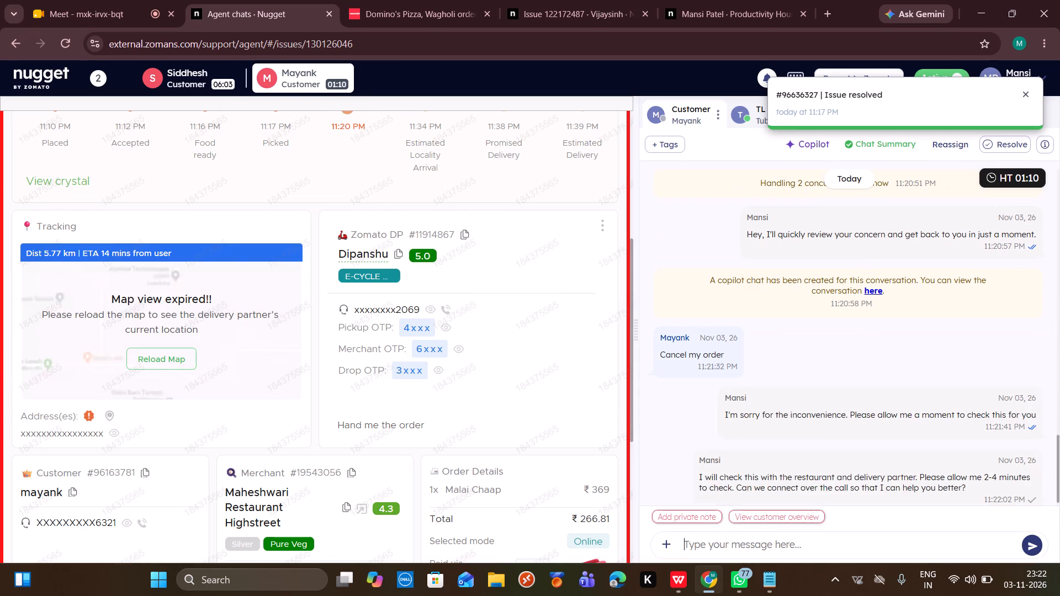
Cancel Siddhesh's order with the ₹137.39 refund as customer requested, "Order not required anymore", merchant did not agree or no answer, comment "cx adment".
{"action": "scroll", "coordinate": [499, 195], "scroll_direction": "up", "scroll_amount": 9}
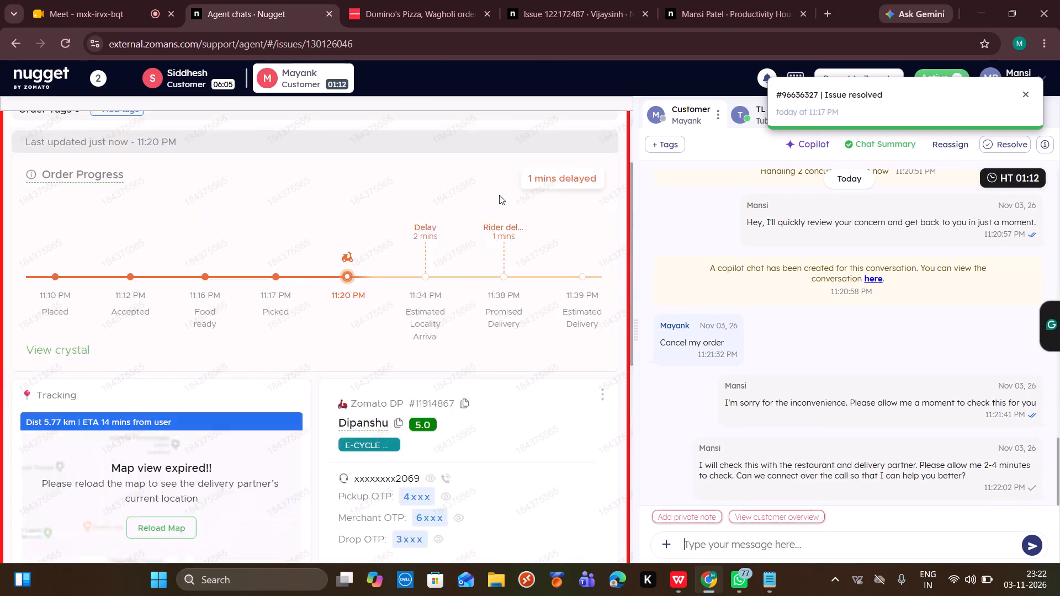
{"action": "left_click", "coordinate": [220, 77]}
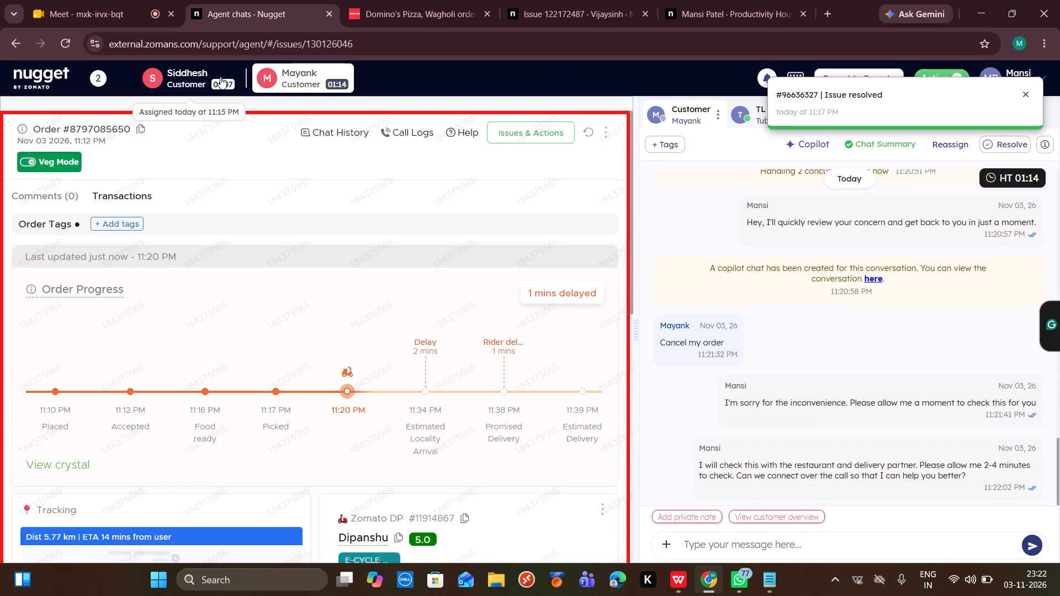
{"action": "scroll", "coordinate": [863, 409], "scroll_direction": "down", "scroll_amount": 3}
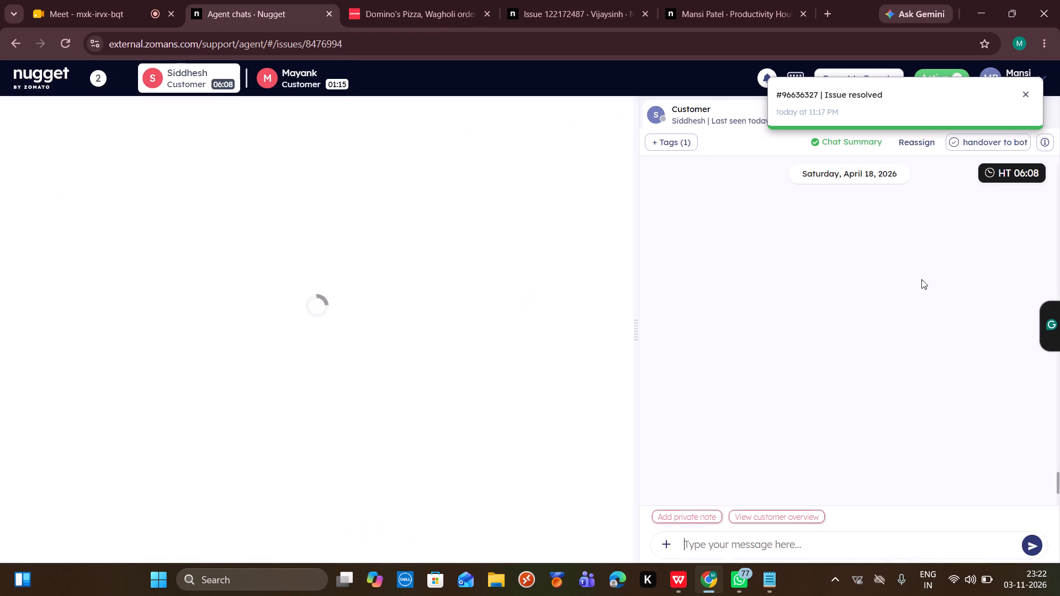
{"action": "left_click", "coordinate": [550, 126]}
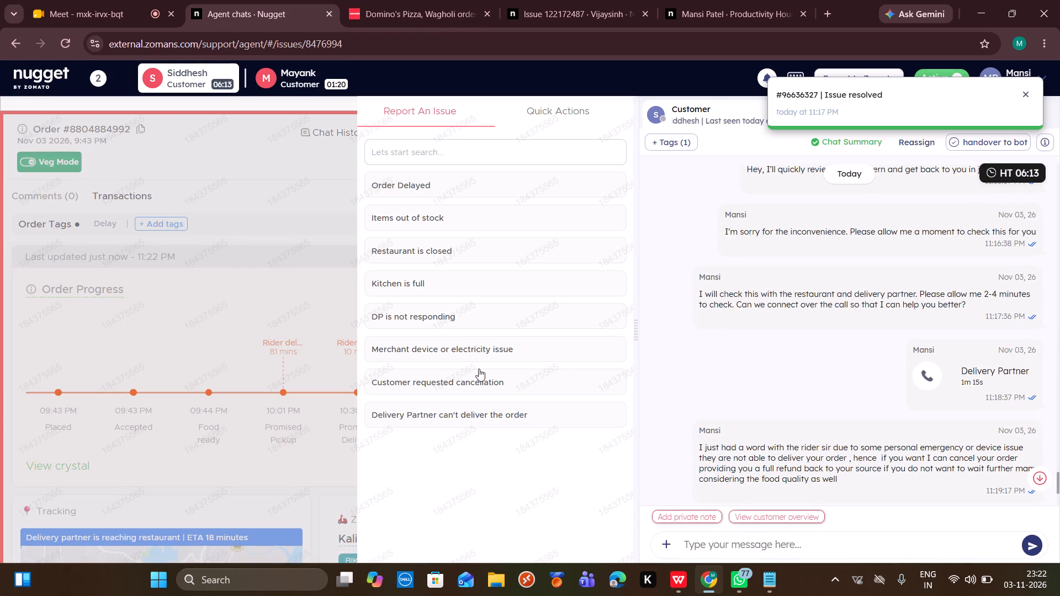
{"action": "left_click", "coordinate": [490, 395]}
{"action": "left_click", "coordinate": [499, 391]}
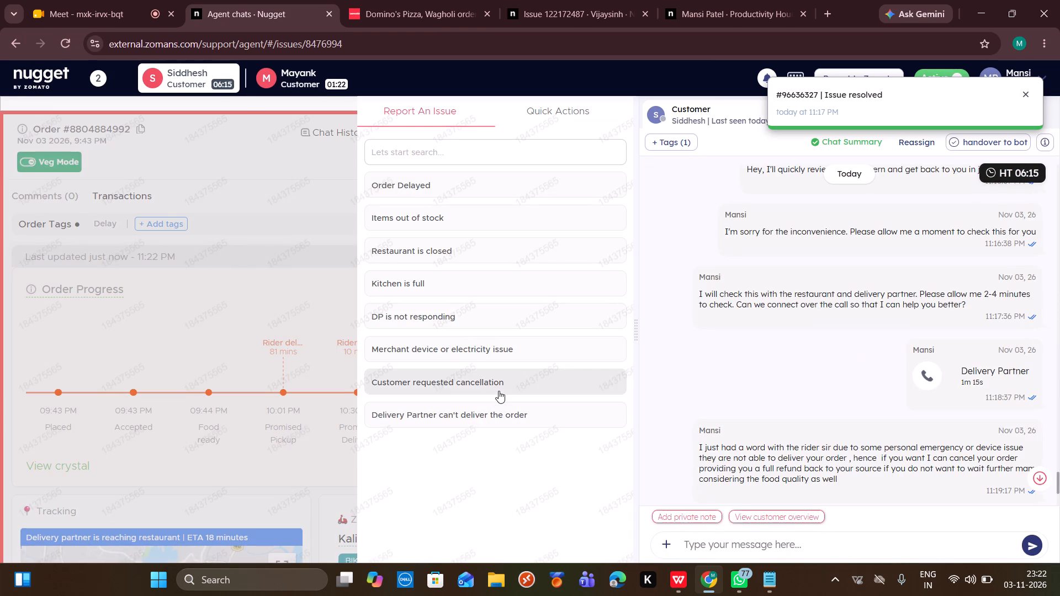
{"action": "left_click", "coordinate": [463, 314]}
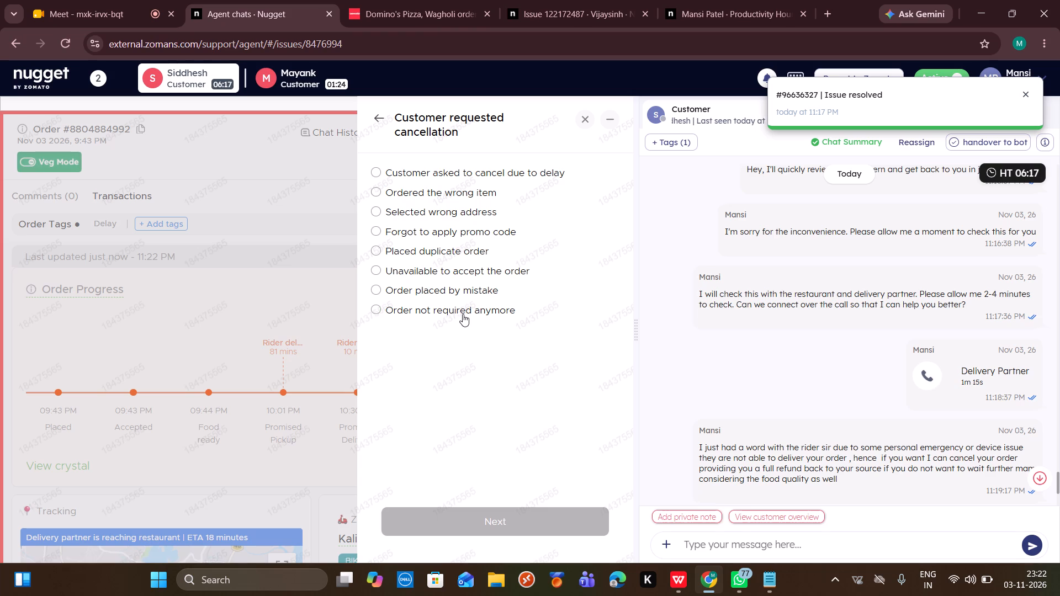
{"action": "left_click", "coordinate": [436, 526]}
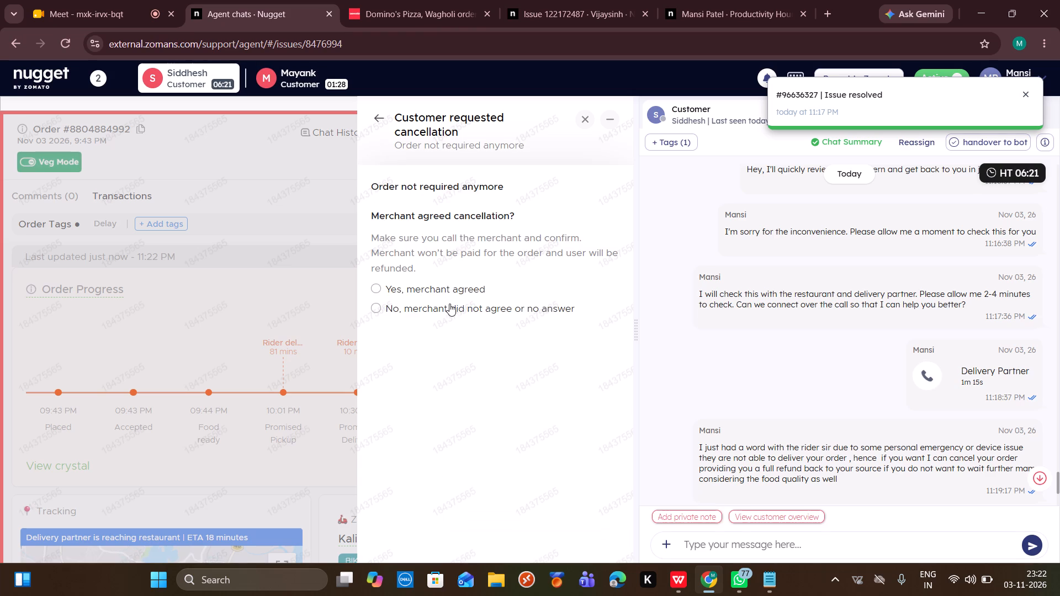
{"action": "left_click", "coordinate": [449, 305]}
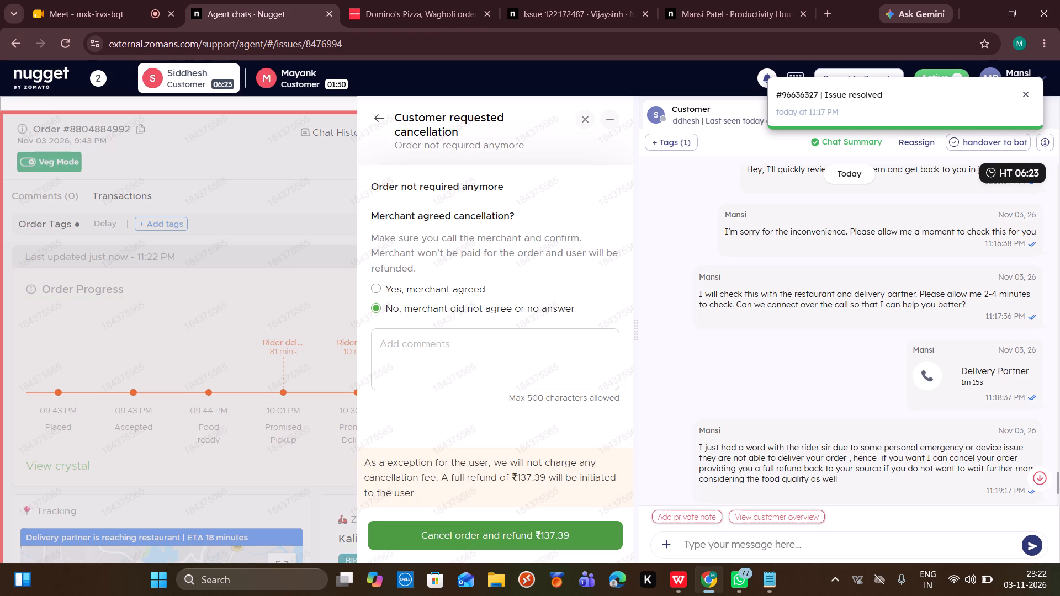
{"action": "left_click", "coordinate": [412, 347]}
{"action": "type", "text": "cx adment"}
{"action": "left_click", "coordinate": [437, 523]}
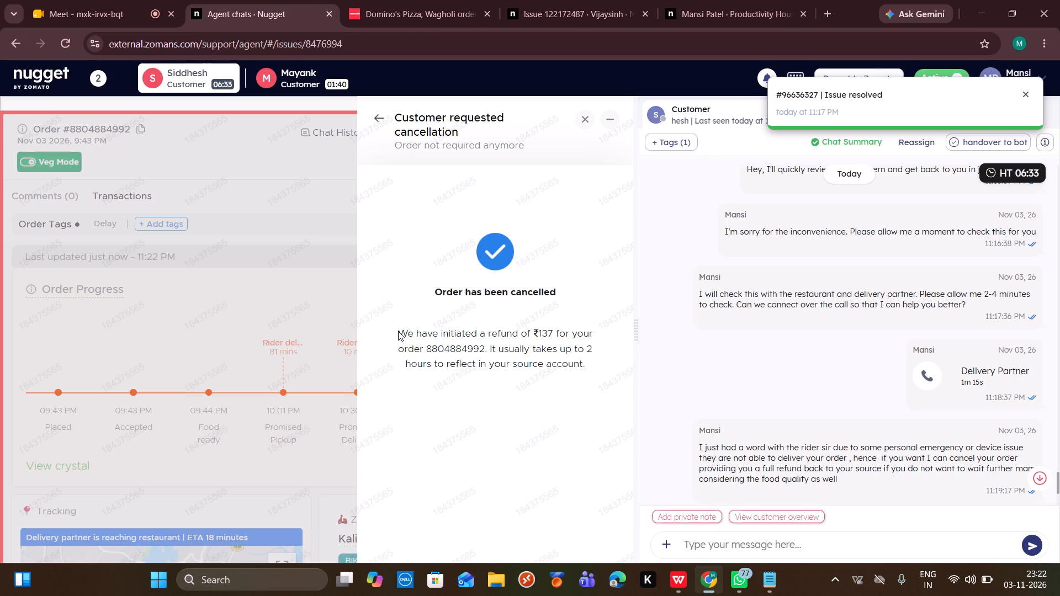
Copy the ₹137 refund confirmation text from the cancellation result and send it to Siddhesh.
{"action": "left_click_drag", "start_coordinate": [398, 331], "coordinate": [586, 364]}
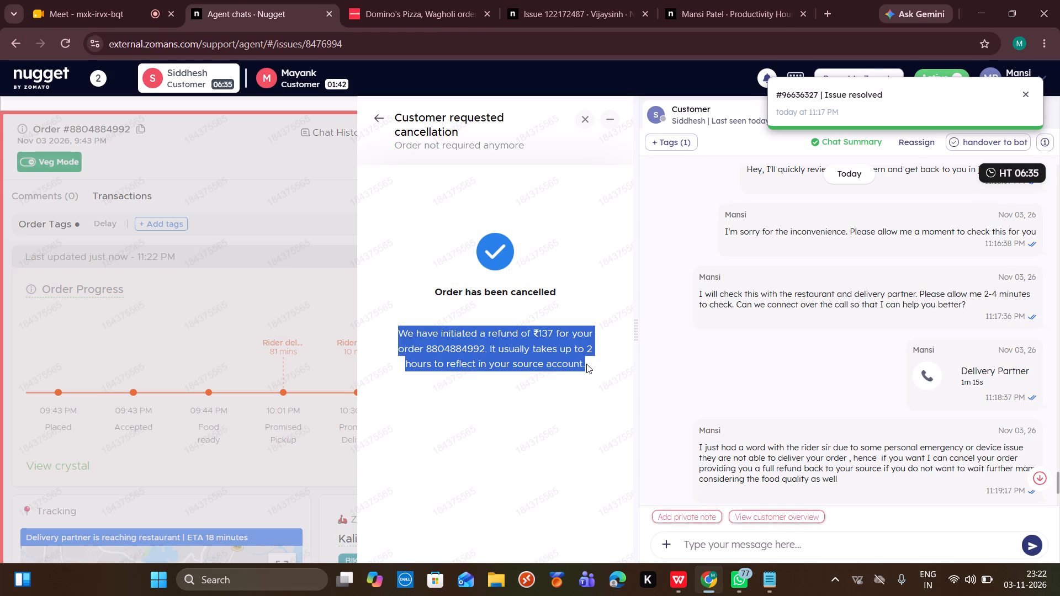
{"action": "key", "text": "ctrl+c"}
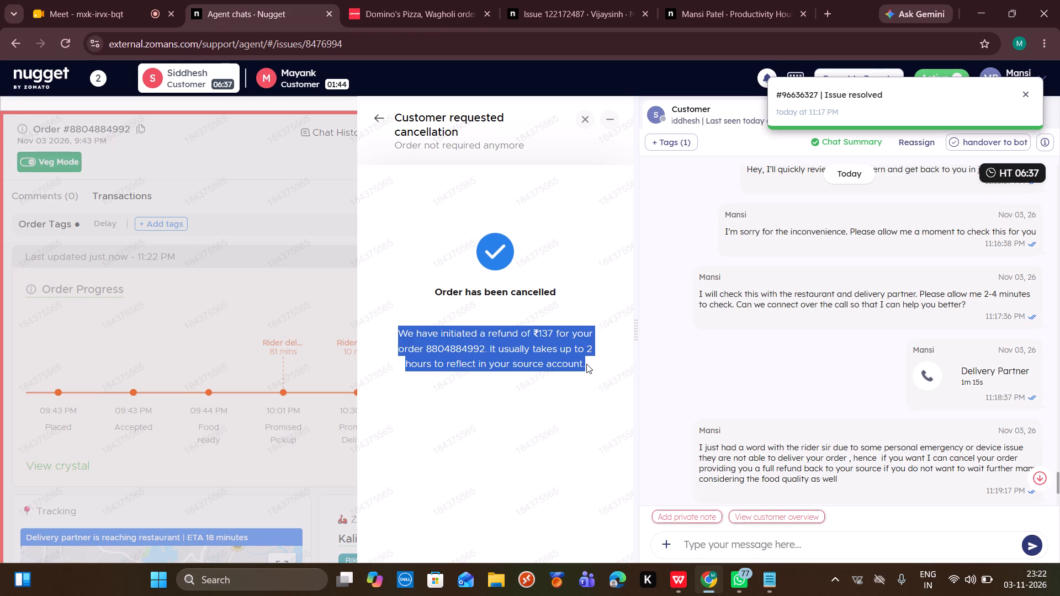
{"action": "left_click", "coordinate": [697, 549]}
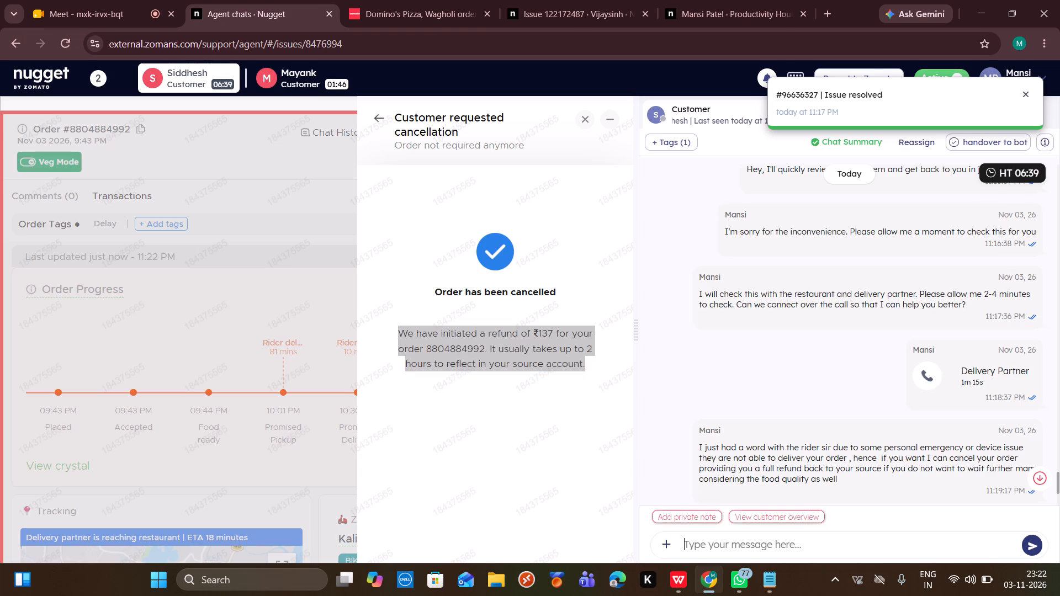
{"action": "key", "text": "ctrl+v"}
{"action": "key", "text": "Return"}
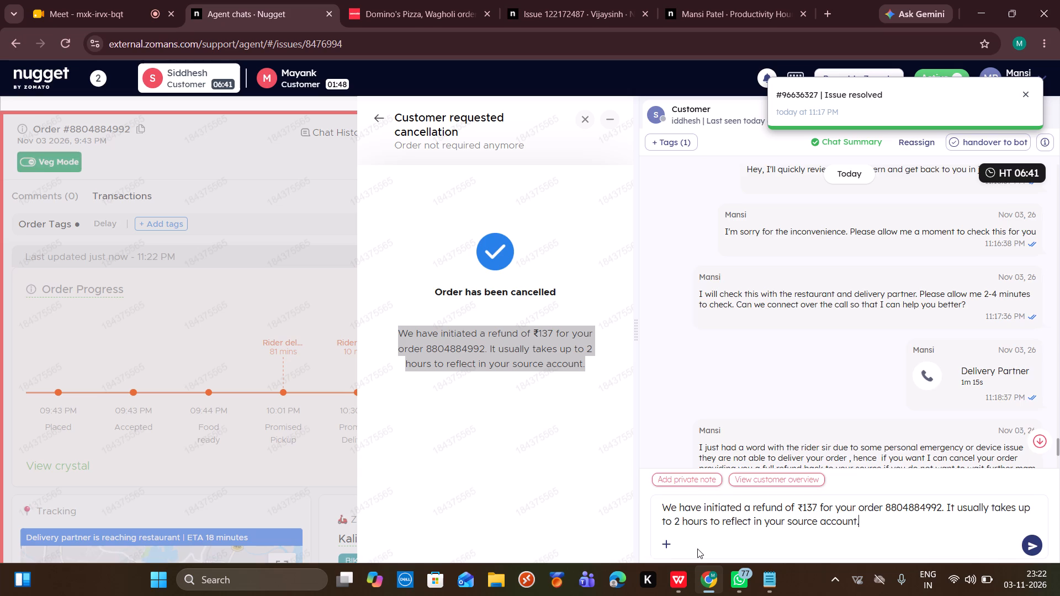
Send Siddhesh the canned response "Is there anything else apart from this I may help you with?".
{"action": "type", "text": "/fur"}
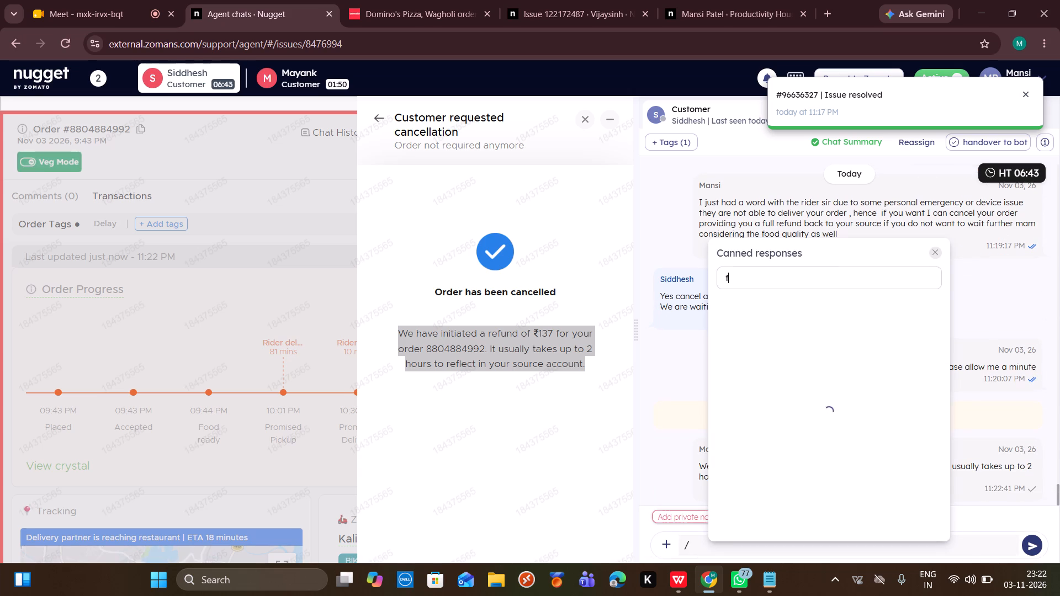
{"action": "left_click", "coordinate": [744, 330]}
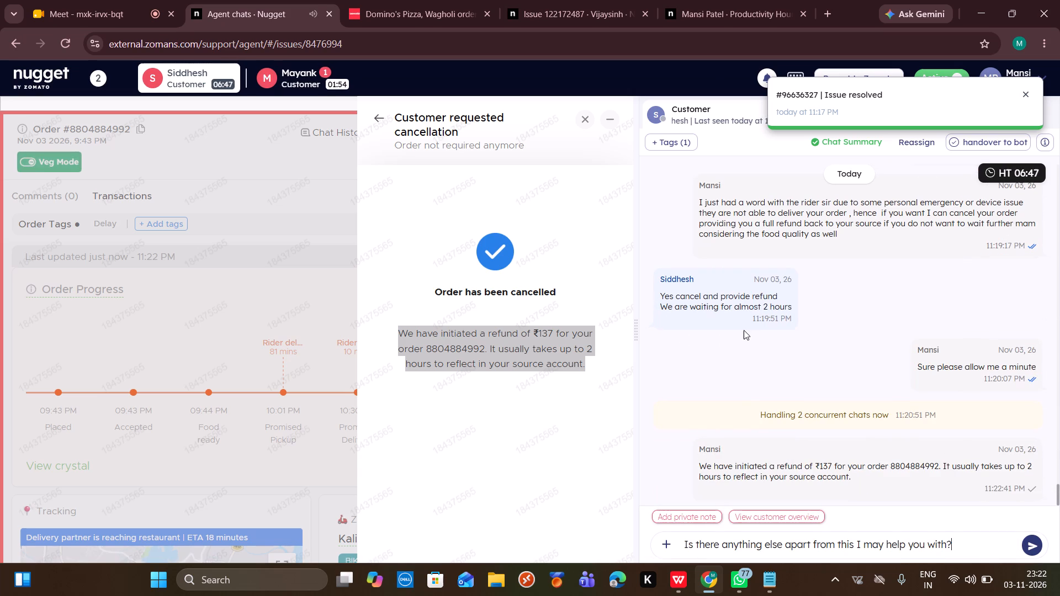
{"action": "key", "text": "Return"}
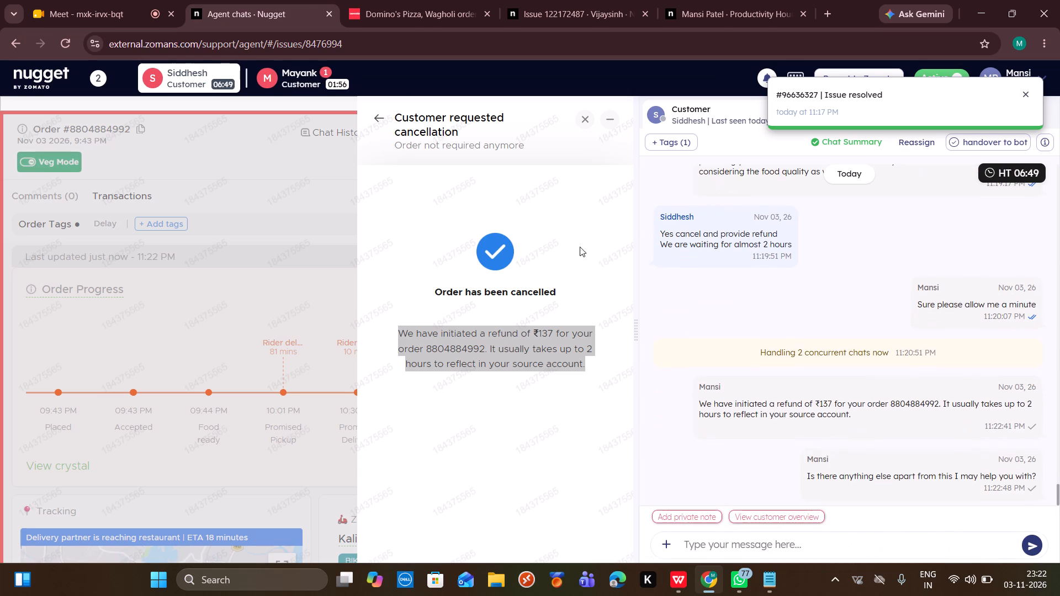
Read through Mayank's chat, refresh the order details, and examine the order progress and delivery tracking.
{"action": "left_click", "coordinate": [310, 70]}
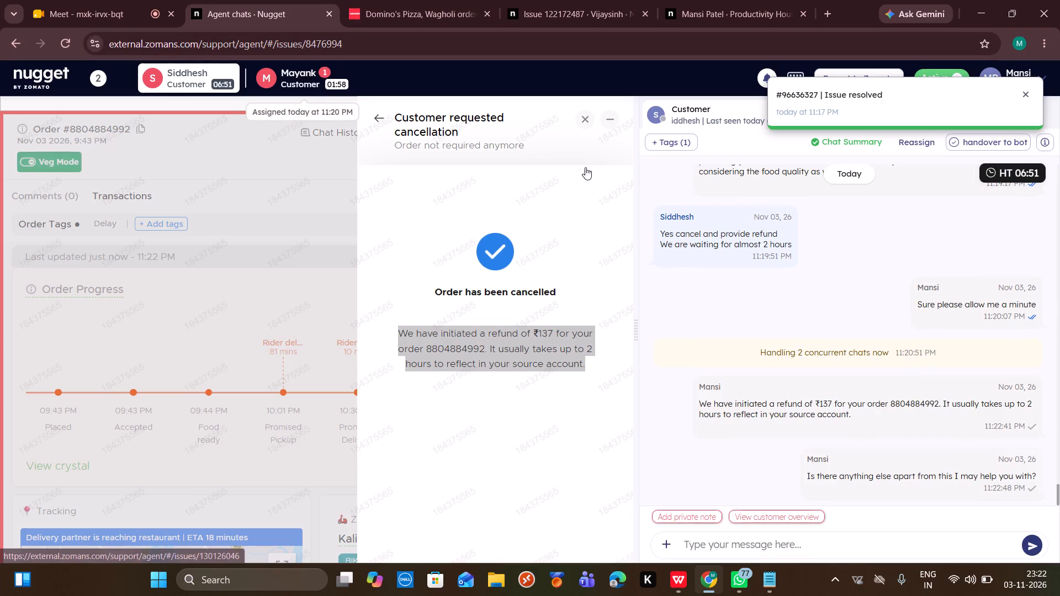
{"action": "scroll", "coordinate": [778, 331], "scroll_direction": "down", "scroll_amount": 5}
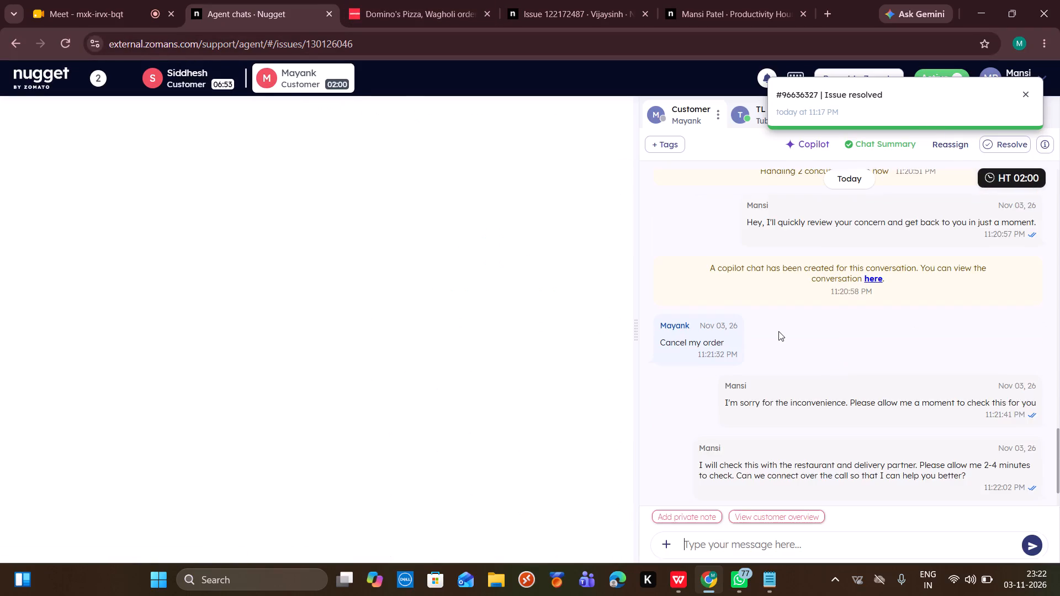
{"action": "scroll", "coordinate": [778, 331], "scroll_direction": "down", "scroll_amount": 7}
{"action": "scroll", "coordinate": [718, 329], "scroll_direction": "up", "scroll_amount": 3}
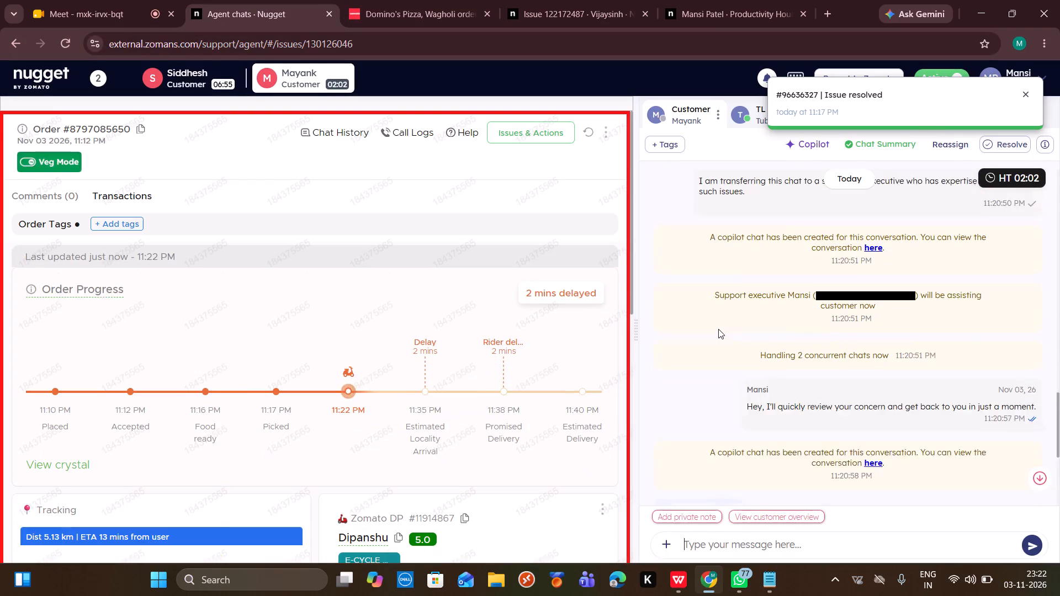
{"action": "scroll", "coordinate": [718, 329], "scroll_direction": "up", "scroll_amount": 10}
{"action": "scroll", "coordinate": [718, 329], "scroll_direction": "down", "scroll_amount": 13}
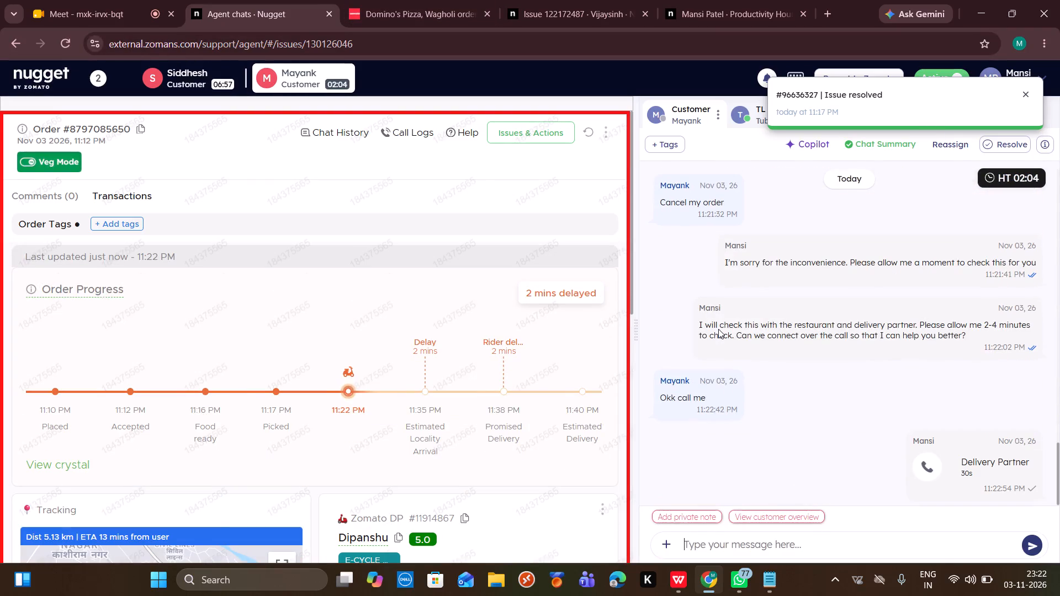
{"action": "scroll", "coordinate": [718, 329], "scroll_direction": "down", "scroll_amount": 5}
{"action": "scroll", "coordinate": [699, 320], "scroll_direction": "up", "scroll_amount": 8}
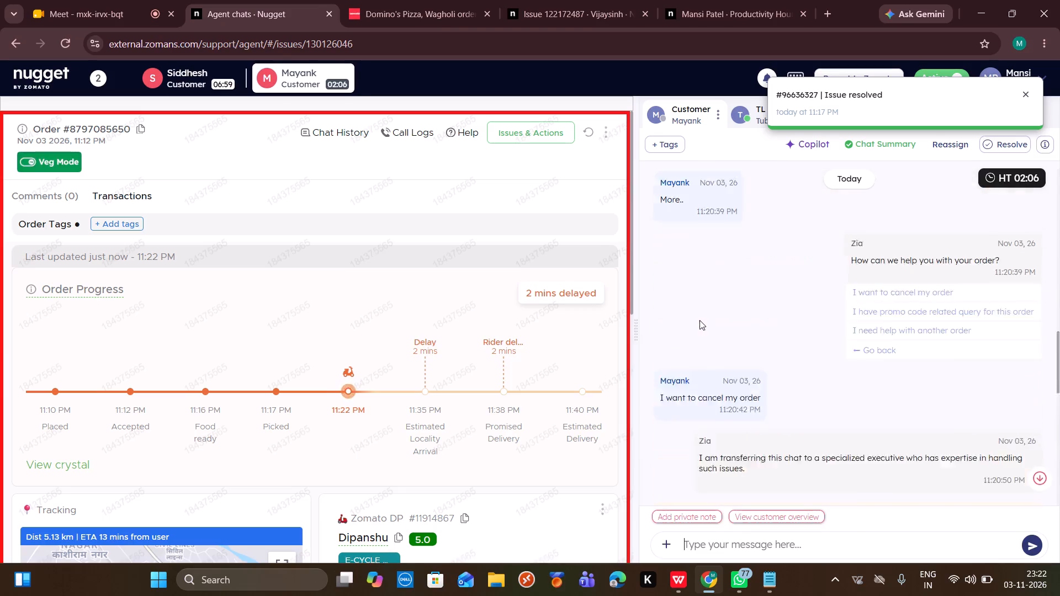
{"action": "scroll", "coordinate": [699, 320], "scroll_direction": "up", "scroll_amount": 2}
{"action": "scroll", "coordinate": [699, 320], "scroll_direction": "down", "scroll_amount": 17}
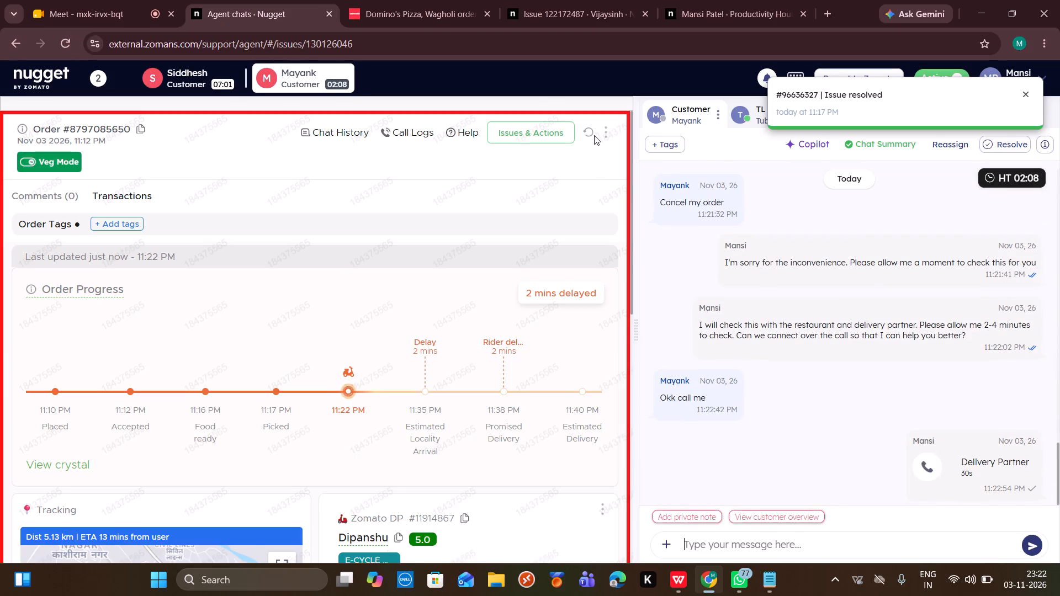
{"action": "left_click", "coordinate": [589, 131]}
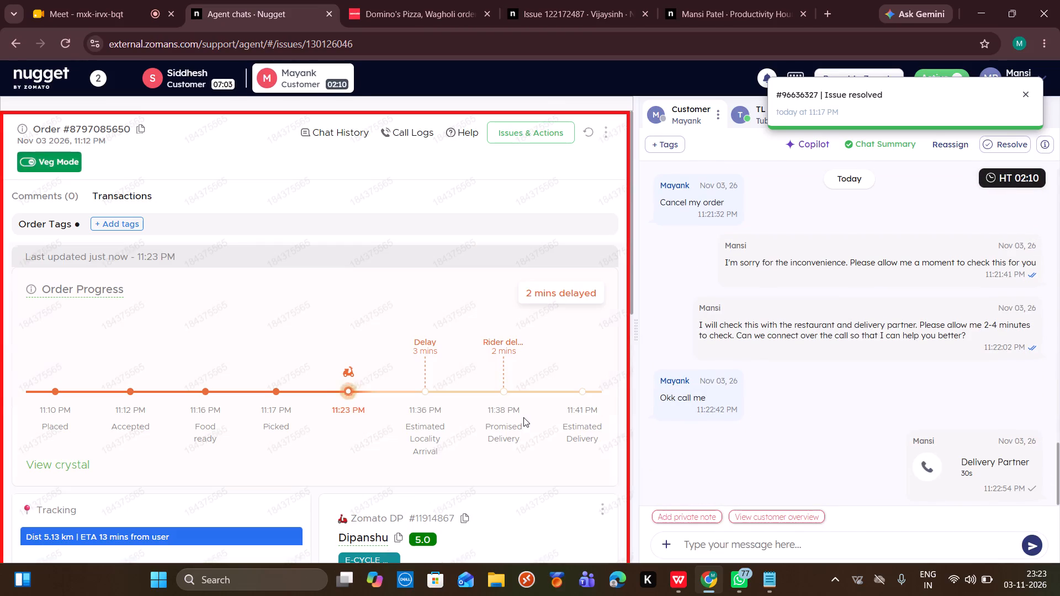
{"action": "scroll", "coordinate": [523, 417], "scroll_direction": "down", "scroll_amount": 1}
{"action": "scroll", "coordinate": [523, 417], "scroll_direction": "up", "scroll_amount": 2}
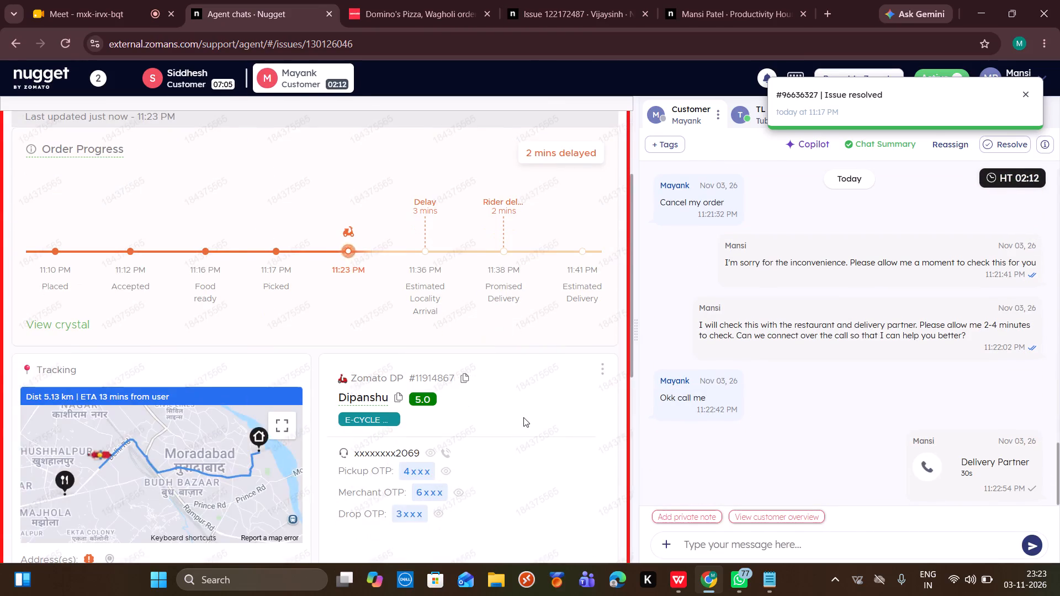
{"action": "scroll", "coordinate": [523, 417], "scroll_direction": "up", "scroll_amount": 3}
Copy the "I just had a word with the delivery person…" response from the WPS canned responses document into Mayank's message draft in Chrome.
{"action": "left_click", "coordinate": [680, 571]}
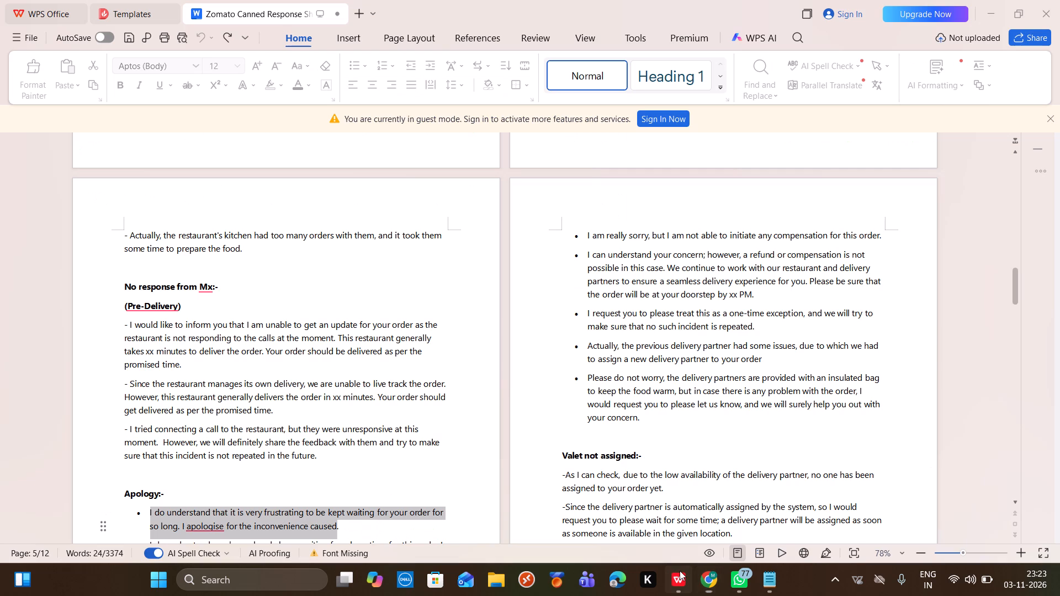
{"action": "scroll", "coordinate": [441, 374], "scroll_direction": "up", "scroll_amount": 6}
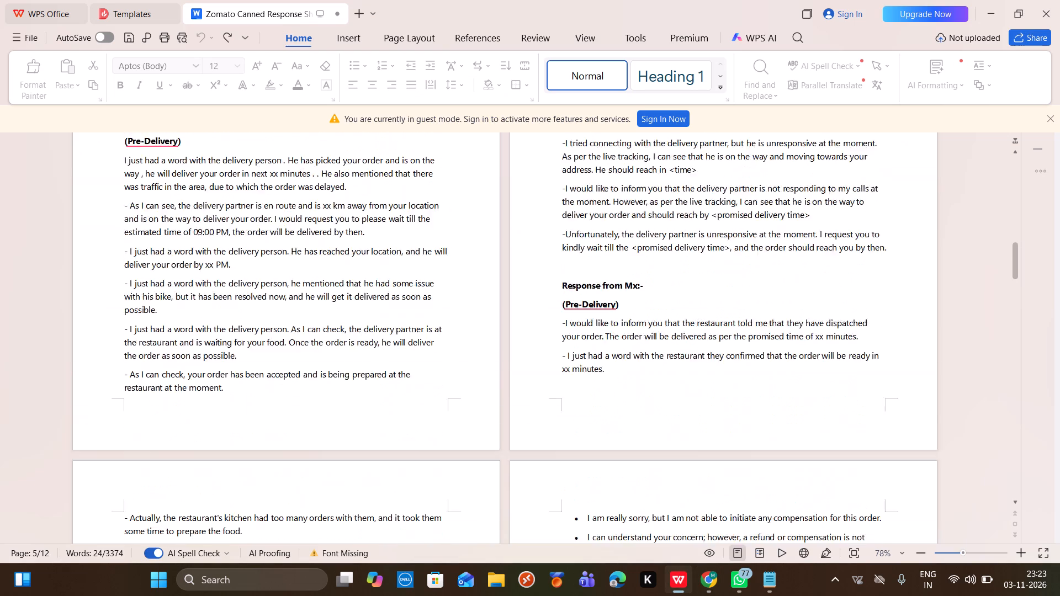
{"action": "scroll", "coordinate": [441, 374], "scroll_direction": "up", "scroll_amount": 1}
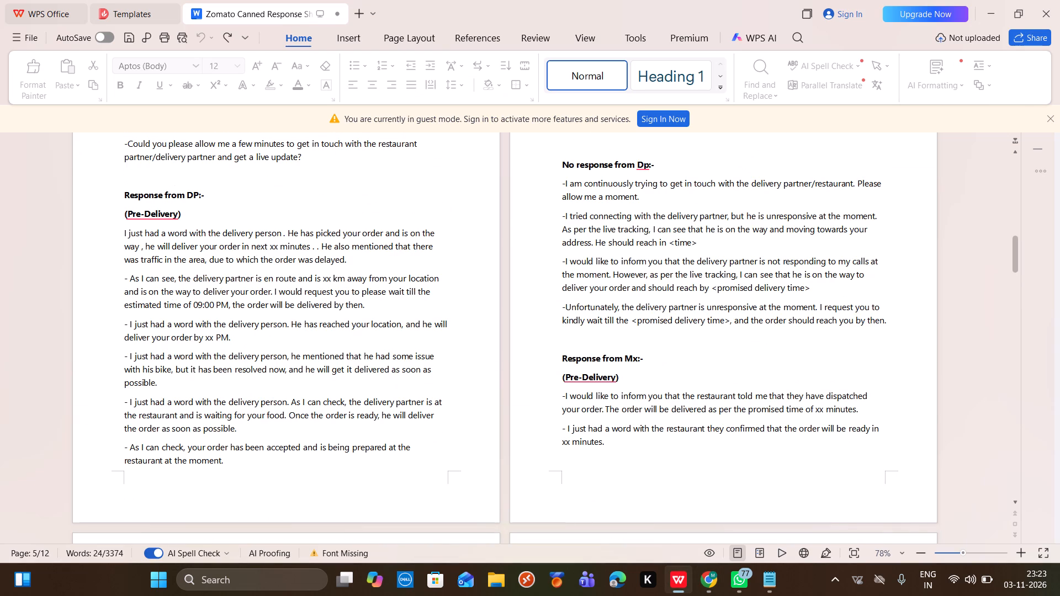
{"action": "left_click_drag", "start_coordinate": [121, 235], "coordinate": [309, 248]}
{"action": "key", "text": "ctrl+c"}
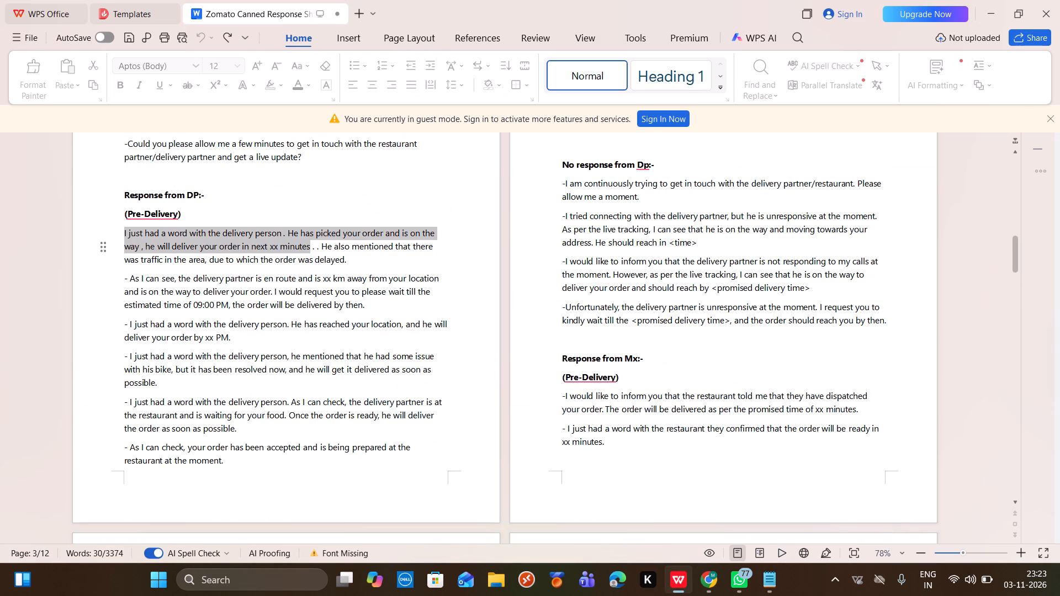
{"action": "left_click", "coordinate": [708, 573]}
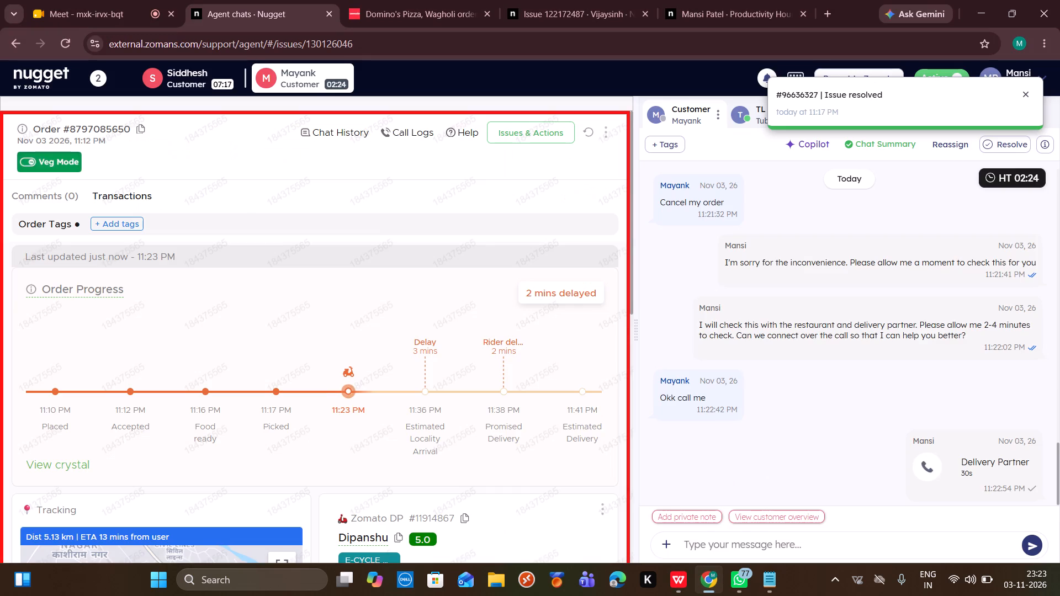
{"action": "left_click", "coordinate": [699, 547]}
{"action": "key", "text": "ctrl+v"}
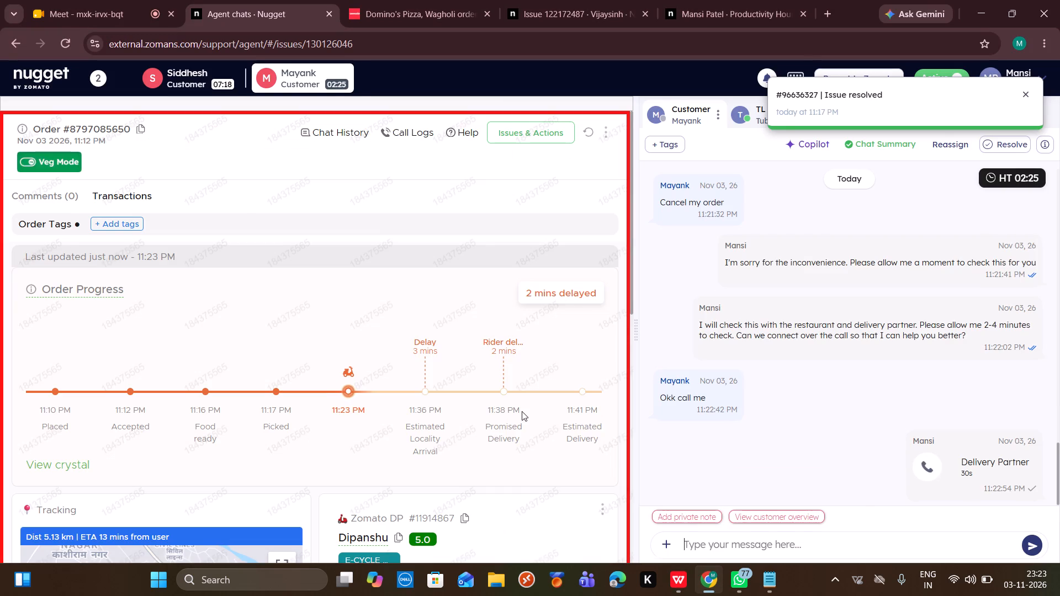
Place a callback call to the customer Mayank from the order's customer details.
{"action": "scroll", "coordinate": [522, 411], "scroll_direction": "down", "scroll_amount": 6}
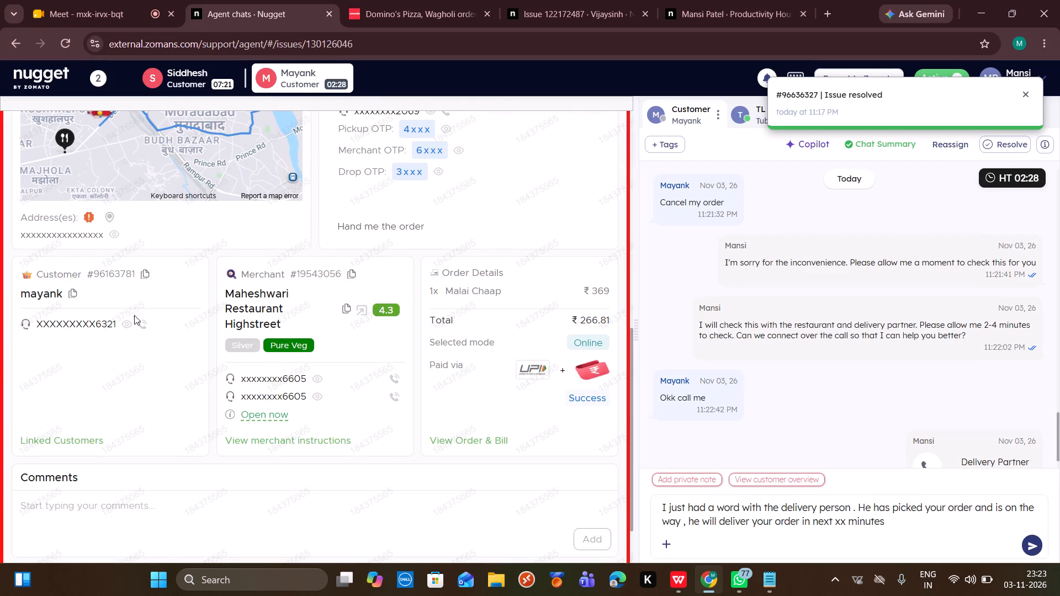
{"action": "left_click", "coordinate": [140, 323]}
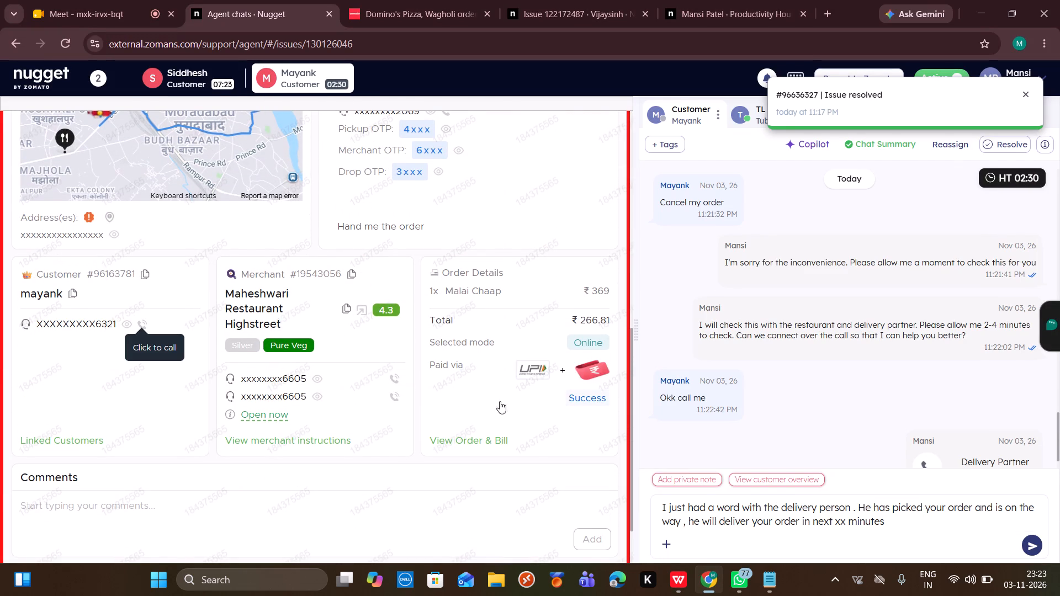
{"action": "left_click", "coordinate": [556, 405]}
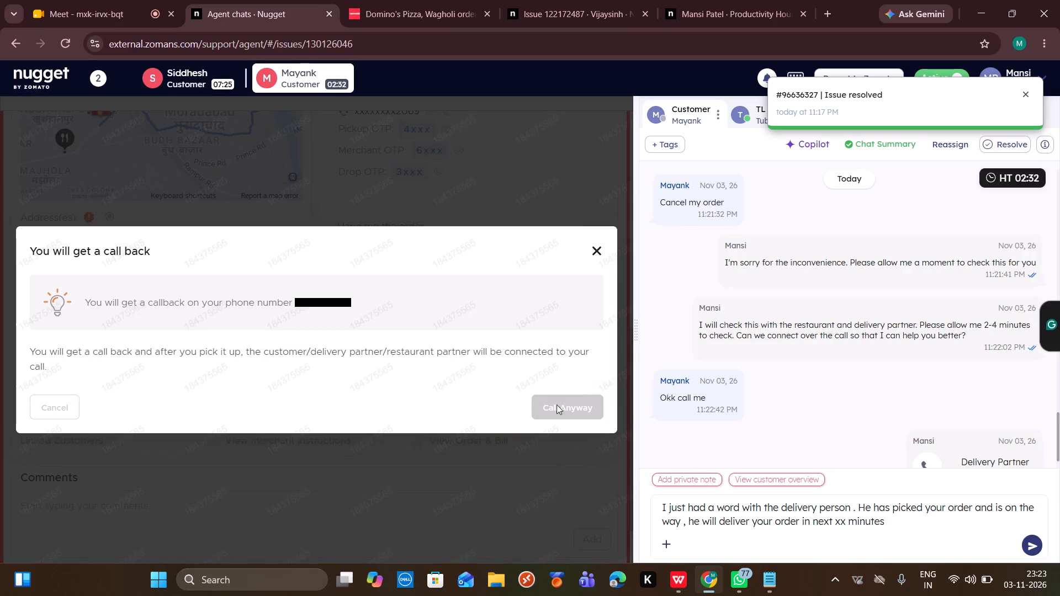
Refresh Mayank's order details, replace "xx" with 13 minutes in the drafted delivery update, and send it to Mayank.
{"action": "scroll", "coordinate": [504, 238], "scroll_direction": "up", "scroll_amount": 10}
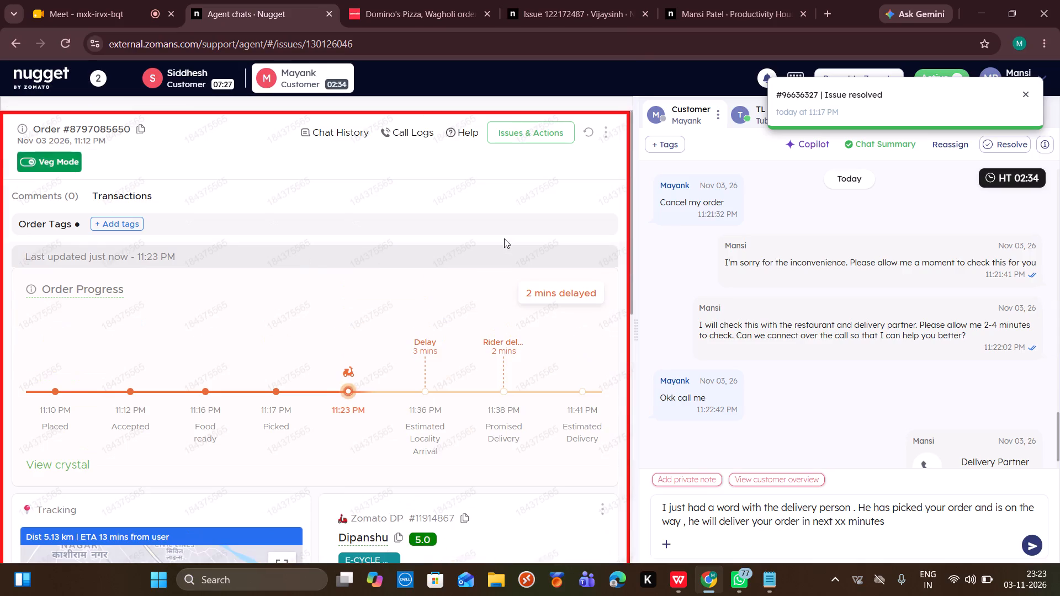
{"action": "scroll", "coordinate": [504, 238], "scroll_direction": "up", "scroll_amount": 3}
{"action": "left_click", "coordinate": [593, 136]}
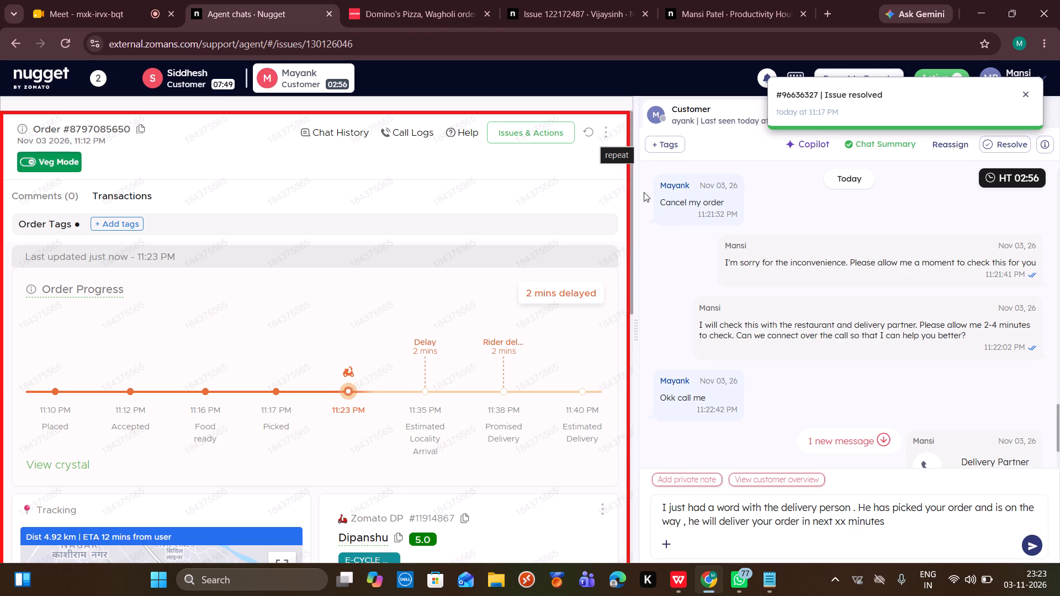
{"action": "scroll", "coordinate": [677, 241], "scroll_direction": "down", "scroll_amount": 8}
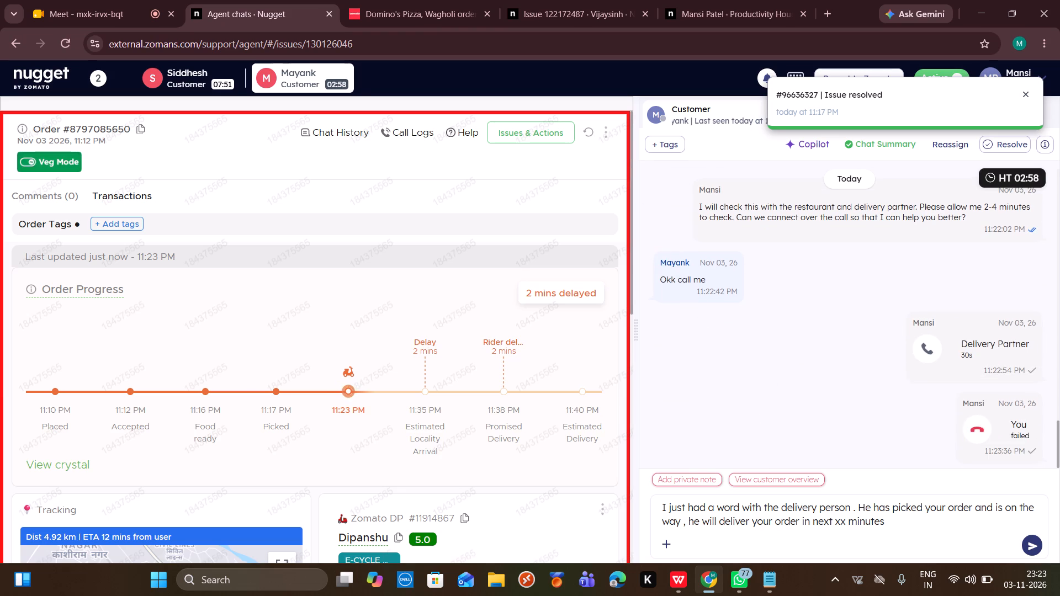
{"action": "left_click", "coordinate": [845, 522]}
{"action": "key", "text": "BackSpace"}
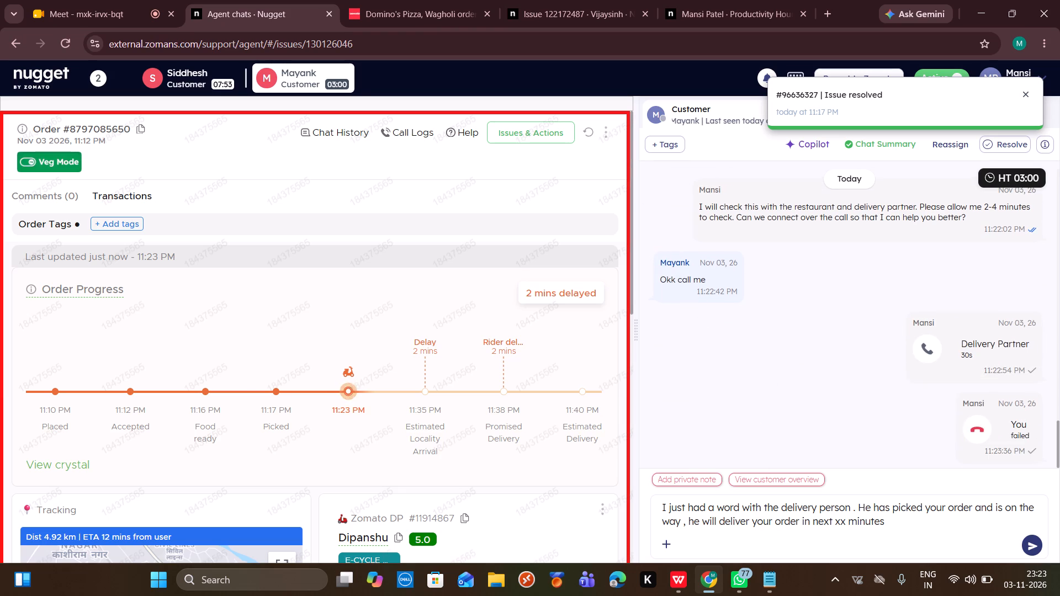
{"action": "key", "text": "BackSpace"}
{"action": "type", "text": "13"}
{"action": "key", "text": "Return"}
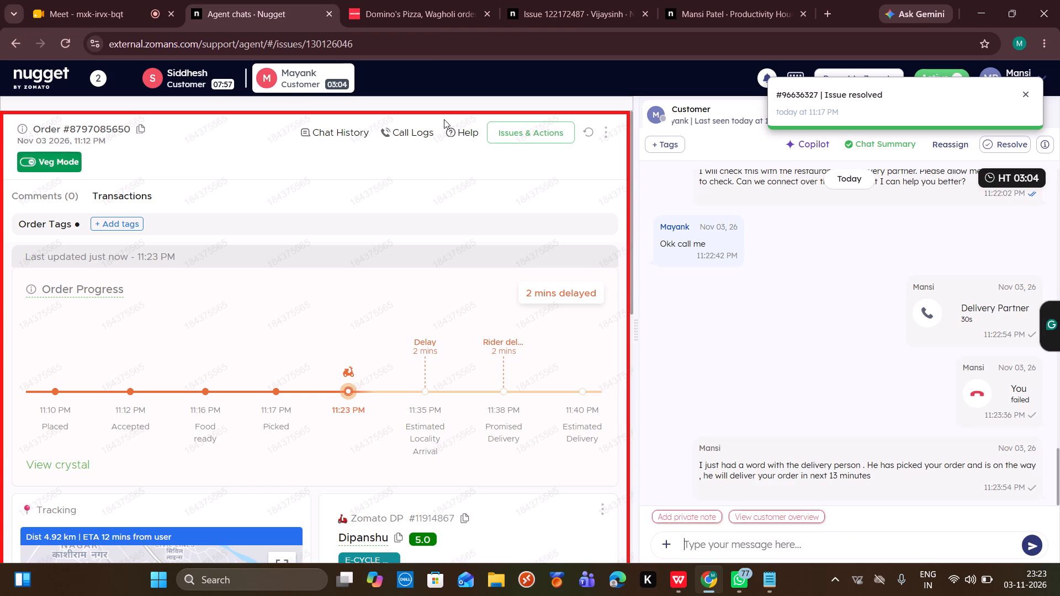
Check Siddhesh's chat for a reply to the refund message.
{"action": "left_click", "coordinate": [213, 68]}
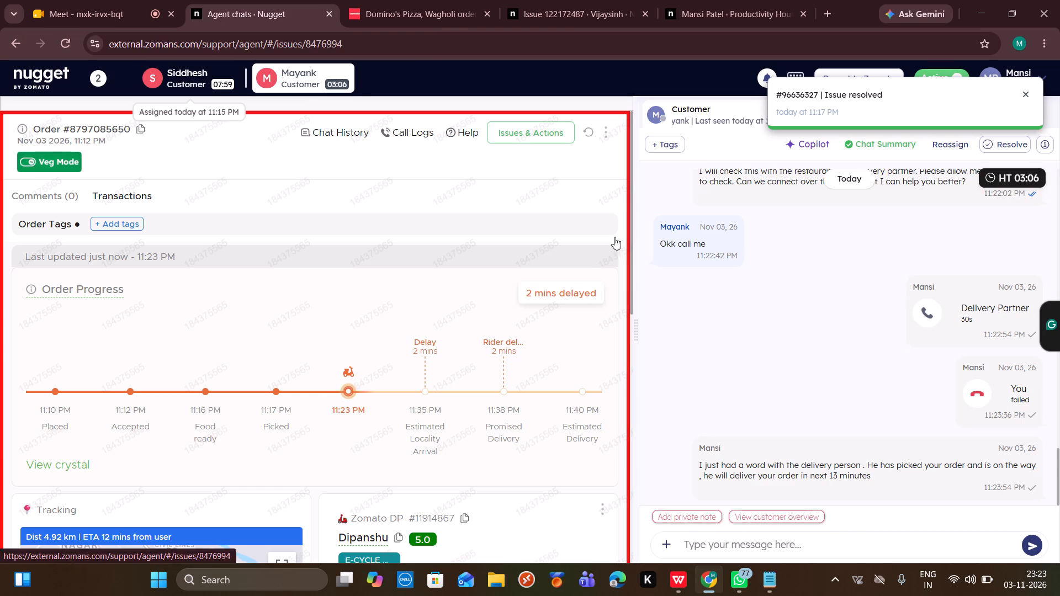
{"action": "scroll", "coordinate": [720, 340], "scroll_direction": "down", "scroll_amount": 17}
{"action": "scroll", "coordinate": [720, 340], "scroll_direction": "down", "scroll_amount": 6}
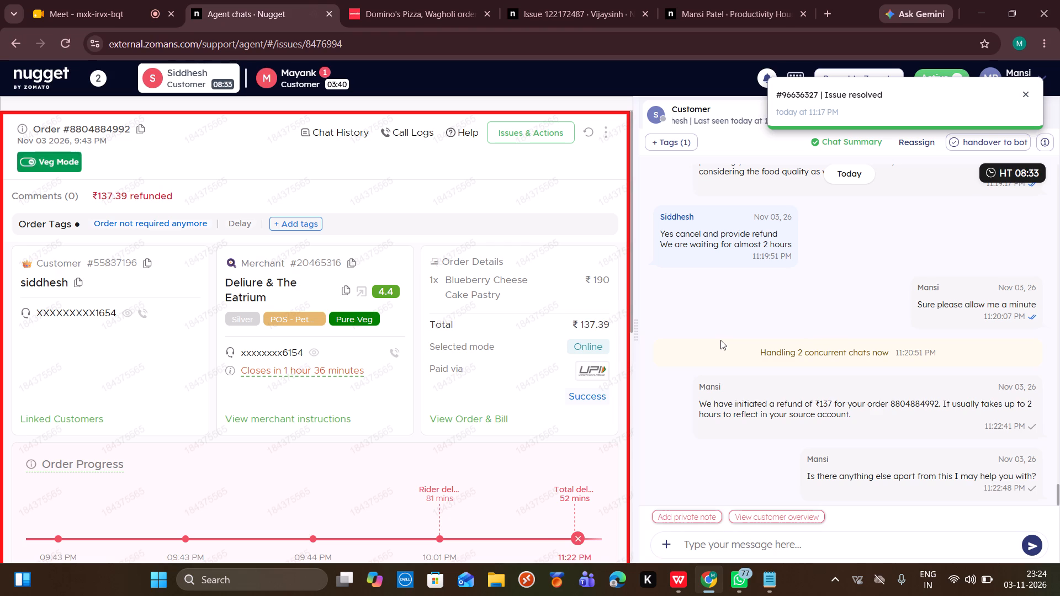
Reply to Mayank: "I just had a word with the rider sir he has picked your order and is coming to deliver it in next 12 minutes".
{"action": "left_click", "coordinate": [336, 83]}
{"action": "scroll", "coordinate": [707, 329], "scroll_direction": "down", "scroll_amount": 2}
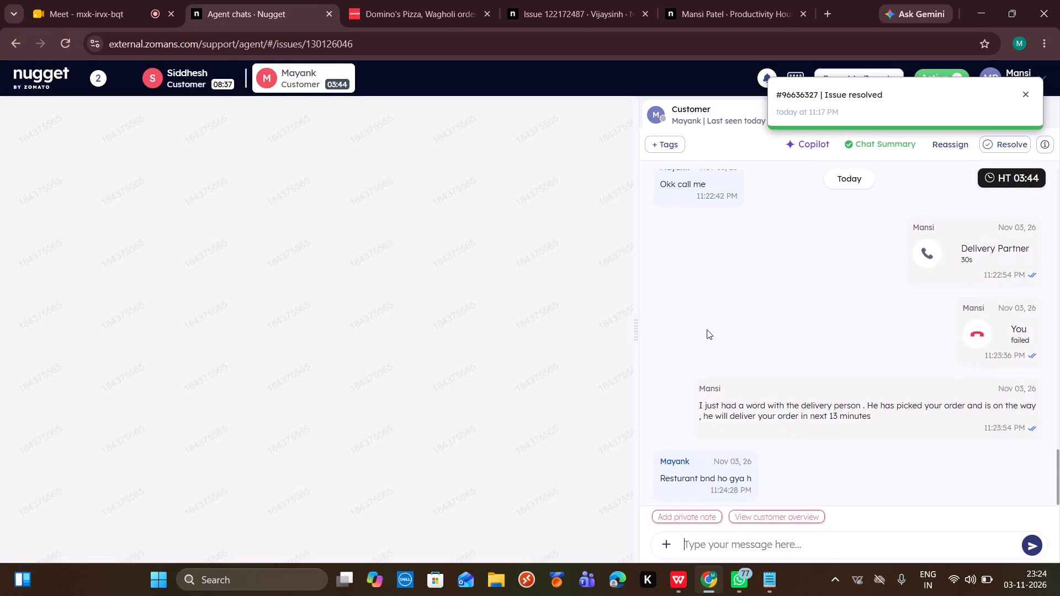
{"action": "scroll", "coordinate": [707, 329], "scroll_direction": "down", "scroll_amount": 3}
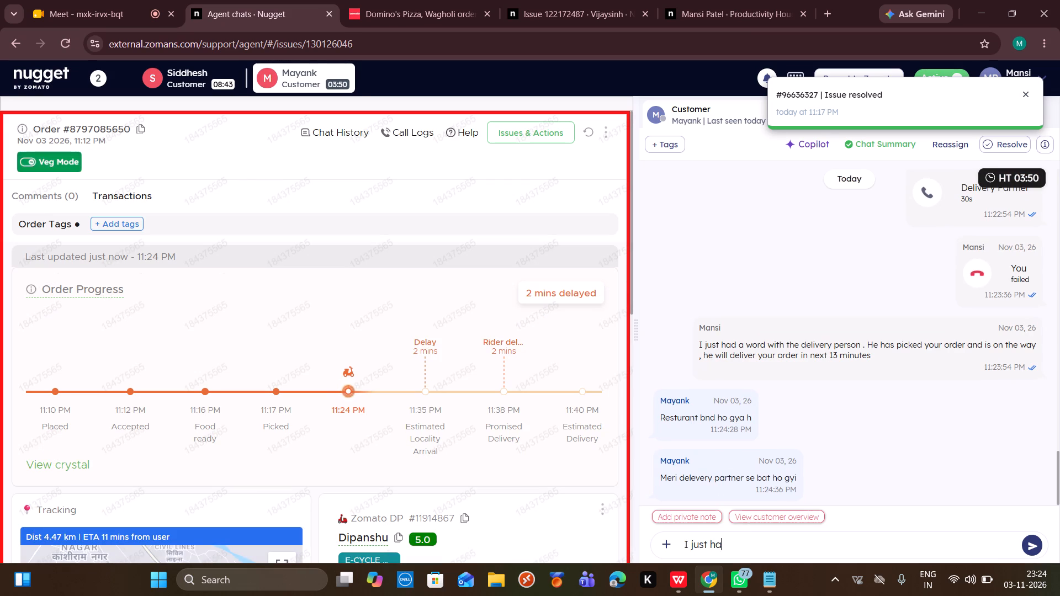
{"action": "type", "text": "word i"}
{"action": "key", "text": "BackSpace"}
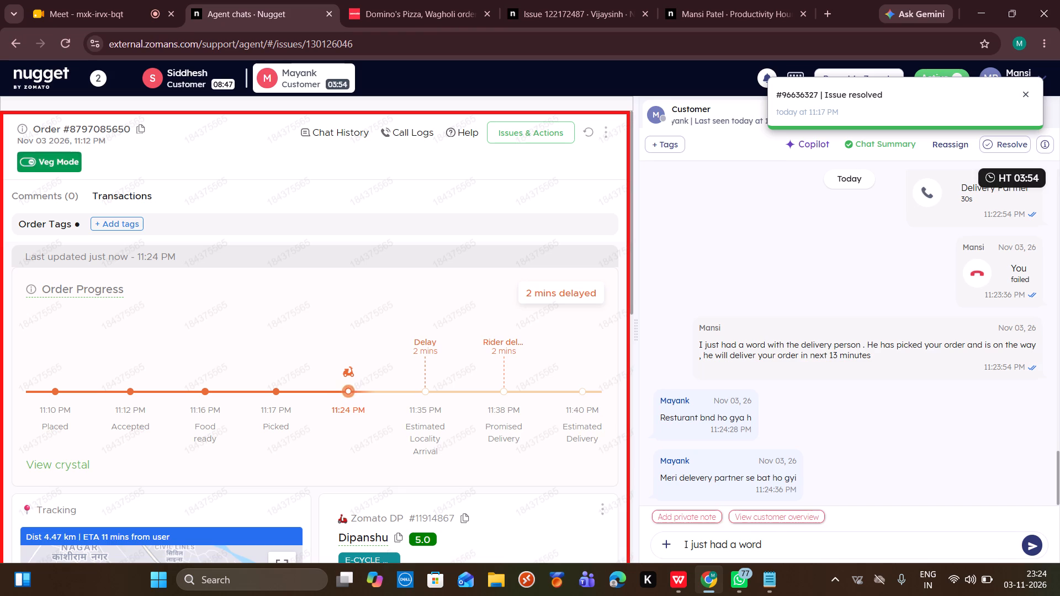
{"action": "type", "text": "with the rider sir he has picked your order and is coming to deliver it"}
{"action": "key", "text": "space"}
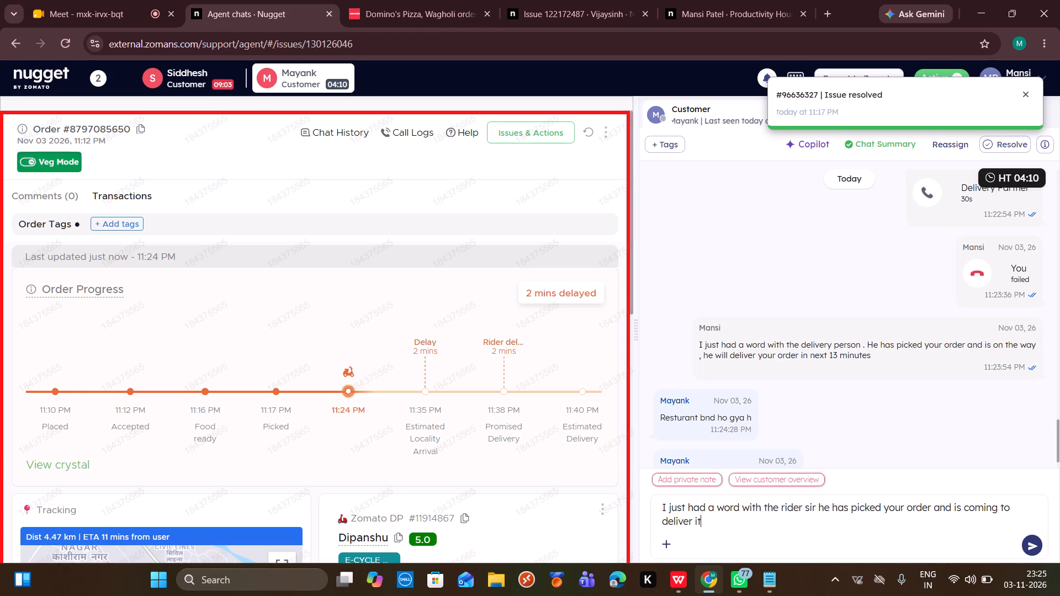
{"action": "type", "text": "in next 1 2"}
{"action": "key", "text": "BackSpace"}
{"action": "key", "text": "BackSpace"}
{"action": "type", "text": "2 minutes"}
{"action": "key", "text": "Return"}
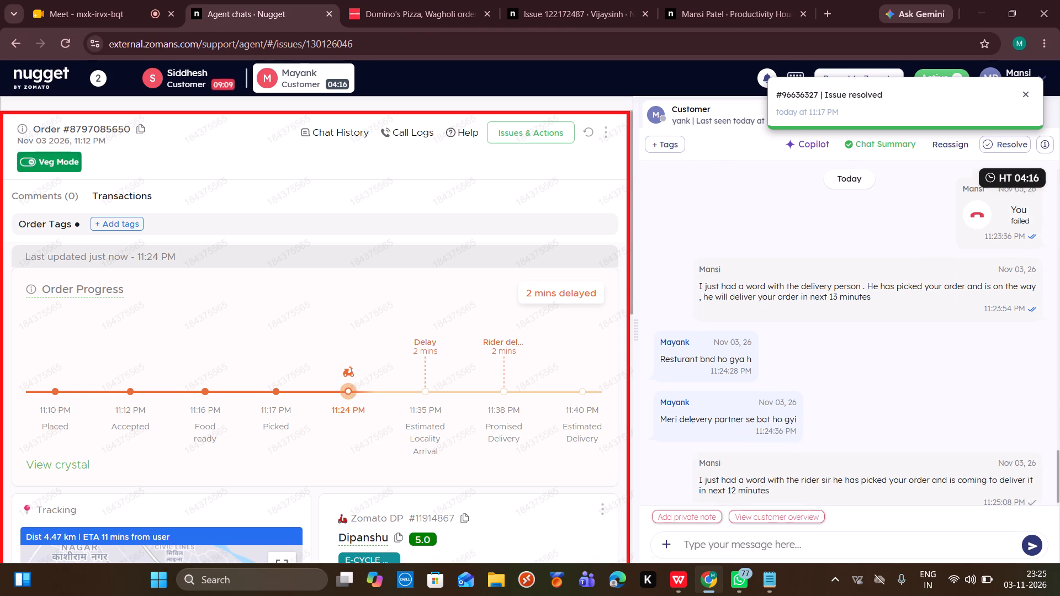
Hand Siddhesh's chat over to the bot and resolve the conversation.
{"action": "left_click", "coordinate": [169, 91]}
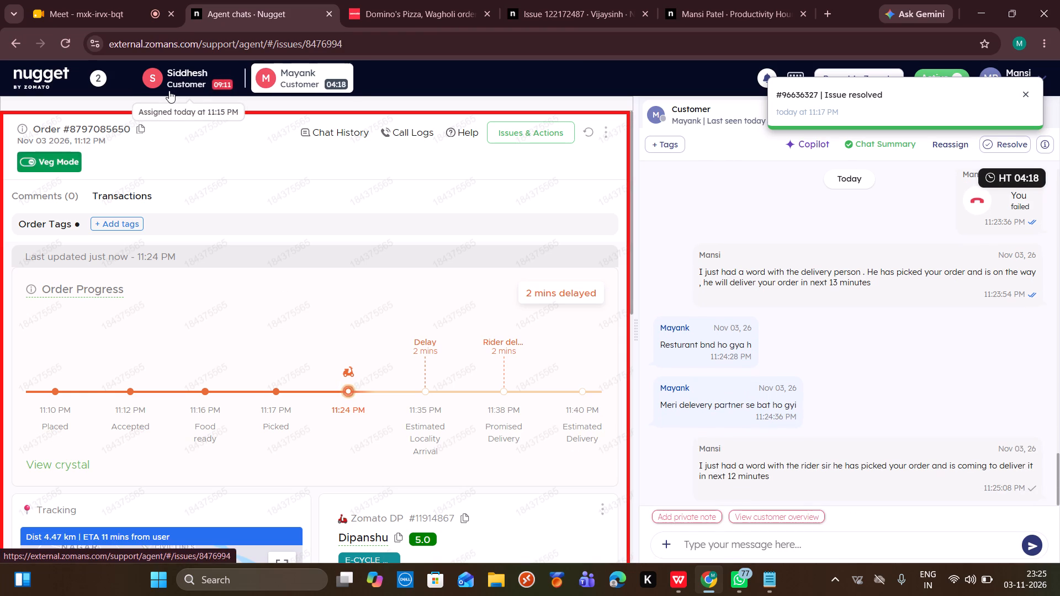
{"action": "scroll", "coordinate": [726, 276], "scroll_direction": "down", "scroll_amount": 5}
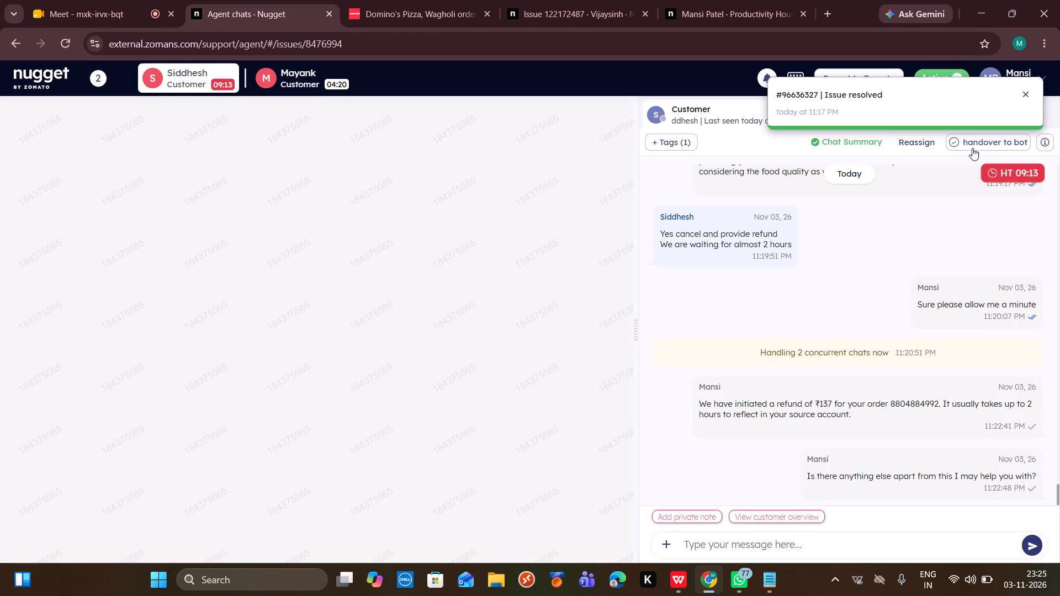
{"action": "left_click", "coordinate": [975, 146]}
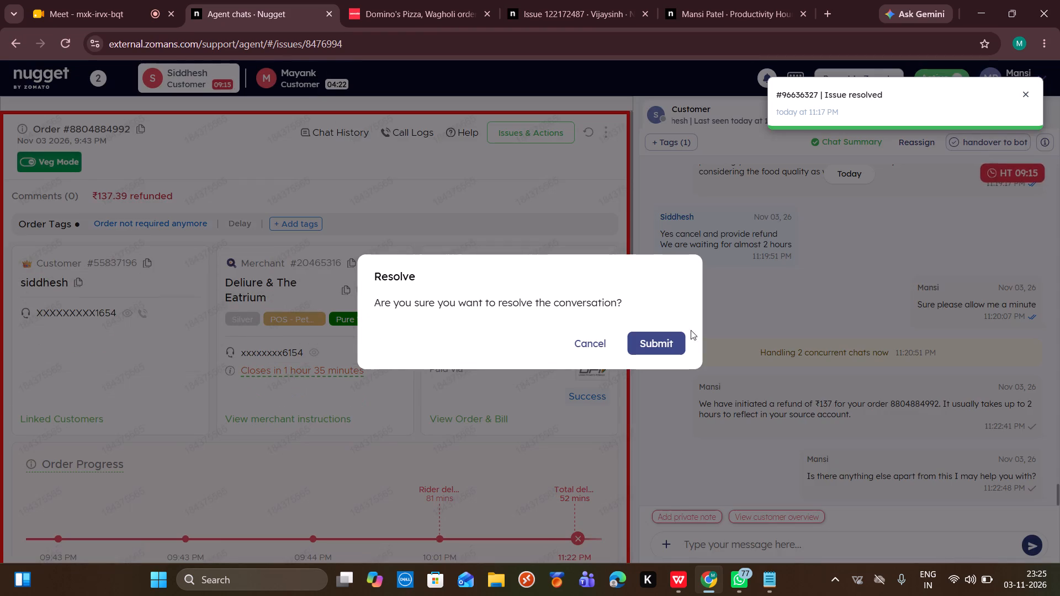
{"action": "left_click", "coordinate": [675, 344]}
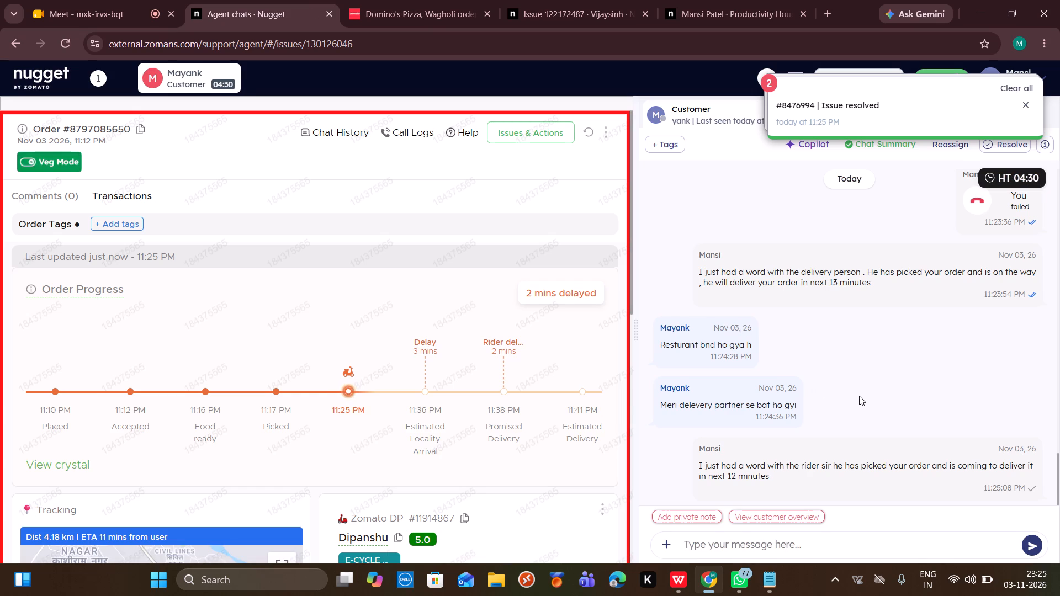
Check the end of Mayank's chat for new messages and clear all issue-resolved notifications.
{"action": "scroll", "coordinate": [859, 396], "scroll_direction": "down", "scroll_amount": 20}
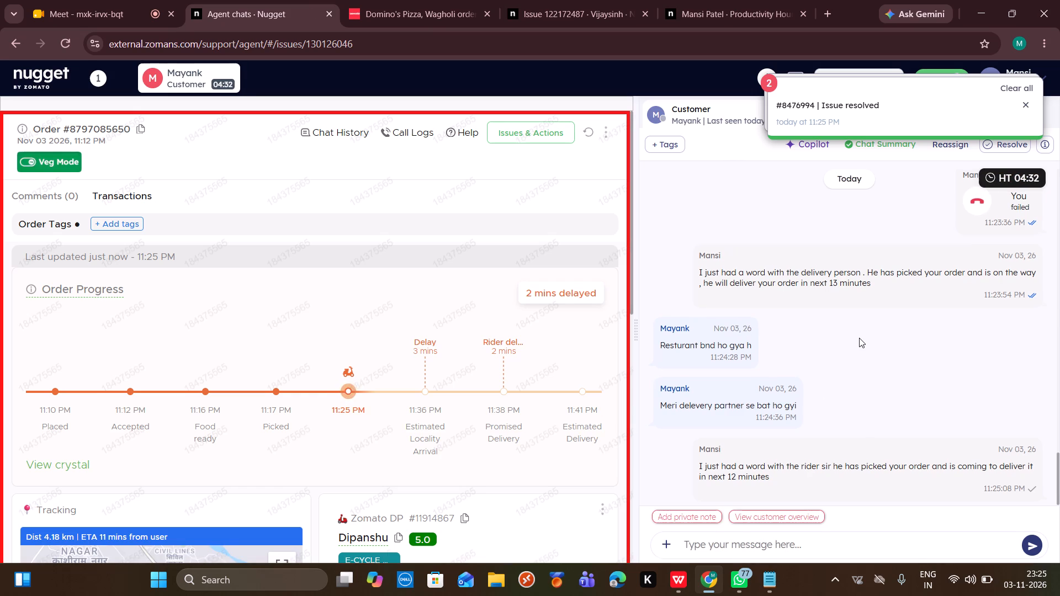
{"action": "scroll", "coordinate": [859, 338], "scroll_direction": "down", "scroll_amount": 2}
{"action": "left_click", "coordinate": [1021, 84]}
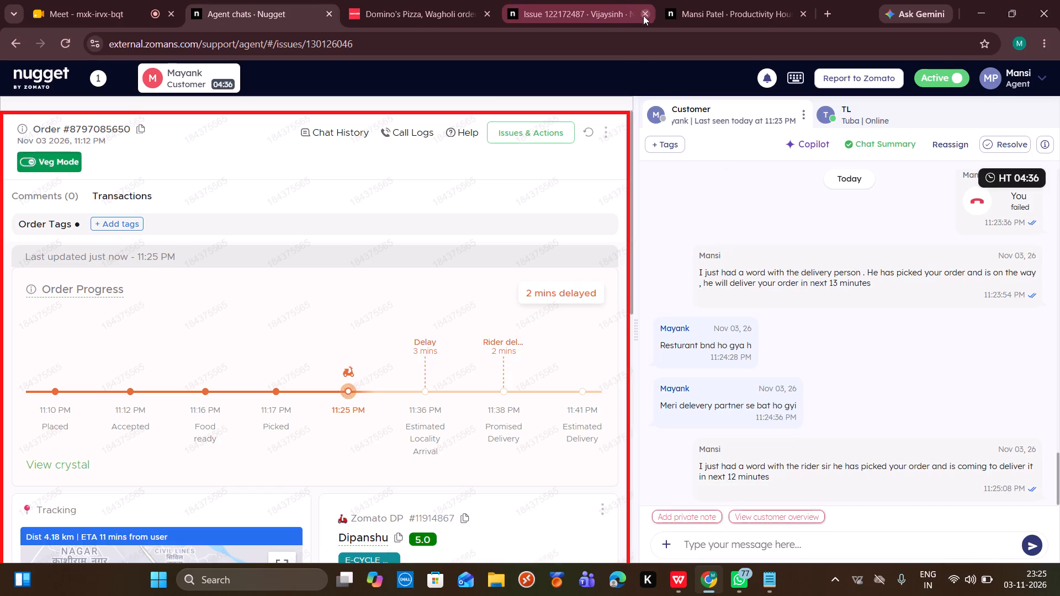
Review the end of Vijaysinh's issue chat, close that page and the Domino's page, and return to the agent chats.
{"action": "left_click", "coordinate": [589, 8]}
{"action": "scroll", "coordinate": [785, 261], "scroll_direction": "down", "scroll_amount": 1}
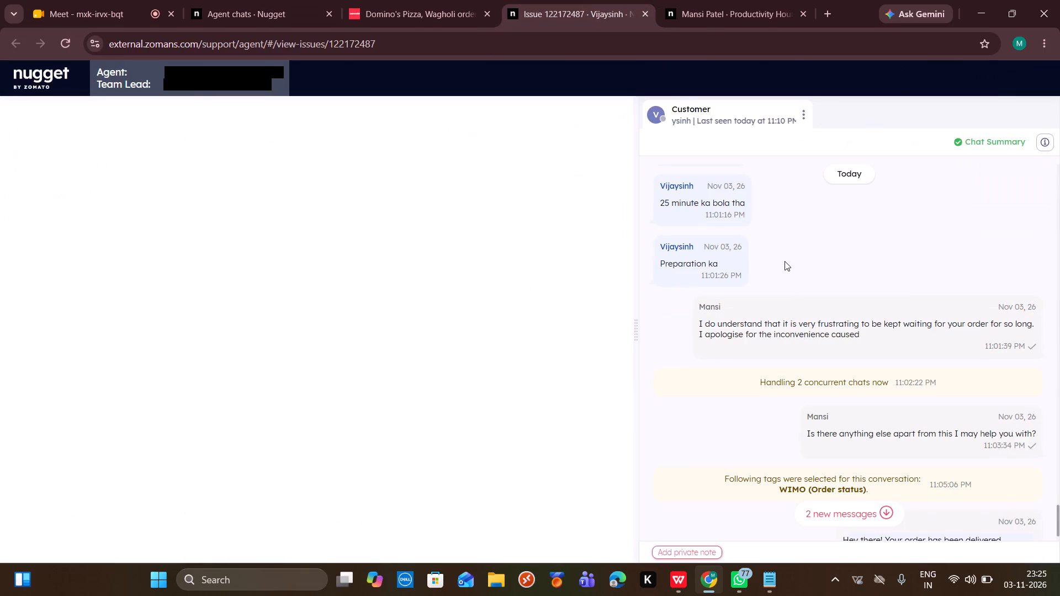
{"action": "scroll", "coordinate": [785, 261], "scroll_direction": "down", "scroll_amount": 3}
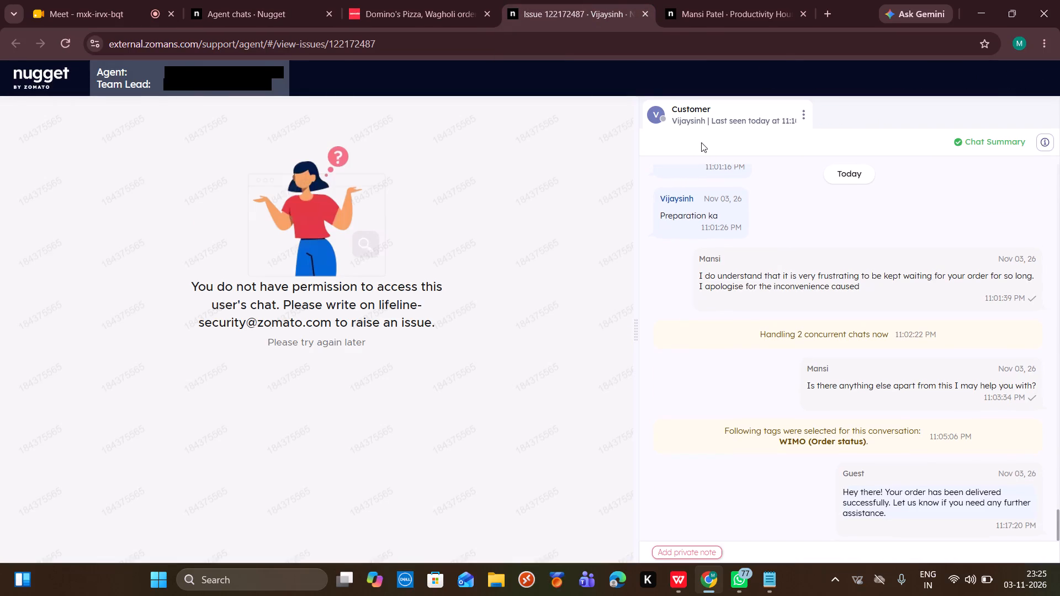
{"action": "left_click", "coordinate": [643, 9]}
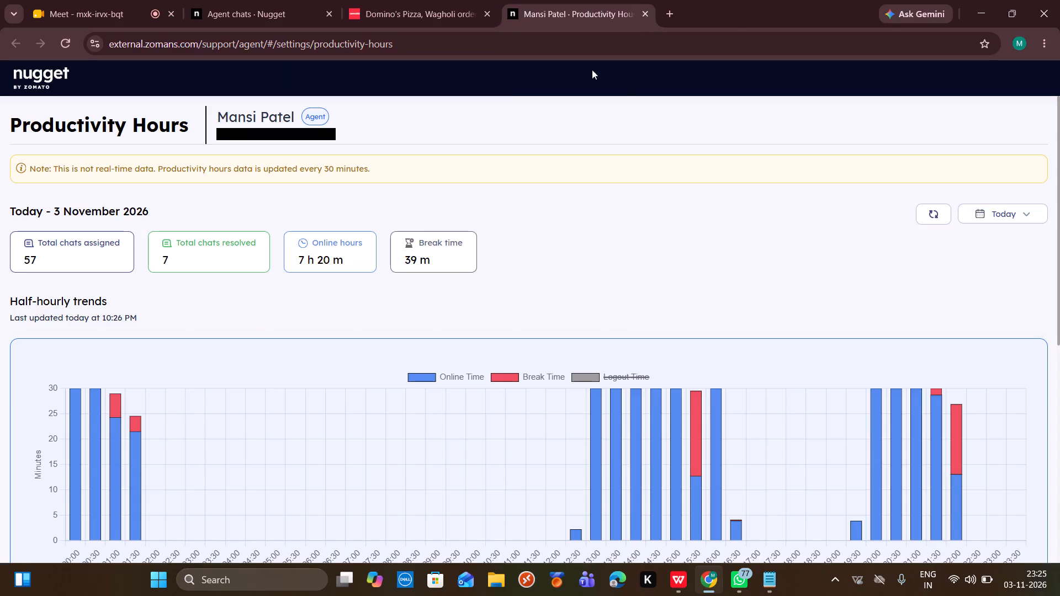
{"action": "left_click", "coordinate": [487, 14]}
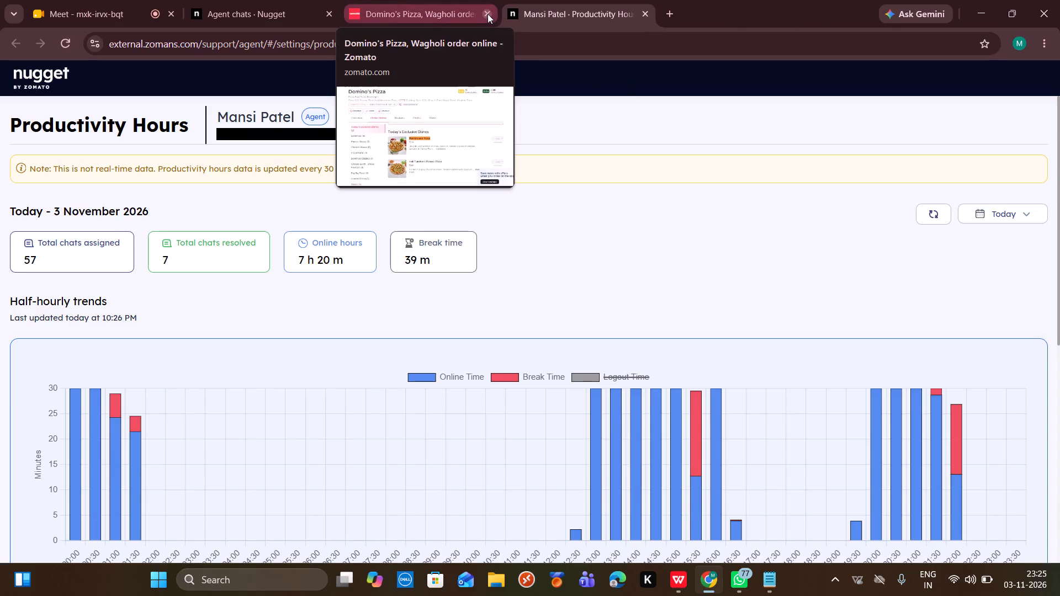
{"action": "left_click", "coordinate": [267, 0]}
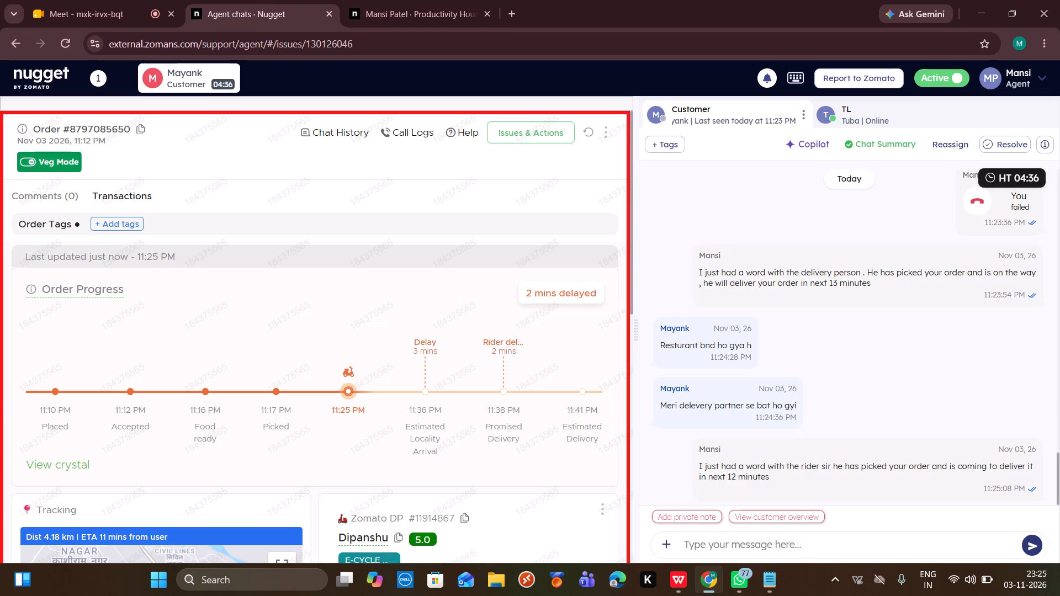
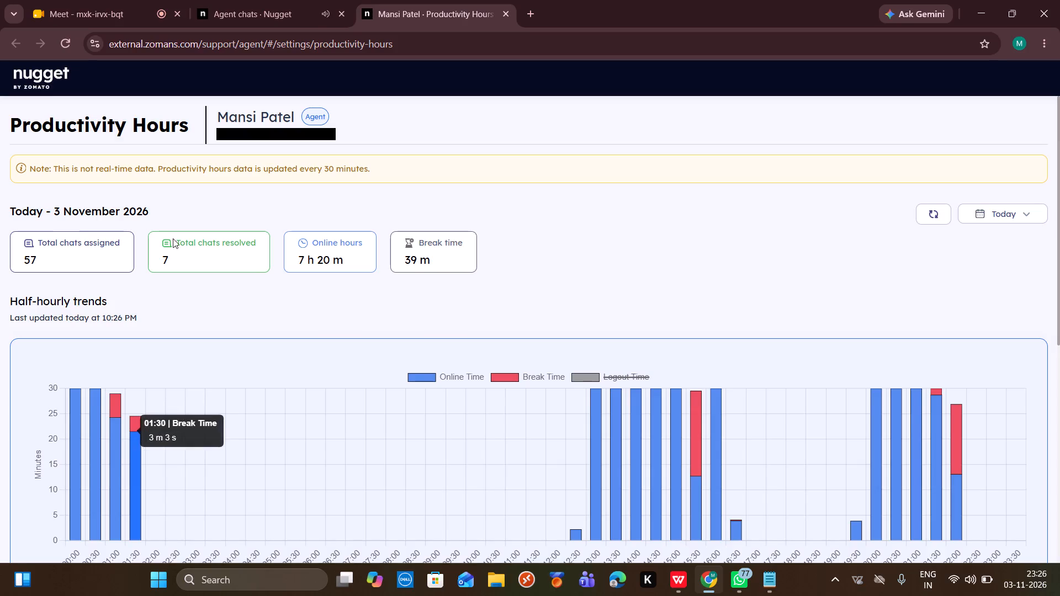
Return to the agent chats, read Mayank's newest messages and refresh the order's delivery progress.
{"action": "left_click", "coordinate": [290, 0]}
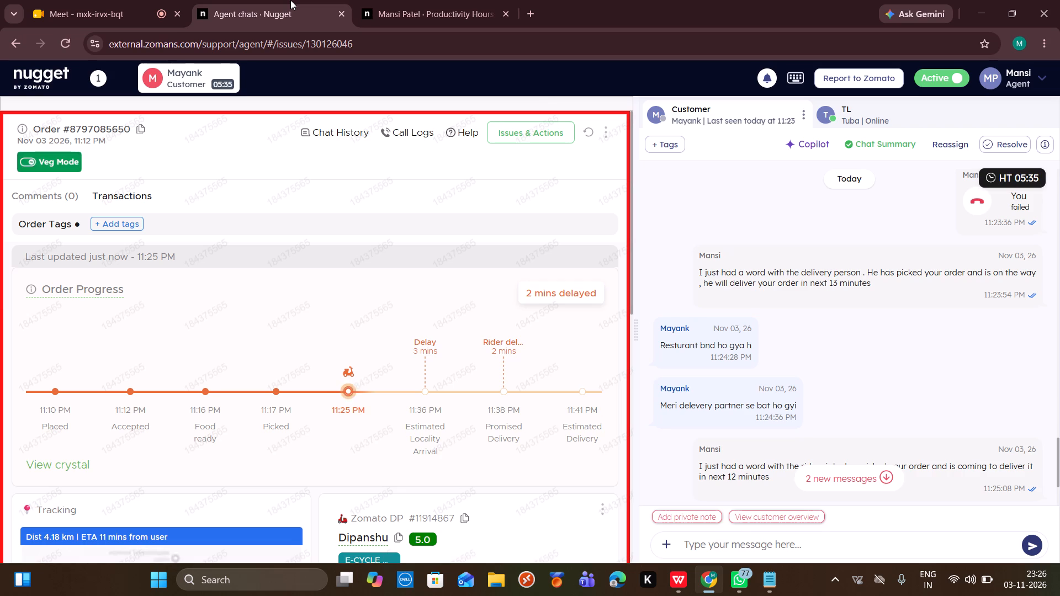
{"action": "scroll", "coordinate": [719, 277], "scroll_direction": "down", "scroll_amount": 13}
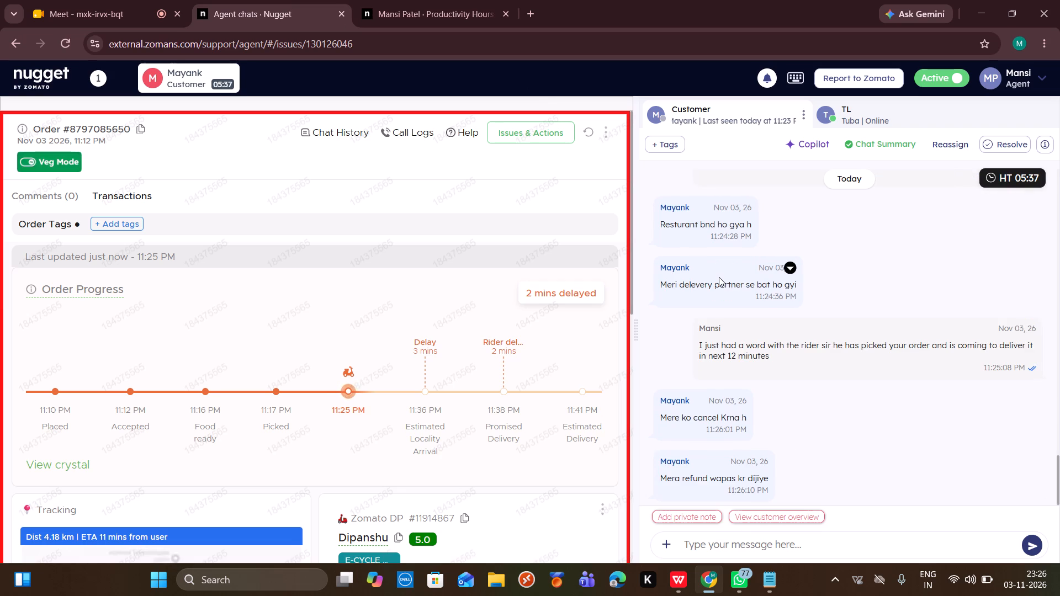
{"action": "left_click", "coordinate": [587, 130]}
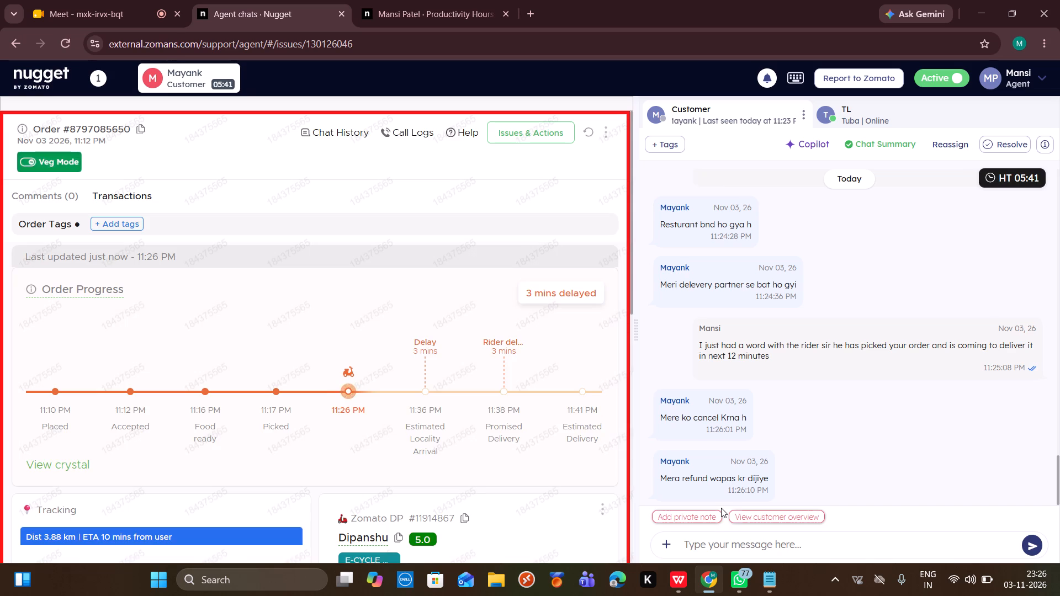
Reply to Mayank that the order is prepared, accepted and out for delivery, hence can't be cancelled as of now, otherwise a cancellation fees will be charged.
{"action": "left_click", "coordinate": [712, 545]}
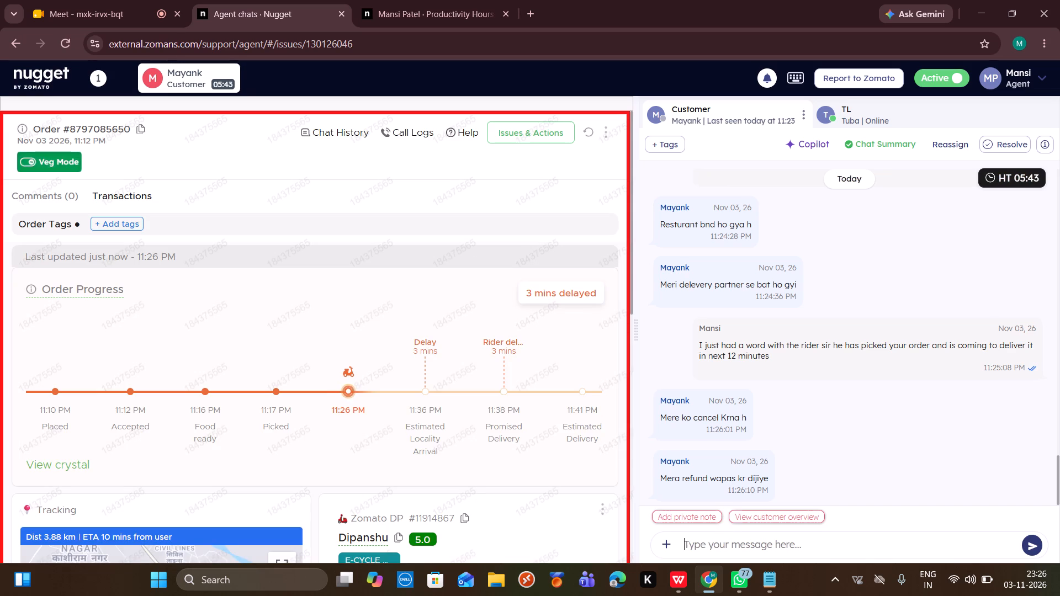
{"action": "key", "text": "a"}
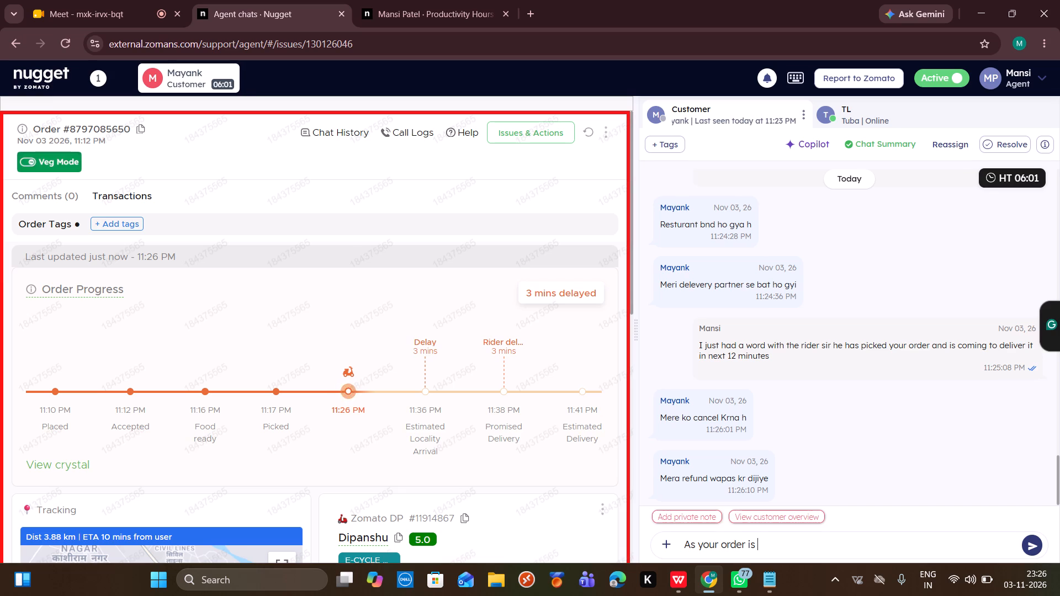
{"action": "type", "text": "pre"}
{"action": "type", "text": "pared , accepted and is our"}
{"action": "key", "text": "space"}
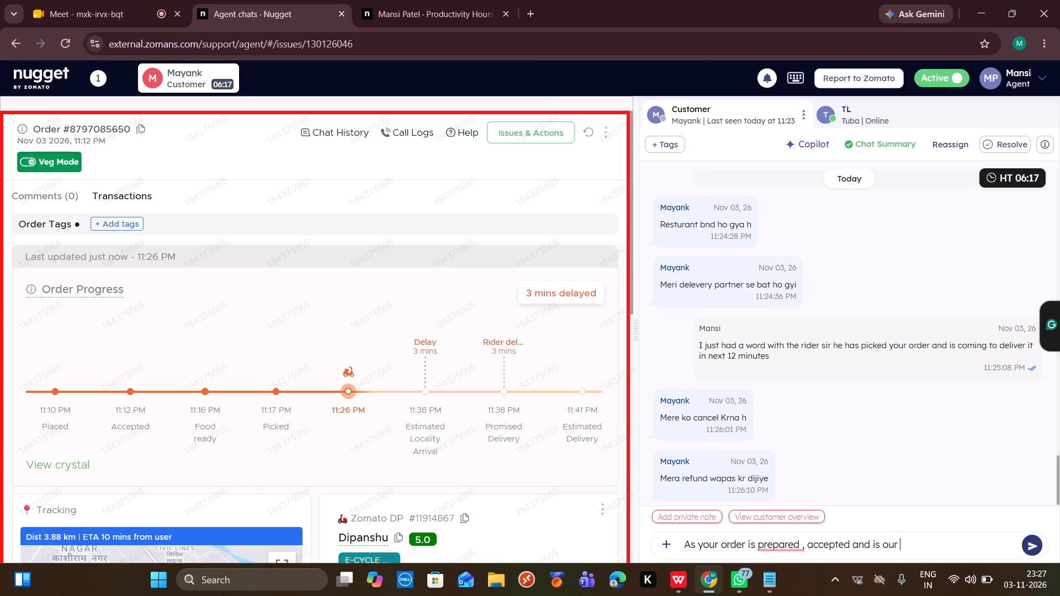
{"action": "key", "text": "BackSpace"}
{"action": "key", "text": "BackSpace"}
{"action": "type", "text": "t for delivery"}
{"action": "key", "text": "space"}
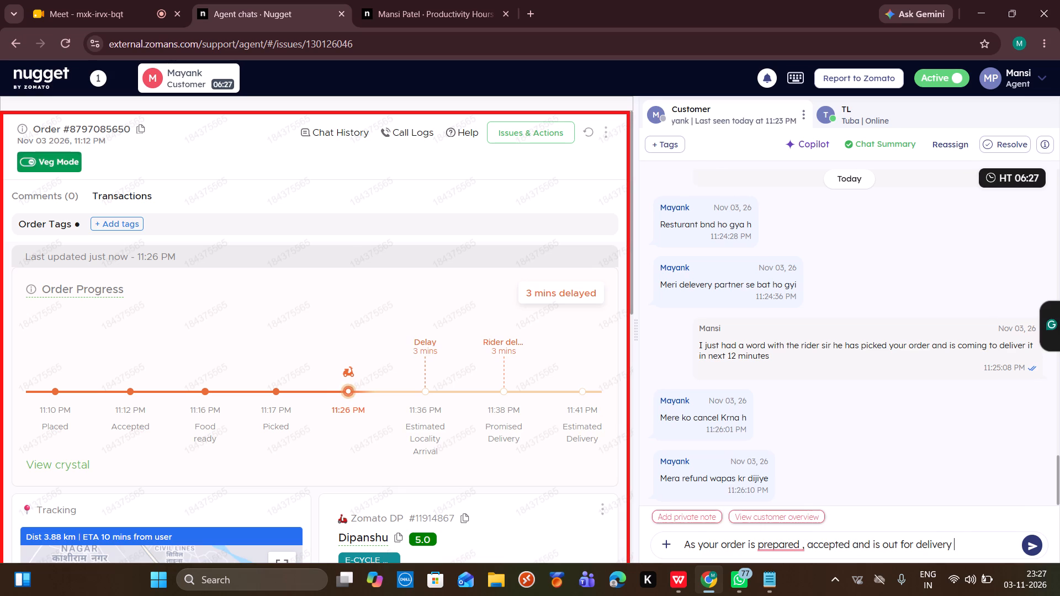
{"action": "type", "text": ", hence it cant be cancelled as of now"}
{"action": "key", "text": "space"}
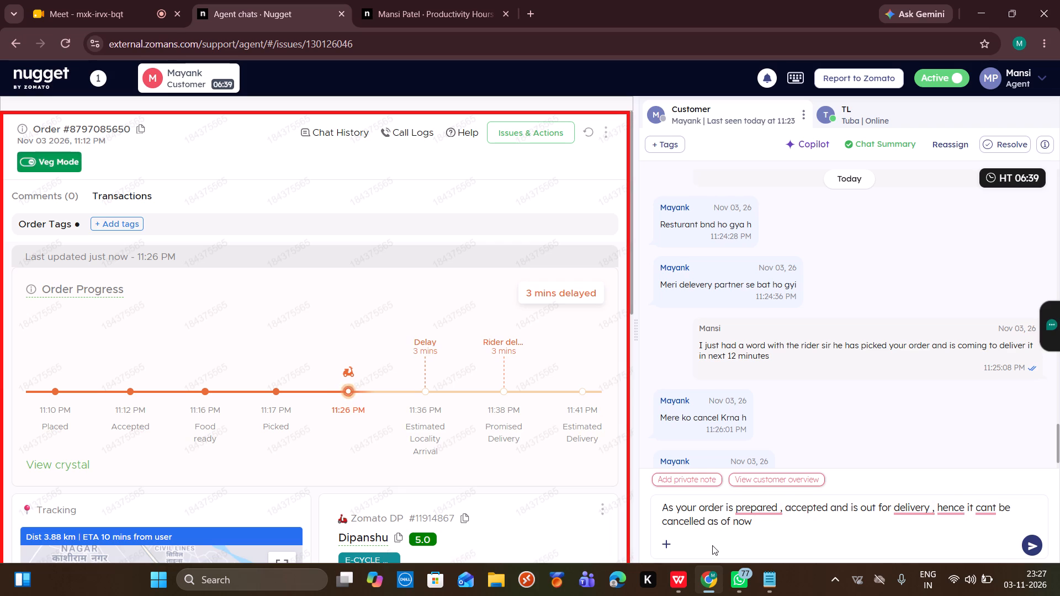
{"action": "type", "text": "otherwise a cancellation fees will be charged"}
{"action": "key", "text": "space"}
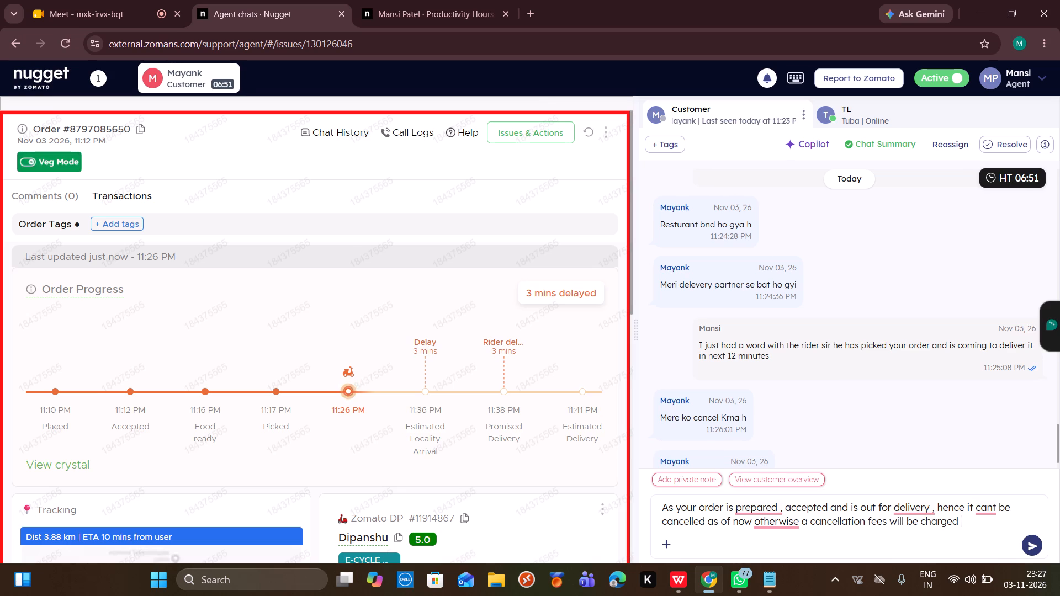
{"action": "key", "text": "Return"}
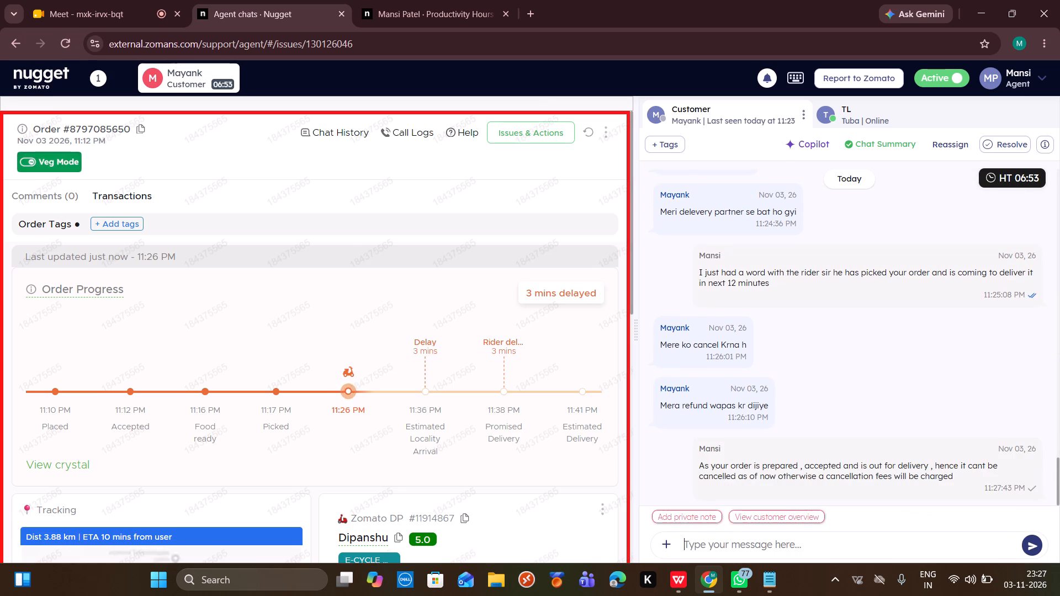
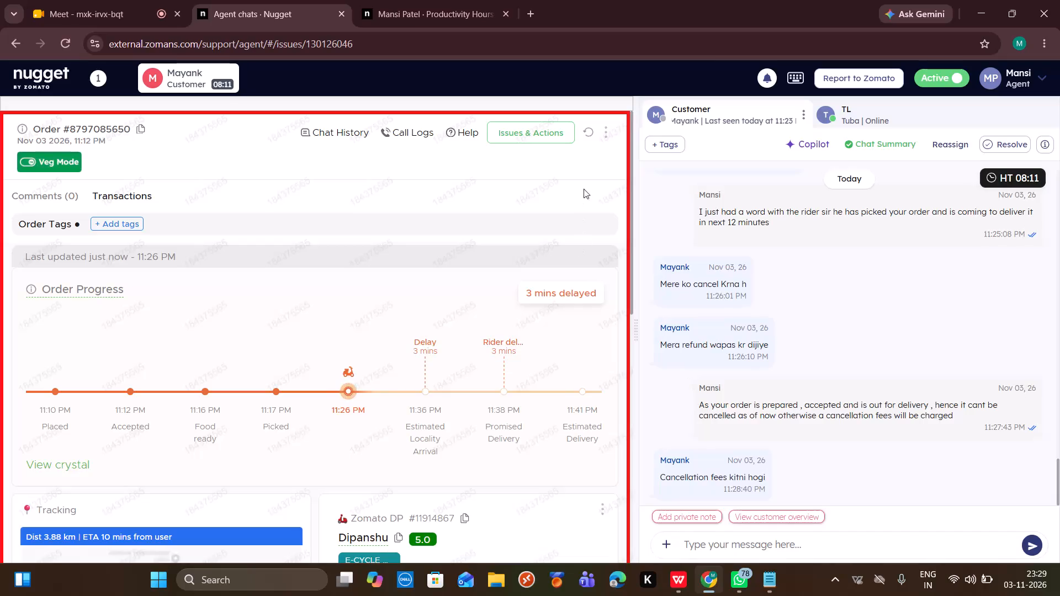
Review Mayank's order tracking and rider details, and refresh the order's delivery progress.
{"action": "scroll", "coordinate": [559, 424], "scroll_direction": "down", "scroll_amount": 4}
{"action": "scroll", "coordinate": [559, 424], "scroll_direction": "up", "scroll_amount": 4}
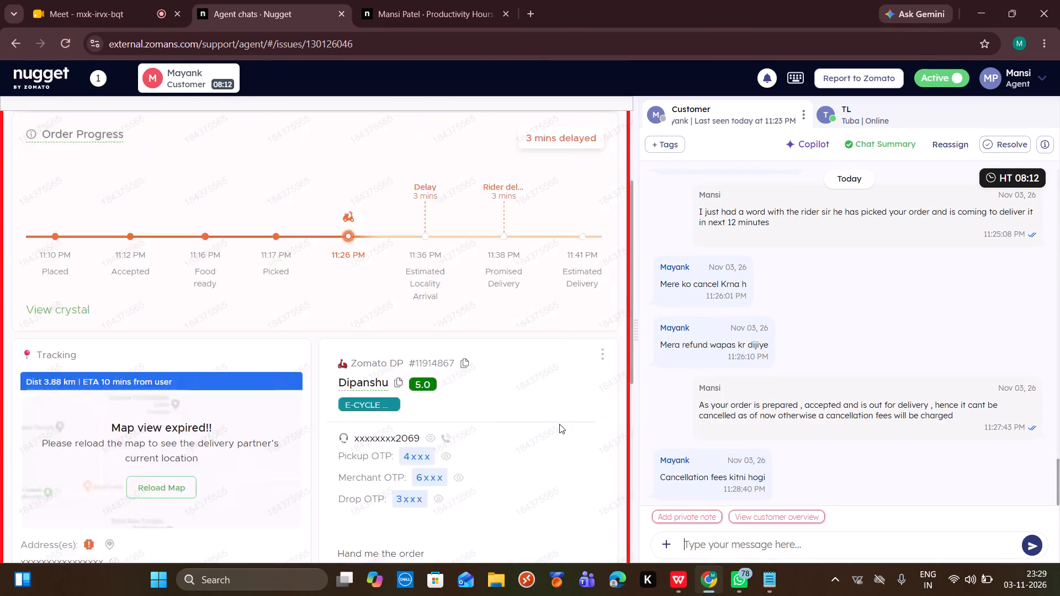
{"action": "scroll", "coordinate": [559, 424], "scroll_direction": "up", "scroll_amount": 1}
{"action": "left_click", "coordinate": [584, 136]}
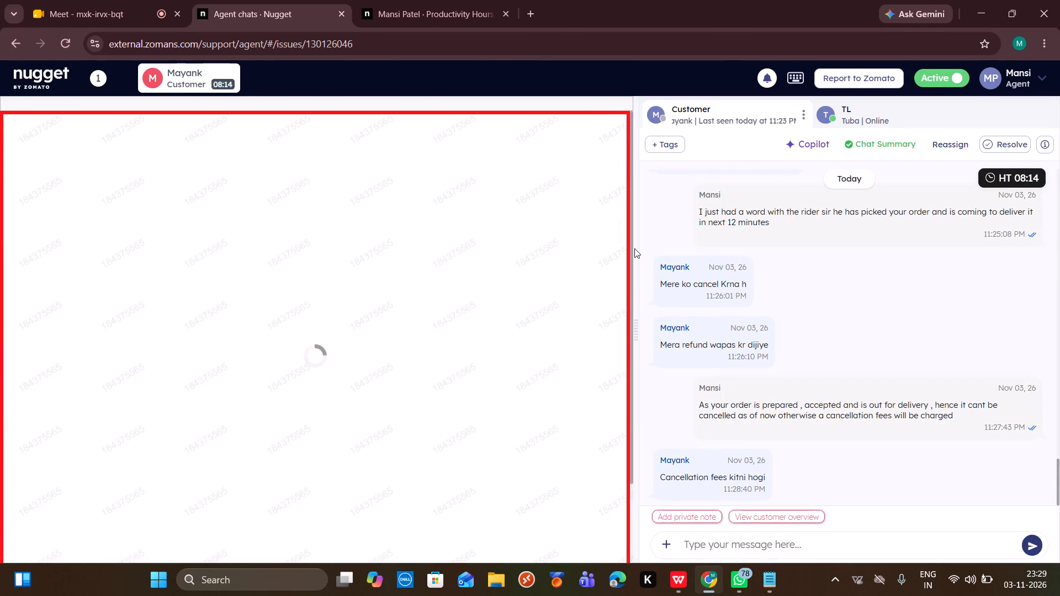
Answer Mayank's cancellation fee question with the reply "Your whole amount will be charged sir".
{"action": "left_click", "coordinate": [746, 546]}
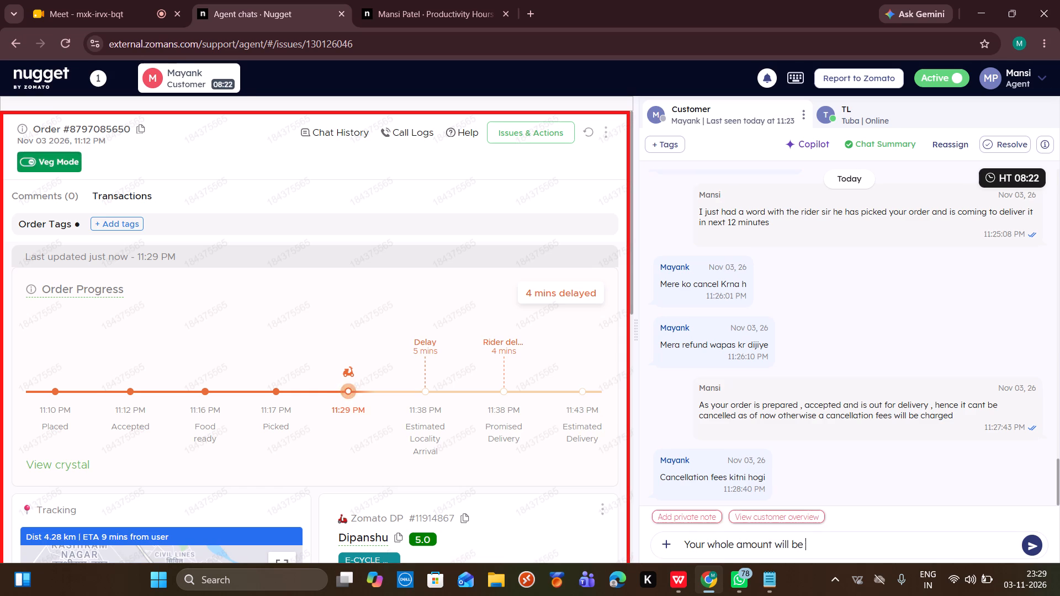
{"action": "key", "text": "space"}
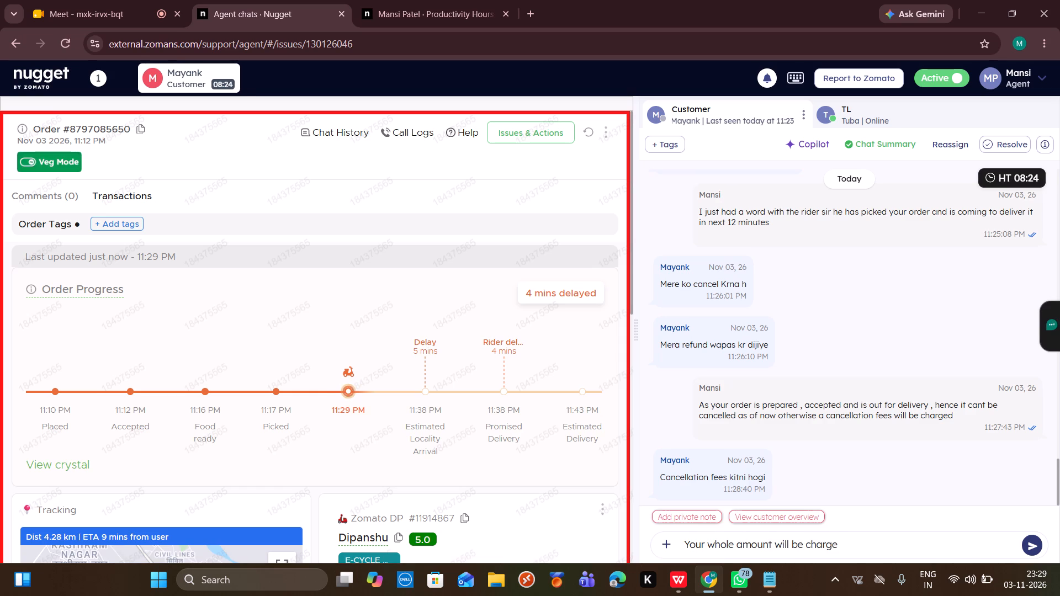
{"action": "type", "text": "sir"}
{"action": "key", "text": "Return"}
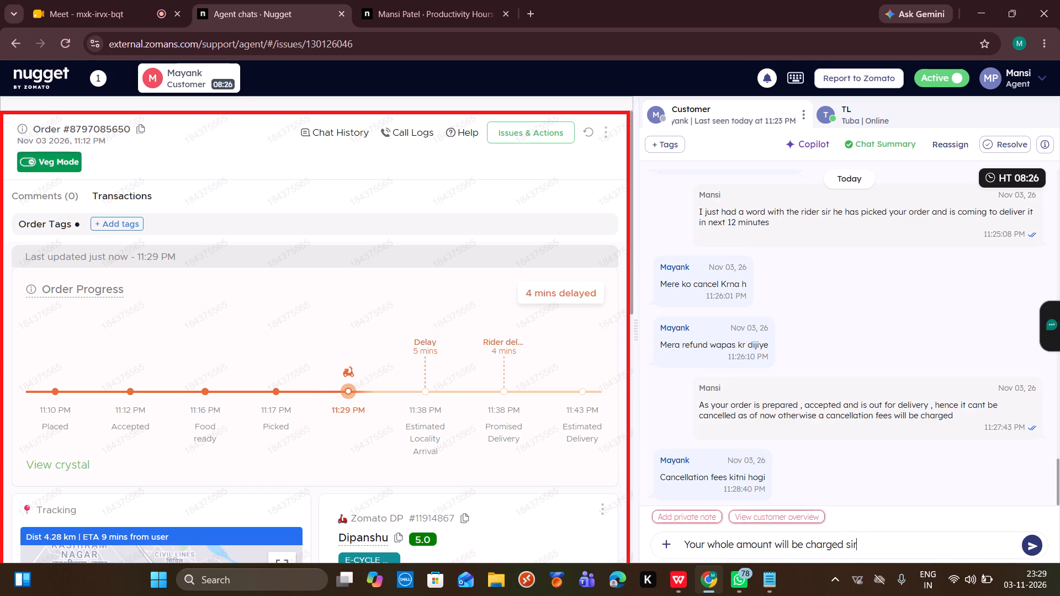
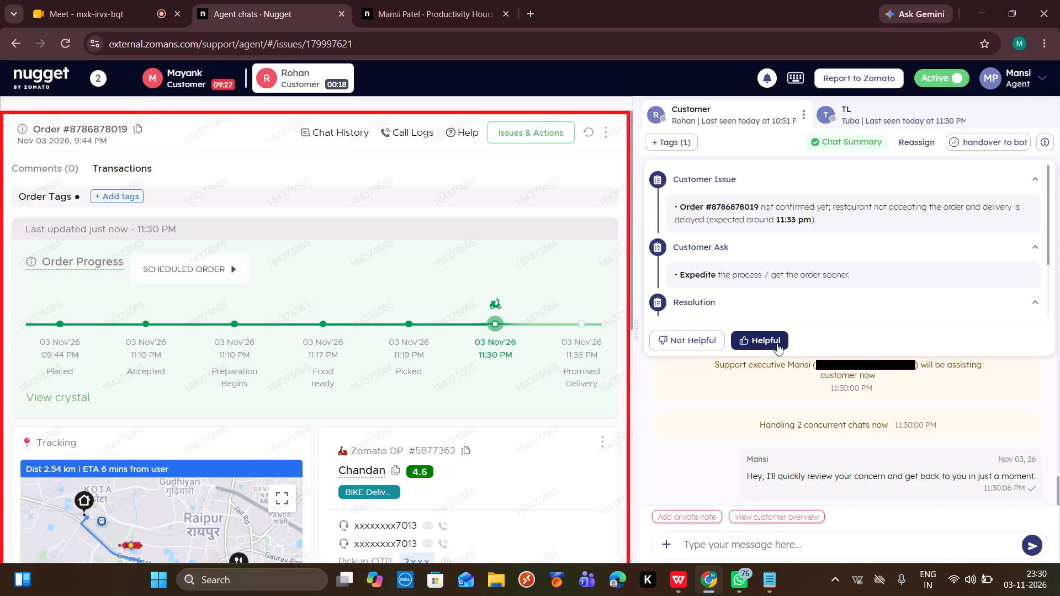
Check the scheduled delivery slot of Rohan's order and request a callback connecting to the delivery partner.
{"action": "left_click", "coordinate": [216, 268]}
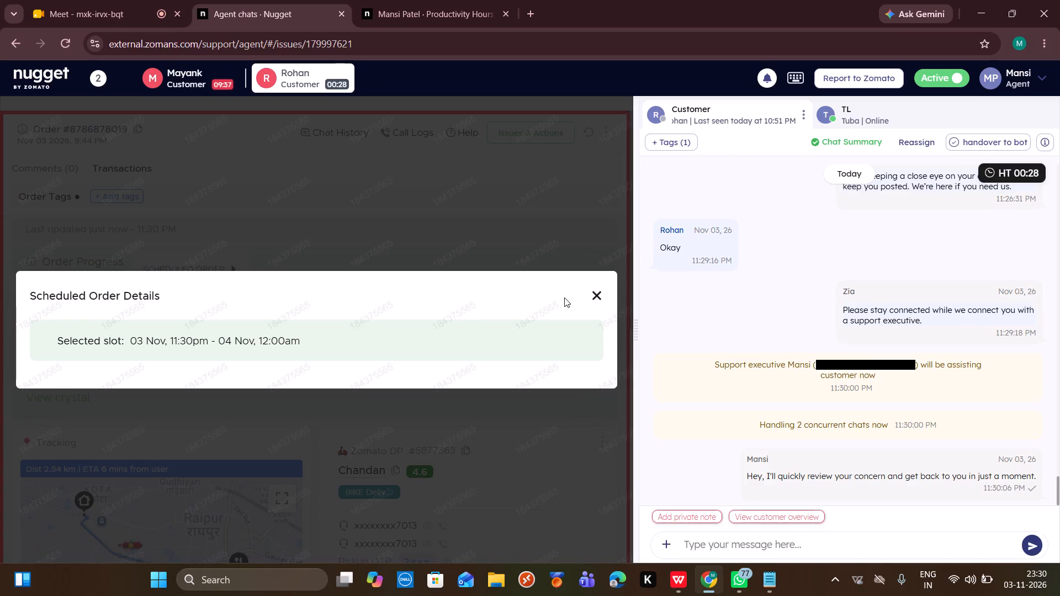
{"action": "left_click", "coordinate": [599, 293]}
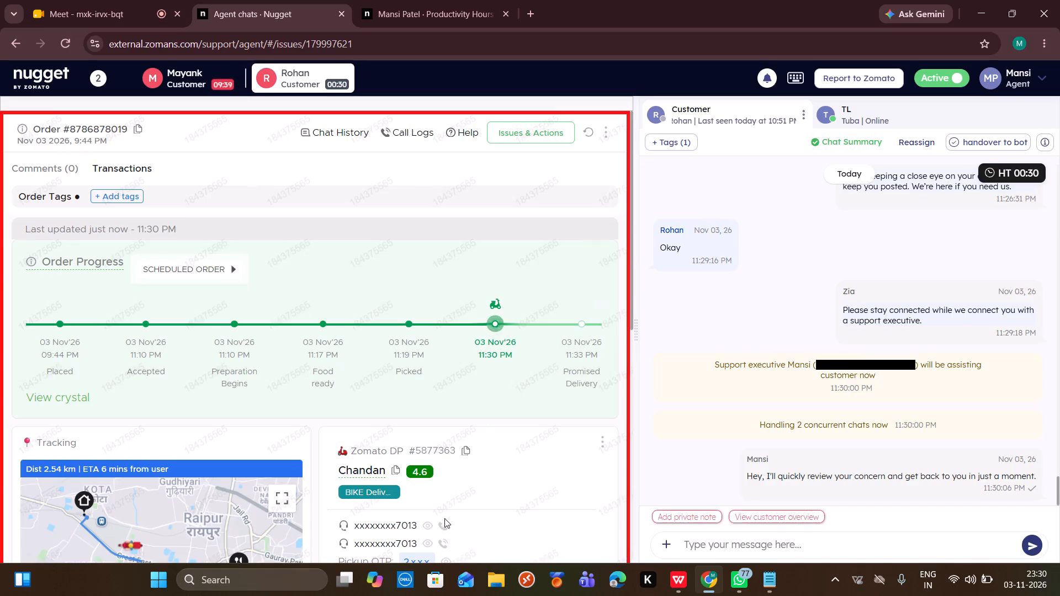
{"action": "left_click", "coordinate": [443, 521]}
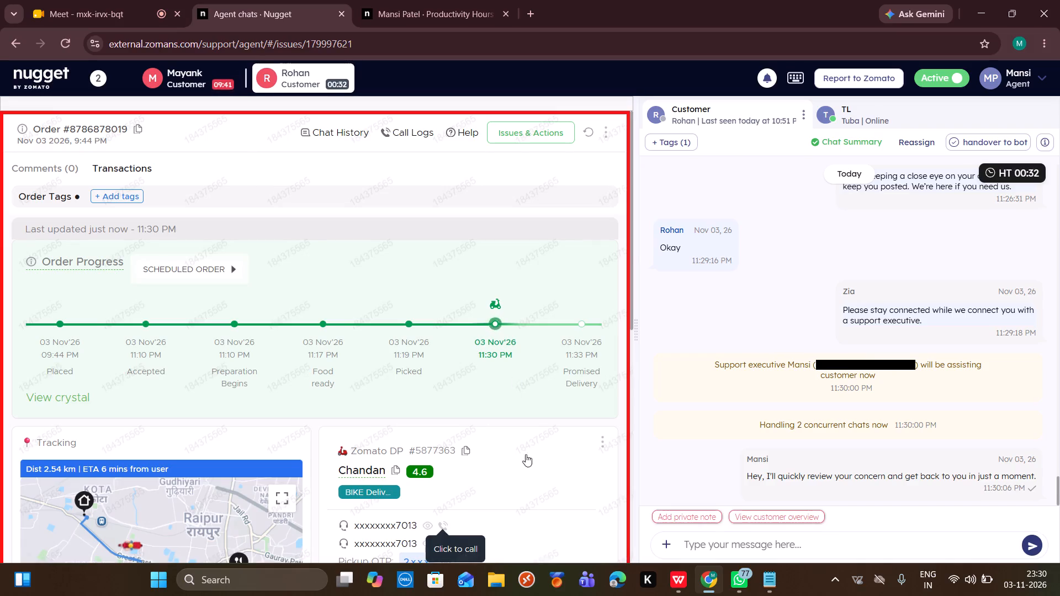
{"action": "scroll", "coordinate": [530, 460], "scroll_direction": "down", "scroll_amount": 1}
{"action": "left_click", "coordinate": [562, 417]}
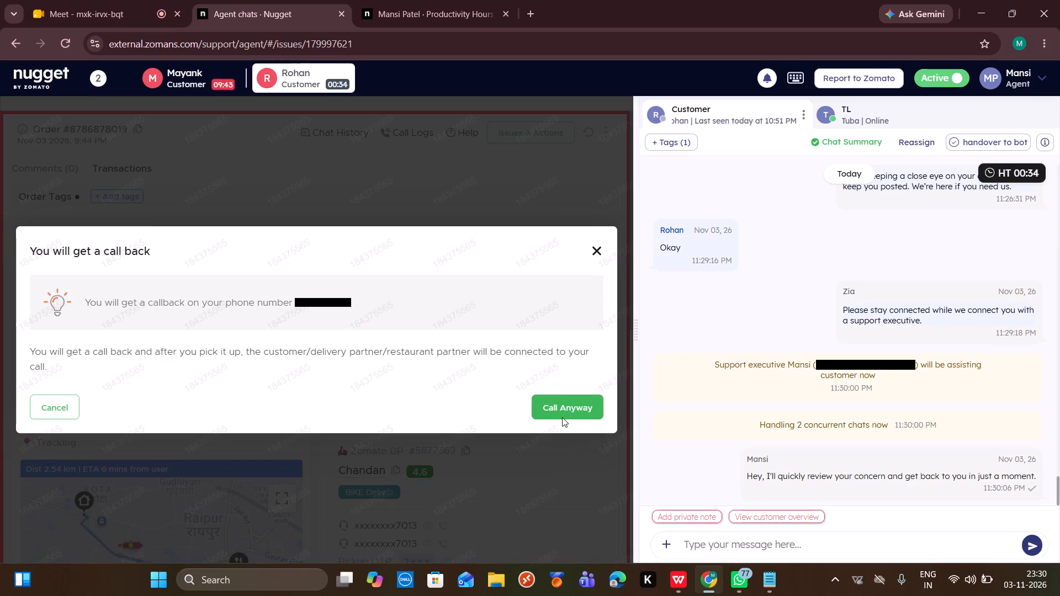
{"action": "left_click", "coordinate": [568, 411]}
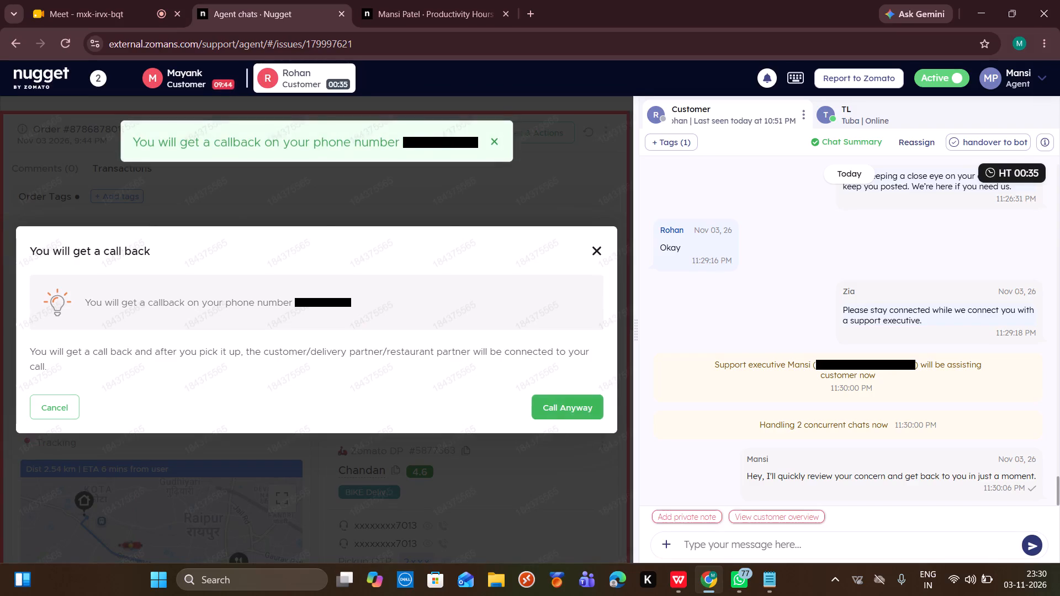
Send Rohan the canned response /CFD/Delay/Ack apologising and asking for a moment to check.
{"action": "left_click", "coordinate": [720, 542]}
{"action": "type", "text": "/delay"}
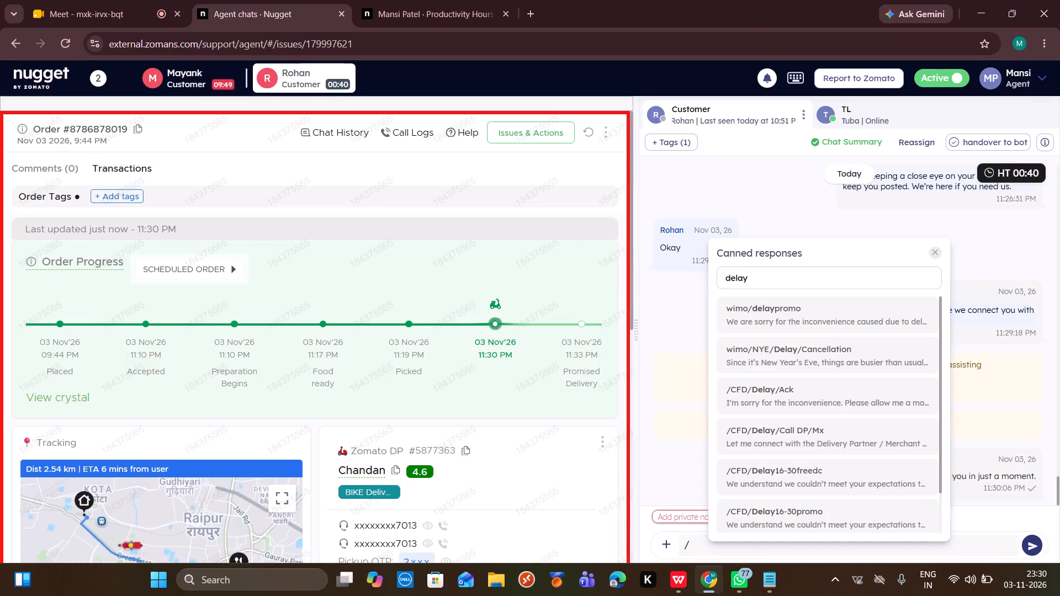
{"action": "left_click", "coordinate": [763, 396]}
{"action": "key", "text": "Return"}
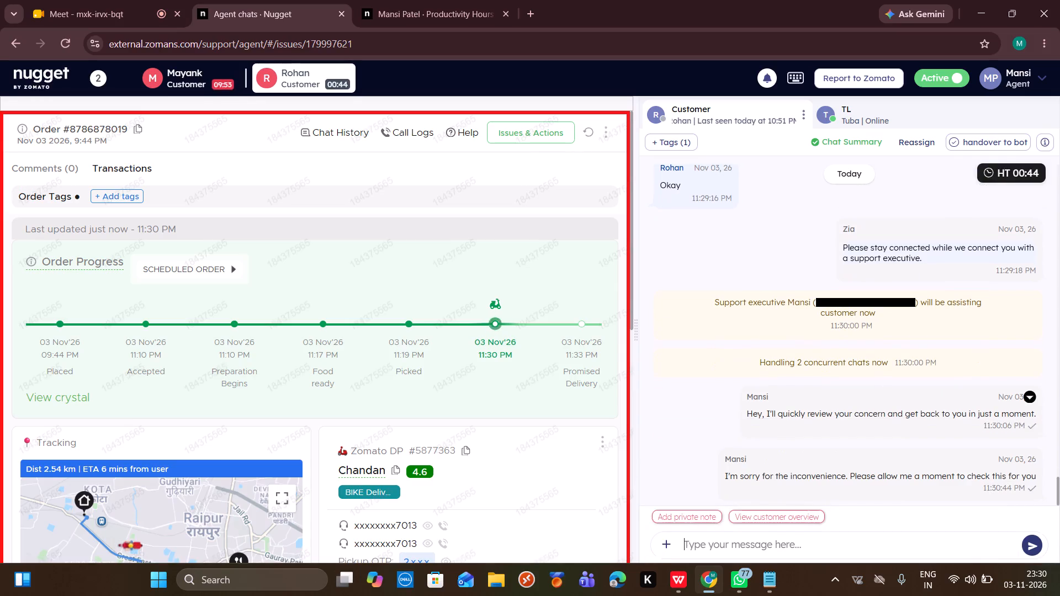
Copy the Notepad calling statement asking for 2-4 minutes and a call, and send it to Rohan in Nugget.
{"action": "left_click", "coordinate": [766, 586]}
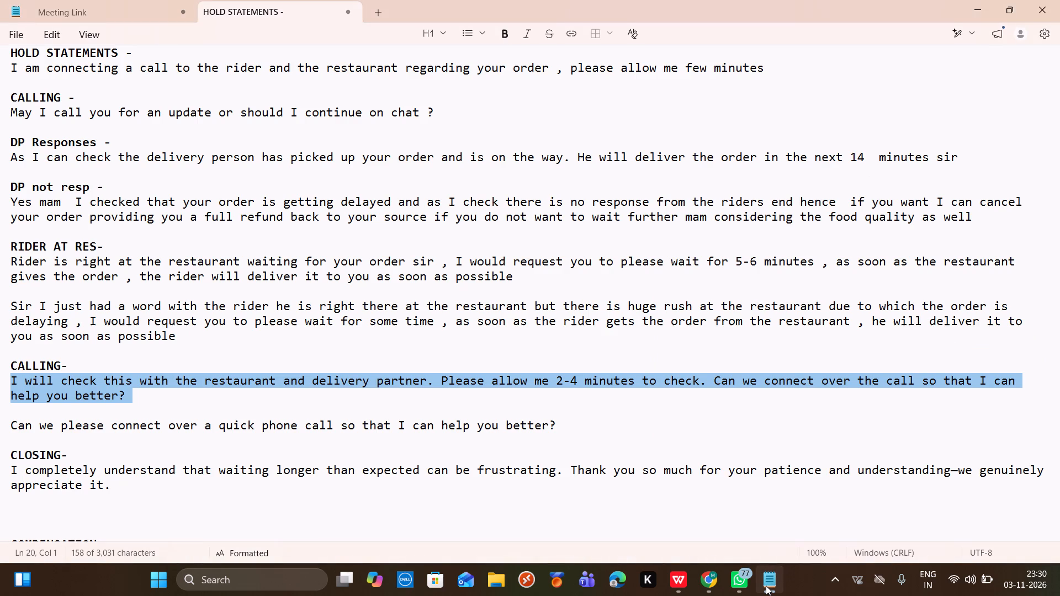
{"action": "key", "text": "ctrl+c"}
{"action": "left_click", "coordinate": [709, 586]}
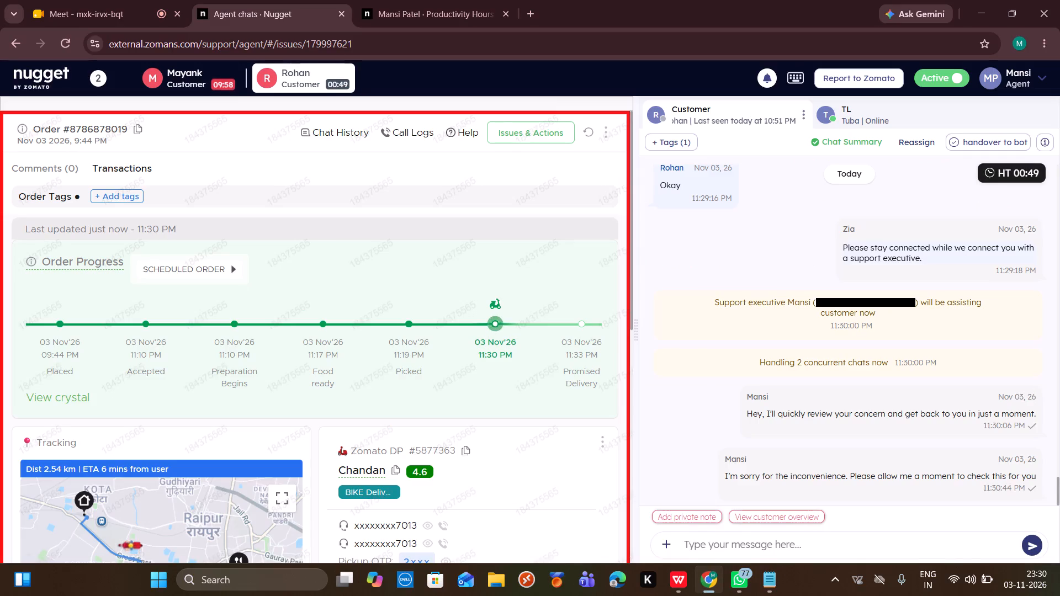
{"action": "key", "text": "ctrl+v"}
{"action": "key", "text": "Return"}
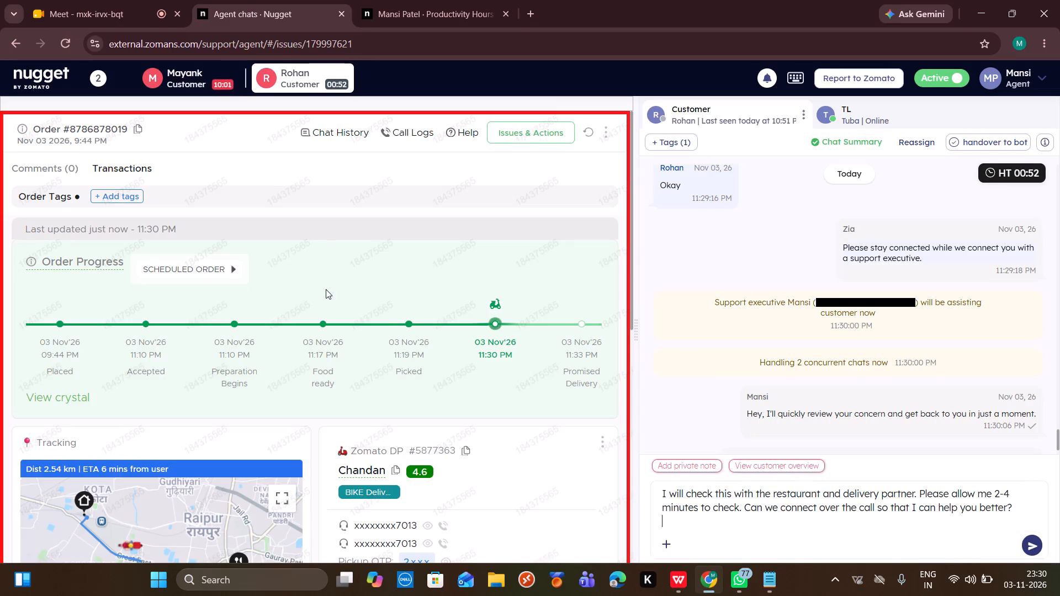
Send the canned response /Further assistance2 in Mayank's chat.
{"action": "left_click", "coordinate": [192, 84]}
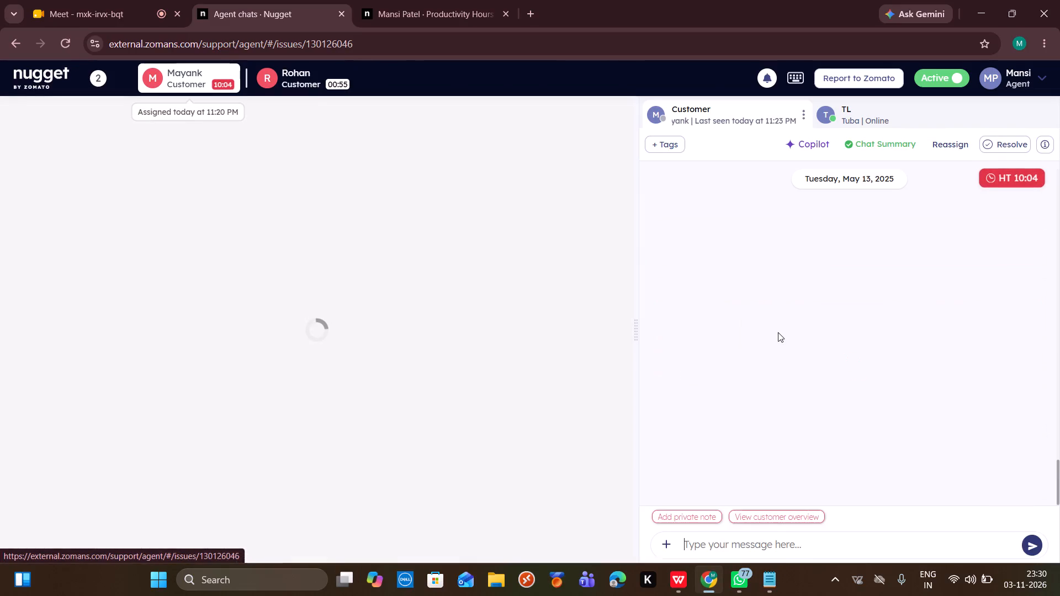
{"action": "type", "text": "/fur"}
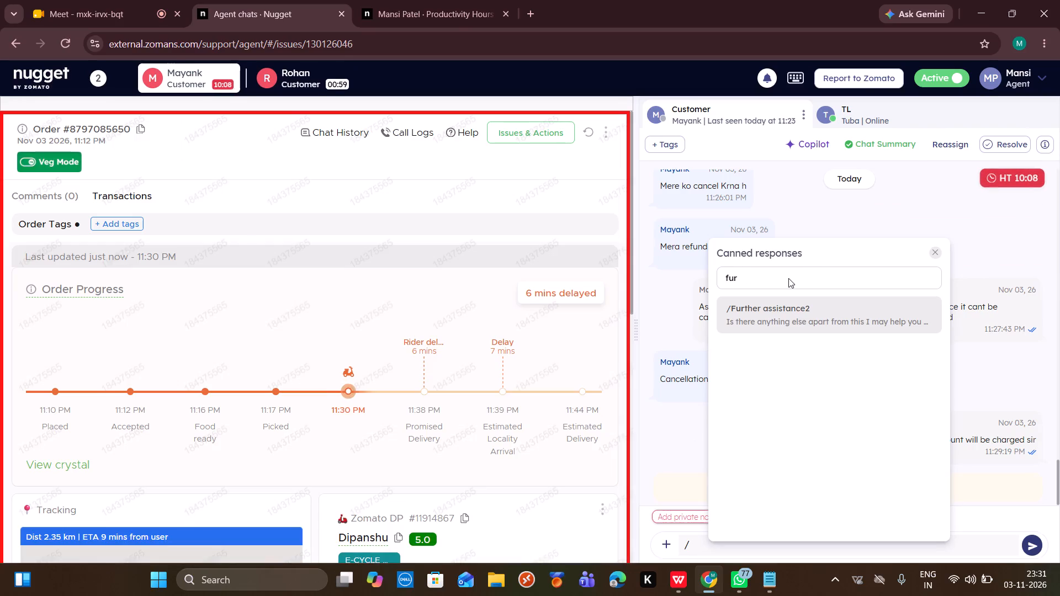
{"action": "left_click", "coordinate": [781, 307]}
{"action": "key", "text": "Return"}
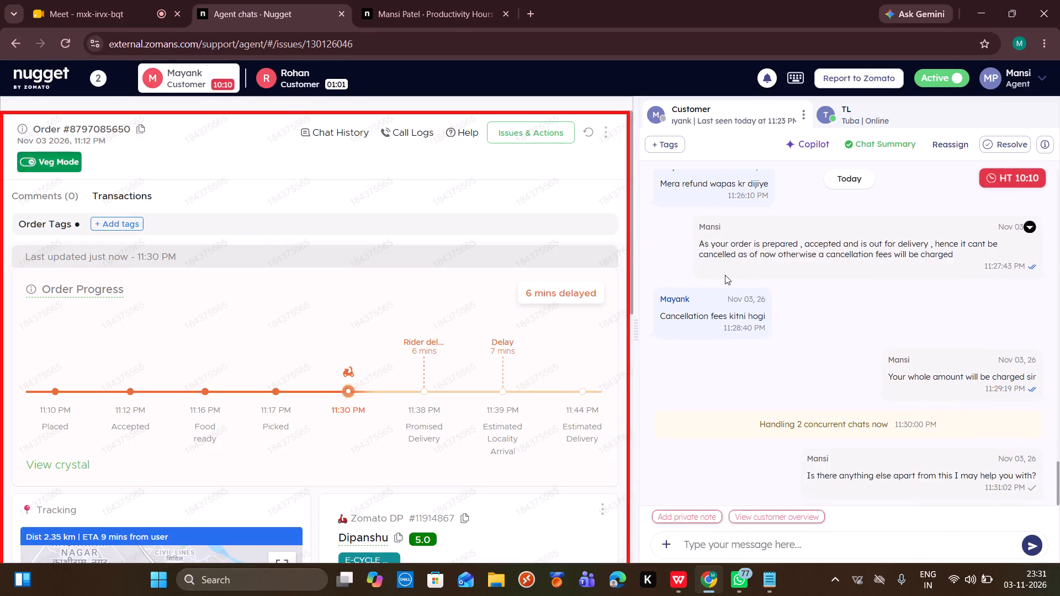
Refresh Rohan's order progress and send him the WPS canned reply about speaking with the delivery person, with delivery in next 6 minutes.
{"action": "left_click", "coordinate": [337, 87]}
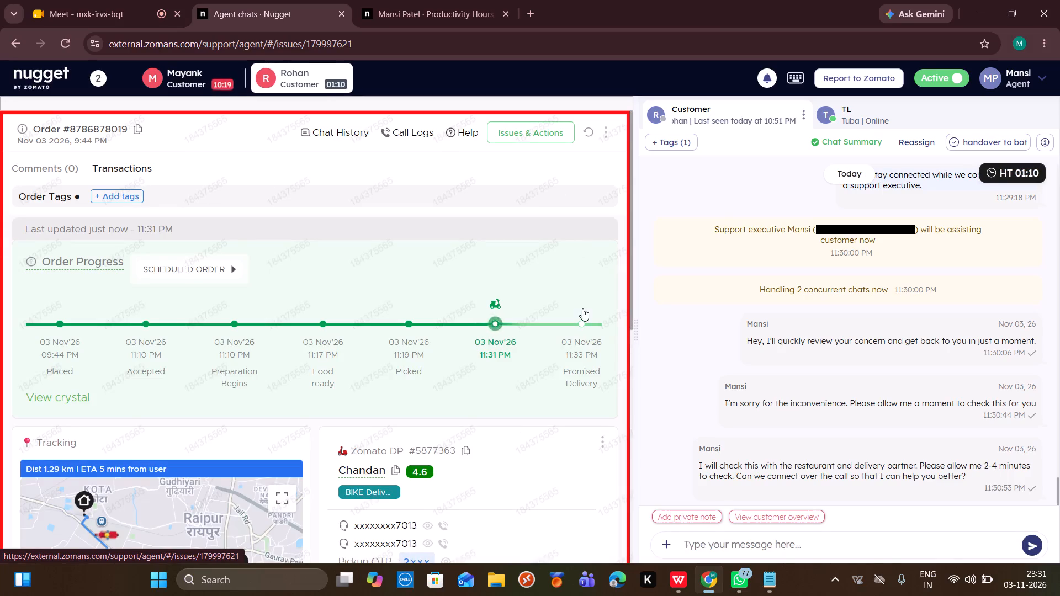
{"action": "left_click", "coordinate": [591, 132]}
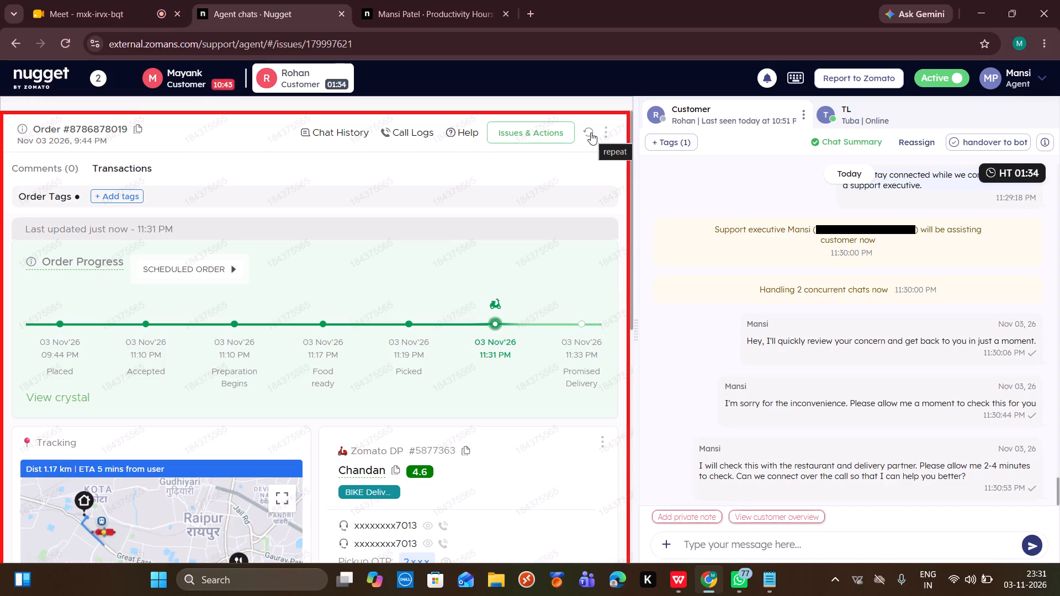
{"action": "left_click", "coordinate": [686, 590]}
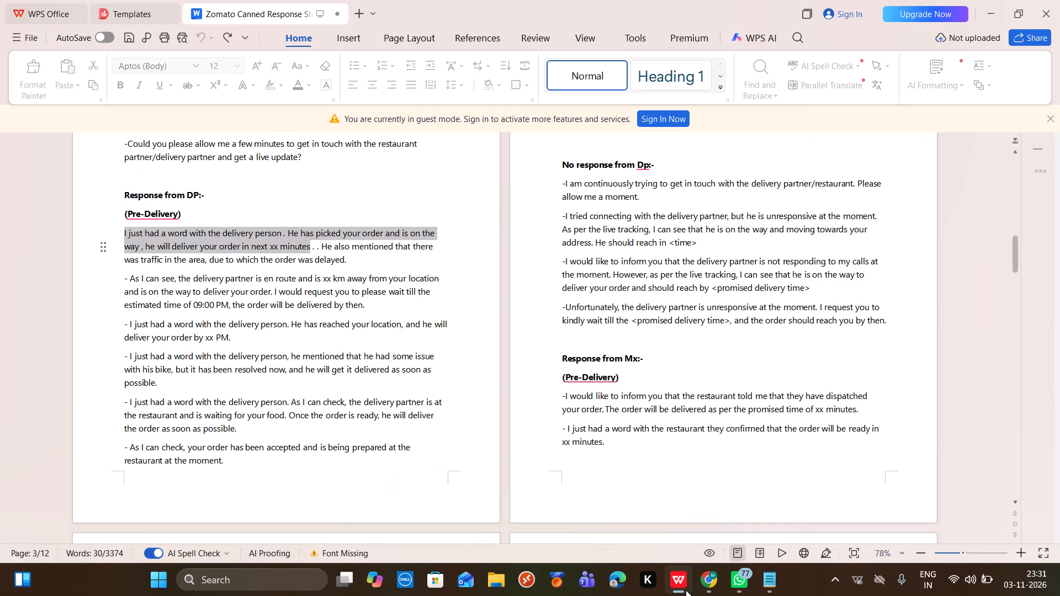
{"action": "key", "text": "ctrl+c"}
{"action": "left_click", "coordinate": [716, 583]}
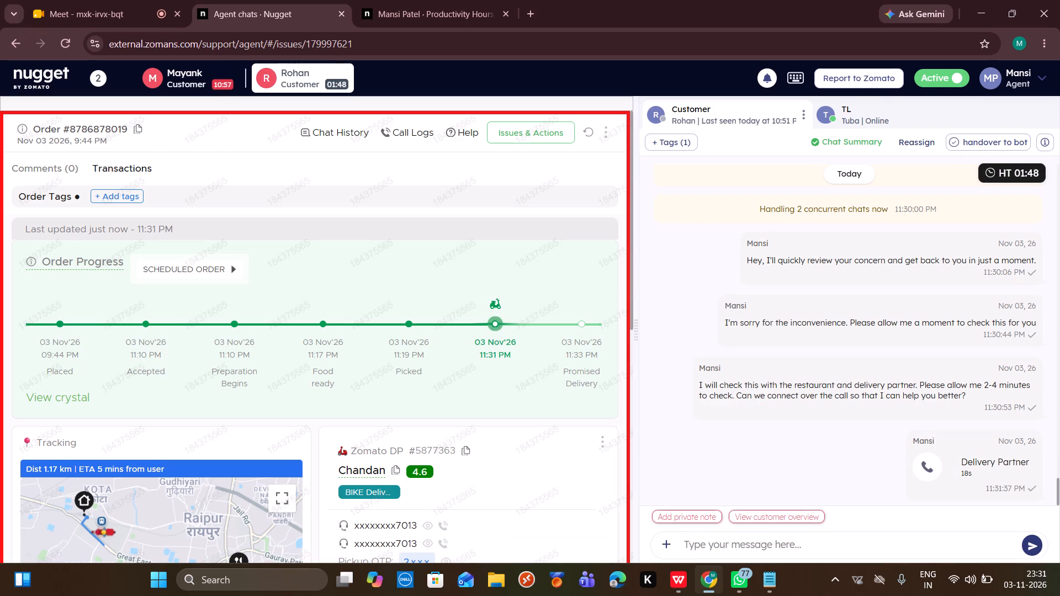
{"action": "left_click", "coordinate": [707, 539]}
{"action": "key", "text": "ctrl+v"}
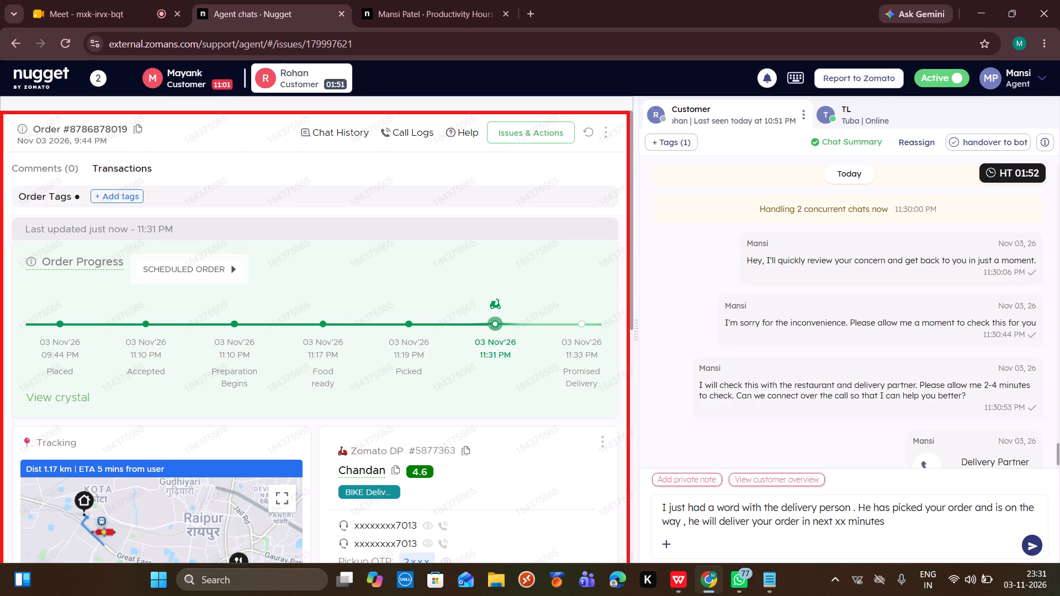
{"action": "left_click", "coordinate": [846, 518]}
{"action": "key", "text": "BackSpace"}
{"action": "key", "text": "BackSpace"}
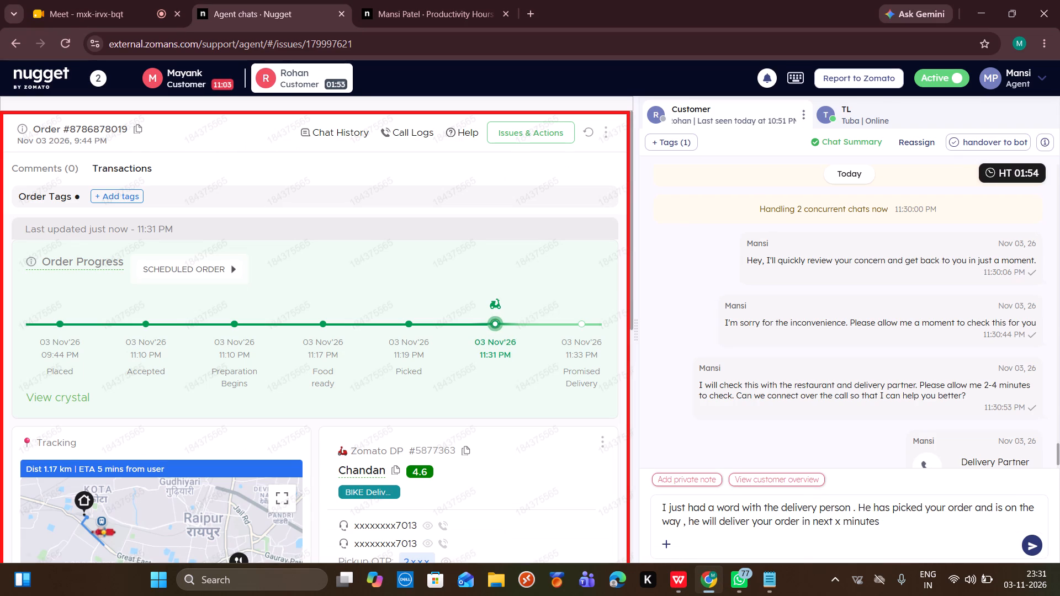
{"action": "key", "text": "6"}
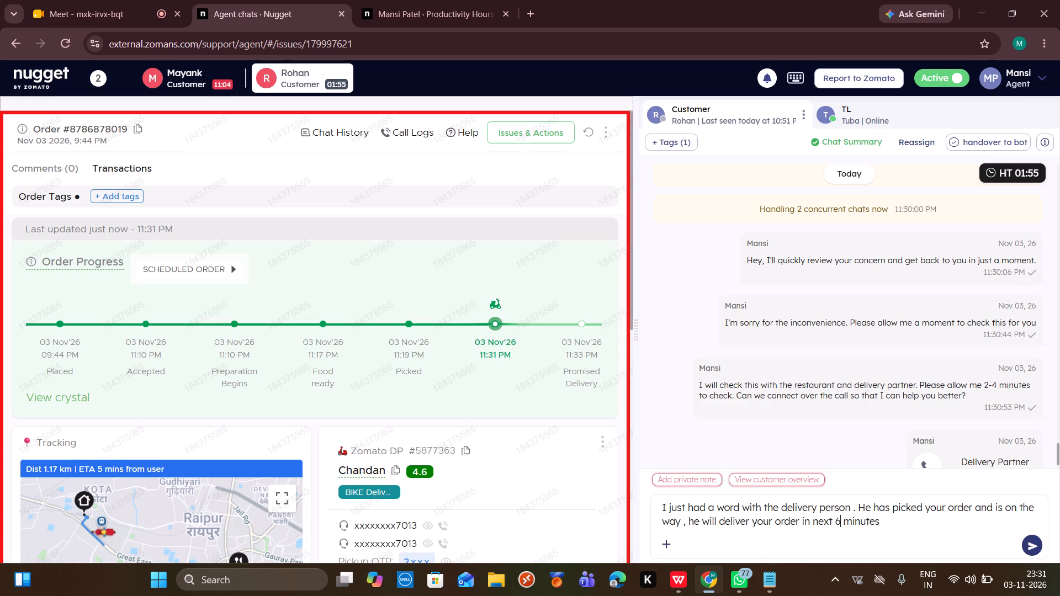
{"action": "key", "text": "Return"}
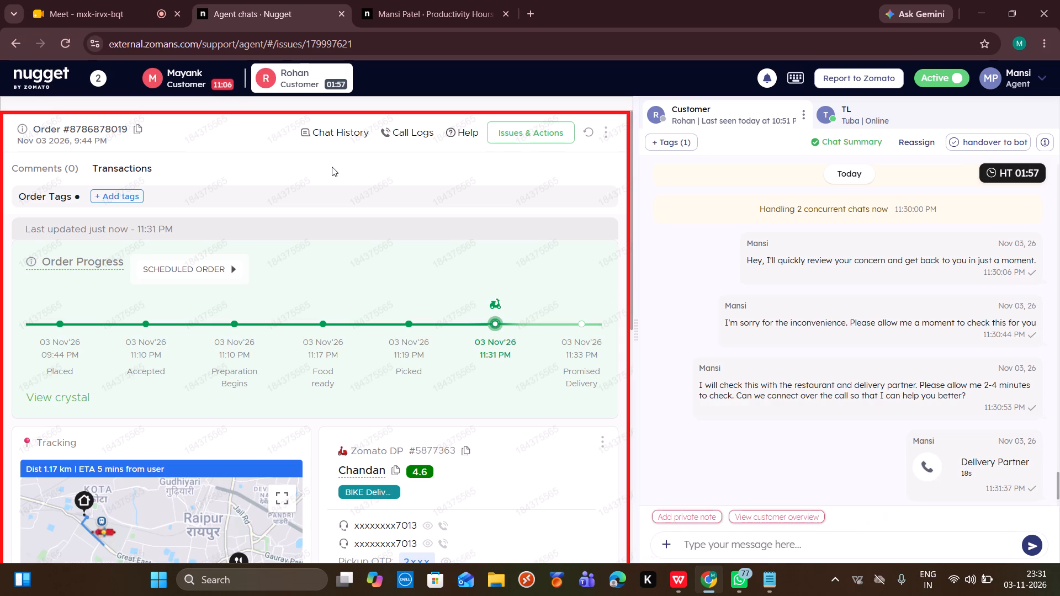
Refresh Mayank's order progress and resolve his chat with the Order Cancellation tag.
{"action": "left_click", "coordinate": [219, 83]}
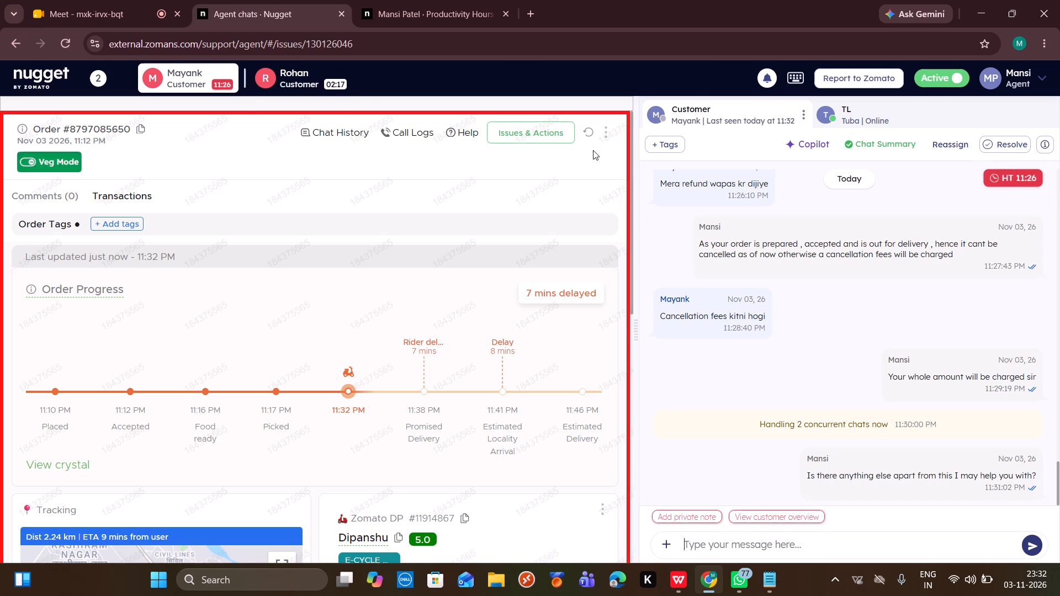
{"action": "left_click", "coordinate": [590, 128]}
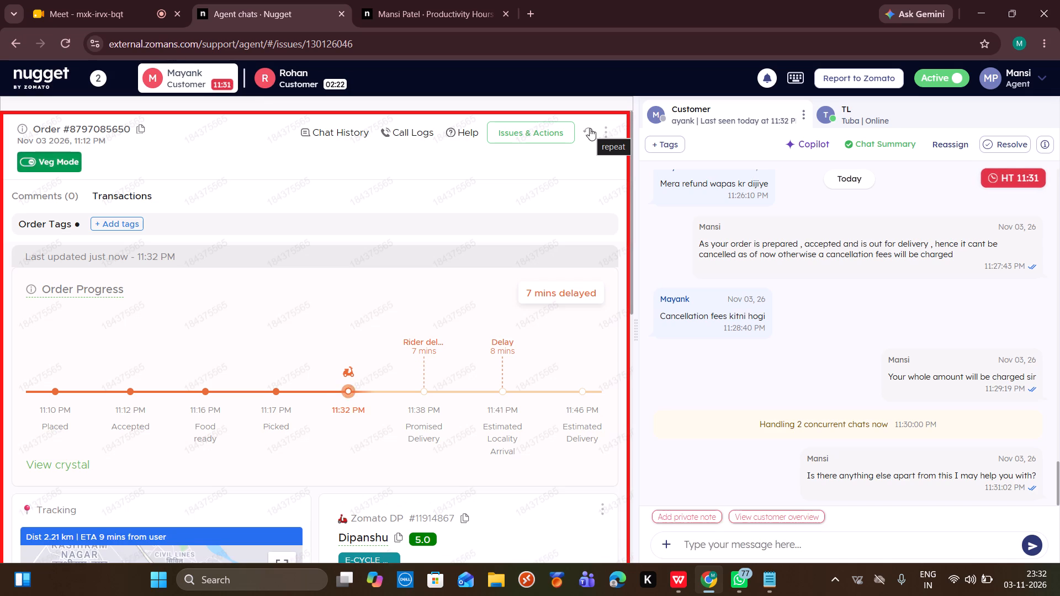
{"action": "scroll", "coordinate": [562, 229], "scroll_direction": "down", "scroll_amount": 2}
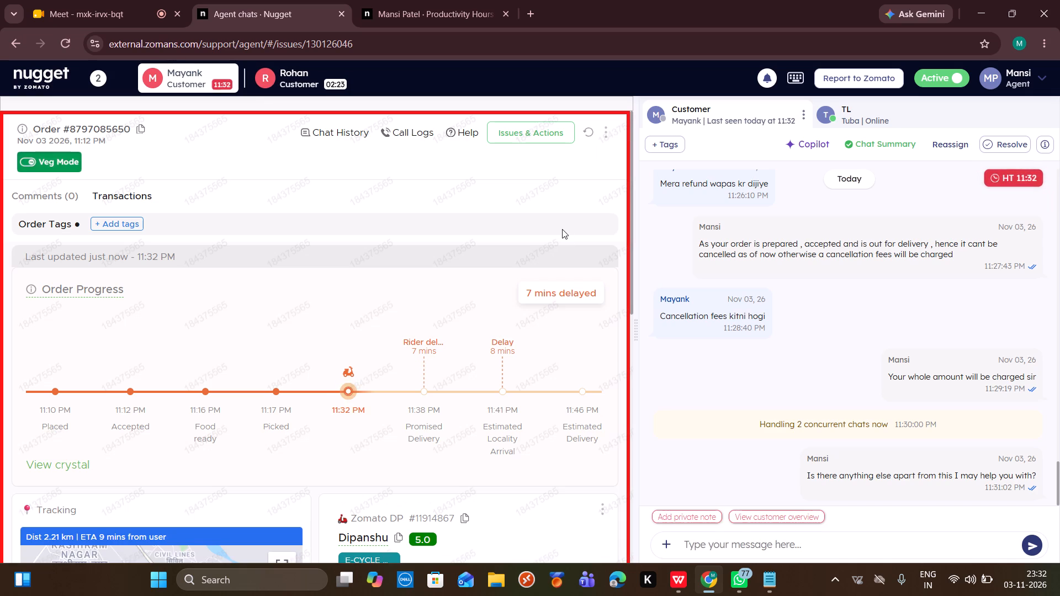
{"action": "scroll", "coordinate": [562, 229], "scroll_direction": "up", "scroll_amount": 4}
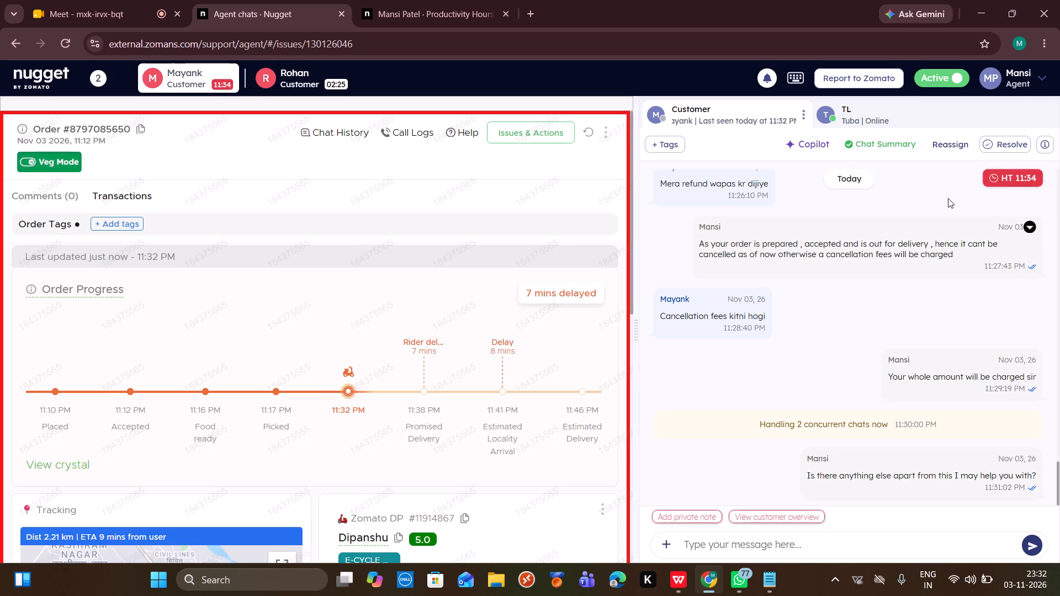
{"action": "left_click", "coordinate": [999, 142]}
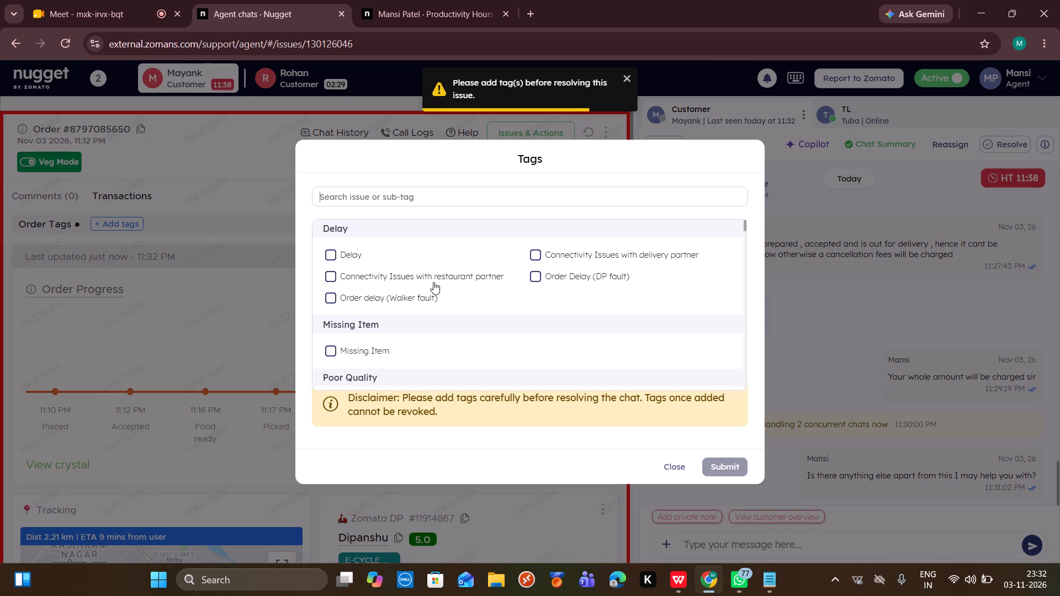
{"action": "type", "text": "ca"}
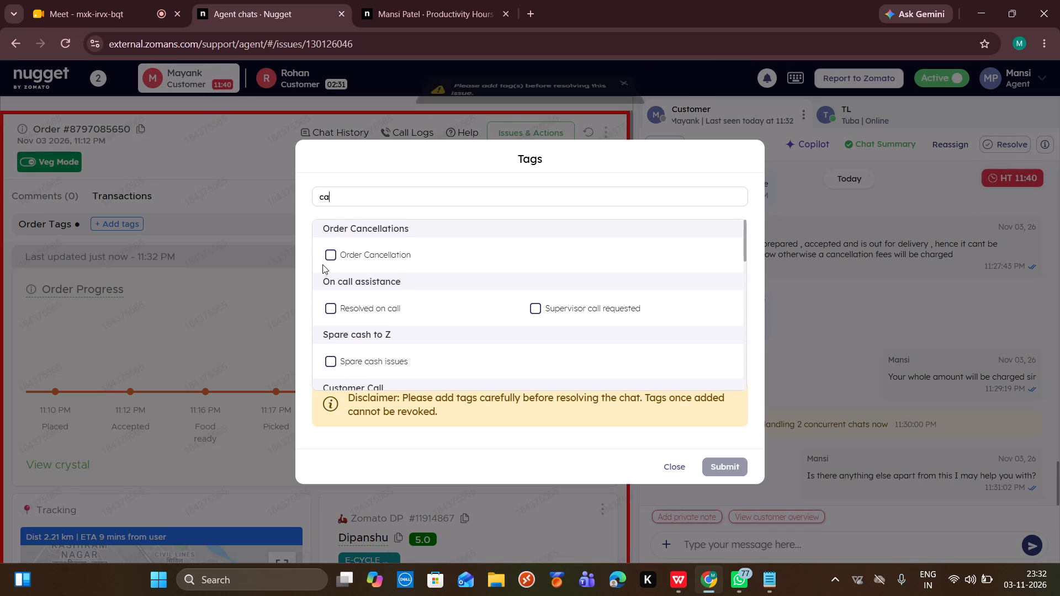
{"action": "left_click", "coordinate": [326, 254]}
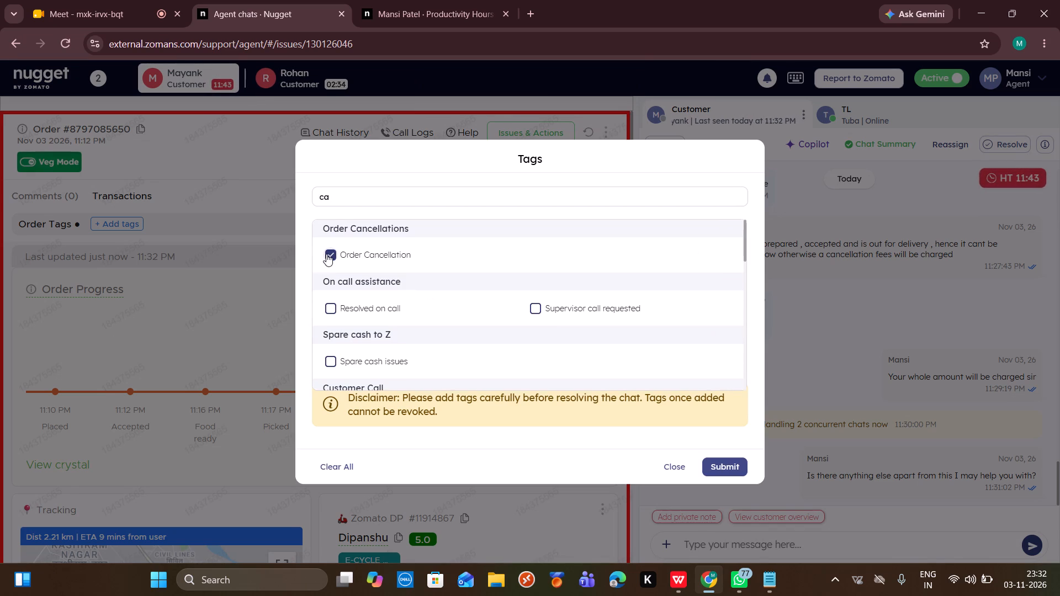
{"action": "left_click", "coordinate": [720, 466]}
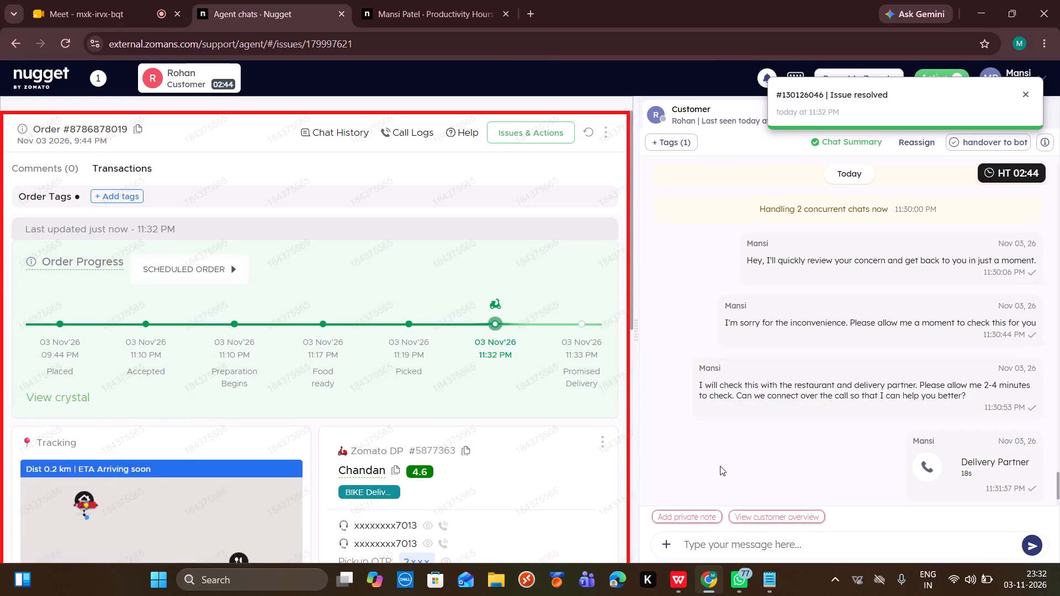
Refresh Rohan's order progress and write the message "Are we connected ?" in his chat.
{"action": "left_click", "coordinate": [586, 135]}
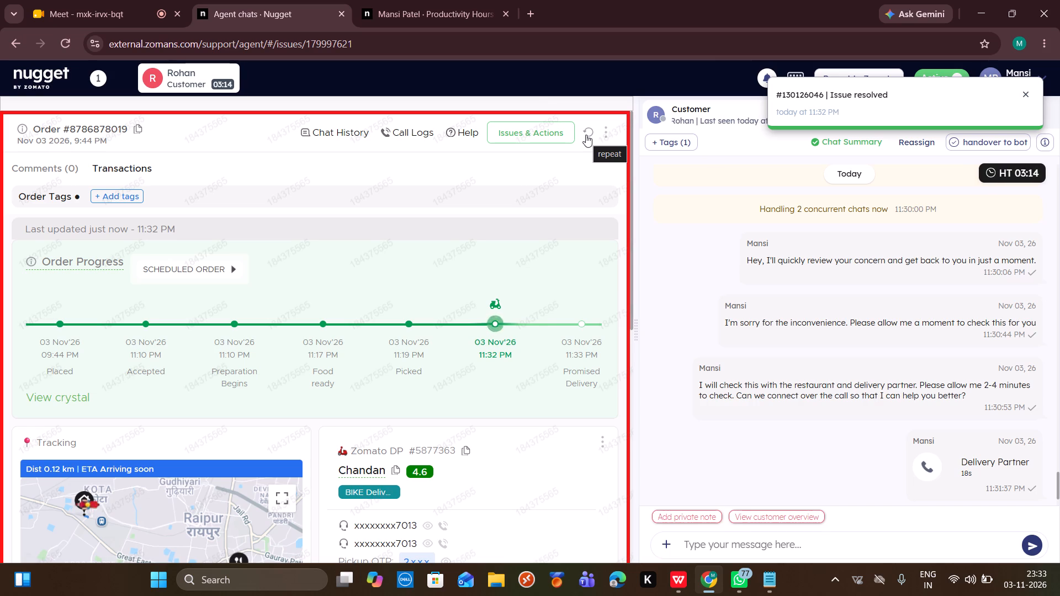
{"action": "left_click", "coordinate": [692, 538]}
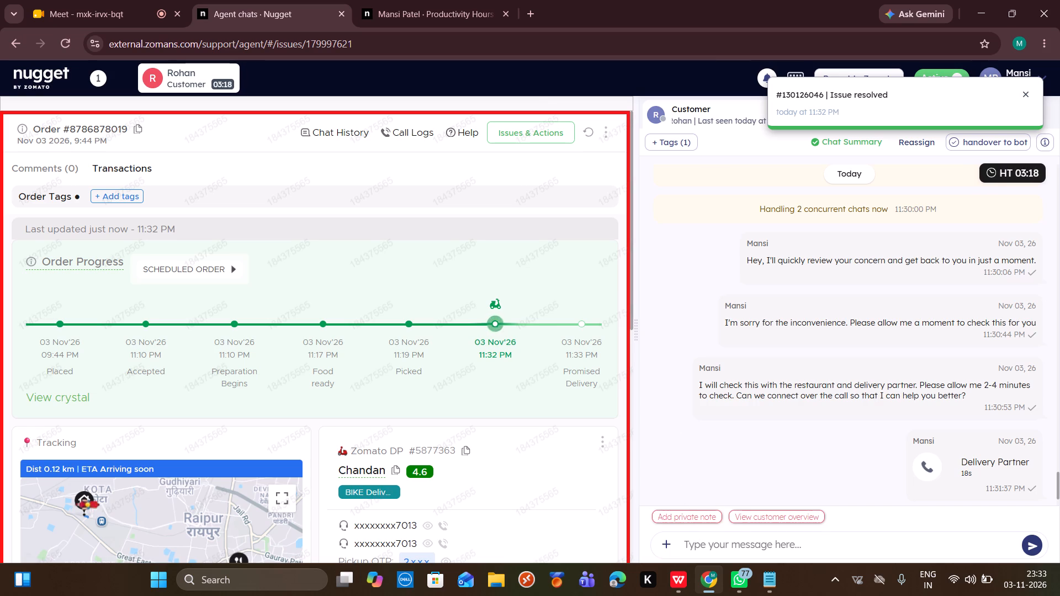
{"action": "scroll", "coordinate": [694, 440], "scroll_direction": "down", "scroll_amount": 5}
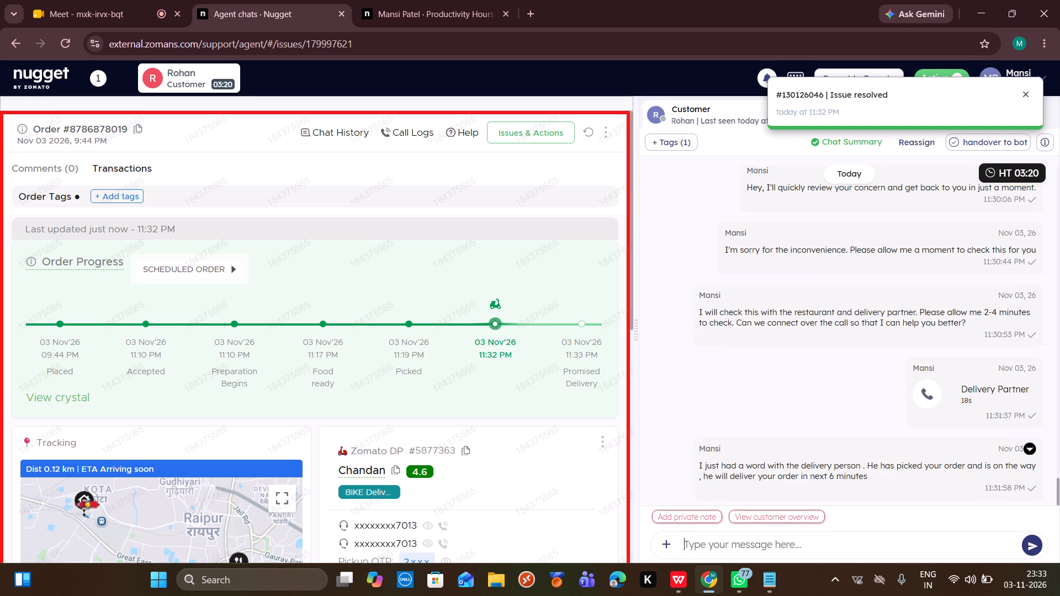
{"action": "type", "text": "re we connected ?"}
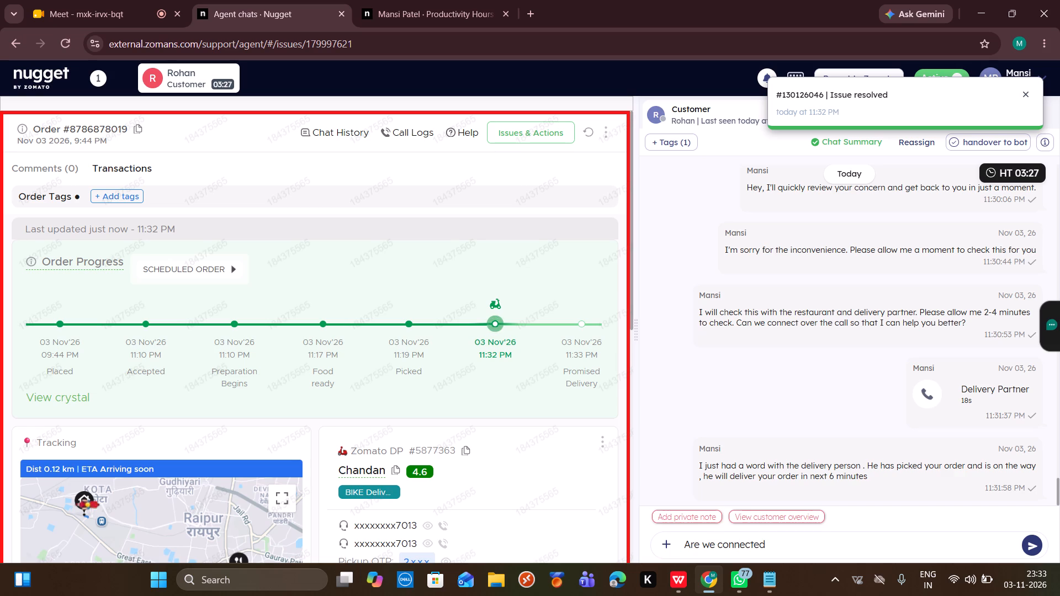
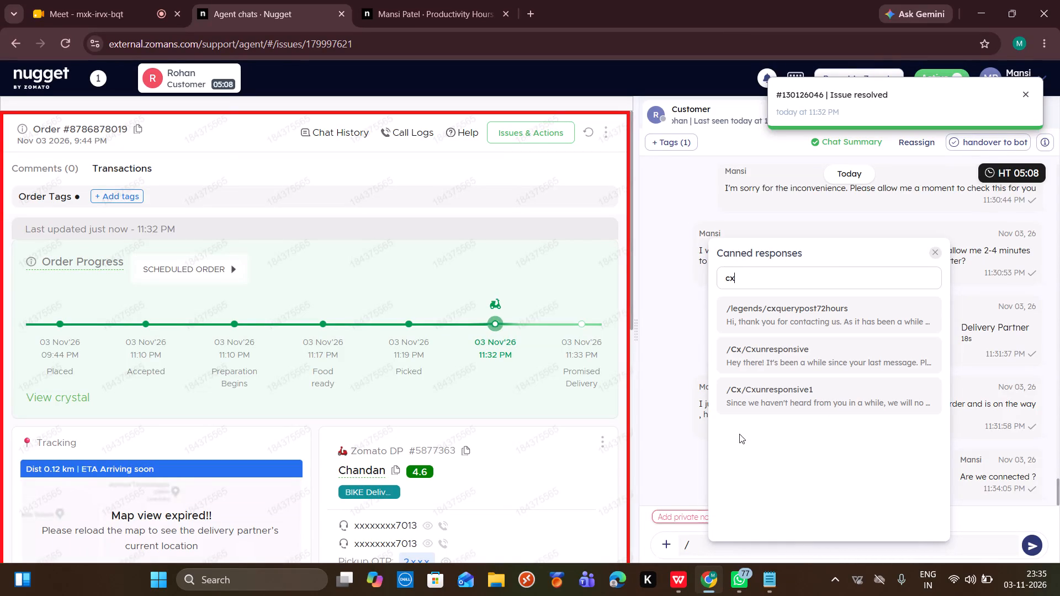
Insert the canned response /Cx/Cxunresponsive1 as the reply in Rohan's chat.
{"action": "left_click", "coordinate": [778, 405]}
{"action": "scroll", "coordinate": [778, 405], "scroll_direction": "down", "scroll_amount": 3}
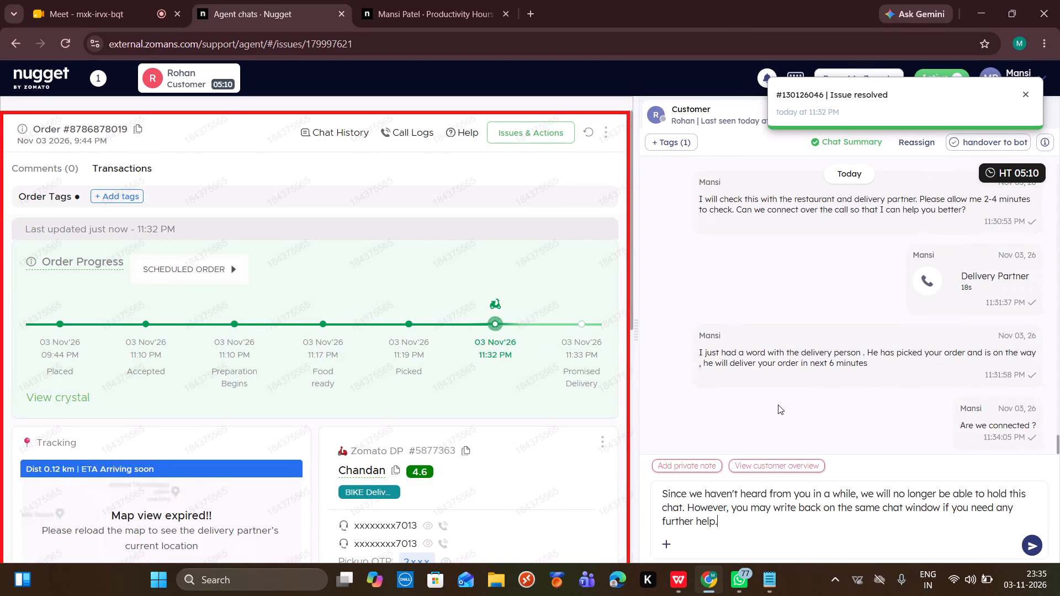
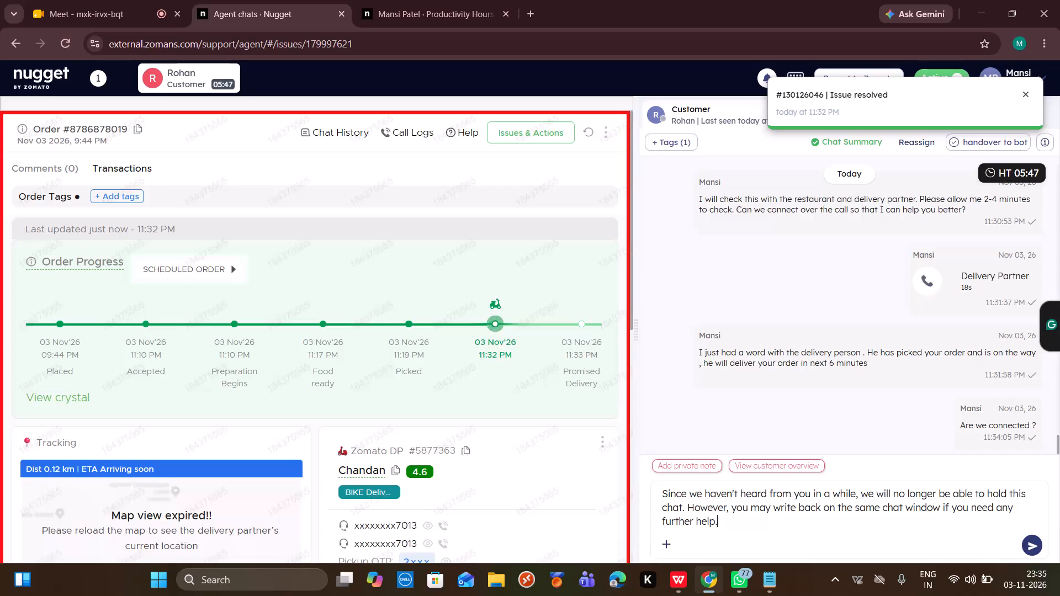
Send the inserted unresponsive-customer reply in Rohan's chat and resolve the conversation.
{"action": "left_click", "coordinate": [723, 525]}
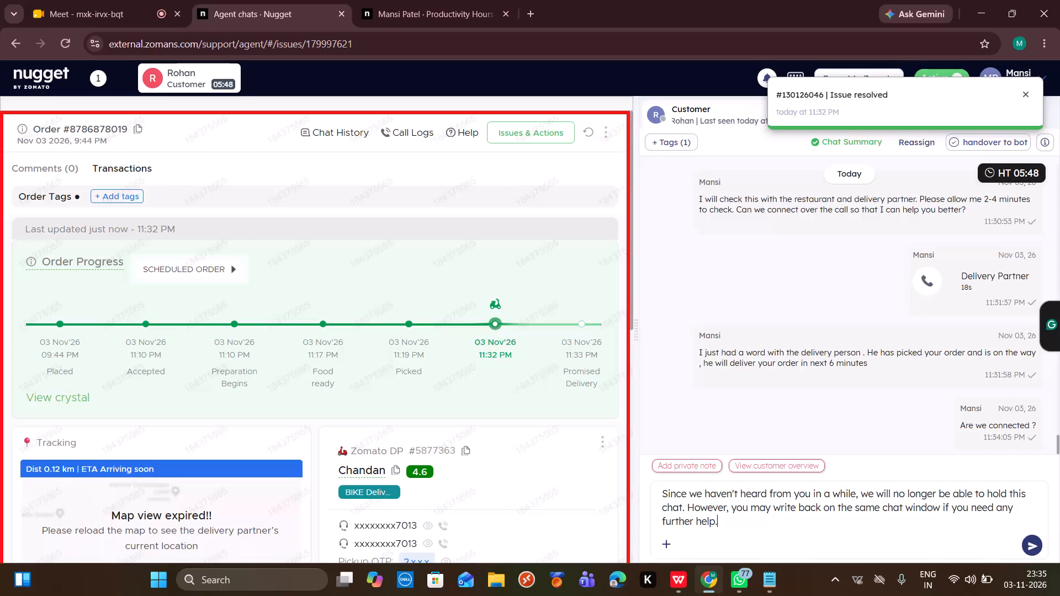
{"action": "key", "text": "Return"}
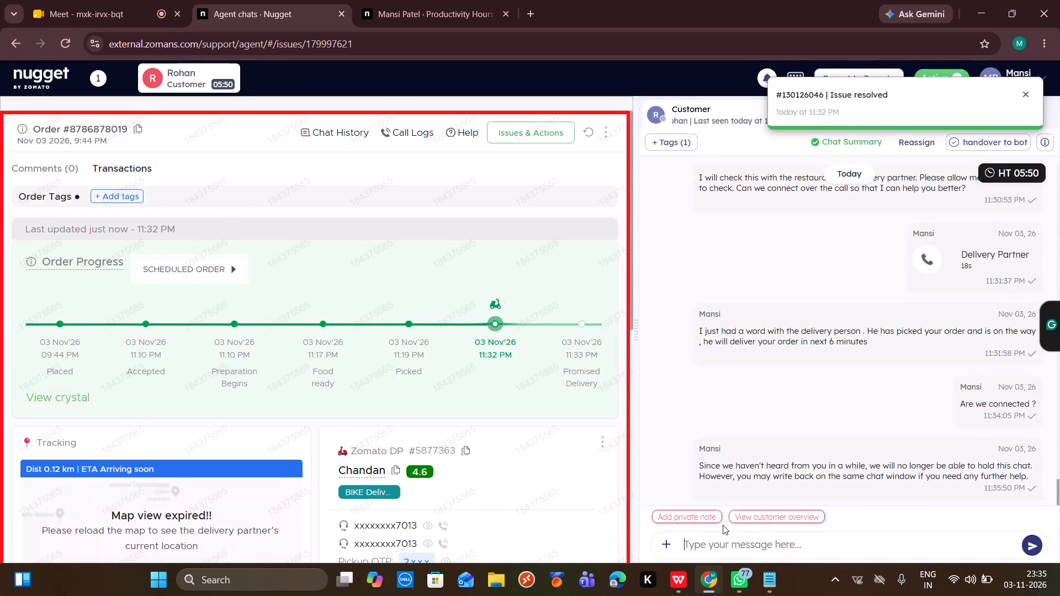
{"action": "left_click", "coordinate": [996, 143]}
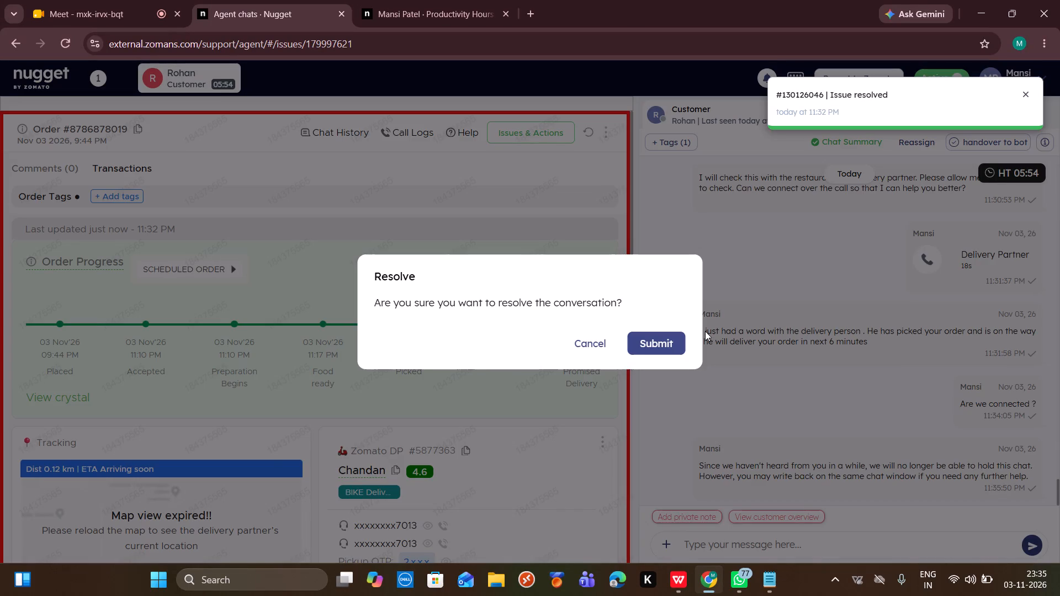
{"action": "left_click", "coordinate": [671, 339]}
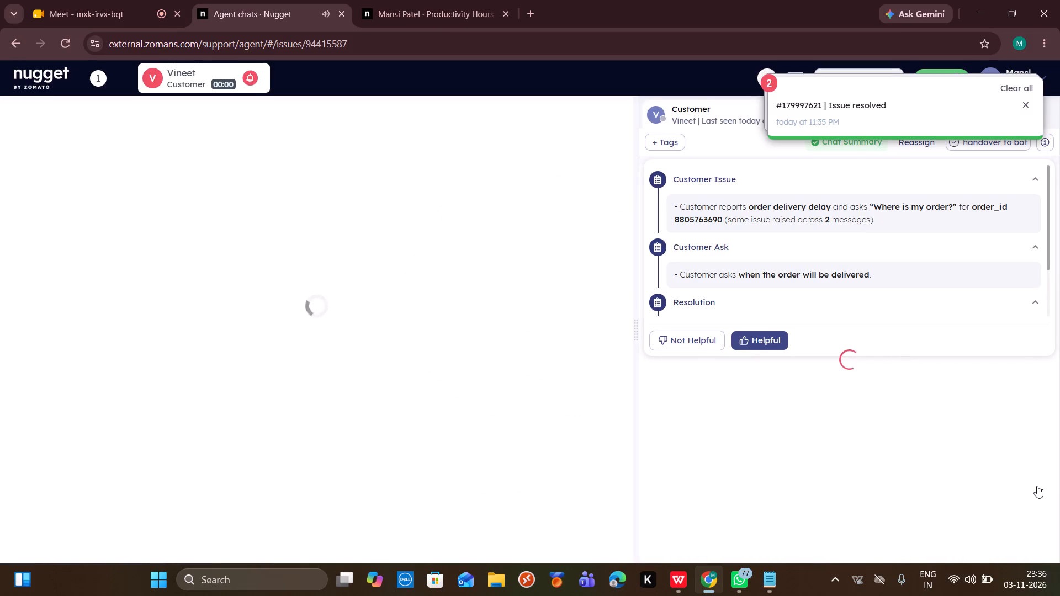
Rate the chat summary in Vineet's new chat as helpful.
{"action": "left_click", "coordinate": [1037, 486]}
{"action": "left_click", "coordinate": [1037, 486]}
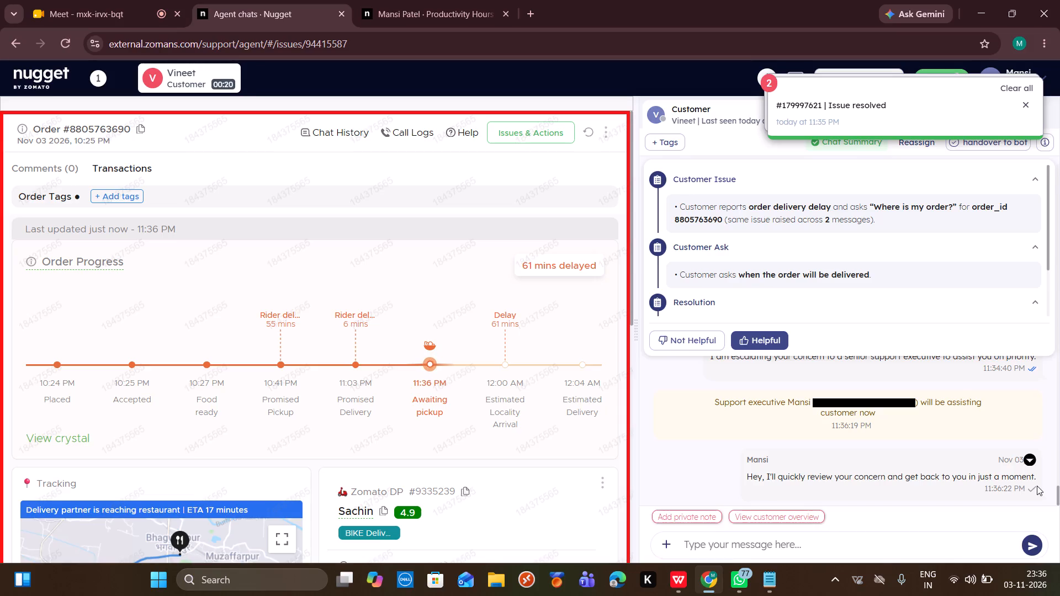
{"action": "left_click", "coordinate": [761, 340]}
Review the delivery partner, merchant and item details of Vineet's order, and examine the delivery partner assignment history.
{"action": "scroll", "coordinate": [589, 458], "scroll_direction": "down", "scroll_amount": 2}
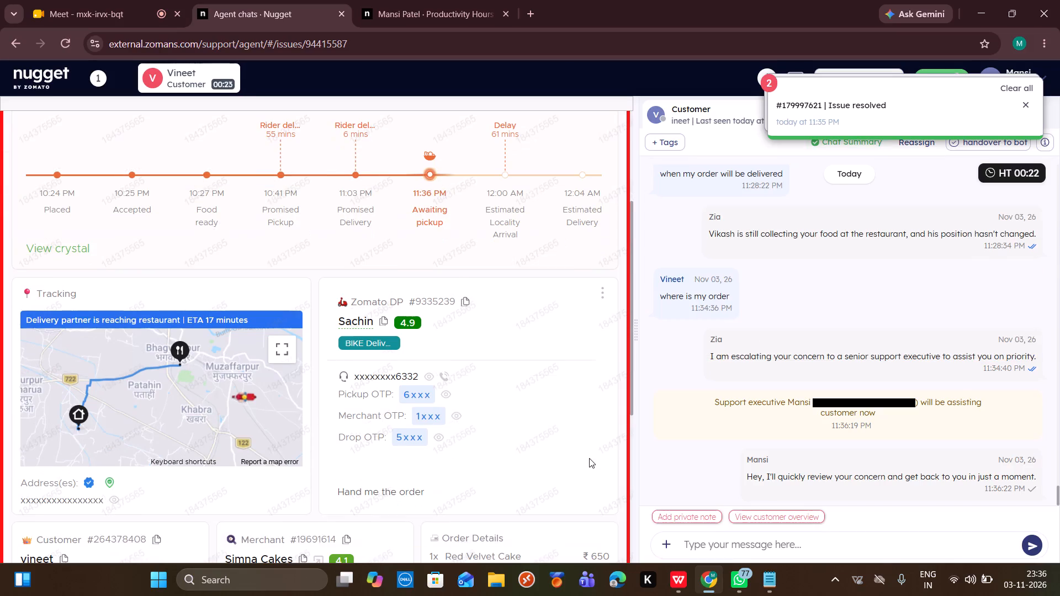
{"action": "scroll", "coordinate": [589, 458], "scroll_direction": "down", "scroll_amount": 4}
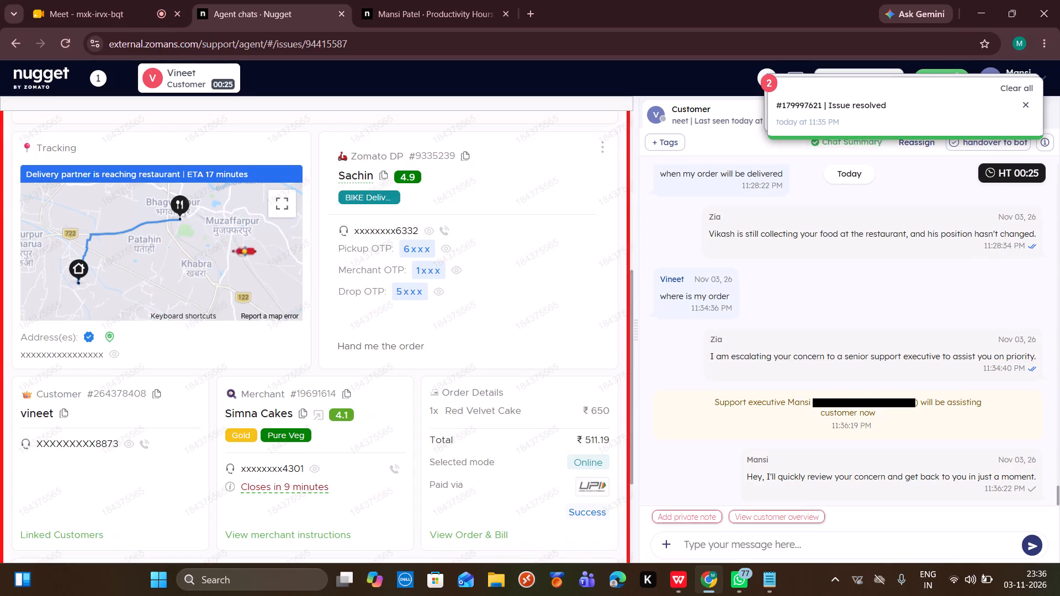
{"action": "scroll", "coordinate": [537, 347], "scroll_direction": "up", "scroll_amount": 3}
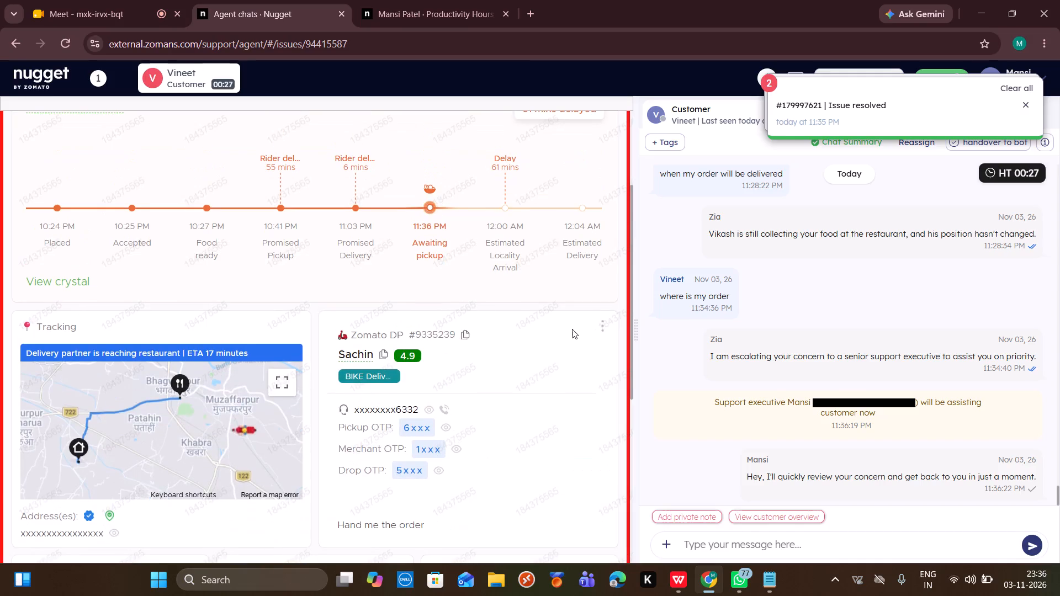
{"action": "left_click", "coordinate": [597, 324]}
{"action": "left_click", "coordinate": [548, 352]}
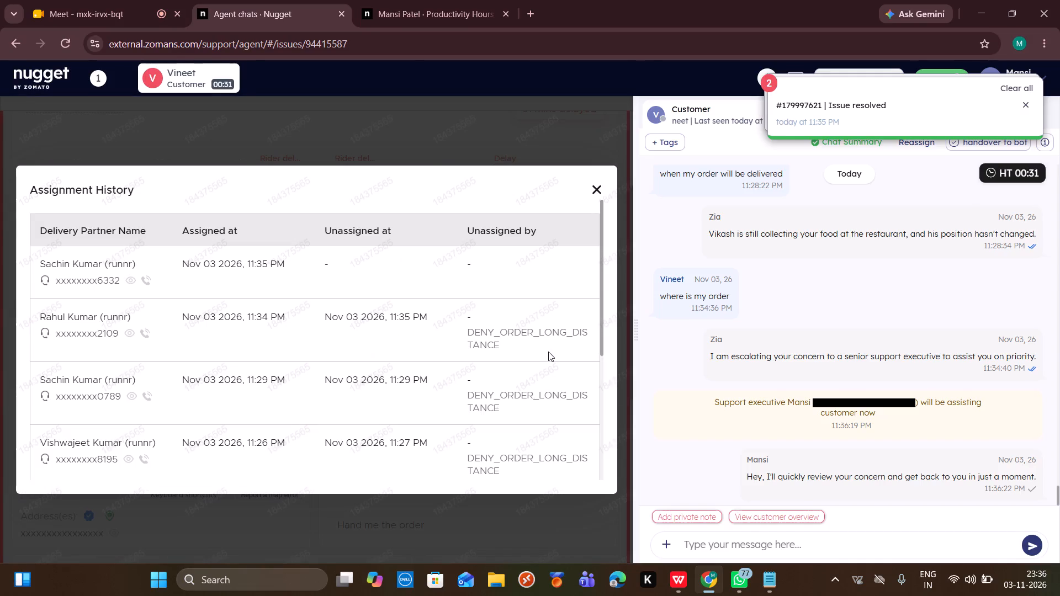
{"action": "scroll", "coordinate": [437, 340], "scroll_direction": "down", "scroll_amount": 3}
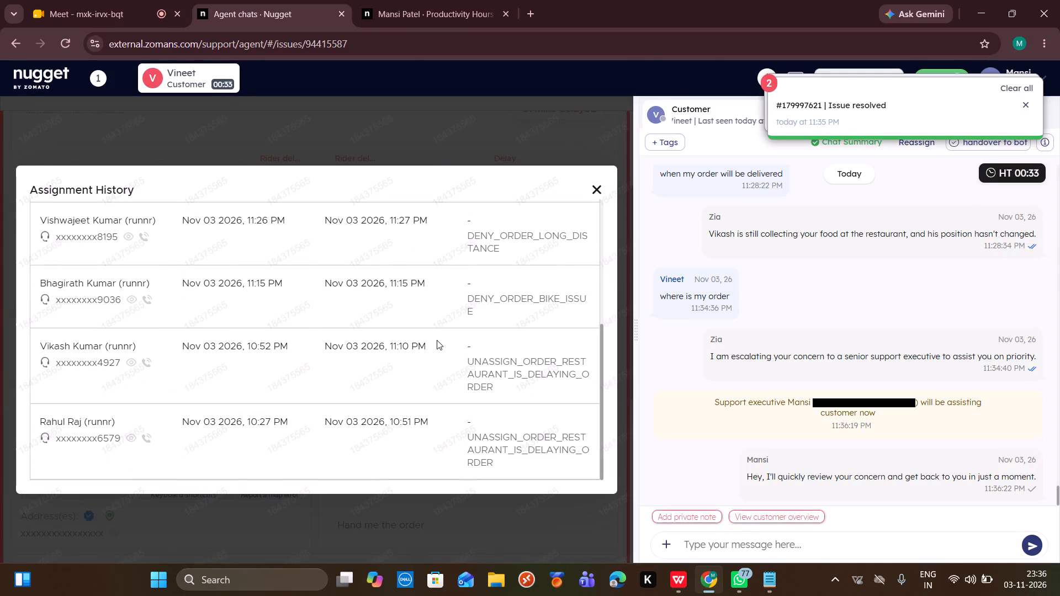
{"action": "scroll", "coordinate": [437, 340], "scroll_direction": "down", "scroll_amount": 1}
{"action": "scroll", "coordinate": [437, 340], "scroll_direction": "up", "scroll_amount": 7}
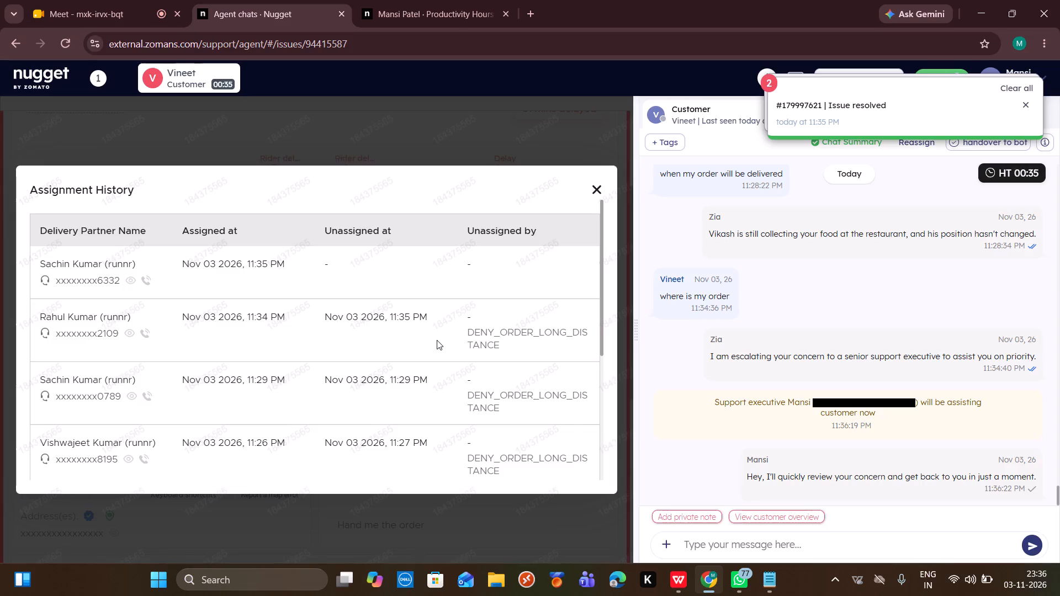
{"action": "left_click", "coordinate": [596, 185]}
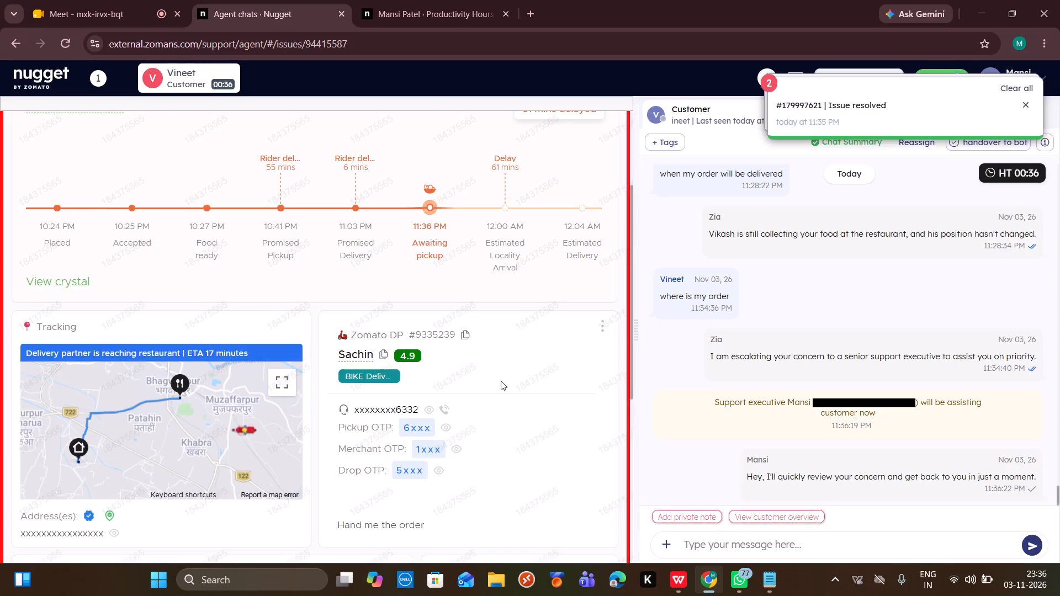
Examine the call history of Vineet's order for calls to the merchant and delivery partner.
{"action": "scroll", "coordinate": [501, 380], "scroll_direction": "up", "scroll_amount": 8}
{"action": "left_click", "coordinate": [411, 133]}
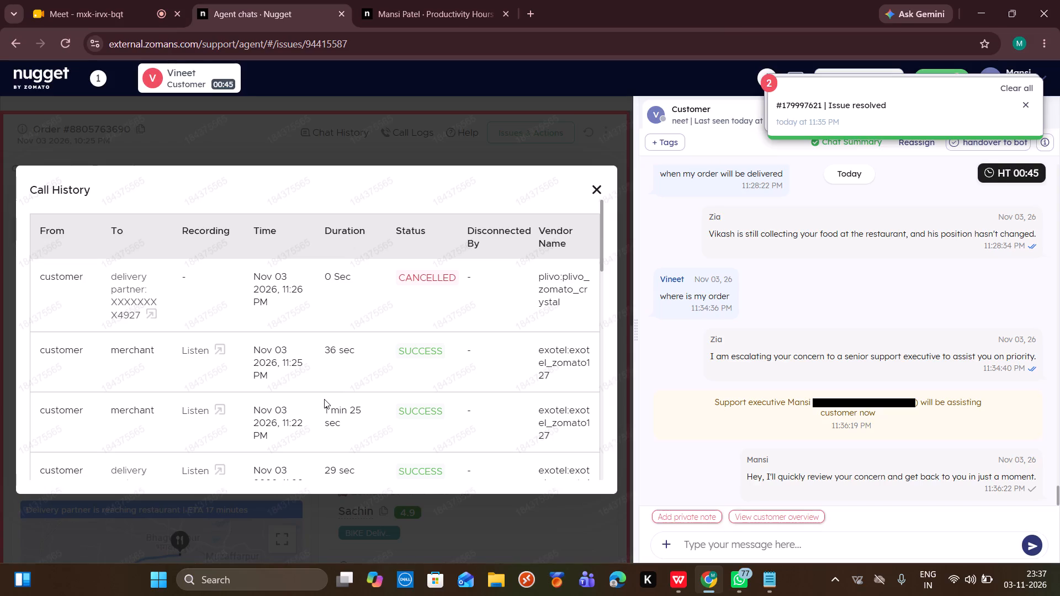
{"action": "scroll", "coordinate": [324, 399], "scroll_direction": "down", "scroll_amount": 2}
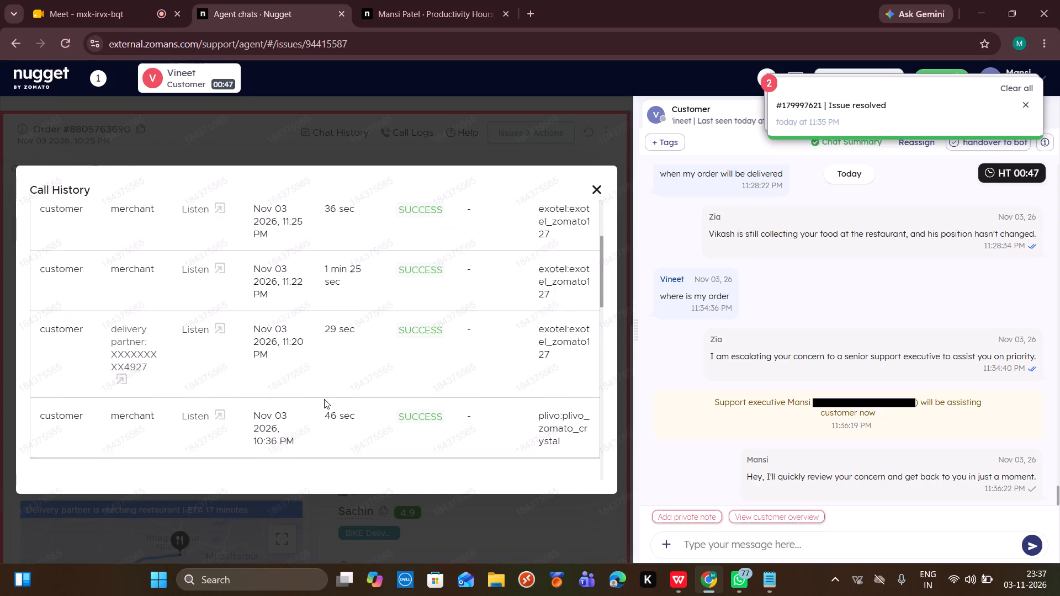
{"action": "scroll", "coordinate": [324, 399], "scroll_direction": "down", "scroll_amount": 1}
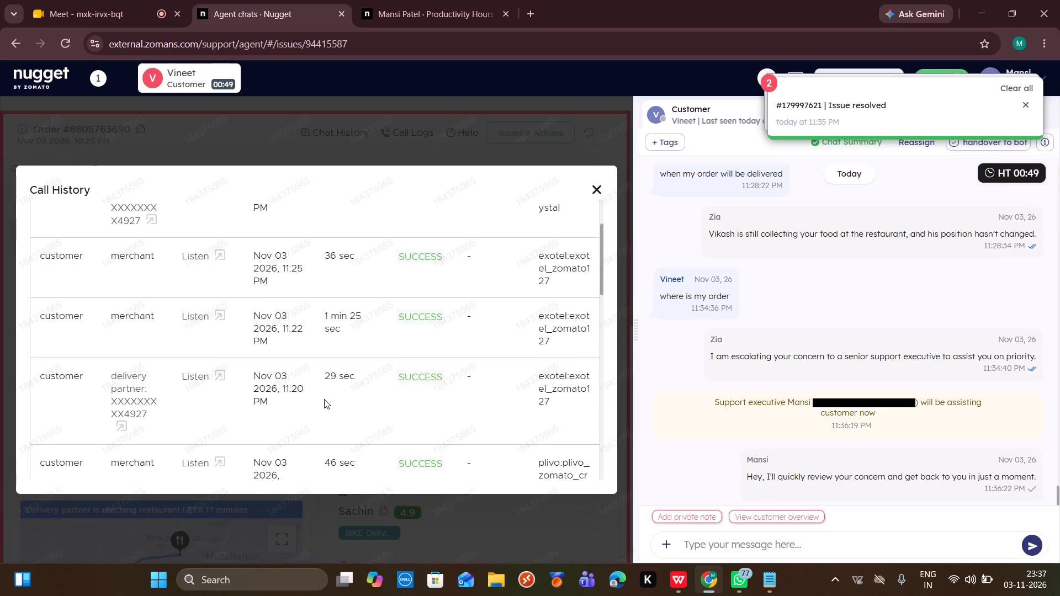
{"action": "scroll", "coordinate": [324, 399], "scroll_direction": "up", "scroll_amount": 4}
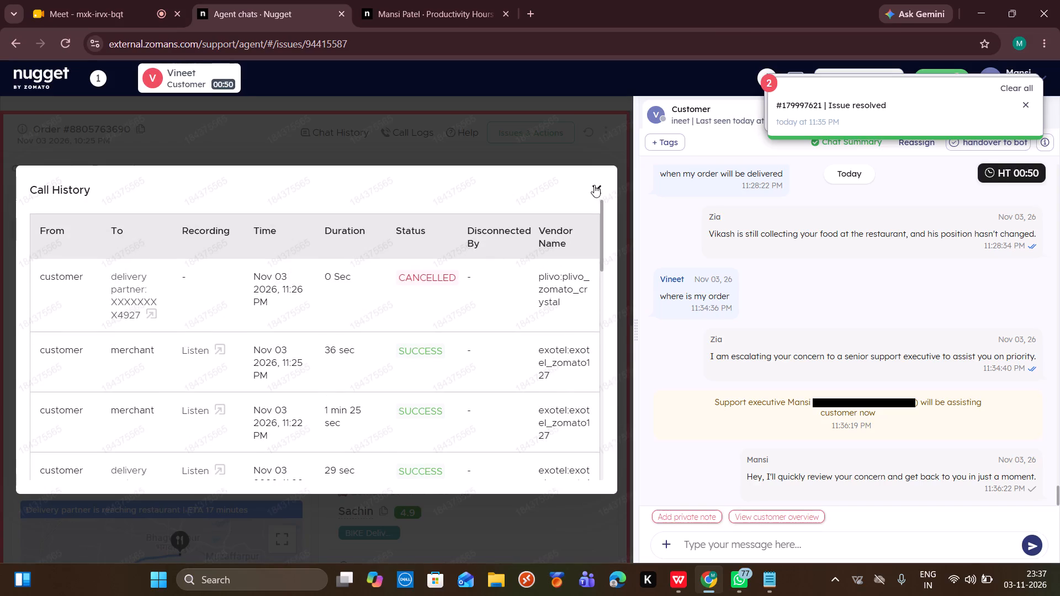
{"action": "left_click", "coordinate": [594, 185]}
Place a call to the merchant Simna Cakes about Vineet's order.
{"action": "scroll", "coordinate": [457, 445], "scroll_direction": "down", "scroll_amount": 3}
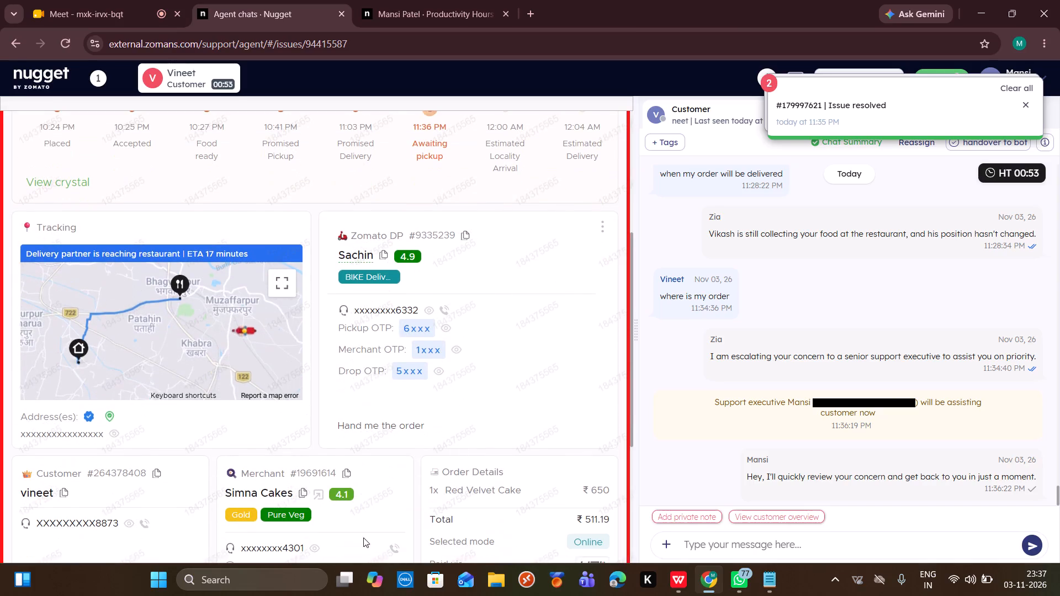
{"action": "left_click", "coordinate": [391, 547]}
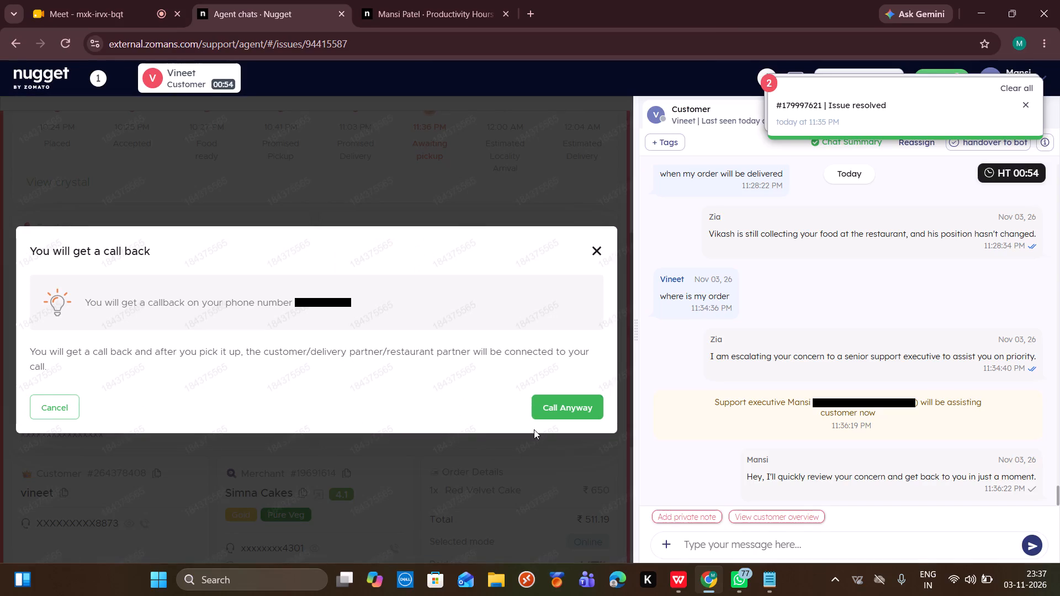
{"action": "left_click", "coordinate": [553, 411]}
Find the canned response /CFD/Delay/Ack by searching for "delay" and send it in Vineet's chat.
{"action": "left_click", "coordinate": [709, 542]}
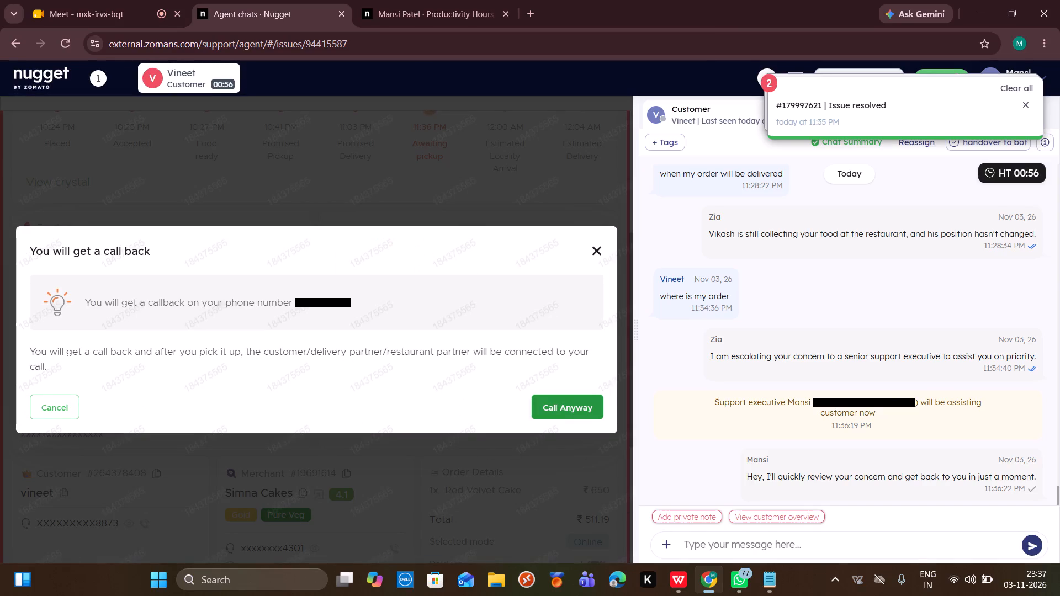
{"action": "type", "text": "/dela"}
{"action": "key", "text": "y"}
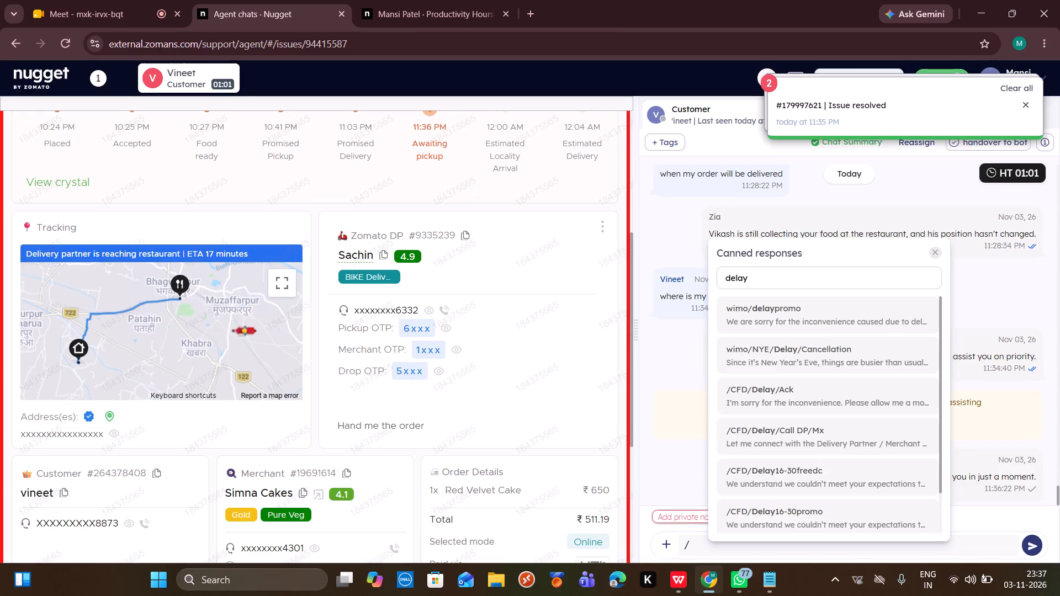
{"action": "left_click", "coordinate": [768, 385]}
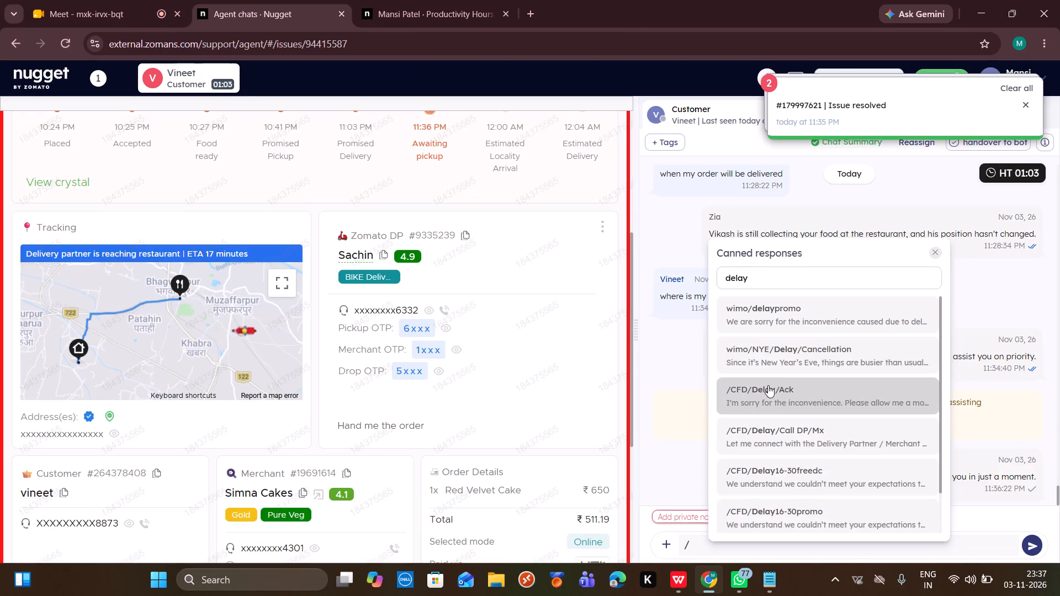
{"action": "key", "text": "Return"}
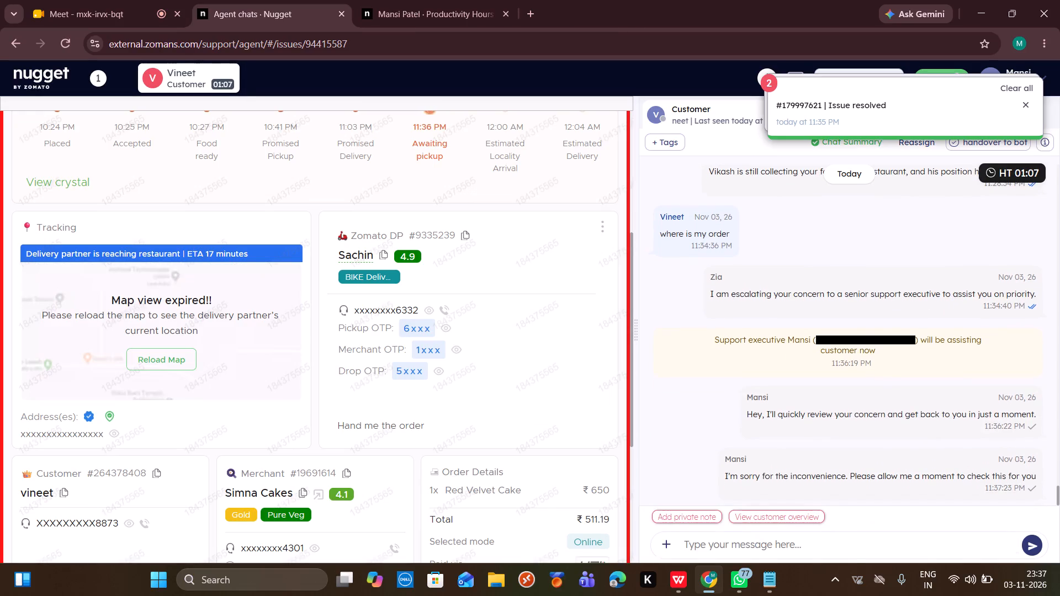
Check the merchant instructions for Vineet's order, including its order instructions section.
{"action": "scroll", "coordinate": [595, 302], "scroll_direction": "up", "scroll_amount": 7}
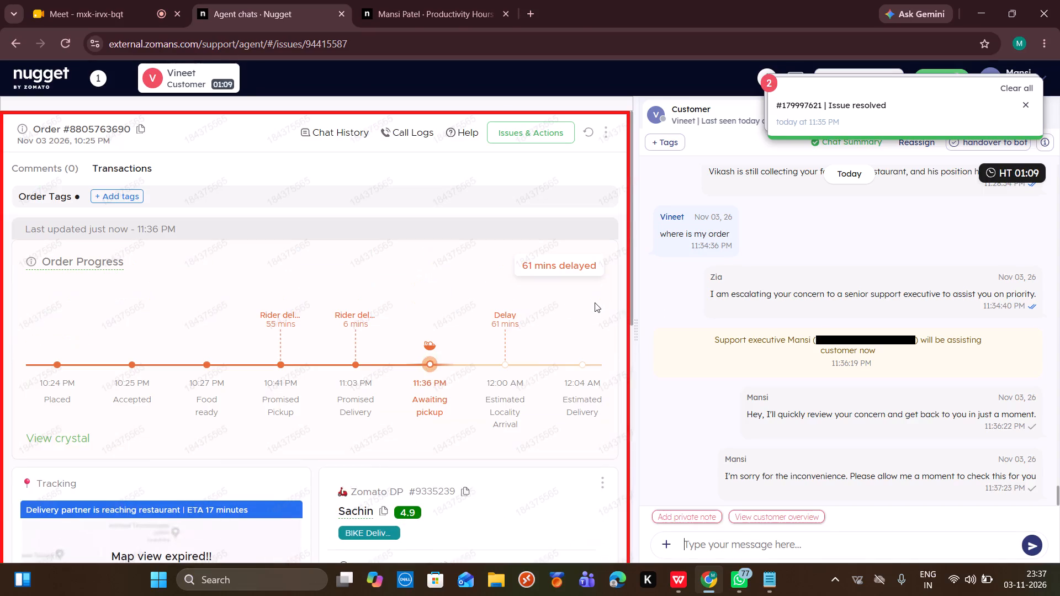
{"action": "scroll", "coordinate": [595, 302], "scroll_direction": "down", "scroll_amount": 7}
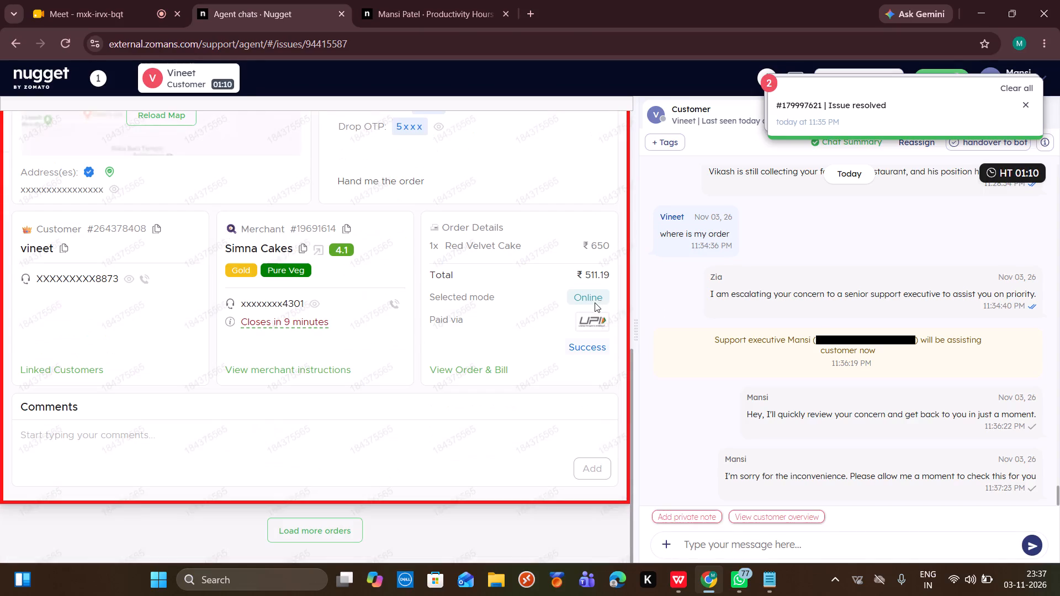
{"action": "left_click", "coordinate": [317, 367]}
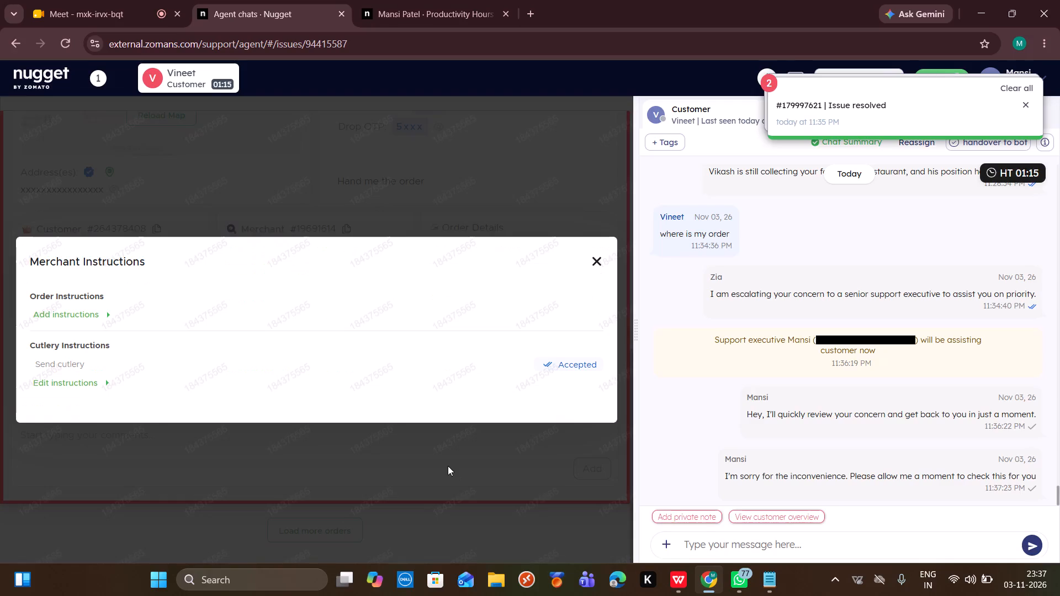
{"action": "left_click", "coordinate": [101, 312]}
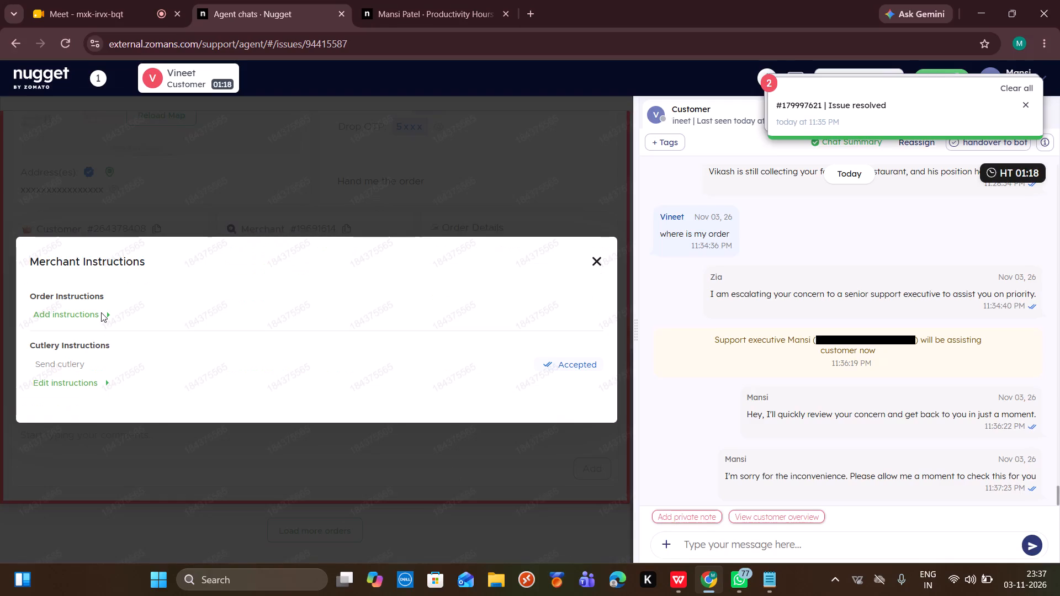
{"action": "left_click", "coordinate": [351, 180]}
{"action": "left_click", "coordinate": [351, 180]}
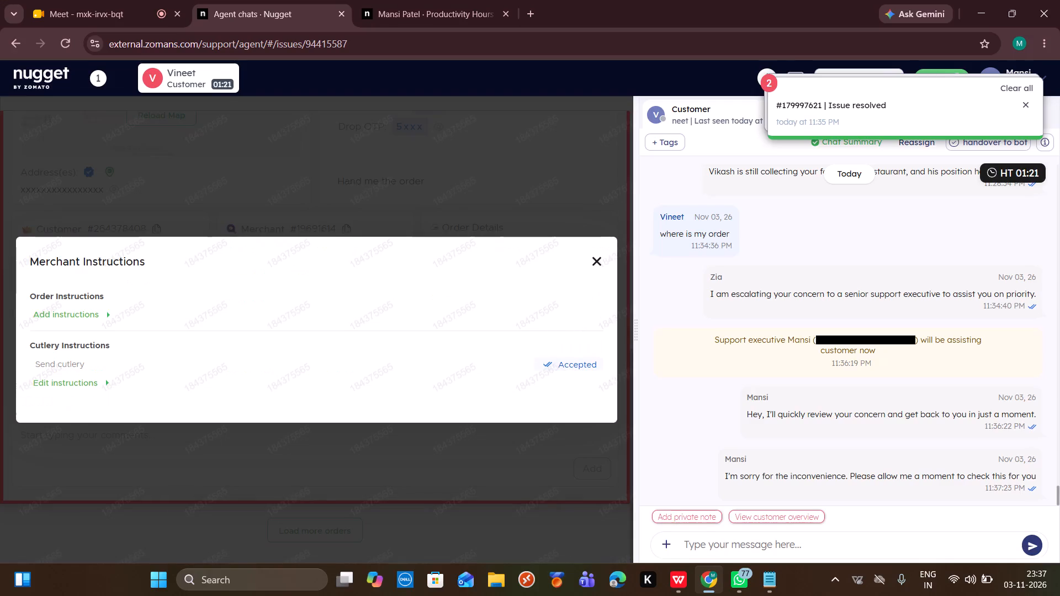
Refresh Vineet's order and check its progress timeline, rider tracking and merchant details.
{"action": "scroll", "coordinate": [351, 180], "scroll_direction": "up", "scroll_amount": 8}
{"action": "scroll", "coordinate": [322, 402], "scroll_direction": "up", "scroll_amount": 11}
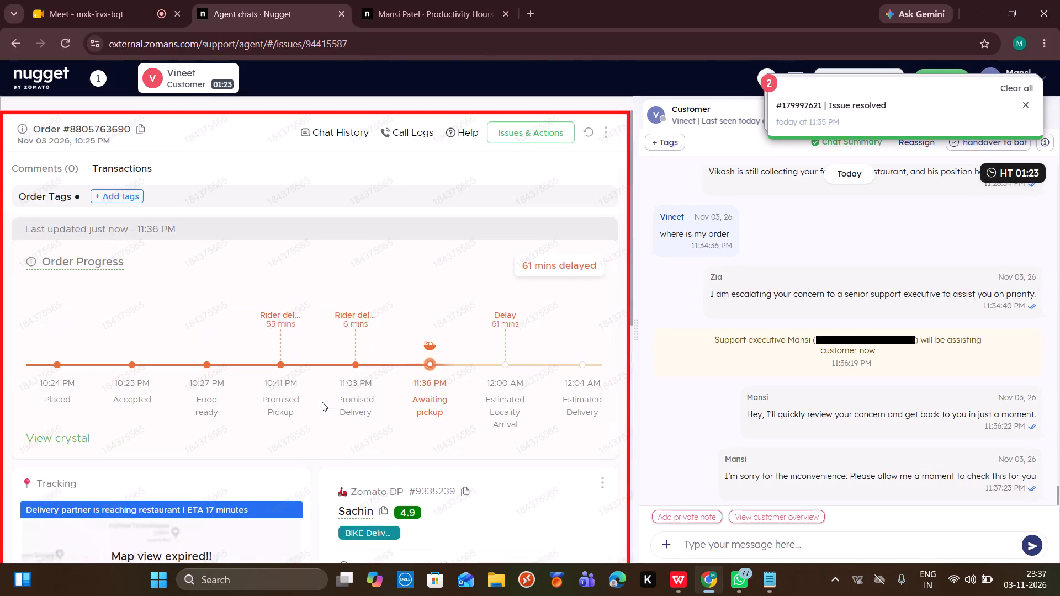
{"action": "scroll", "coordinate": [322, 402], "scroll_direction": "up", "scroll_amount": 3}
{"action": "left_click", "coordinate": [584, 131]}
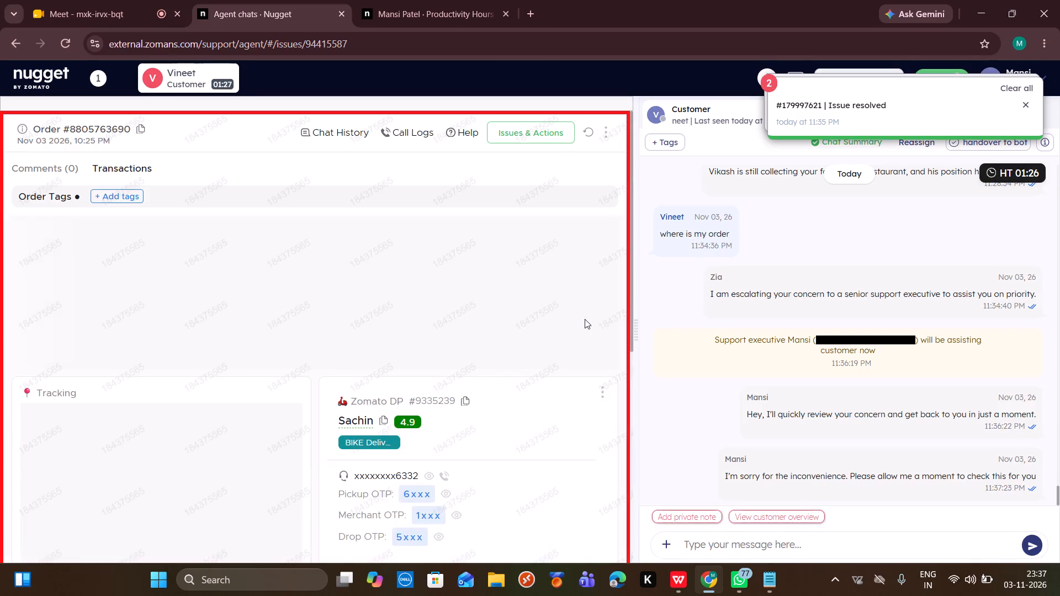
{"action": "scroll", "coordinate": [585, 319], "scroll_direction": "down", "scroll_amount": 3}
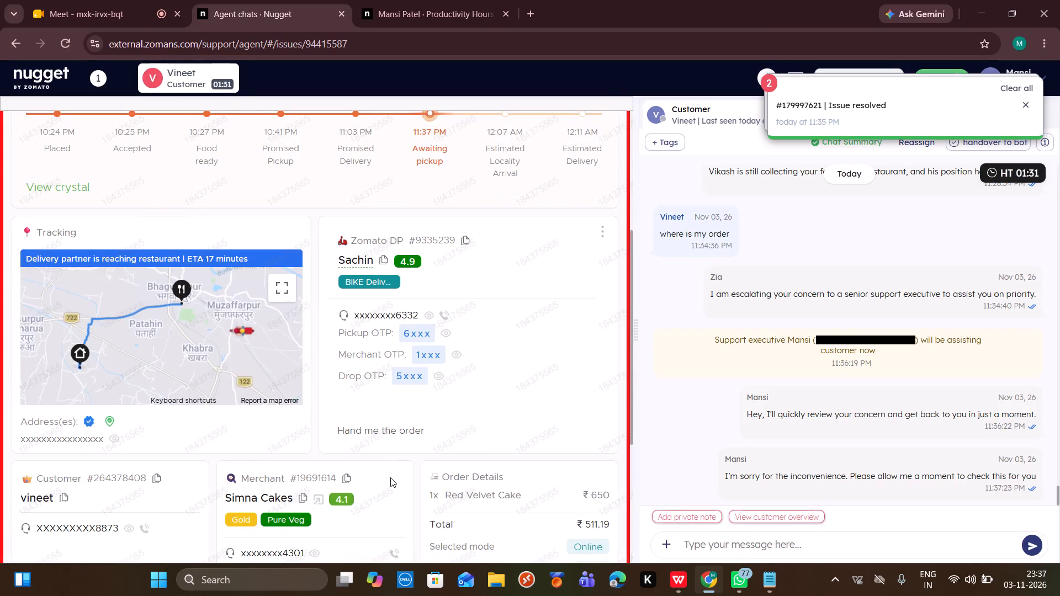
{"action": "scroll", "coordinate": [390, 477], "scroll_direction": "down", "scroll_amount": 1}
Copy the selected CALLING statement asking for 2-4 minutes and a phone call from Notepad, and send it in Vineet's chat.
{"action": "left_click", "coordinate": [771, 581]}
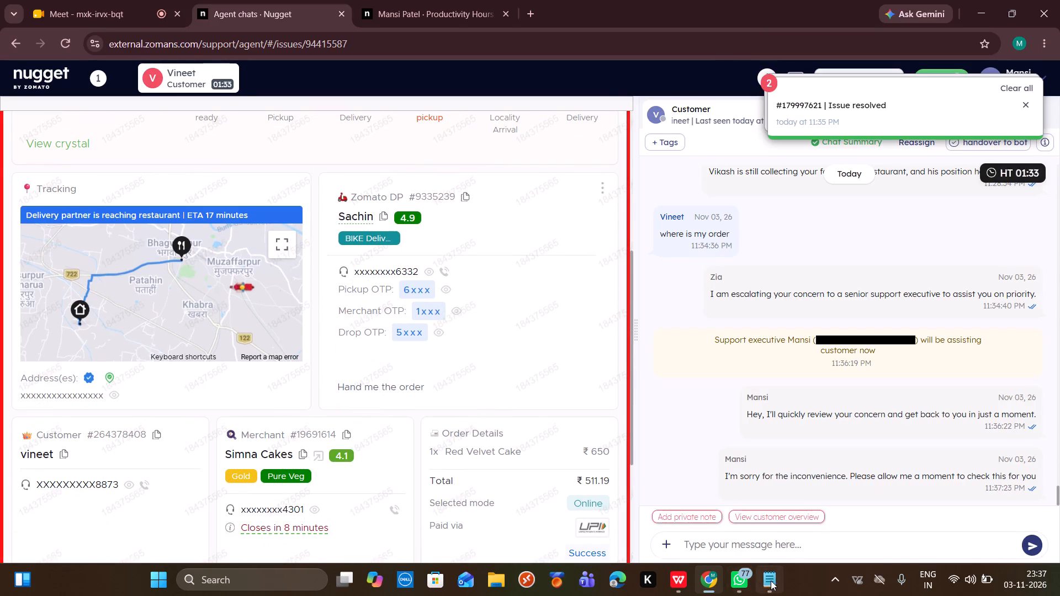
{"action": "key", "text": "ctrl+c"}
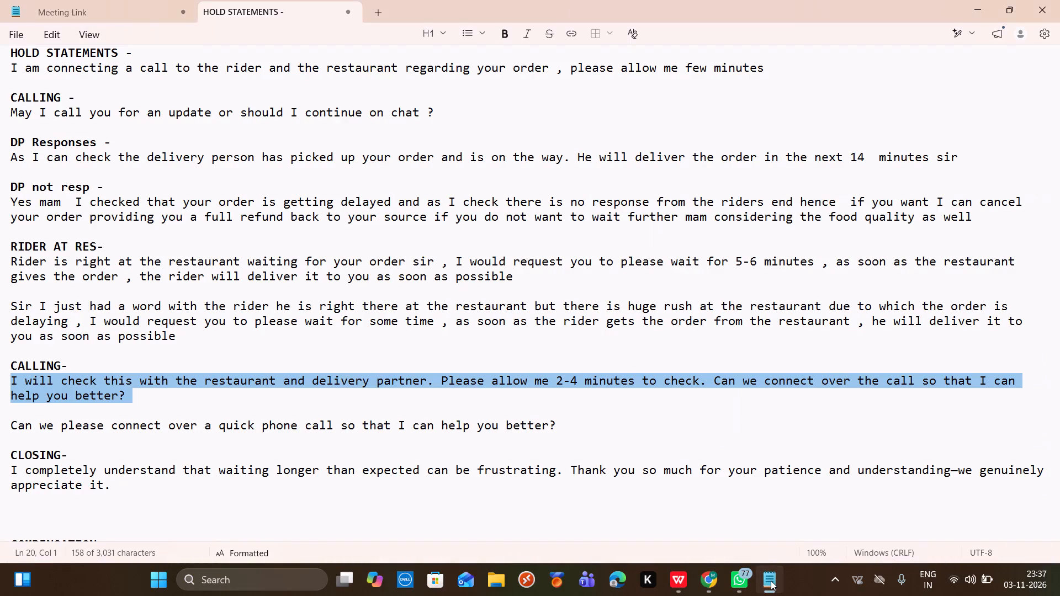
{"action": "left_click", "coordinate": [701, 581]}
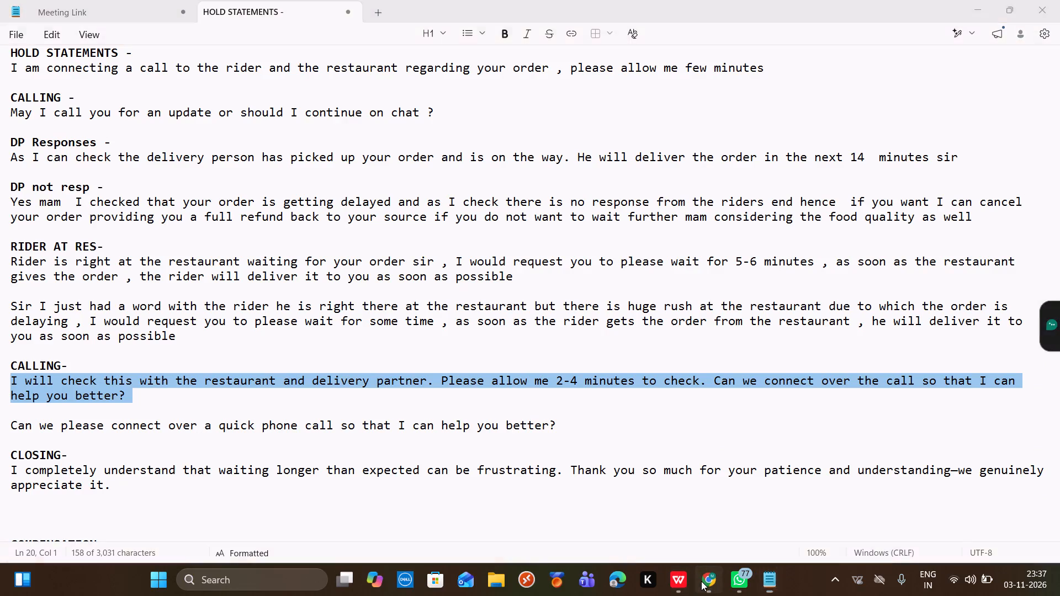
{"action": "left_click", "coordinate": [705, 545]}
{"action": "key", "text": "ctrl+v"}
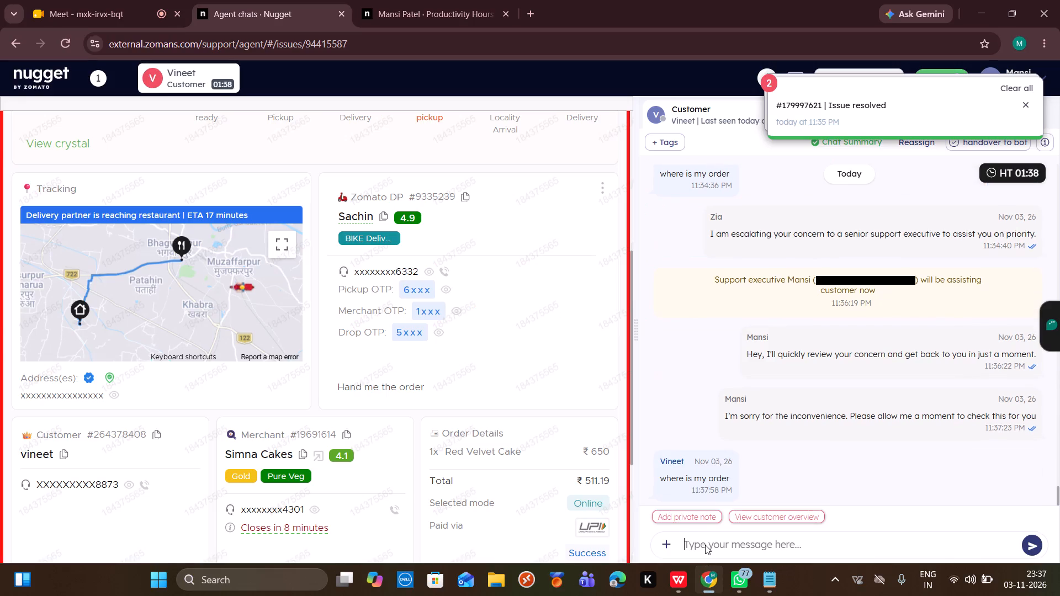
{"action": "key", "text": "Return"}
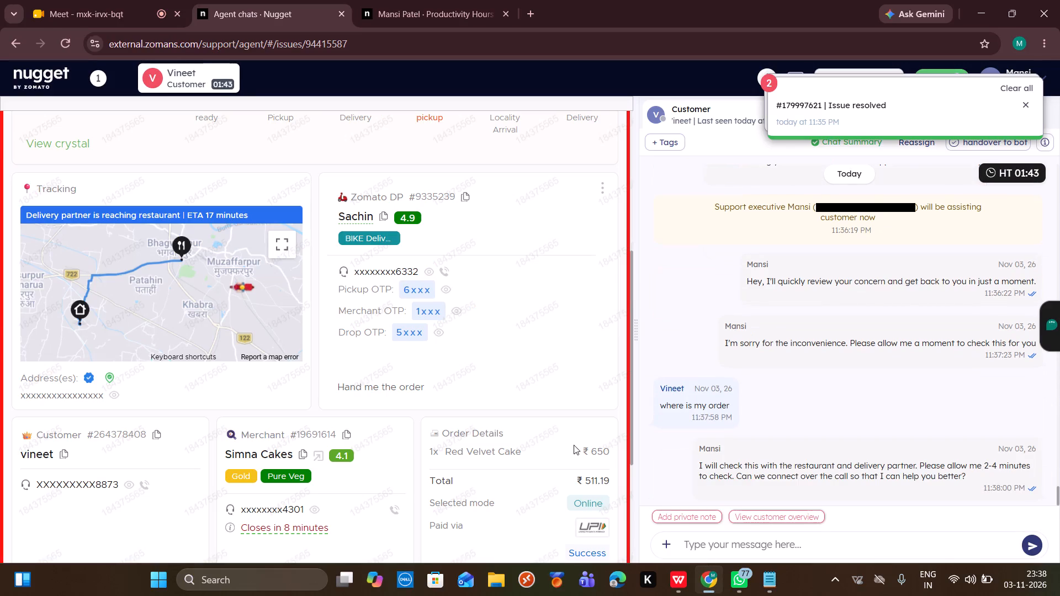
Review the order progress on Vineet's order and call the assigned delivery partner.
{"action": "scroll", "coordinate": [552, 289], "scroll_direction": "up", "scroll_amount": 12}
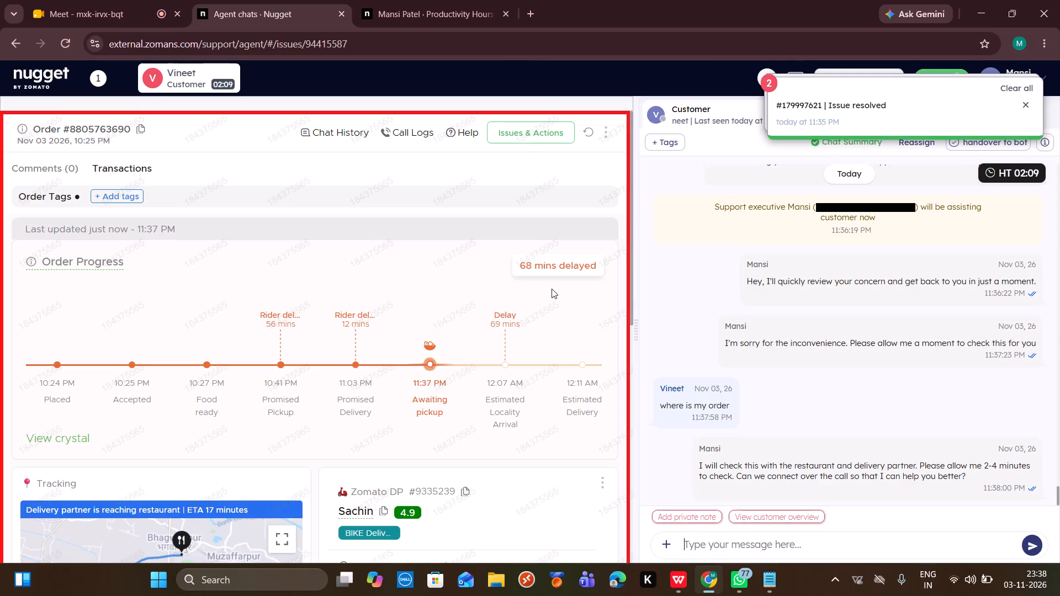
{"action": "scroll", "coordinate": [508, 359], "scroll_direction": "down", "scroll_amount": 1}
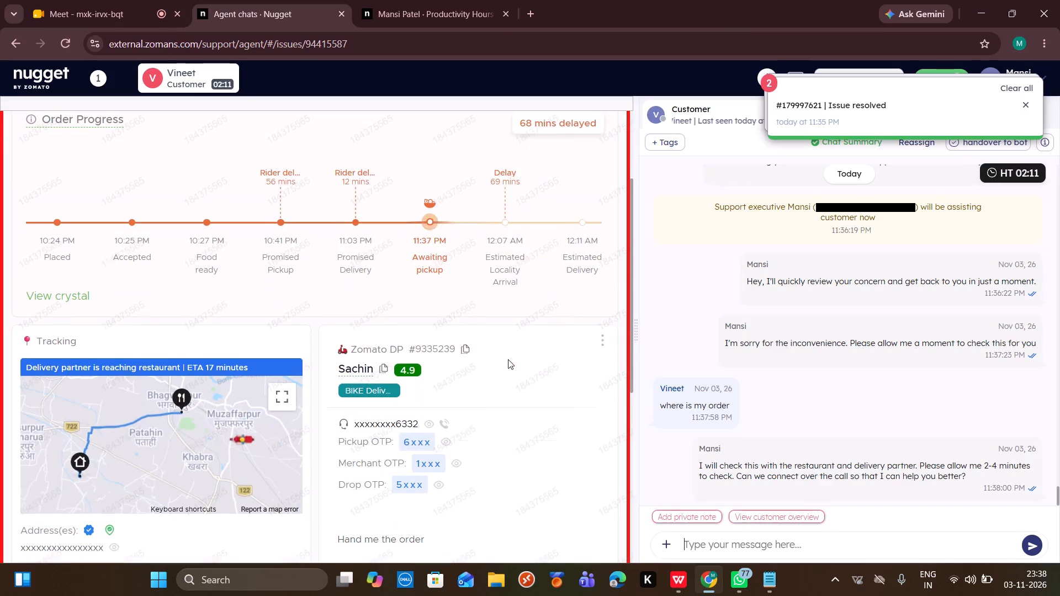
{"action": "scroll", "coordinate": [508, 359], "scroll_direction": "down", "scroll_amount": 1}
{"action": "left_click", "coordinate": [443, 423]}
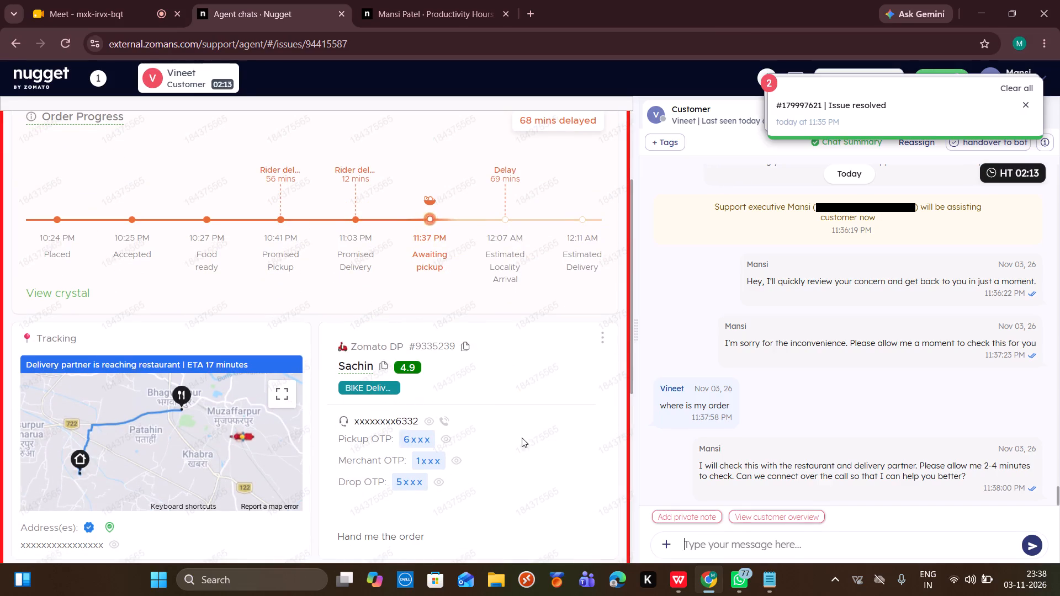
{"action": "left_click", "coordinate": [575, 406]}
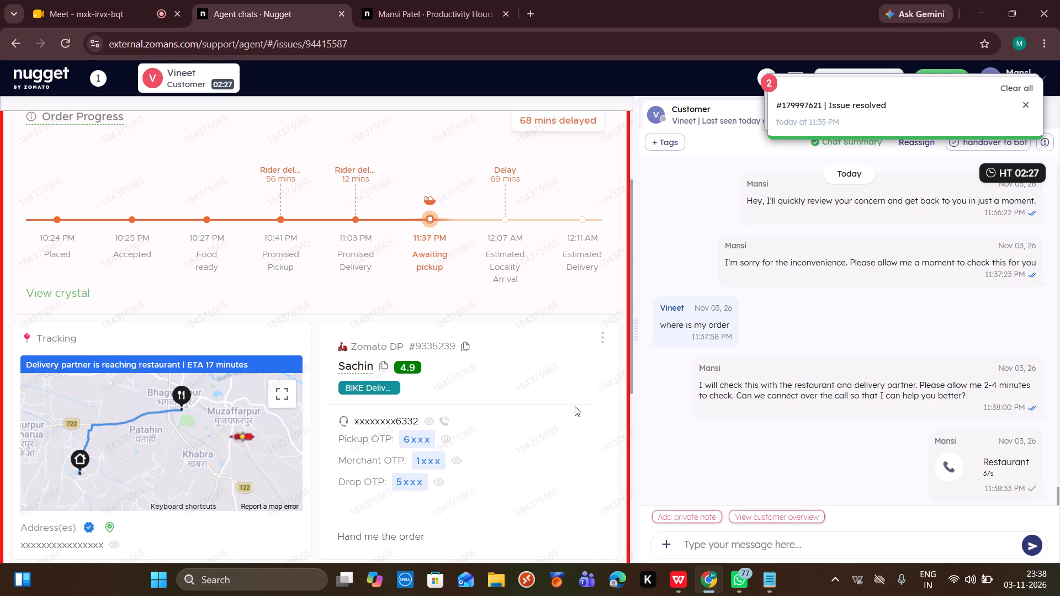
Check the delivery partner assignment history for Vineet's order, close it and return to the order progress overview.
{"action": "left_click", "coordinate": [601, 332]}
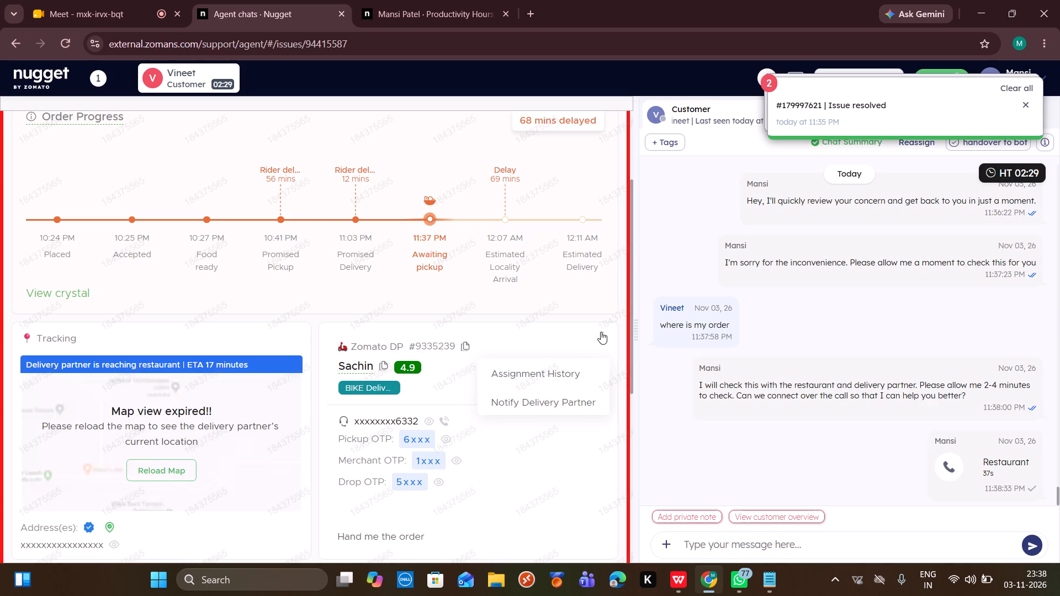
{"action": "left_click", "coordinate": [550, 372]}
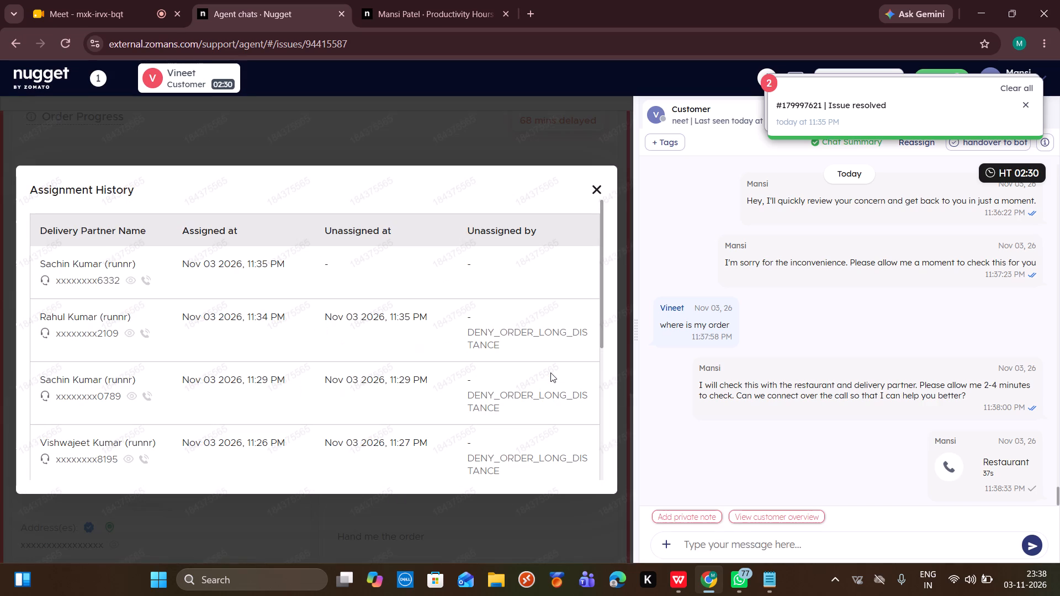
{"action": "left_click", "coordinate": [559, 517]}
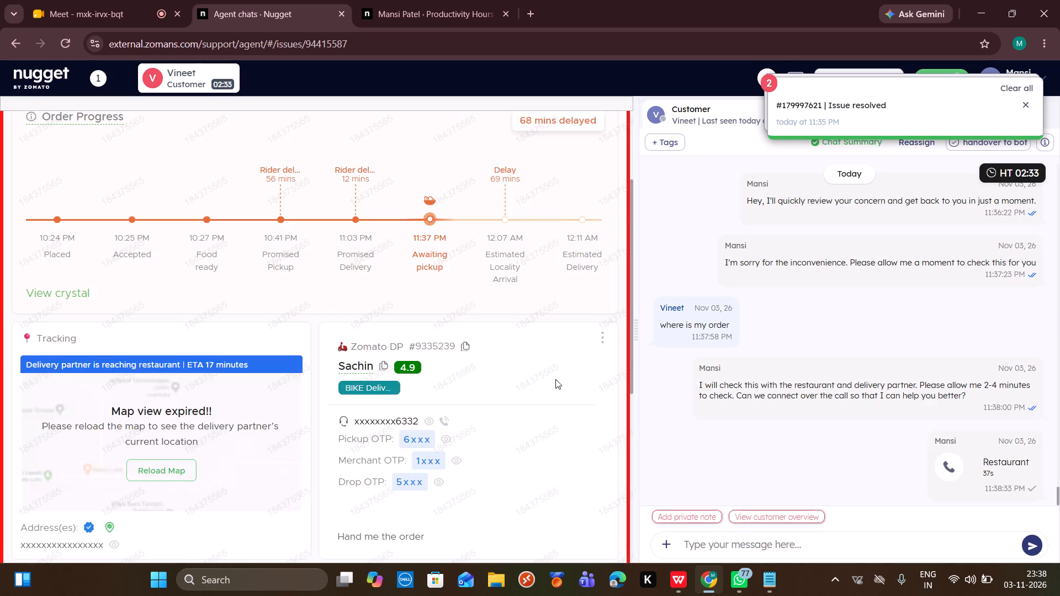
{"action": "scroll", "coordinate": [555, 379], "scroll_direction": "up", "scroll_amount": 7}
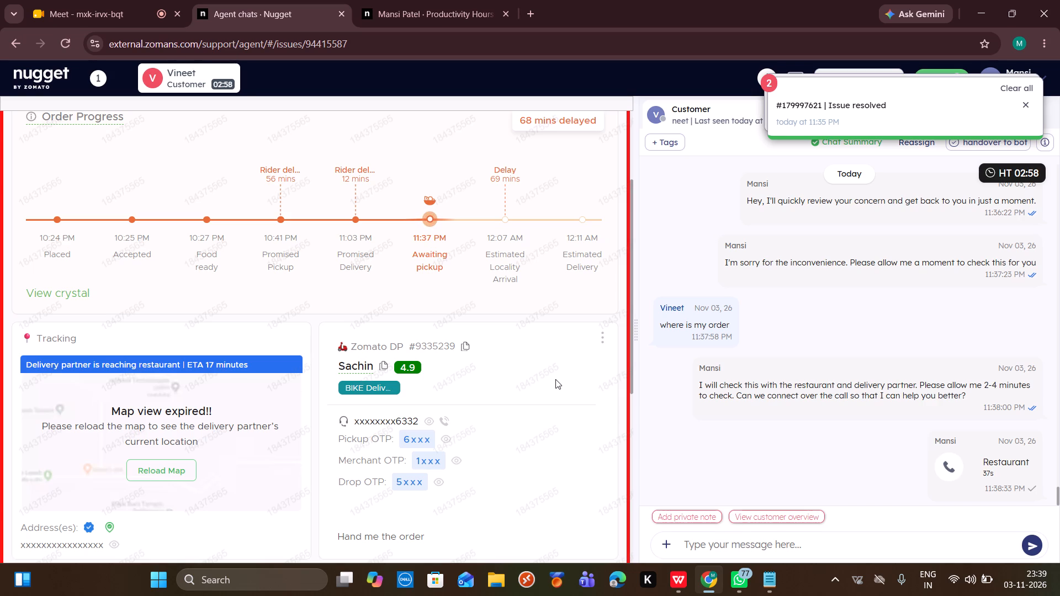
{"action": "scroll", "coordinate": [540, 365], "scroll_direction": "up", "scroll_amount": 5}
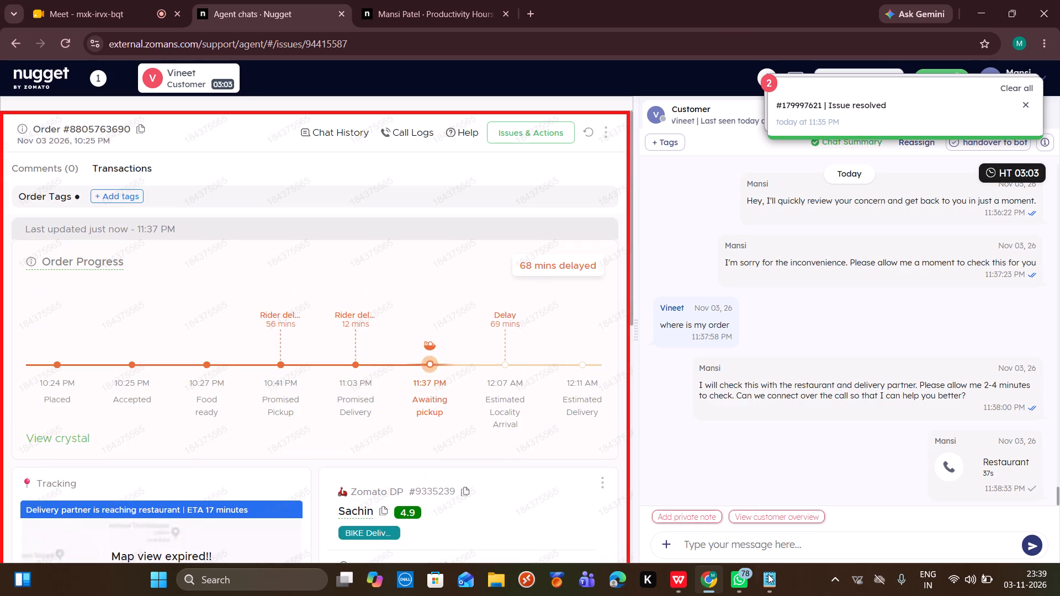
Copy the "delivery partner is on his way to the restaurant" response from the WPS canned response document into Vineet's chat reply.
{"action": "left_click", "coordinate": [682, 579]}
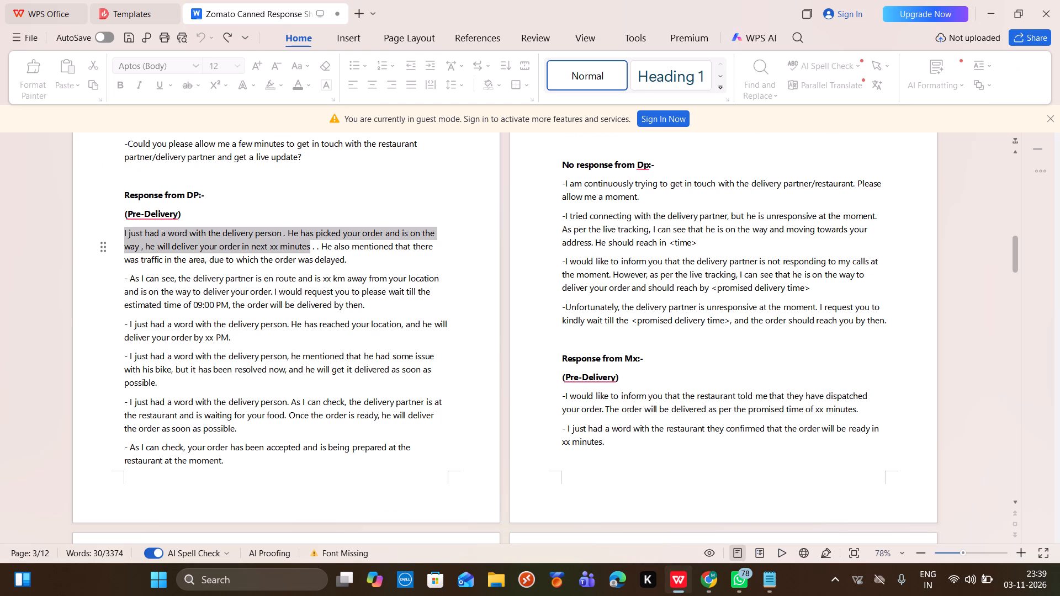
{"action": "scroll", "coordinate": [684, 321], "scroll_direction": "up", "scroll_amount": 4}
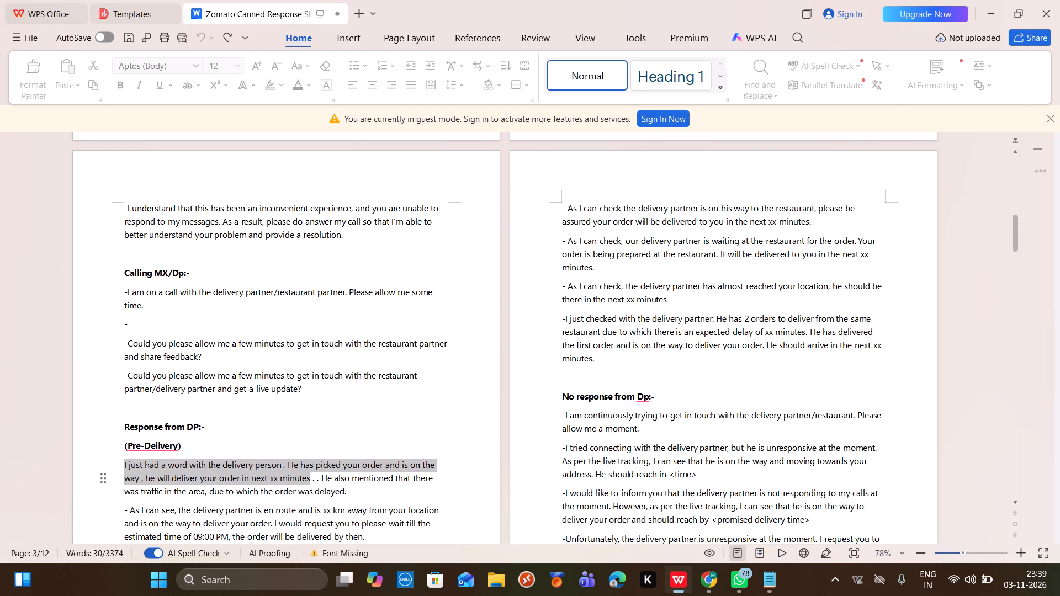
{"action": "left_click_drag", "start_coordinate": [813, 228], "coordinate": [568, 207]}
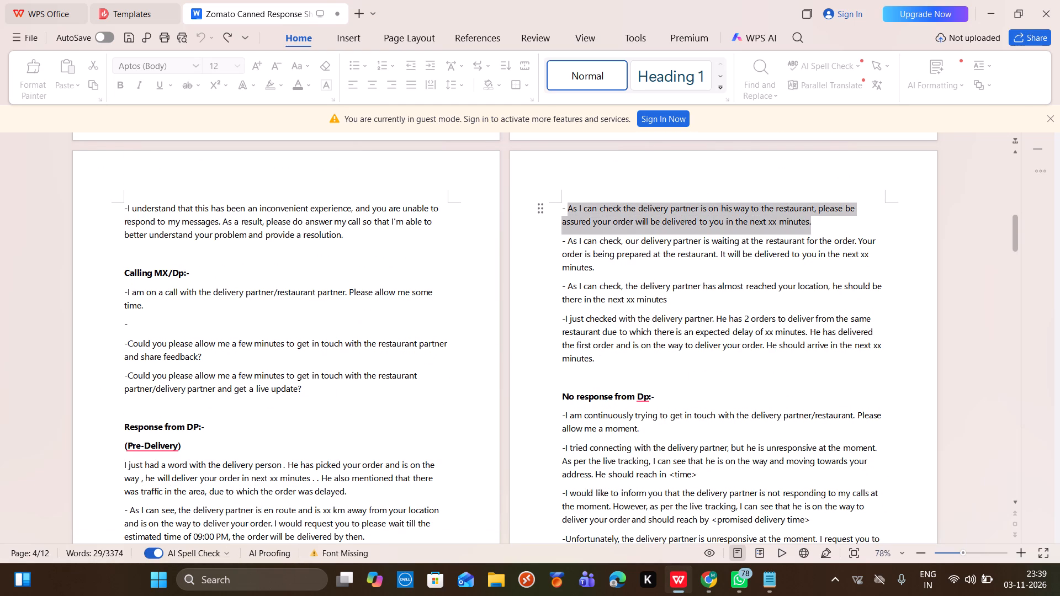
{"action": "key", "text": "ctrl+c"}
{"action": "left_click", "coordinate": [708, 578]}
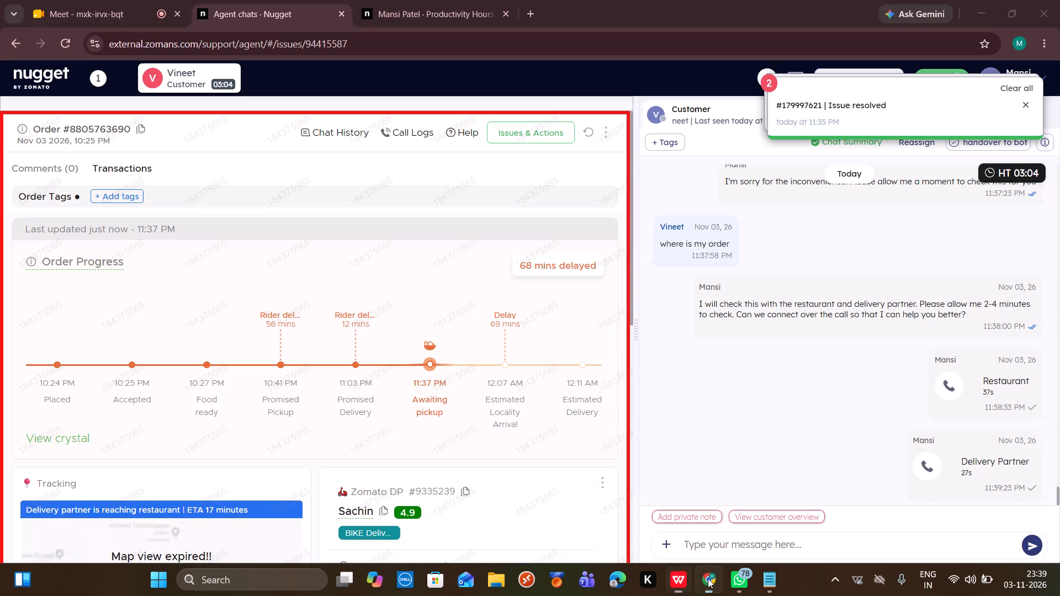
{"action": "left_click", "coordinate": [720, 550]}
{"action": "key", "text": "ctrl+v"}
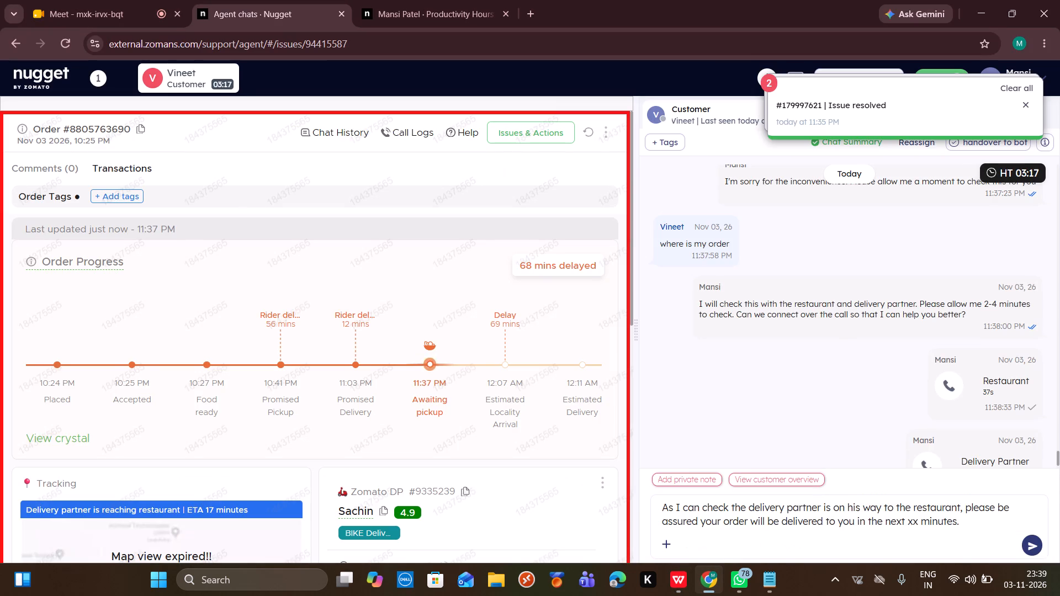
Replace the xx placeholder in the drafted reply with 23, giving a delivery time of 23 minutes.
{"action": "left_click", "coordinate": [917, 527]}
{"action": "key", "text": "BackSpace"}
{"action": "key", "text": "BackSpace"}
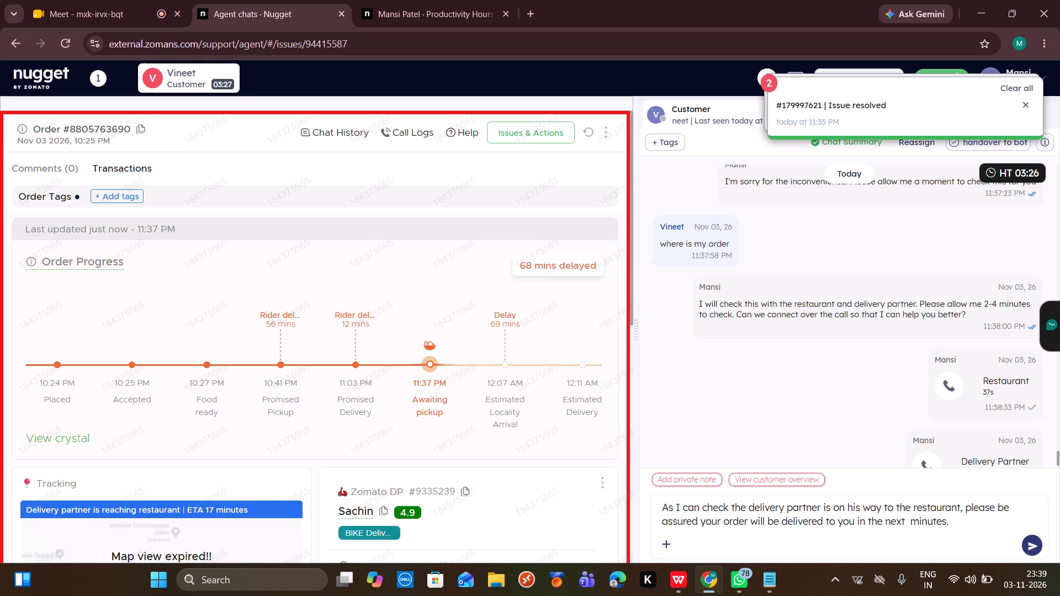
{"action": "key", "text": "2"}
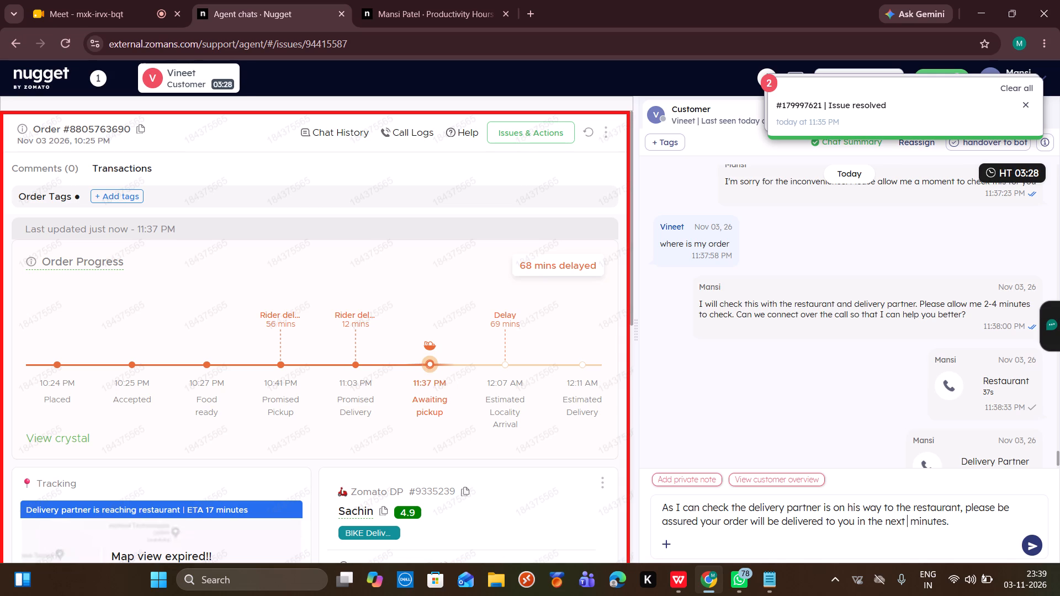
{"action": "key", "text": "5"}
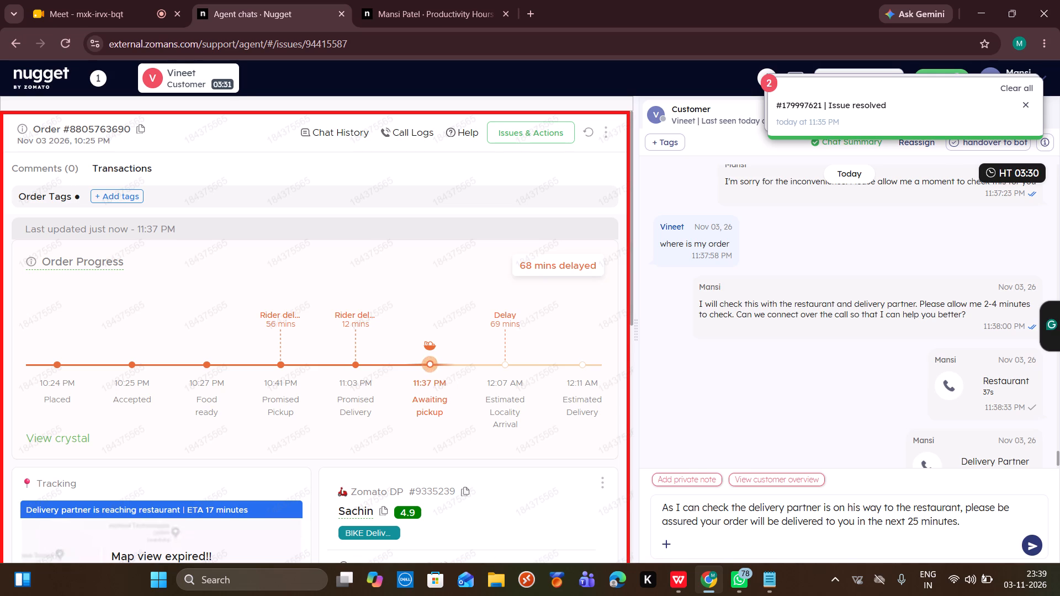
{"action": "key", "text": "BackSpace"}
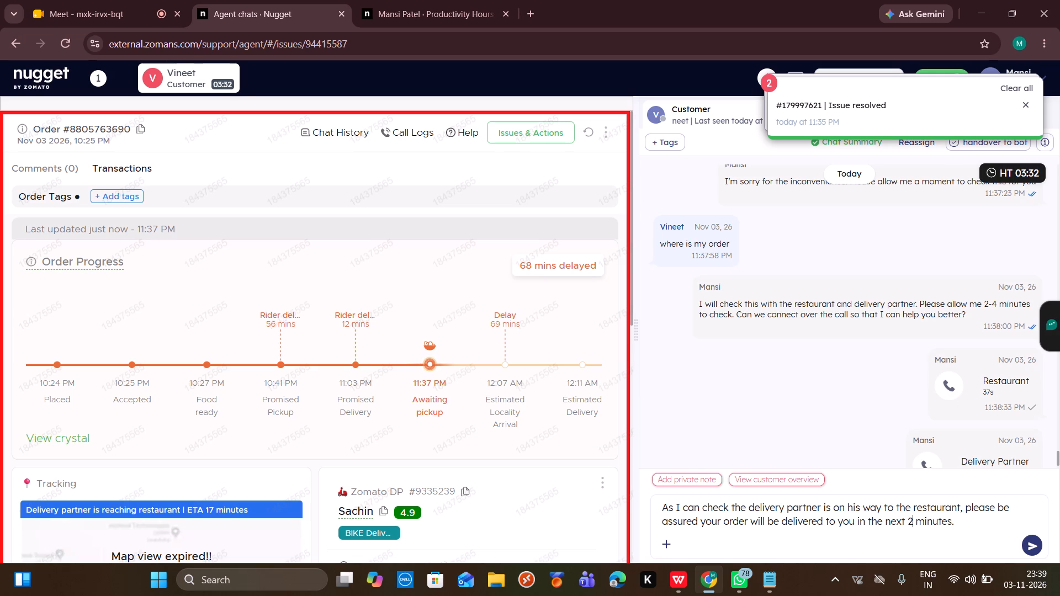
{"action": "key", "text": "3"}
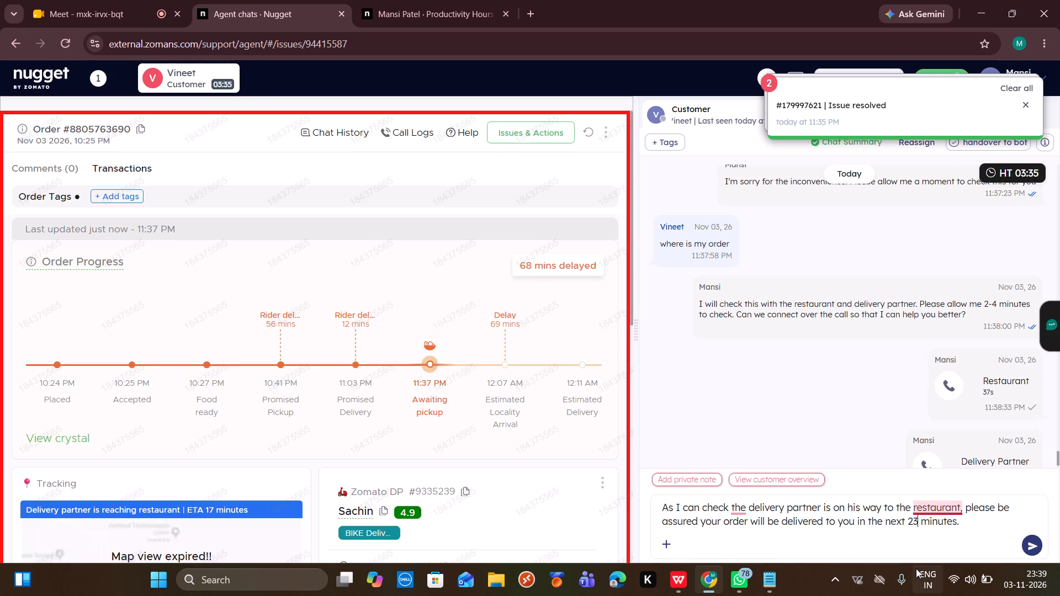
Insert "and will pick your order in next" after "restaurant" in the drafted reply.
{"action": "left_click", "coordinate": [958, 505]}
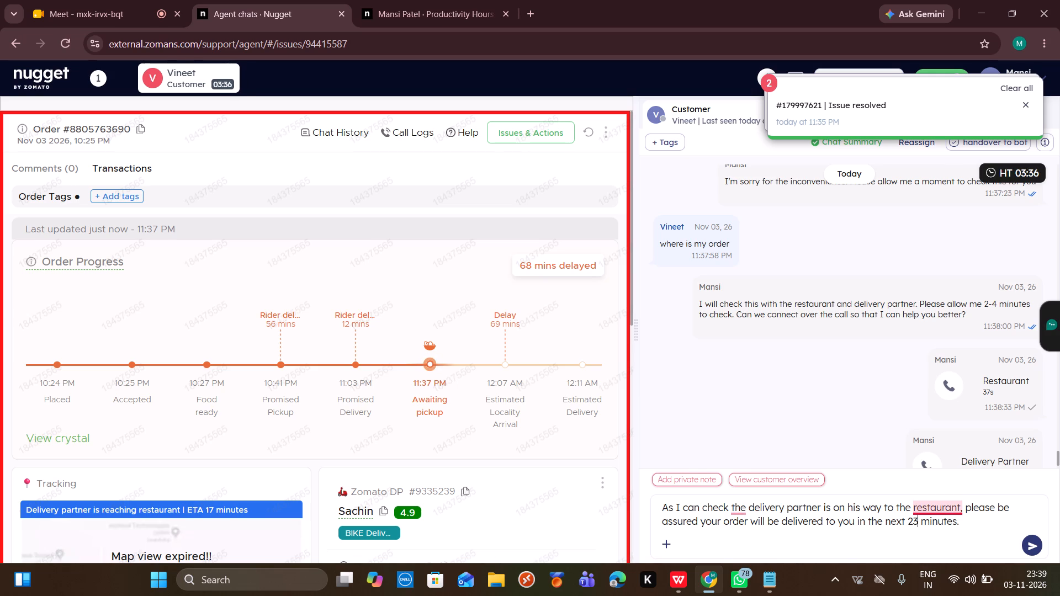
{"action": "key", "text": "Right"}
{"action": "key", "text": "space"}
{"action": "type", "text": "and will pick your order in next"}
{"action": "key", "text": "space"}
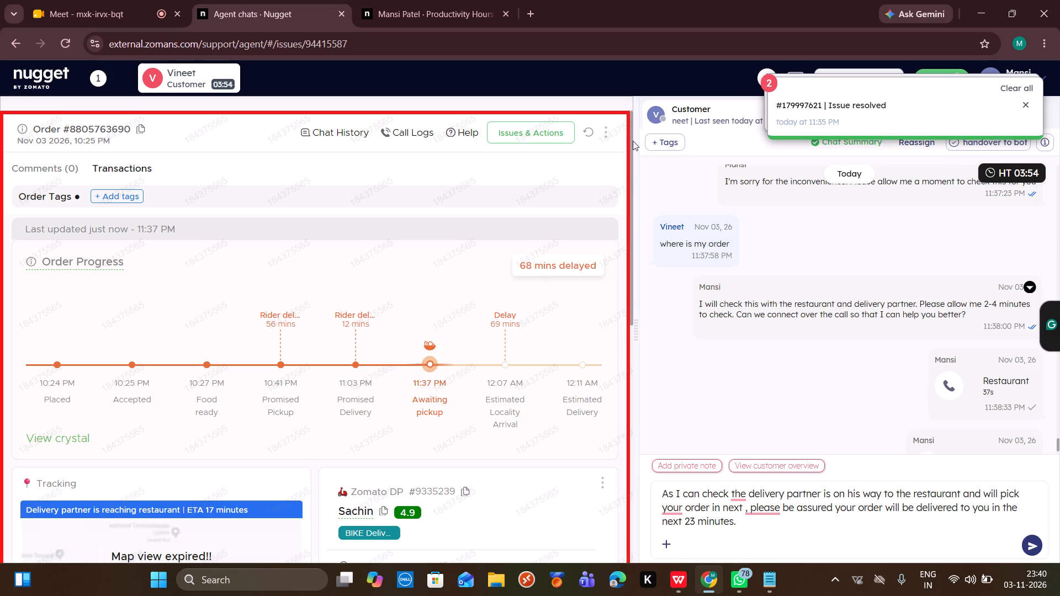
Refresh Vineet's order to check its tracking, complete the pickup phrase with "4 minutes" and send the reply.
{"action": "left_click", "coordinate": [589, 132]}
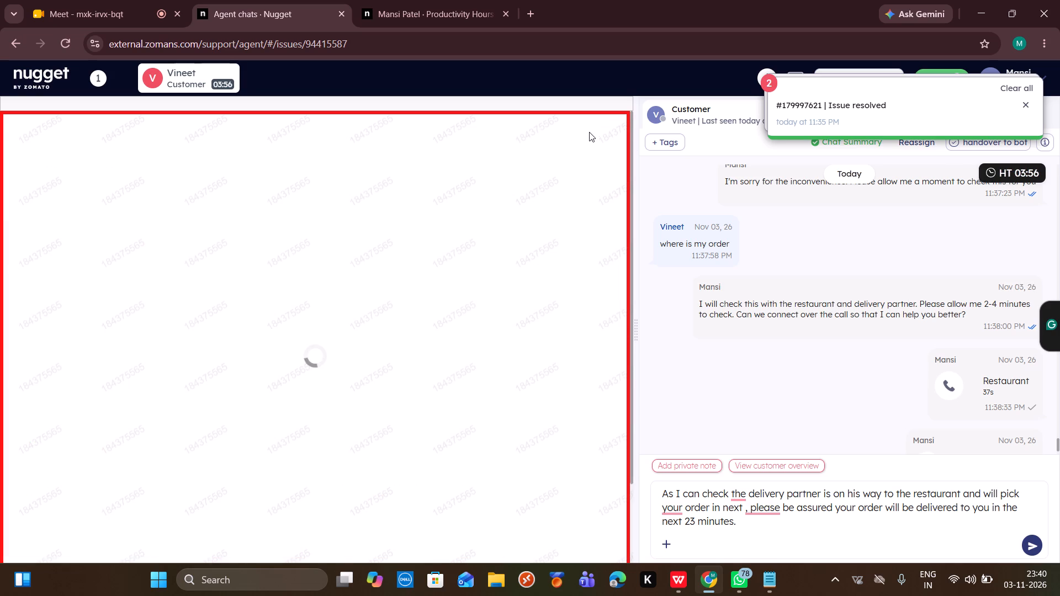
{"action": "scroll", "coordinate": [520, 361], "scroll_direction": "down", "scroll_amount": 2}
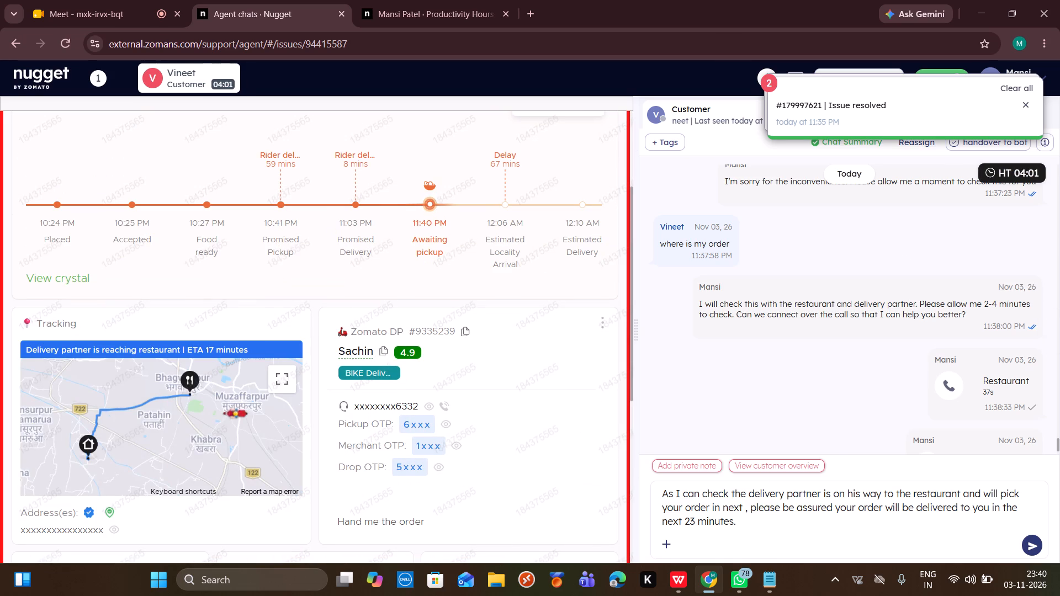
{"action": "left_click", "coordinate": [745, 508]}
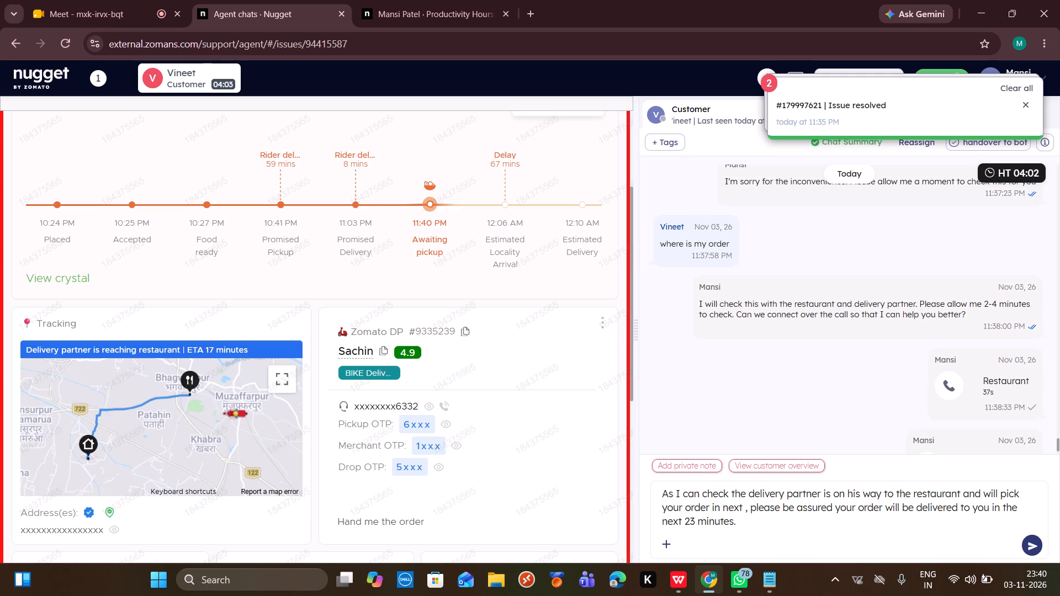
{"action": "type", "text": "4 minutes"}
{"action": "key", "text": "Return"}
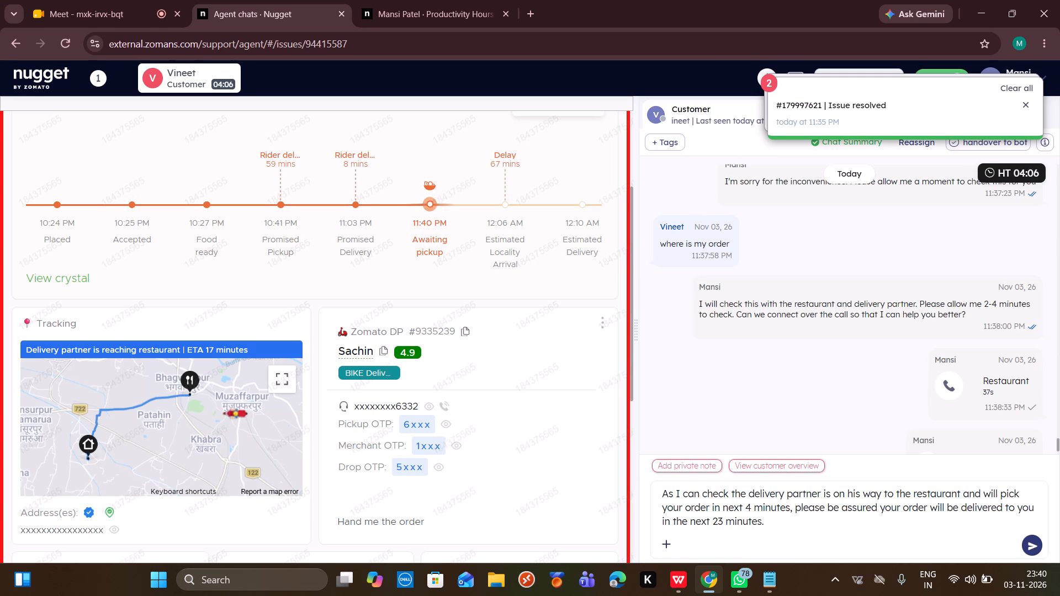
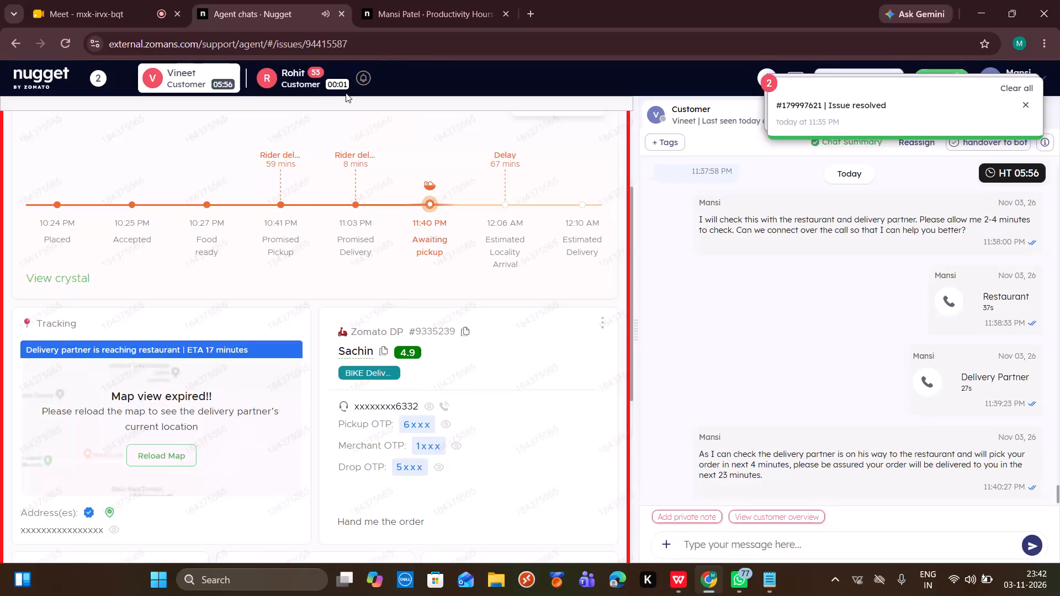
Send the suggested greeting in Rohit's newly assigned chat and rate its chat summary as helpful.
{"action": "left_click", "coordinate": [346, 87]}
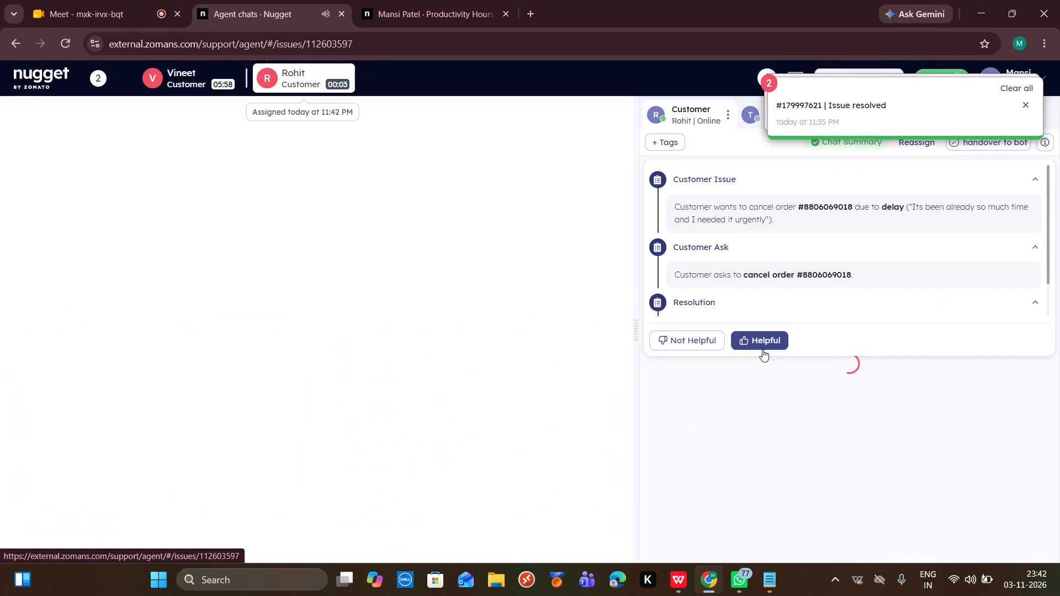
{"action": "left_click", "coordinate": [1038, 487]}
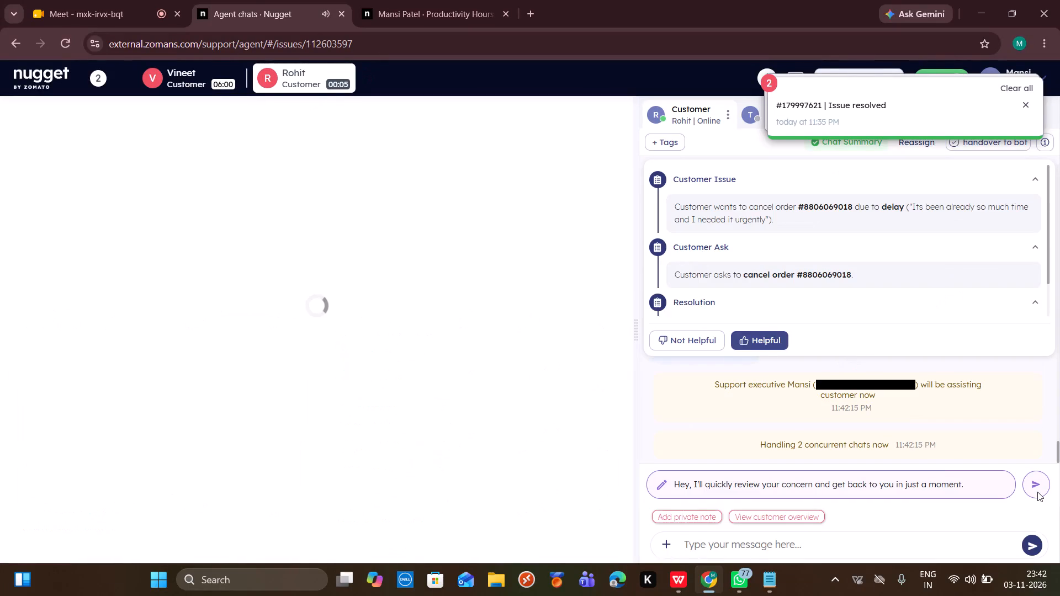
{"action": "left_click", "coordinate": [764, 344]}
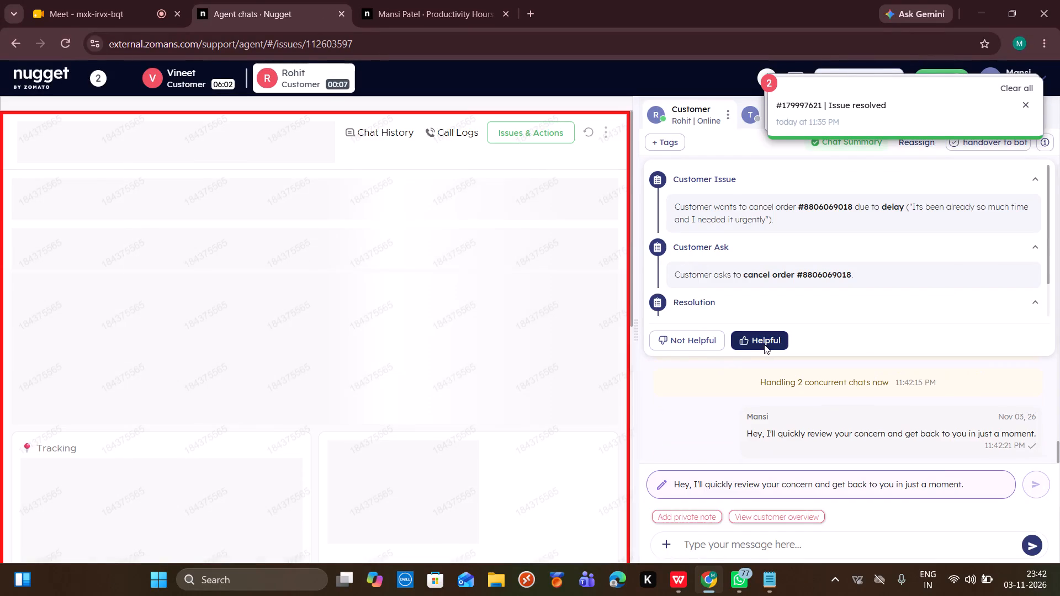
Send Rohit the canned response /CFD/Delay/Ack, found by searching the canned responses for "delay".
{"action": "left_click", "coordinate": [706, 549]}
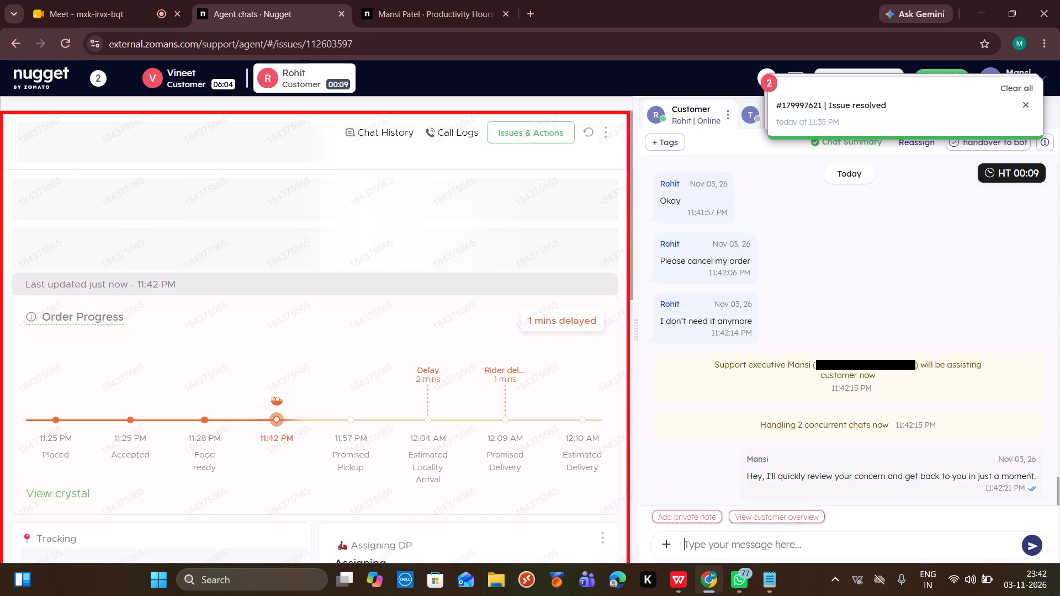
{"action": "type", "text": "/delay"}
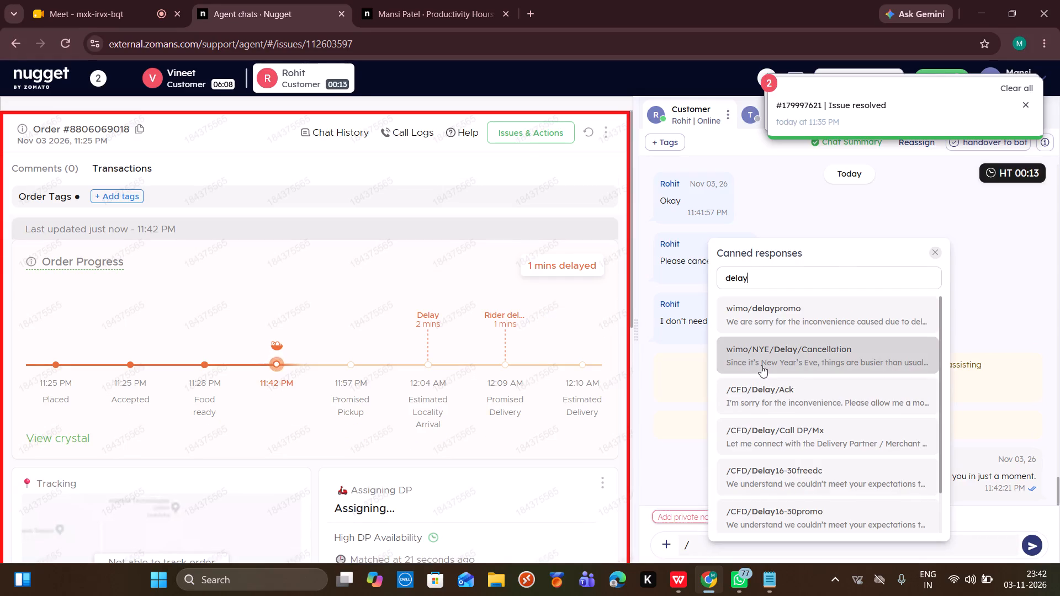
{"action": "left_click", "coordinate": [761, 397]}
{"action": "key", "text": "Return"}
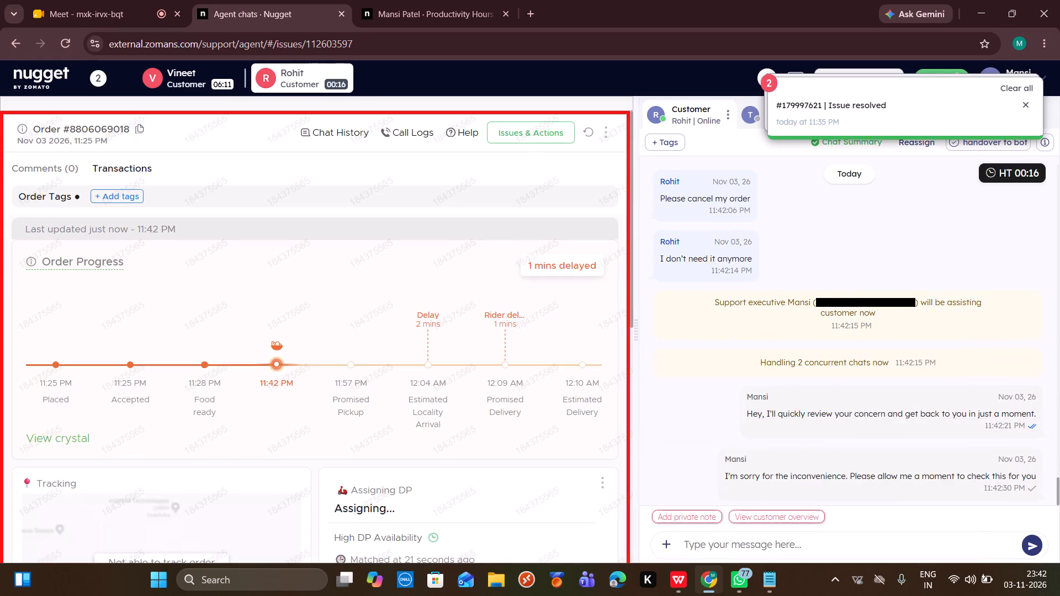
Send Rohit the highlighted calling statement from the Notepad notes, cutting its first sentence so it starts with "Please allow me 2-4 minutes to check.".
{"action": "scroll", "coordinate": [574, 434], "scroll_direction": "down", "scroll_amount": 3}
{"action": "scroll", "coordinate": [574, 434], "scroll_direction": "up", "scroll_amount": 9}
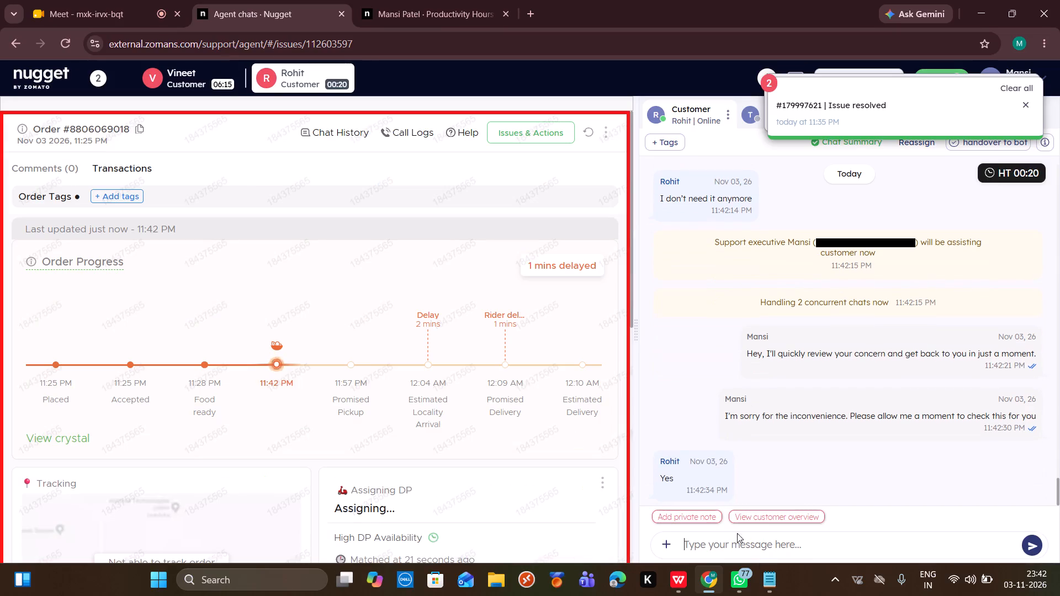
{"action": "left_click", "coordinate": [755, 570]}
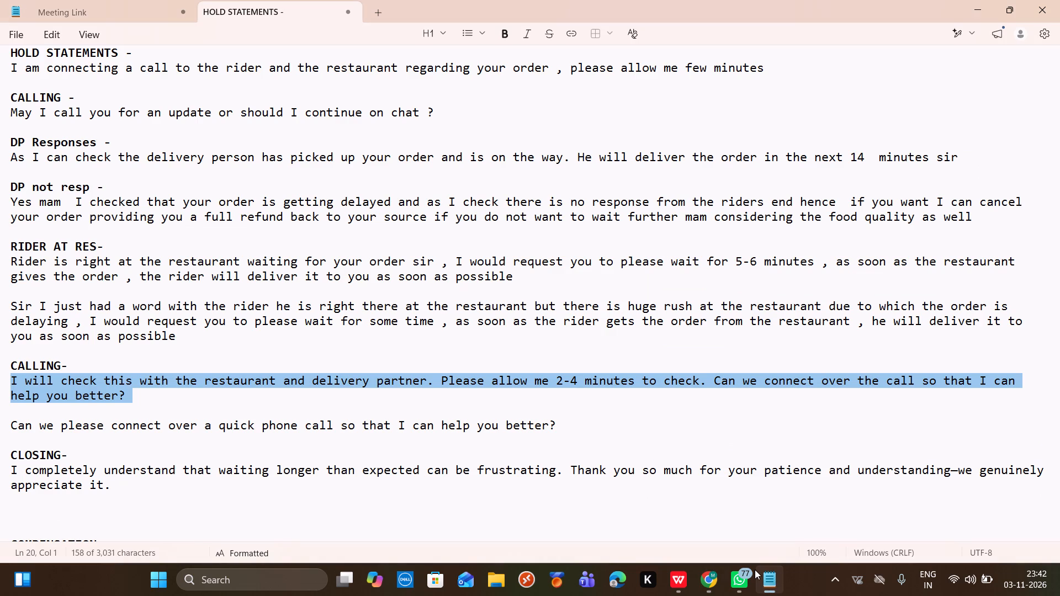
{"action": "key", "text": "ctrl+c"}
{"action": "left_click", "coordinate": [697, 587]}
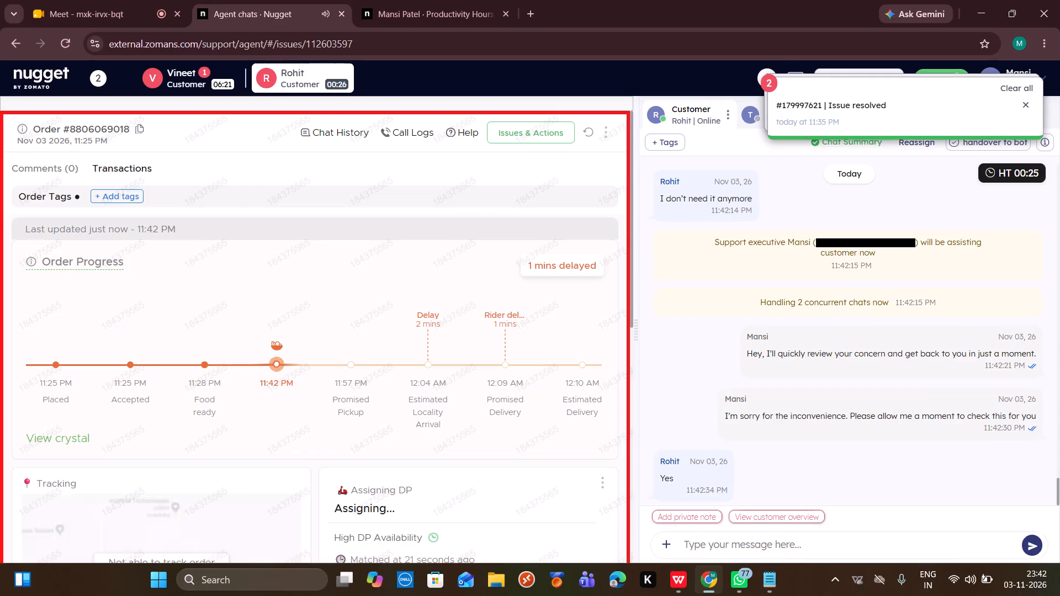
{"action": "key", "text": "ctrl+v"}
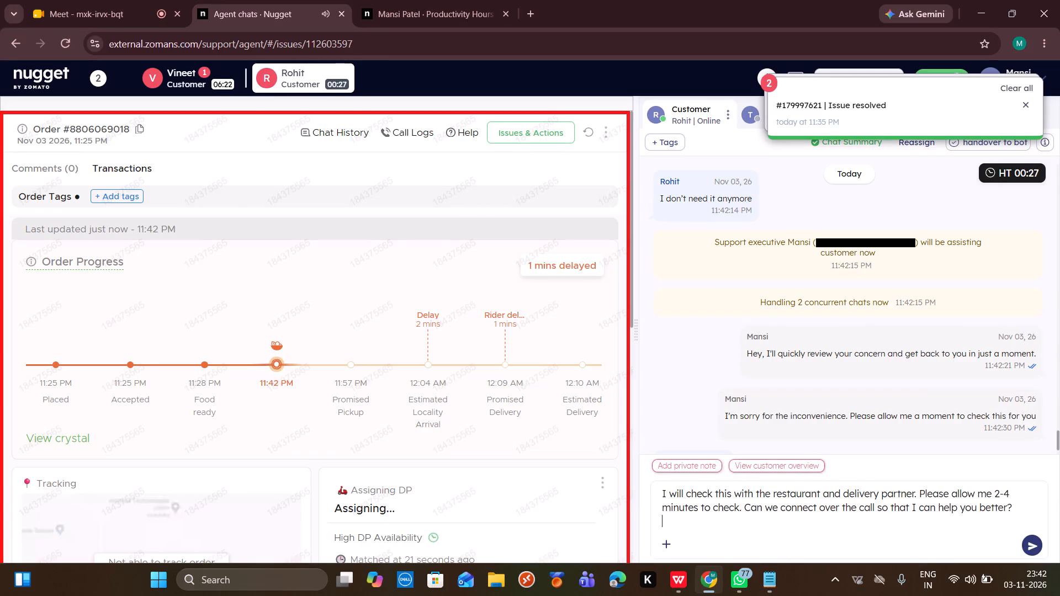
{"action": "left_click_drag", "start_coordinate": [916, 494], "coordinate": [655, 507]}
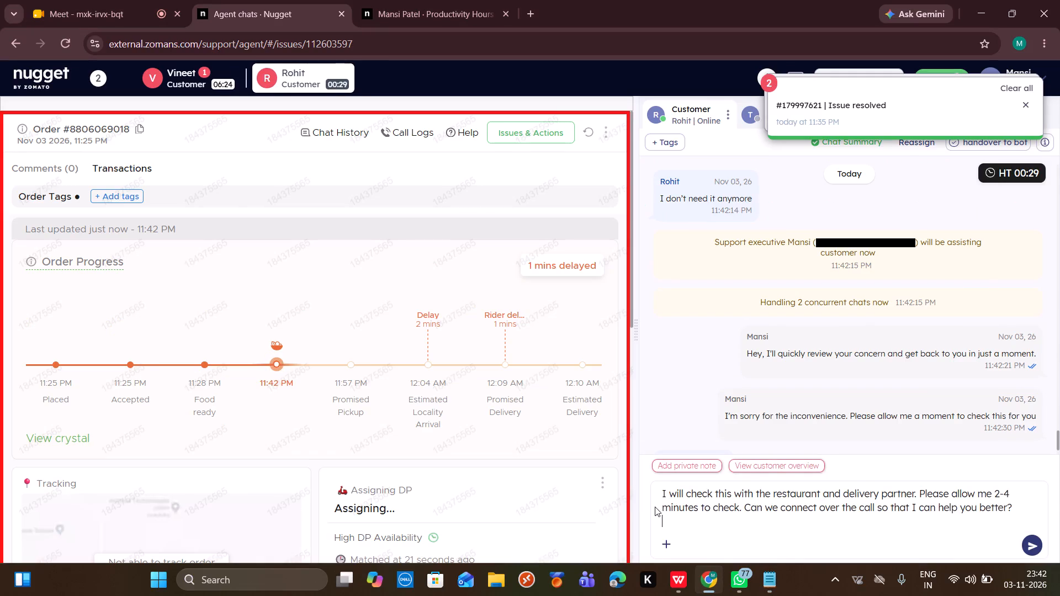
{"action": "left_click_drag", "start_coordinate": [655, 507], "coordinate": [658, 493]}
{"action": "key", "text": "BackSpace"}
{"action": "key", "text": "BackSpace"}
{"action": "key", "text": "Return"}
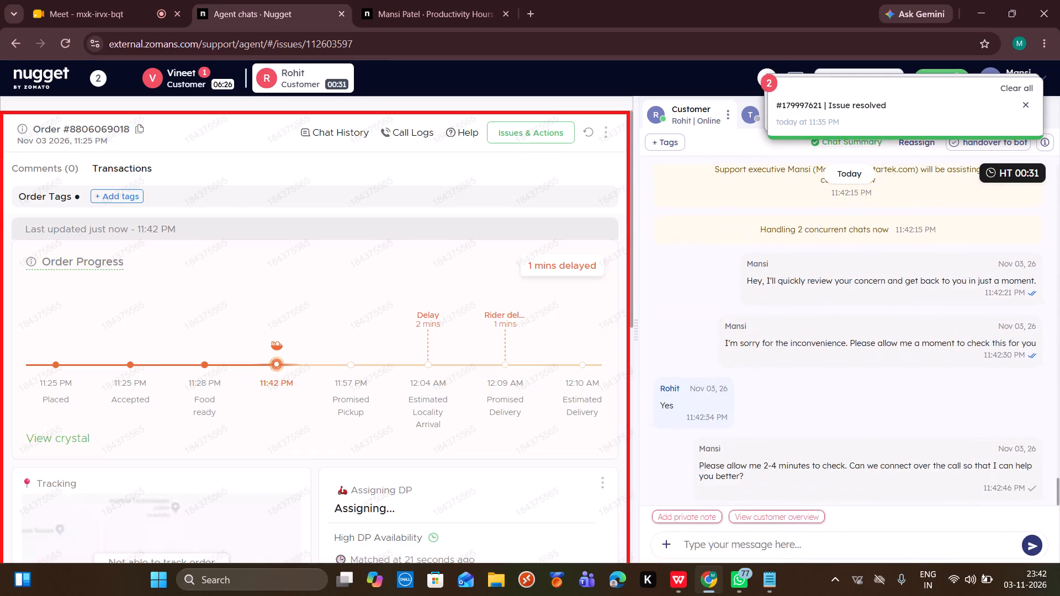
Read Vineet's latest message, review the delivery partner assignment history of his order and refresh the order details.
{"action": "left_click", "coordinate": [196, 88]}
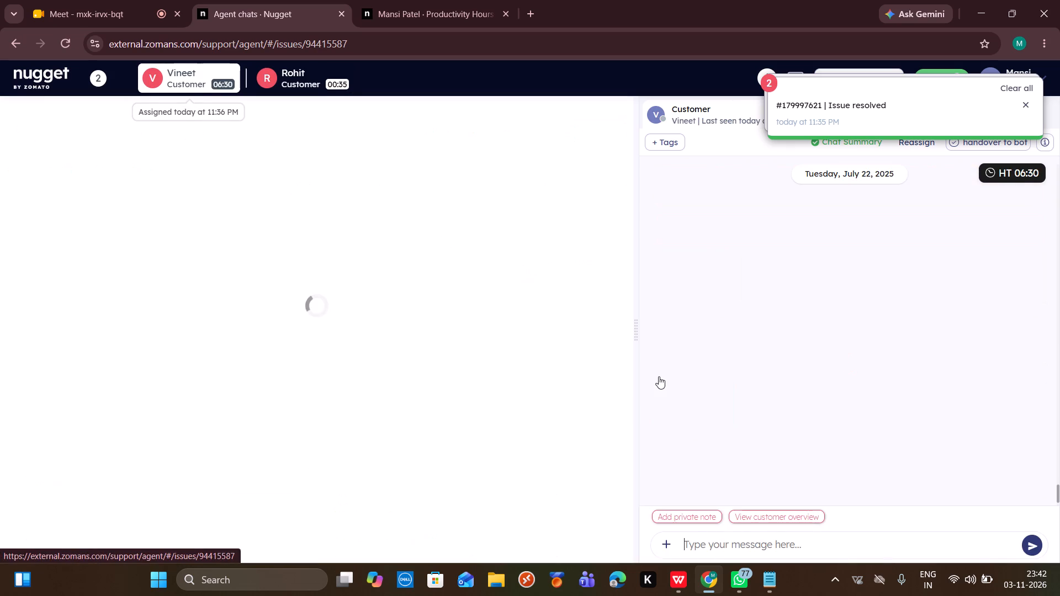
{"action": "scroll", "coordinate": [792, 409], "scroll_direction": "down", "scroll_amount": 3}
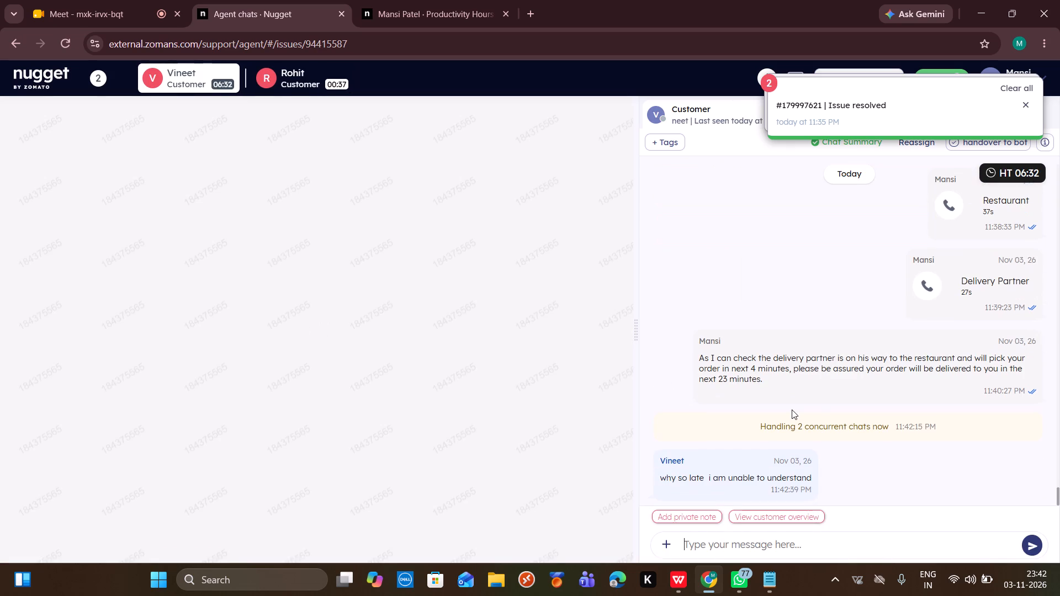
{"action": "scroll", "coordinate": [792, 409], "scroll_direction": "down", "scroll_amount": 1}
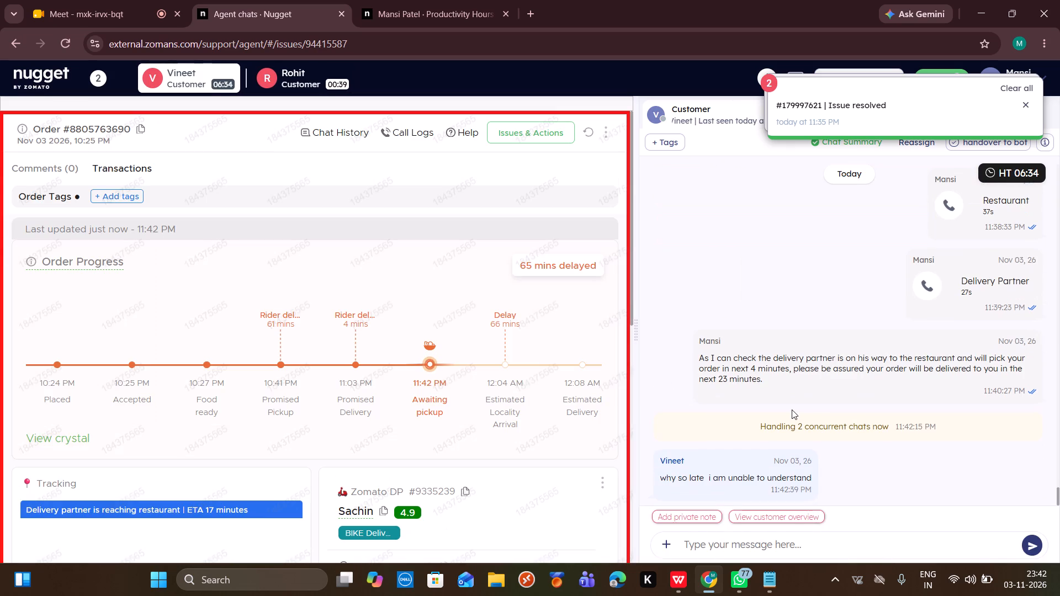
{"action": "left_click", "coordinate": [602, 482]}
{"action": "left_click", "coordinate": [564, 508]}
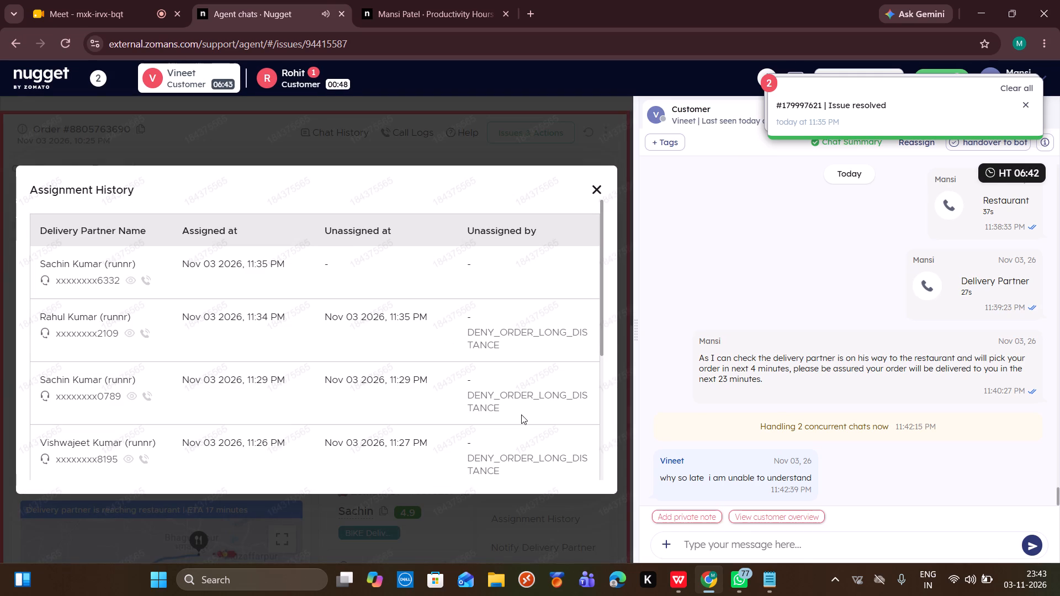
{"action": "scroll", "coordinate": [521, 414], "scroll_direction": "down", "scroll_amount": 4}
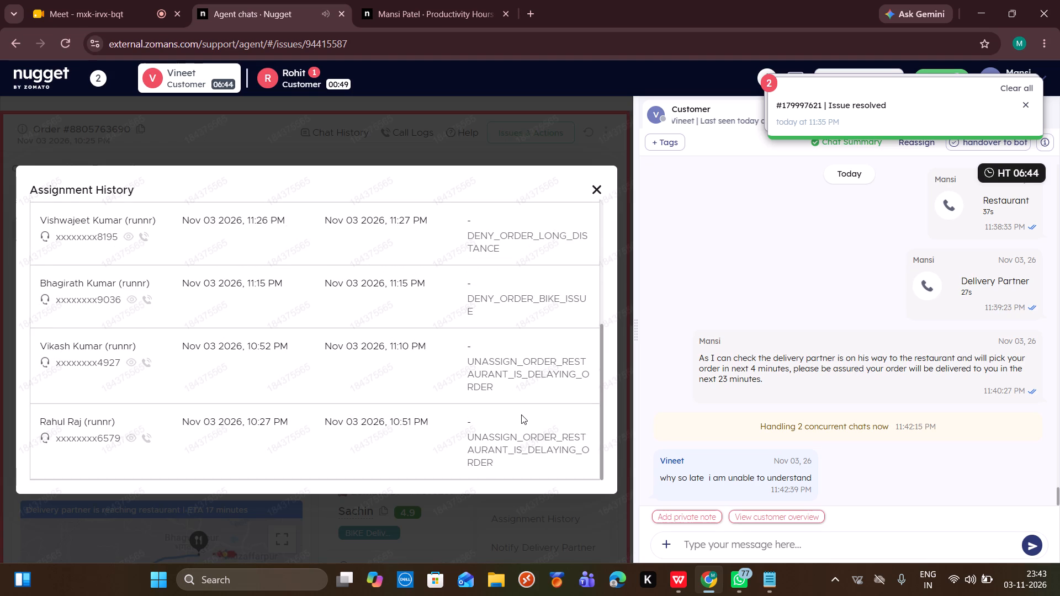
{"action": "scroll", "coordinate": [521, 414], "scroll_direction": "down", "scroll_amount": 1}
{"action": "left_click_drag", "start_coordinate": [607, 182], "coordinate": [605, 182]}
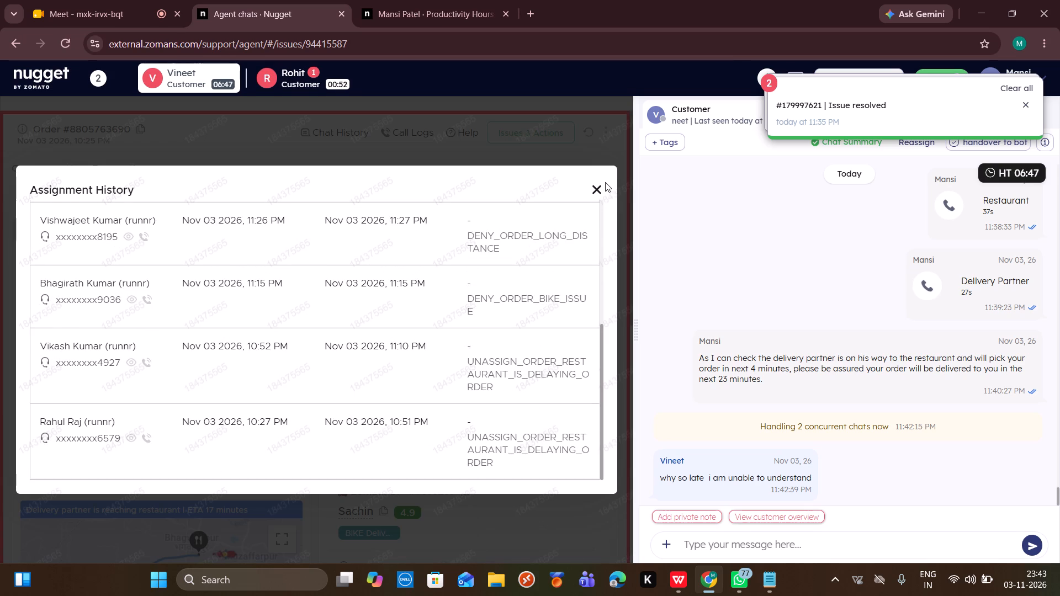
{"action": "left_click_drag", "start_coordinate": [605, 182], "coordinate": [597, 186]}
{"action": "left_click", "coordinate": [597, 186]}
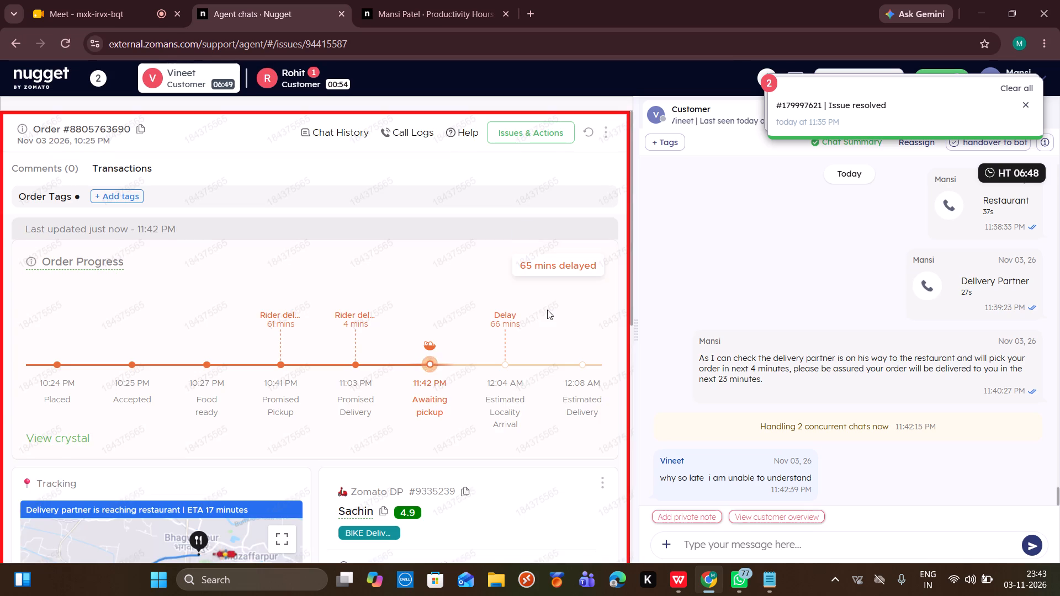
{"action": "scroll", "coordinate": [547, 310], "scroll_direction": "down", "scroll_amount": 2}
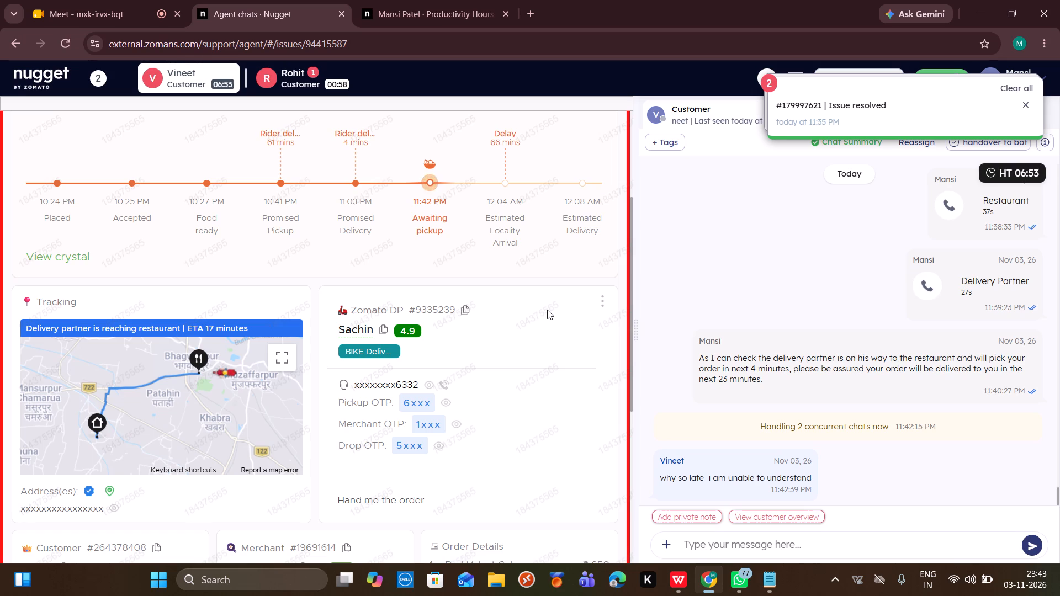
{"action": "scroll", "coordinate": [547, 310], "scroll_direction": "up", "scroll_amount": 6}
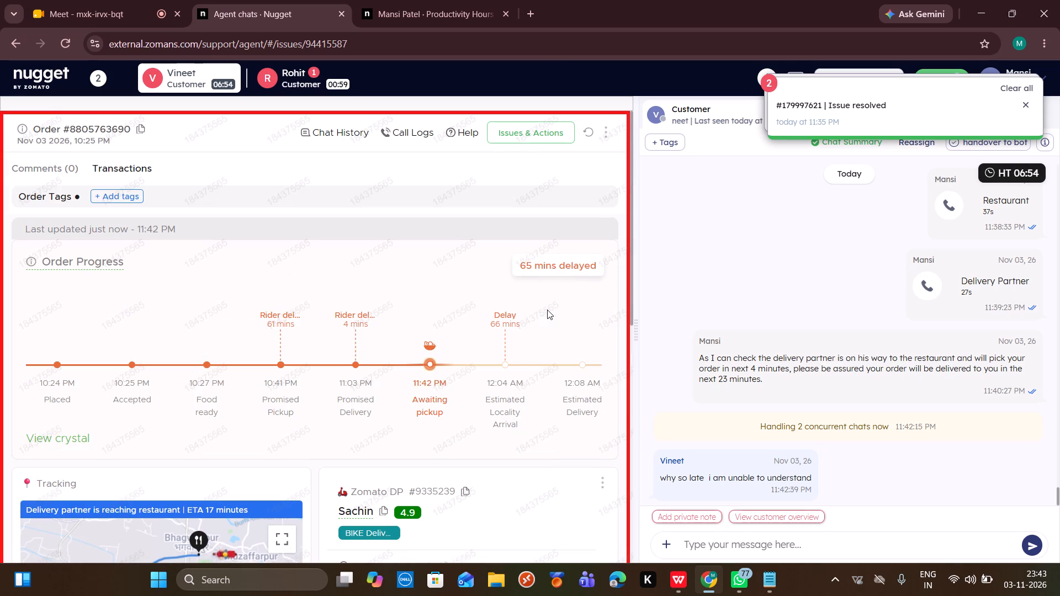
{"action": "left_click", "coordinate": [589, 132]}
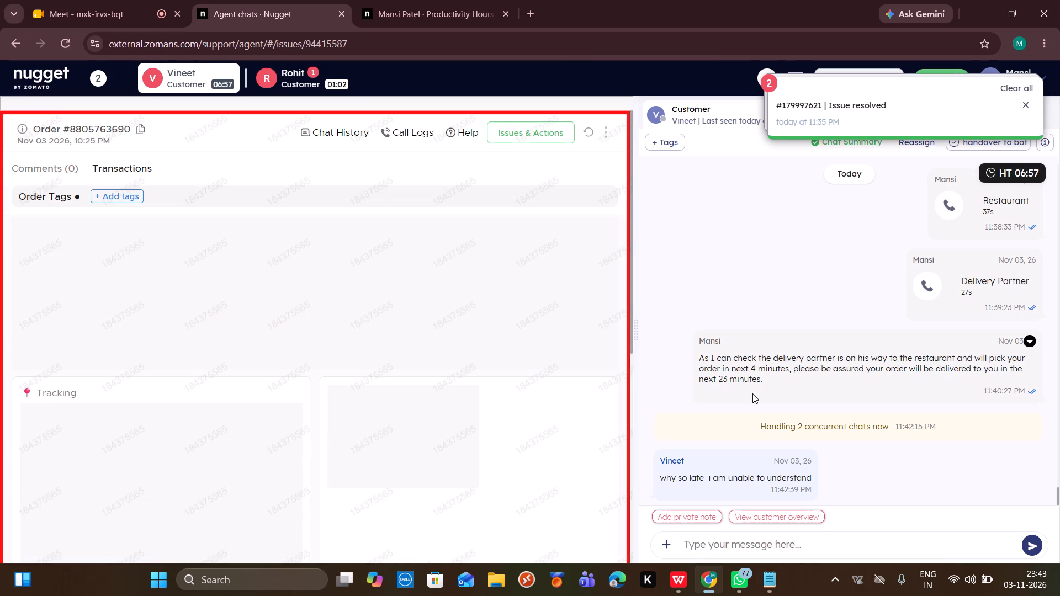
Reply to Vineet that previous riders had issues delivering, so a new rider was assigned, which took time, and apologise for the inconvenience.
{"action": "left_click", "coordinate": [715, 544]}
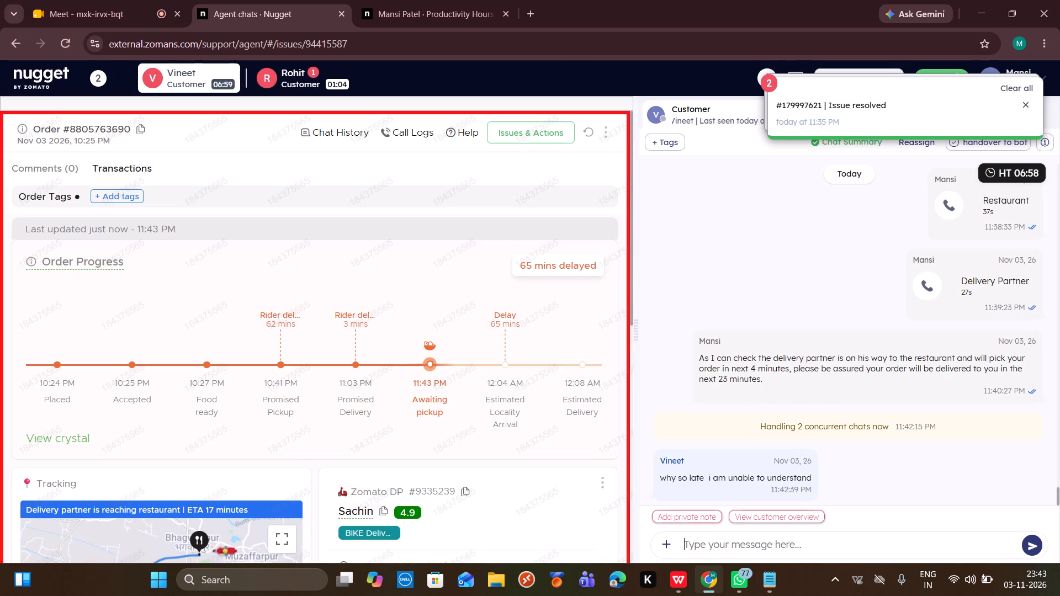
{"action": "key", "text": "d"}
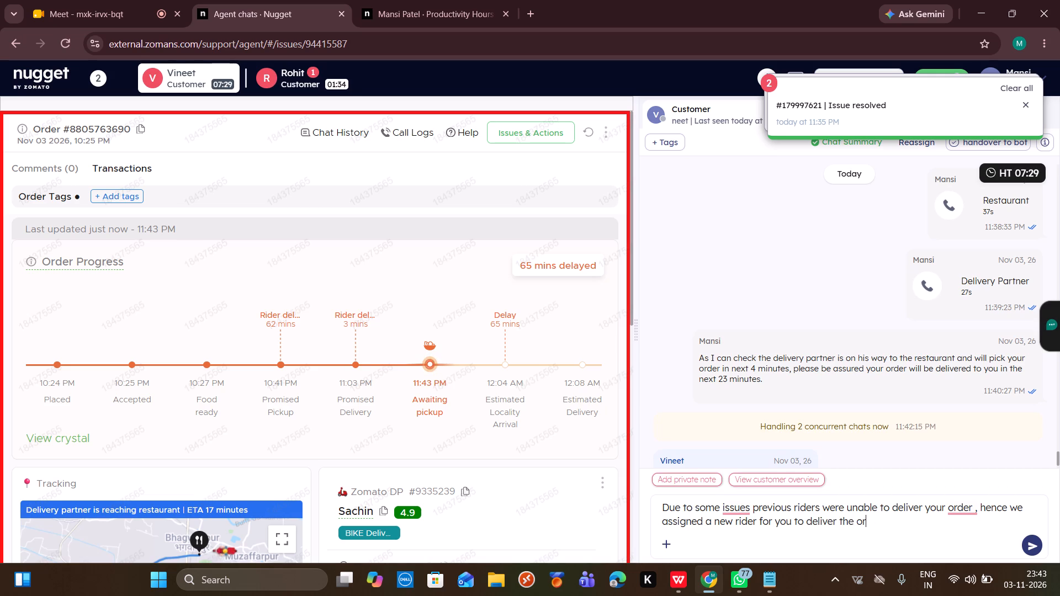
{"action": "type", "text": ","}
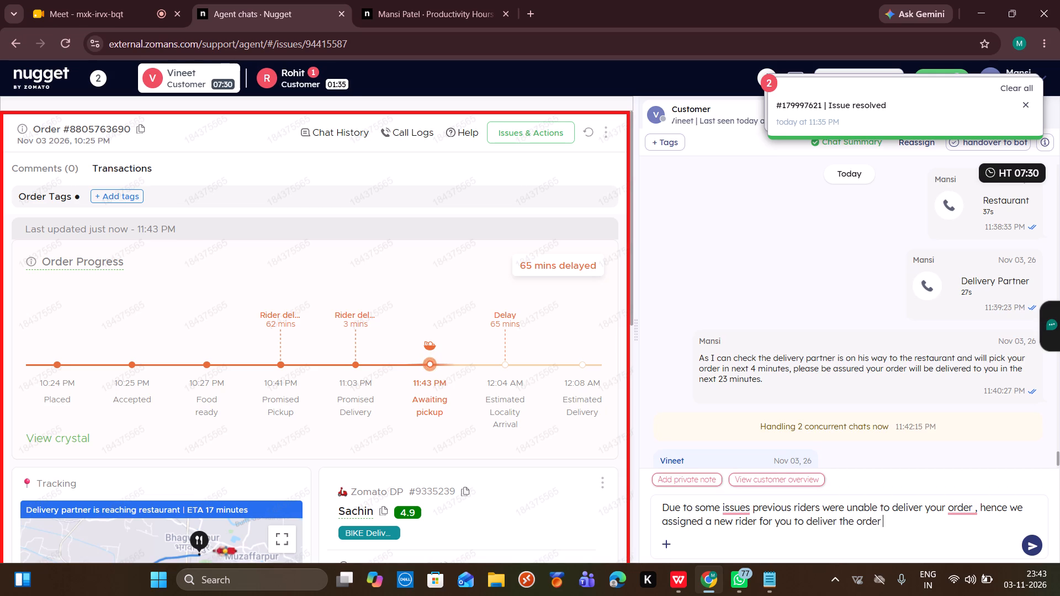
{"action": "key", "text": "space"}
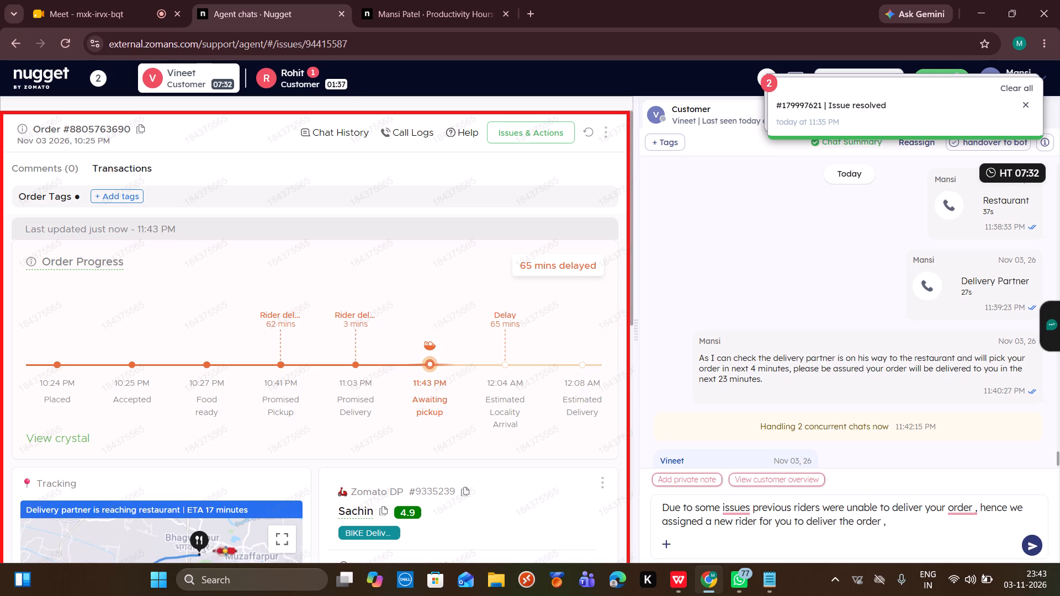
{"action": "type", "text": "this process took time sir , sorry"}
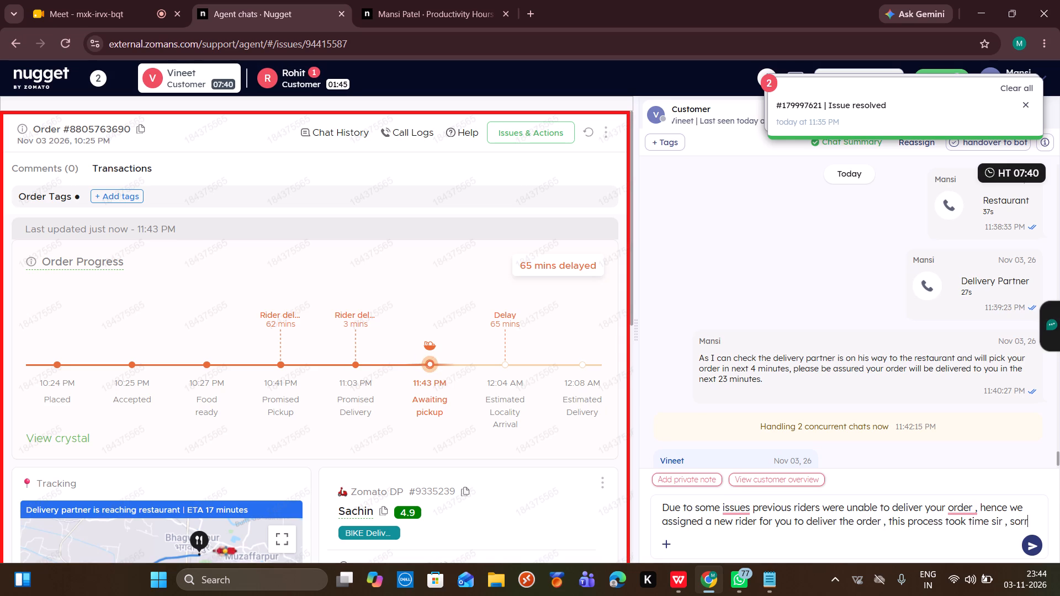
{"action": "key", "text": "space"}
{"action": "type", "text": "for the inconvinience caused"}
{"action": "key", "text": "space"}
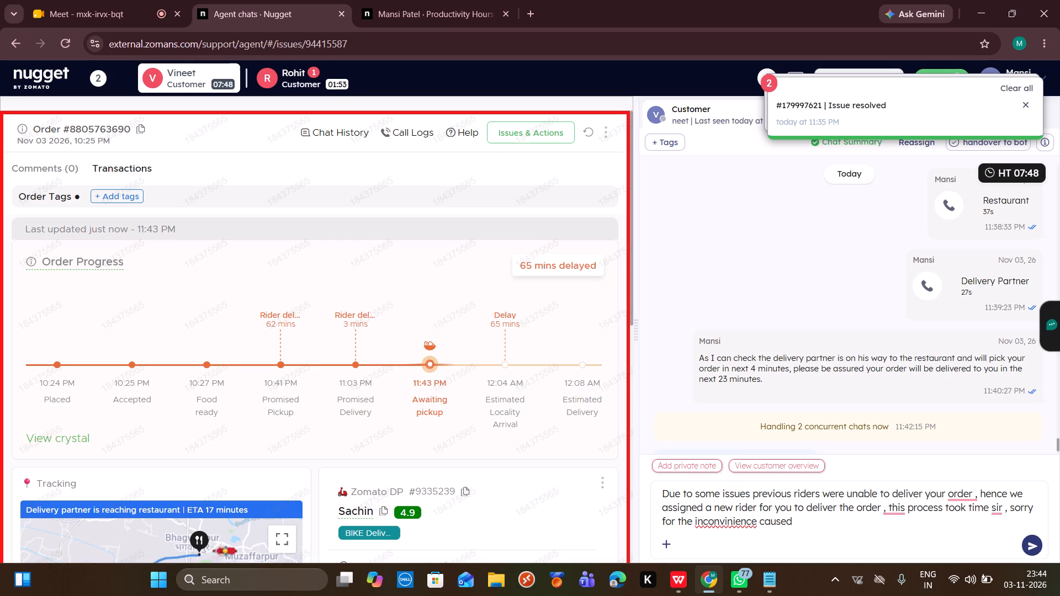
{"action": "key", "text": "Return"}
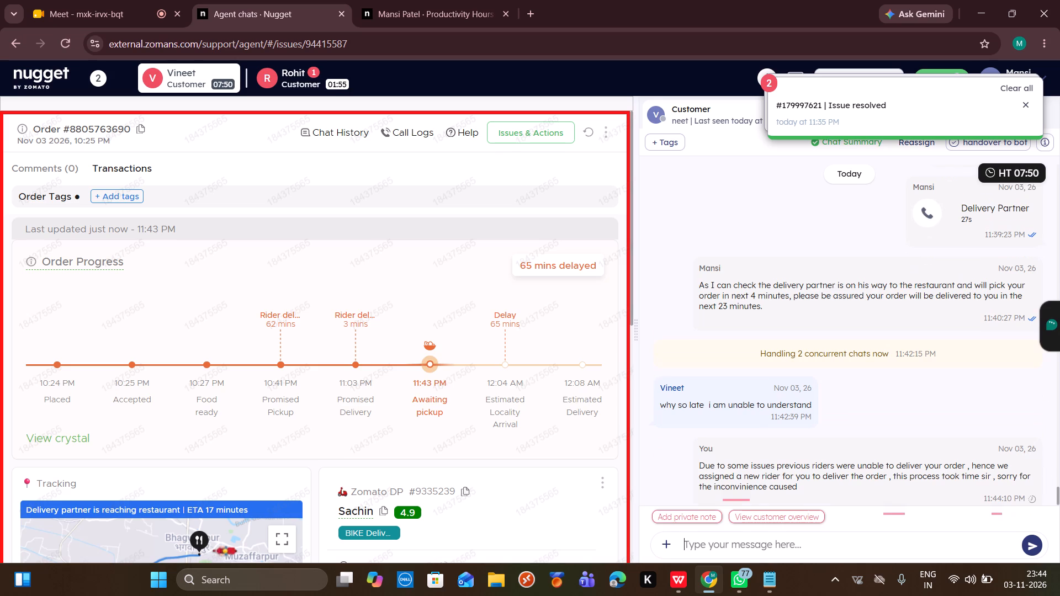
Switch to Rohit's chat and read his latest reply and order progress.
{"action": "left_click", "coordinate": [321, 79]}
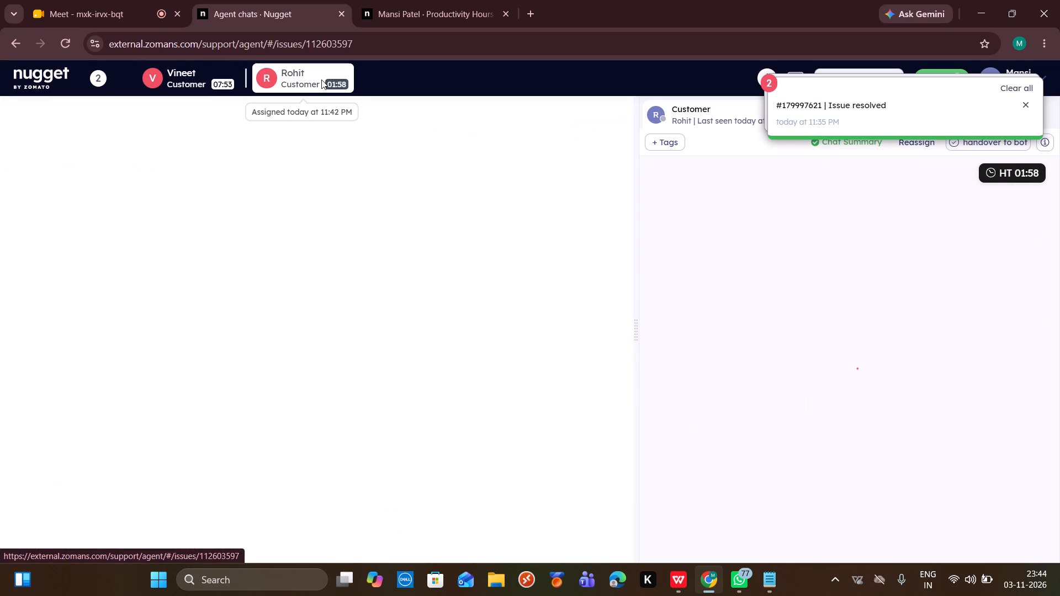
{"action": "scroll", "coordinate": [889, 349], "scroll_direction": "down", "scroll_amount": 4}
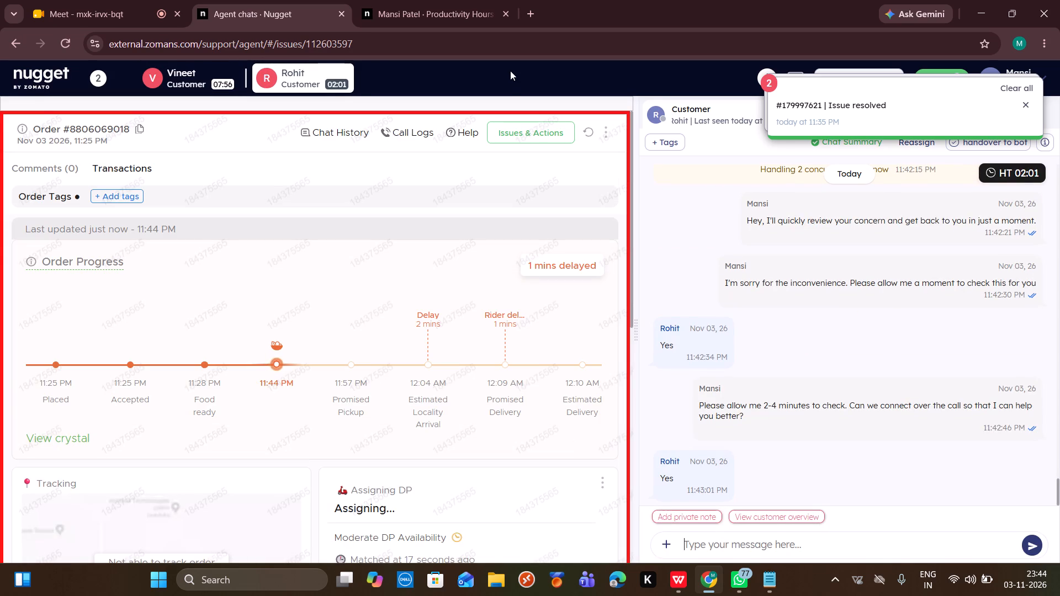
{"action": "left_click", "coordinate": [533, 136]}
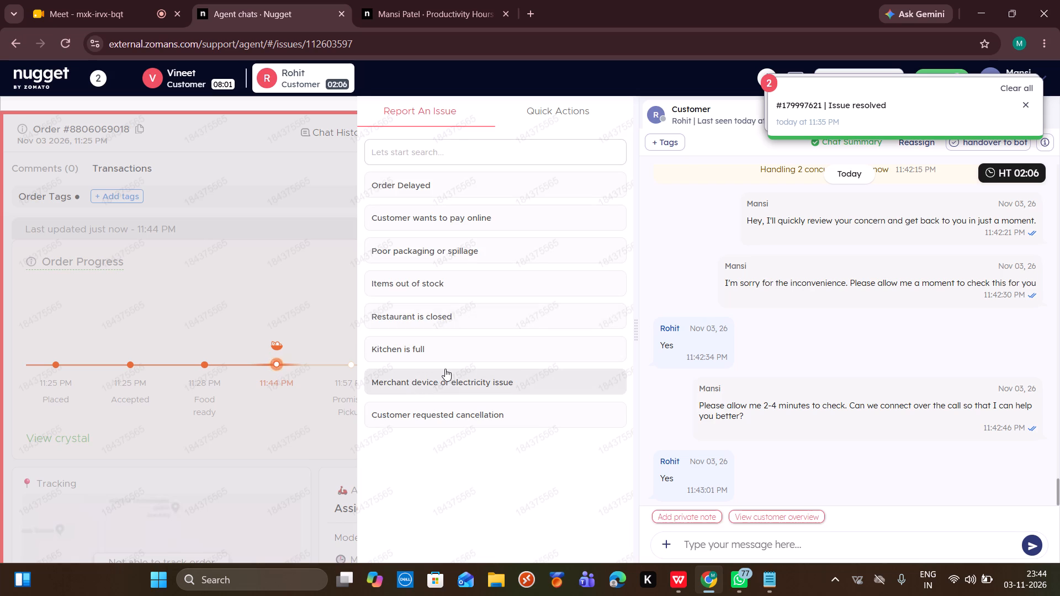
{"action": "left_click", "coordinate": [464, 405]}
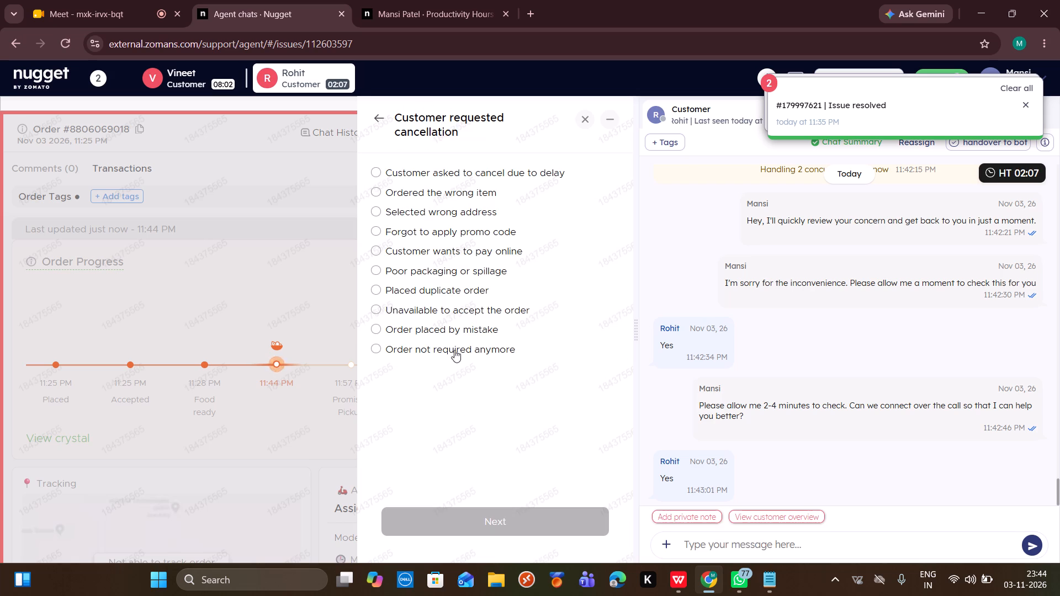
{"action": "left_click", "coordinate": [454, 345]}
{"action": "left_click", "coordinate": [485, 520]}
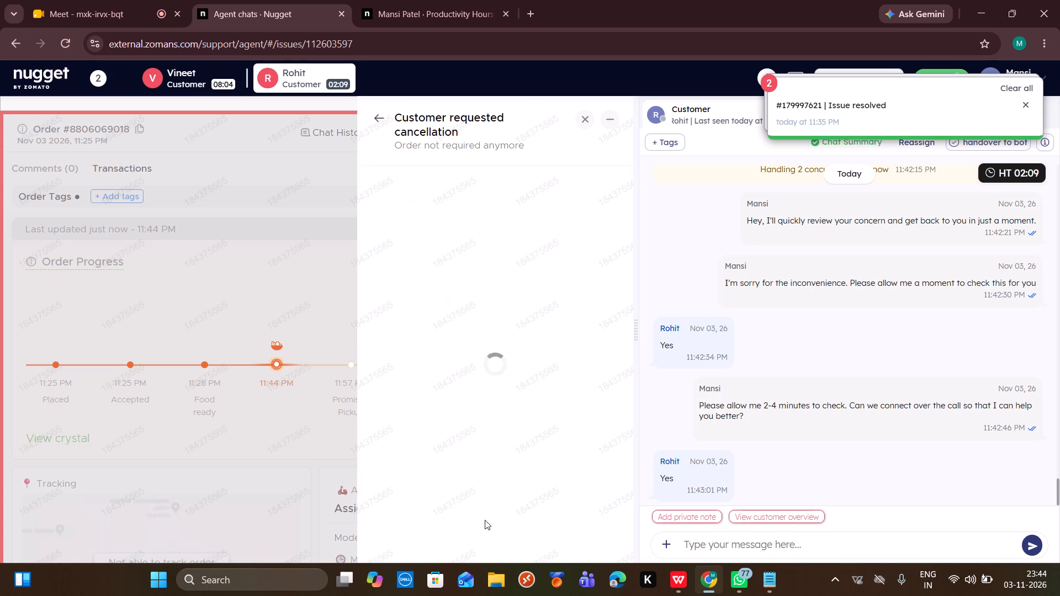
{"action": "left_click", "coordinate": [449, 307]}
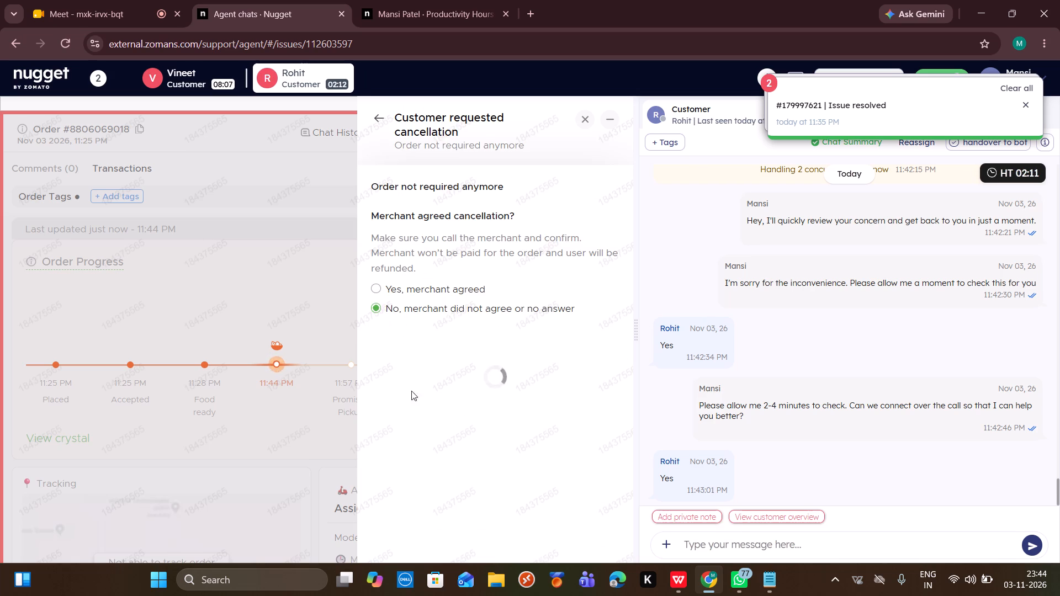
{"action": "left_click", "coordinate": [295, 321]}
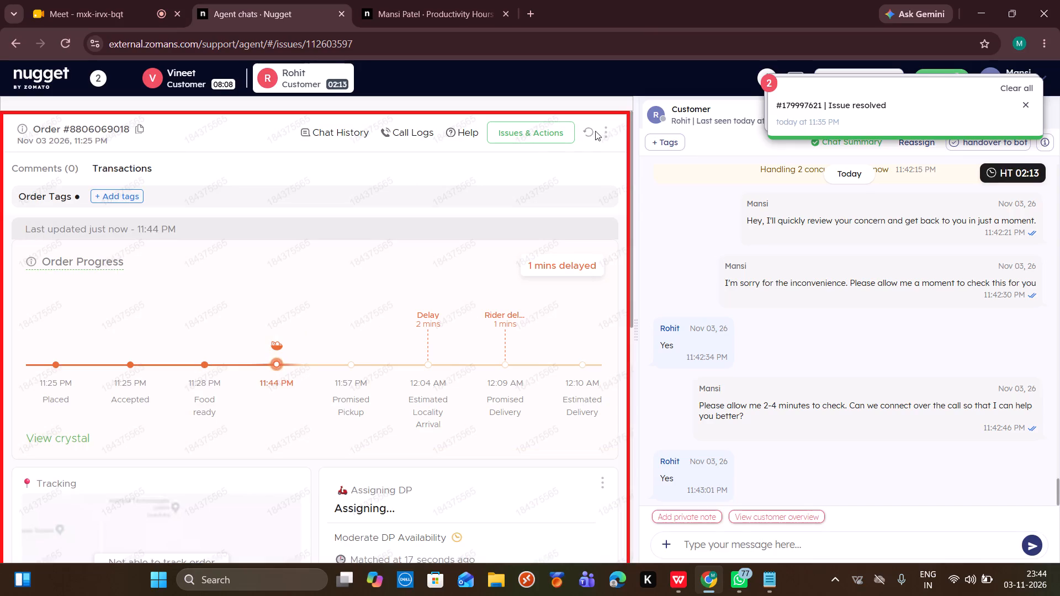
Refresh Rohit's order details and call him on the customer number listed for the order.
{"action": "left_click", "coordinate": [591, 132]}
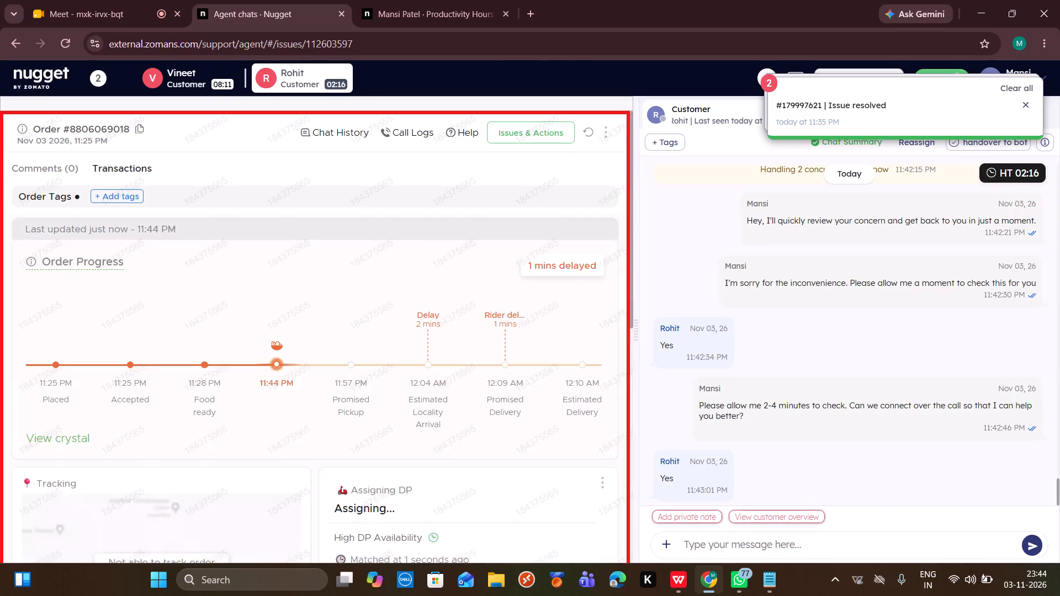
{"action": "scroll", "coordinate": [514, 384], "scroll_direction": "down", "scroll_amount": 3}
{"action": "left_click", "coordinate": [145, 408]}
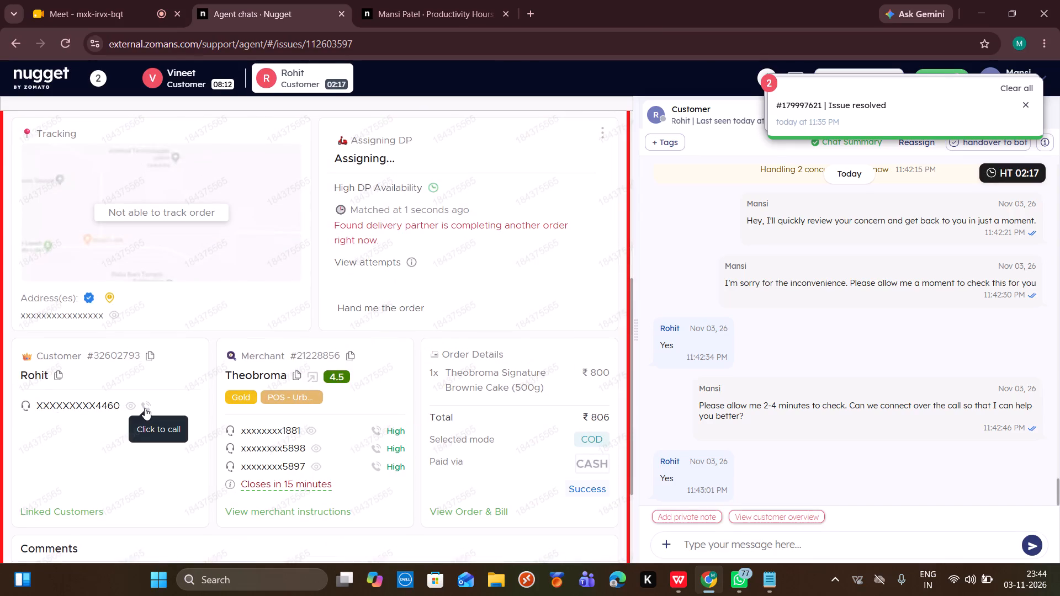
{"action": "left_click", "coordinate": [560, 399]}
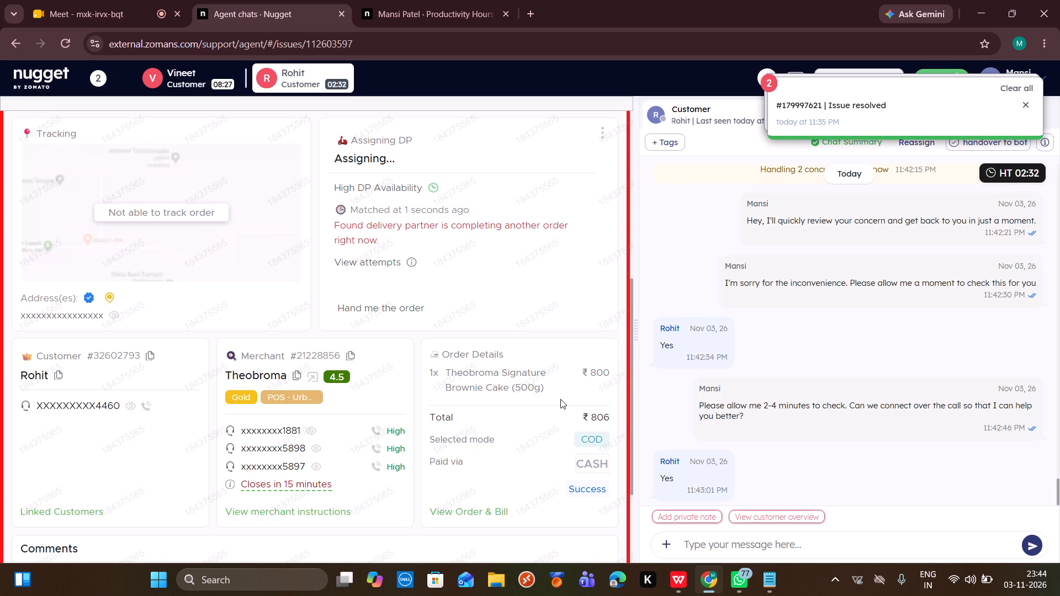
Refresh Rohit's order repeatedly during the call, checking its progress timeline and delivery partner assignment.
{"action": "scroll", "coordinate": [560, 399], "scroll_direction": "up", "scroll_amount": 2}
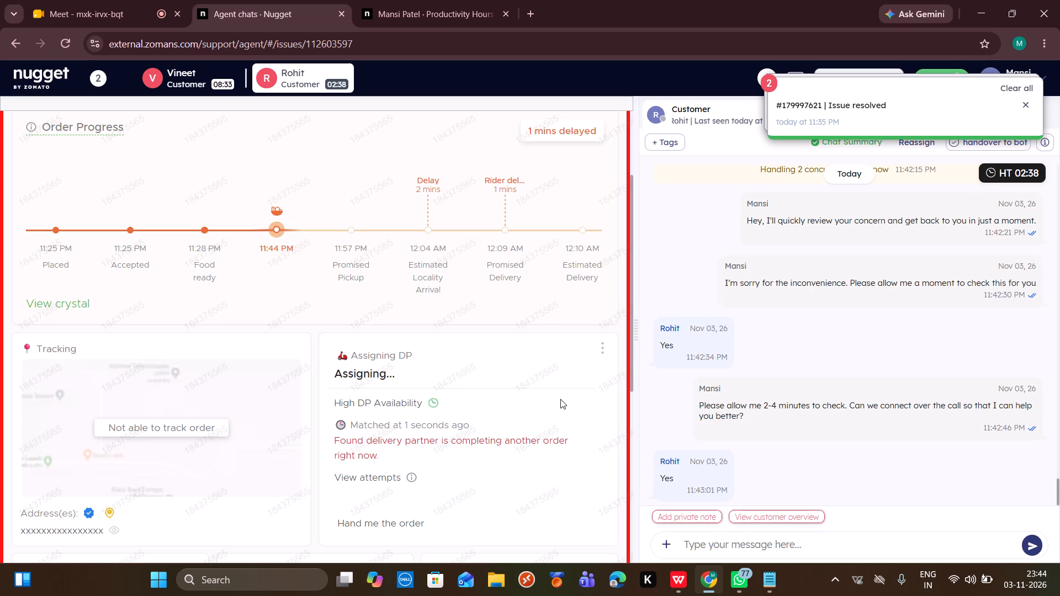
{"action": "scroll", "coordinate": [560, 399], "scroll_direction": "up", "scroll_amount": 4}
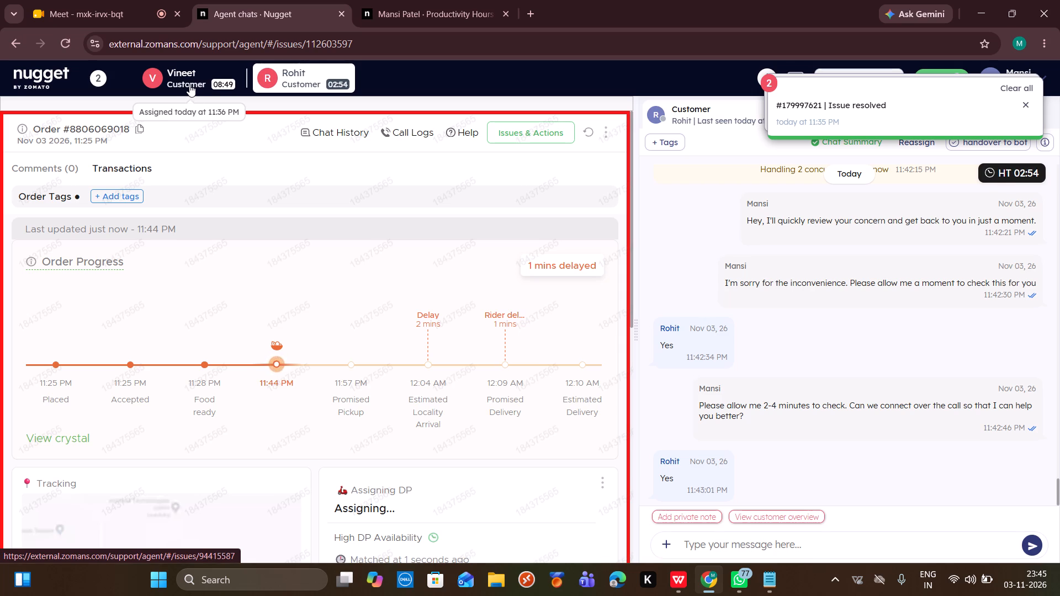
{"action": "left_click", "coordinate": [586, 135]}
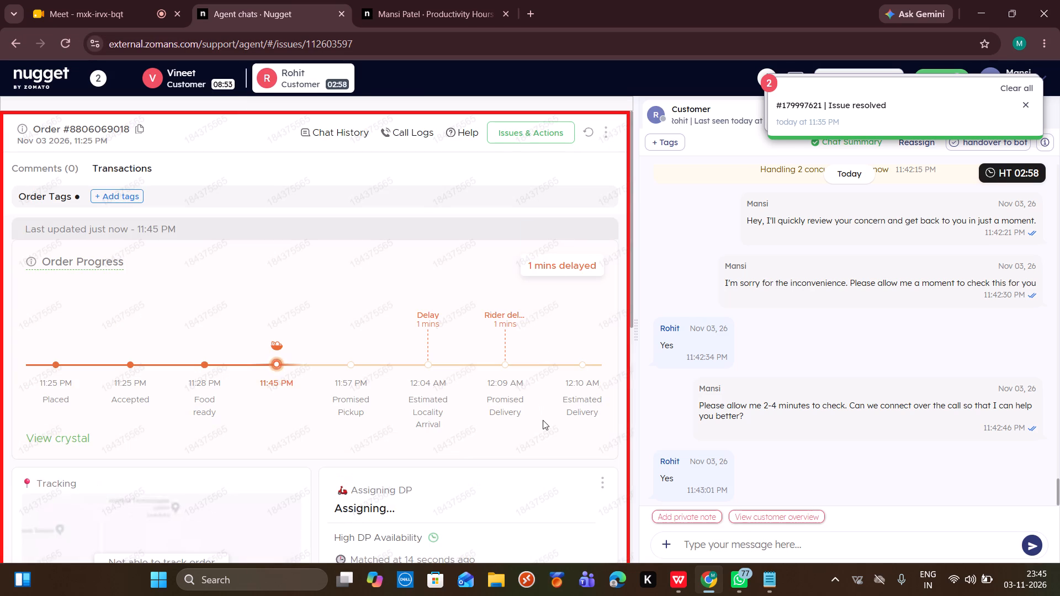
{"action": "scroll", "coordinate": [543, 420], "scroll_direction": "down", "scroll_amount": 4}
{"action": "scroll", "coordinate": [543, 420], "scroll_direction": "up", "scroll_amount": 9}
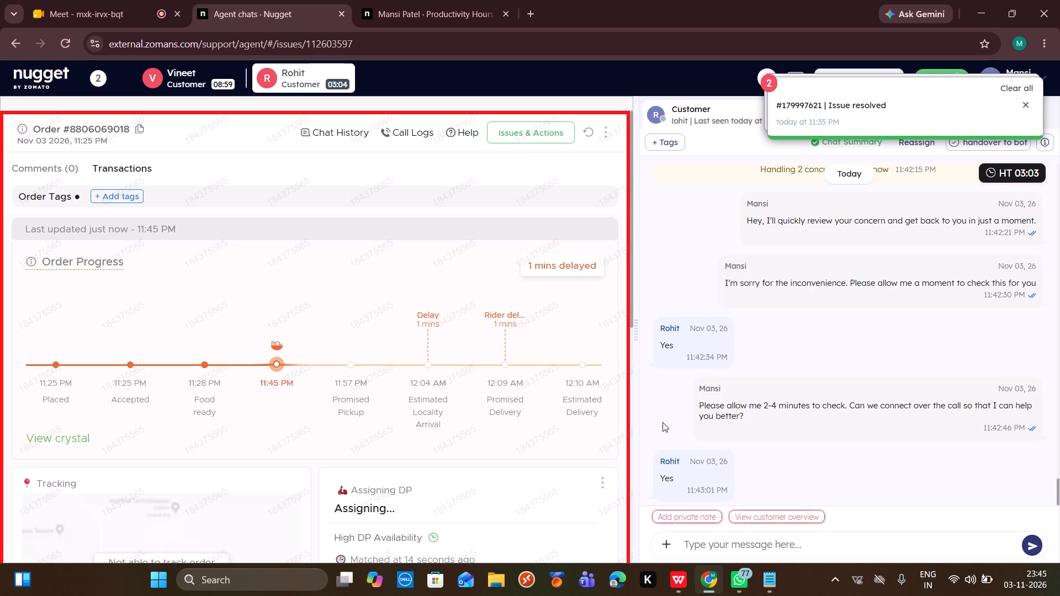
{"action": "left_click", "coordinate": [582, 130]}
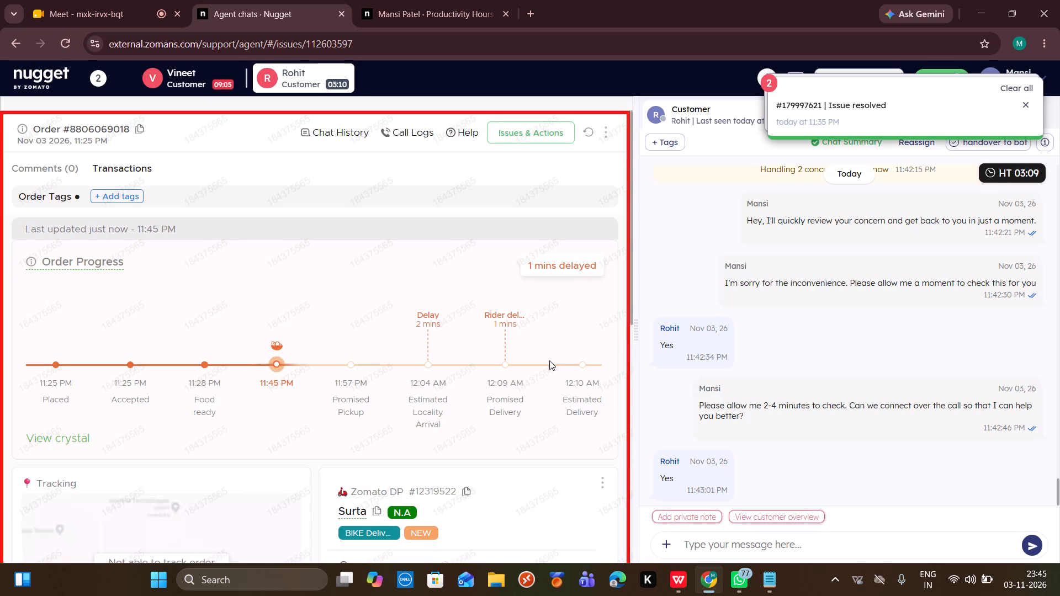
{"action": "scroll", "coordinate": [549, 360], "scroll_direction": "down", "scroll_amount": 2}
{"action": "scroll", "coordinate": [549, 360], "scroll_direction": "up", "scroll_amount": 6}
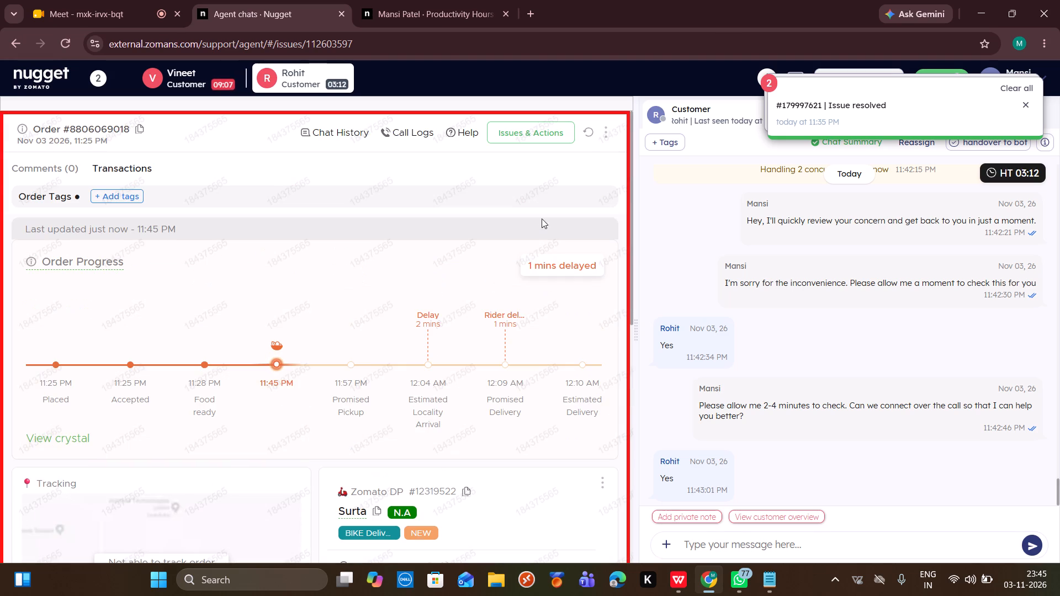
{"action": "left_click", "coordinate": [587, 134]}
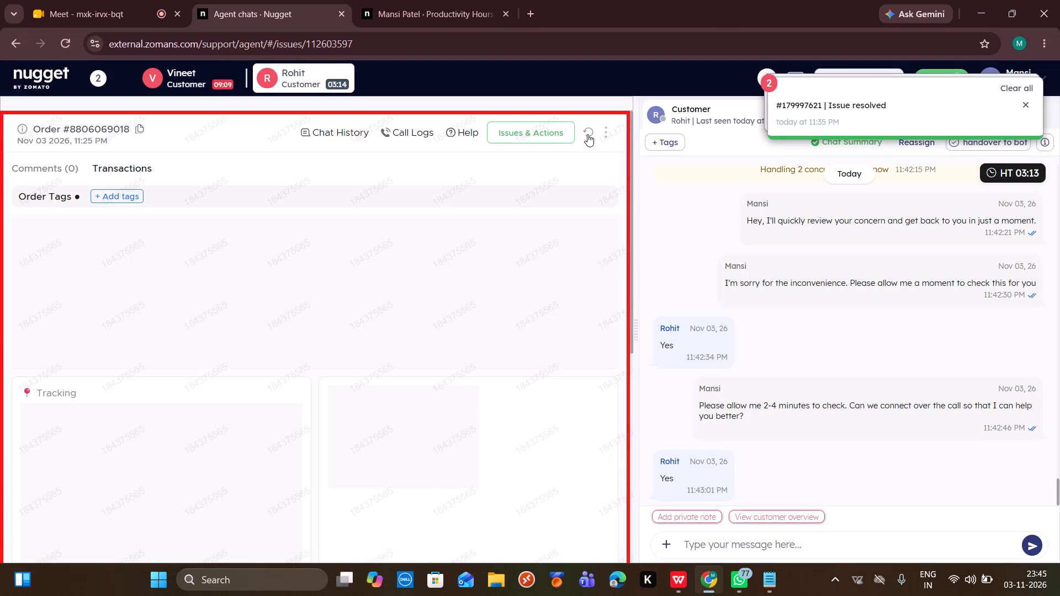
{"action": "scroll", "coordinate": [513, 443], "scroll_direction": "down", "scroll_amount": 2}
{"action": "scroll", "coordinate": [513, 443], "scroll_direction": "up", "scroll_amount": 4}
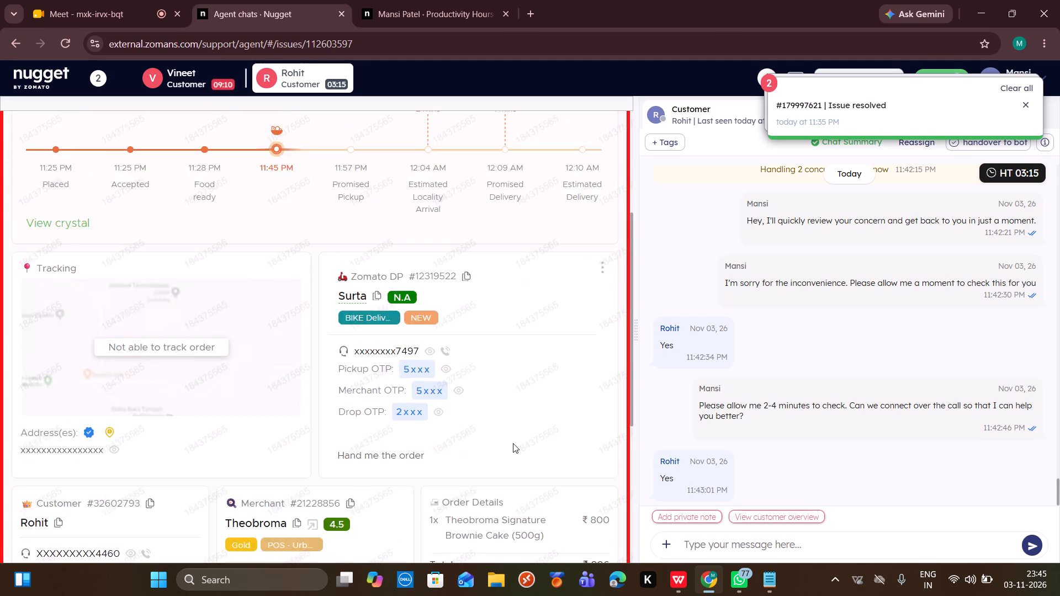
{"action": "scroll", "coordinate": [513, 443], "scroll_direction": "up", "scroll_amount": 2}
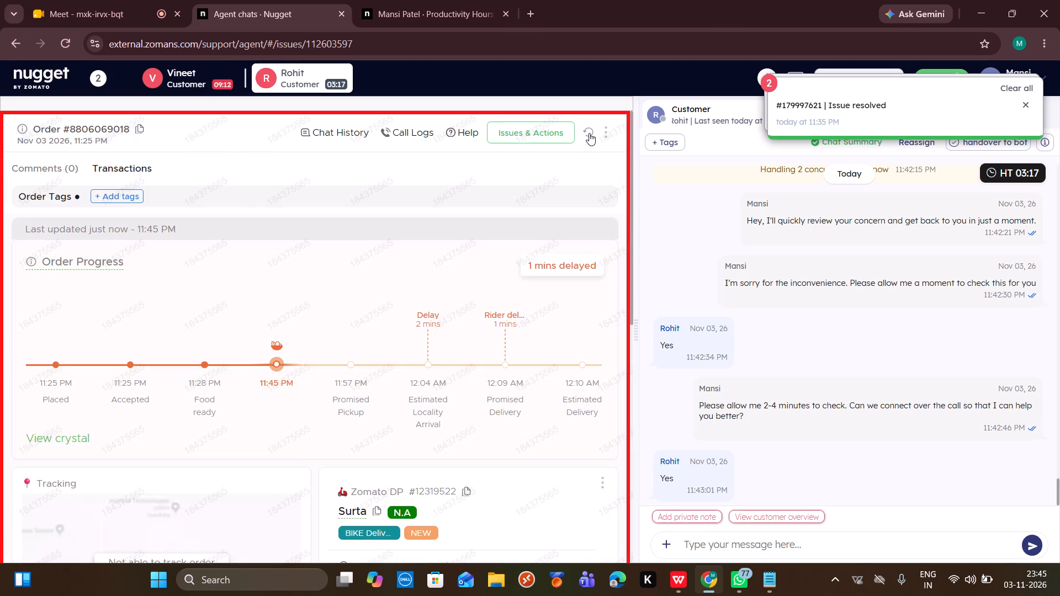
{"action": "left_click", "coordinate": [589, 133]}
{"action": "scroll", "coordinate": [713, 364], "scroll_direction": "down", "scroll_amount": 1}
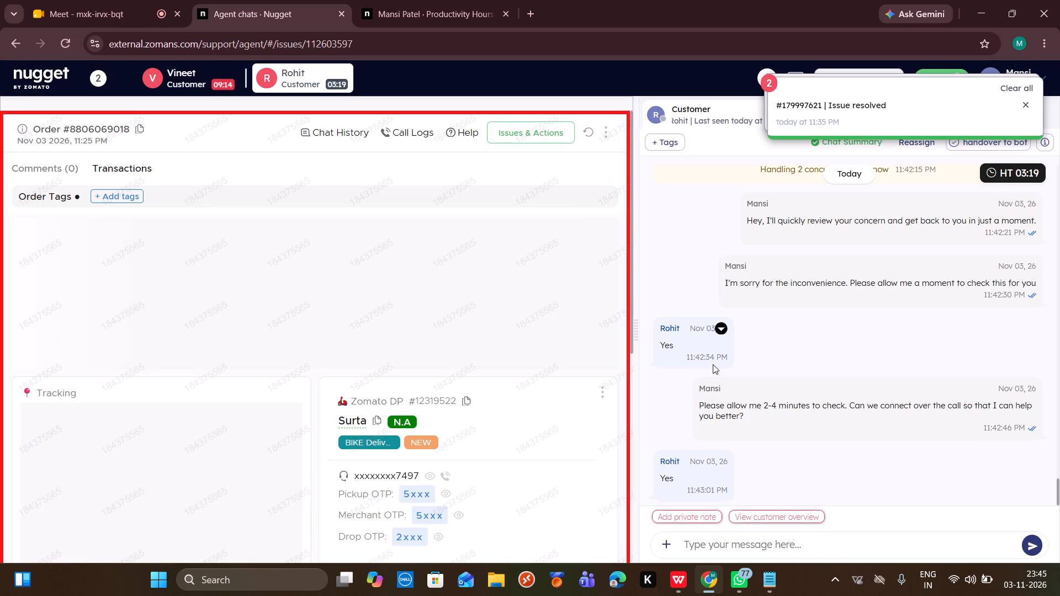
{"action": "scroll", "coordinate": [713, 364], "scroll_direction": "down", "scroll_amount": 1}
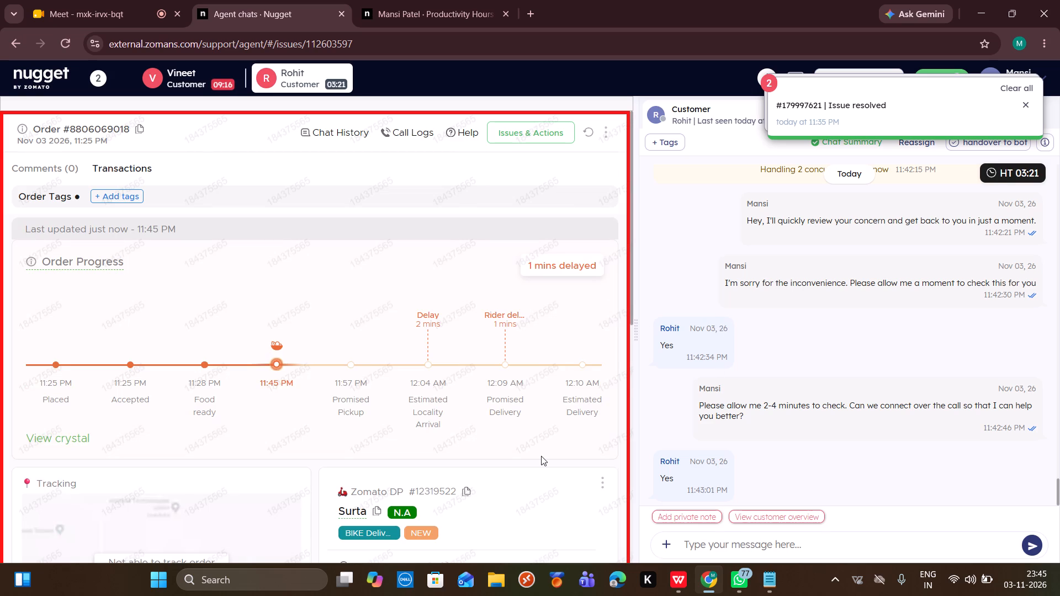
{"action": "scroll", "coordinate": [519, 276], "scroll_direction": "up", "scroll_amount": 6}
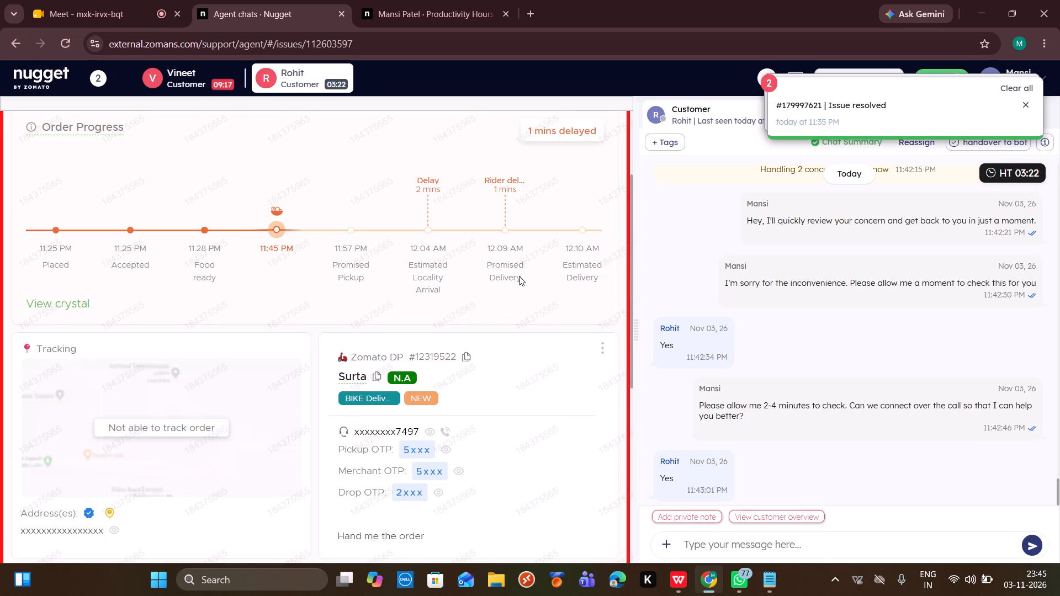
{"action": "scroll", "coordinate": [519, 276], "scroll_direction": "up", "scroll_amount": 11}
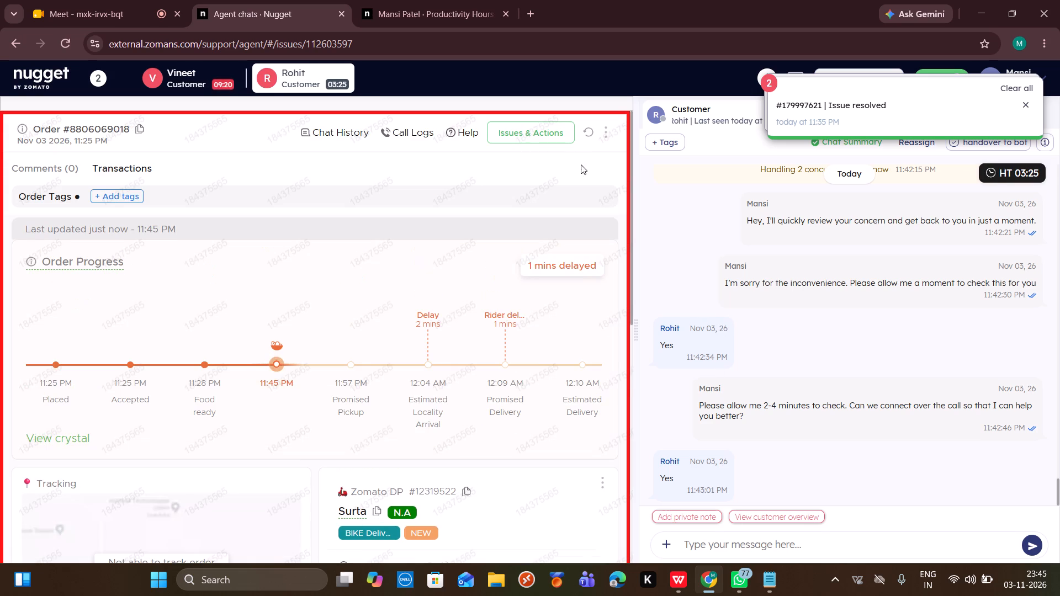
{"action": "left_click", "coordinate": [588, 126]}
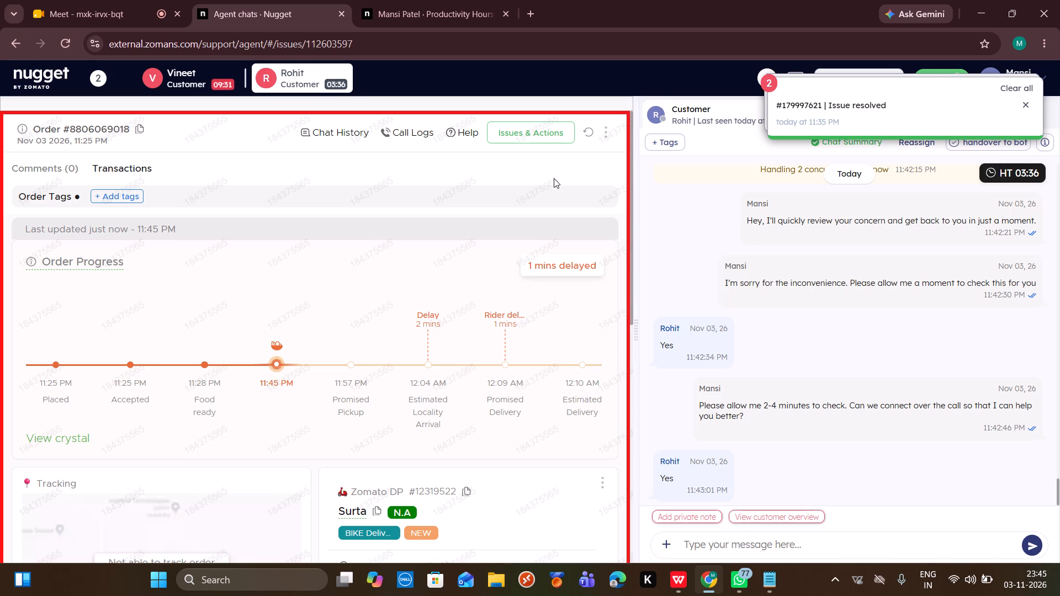
Cancel Rohit's order as a customer requested cancellation: "Unavailable to accept the order", "No, merchant did not agree or no answer", with comment "cx agreed".
{"action": "left_click", "coordinate": [553, 141]}
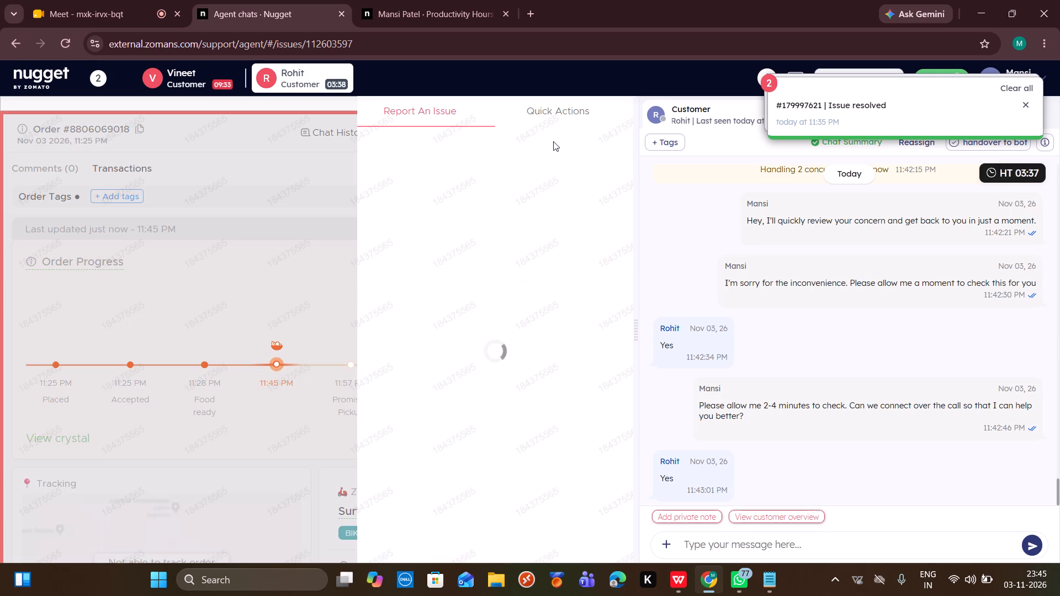
{"action": "left_click", "coordinate": [485, 406]}
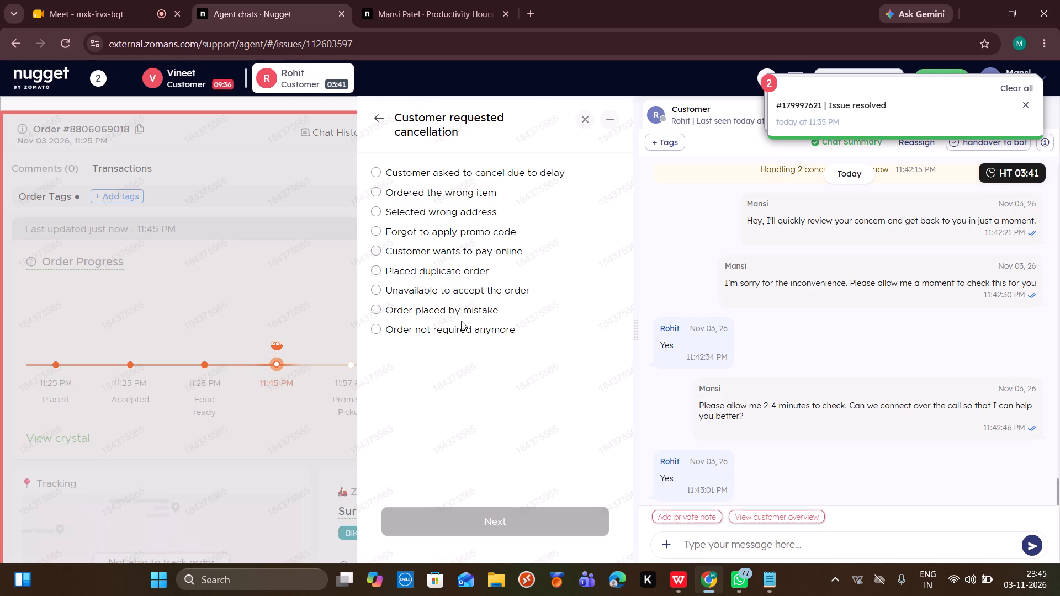
{"action": "left_click", "coordinate": [460, 327]}
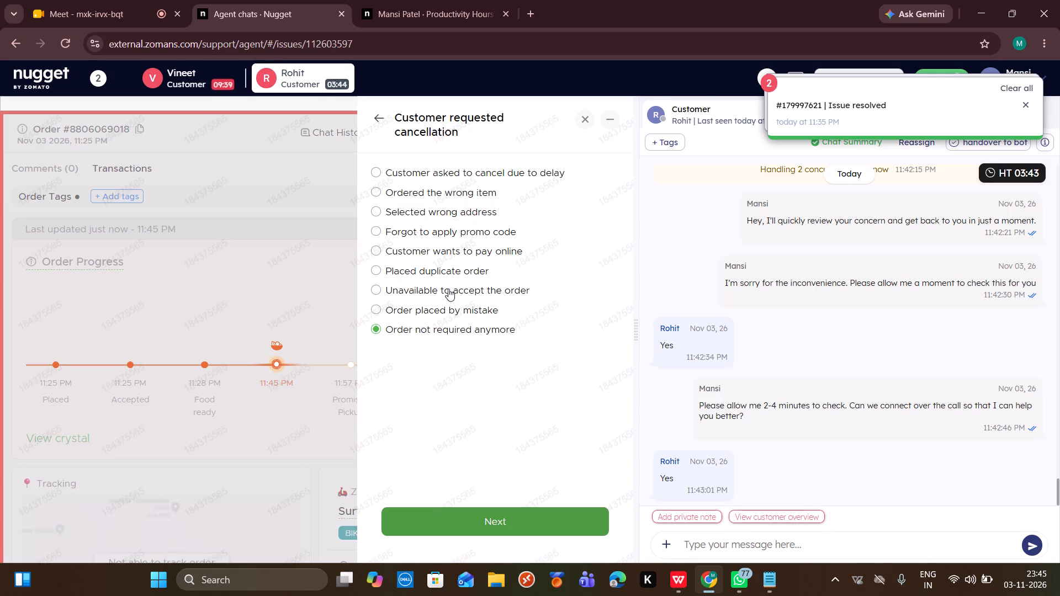
{"action": "left_click", "coordinate": [446, 289]}
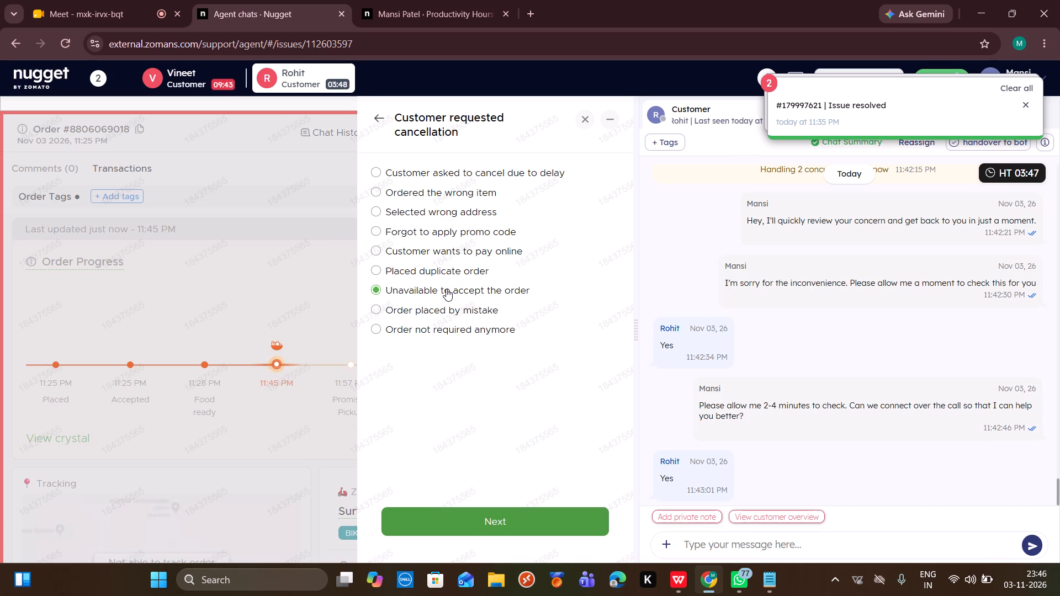
{"action": "left_click", "coordinate": [460, 512]}
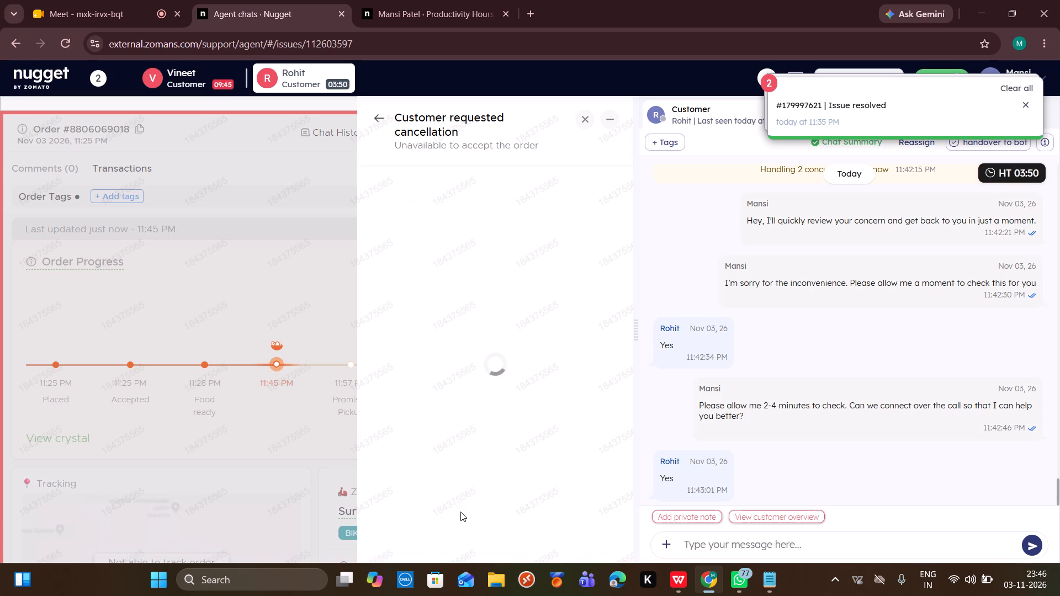
{"action": "left_click", "coordinate": [462, 312]}
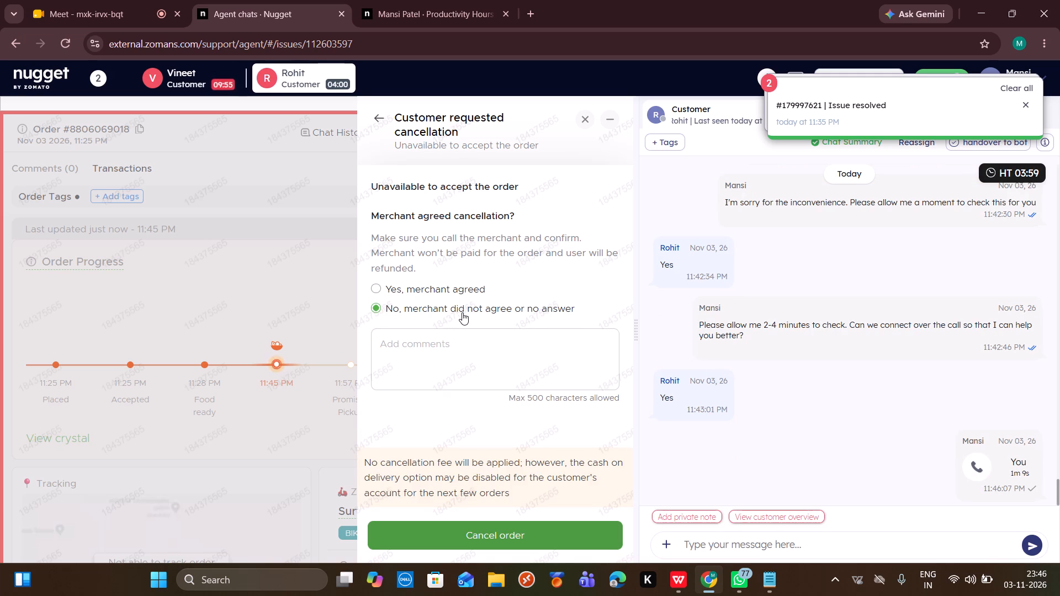
{"action": "left_click", "coordinate": [454, 342]}
{"action": "type", "text": "cx agreed"}
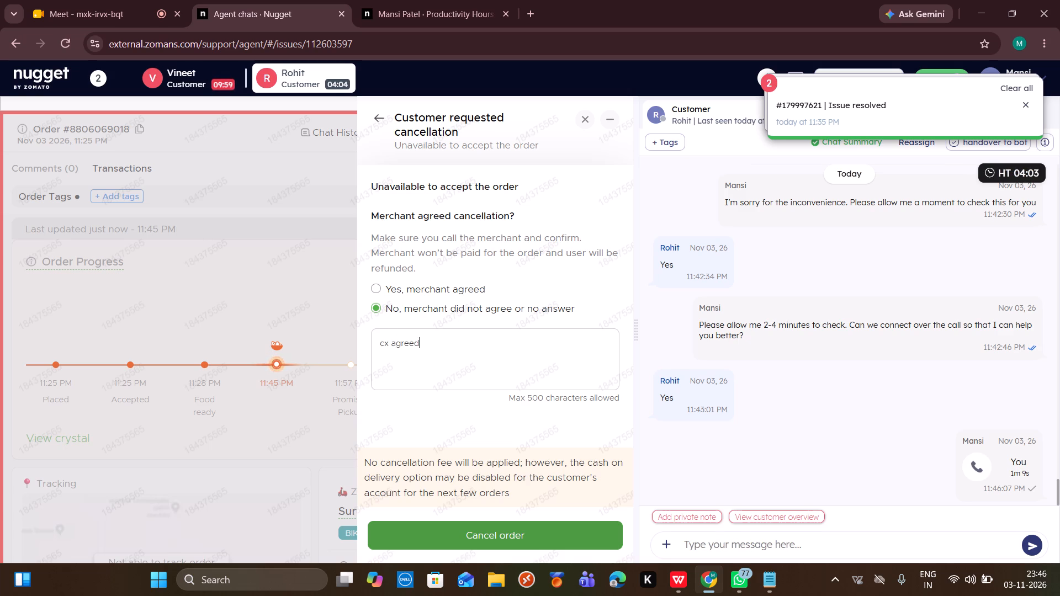
{"action": "left_click", "coordinate": [453, 529]}
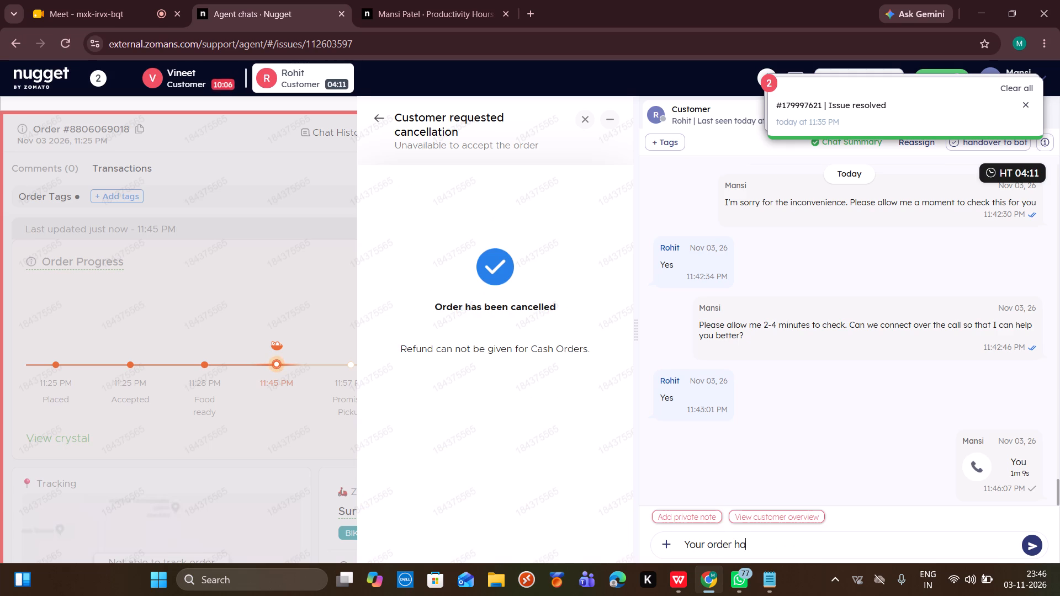
Send Rohit the message "Your order has been cancelled".
{"action": "type", "text": "s been cancelled"}
{"action": "key", "text": "Return"}
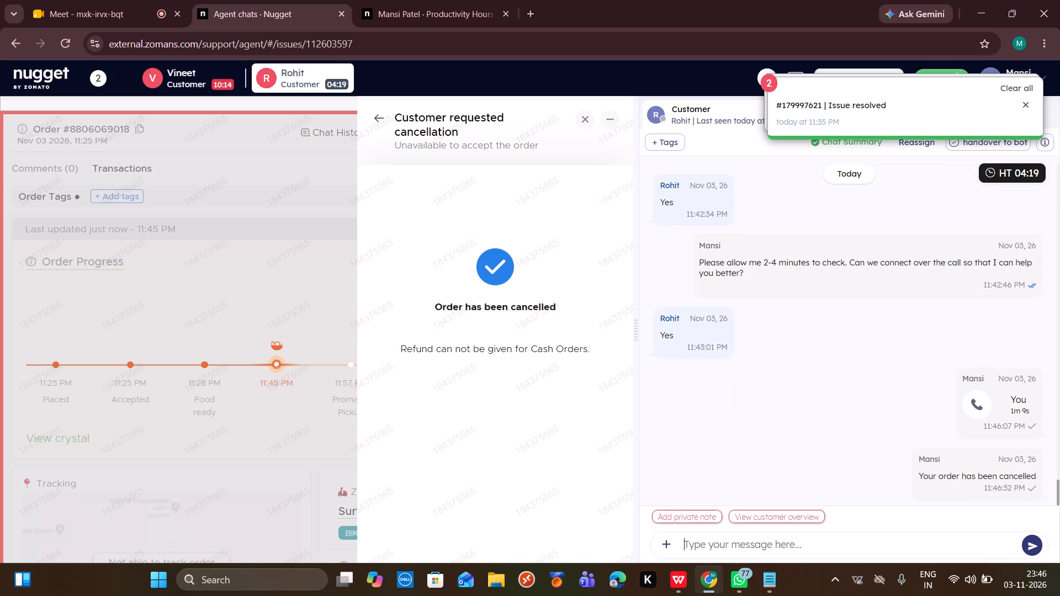
Return to Vineet's chat and check his latest messages and the order's current progress.
{"action": "left_click", "coordinate": [201, 77]}
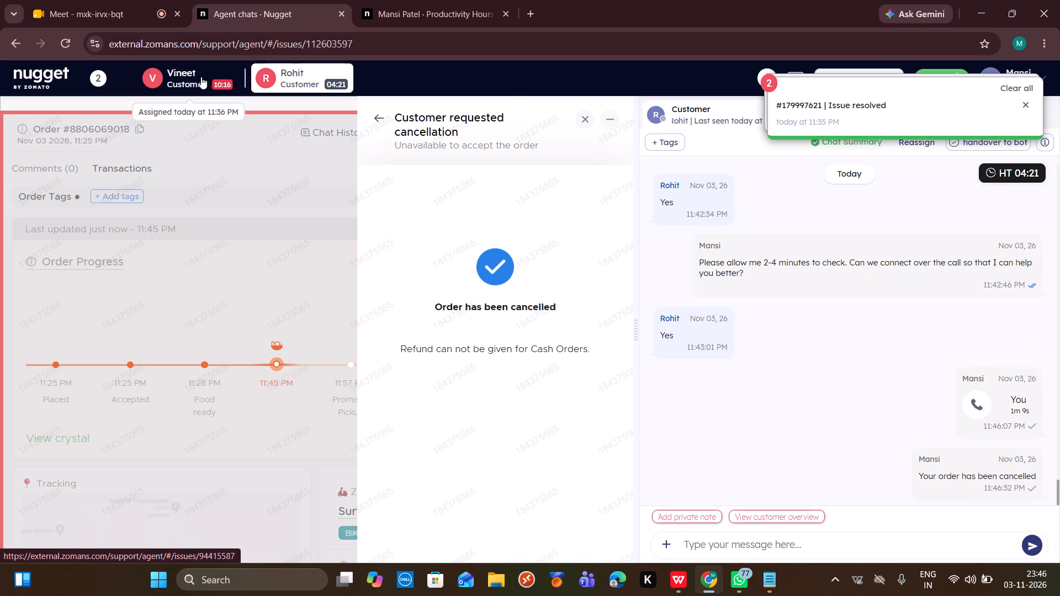
{"action": "scroll", "coordinate": [812, 299], "scroll_direction": "down", "scroll_amount": 6}
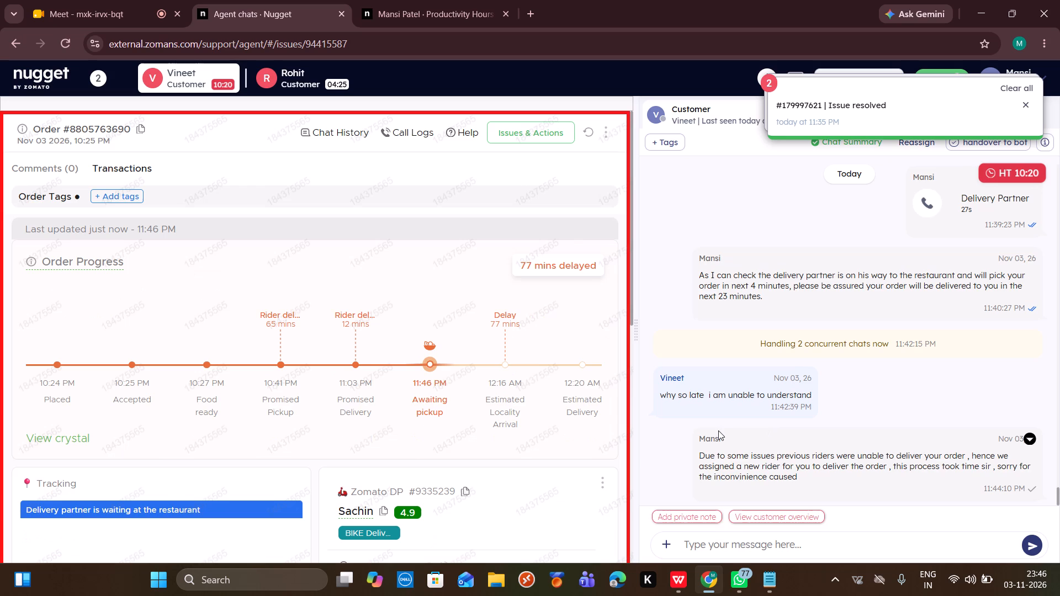
Send Vineet the "Further assistance2" canned response asking whether he needs help with anything else.
{"action": "type", "text": "/fur"}
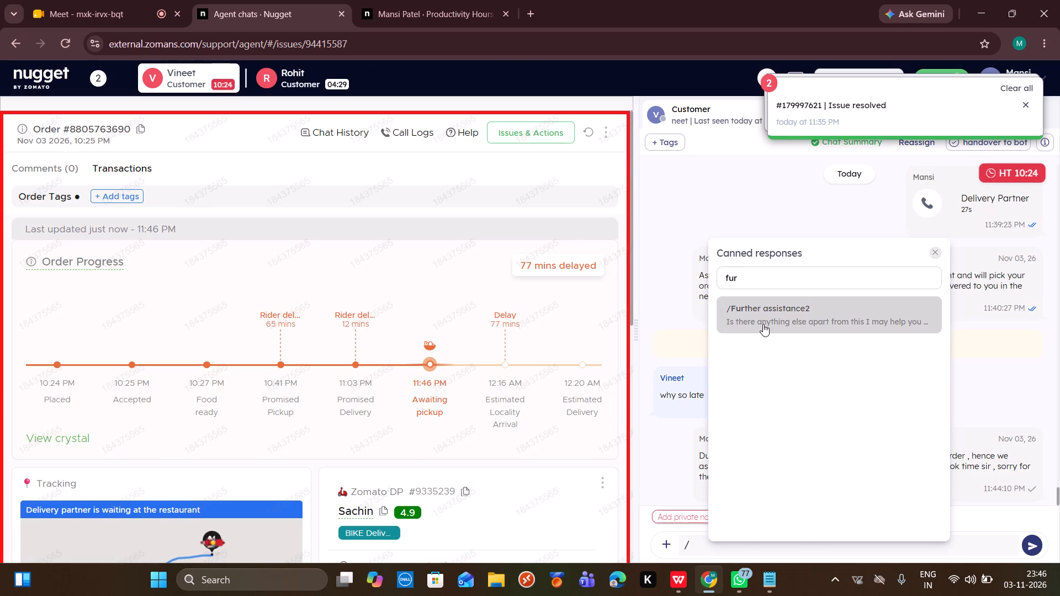
{"action": "left_click", "coordinate": [784, 316]}
{"action": "key", "text": "Return"}
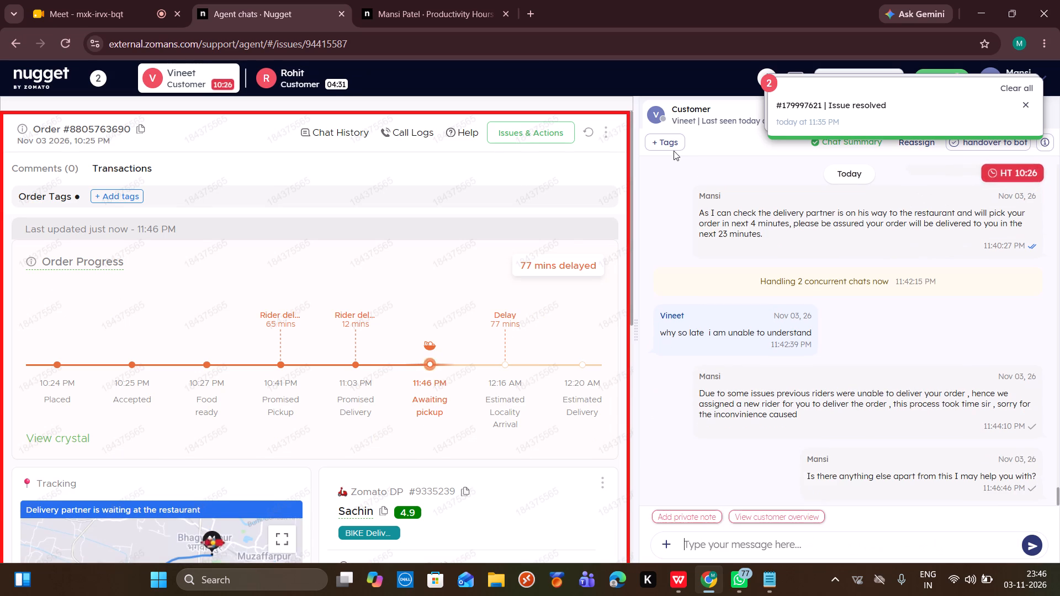
Tag Vineet's chat with "Delay" from the Delay category and submit the tag.
{"action": "left_click", "coordinate": [670, 145]}
{"action": "type", "text": "de"}
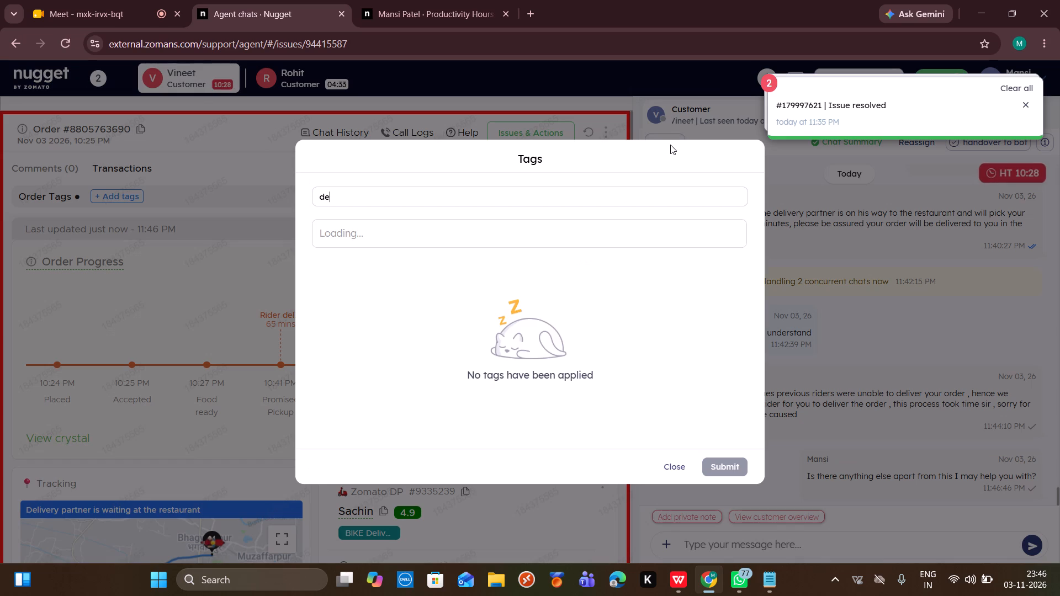
{"action": "left_click", "coordinate": [332, 257]}
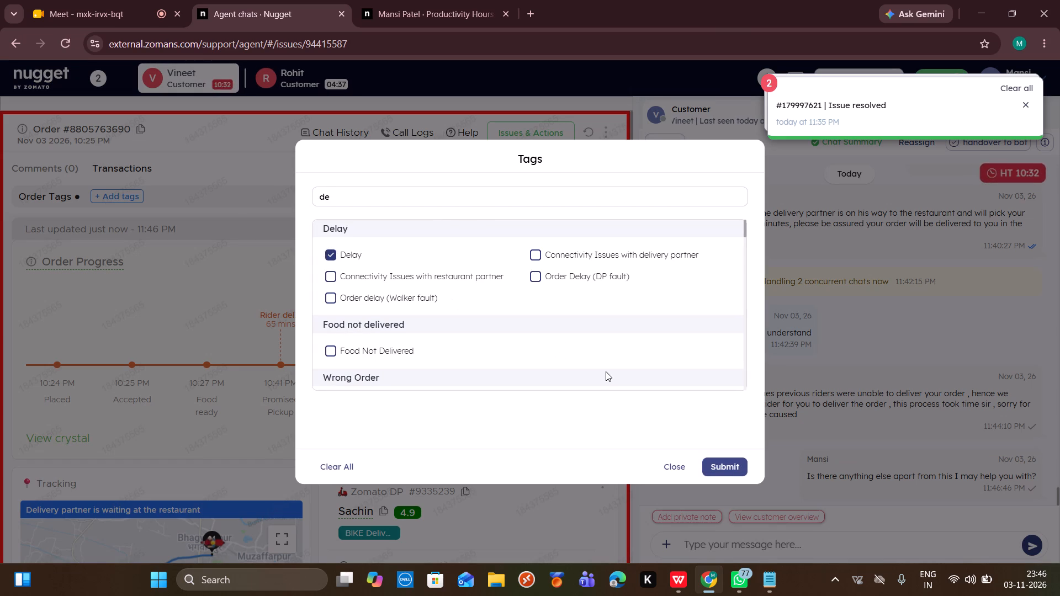
{"action": "left_click", "coordinate": [745, 469]}
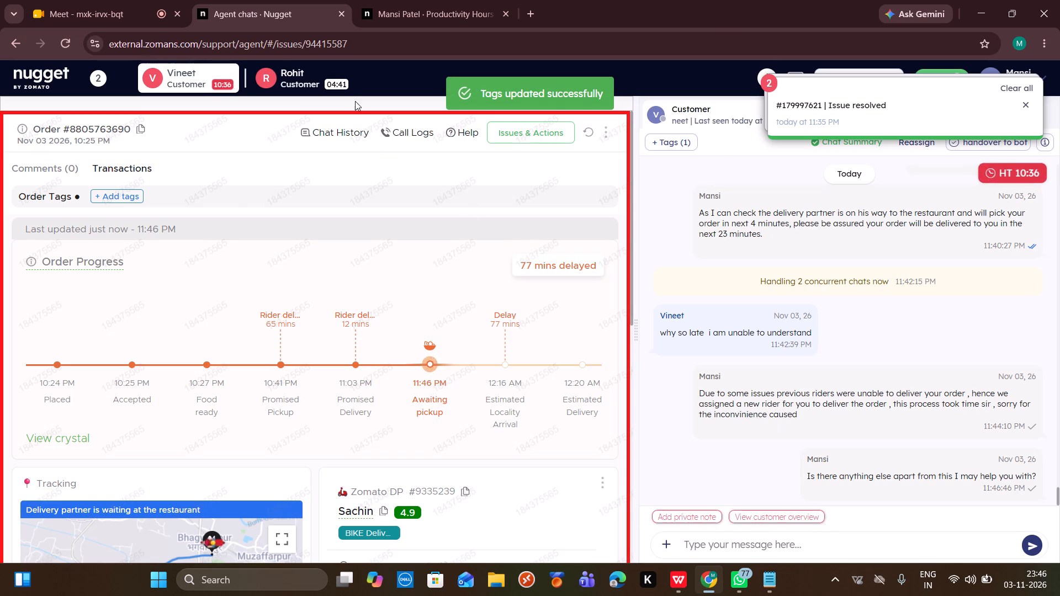
Switch to Rohit's chat and send him the "Further assistance2" canned response.
{"action": "left_click", "coordinate": [346, 91]}
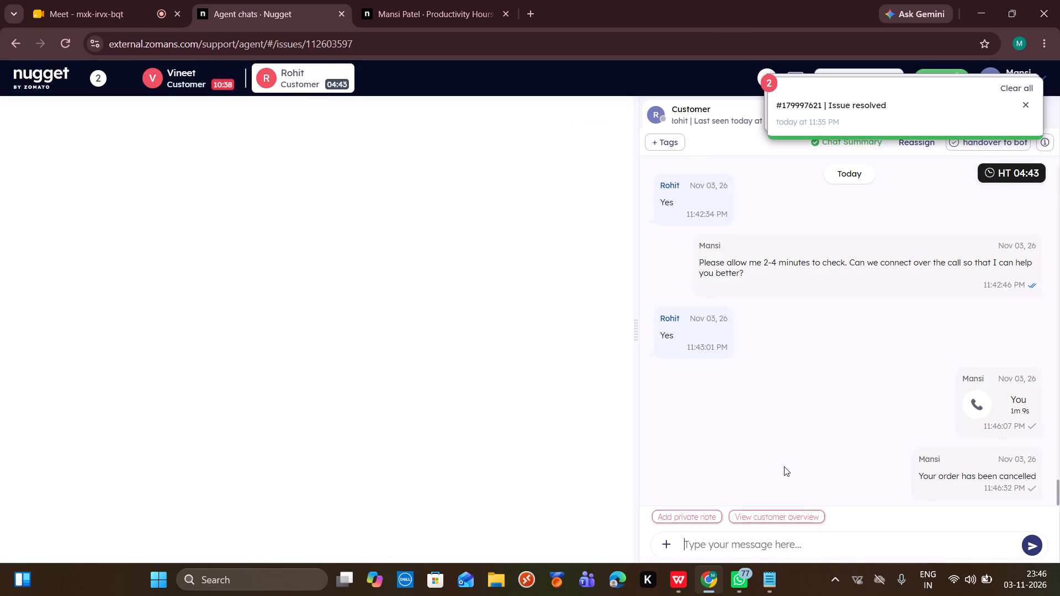
{"action": "key", "text": "slash"}
{"action": "type", "text": "fu"}
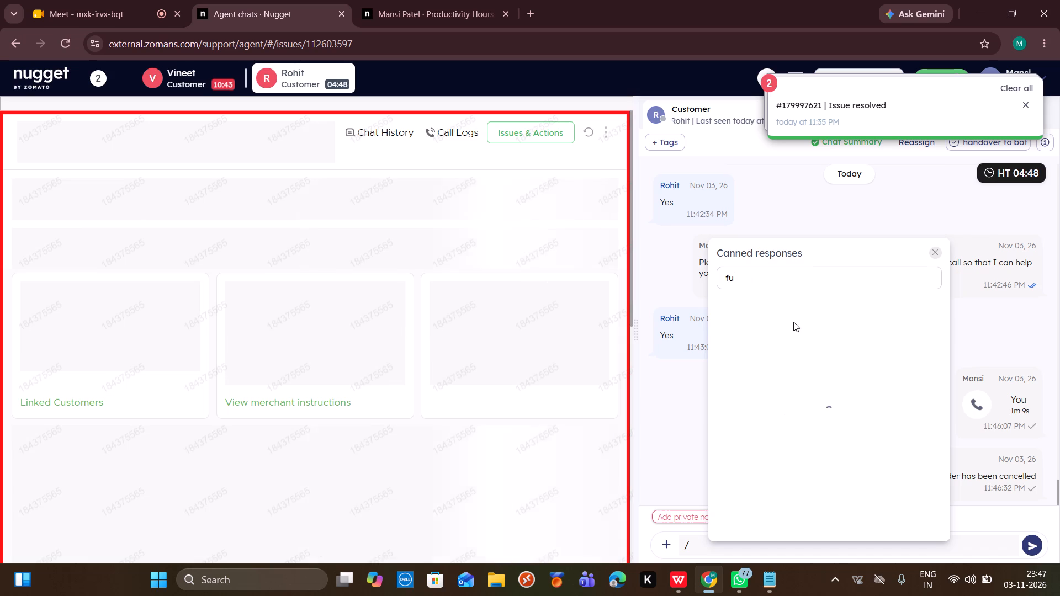
{"action": "left_click", "coordinate": [793, 322]}
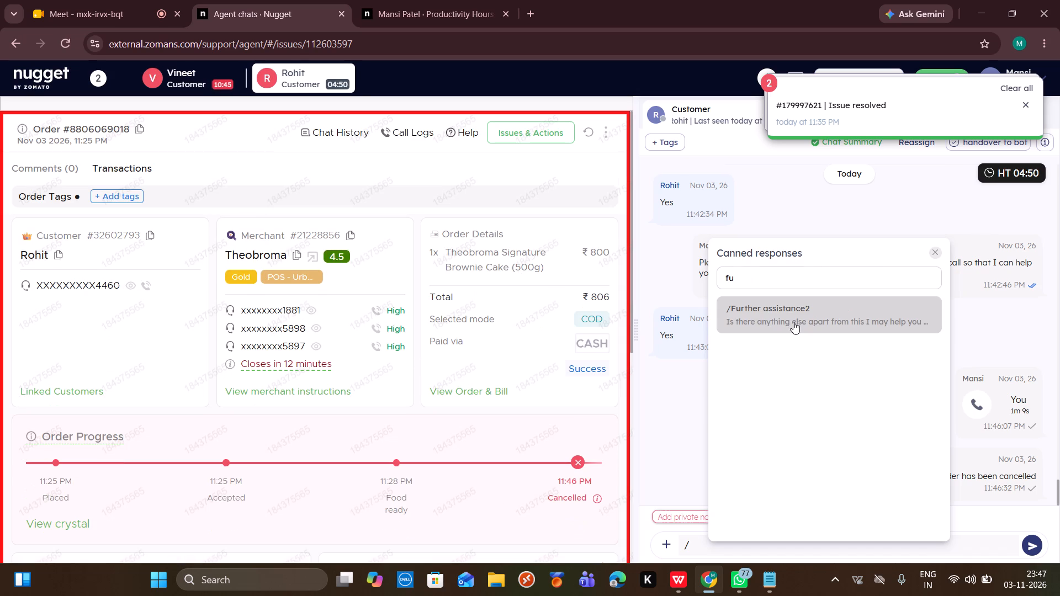
{"action": "key", "text": "Return"}
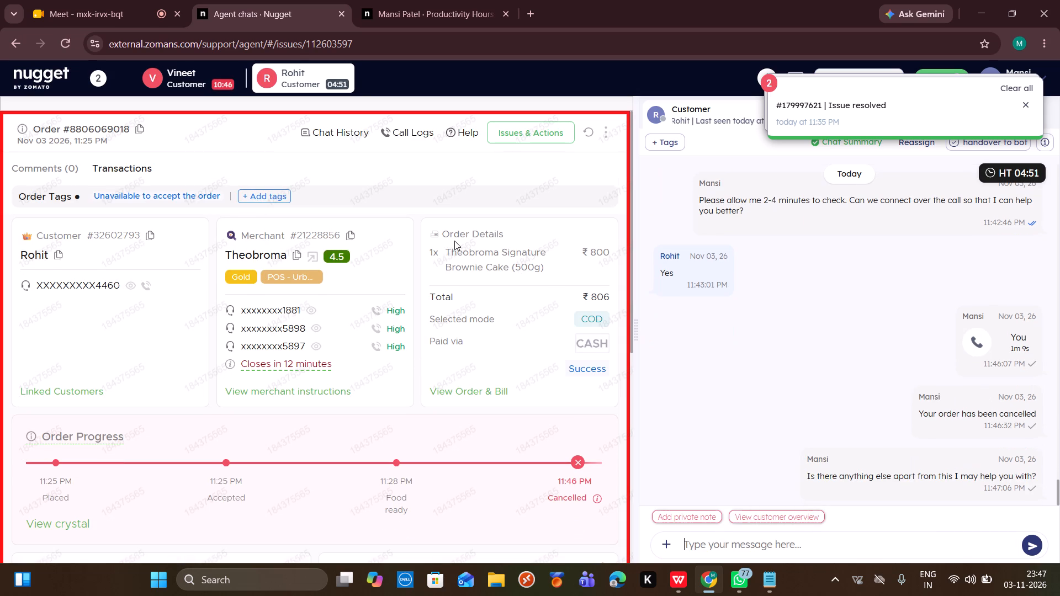
Return to Vineet's chat and check it for a new reply.
{"action": "left_click", "coordinate": [225, 90]}
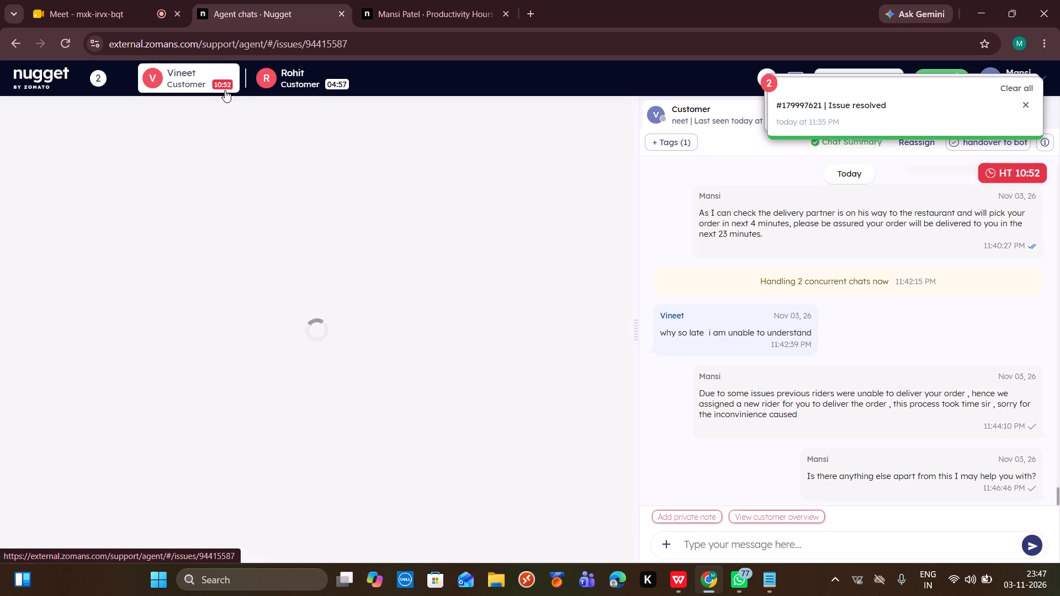
{"action": "scroll", "coordinate": [793, 297], "scroll_direction": "down", "scroll_amount": 2}
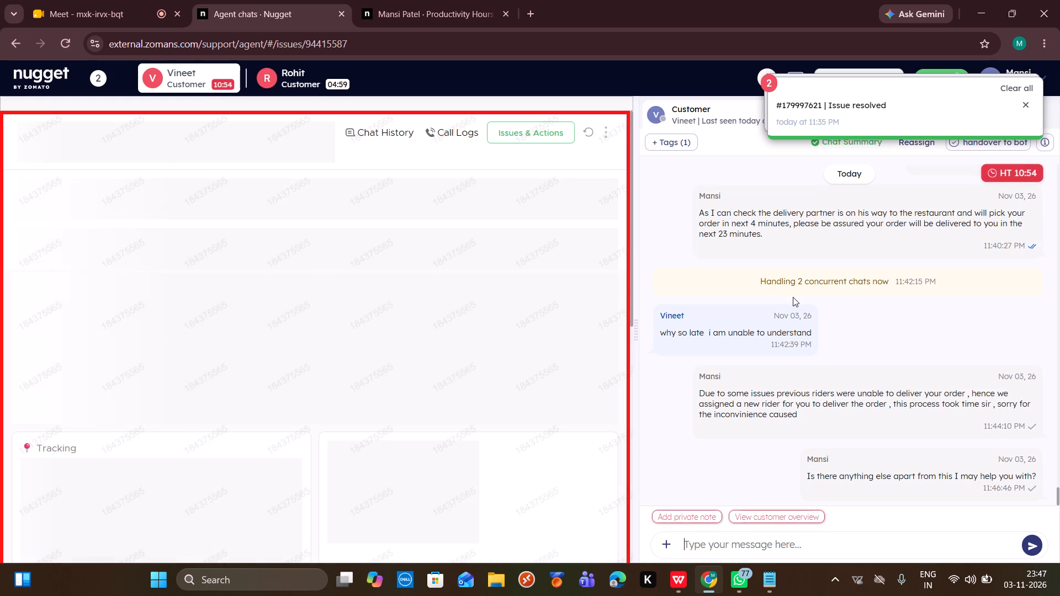
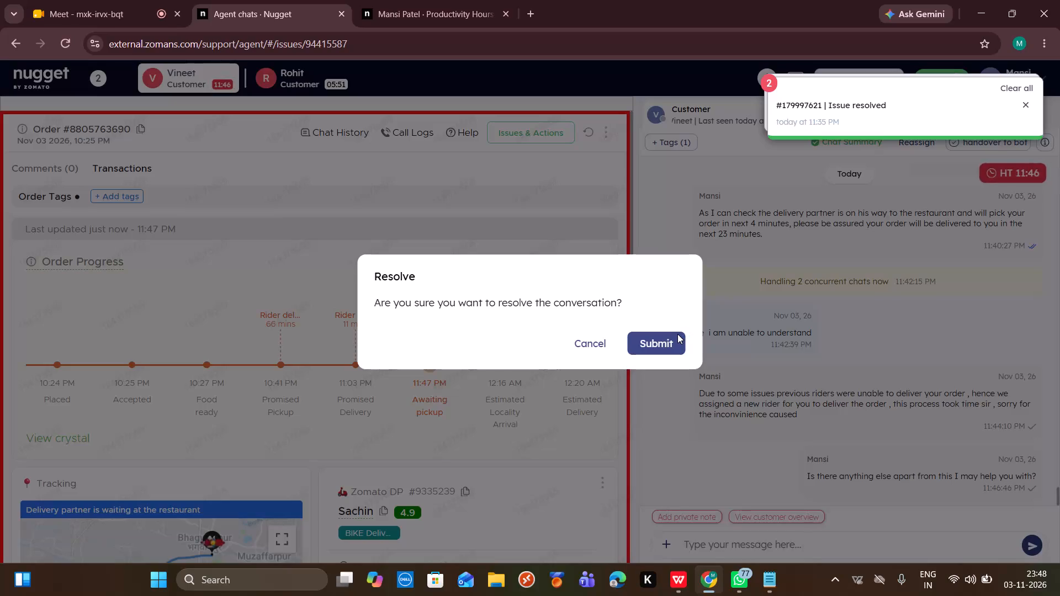
Confirm resolving Vineet's conversation and clear all the issue notifications.
{"action": "left_click", "coordinate": [676, 336]}
{"action": "left_click", "coordinate": [1016, 93]}
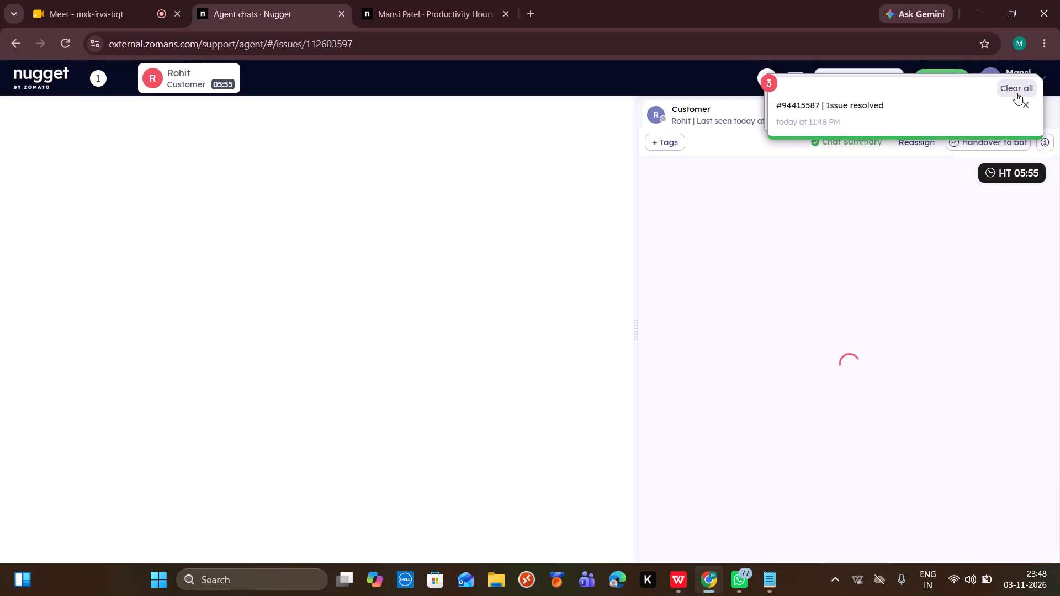
Tag Rohit's chat with "Order Cancellation" from the Order Cancellations category and submit the tag.
{"action": "scroll", "coordinate": [945, 306], "scroll_direction": "down", "scroll_amount": 7}
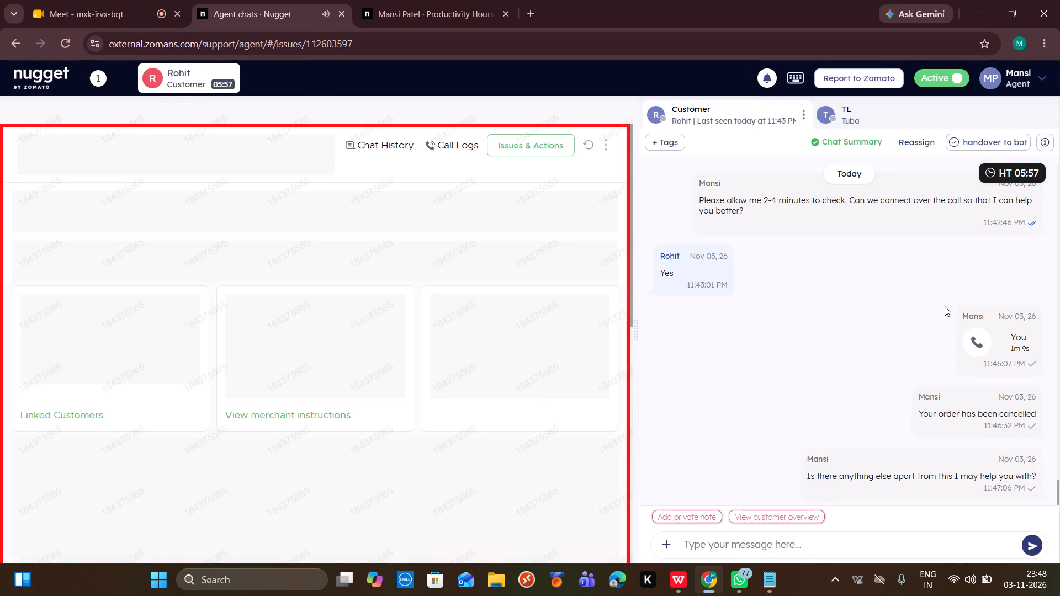
{"action": "left_click", "coordinate": [674, 141]}
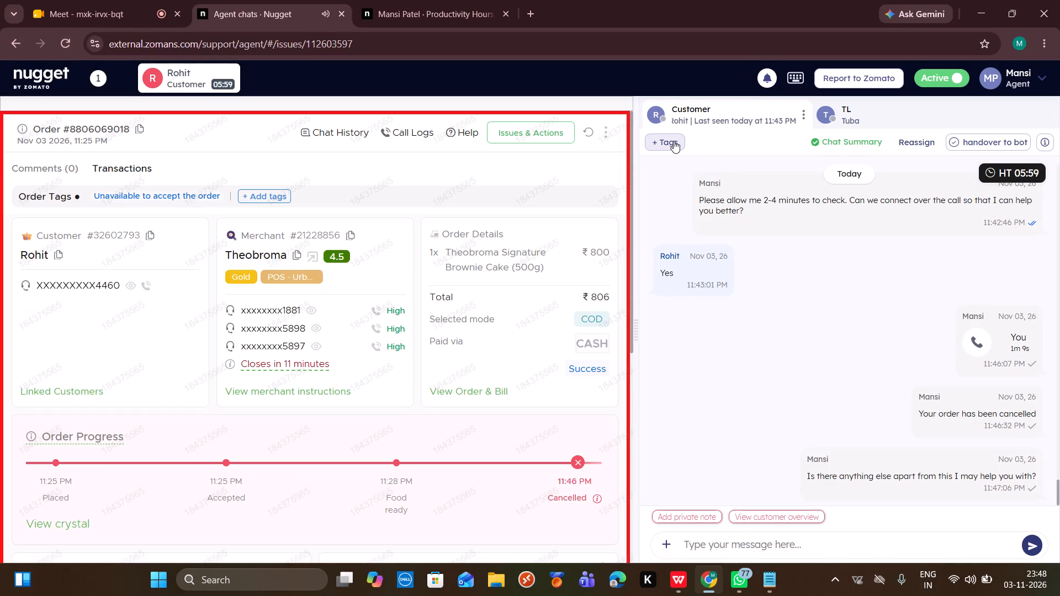
{"action": "type", "text": "ca"}
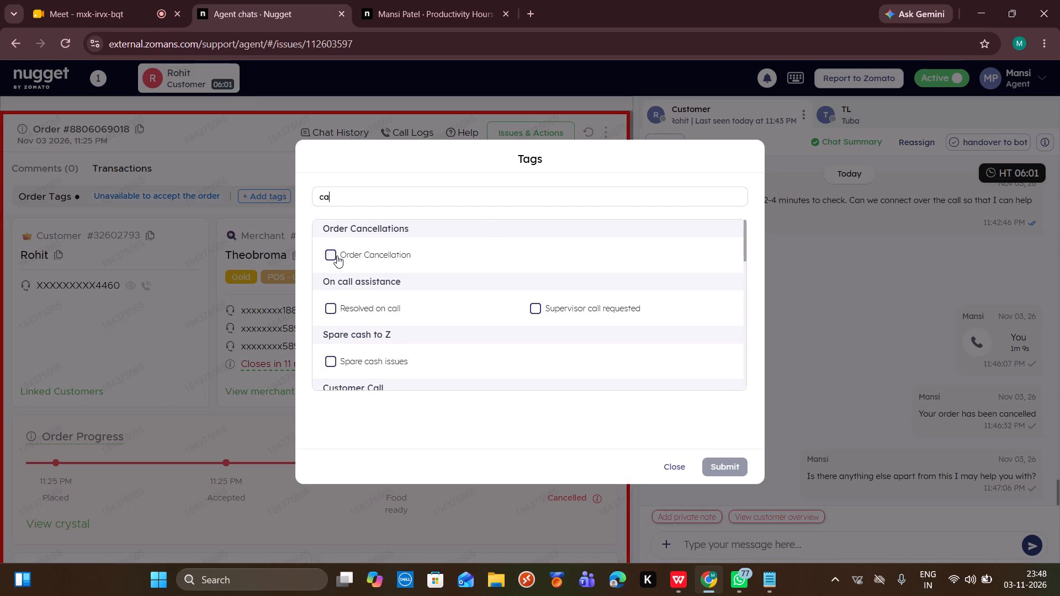
{"action": "left_click", "coordinate": [337, 256]}
{"action": "left_click", "coordinate": [735, 470]}
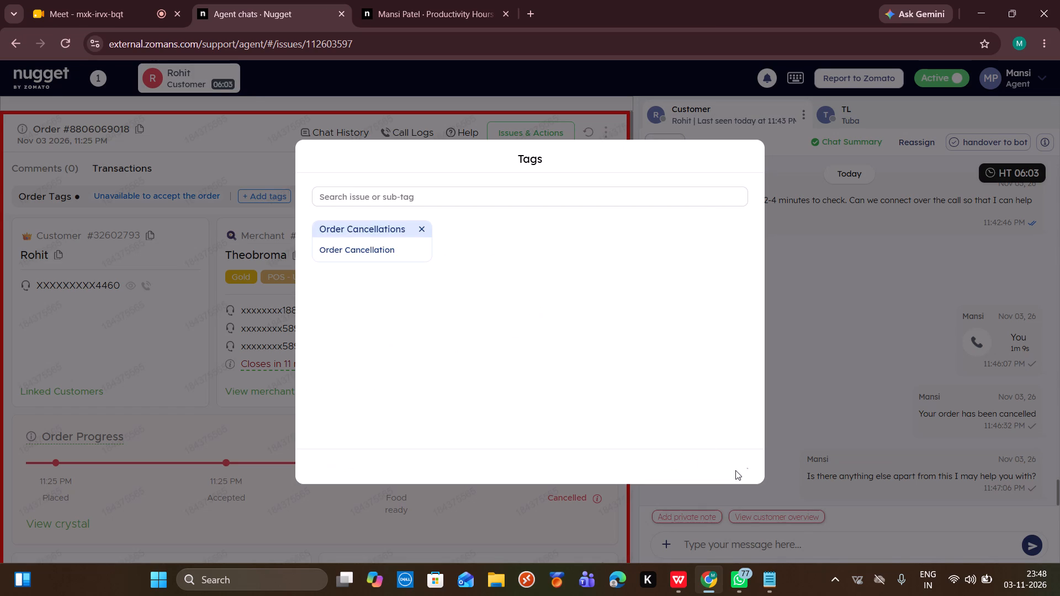
Hand Rohit's chat over to the bot and confirm resolving the conversation.
{"action": "scroll", "coordinate": [796, 389], "scroll_direction": "down", "scroll_amount": 7}
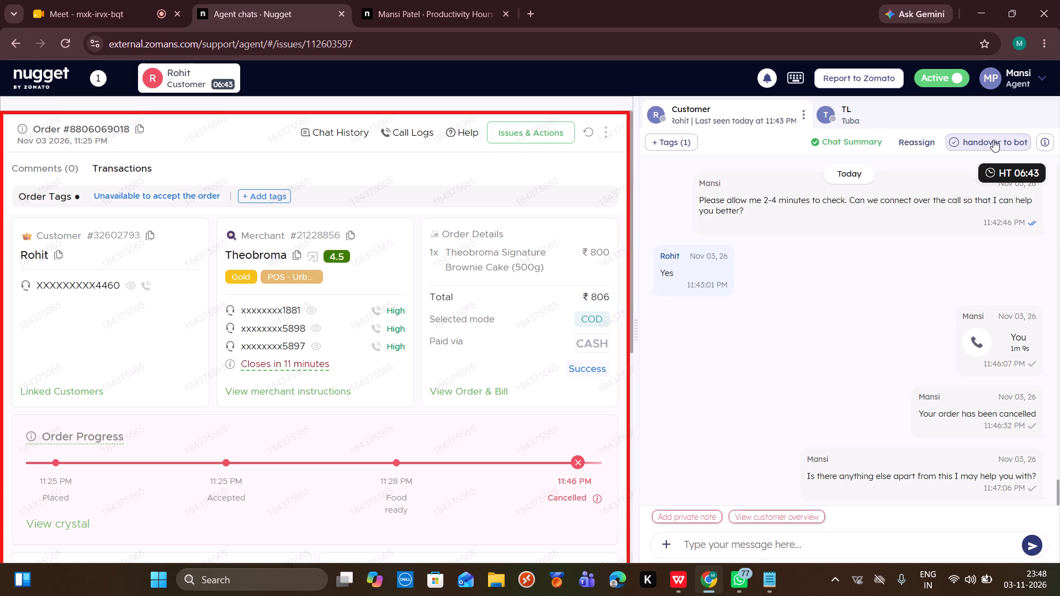
{"action": "left_click", "coordinate": [993, 140]}
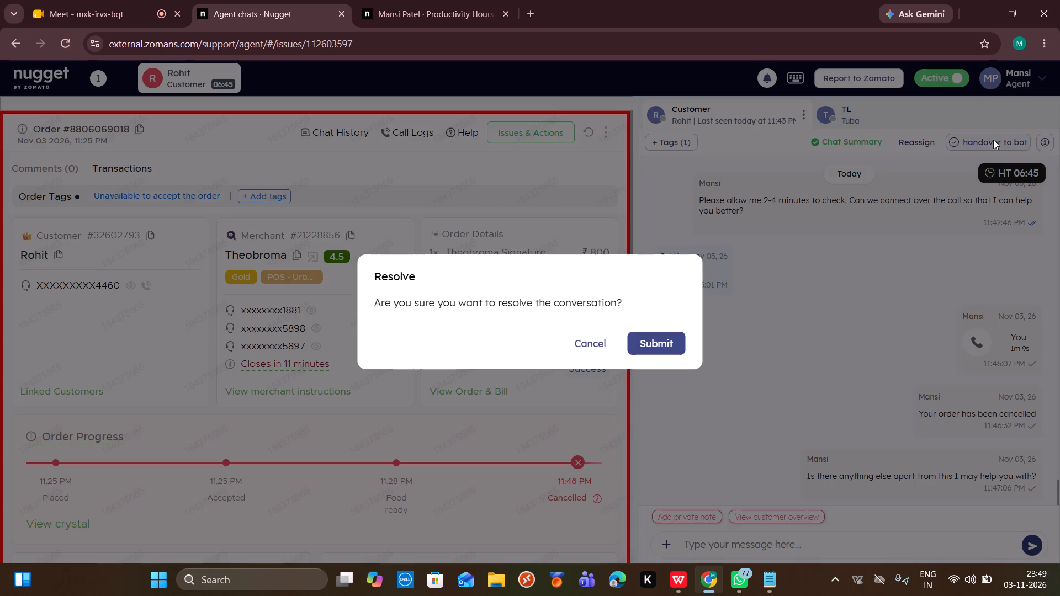
{"action": "left_click", "coordinate": [662, 337]}
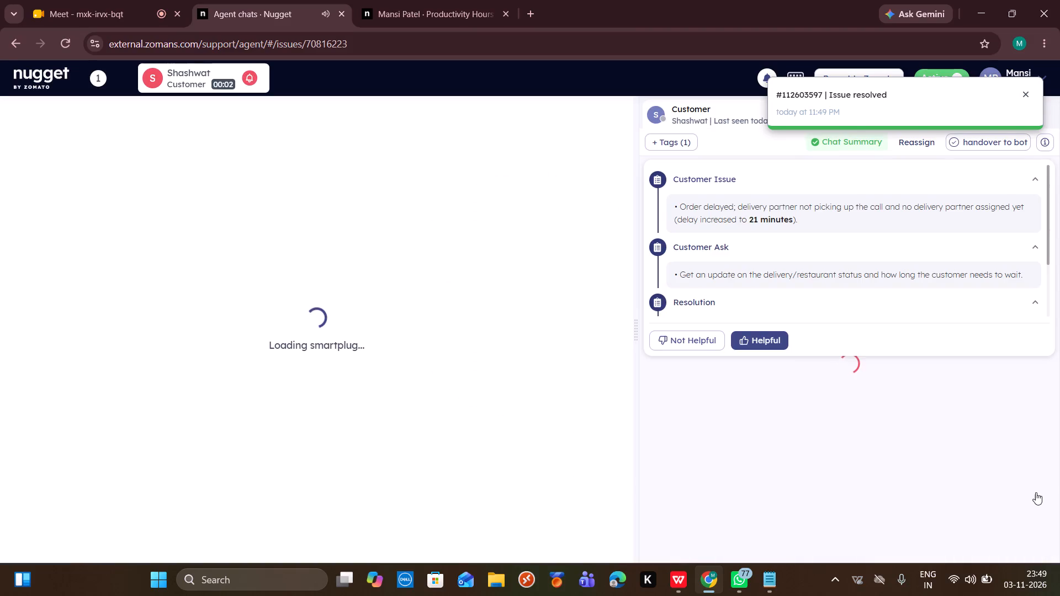
Rate the chat summary in Shashwat's new delayed-order chat as helpful.
{"action": "left_click", "coordinate": [1036, 492]}
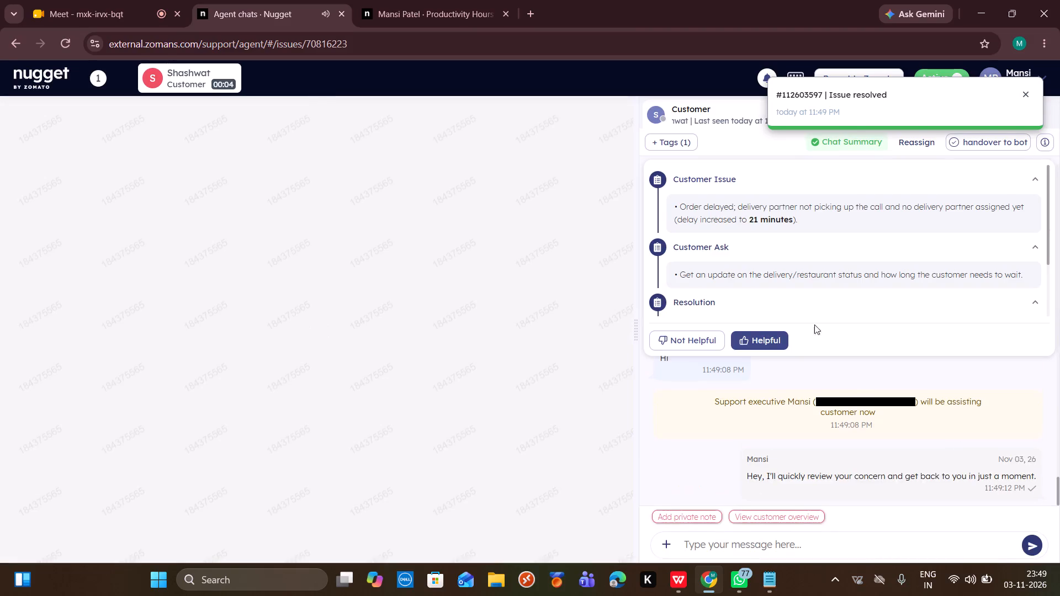
{"action": "left_click", "coordinate": [767, 338]}
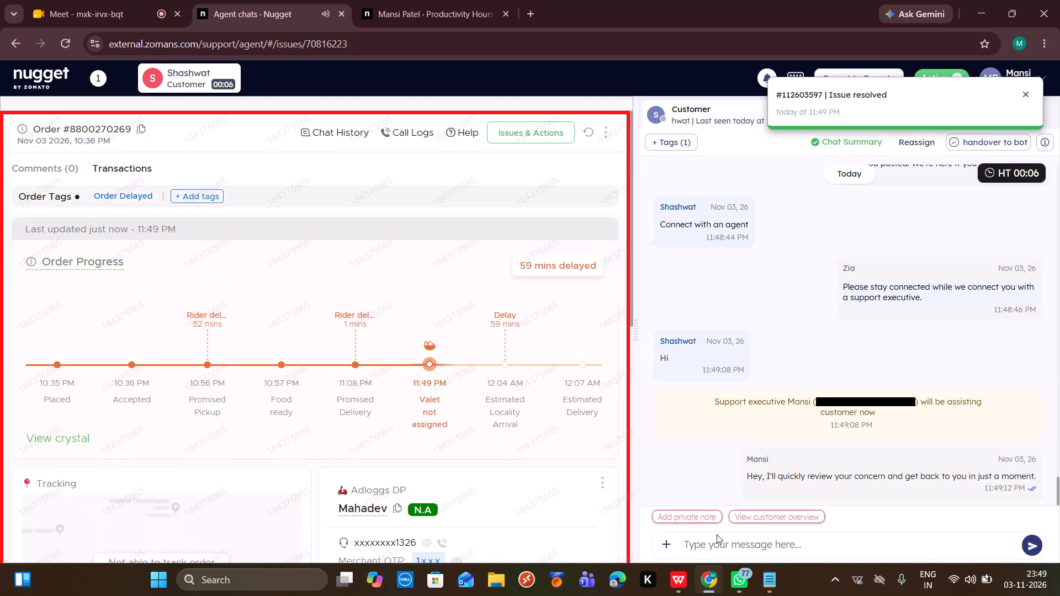
Read back through Shashwat's earlier conversation with the previous agent to understand the delivery delay and the help already given.
{"action": "left_click", "coordinate": [717, 540]}
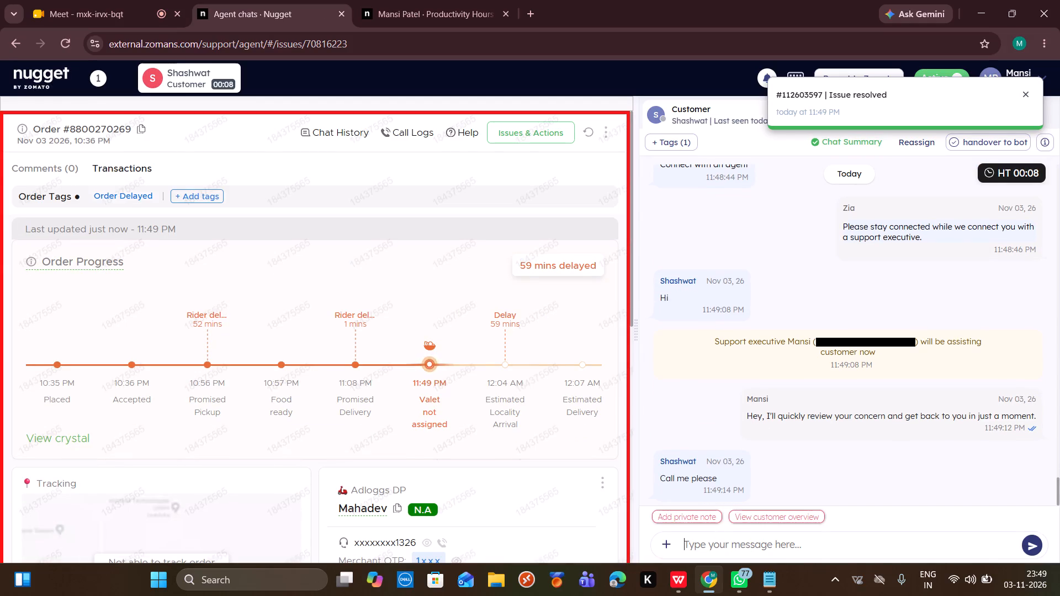
{"action": "scroll", "coordinate": [707, 423], "scroll_direction": "up", "scroll_amount": 7}
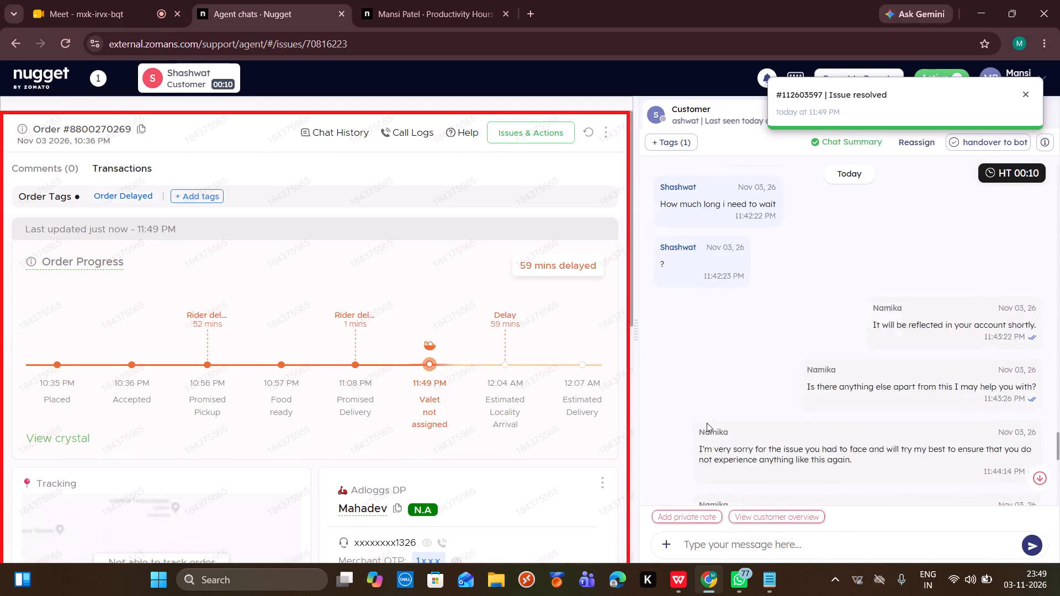
{"action": "scroll", "coordinate": [707, 423], "scroll_direction": "up", "scroll_amount": 7}
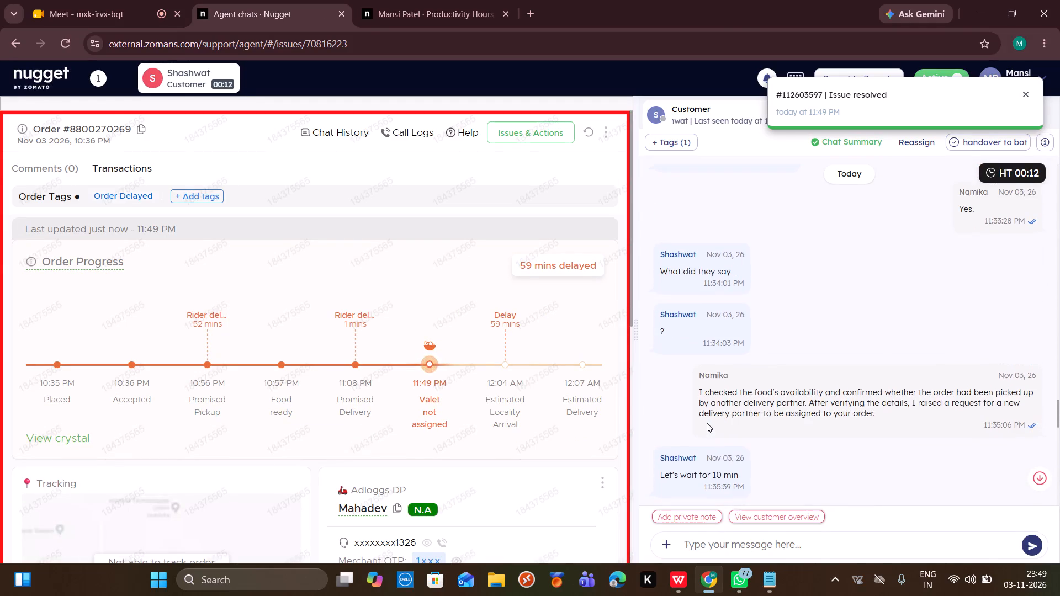
{"action": "scroll", "coordinate": [707, 423], "scroll_direction": "up", "scroll_amount": 8}
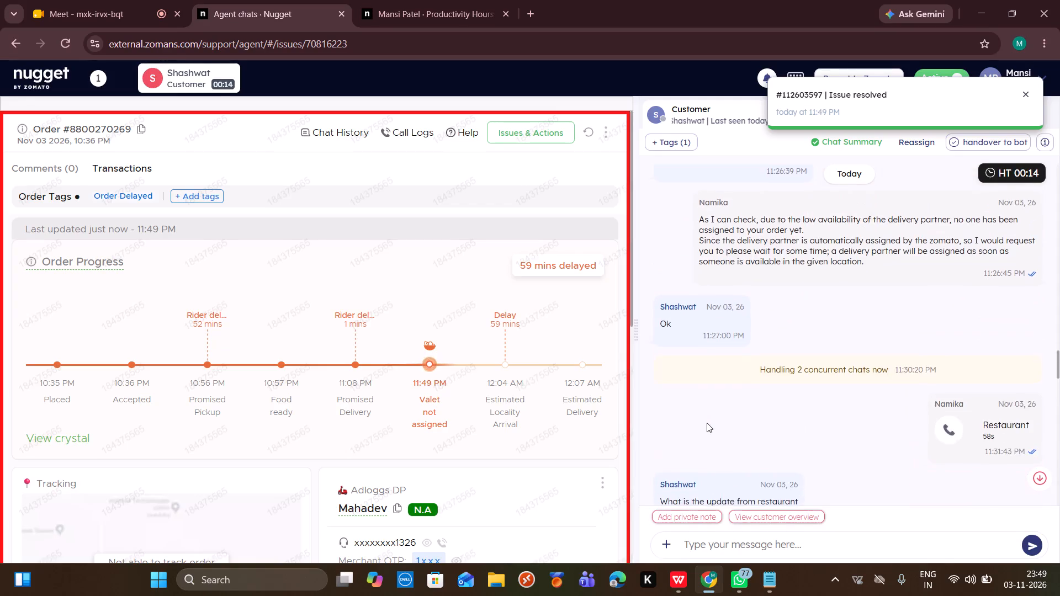
{"action": "scroll", "coordinate": [707, 423], "scroll_direction": "up", "scroll_amount": 5}
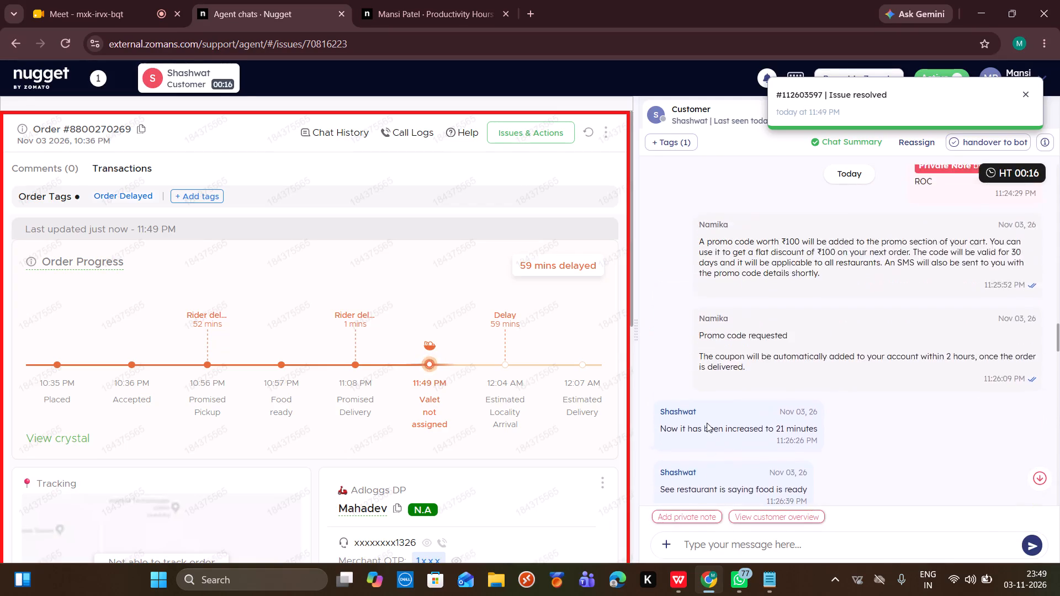
{"action": "scroll", "coordinate": [707, 423], "scroll_direction": "up", "scroll_amount": 9}
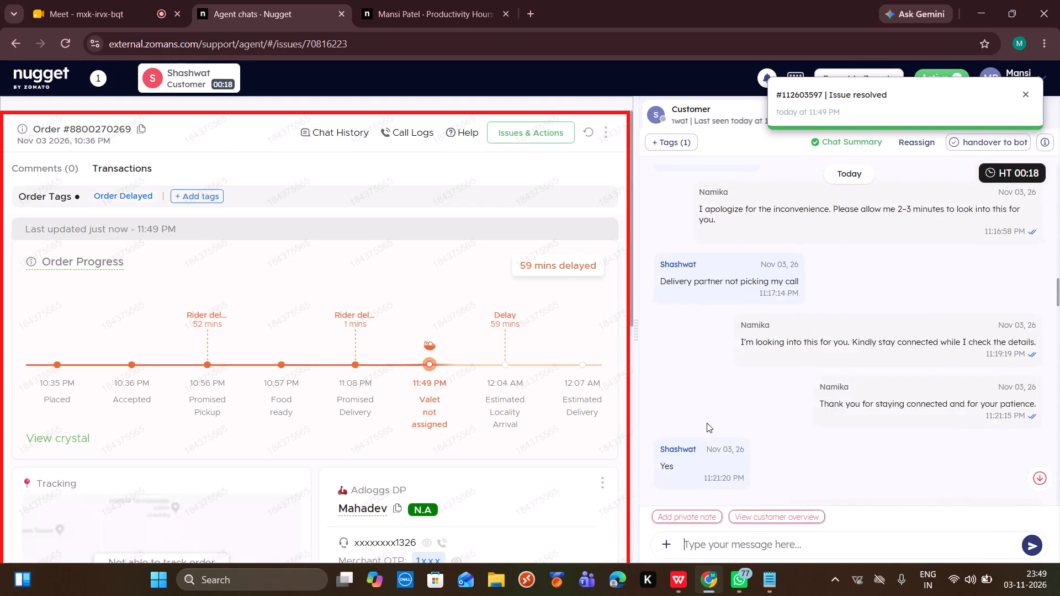
{"action": "scroll", "coordinate": [707, 423], "scroll_direction": "up", "scroll_amount": 4}
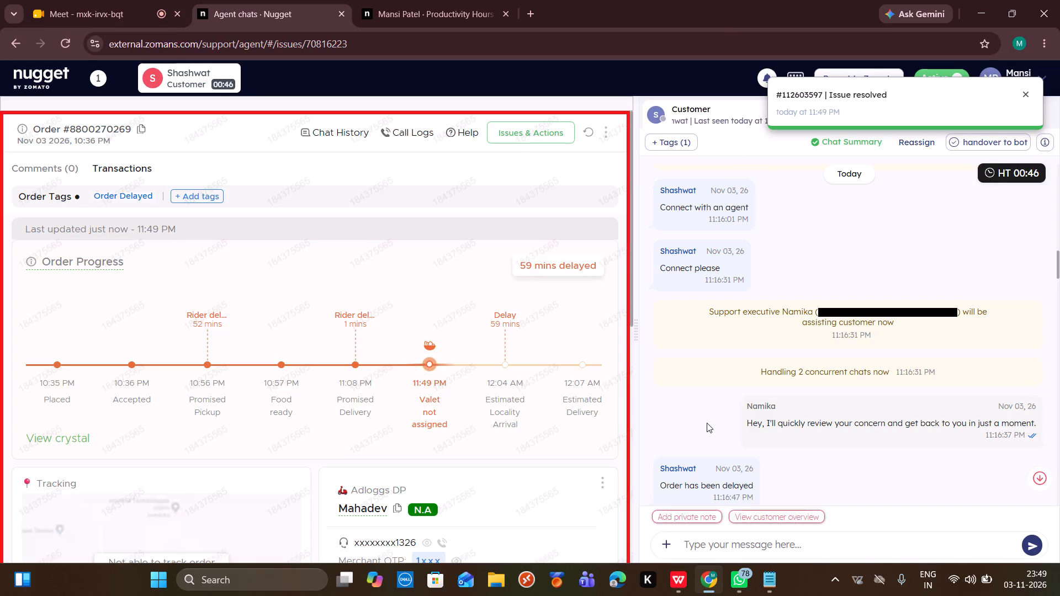
Send Shashwat the "/CFD/Delay/Ack" canned response apologizing and asking for a moment to check.
{"action": "type", "text": "/delay"}
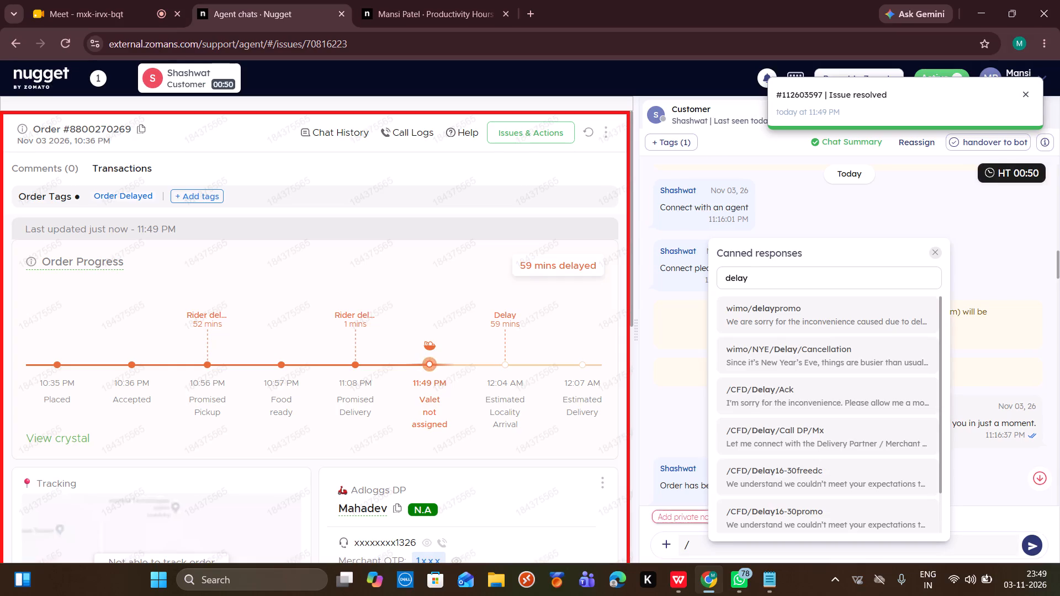
{"action": "left_click", "coordinate": [747, 393]}
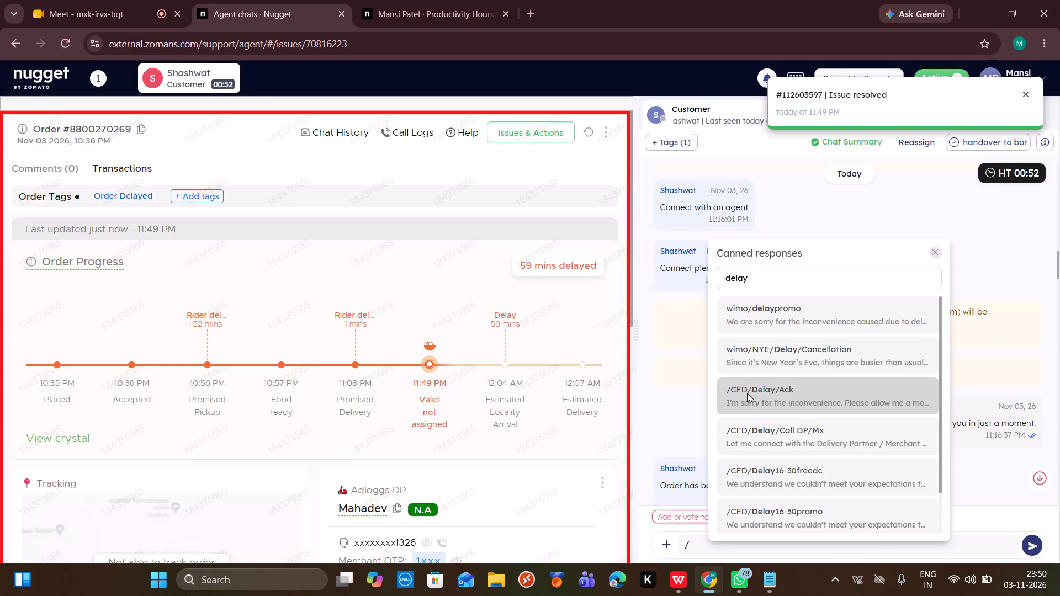
{"action": "key", "text": "Return"}
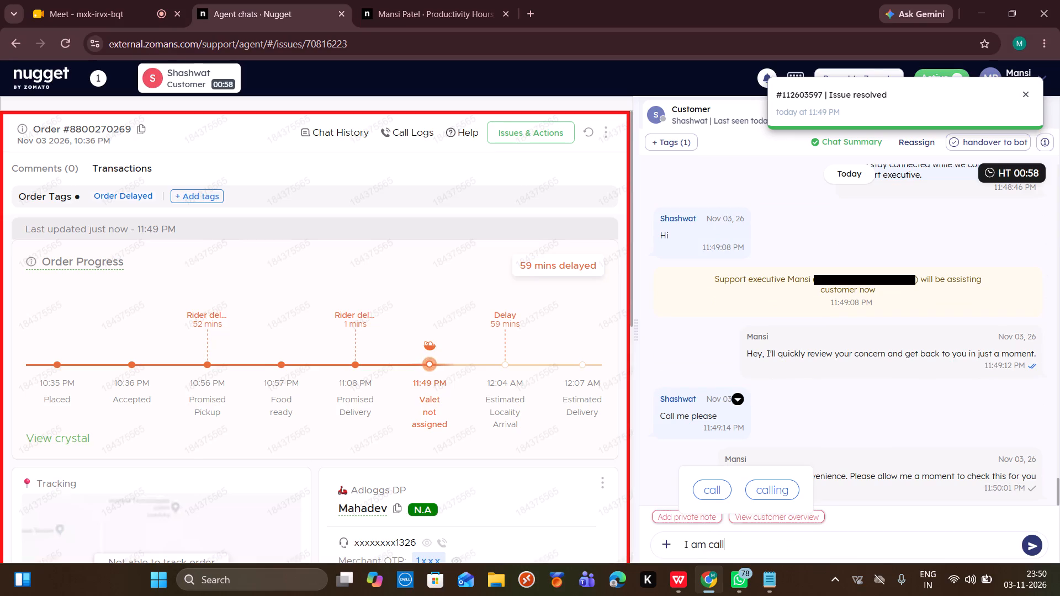
Send Shashwat the message "I am calling you".
{"action": "key", "text": "BackSpace"}
{"action": "key", "text": "BackSpace"}
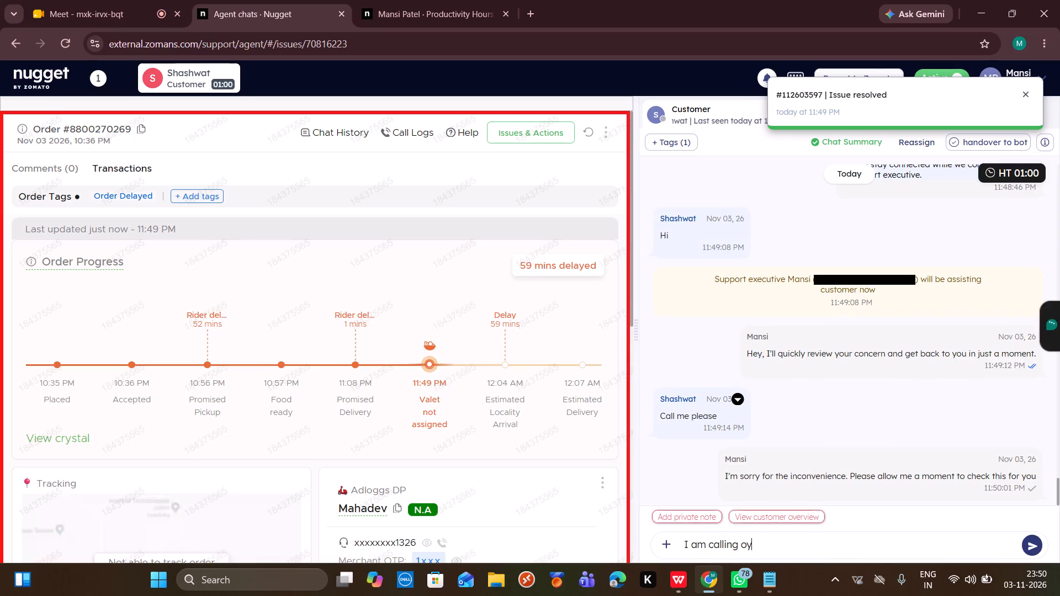
{"action": "key", "text": "BackSpace"}
{"action": "type", "text": "you"}
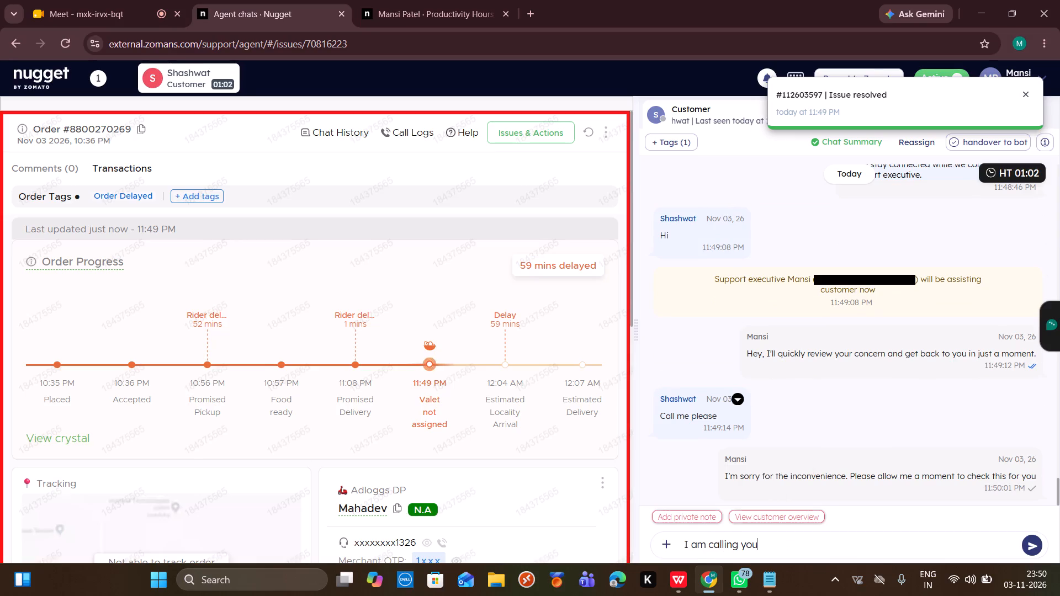
{"action": "key", "text": "Return"}
Place a call to Shashwat from the customer details of his order, choosing to call anyway.
{"action": "scroll", "coordinate": [515, 437], "scroll_direction": "down", "scroll_amount": 1}
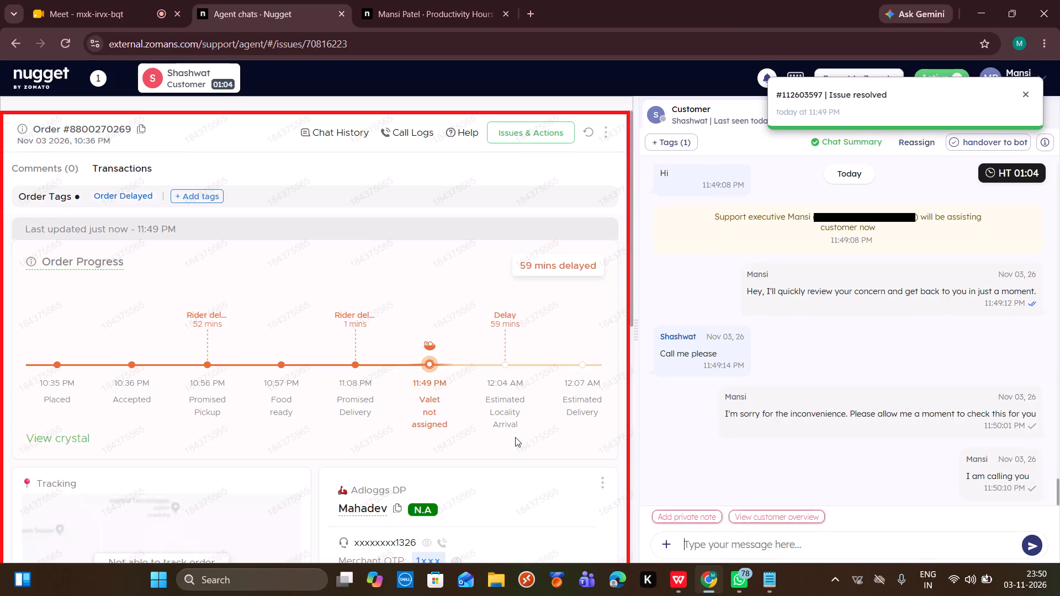
{"action": "scroll", "coordinate": [515, 437], "scroll_direction": "down", "scroll_amount": 5}
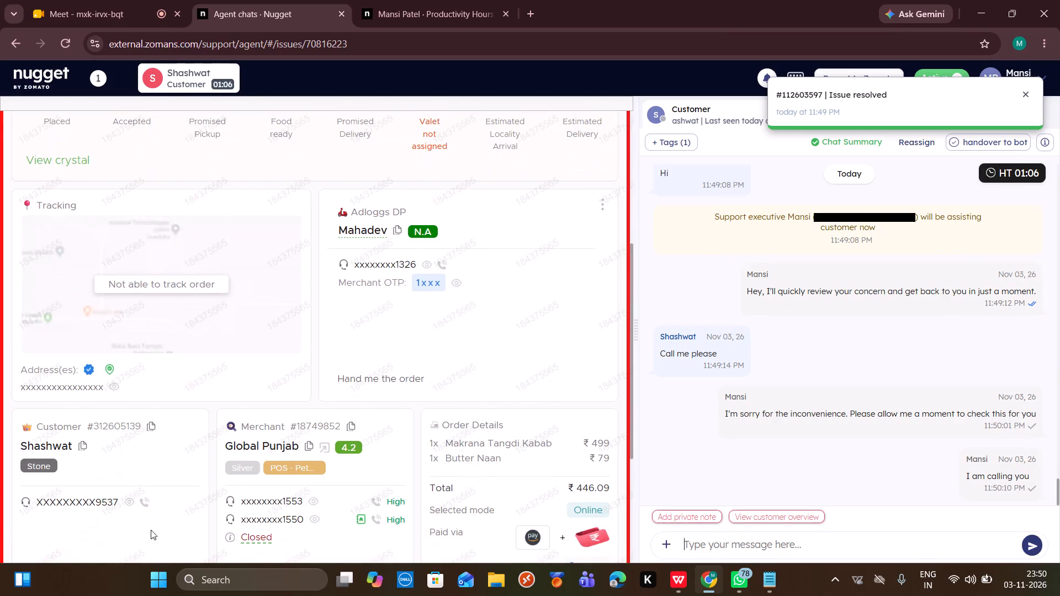
{"action": "left_click", "coordinate": [144, 501]}
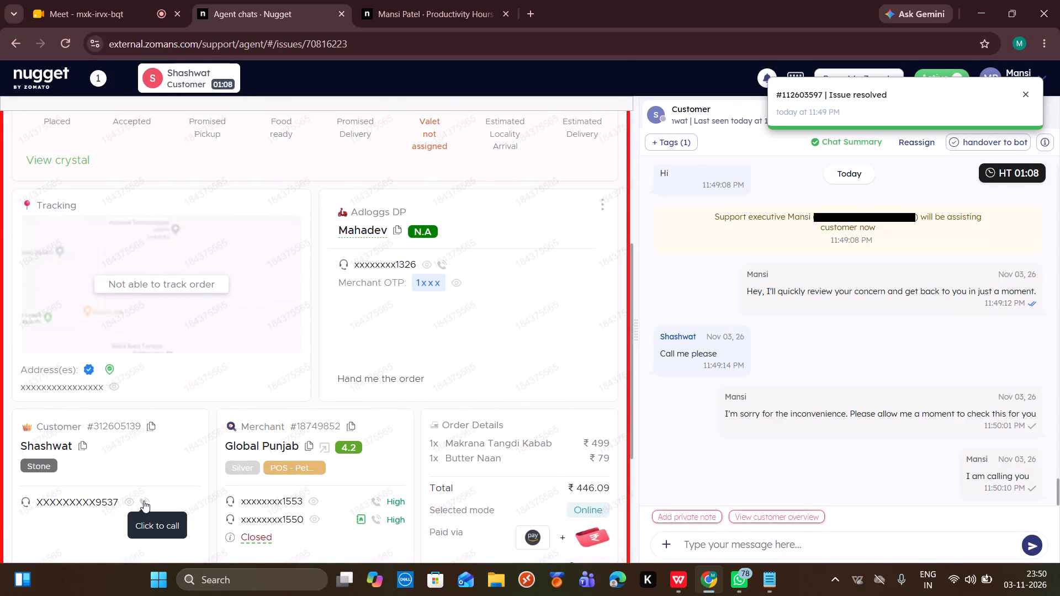
{"action": "left_click", "coordinate": [561, 407]}
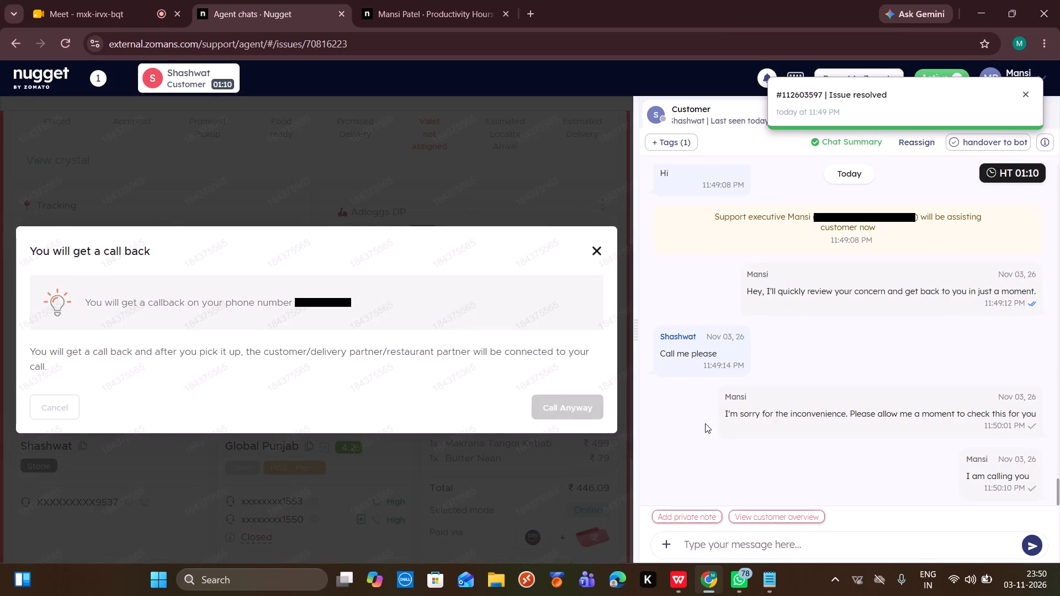
Read back through Shashwat's chat to the start of the previous agent's handling to trace the delay complaint and compensation offered.
{"action": "scroll", "coordinate": [822, 372], "scroll_direction": "up", "scroll_amount": 17}
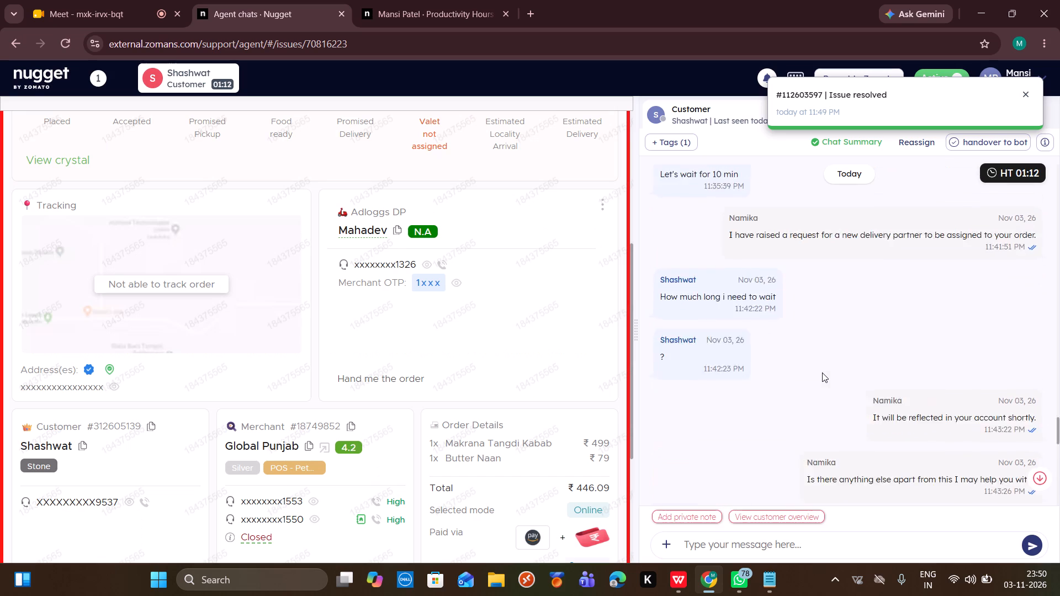
{"action": "scroll", "coordinate": [822, 372], "scroll_direction": "up", "scroll_amount": 12}
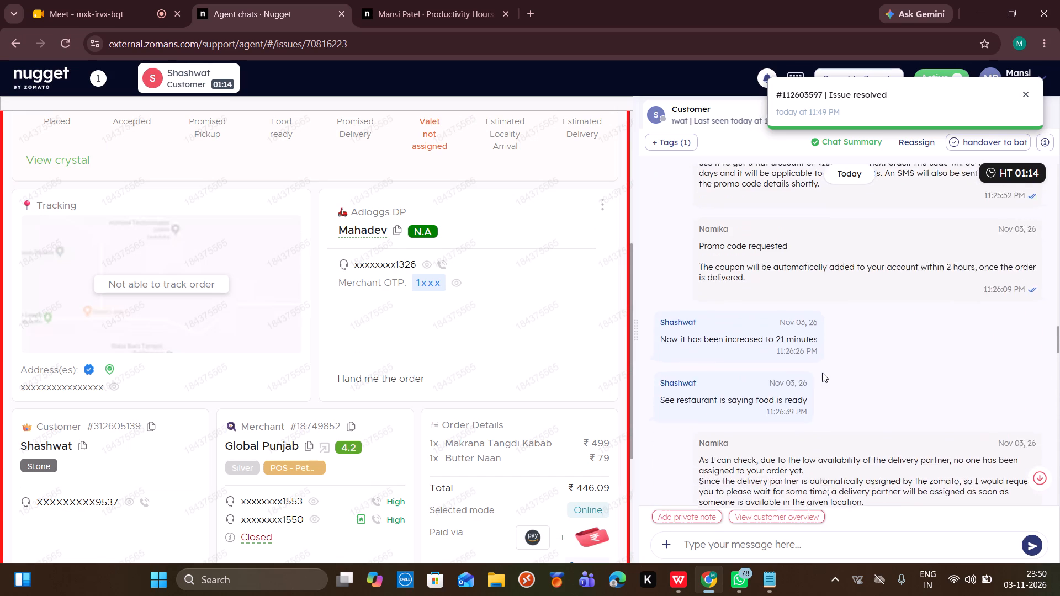
{"action": "scroll", "coordinate": [822, 372], "scroll_direction": "up", "scroll_amount": 3}
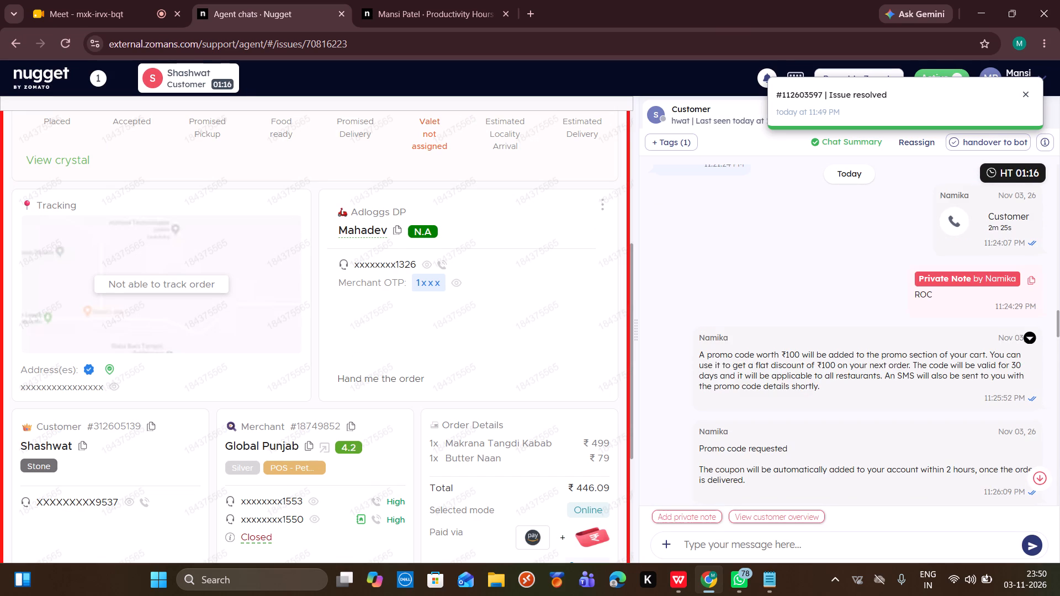
{"action": "scroll", "coordinate": [822, 372], "scroll_direction": "up", "scroll_amount": 3}
{"action": "scroll", "coordinate": [822, 372], "scroll_direction": "down", "scroll_amount": 2}
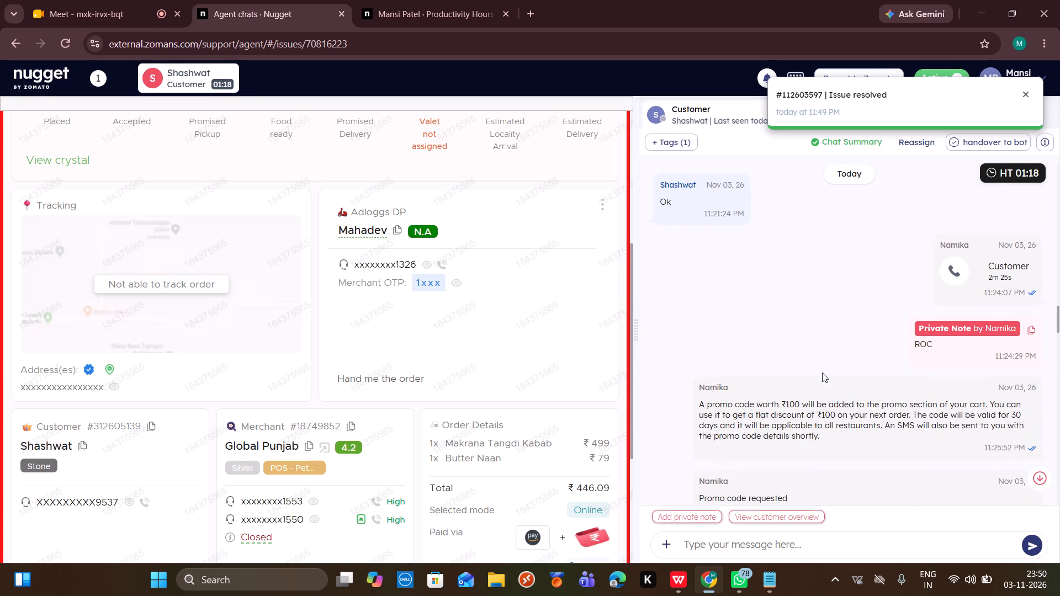
{"action": "scroll", "coordinate": [822, 372], "scroll_direction": "up", "scroll_amount": 4}
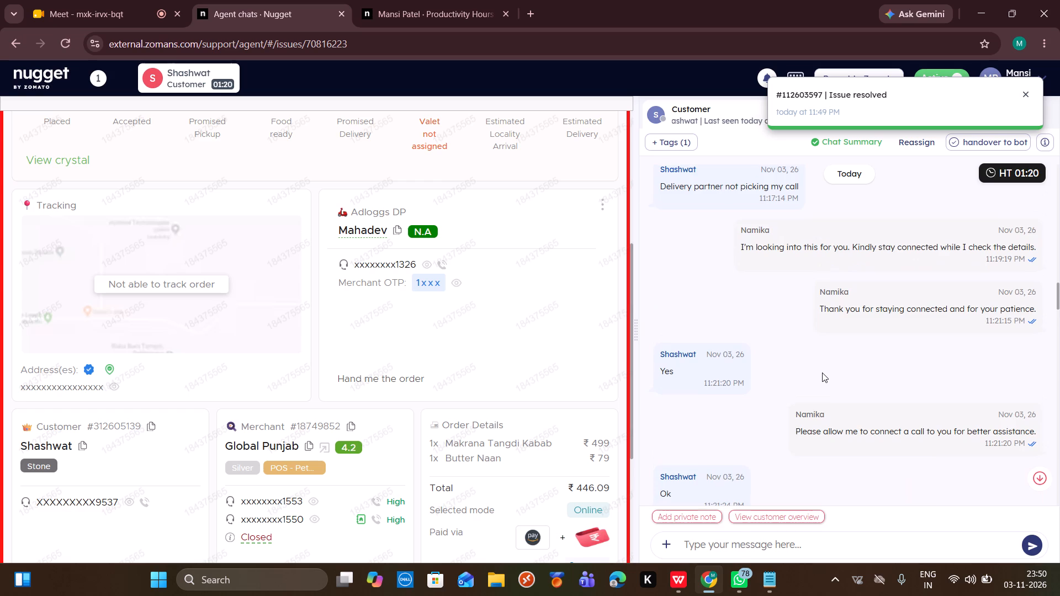
{"action": "scroll", "coordinate": [822, 372], "scroll_direction": "up", "scroll_amount": 3}
{"action": "scroll", "coordinate": [822, 372], "scroll_direction": "right", "scroll_amount": 1}
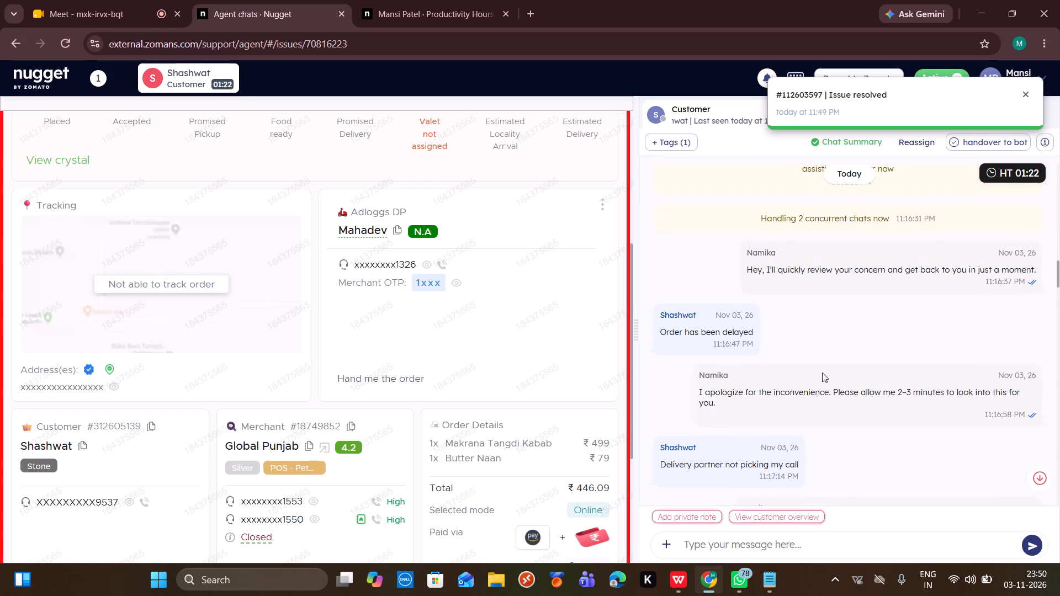
{"action": "scroll", "coordinate": [822, 372], "scroll_direction": "right", "scroll_amount": 1}
Review the previous agent's restaurant call and new delivery partner request in Shashwat's chat, through to his latest reply.
{"action": "scroll", "coordinate": [822, 372], "scroll_direction": "down", "scroll_amount": 6}
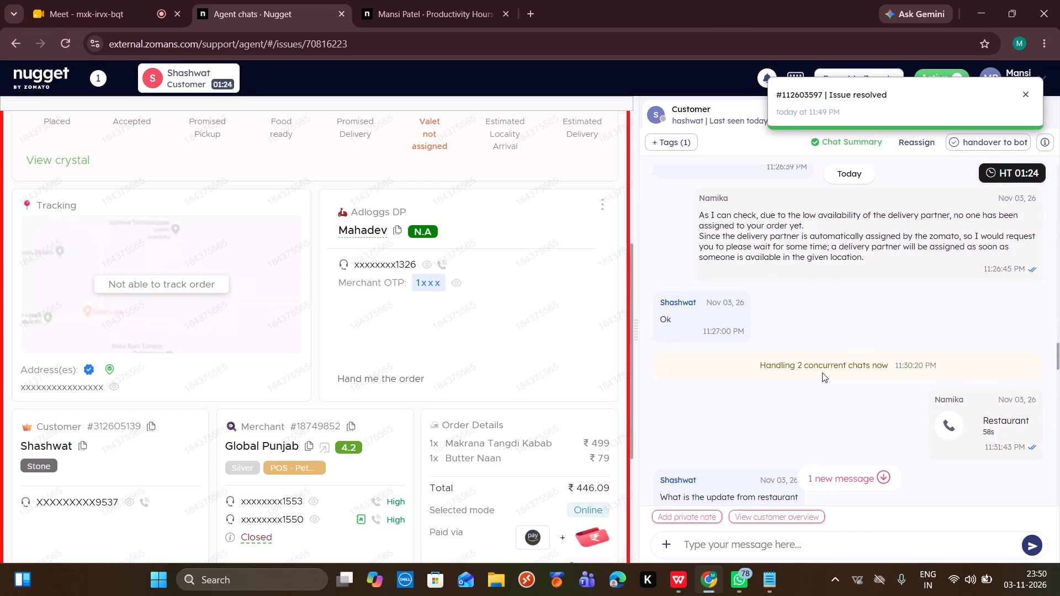
{"action": "scroll", "coordinate": [822, 372], "scroll_direction": "down", "scroll_amount": 8}
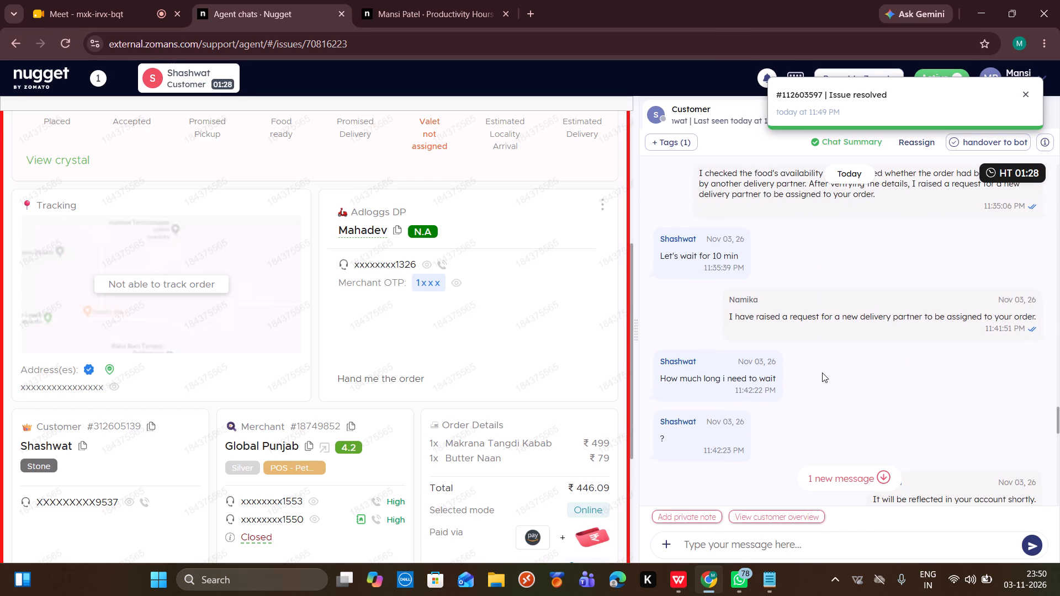
{"action": "scroll", "coordinate": [822, 372], "scroll_direction": "up", "scroll_amount": 1}
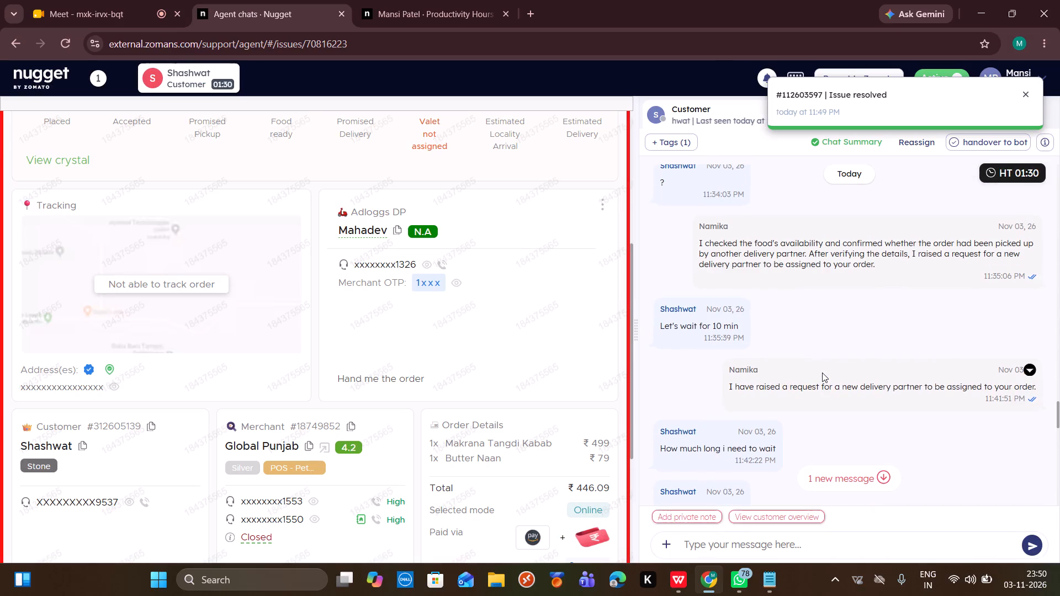
{"action": "scroll", "coordinate": [822, 372], "scroll_direction": "up", "scroll_amount": 4}
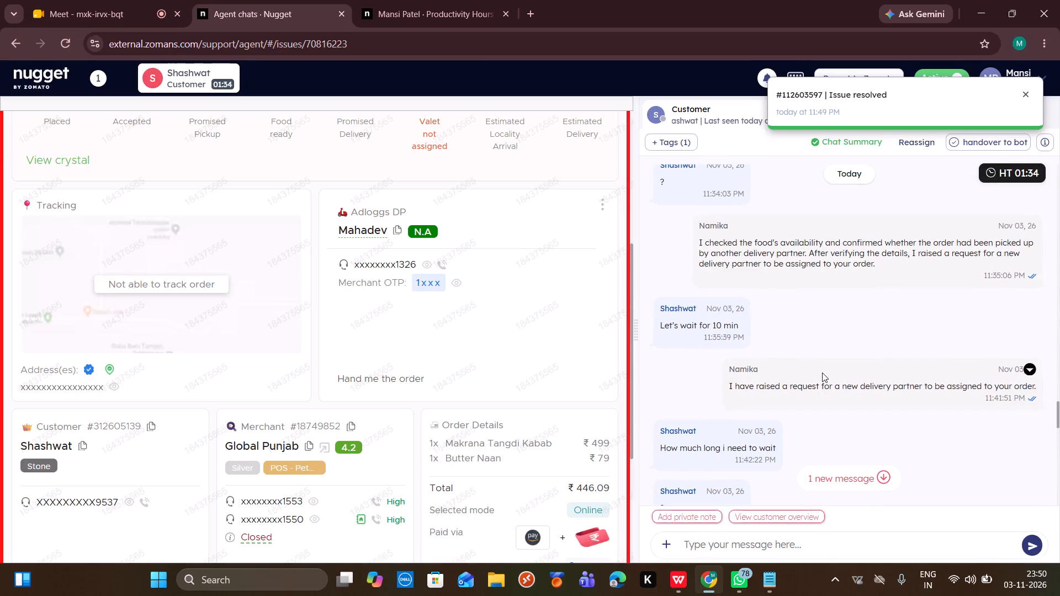
{"action": "scroll", "coordinate": [822, 372], "scroll_direction": "down", "scroll_amount": 20}
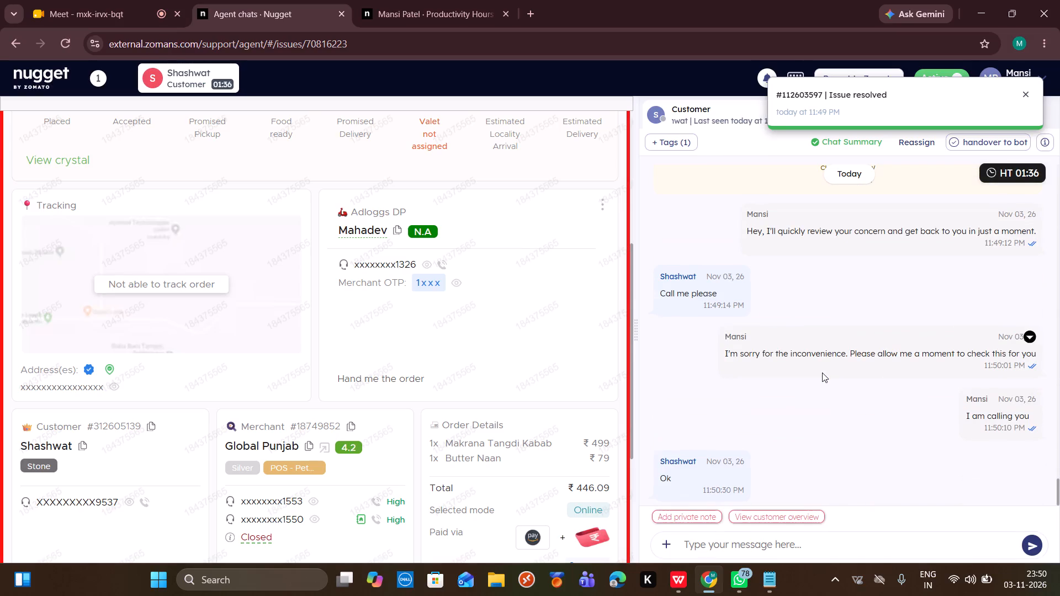
Refresh Shashwat's order details and check the order progress timeline and delivery partner assignment.
{"action": "scroll", "coordinate": [521, 285], "scroll_direction": "up", "scroll_amount": 8}
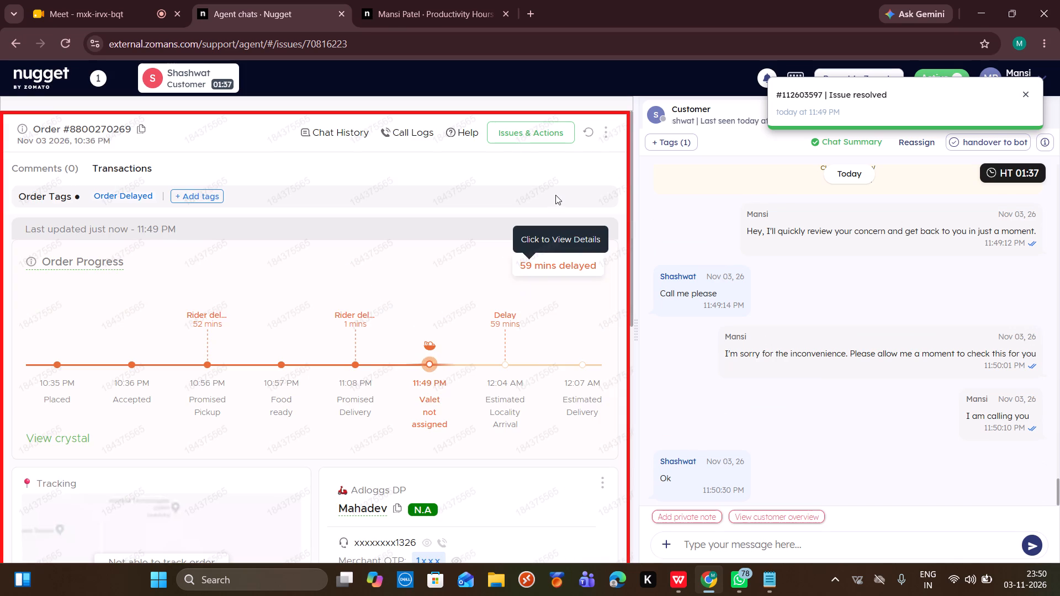
{"action": "left_click", "coordinate": [589, 134]}
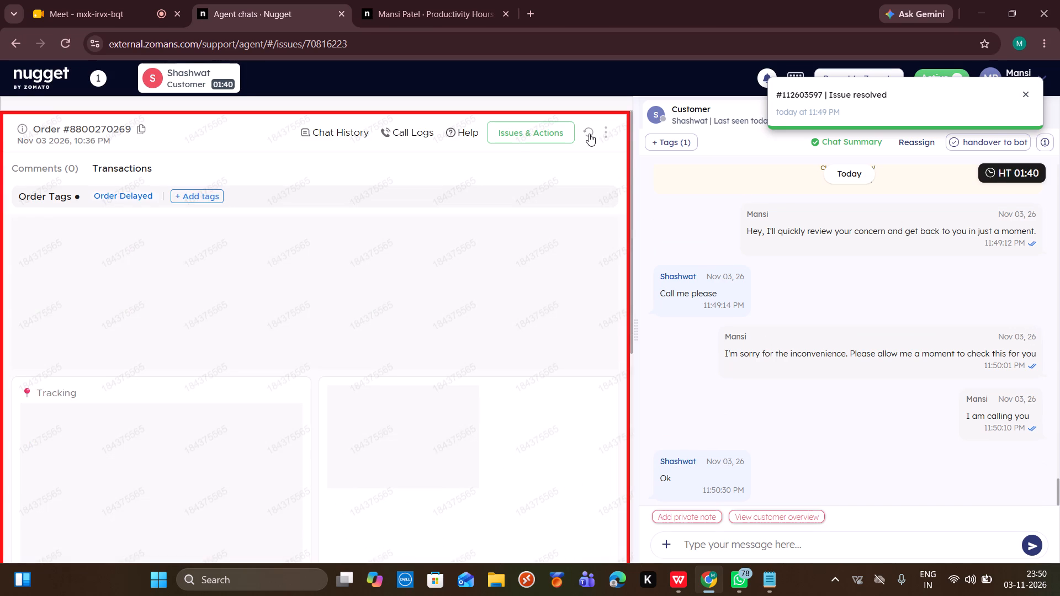
{"action": "scroll", "coordinate": [537, 343], "scroll_direction": "down", "scroll_amount": 1}
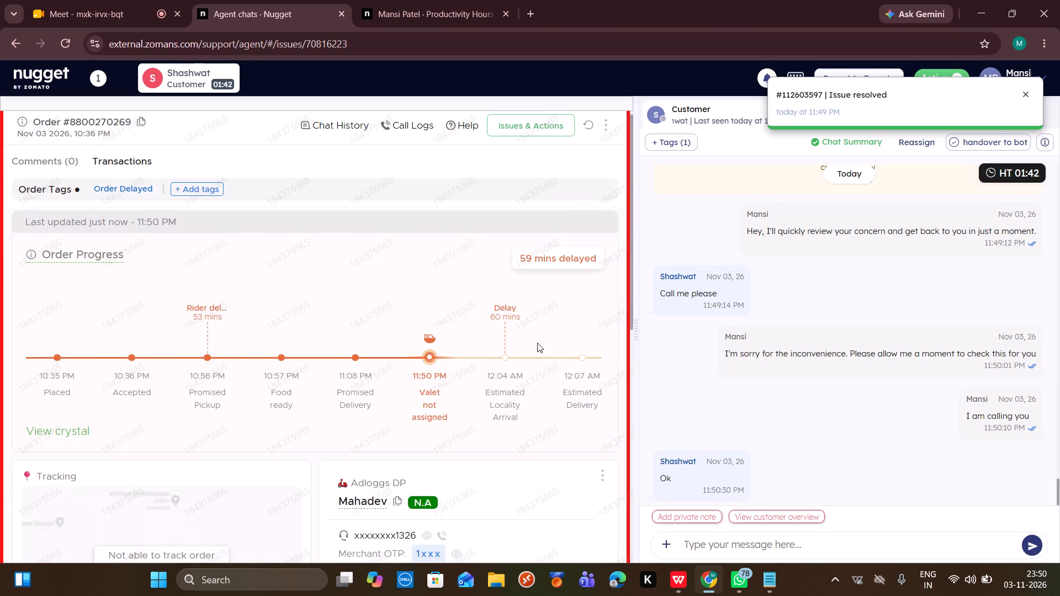
{"action": "scroll", "coordinate": [537, 343], "scroll_direction": "down", "scroll_amount": 1}
{"action": "scroll", "coordinate": [537, 343], "scroll_direction": "up", "scroll_amount": 5}
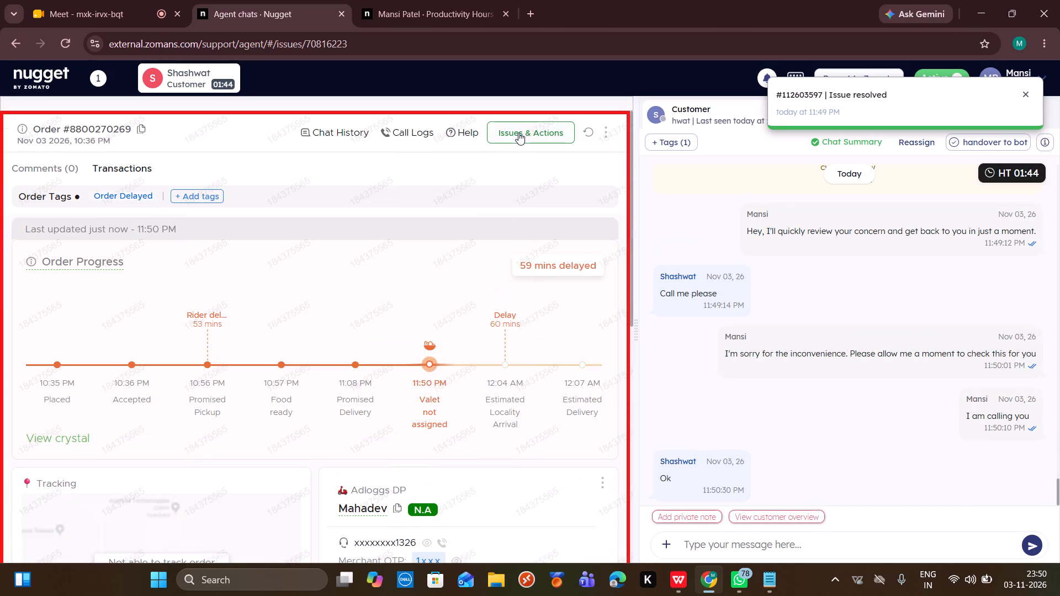
Check the refund terms for a customer-requested cancellation, choosing "Order not required anymore" and "No, merchant did not agree or no answer", without submitting.
{"action": "left_click", "coordinate": [518, 132]}
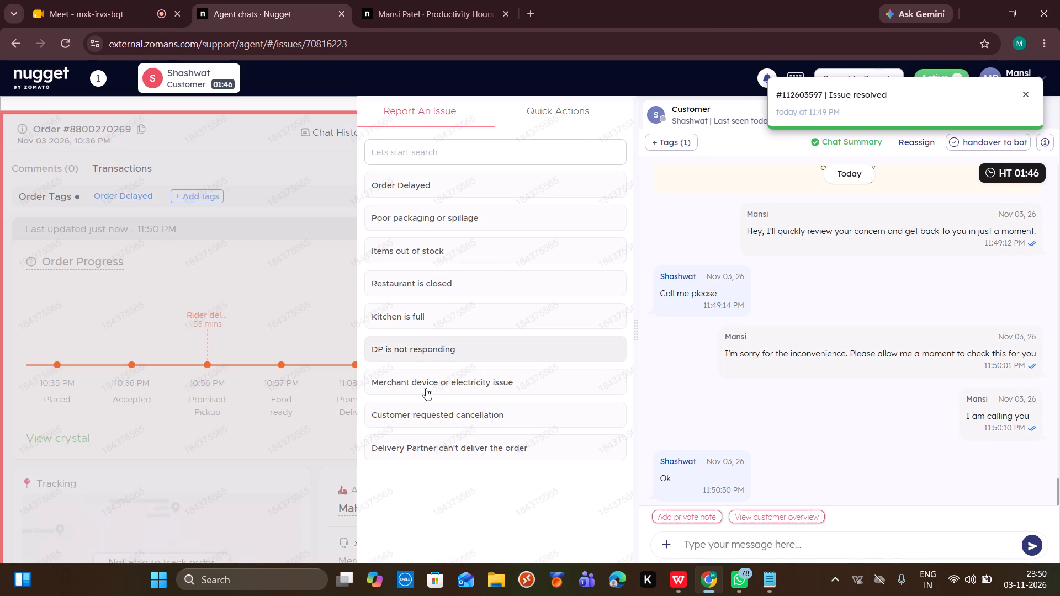
{"action": "left_click", "coordinate": [421, 413]}
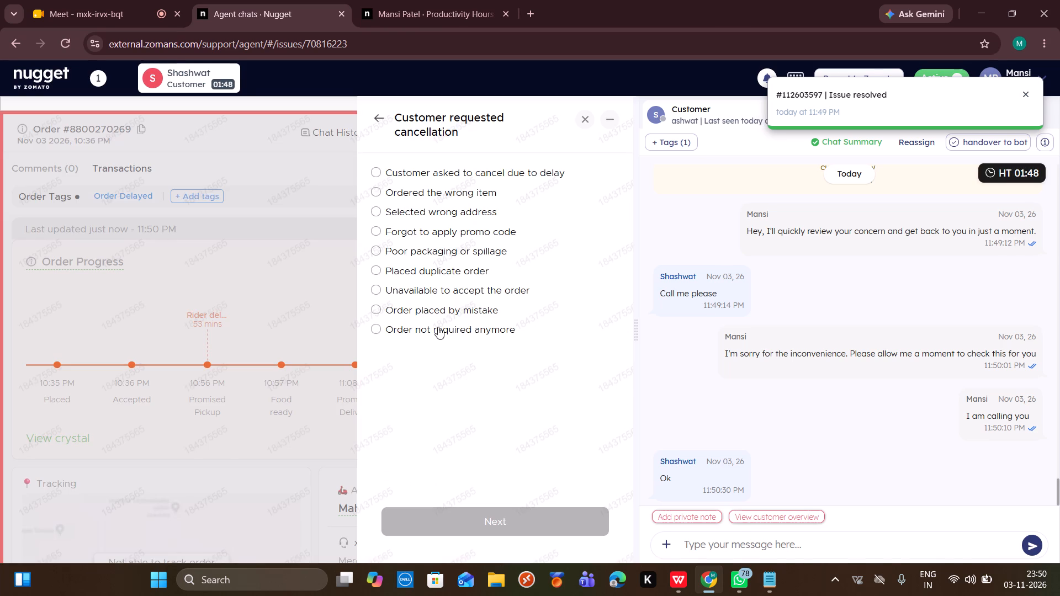
{"action": "left_click", "coordinate": [438, 324]}
{"action": "left_click", "coordinate": [418, 519]}
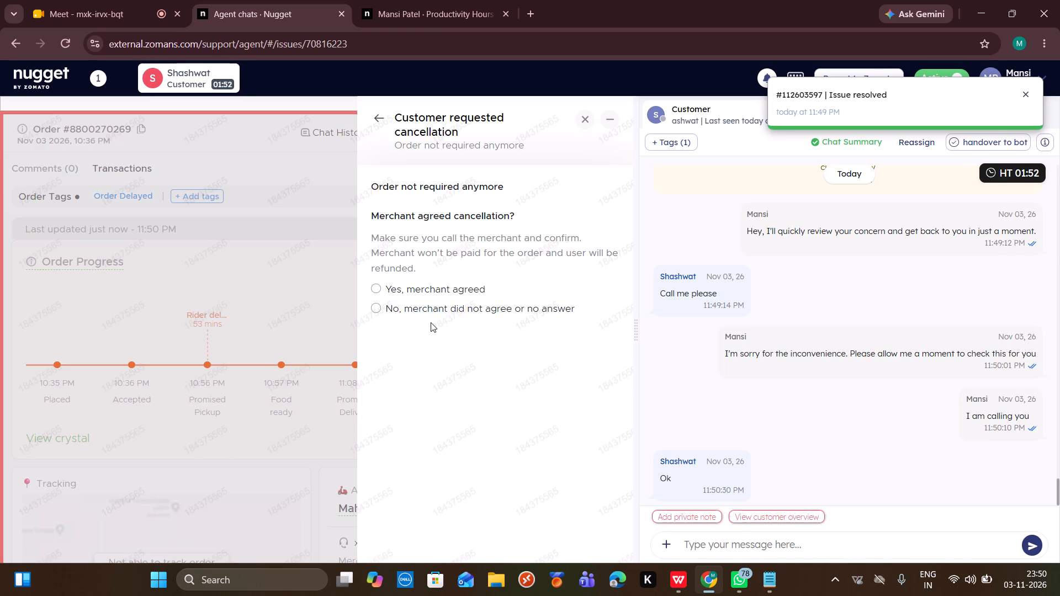
{"action": "left_click", "coordinate": [434, 309]}
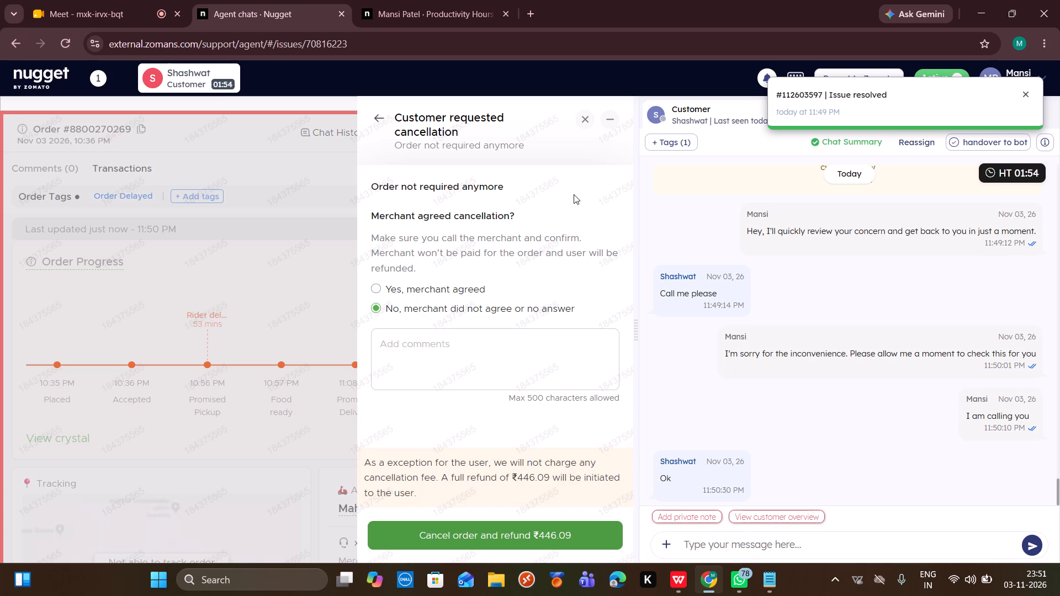
{"action": "left_click", "coordinate": [608, 124]}
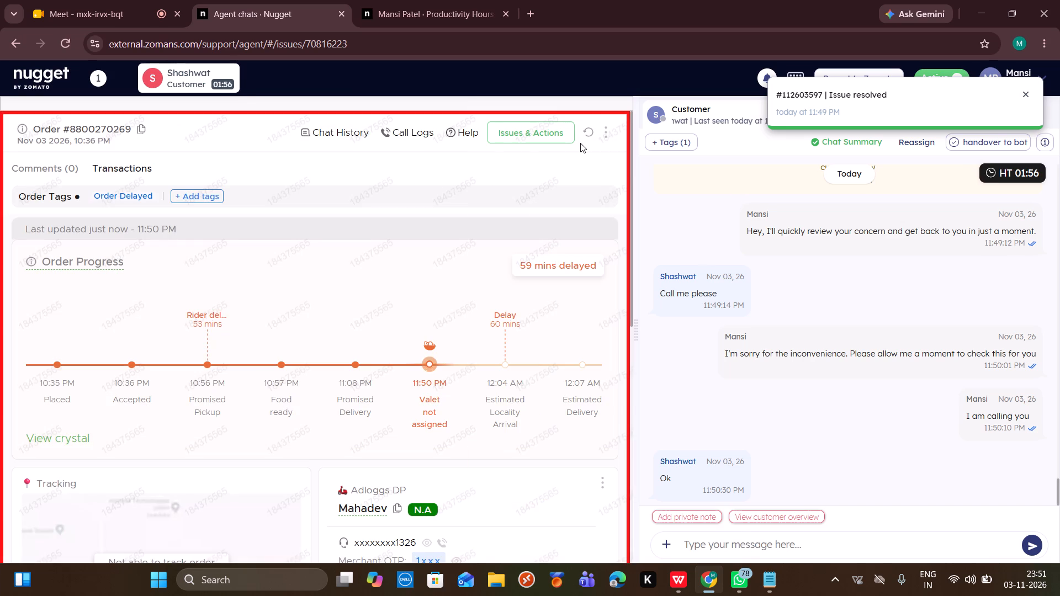
Refresh Shashwat's order again, check its progress, and reread the recent chat messages about the waiting time.
{"action": "left_click", "coordinate": [589, 134]}
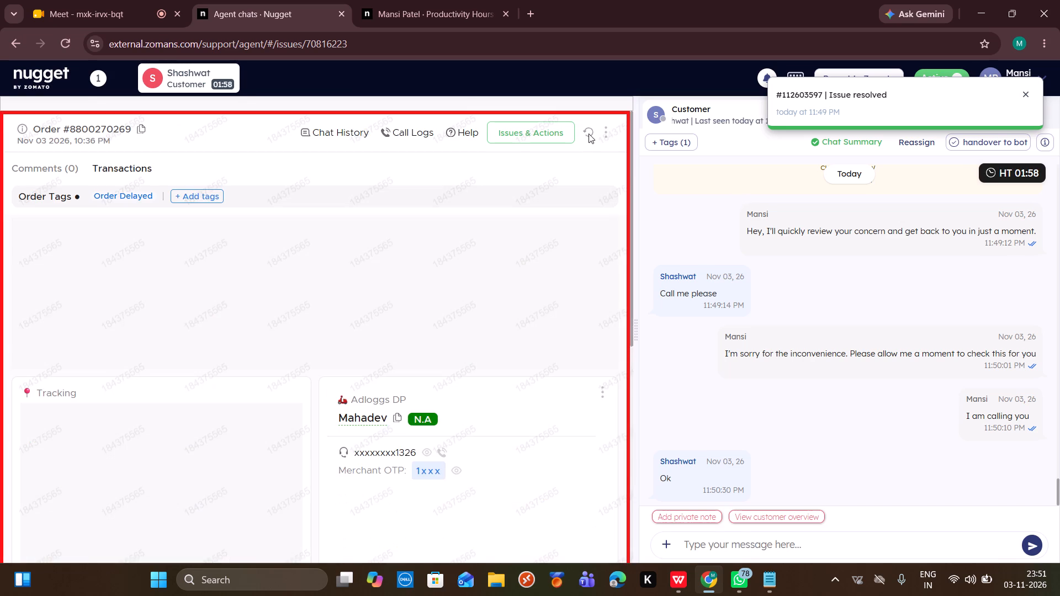
{"action": "scroll", "coordinate": [478, 472], "scroll_direction": "down", "scroll_amount": 7}
{"action": "scroll", "coordinate": [478, 472], "scroll_direction": "up", "scroll_amount": 5}
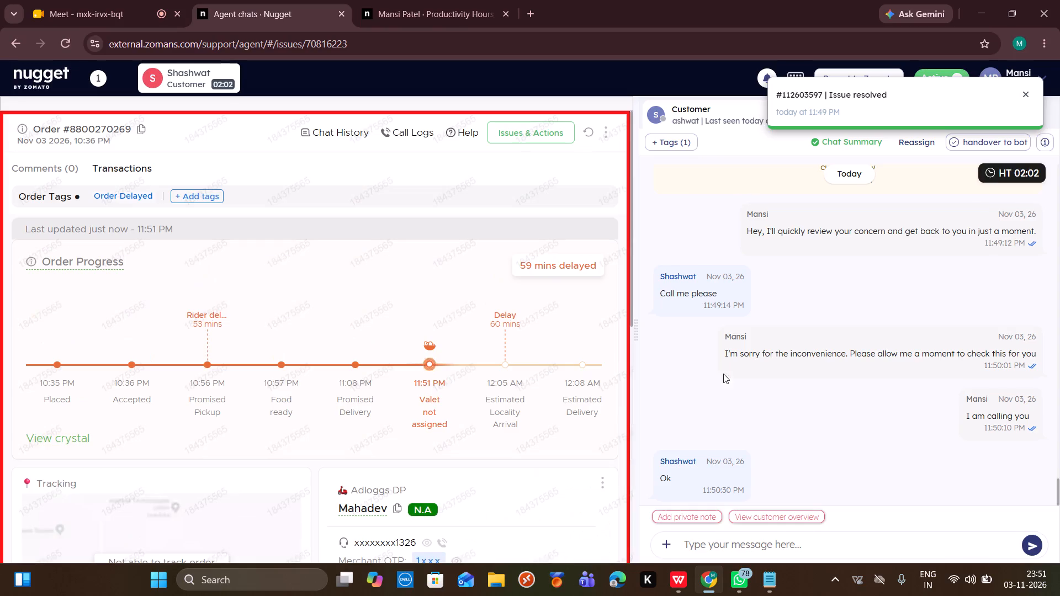
{"action": "scroll", "coordinate": [772, 364], "scroll_direction": "up", "scroll_amount": 8}
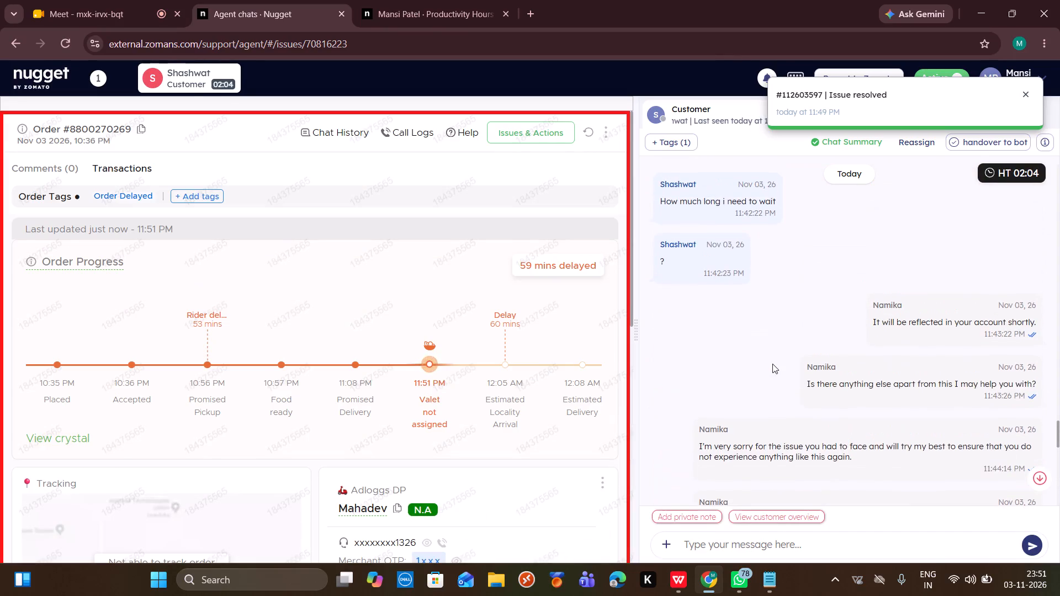
{"action": "scroll", "coordinate": [772, 364], "scroll_direction": "up", "scroll_amount": 1}
{"action": "scroll", "coordinate": [772, 364], "scroll_direction": "down", "scroll_amount": 16}
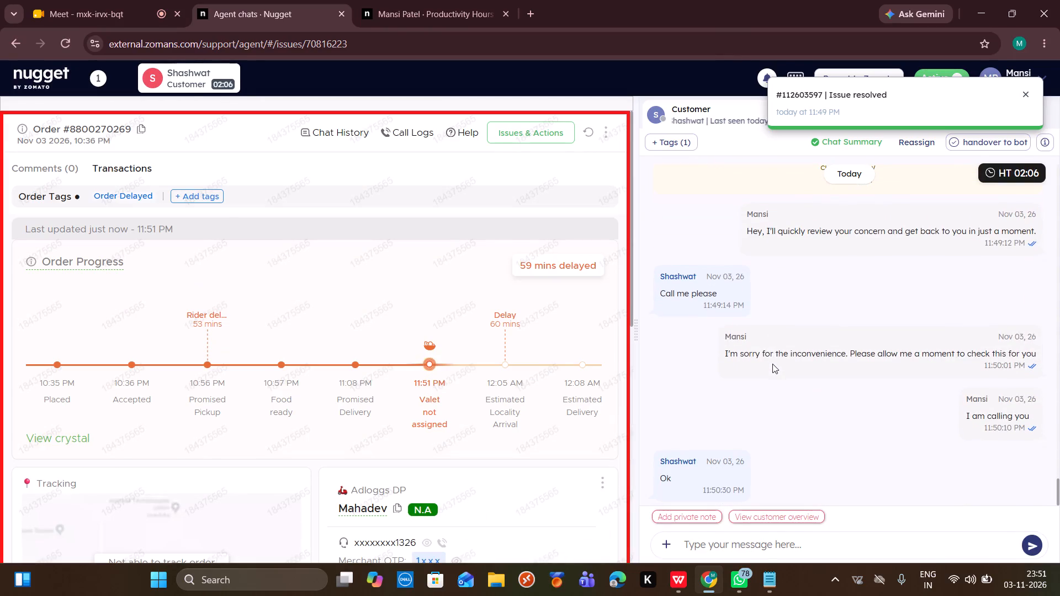
Refresh the order and review its progress, delivery partner, merchant and payment details.
{"action": "left_click", "coordinate": [588, 129]}
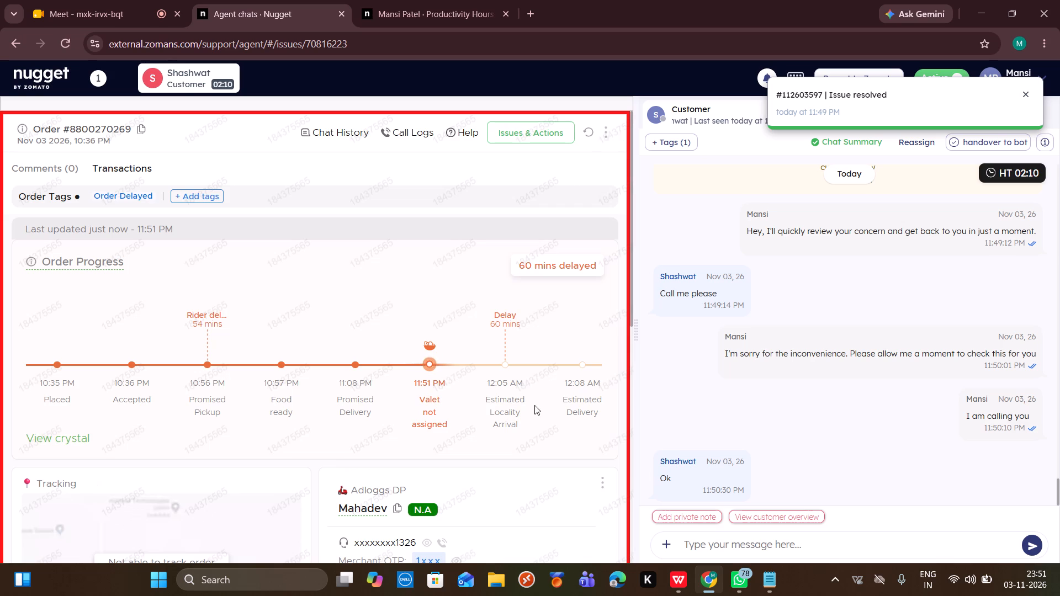
{"action": "scroll", "coordinate": [535, 425], "scroll_direction": "down", "scroll_amount": 4}
{"action": "scroll", "coordinate": [535, 425], "scroll_direction": "up", "scroll_amount": 4}
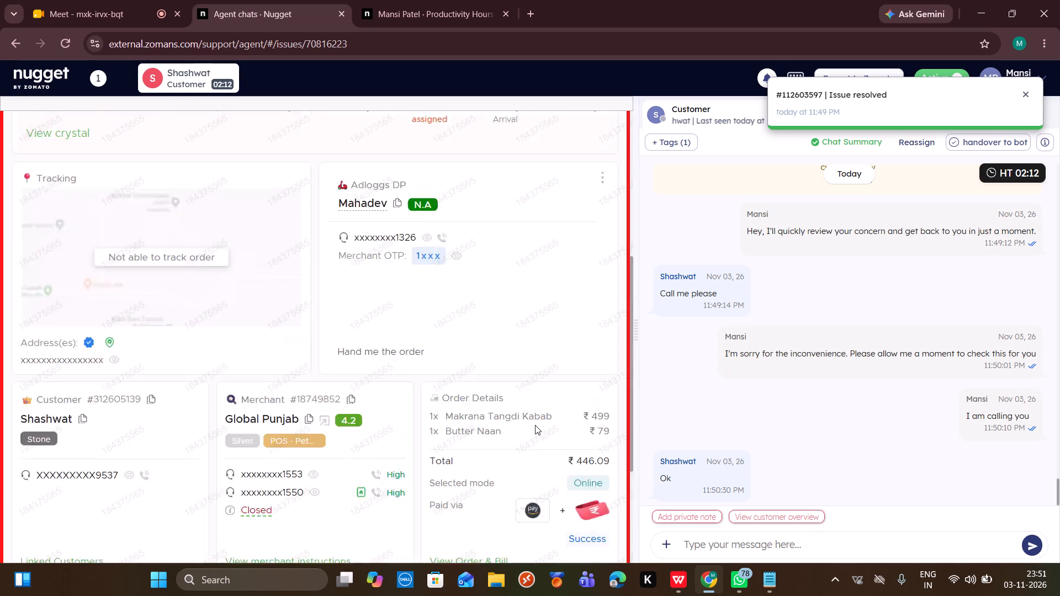
{"action": "scroll", "coordinate": [535, 425], "scroll_direction": "up", "scroll_amount": 6}
{"action": "scroll", "coordinate": [535, 425], "scroll_direction": "down", "scroll_amount": 4}
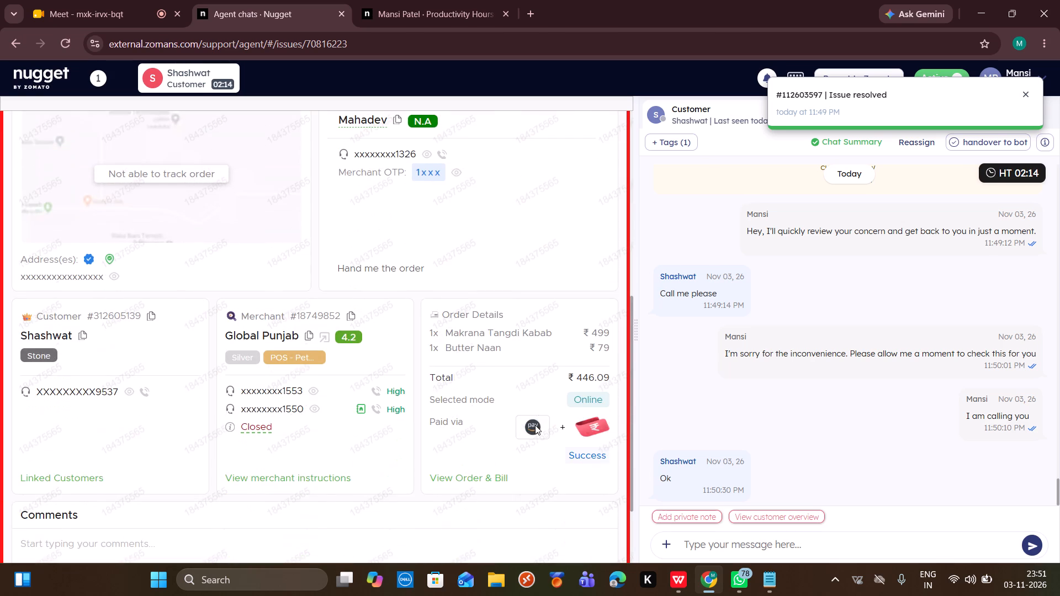
{"action": "scroll", "coordinate": [535, 425], "scroll_direction": "up", "scroll_amount": 11}
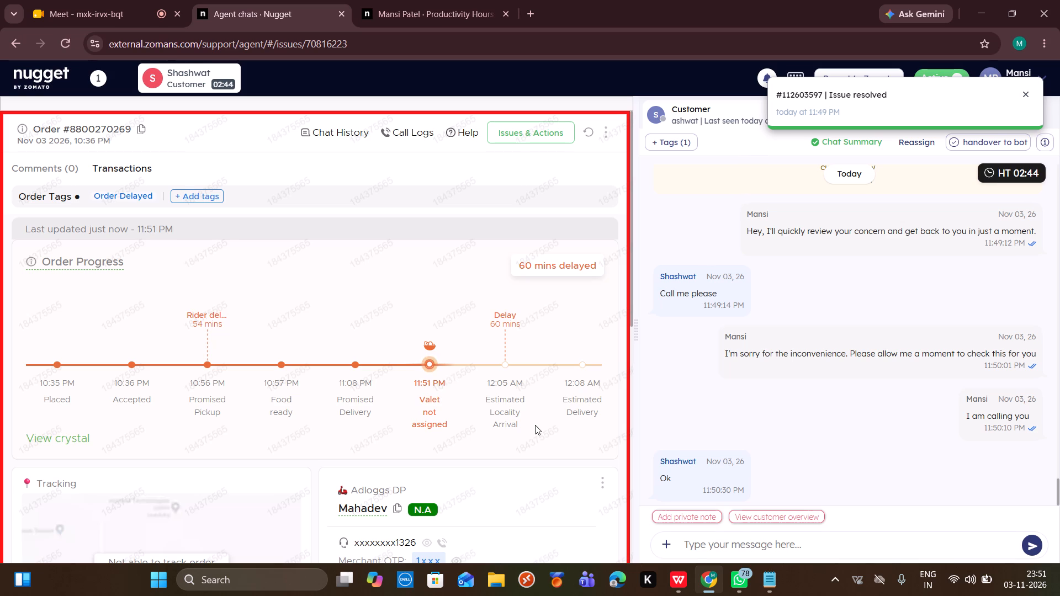
Refresh the order details repeatedly to monitor the progress timeline for a delivery partner assignment.
{"action": "left_click", "coordinate": [591, 133]}
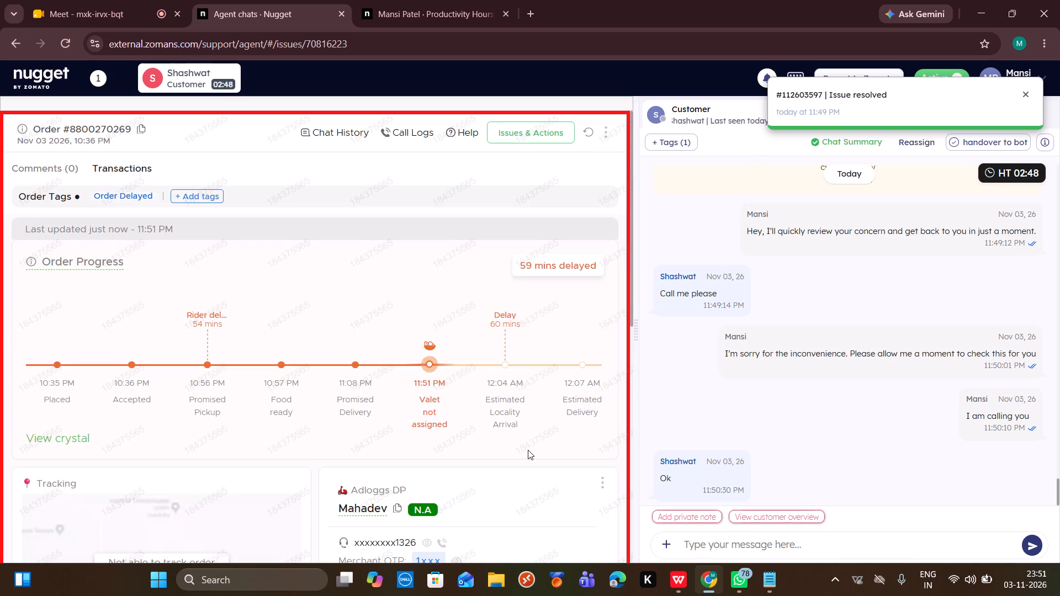
{"action": "scroll", "coordinate": [528, 450], "scroll_direction": "down", "scroll_amount": 2}
{"action": "scroll", "coordinate": [528, 450], "scroll_direction": "up", "scroll_amount": 6}
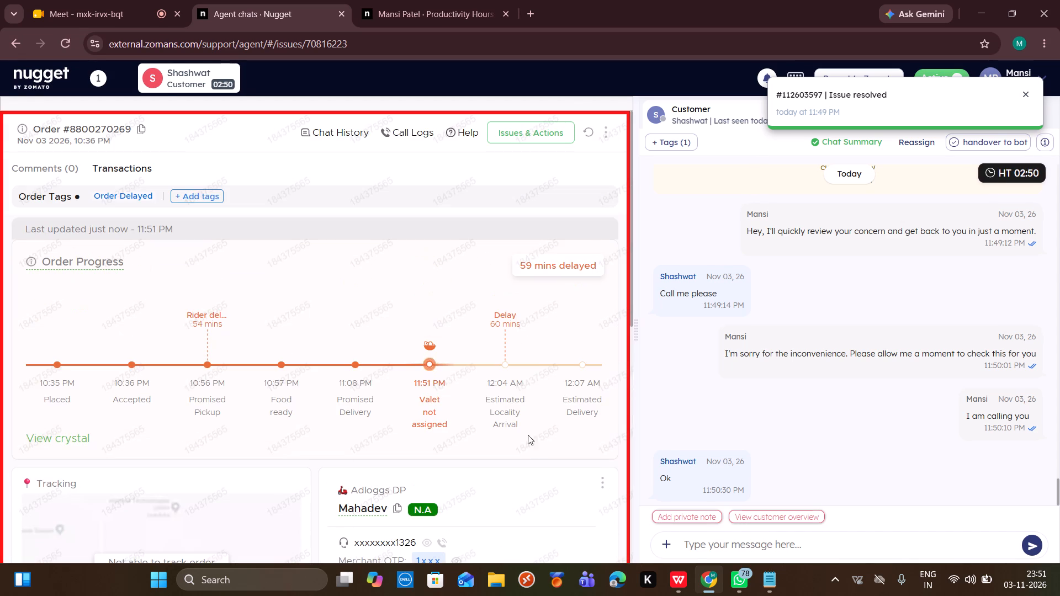
{"action": "left_click", "coordinate": [590, 132]}
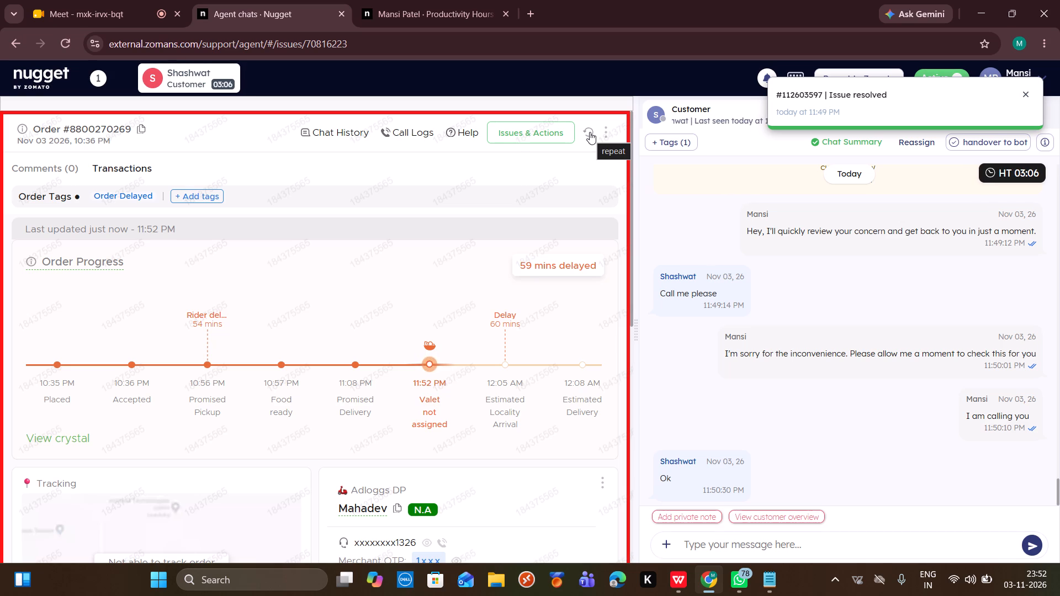
{"action": "scroll", "coordinate": [531, 392], "scroll_direction": "down", "scroll_amount": 7}
{"action": "scroll", "coordinate": [531, 392], "scroll_direction": "up", "scroll_amount": 12}
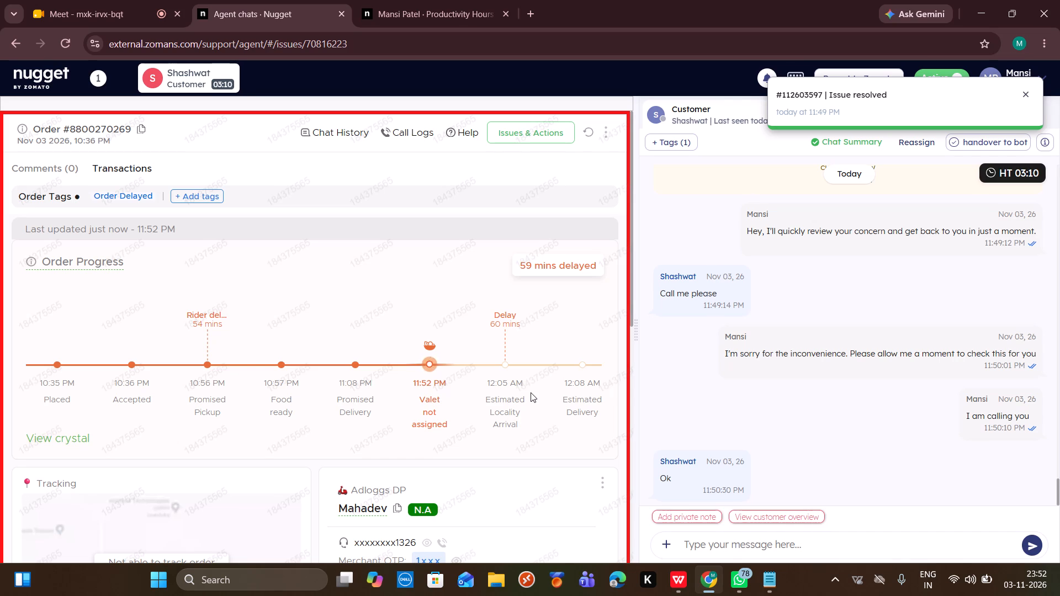
{"action": "left_click", "coordinate": [587, 128]}
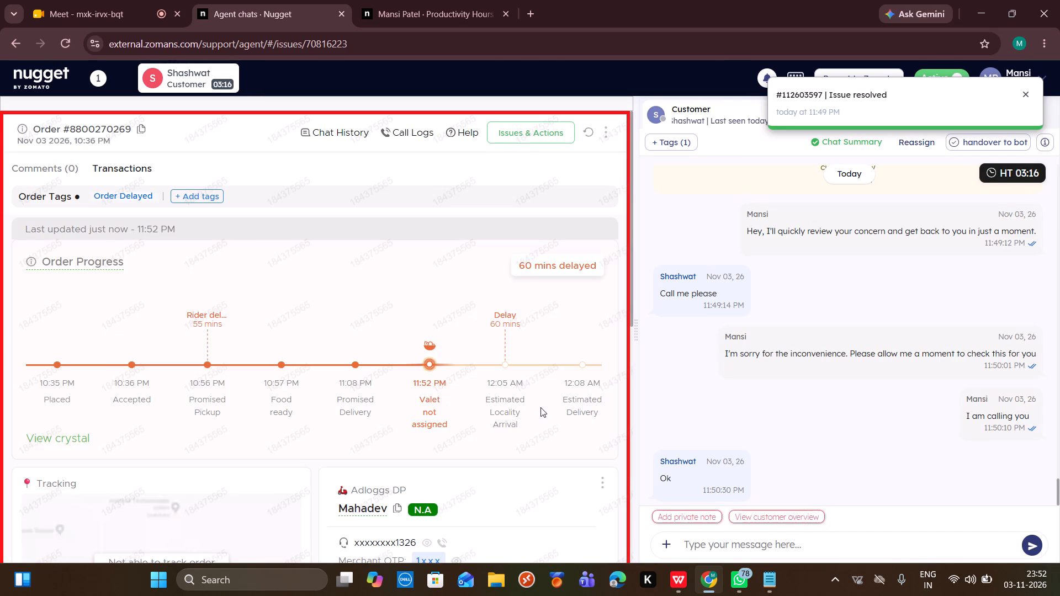
{"action": "scroll", "coordinate": [540, 407], "scroll_direction": "down", "scroll_amount": 3}
{"action": "scroll", "coordinate": [540, 407], "scroll_direction": "up", "scroll_amount": 6}
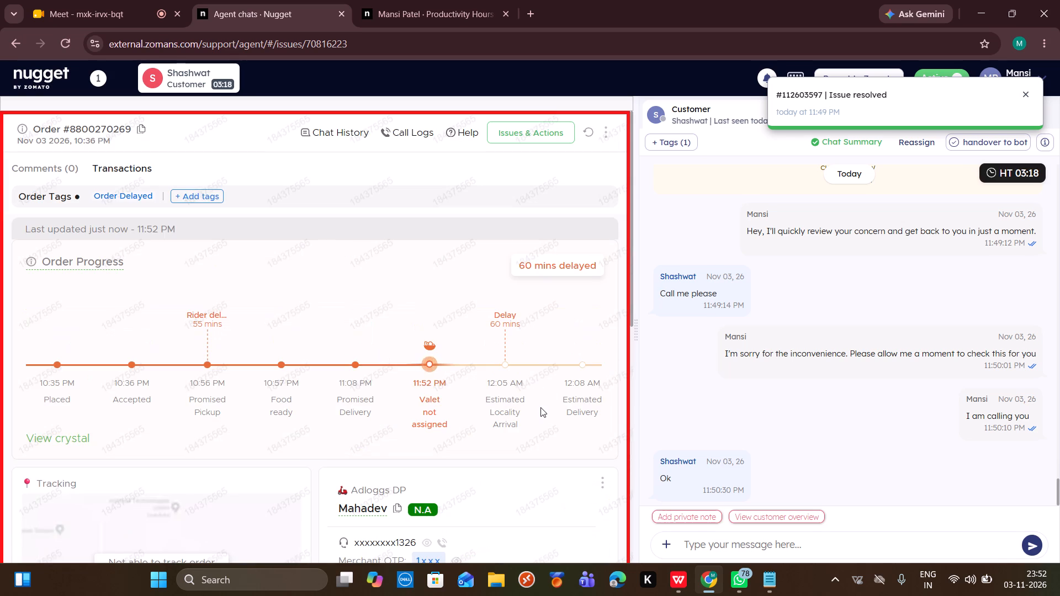
{"action": "left_click", "coordinate": [587, 131]}
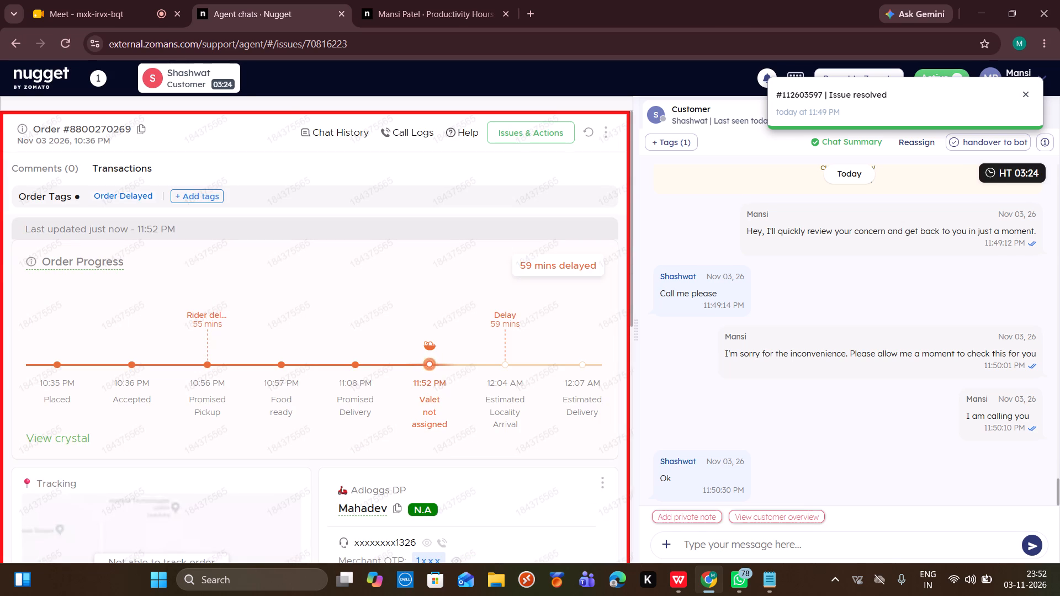
Open Shashwat's customer overview from the order's customer details, check it and close it.
{"action": "scroll", "coordinate": [519, 466], "scroll_direction": "down", "scroll_amount": 3}
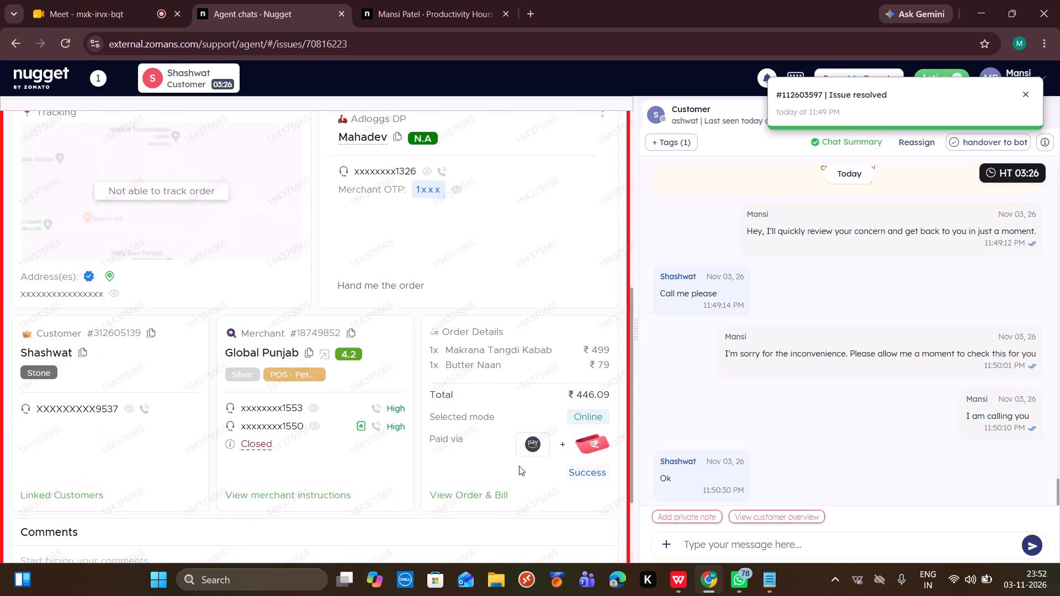
{"action": "left_click", "coordinate": [57, 350]}
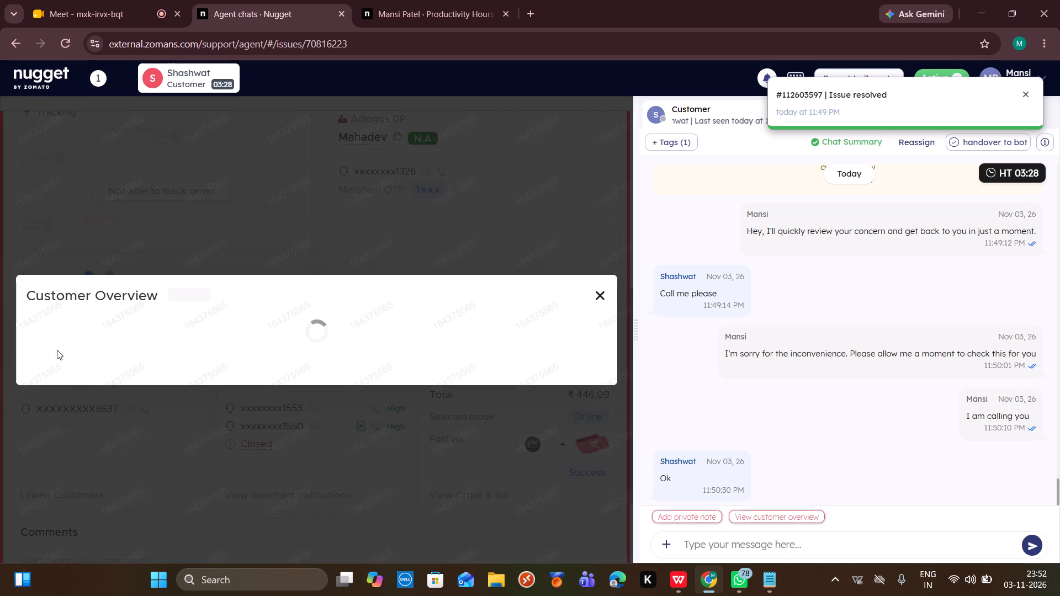
{"action": "left_click", "coordinate": [452, 437]}
Refresh the order twice, each time reviewing the progress timeline and the tracking, delivery partner and merchant details.
{"action": "scroll", "coordinate": [496, 321], "scroll_direction": "up", "scroll_amount": 9}
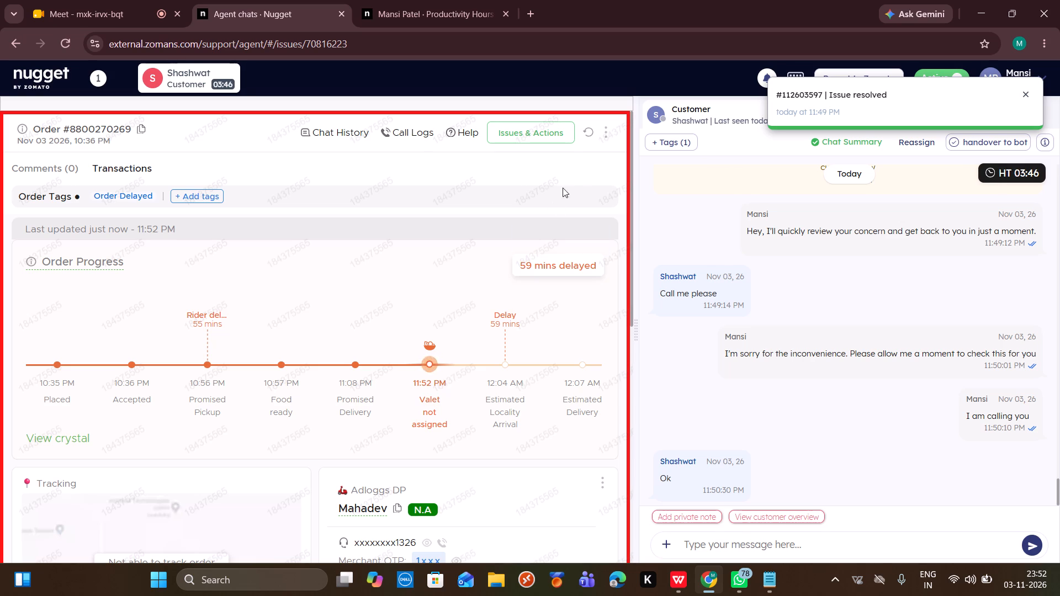
{"action": "left_click", "coordinate": [584, 134]}
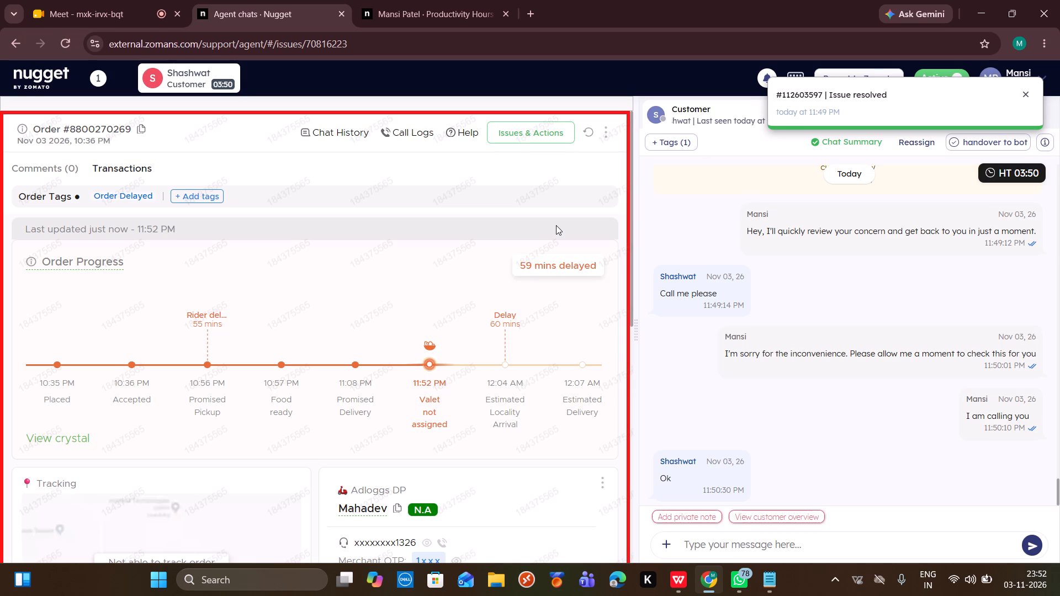
{"action": "scroll", "coordinate": [544, 374], "scroll_direction": "down", "scroll_amount": 3}
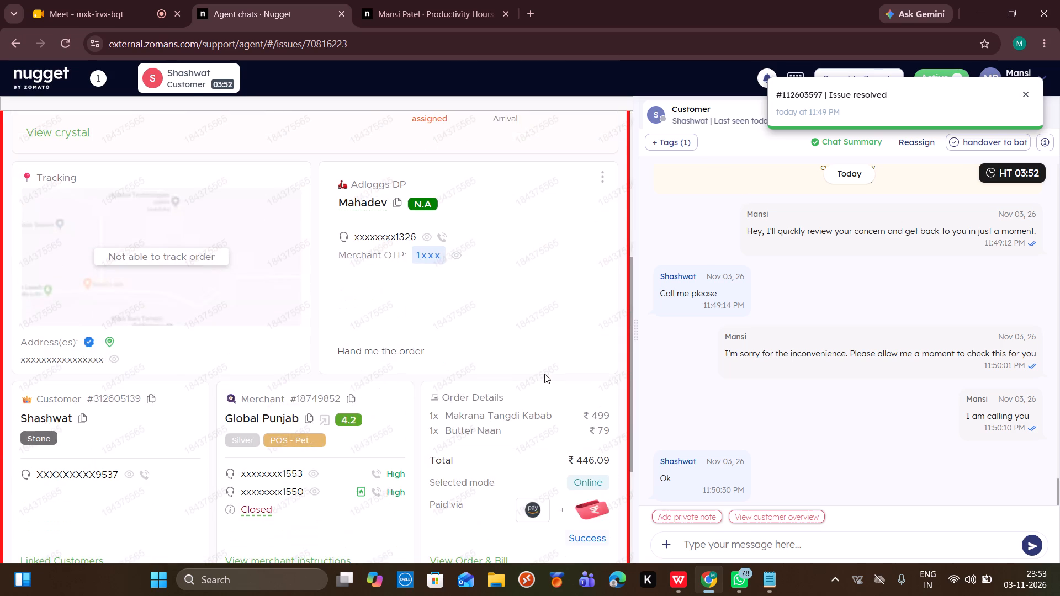
{"action": "scroll", "coordinate": [544, 374], "scroll_direction": "up", "scroll_amount": 7}
{"action": "left_click", "coordinate": [590, 132]}
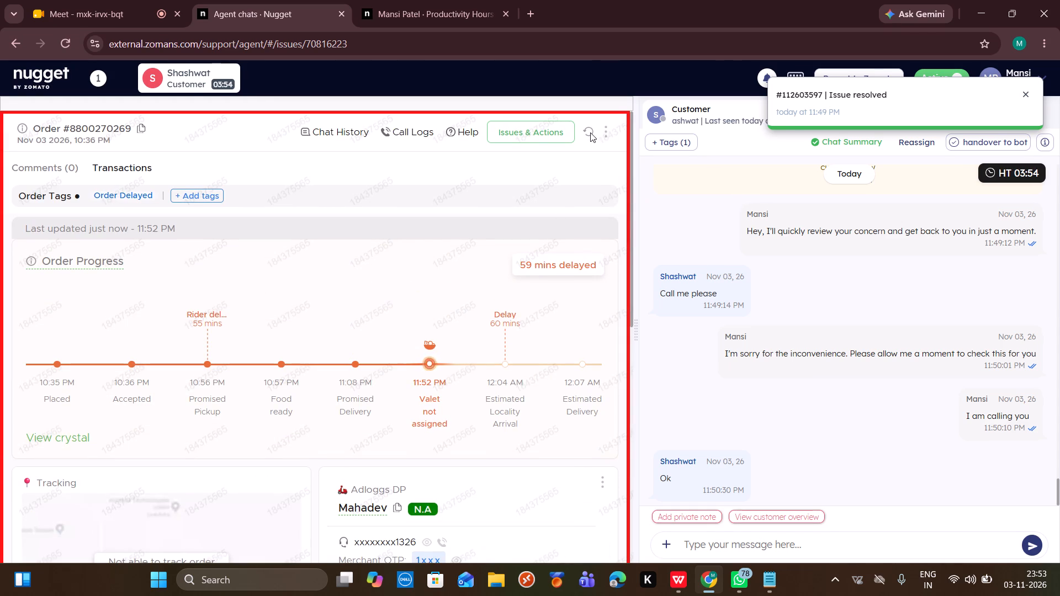
{"action": "scroll", "coordinate": [548, 415], "scroll_direction": "down", "scroll_amount": 2}
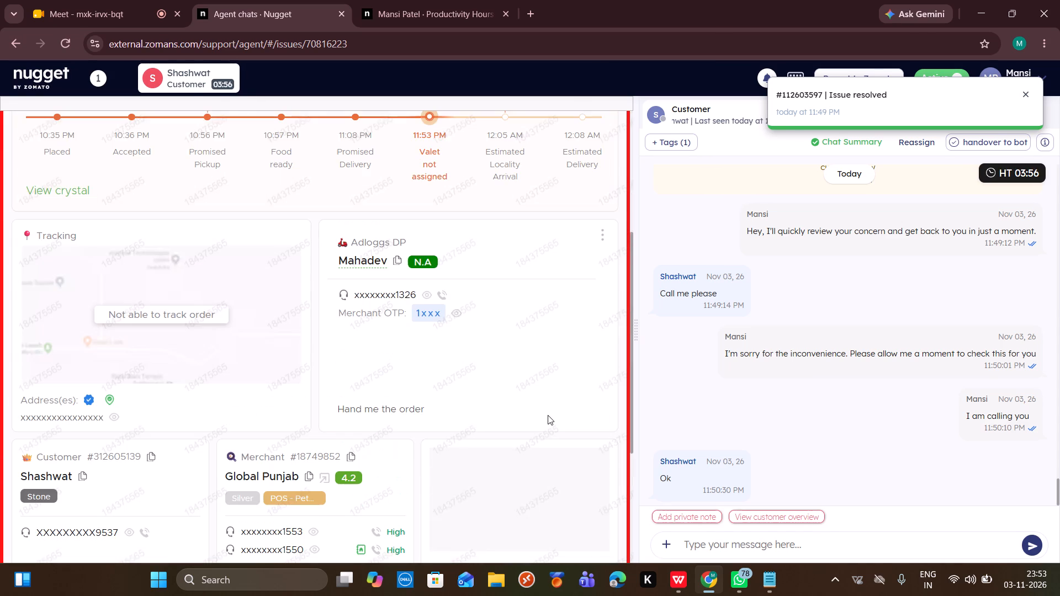
{"action": "scroll", "coordinate": [548, 415], "scroll_direction": "up", "scroll_amount": 5}
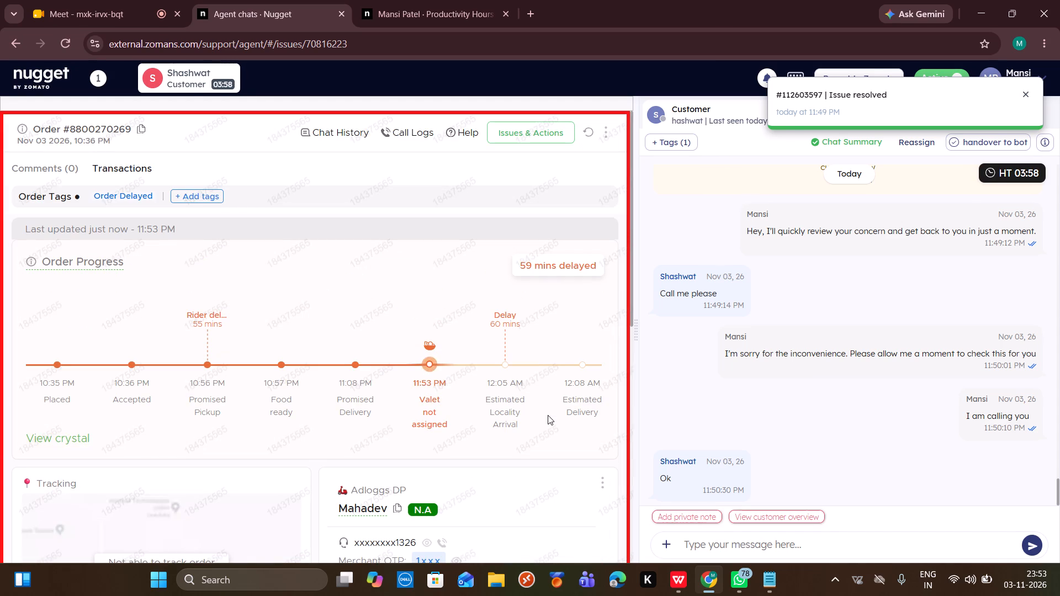
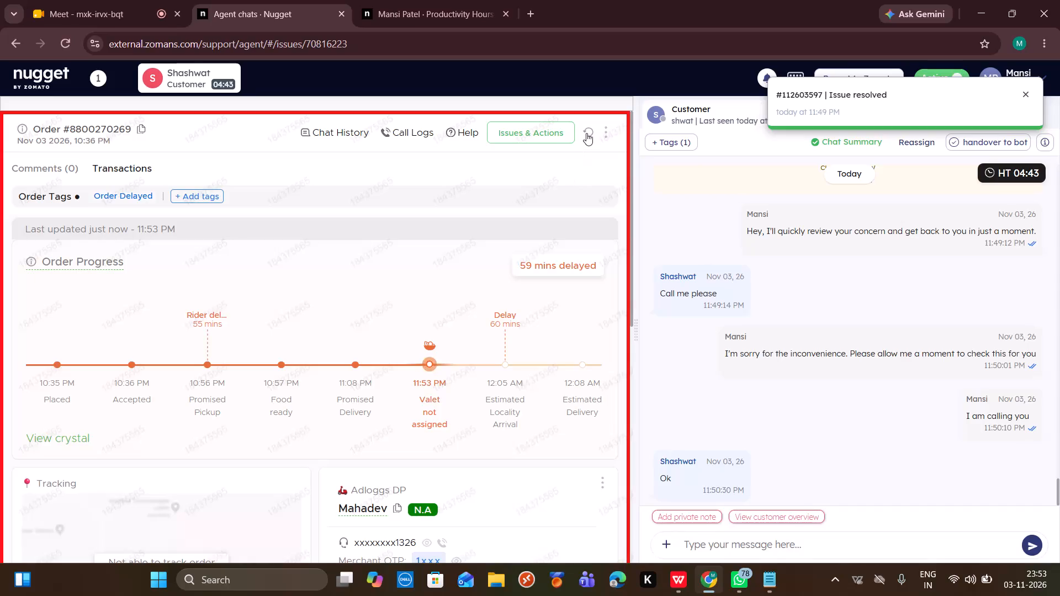
Refresh the delayed order and check its progress timeline for the updated delivery estimate and delivery partner assignment.
{"action": "left_click", "coordinate": [586, 133]}
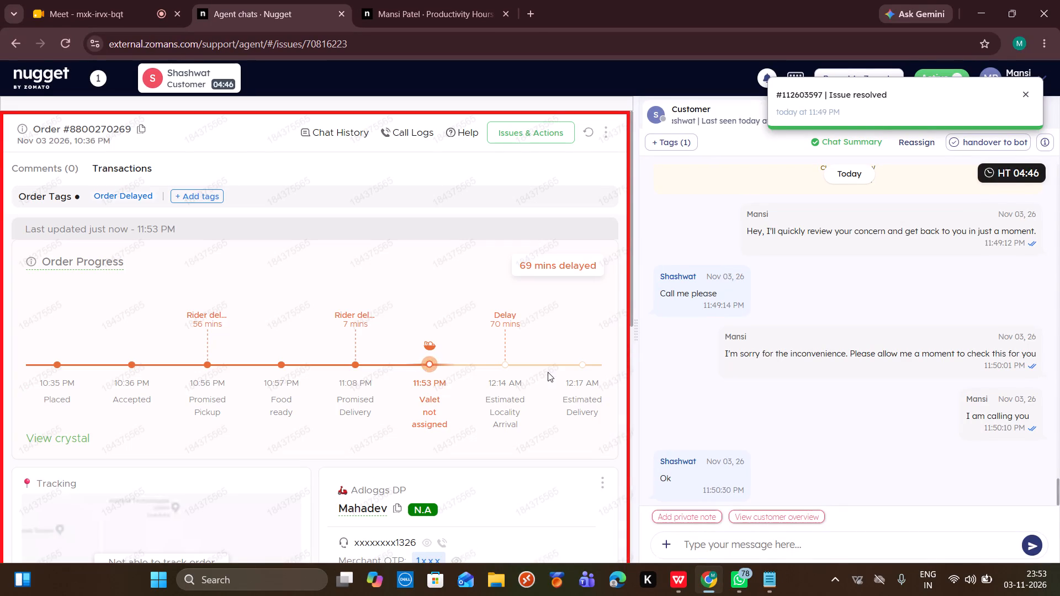
{"action": "scroll", "coordinate": [548, 372], "scroll_direction": "down", "scroll_amount": 3}
{"action": "scroll", "coordinate": [548, 372], "scroll_direction": "up", "scroll_amount": 6}
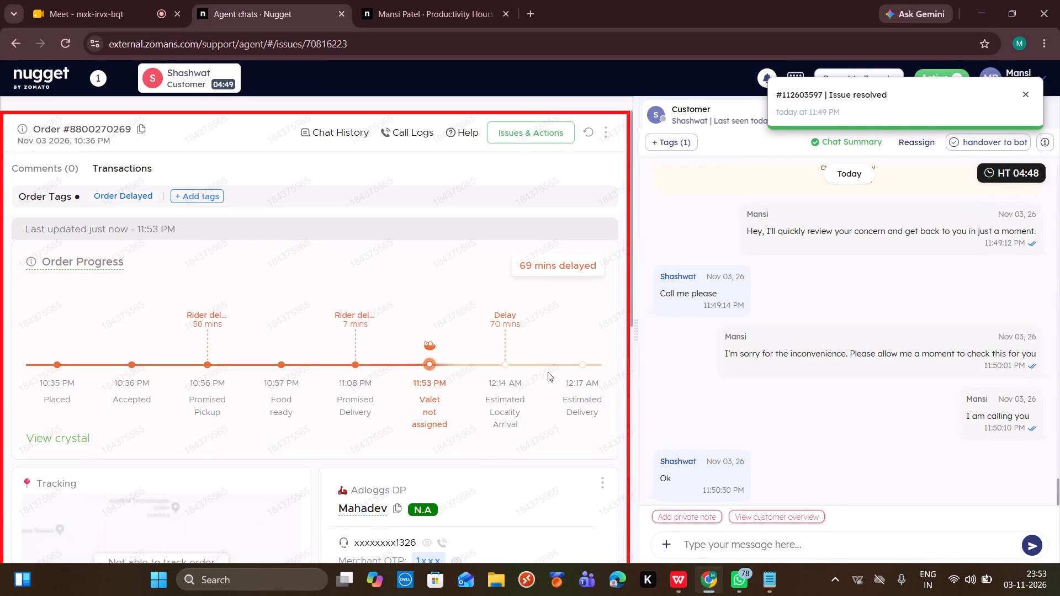
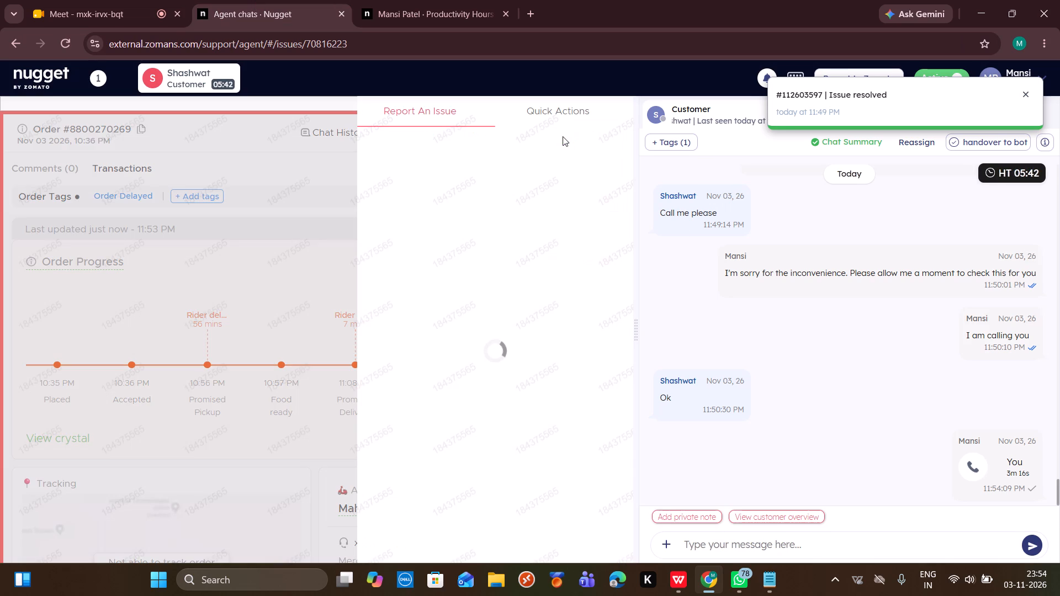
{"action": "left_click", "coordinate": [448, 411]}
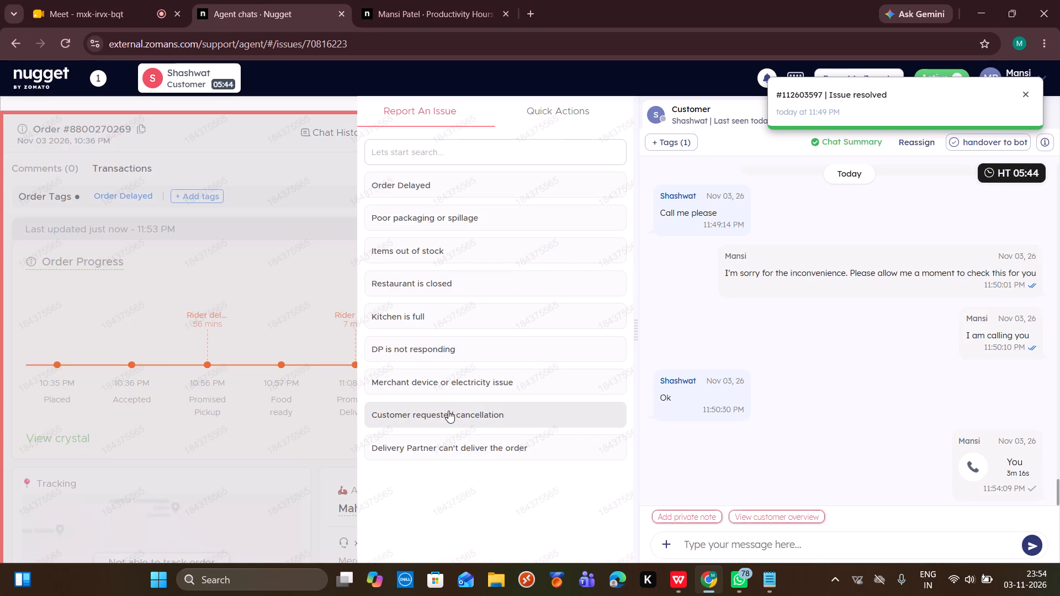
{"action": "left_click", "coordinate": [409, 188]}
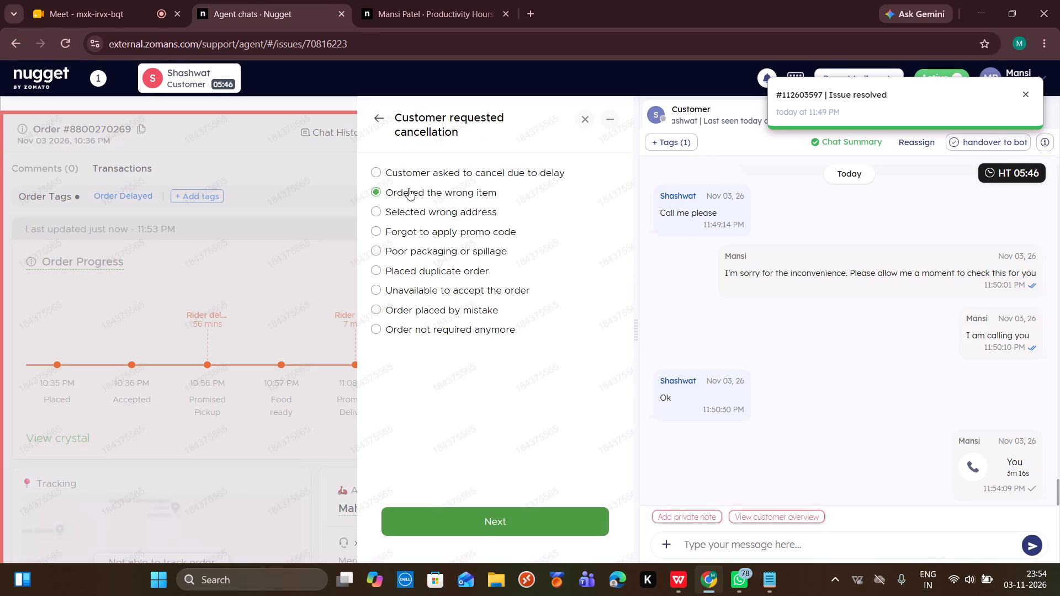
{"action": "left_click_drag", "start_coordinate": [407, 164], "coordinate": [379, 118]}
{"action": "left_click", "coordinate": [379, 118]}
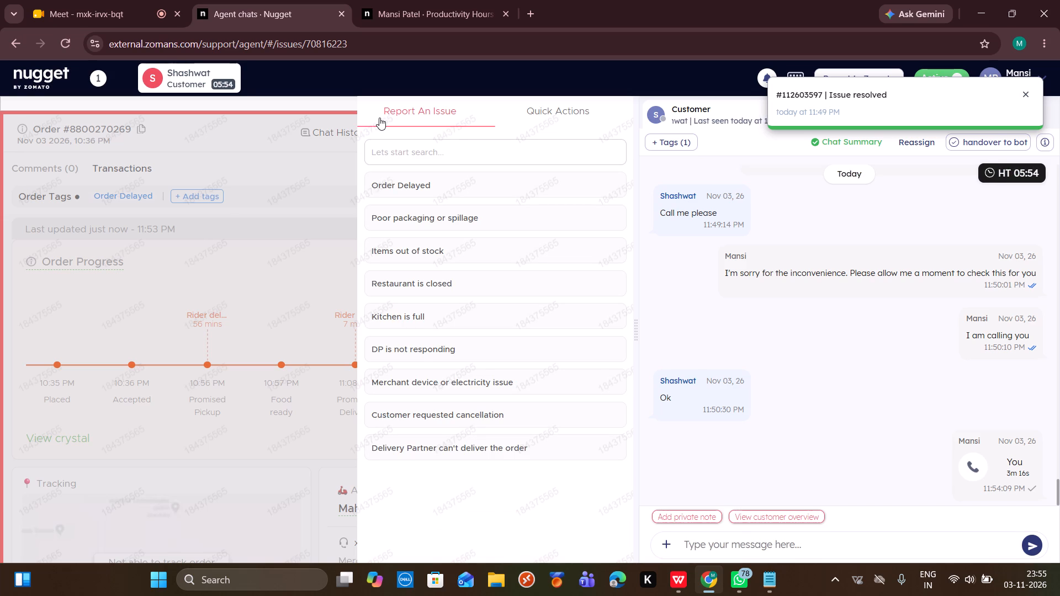
Cancel Shashwat's order under the Order Delayed issue, choosing the Cancel the order only option.
{"action": "left_click", "coordinate": [409, 183]}
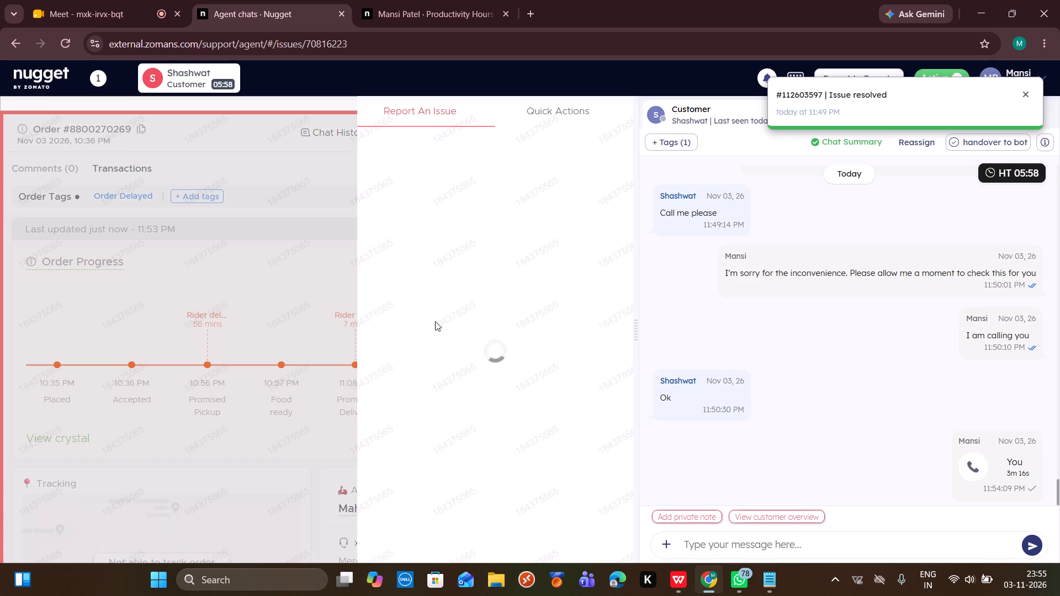
{"action": "left_click", "coordinate": [442, 297]}
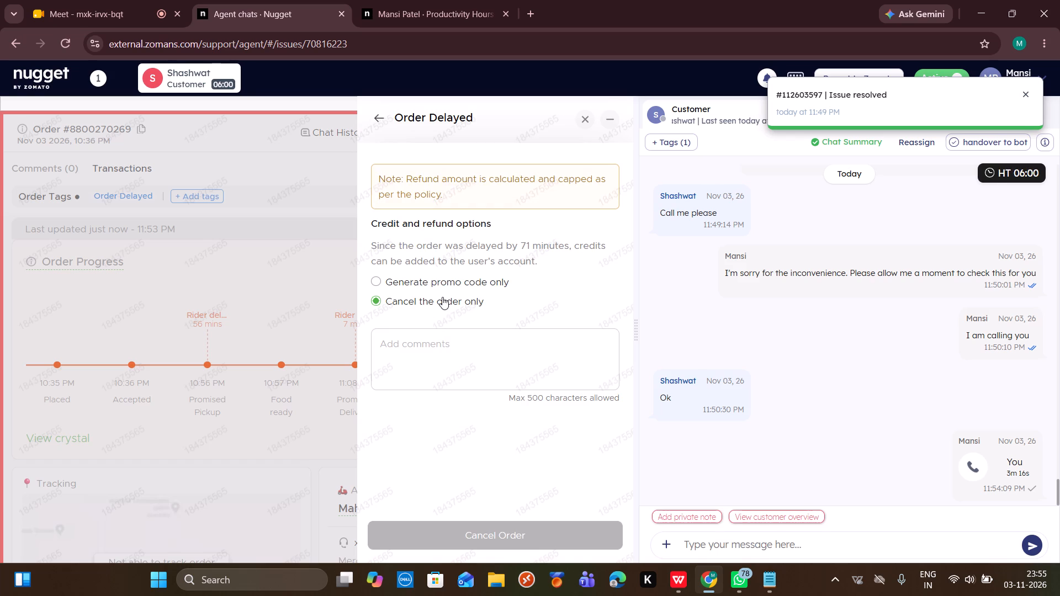
{"action": "left_click", "coordinate": [420, 529]}
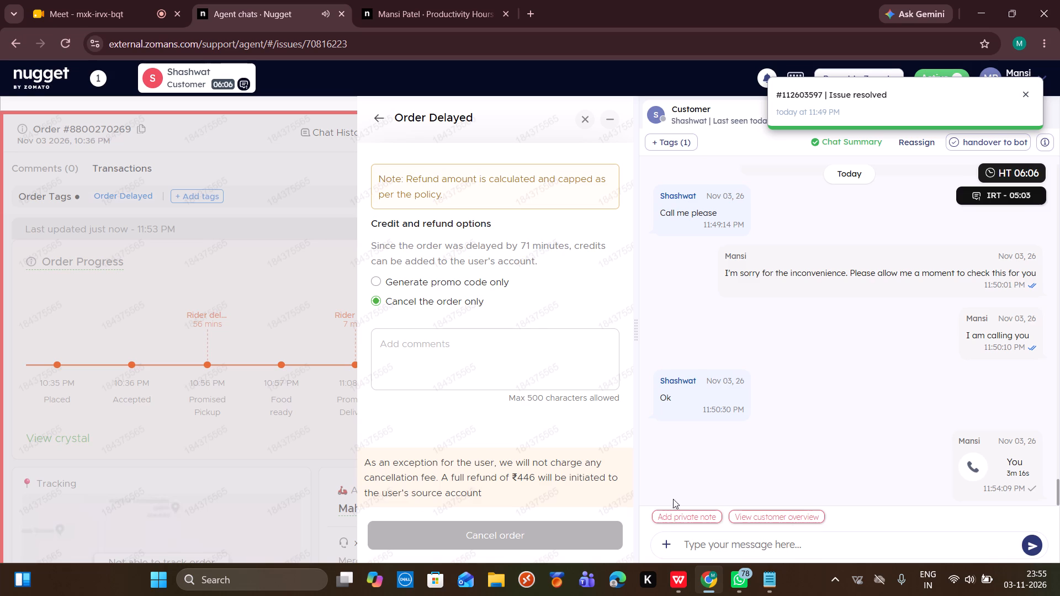
Add the private note "irt" to Shashwat's chat.
{"action": "left_click", "coordinate": [679, 513]}
{"action": "type", "text": "irt"}
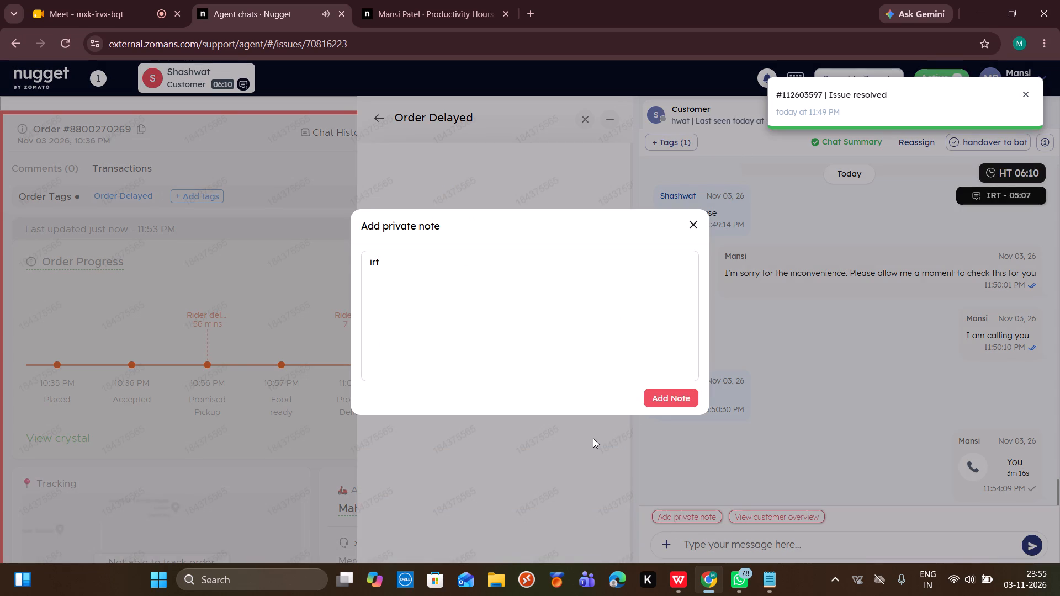
{"action": "left_click", "coordinate": [656, 401]}
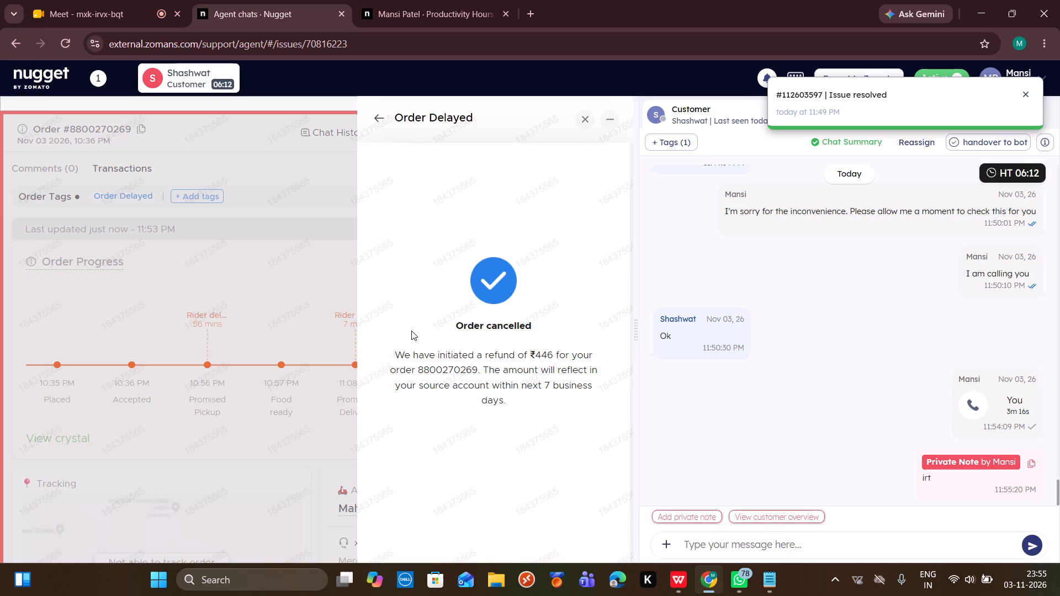
Copy the ₹446 refund message from the cancellation confirmation and send it to Shashwat in the chat.
{"action": "left_click_drag", "start_coordinate": [390, 350], "coordinate": [510, 403]}
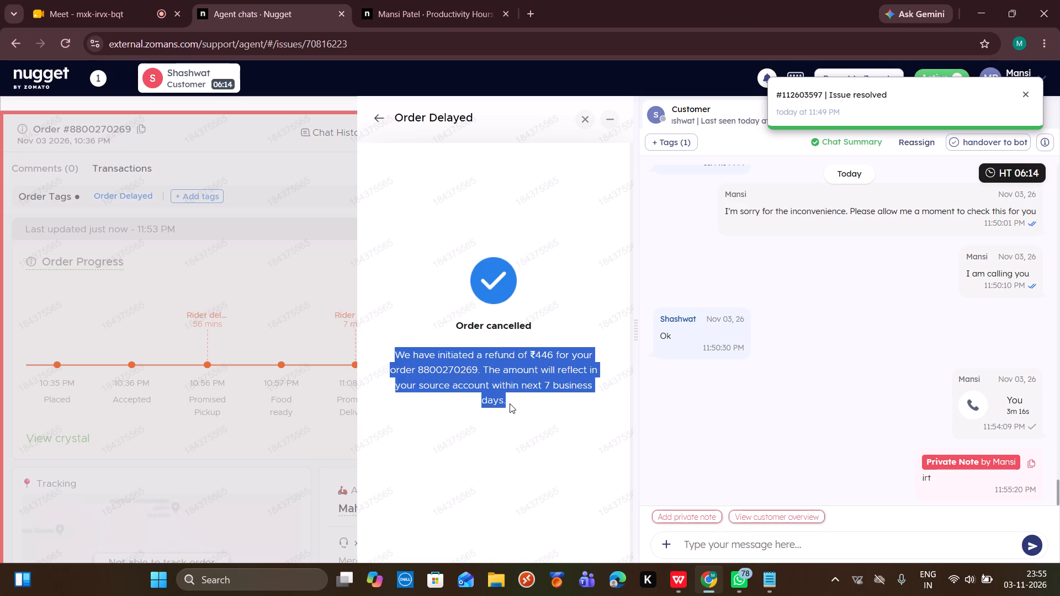
{"action": "left_click_drag", "start_coordinate": [510, 403], "coordinate": [509, 403]}
{"action": "key", "text": "ctrl+c"}
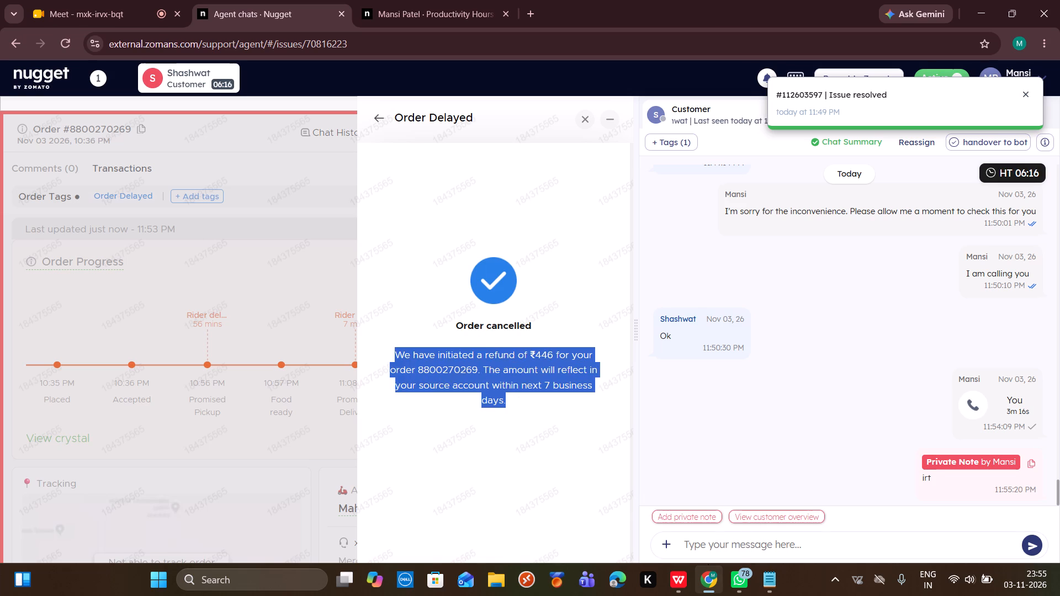
{"action": "left_click", "coordinate": [711, 545]}
{"action": "key", "text": "ctrl+v"}
{"action": "key", "text": "Return"}
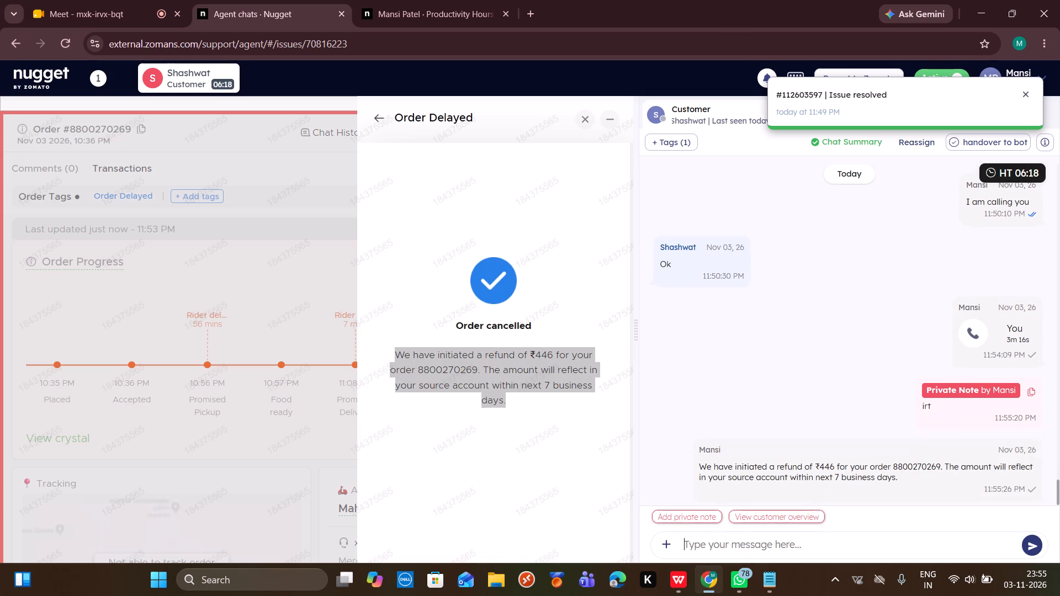
Dismiss the "Issue resolved" notification covering the chat header.
{"action": "left_click", "coordinate": [1029, 99]}
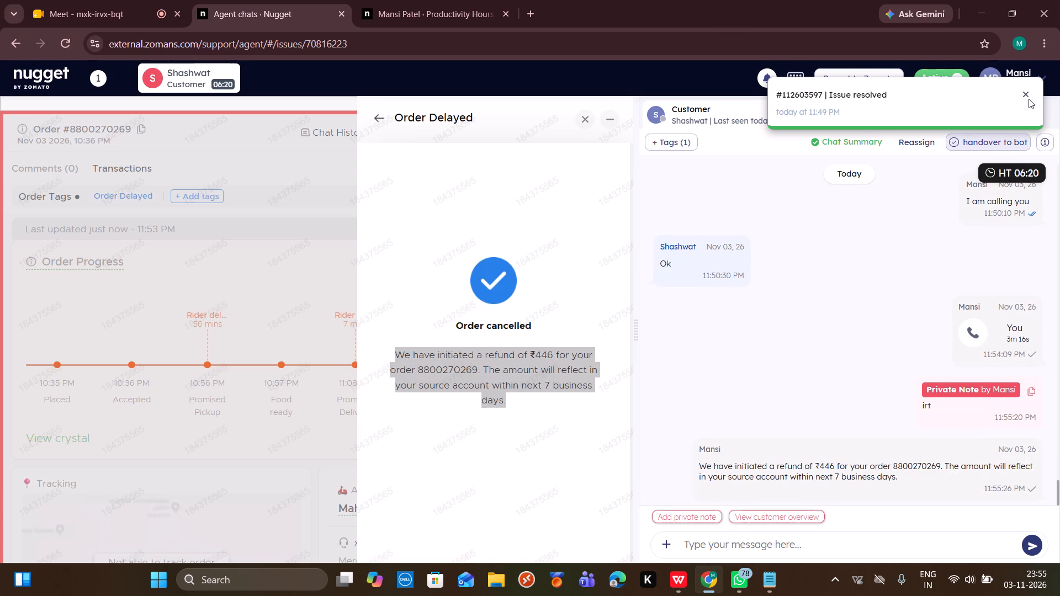
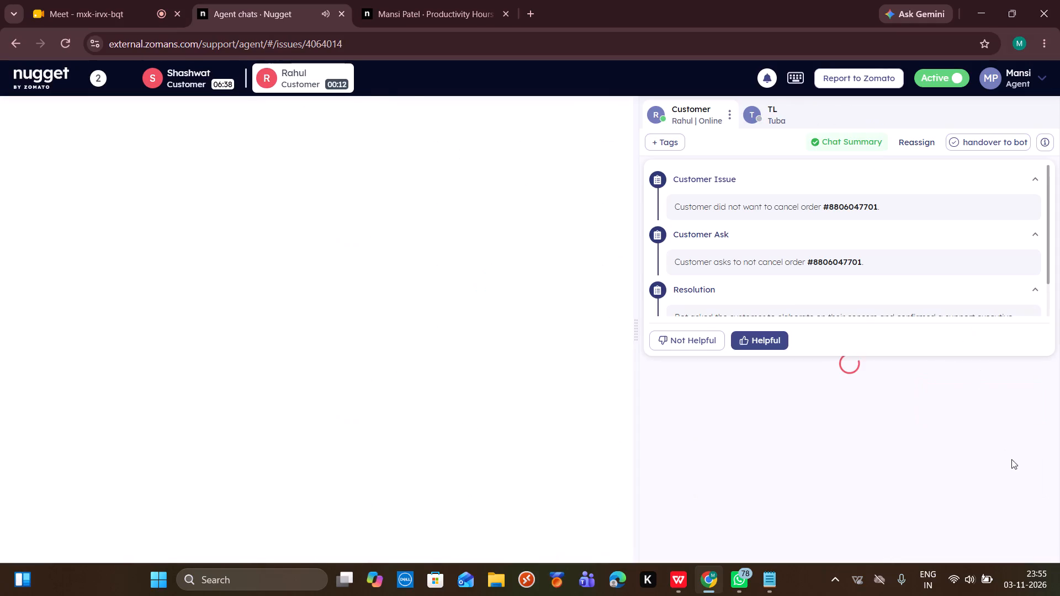
Send Rahul the opening message "Hey, I'll quickly review your concern and get back to you in just a moment.".
{"action": "left_click", "coordinate": [1040, 483]}
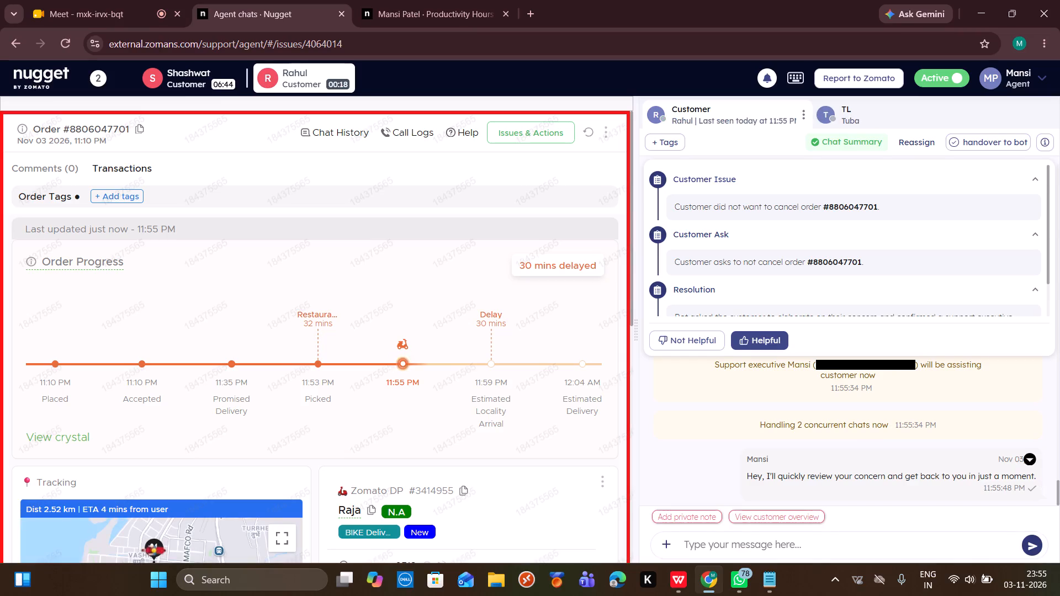
Rate the summary of Rahul's chat as helpful.
{"action": "left_click", "coordinate": [773, 343]}
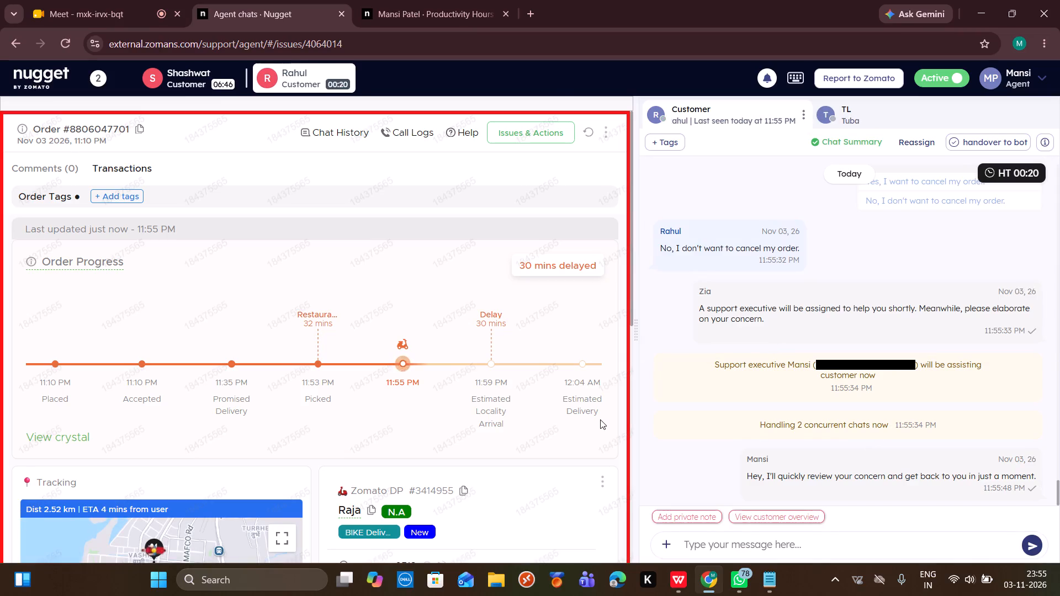
Place a callback call to Raja, the delivery partner on Rahul's order, and confirm the callback.
{"action": "scroll", "coordinate": [599, 423], "scroll_direction": "down", "scroll_amount": 3}
{"action": "scroll", "coordinate": [599, 423], "scroll_direction": "up", "scroll_amount": 7}
{"action": "scroll", "coordinate": [599, 423], "scroll_direction": "down", "scroll_amount": 2}
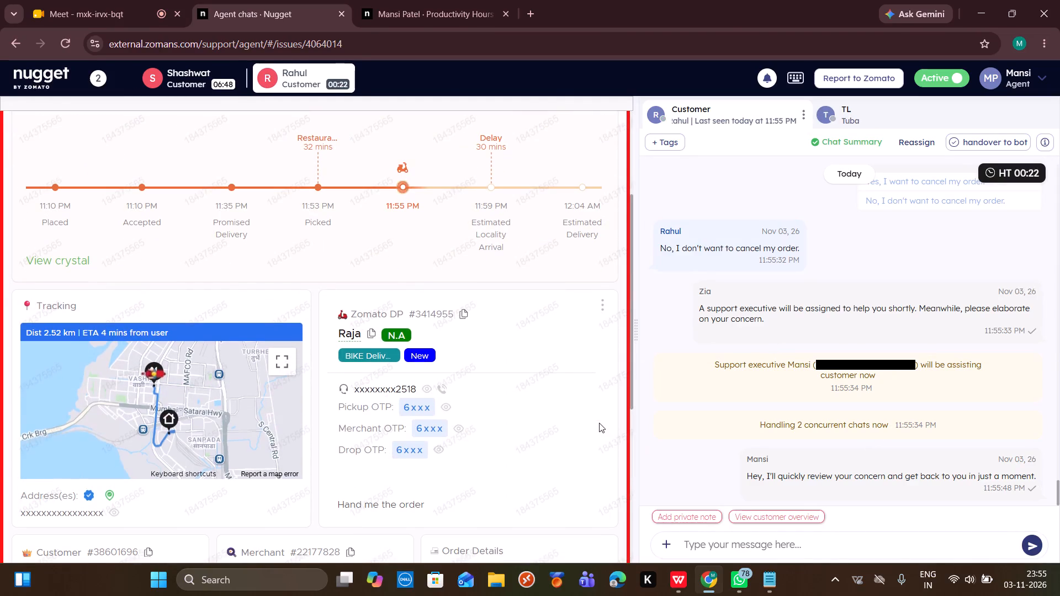
{"action": "left_click", "coordinate": [442, 389]}
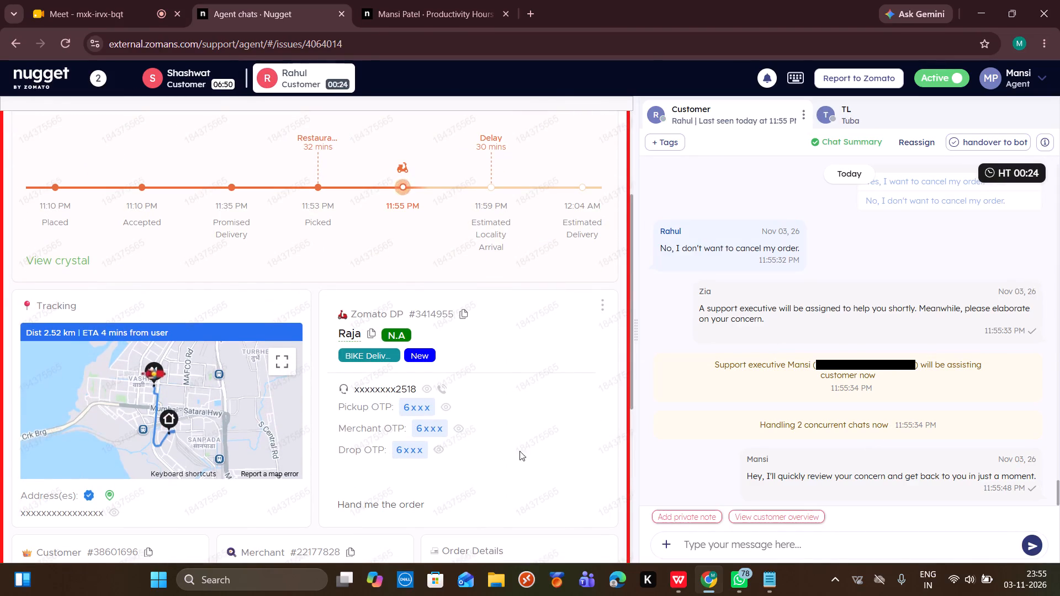
{"action": "left_click", "coordinate": [571, 409]}
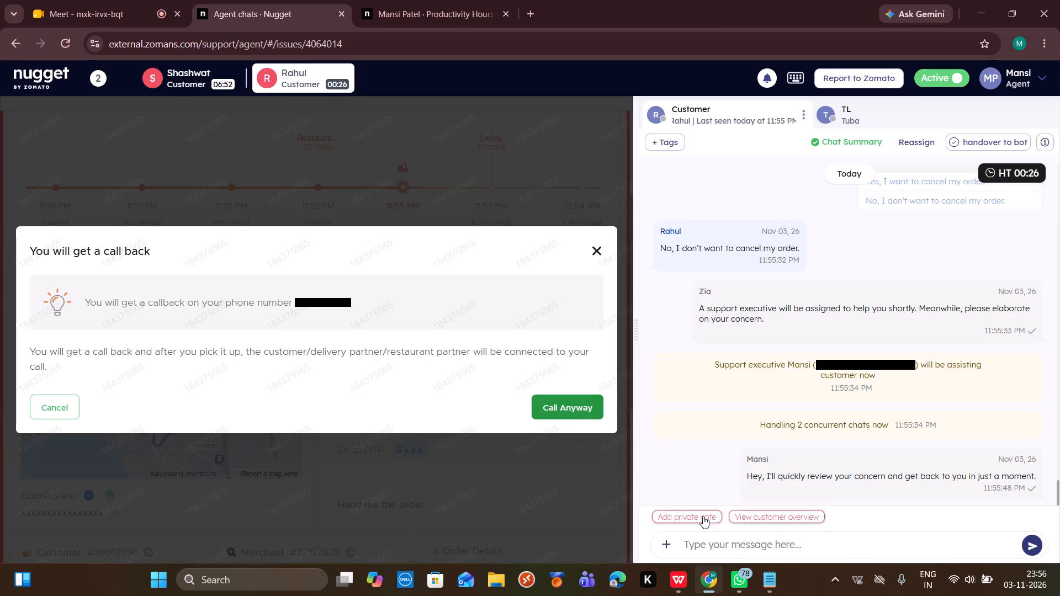
Find a canned response for "delay" and send Rahul "I'm sorry for the inconvenience. Please allow me a moment to check this for you".
{"action": "left_click", "coordinate": [738, 547]}
{"action": "type", "text": "/delay"}
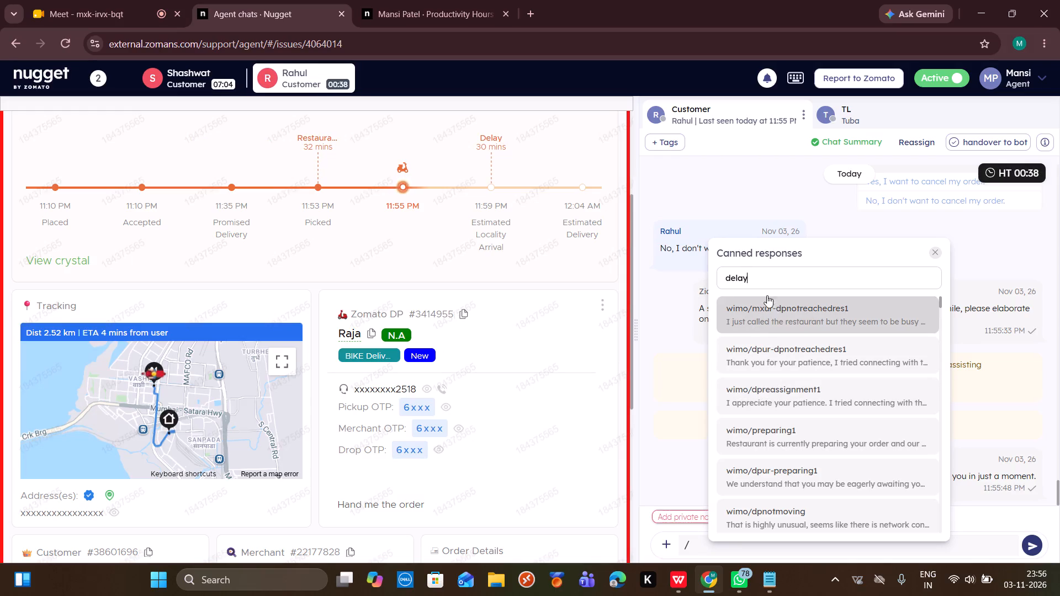
{"action": "left_click", "coordinate": [762, 280]}
{"action": "key", "text": "space"}
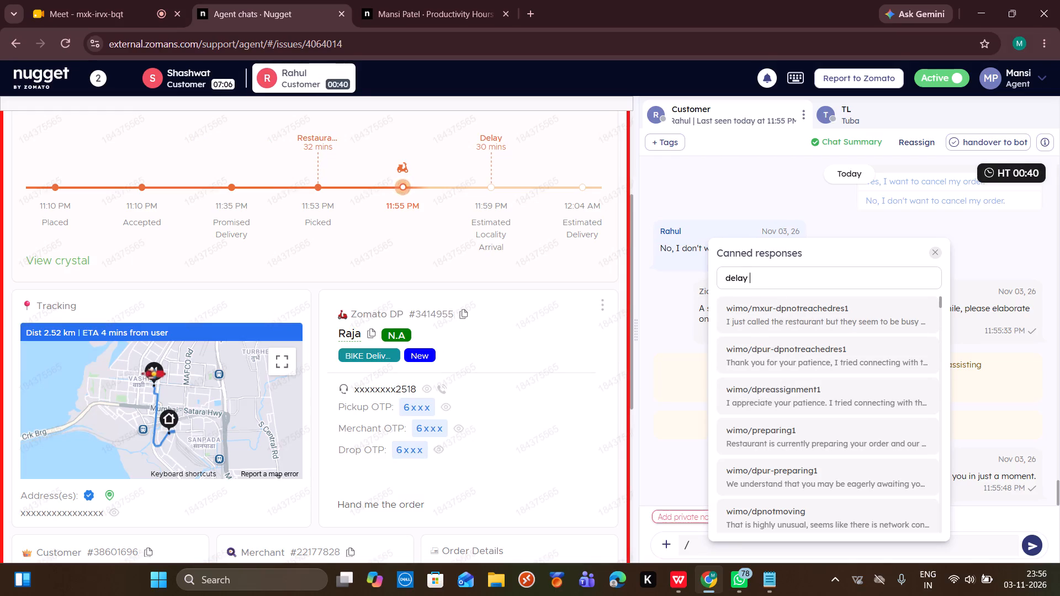
{"action": "left_click", "coordinate": [775, 324]}
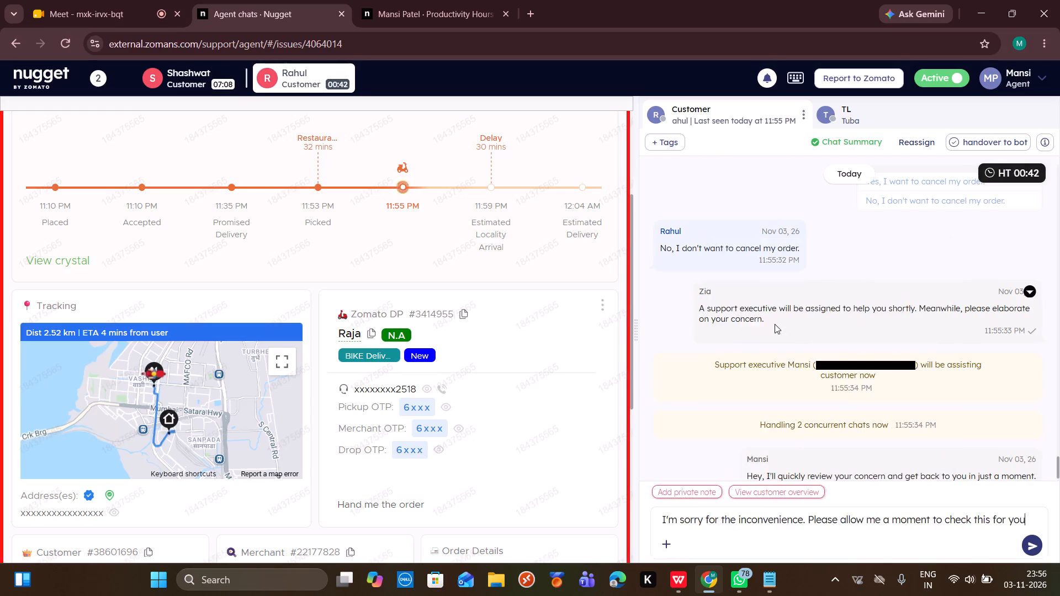
{"action": "key", "text": "Return"}
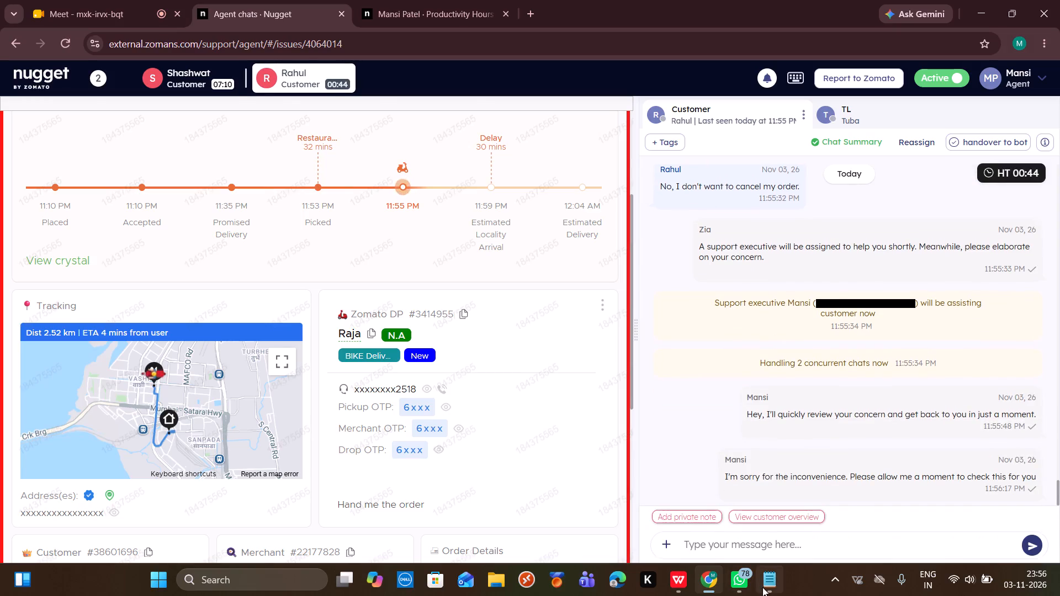
Copy the highlighted CALLING statement from the Notepad hold statements and send it to Rahul, requesting 2-4 minutes and a call.
{"action": "left_click", "coordinate": [762, 587]}
{"action": "key", "text": "ctrl+c"}
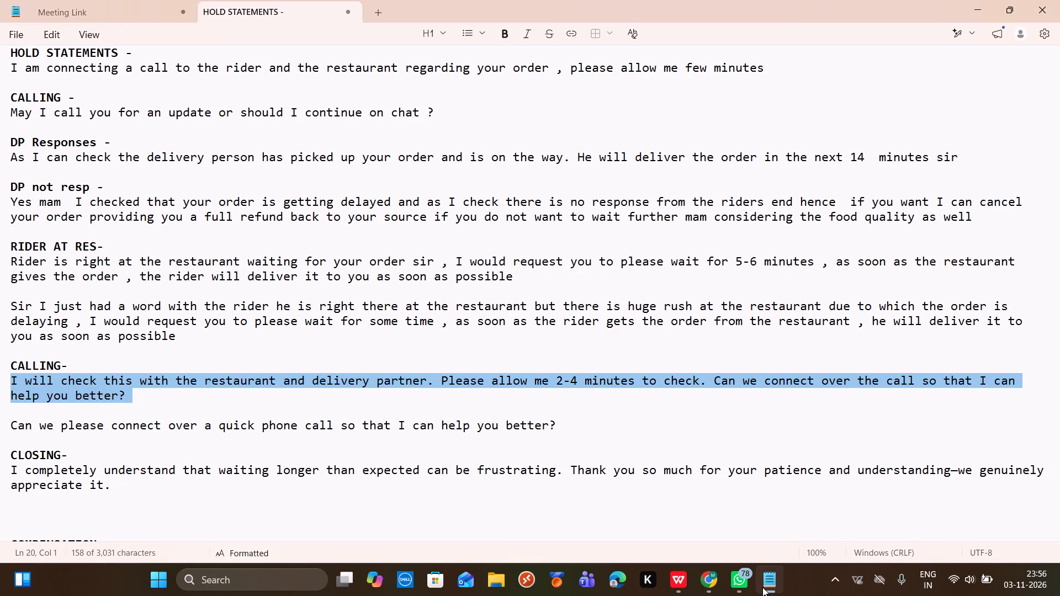
{"action": "left_click", "coordinate": [720, 584]}
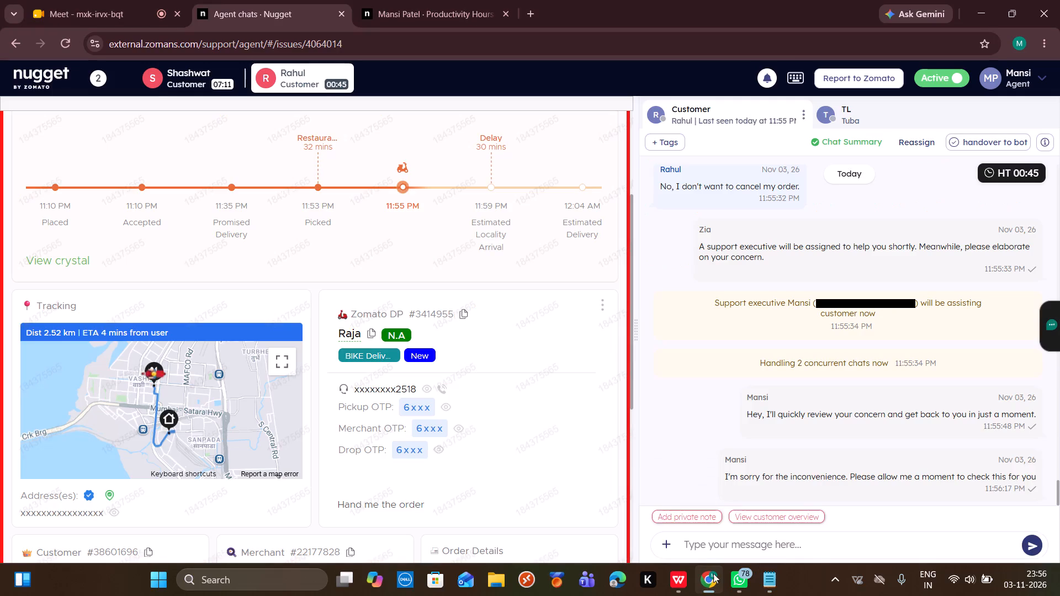
{"action": "left_click", "coordinate": [700, 549]}
{"action": "key", "text": "ctrl+v"}
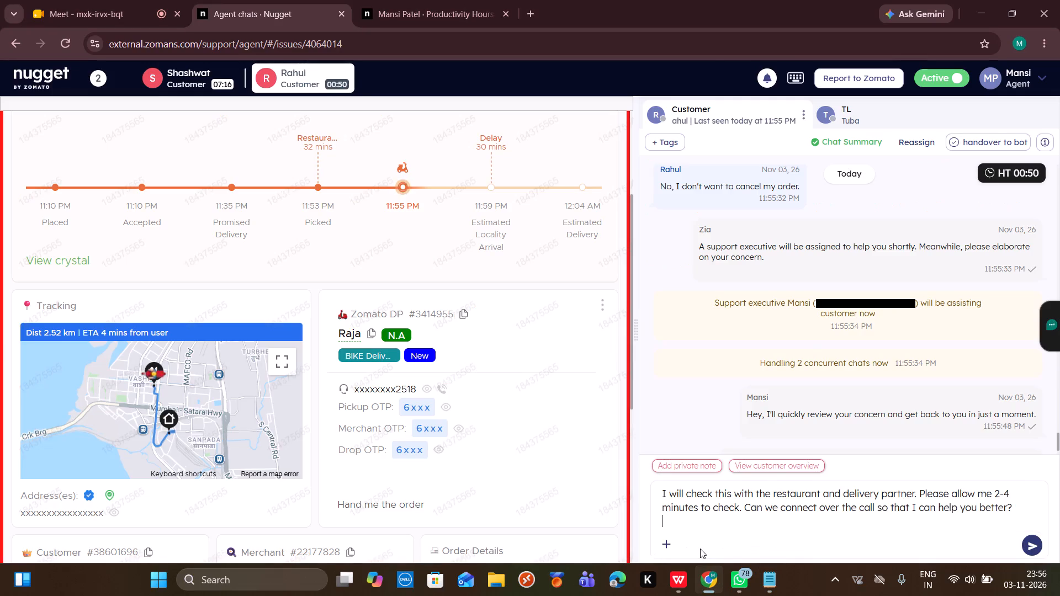
{"action": "key", "text": "Return"}
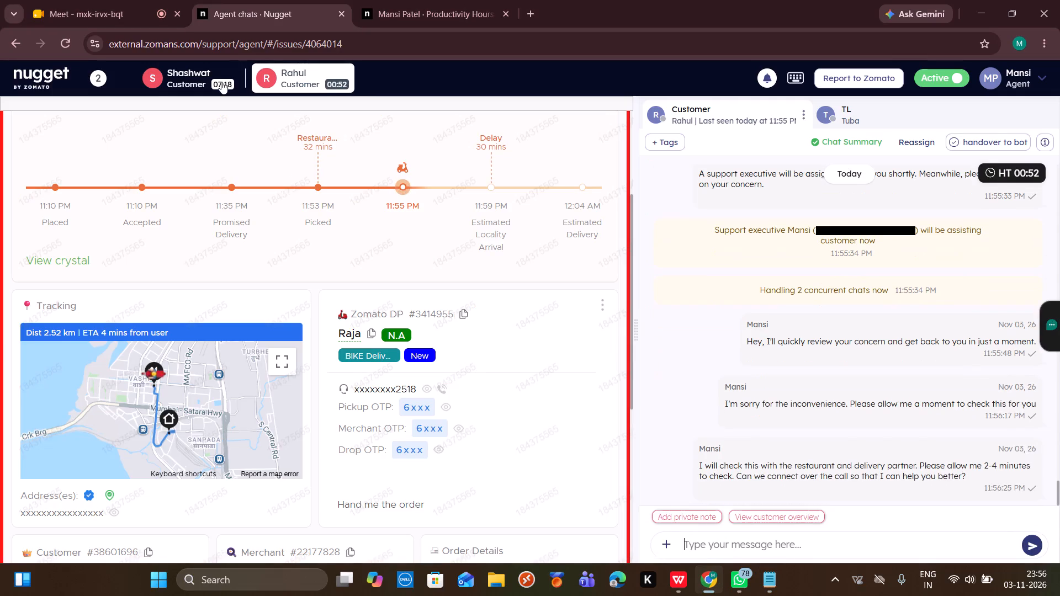
Return to Shashwat's chat and copy his order number.
{"action": "left_click", "coordinate": [217, 82]}
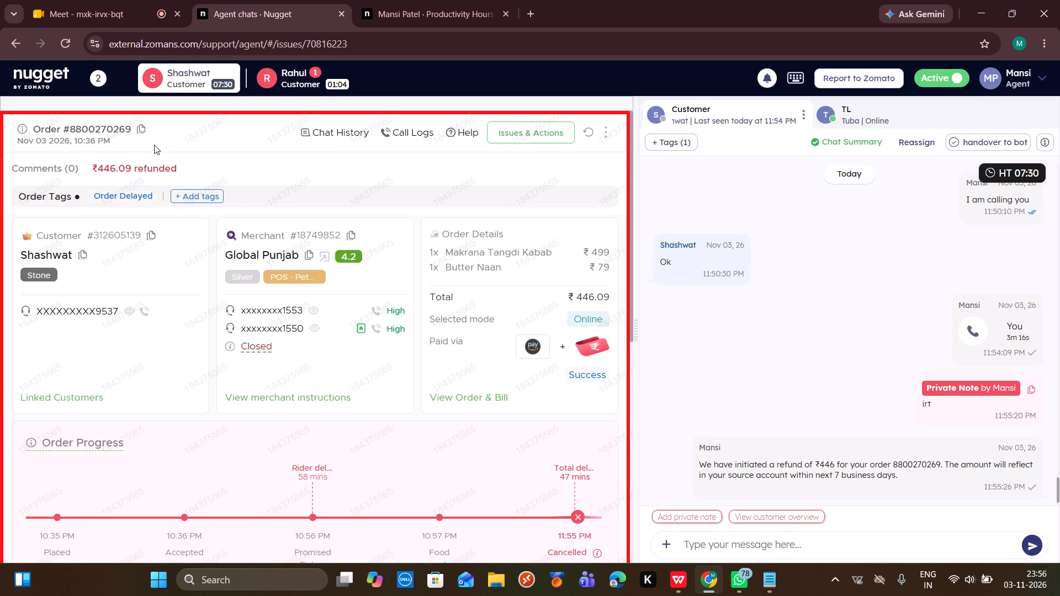
{"action": "left_click", "coordinate": [141, 131]}
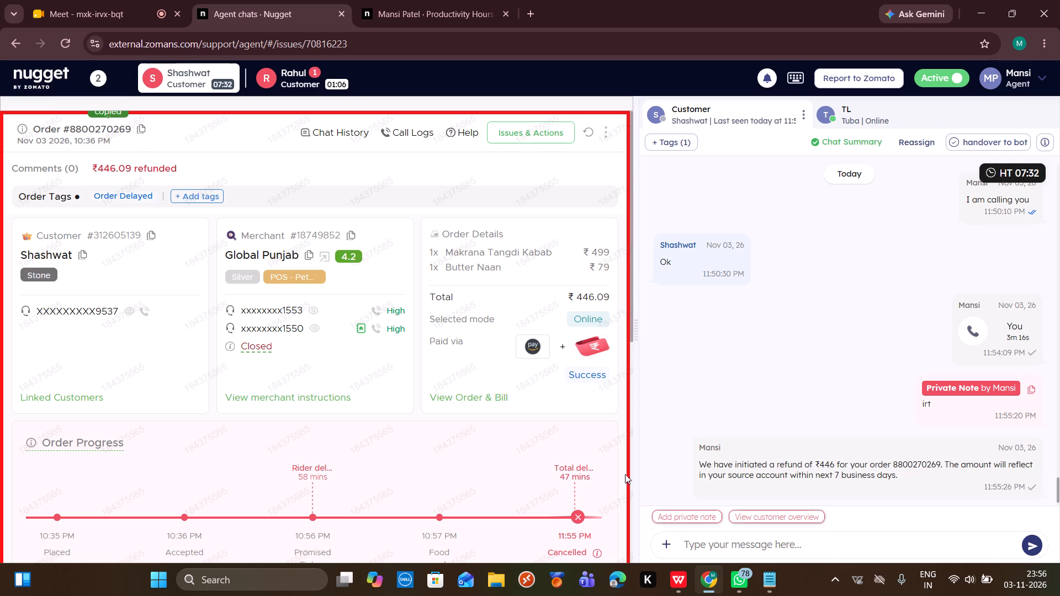
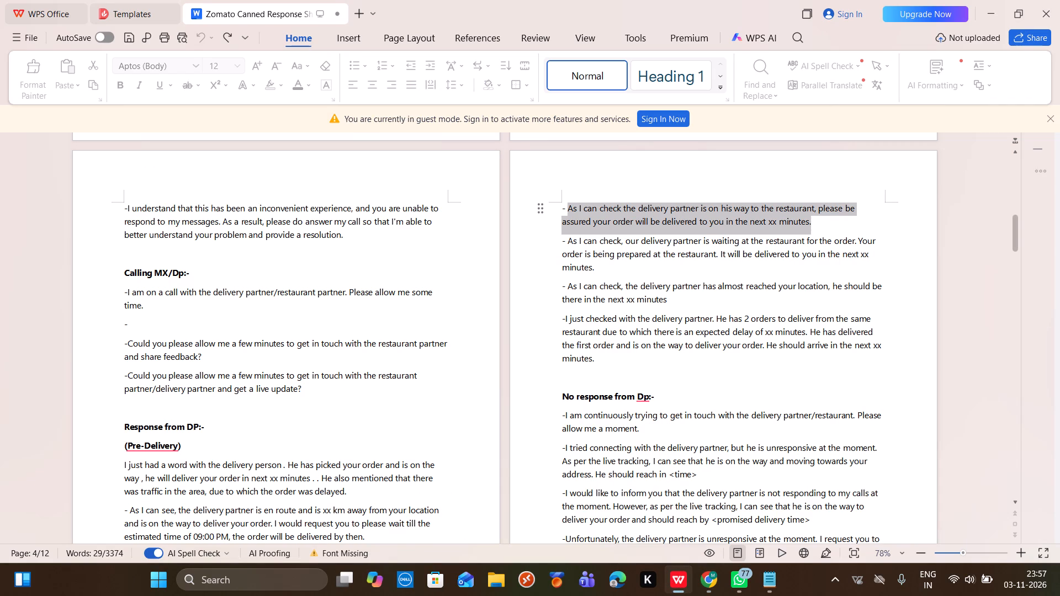
Copy the first Pre-Delivery response from the WPS canned responses document and send it to Rahul with the delivery time set to 5 minutes.
{"action": "left_click_drag", "start_coordinate": [316, 477], "coordinate": [121, 461]}
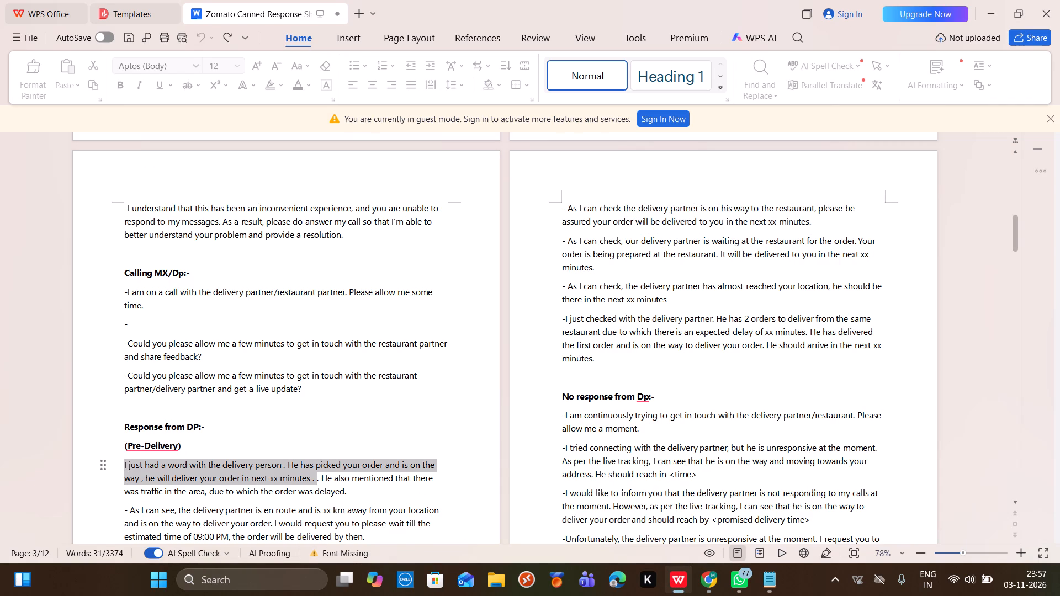
{"action": "left_click_drag", "start_coordinate": [121, 461], "coordinate": [123, 462]}
{"action": "key", "text": "ctrl+c"}
{"action": "left_click", "coordinate": [698, 588]}
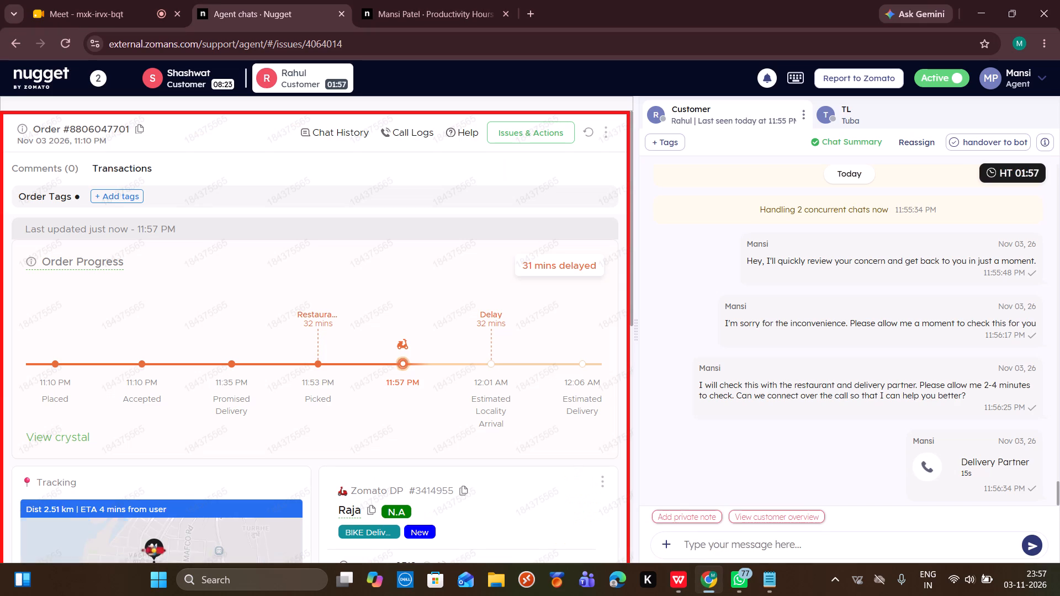
{"action": "left_click", "coordinate": [693, 544]}
{"action": "key", "text": "ctrl+v"}
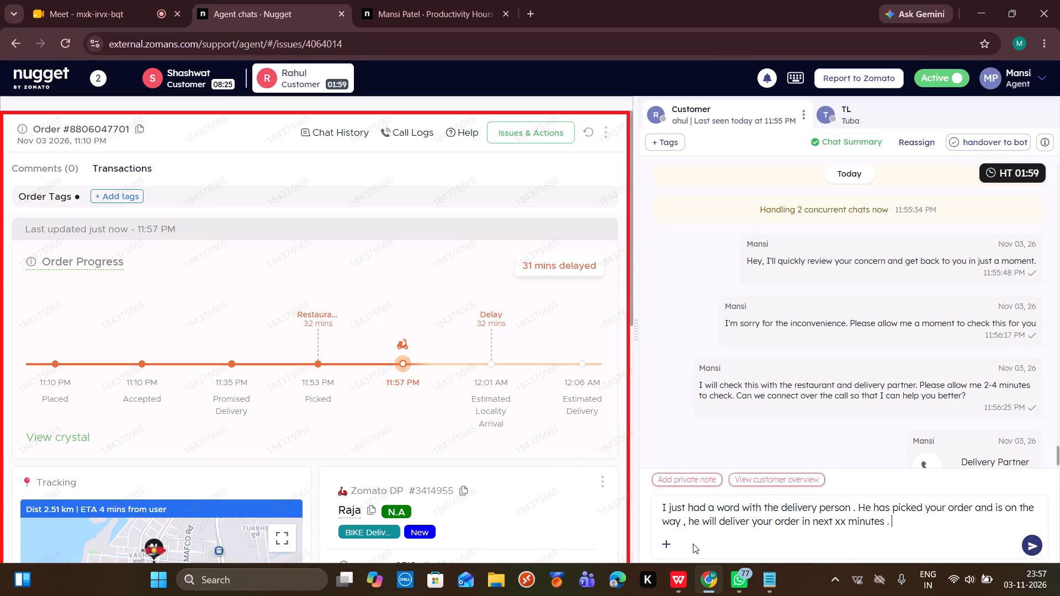
{"action": "left_click", "coordinate": [843, 521]}
{"action": "key", "text": "BackSpace"}
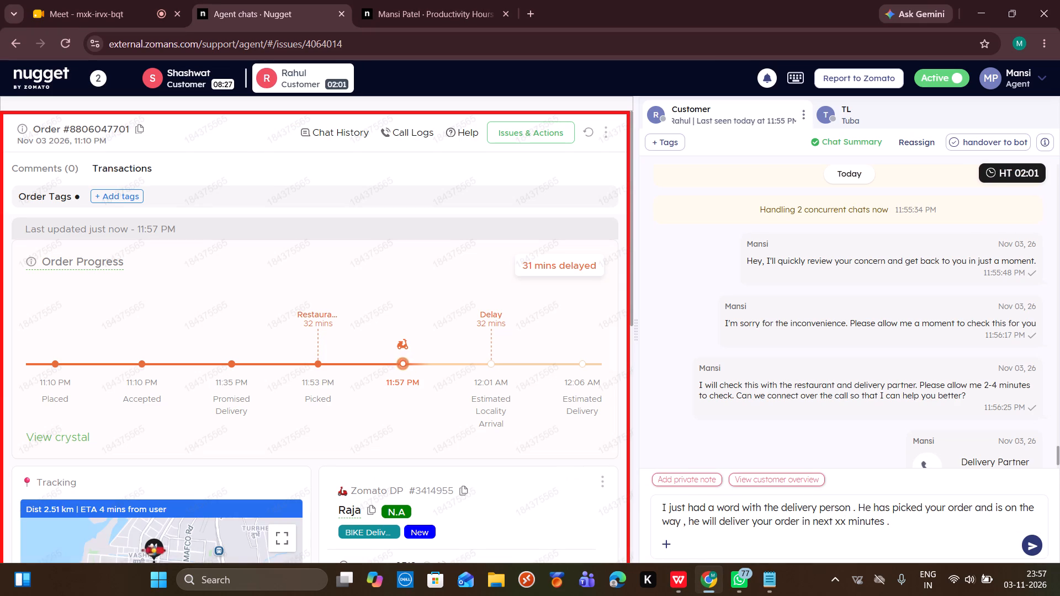
{"action": "key", "text": "BackSpace"}
{"action": "key", "text": "5"}
{"action": "key", "text": "Return"}
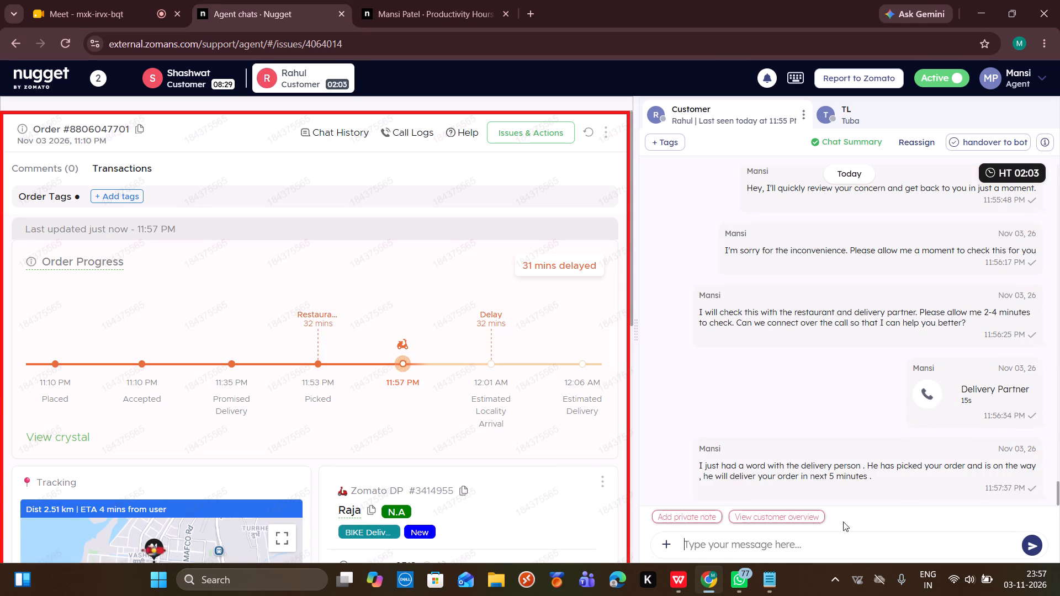
Send Shashwat the first COMPENSATION statement from the Notepad hold statements, adding "worth ruppees 100" after "coupon".
{"action": "left_click", "coordinate": [177, 80]}
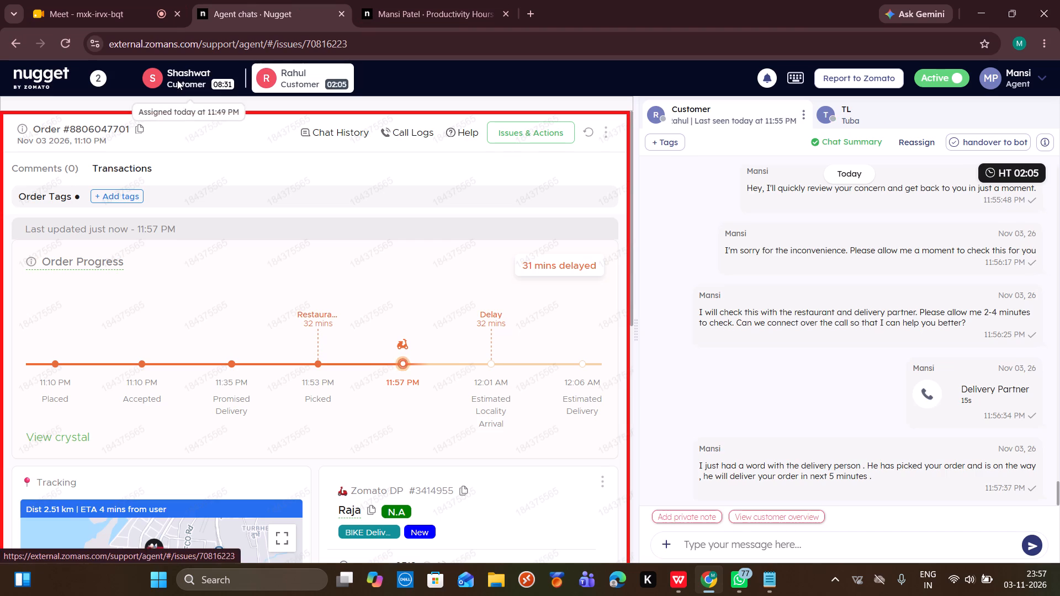
{"action": "left_click", "coordinate": [762, 587]}
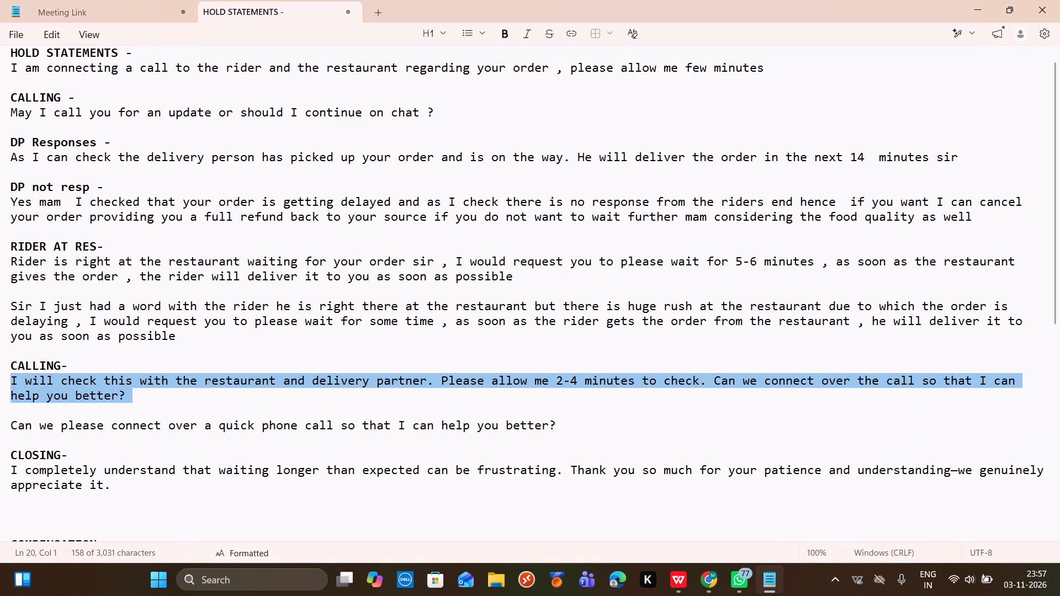
{"action": "scroll", "coordinate": [11, 414], "scroll_direction": "down", "scroll_amount": 2}
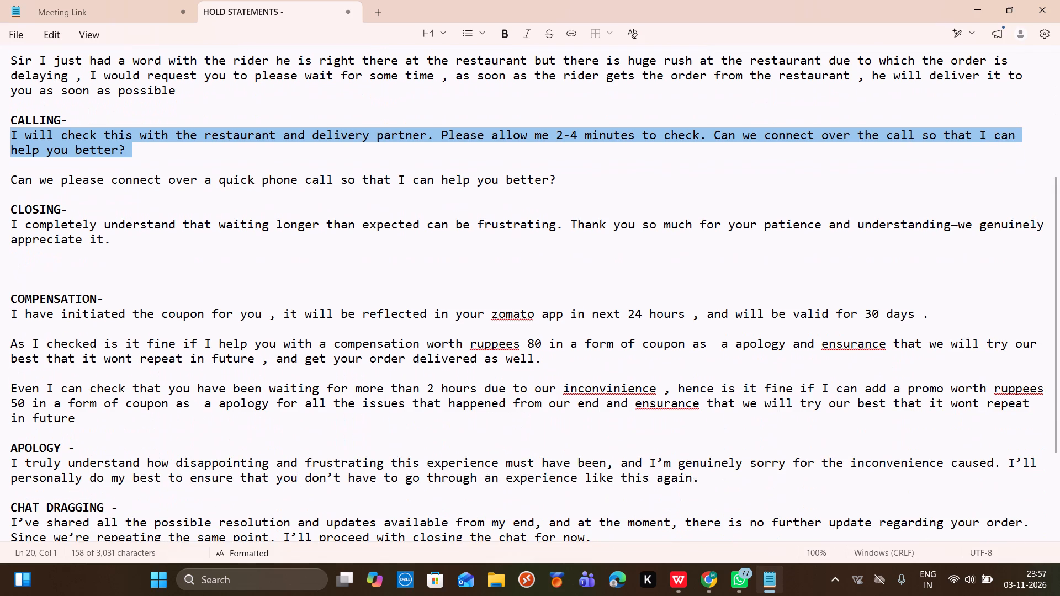
{"action": "left_click", "coordinate": [8, 312]}
{"action": "key", "text": "ctrl+c"}
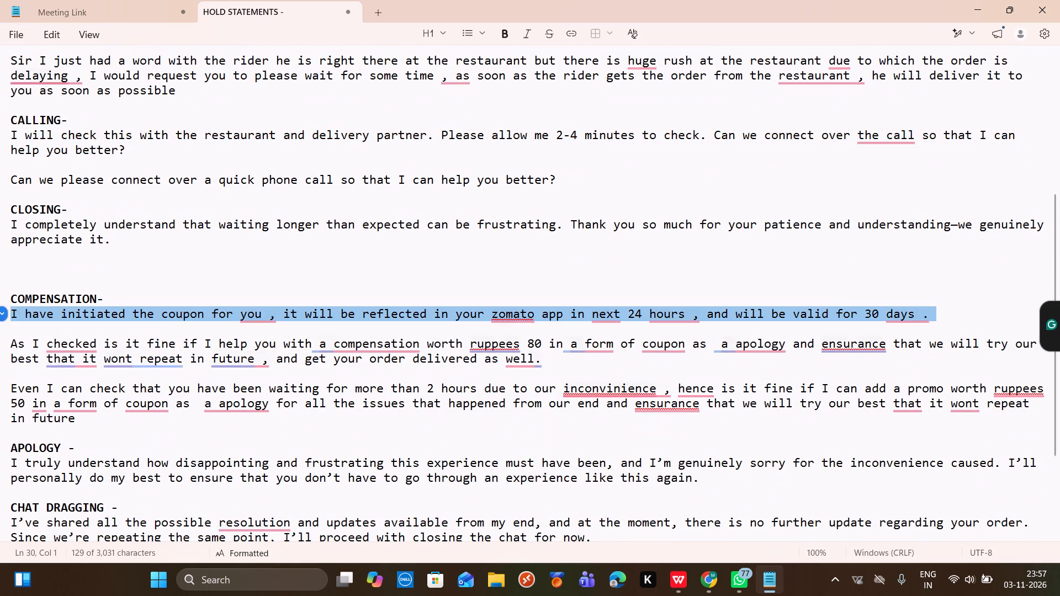
{"action": "left_click", "coordinate": [708, 575]}
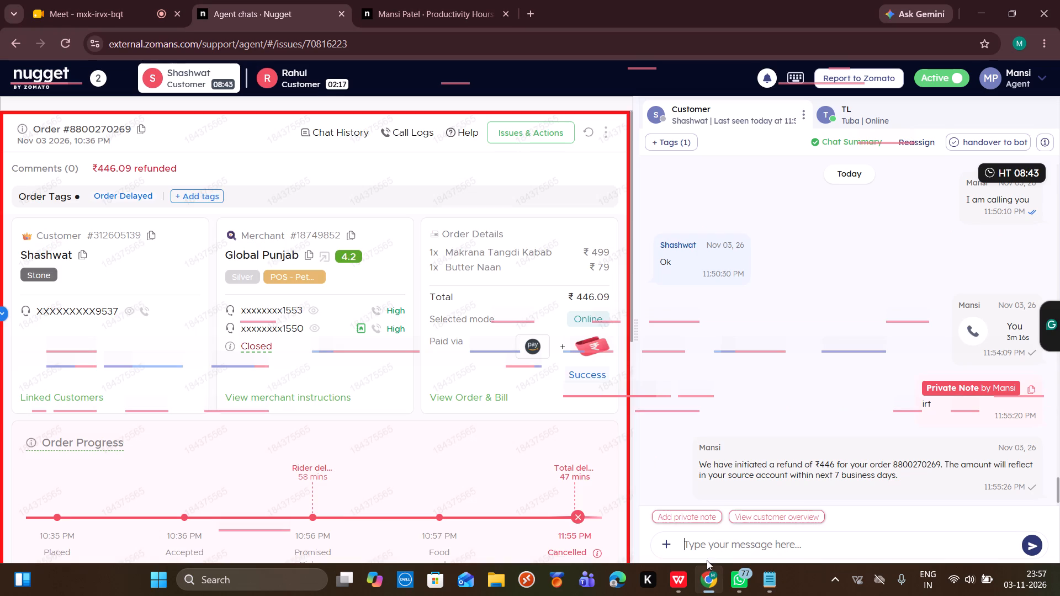
{"action": "key", "text": "ctrl+v"}
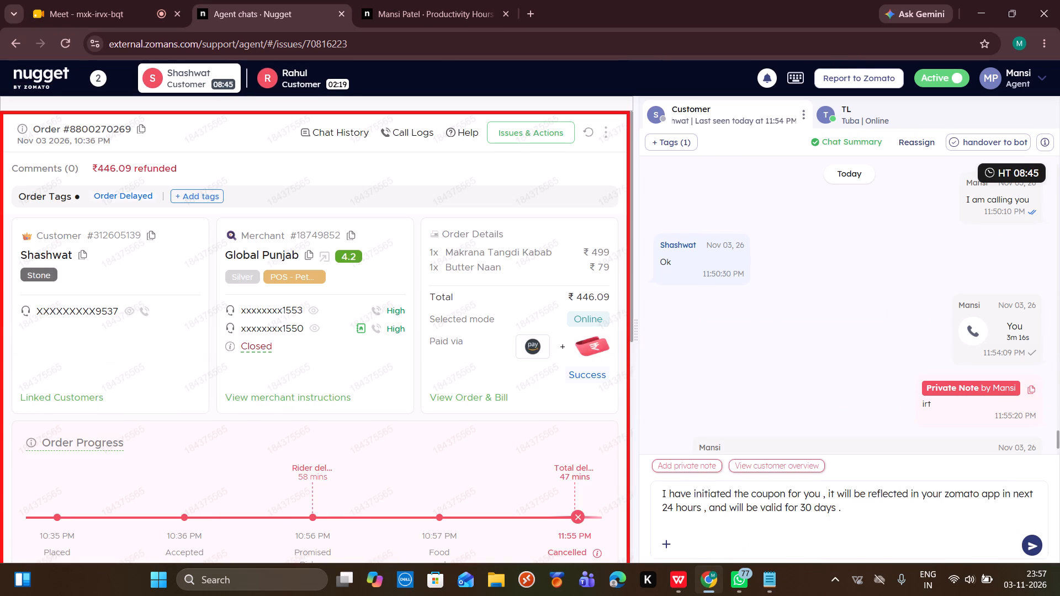
{"action": "left_click", "coordinate": [789, 495]}
{"action": "type", "text": "worth ruppees 100"}
{"action": "key", "text": "space"}
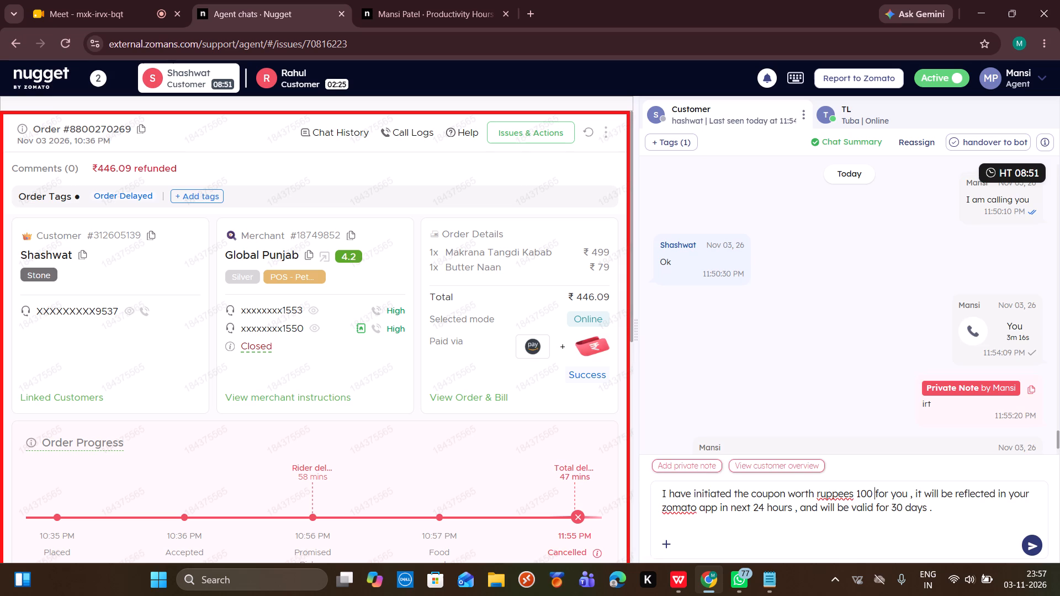
{"action": "key", "text": "Return"}
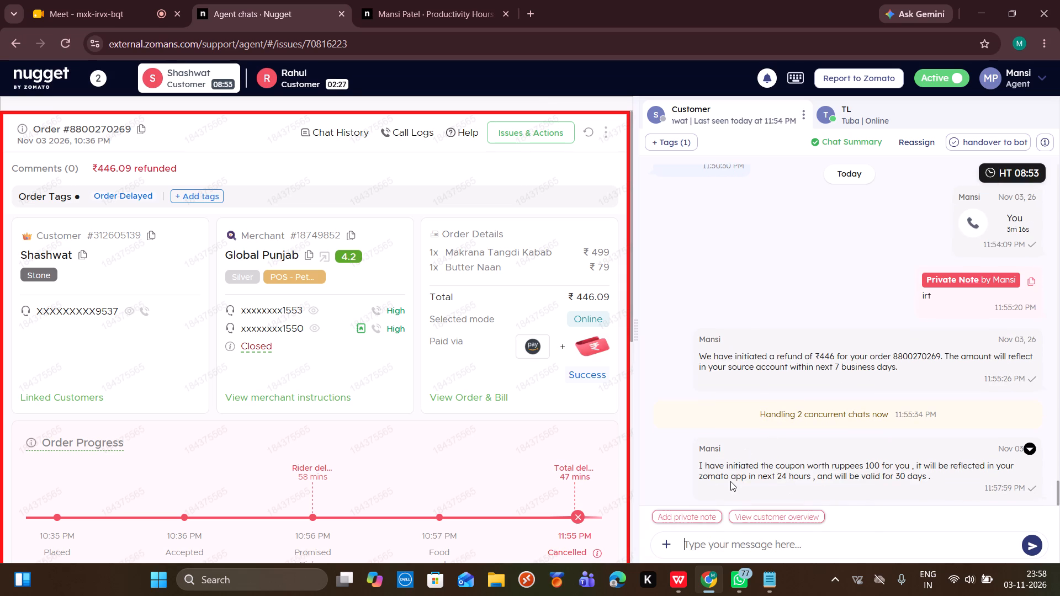
Find a canned response for "fur" and insert "Is there anything else apart from this I may help you with?" in Shashwat's chat.
{"action": "type", "text": "/fur"}
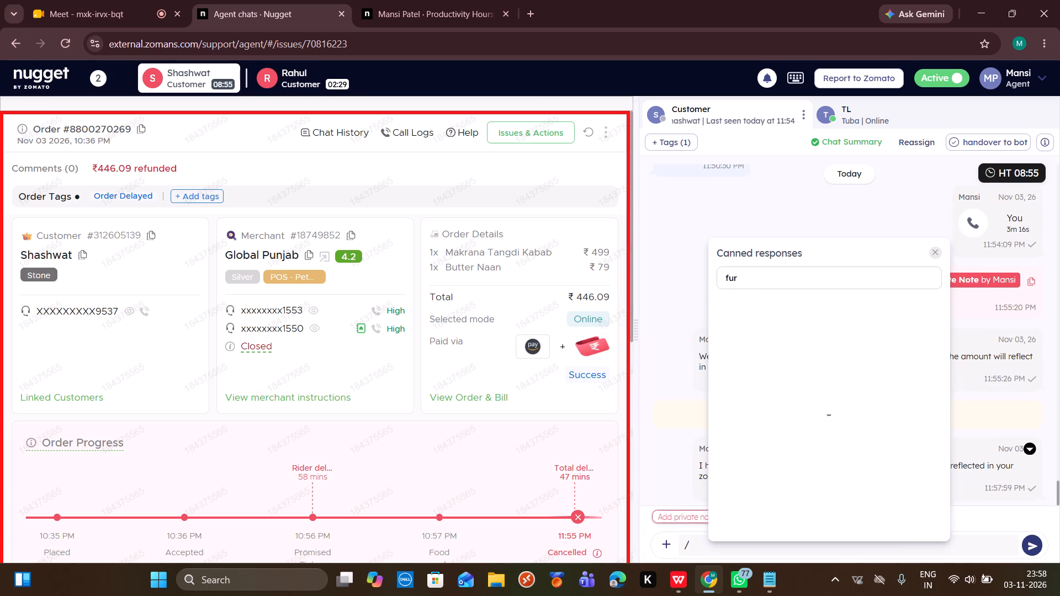
{"action": "left_click", "coordinate": [777, 327]}
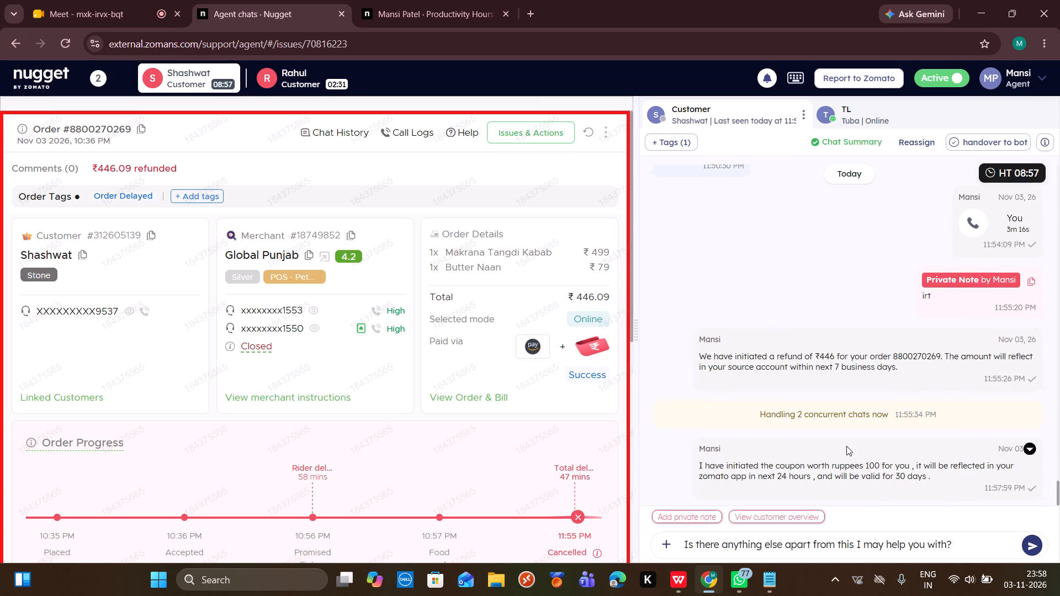
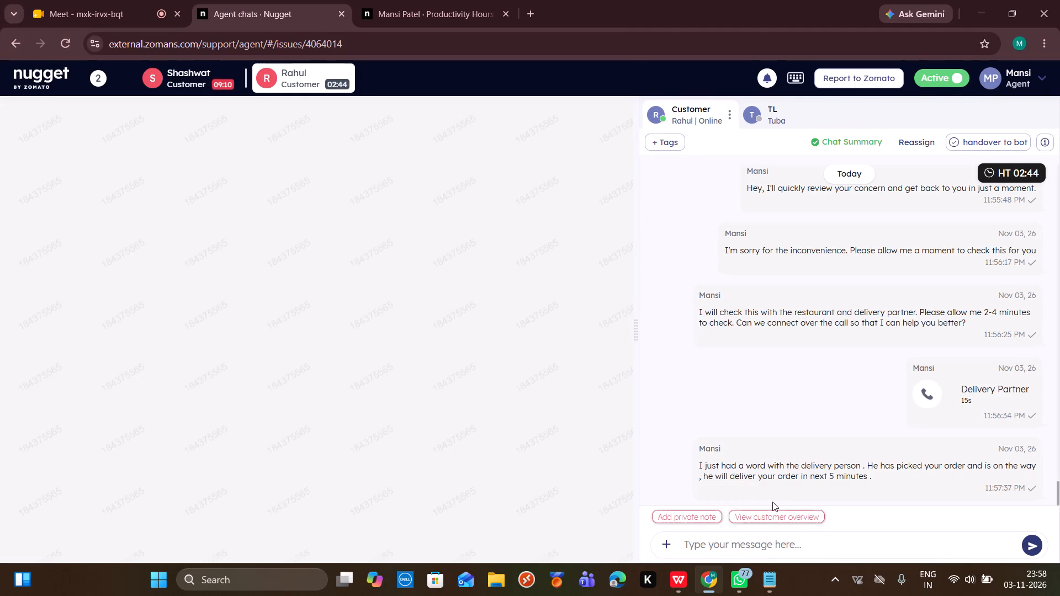
Tag Rahul's chat with Delay and send him the canned message "Is there anything else apart from this I may help you with?".
{"action": "type", "text": "/fu"}
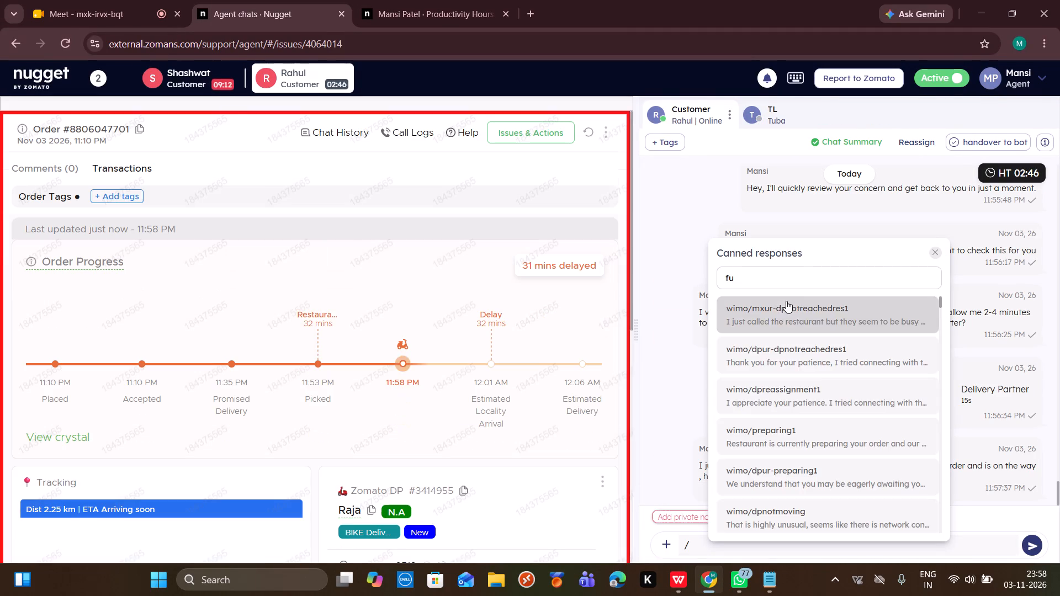
{"action": "left_click", "coordinate": [806, 314]}
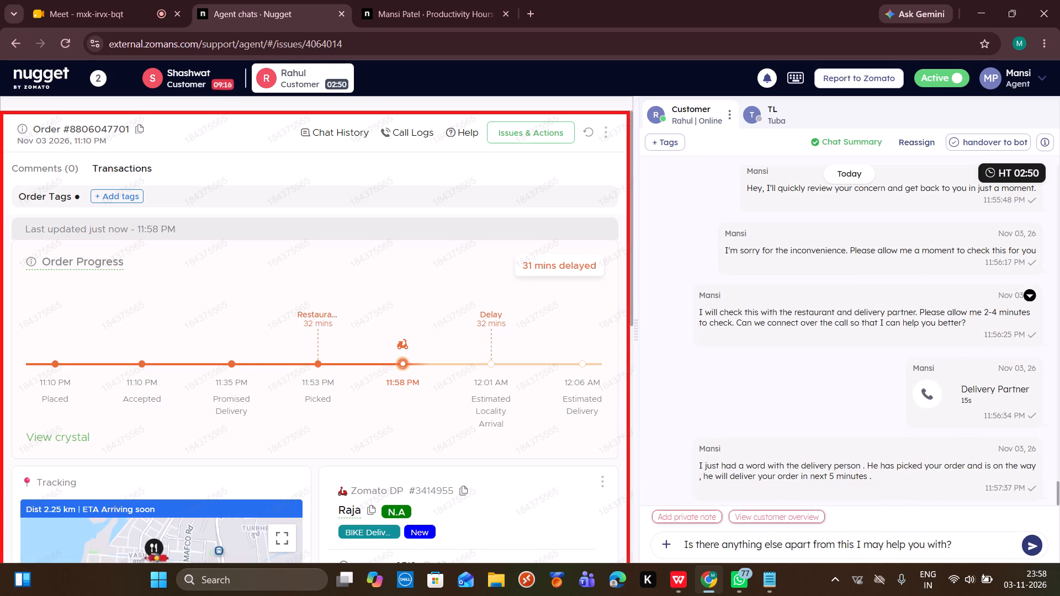
{"action": "left_click", "coordinate": [666, 141]}
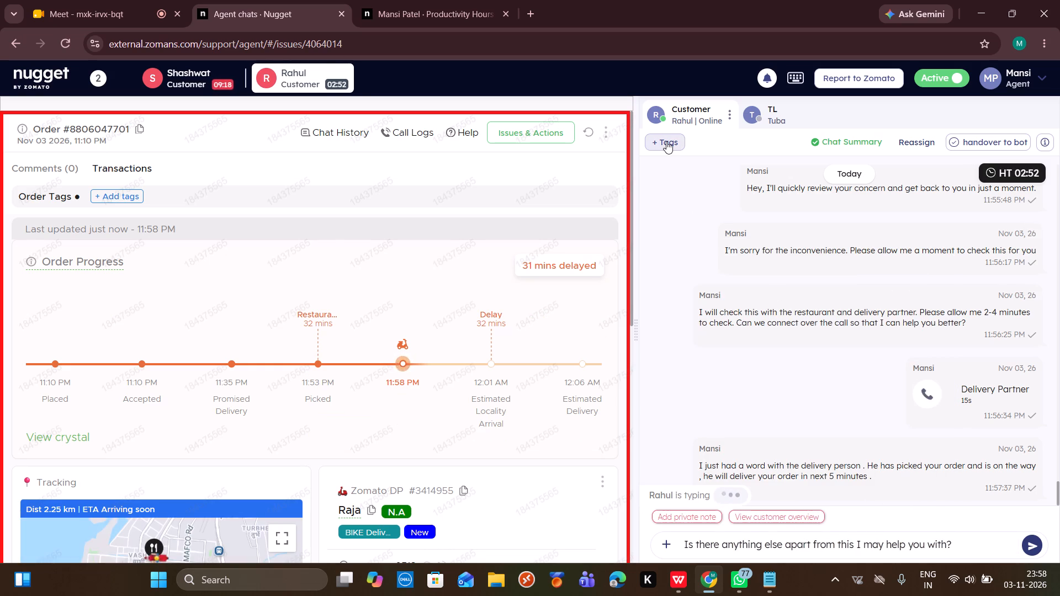
{"action": "type", "text": "de"}
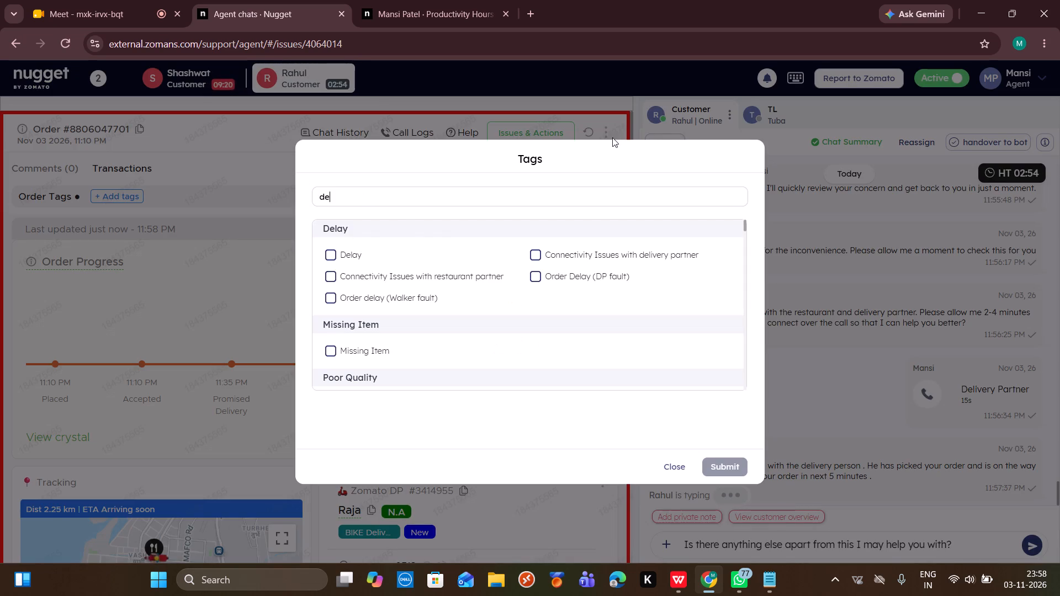
{"action": "left_click", "coordinate": [331, 255]}
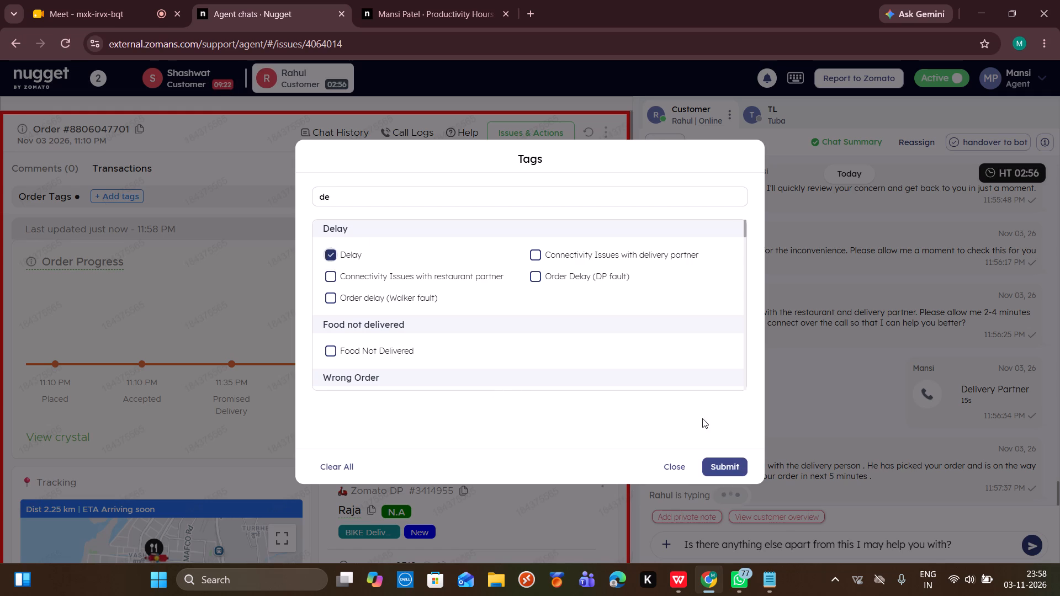
{"action": "left_click", "coordinate": [741, 468]}
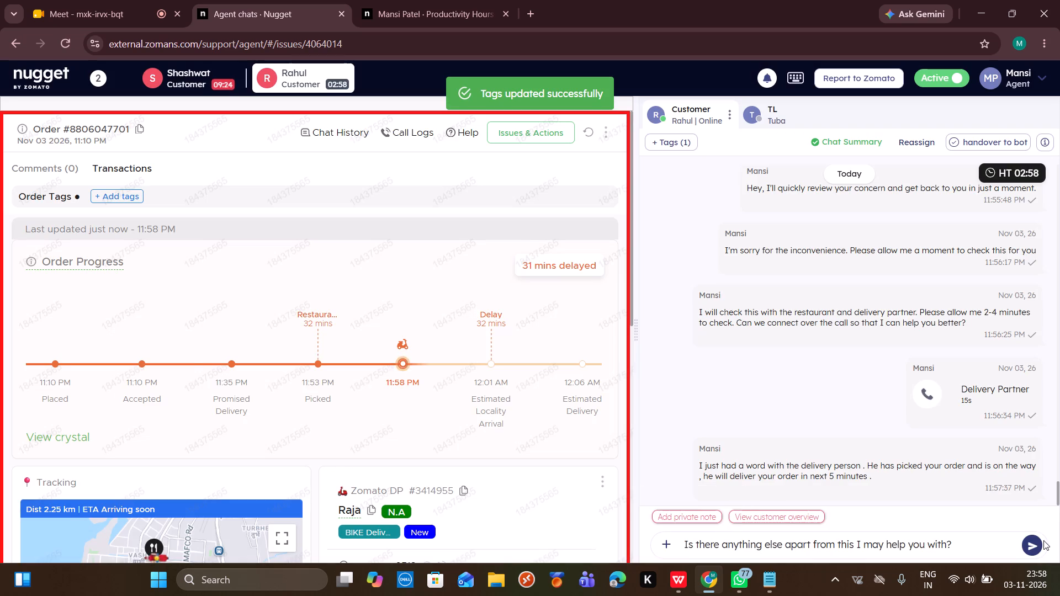
{"action": "left_click", "coordinate": [1037, 541]}
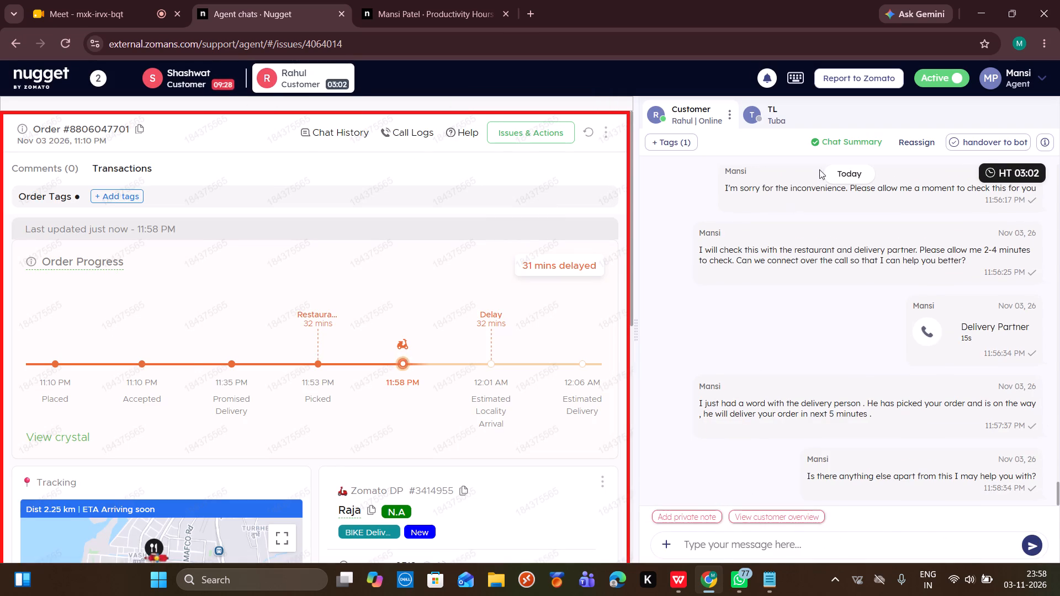
Check Shashwat's chat for a new reply.
{"action": "left_click", "coordinate": [182, 83]}
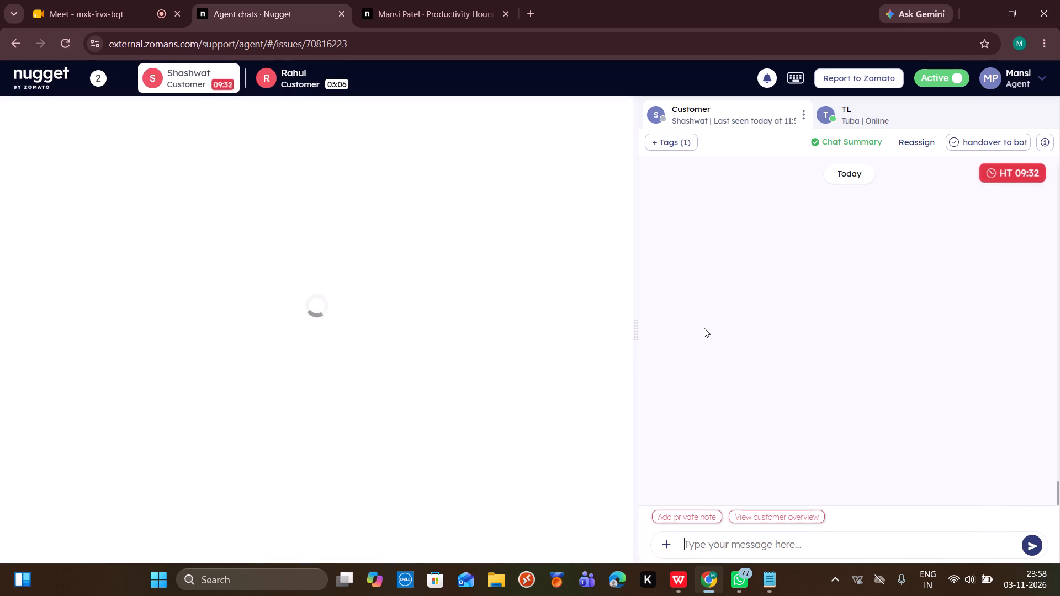
{"action": "scroll", "coordinate": [704, 328], "scroll_direction": "down", "scroll_amount": 10}
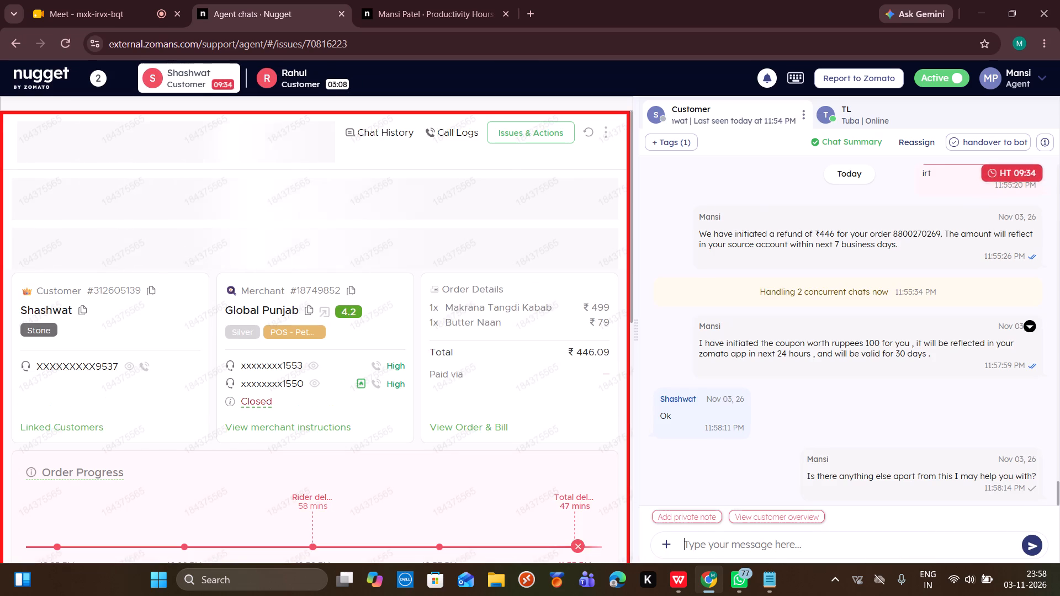
Tell Rahul not to worry, any issues with the order will be helped with, as the delay happened from the restaurant's end.
{"action": "left_click", "coordinate": [302, 89]}
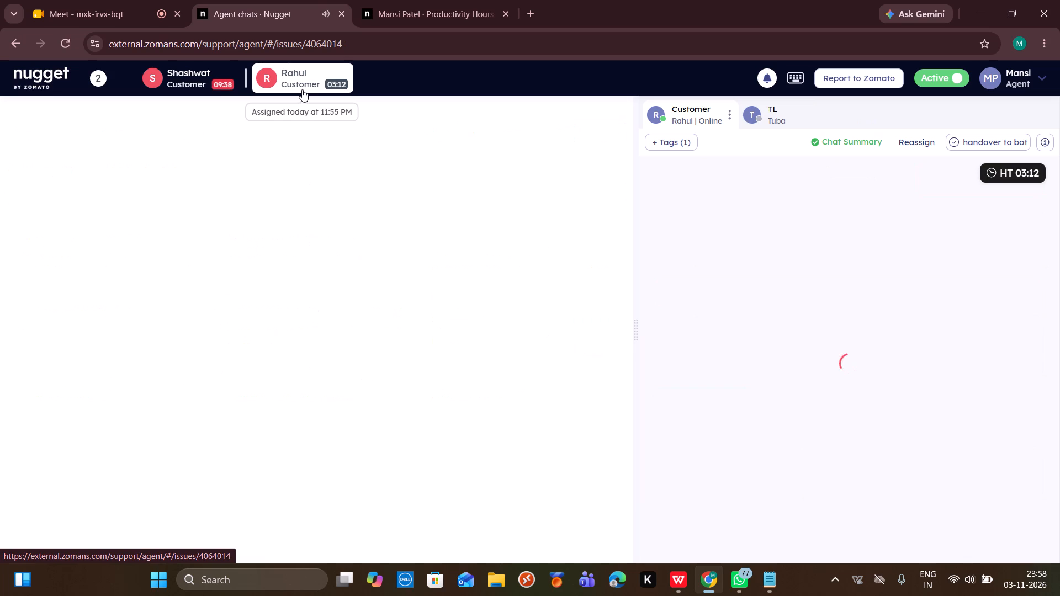
{"action": "scroll", "coordinate": [743, 292], "scroll_direction": "down", "scroll_amount": 8}
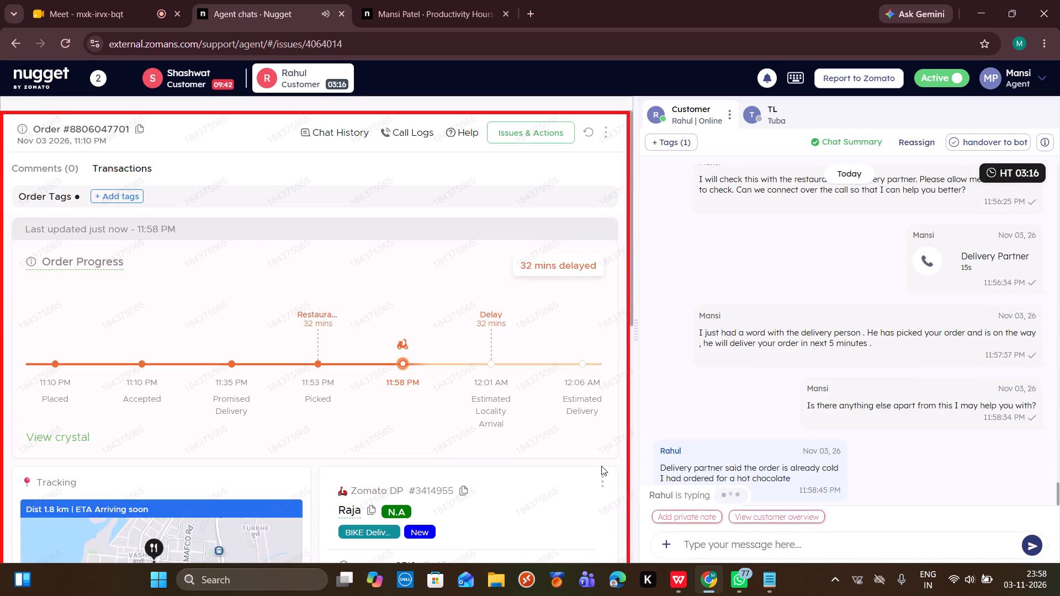
{"action": "scroll", "coordinate": [582, 466], "scroll_direction": "down", "scroll_amount": 3}
{"action": "scroll", "coordinate": [582, 466], "scroll_direction": "up", "scroll_amount": 6}
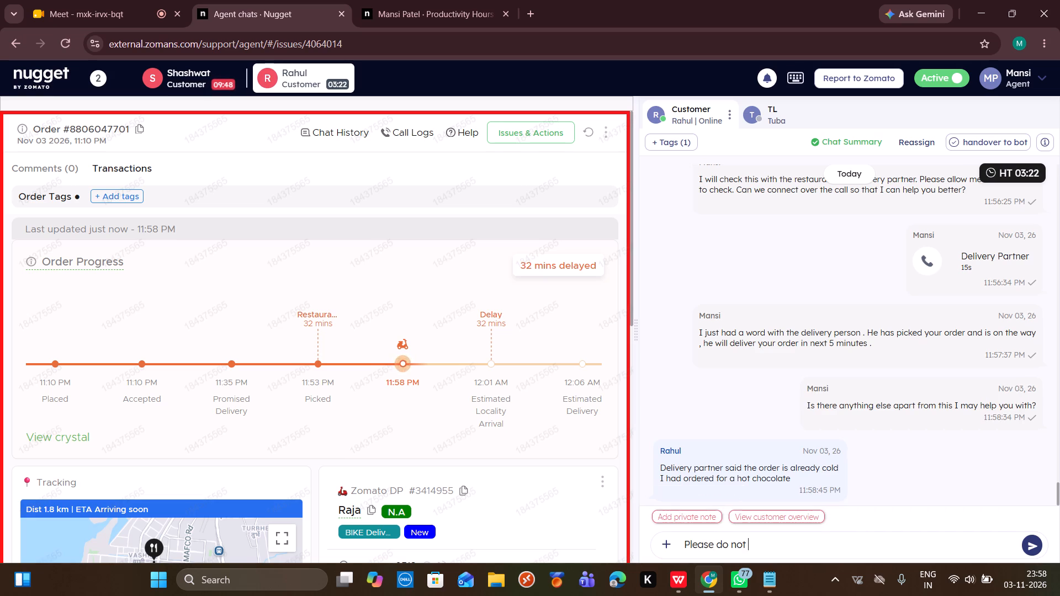
{"action": "type", "text": ", if you will fc"}
{"action": "key", "text": "BackSpace"}
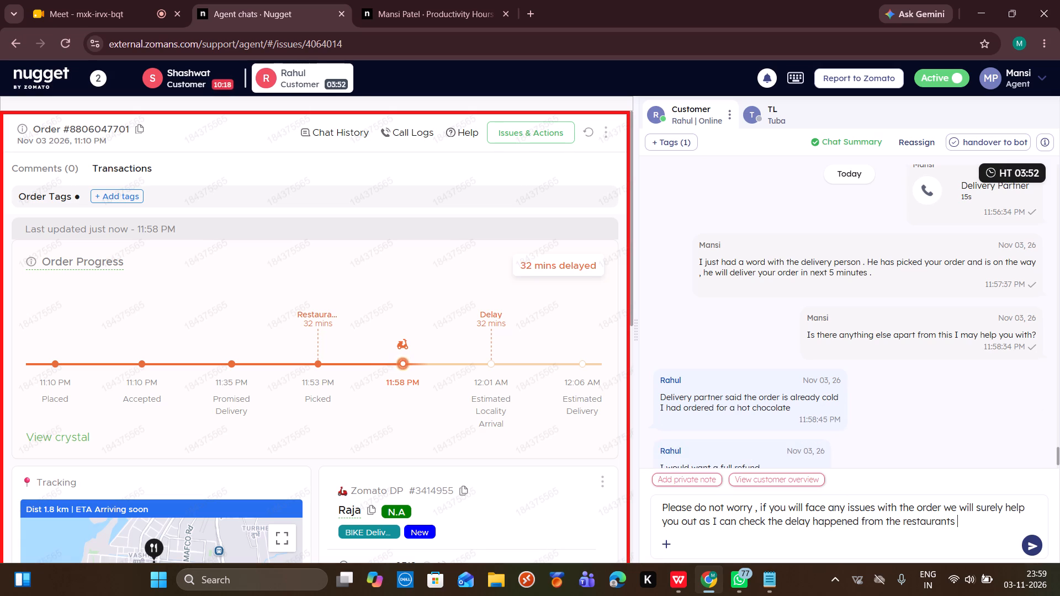
{"action": "key", "text": "Return"}
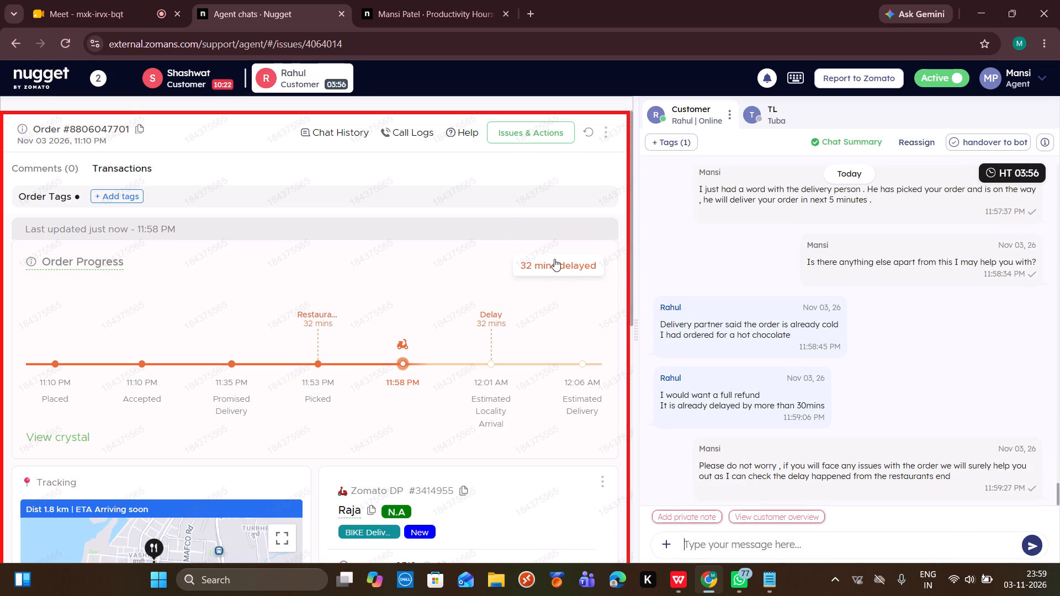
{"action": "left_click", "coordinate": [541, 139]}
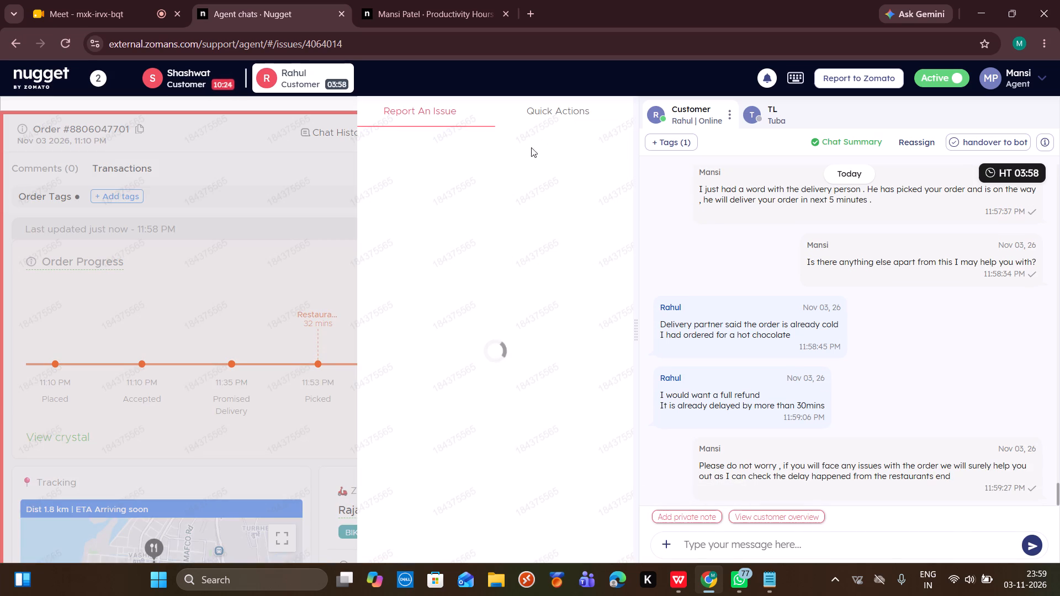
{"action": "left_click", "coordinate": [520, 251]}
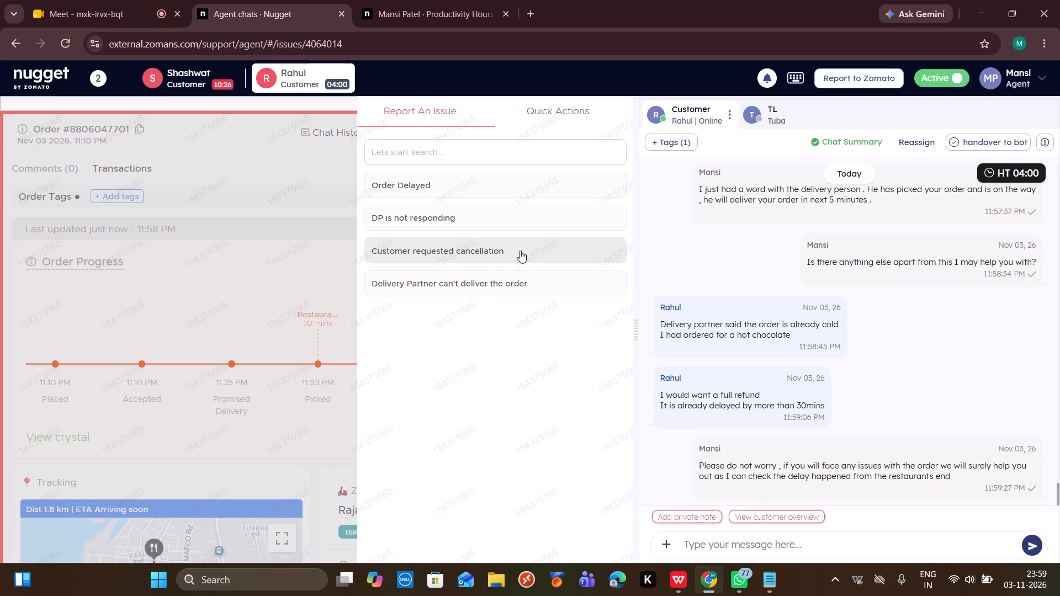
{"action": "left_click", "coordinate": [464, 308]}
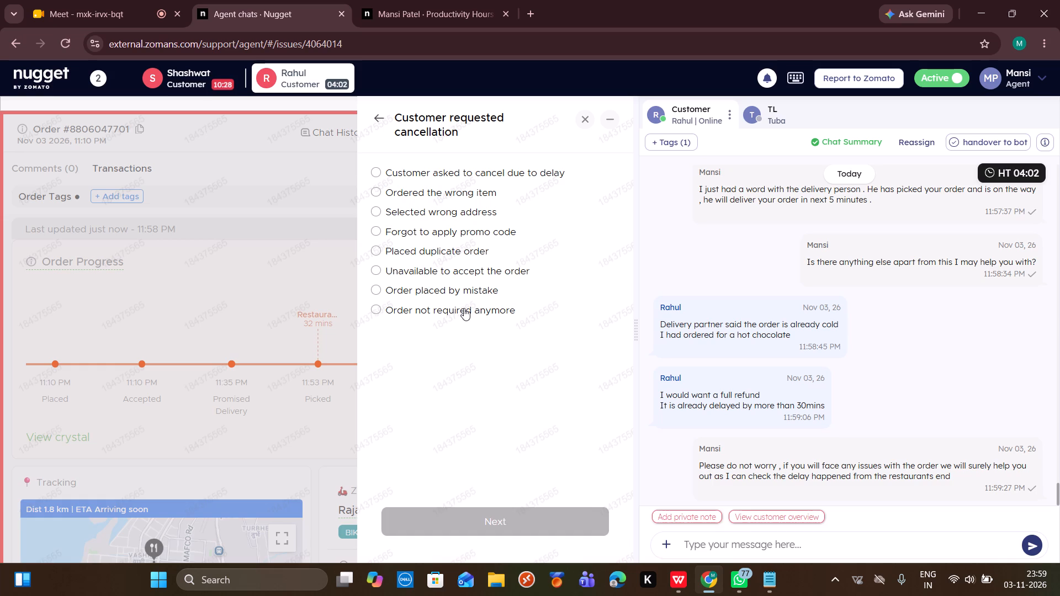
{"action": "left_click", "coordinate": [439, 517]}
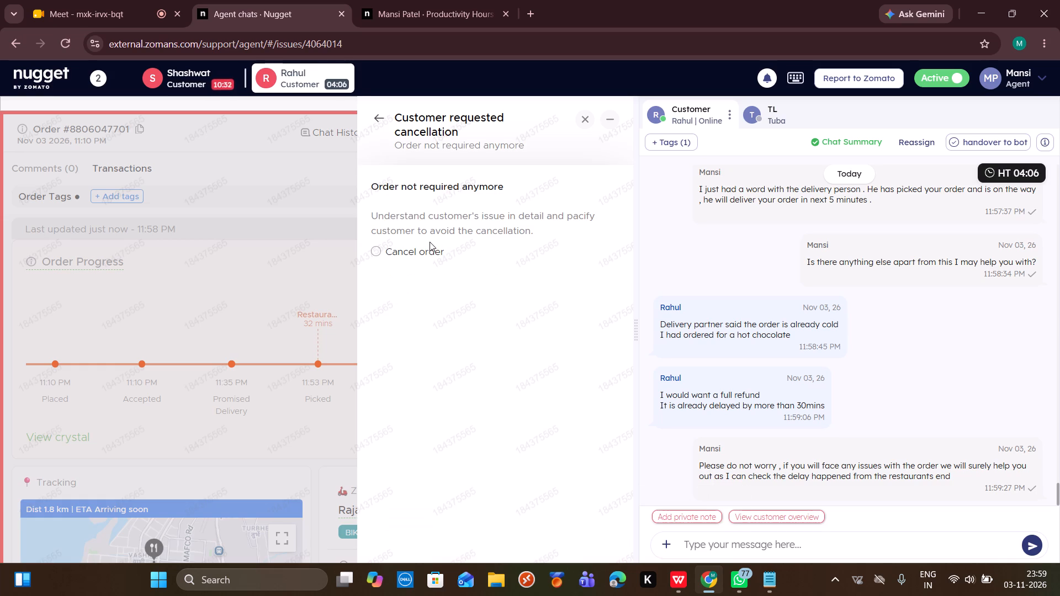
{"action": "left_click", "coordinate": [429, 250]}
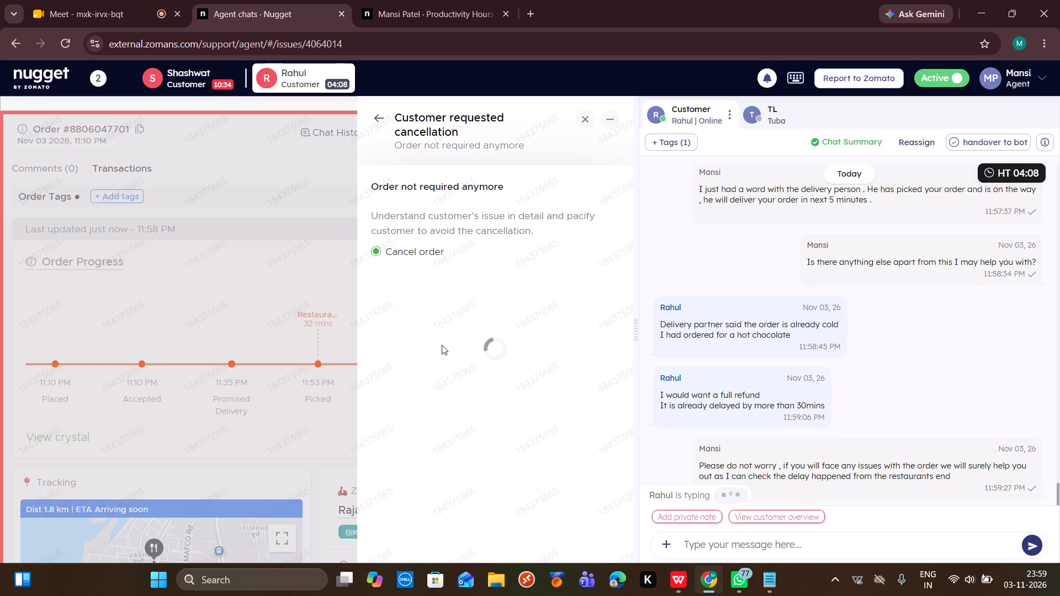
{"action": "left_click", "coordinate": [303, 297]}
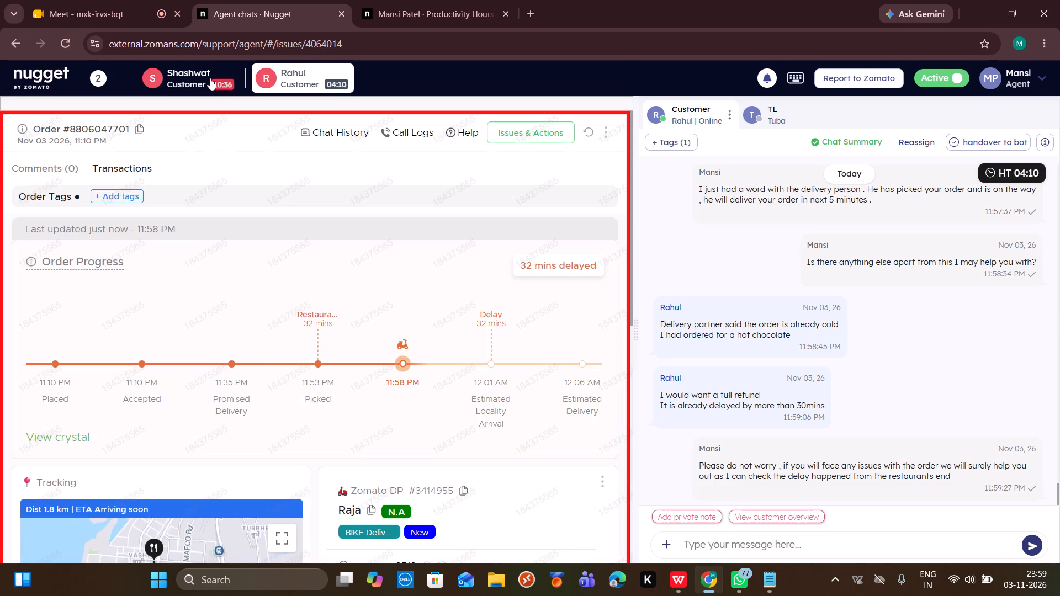
Check Shashwat's chat again for a reply.
{"action": "left_click", "coordinate": [209, 78]}
{"action": "scroll", "coordinate": [772, 321], "scroll_direction": "down", "scroll_amount": 3}
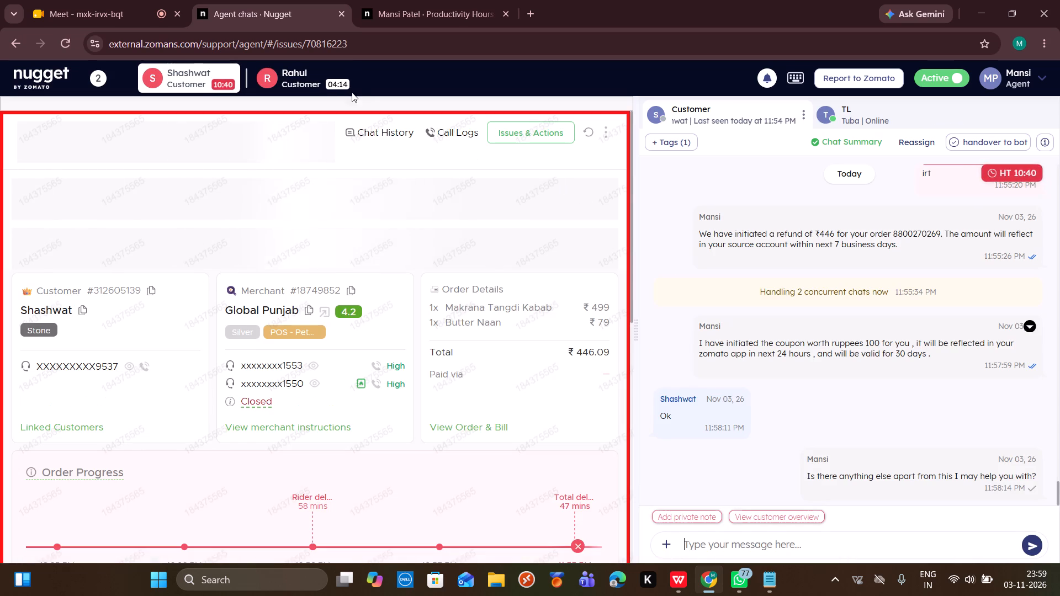
Send Rahul the Feedback/Dp/behaviour/non-severe canned response, removing "by our delivery partner" and "with the delivery partner".
{"action": "left_click", "coordinate": [346, 83]}
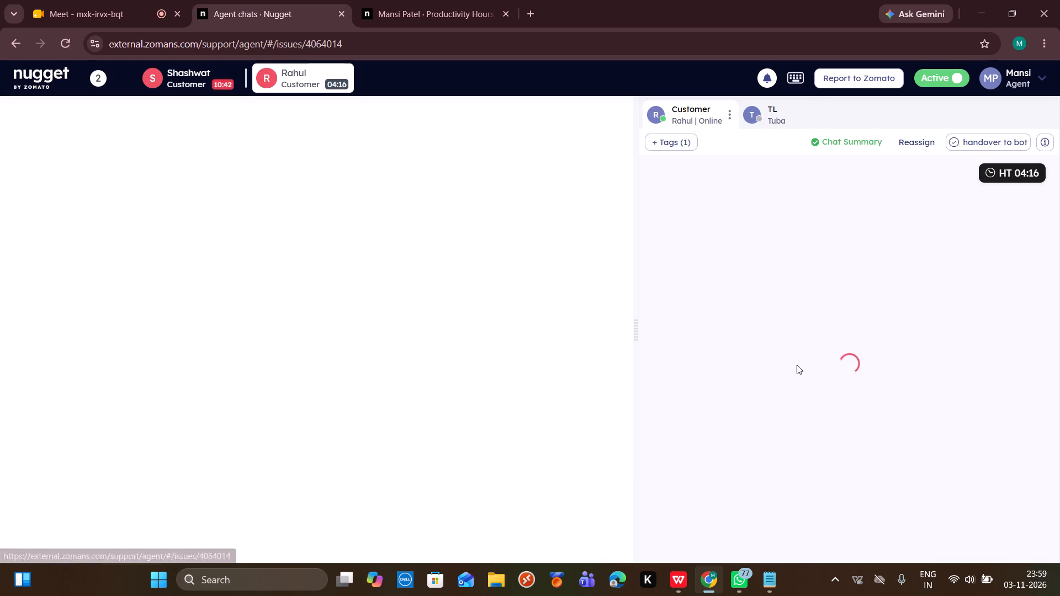
{"action": "scroll", "coordinate": [797, 365], "scroll_direction": "down", "scroll_amount": 7}
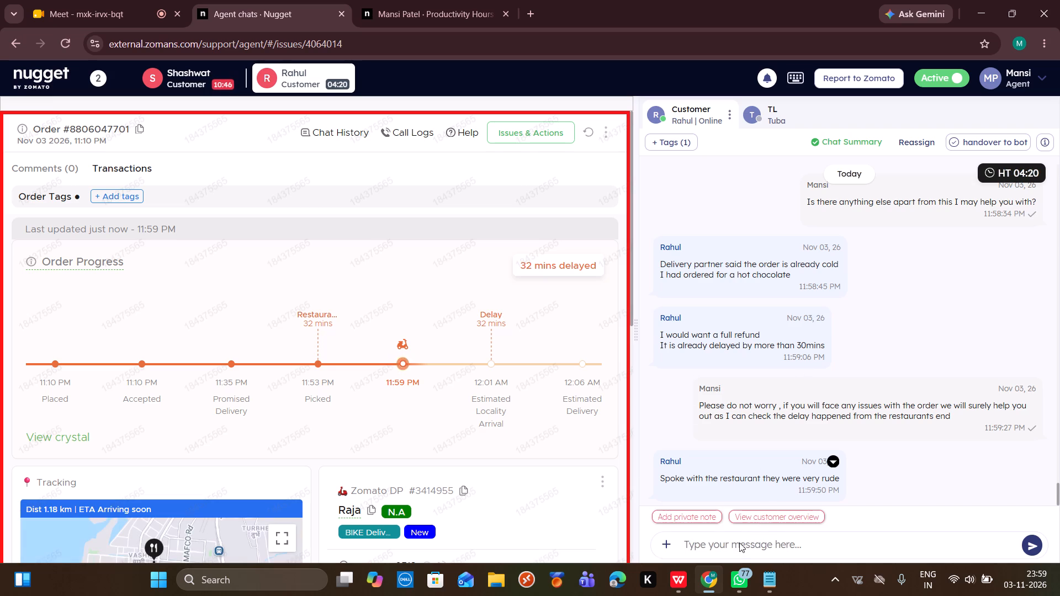
{"action": "type", "text": "/feedback"}
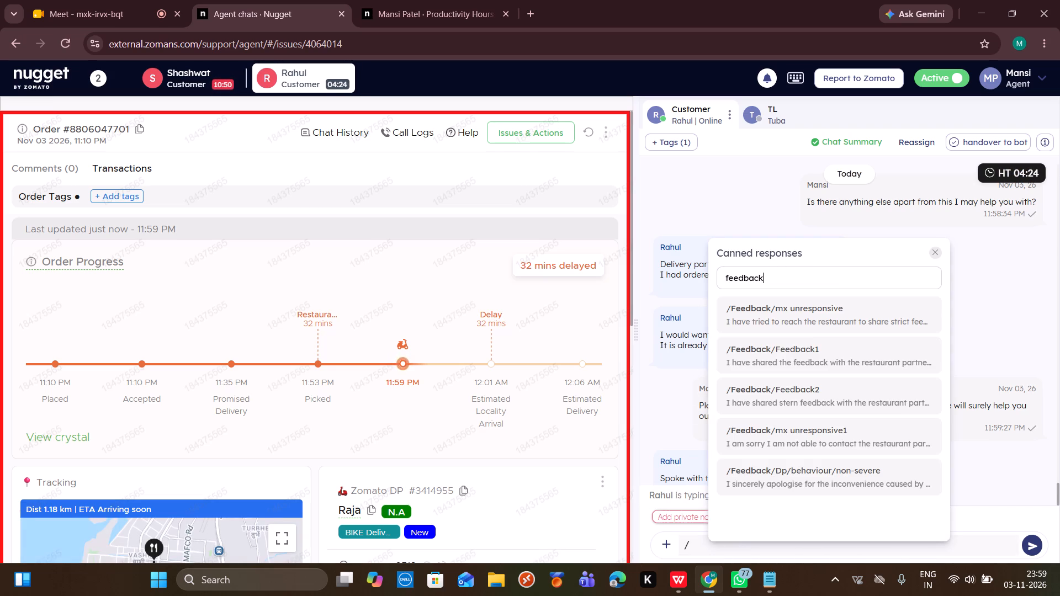
{"action": "left_click", "coordinate": [829, 481]}
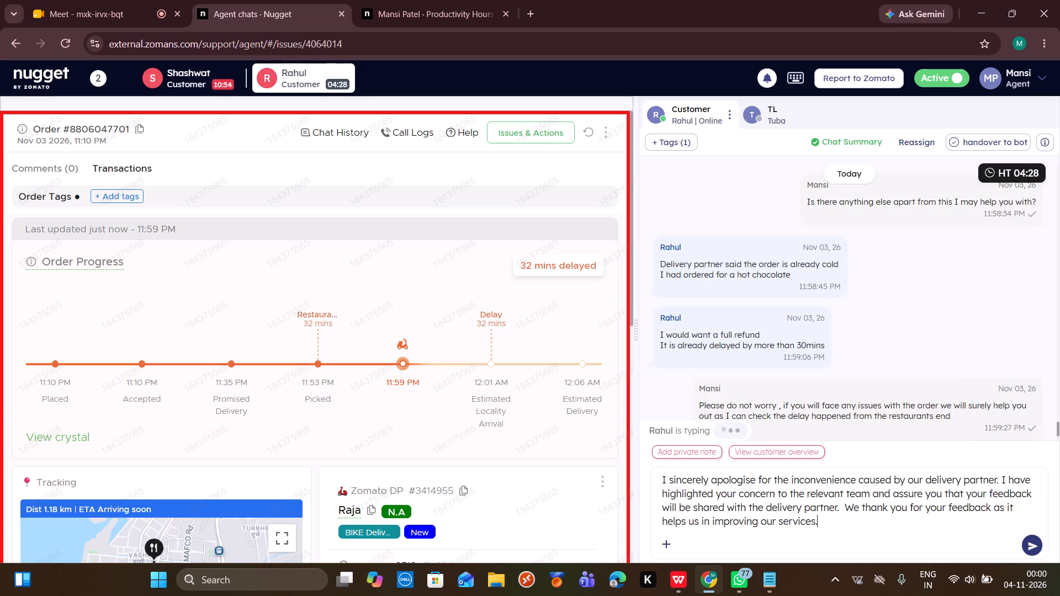
{"action": "left_click_drag", "start_coordinate": [995, 483], "coordinate": [903, 475]}
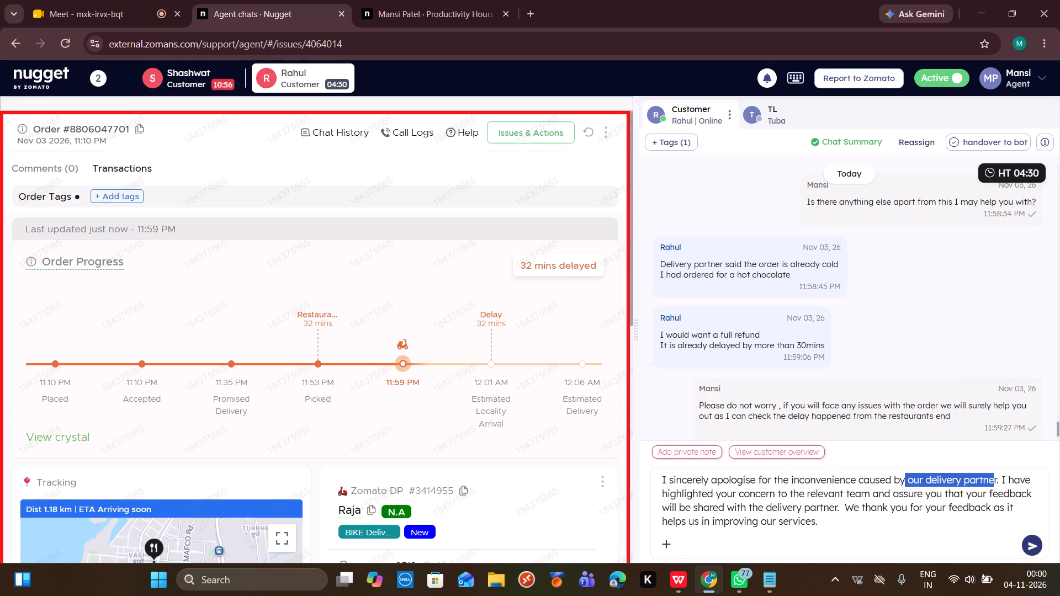
{"action": "left_click_drag", "start_coordinate": [903, 475], "coordinate": [895, 478]}
{"action": "key", "text": "BackSpace"}
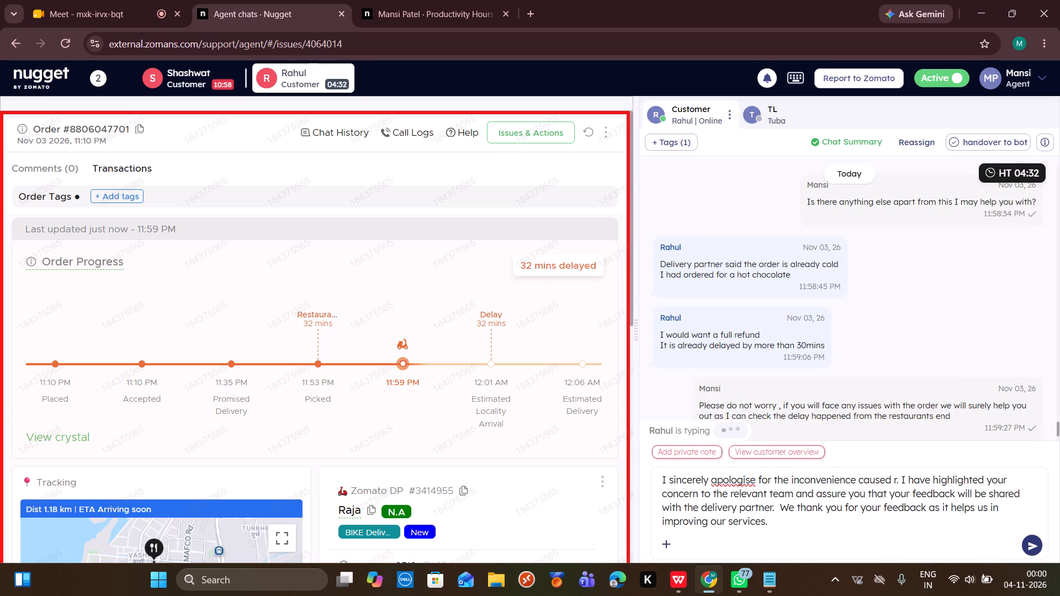
{"action": "key", "text": "Right"}
{"action": "key", "text": "BackSpace"}
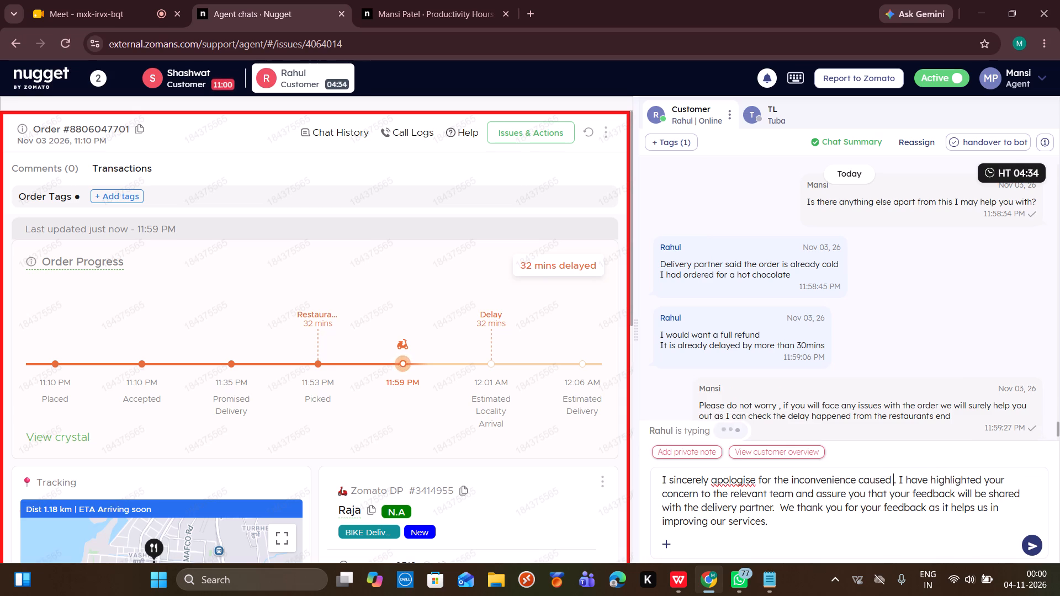
{"action": "left_click_drag", "start_coordinate": [776, 511], "coordinate": [662, 504]}
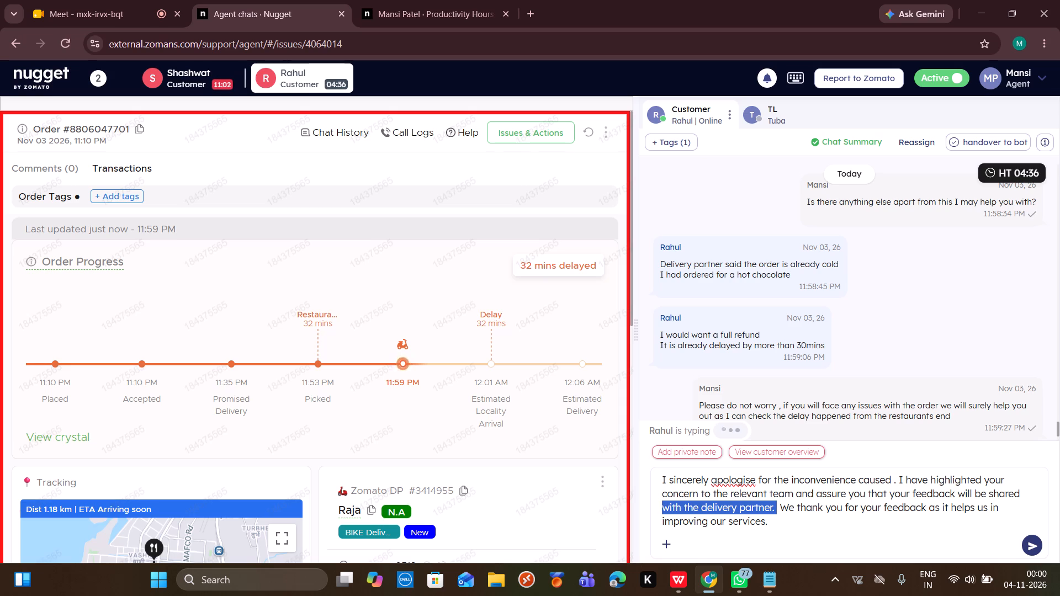
{"action": "key", "text": "period"}
{"action": "key", "text": "Return"}
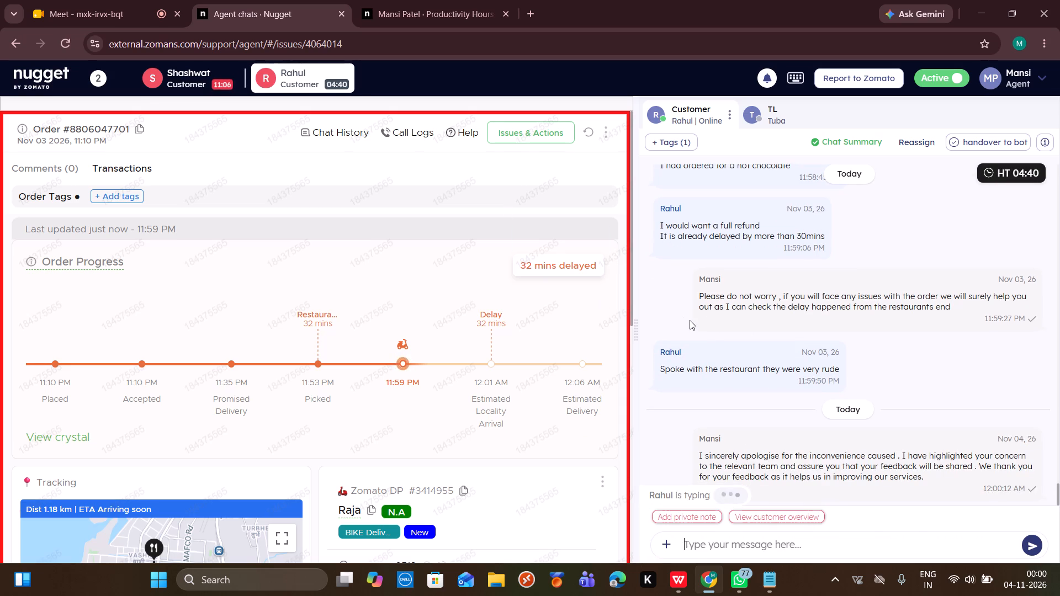
Send Rahul the Further assistance2 canned response asking whether he needs any other help.
{"action": "scroll", "coordinate": [690, 320], "scroll_direction": "down", "scroll_amount": 1}
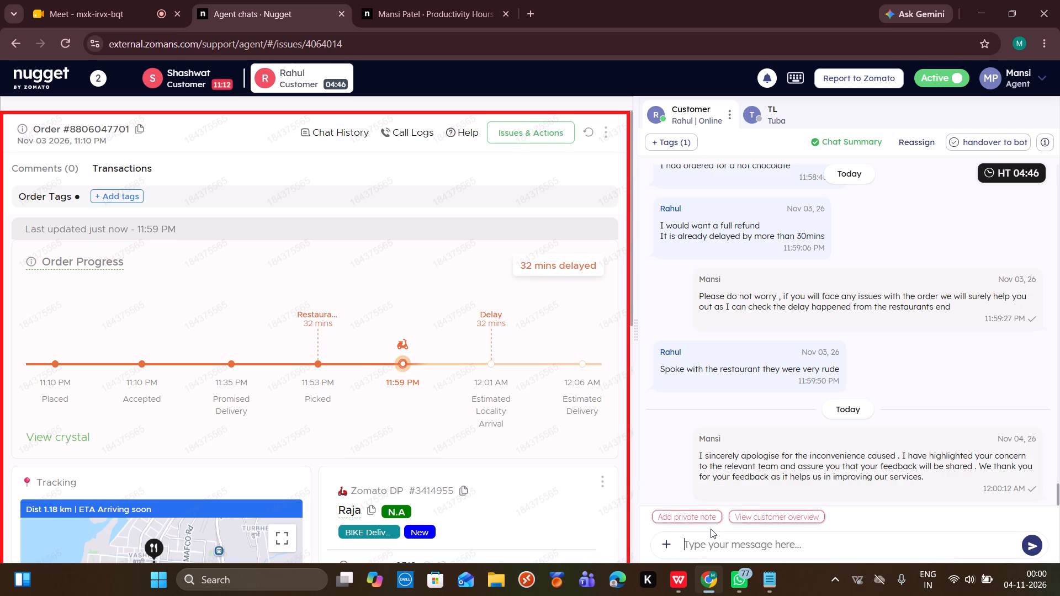
{"action": "type", "text": "/fu"}
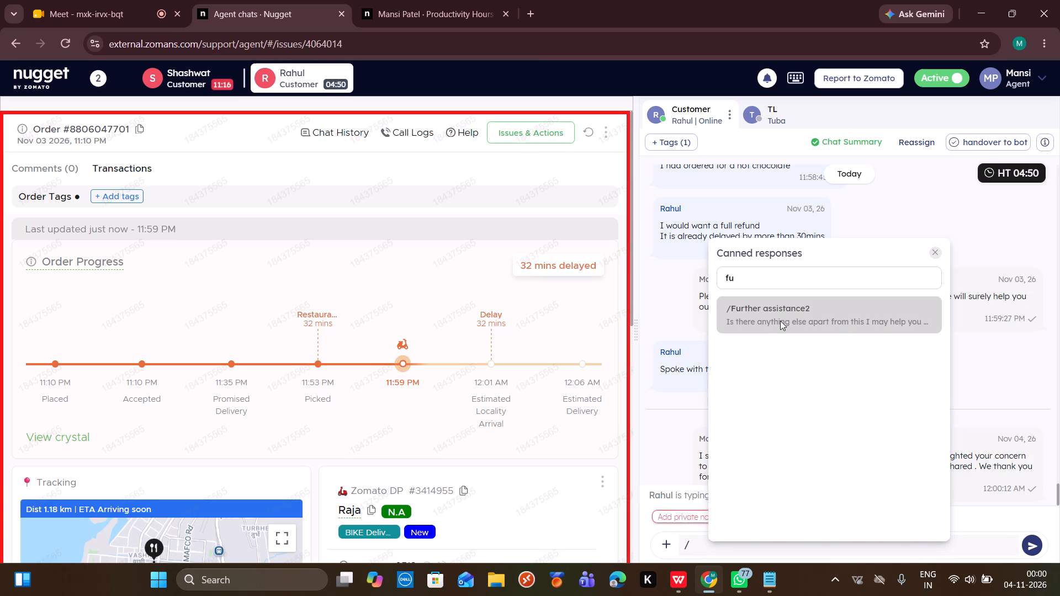
{"action": "left_click", "coordinate": [780, 321]}
{"action": "scroll", "coordinate": [780, 321], "scroll_direction": "down", "scroll_amount": 6}
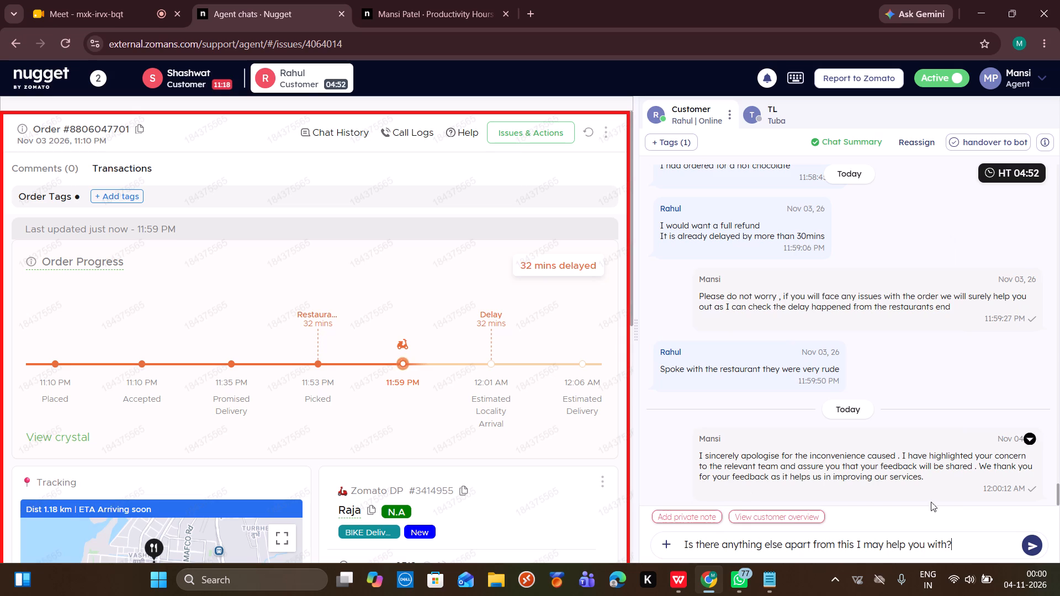
{"action": "left_click", "coordinate": [1030, 542]}
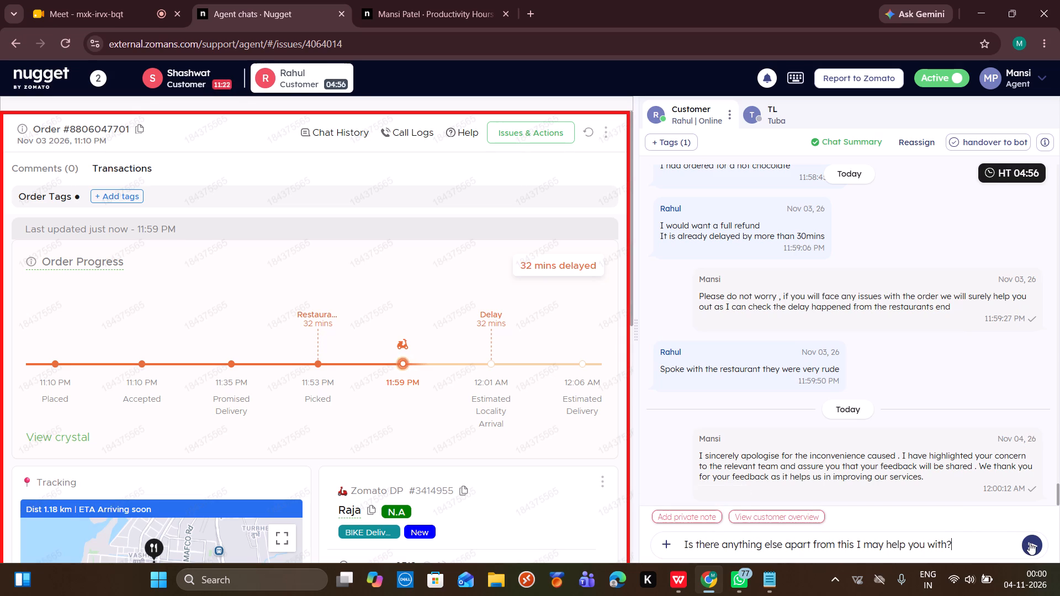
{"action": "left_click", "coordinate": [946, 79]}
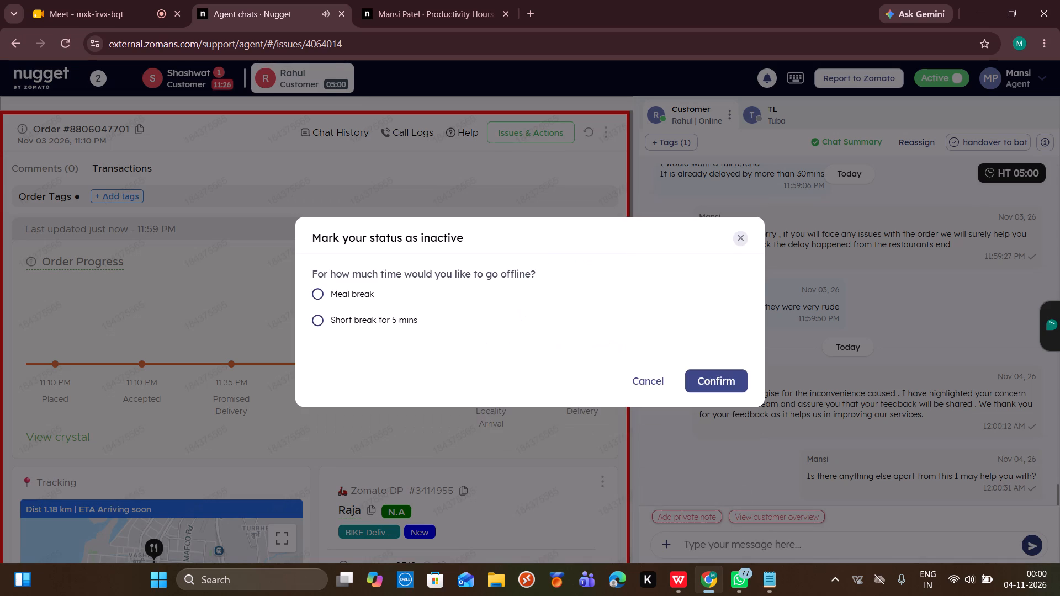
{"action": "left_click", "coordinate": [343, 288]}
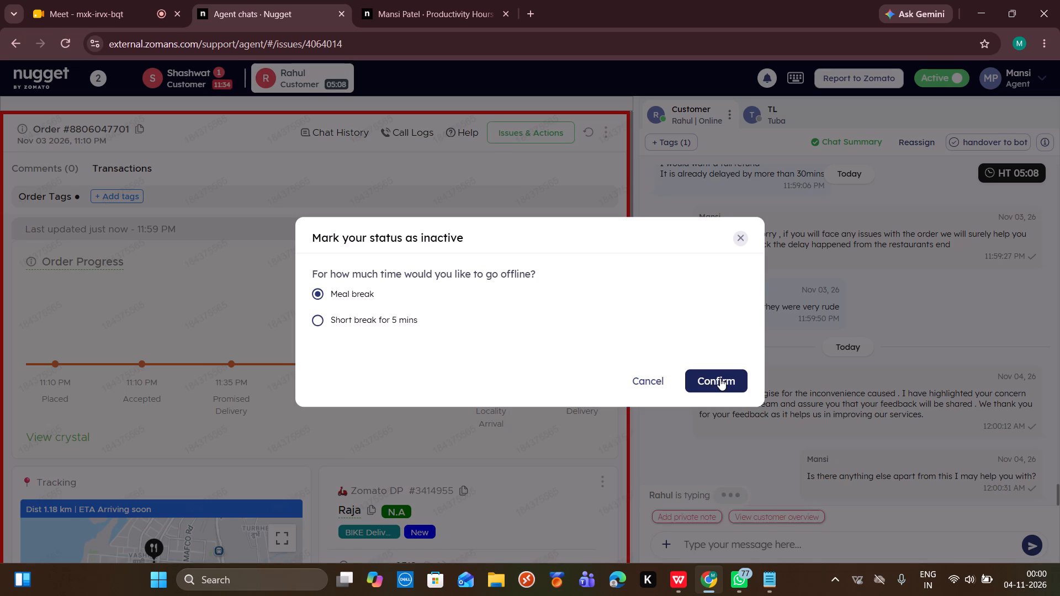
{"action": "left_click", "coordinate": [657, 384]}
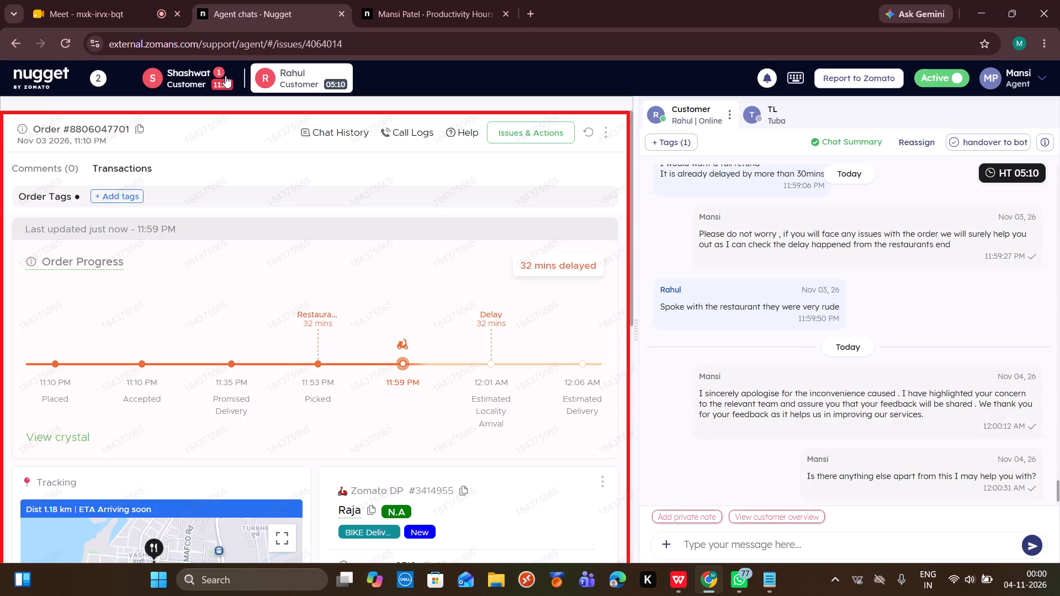
Check Shashwat's chat for a new message and resolve the conversation by handing it over to the bot.
{"action": "left_click", "coordinate": [225, 76]}
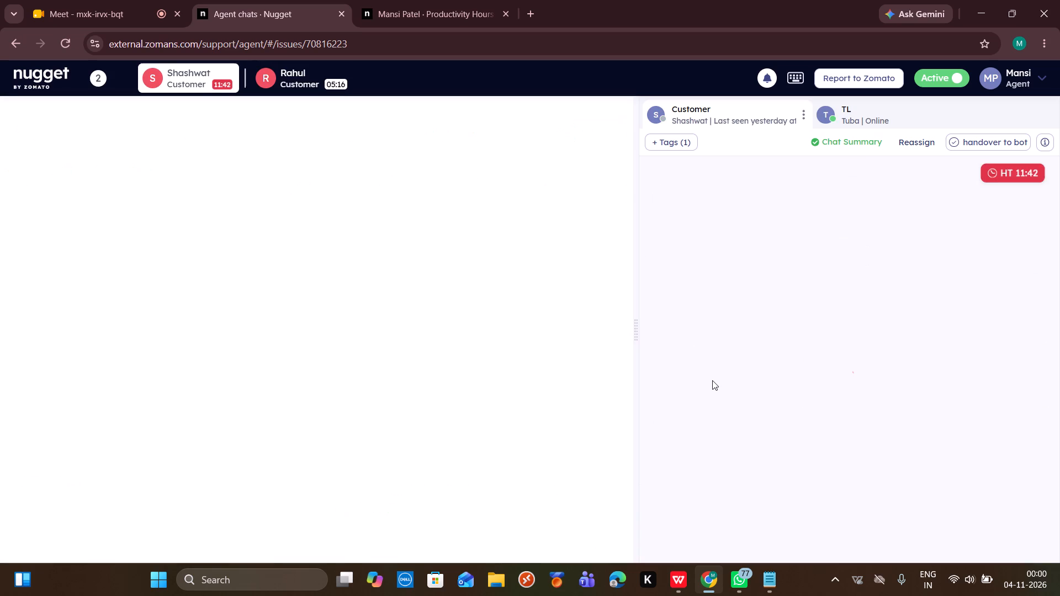
{"action": "scroll", "coordinate": [716, 391], "scroll_direction": "down", "scroll_amount": 4}
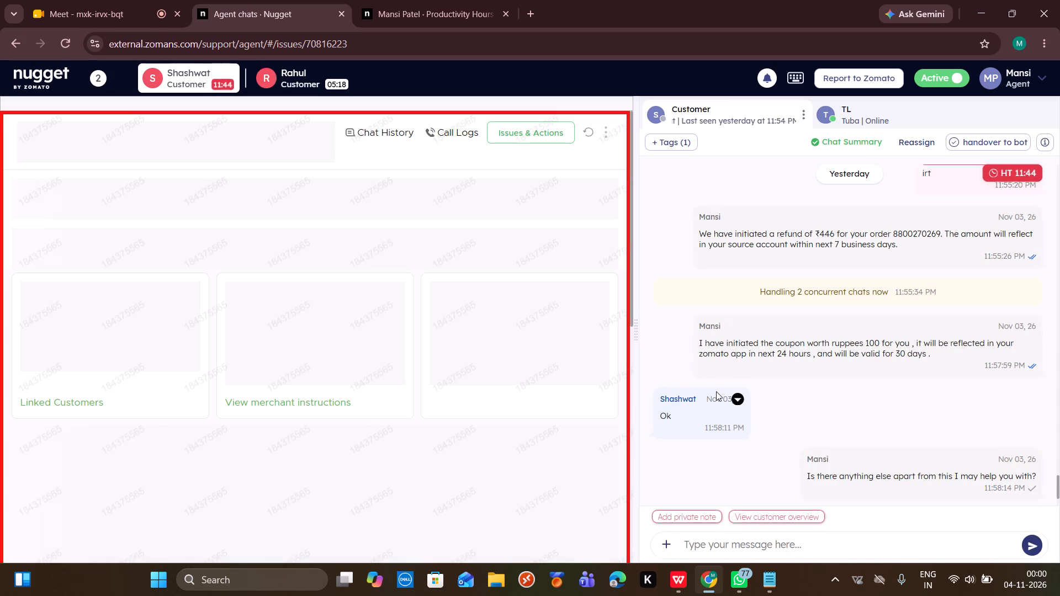
{"action": "scroll", "coordinate": [716, 391], "scroll_direction": "down", "scroll_amount": 2}
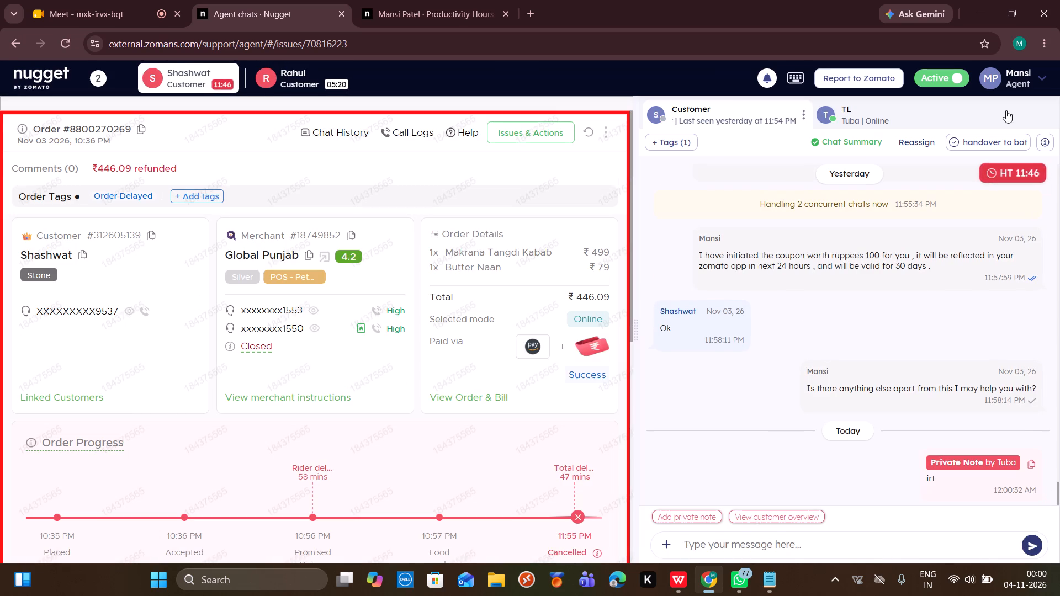
{"action": "left_click", "coordinate": [988, 137]}
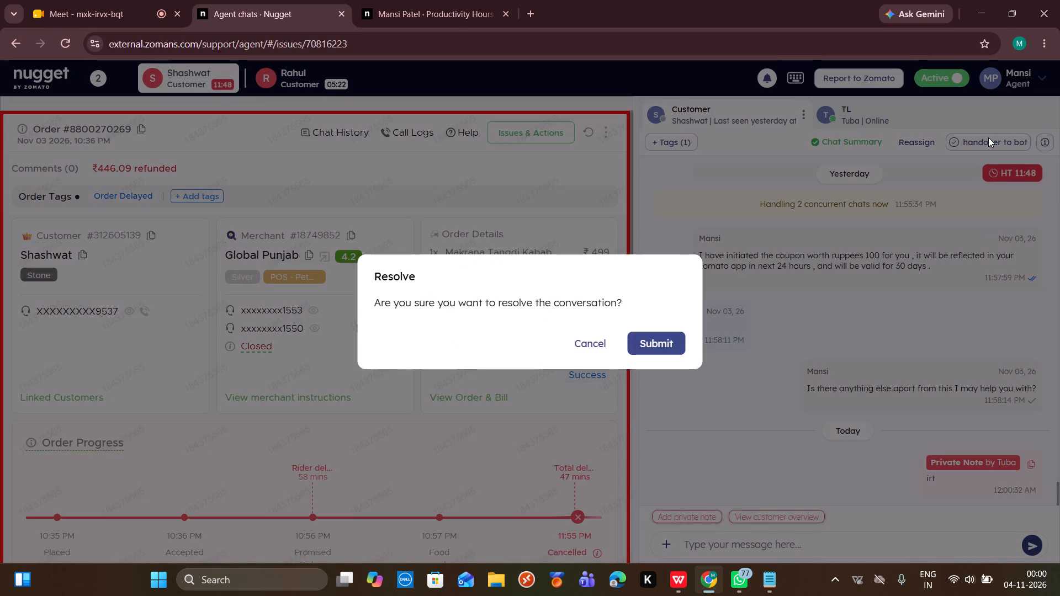
{"action": "left_click", "coordinate": [677, 342]}
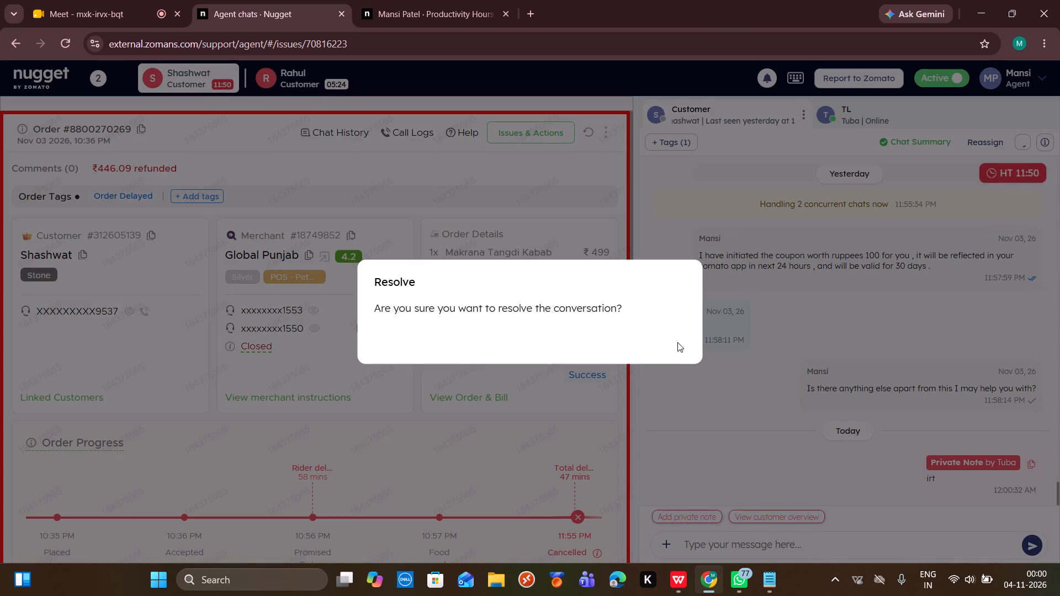
Read Rahul's latest message and reply "Okay sir I will issue your full refund for you".
{"action": "scroll", "coordinate": [819, 323], "scroll_direction": "down", "scroll_amount": 1}
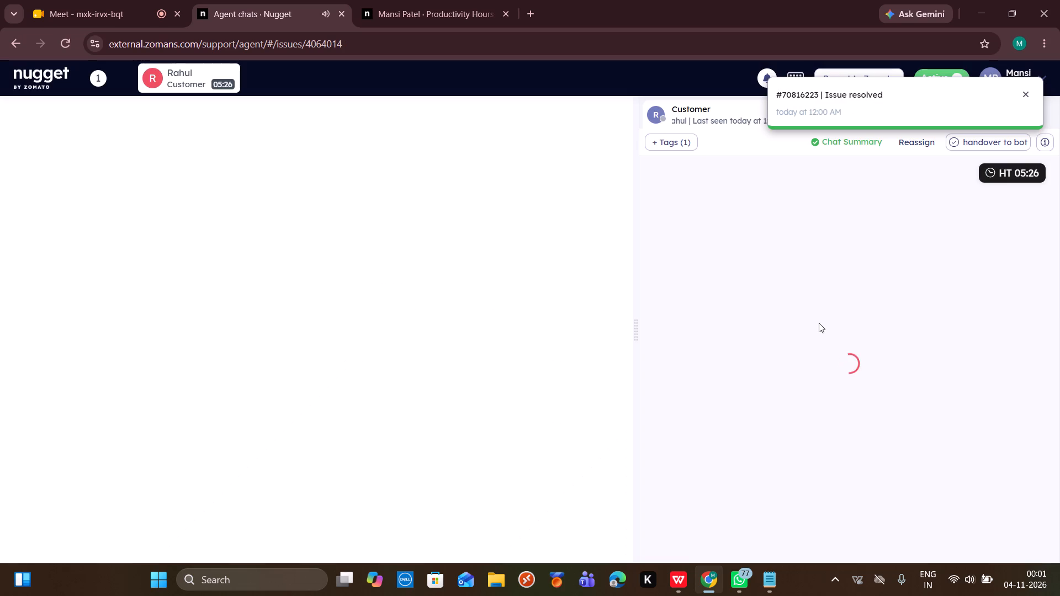
{"action": "scroll", "coordinate": [819, 323], "scroll_direction": "down", "scroll_amount": 6}
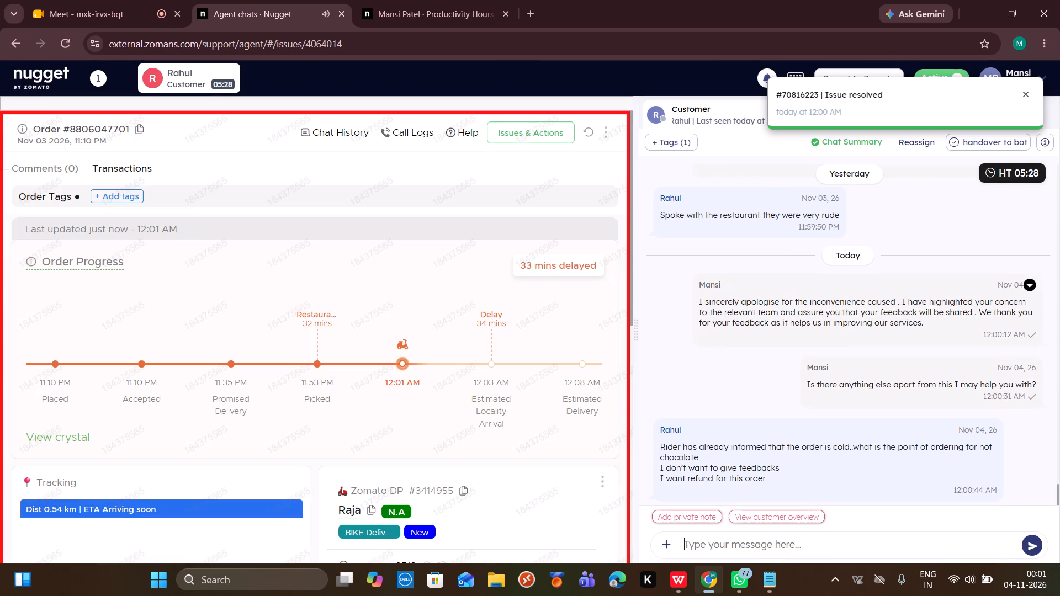
{"action": "scroll", "coordinate": [819, 323], "scroll_direction": "down", "scroll_amount": 2}
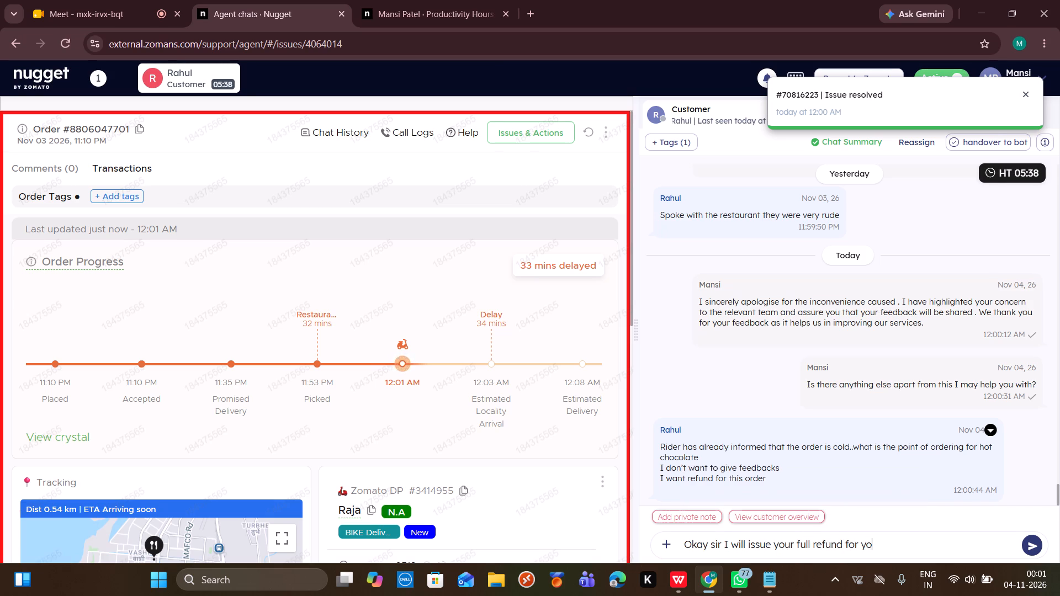
{"action": "key", "text": "Return"}
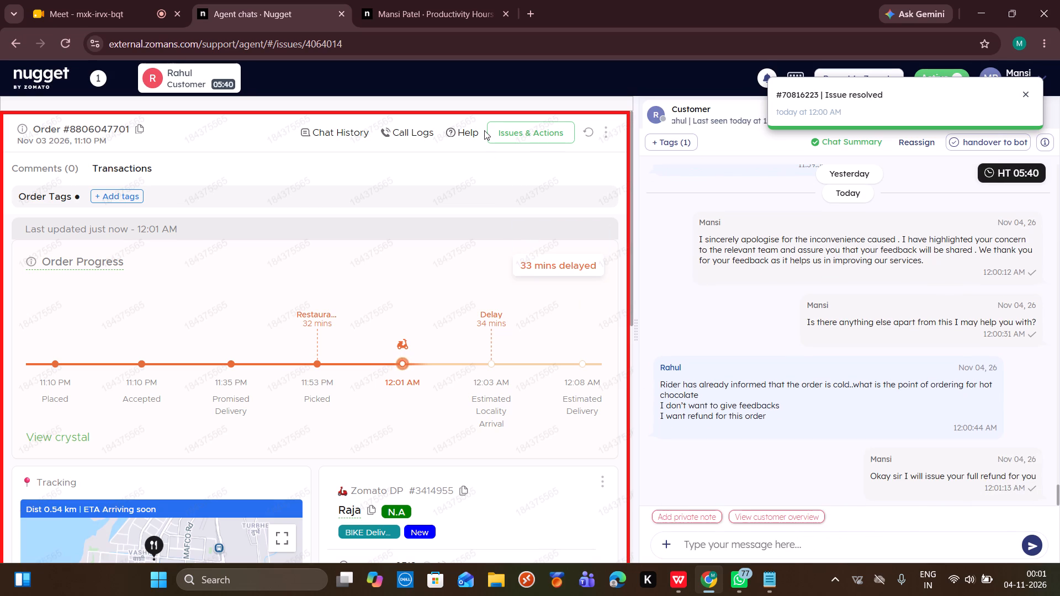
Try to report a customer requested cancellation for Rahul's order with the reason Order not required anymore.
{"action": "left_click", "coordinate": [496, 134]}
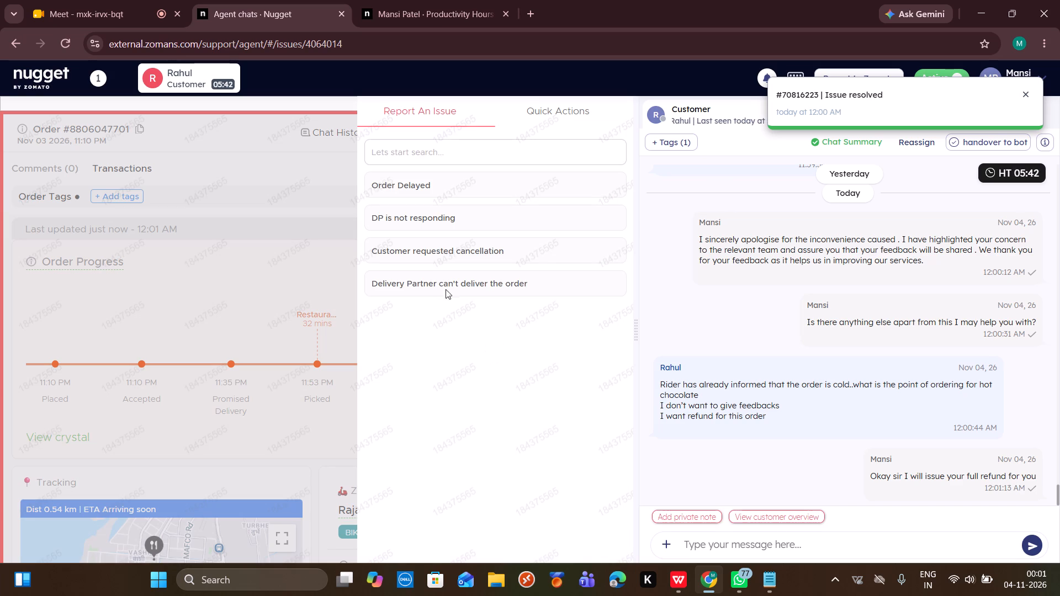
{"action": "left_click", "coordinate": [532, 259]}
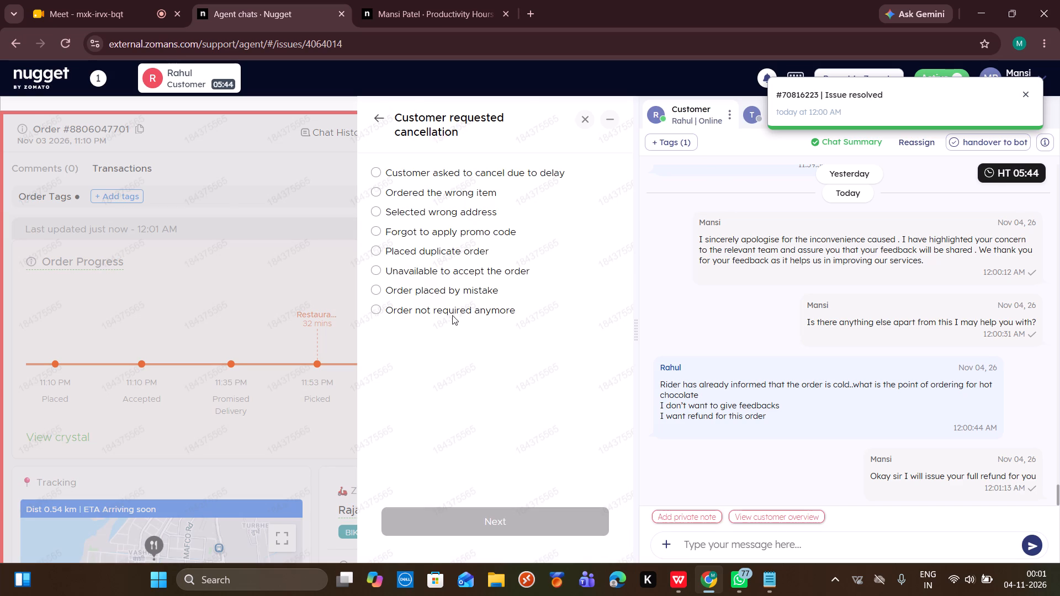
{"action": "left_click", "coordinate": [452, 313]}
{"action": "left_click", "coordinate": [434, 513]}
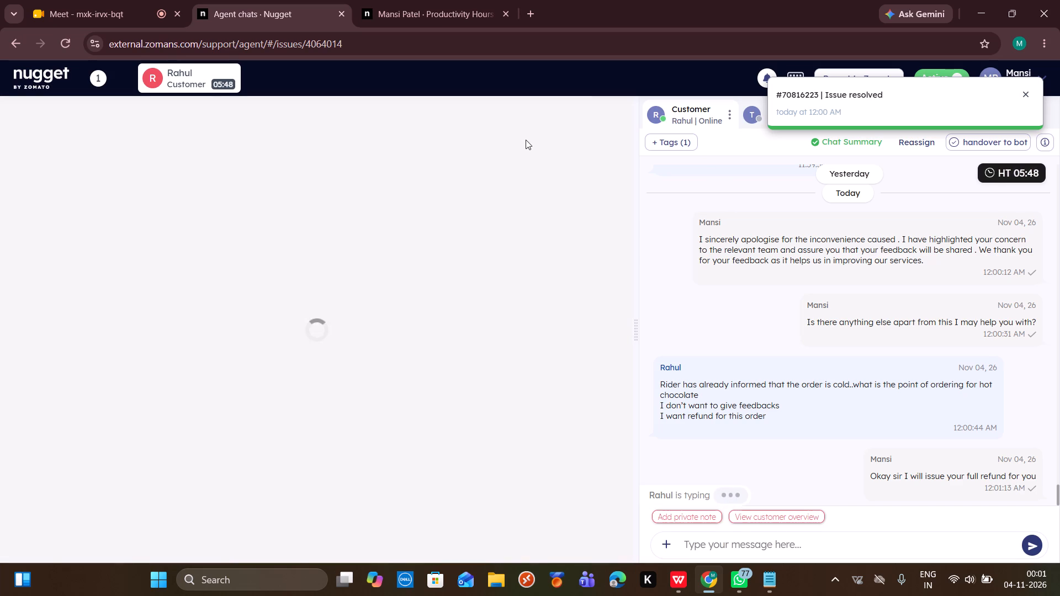
Cancel Rahul's order as Customer requested cancellation, reason Order not required anymore, with comment "cx adment" and a ₹108.94 refund.
{"action": "left_click", "coordinate": [526, 138]}
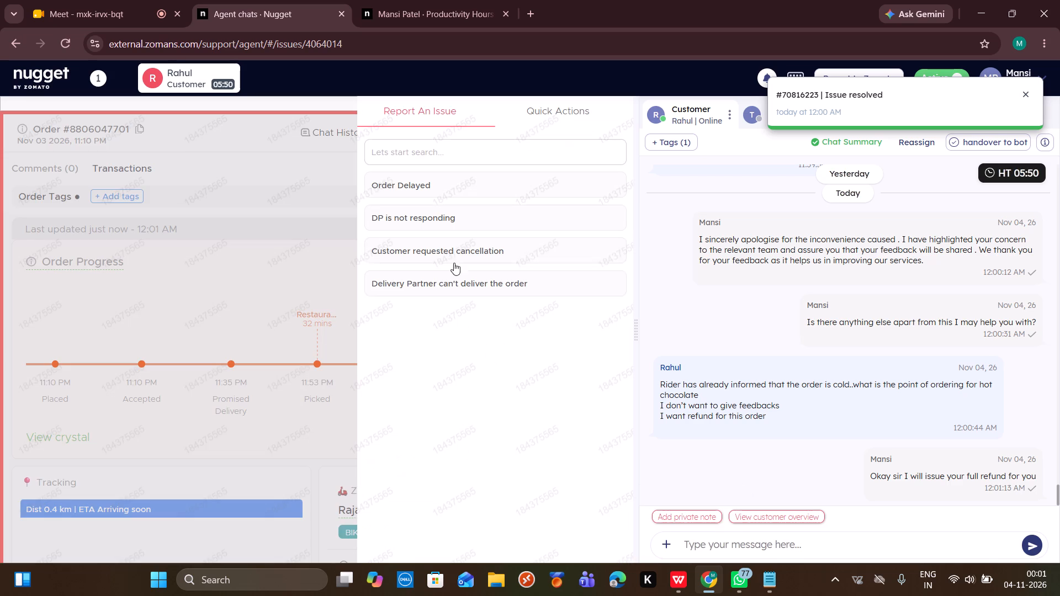
{"action": "left_click", "coordinate": [484, 262]}
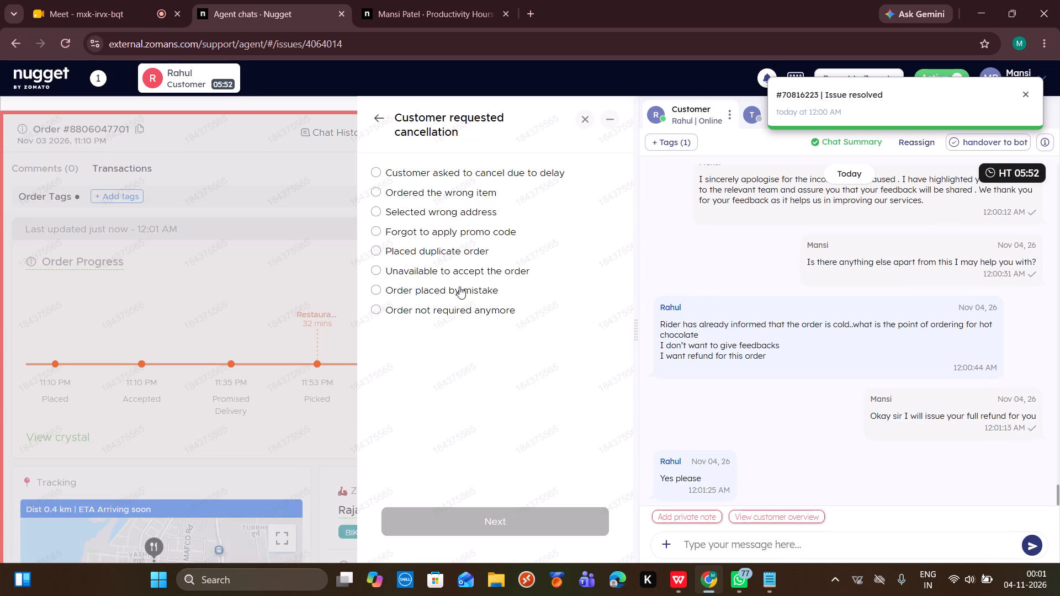
{"action": "left_click", "coordinate": [442, 307]}
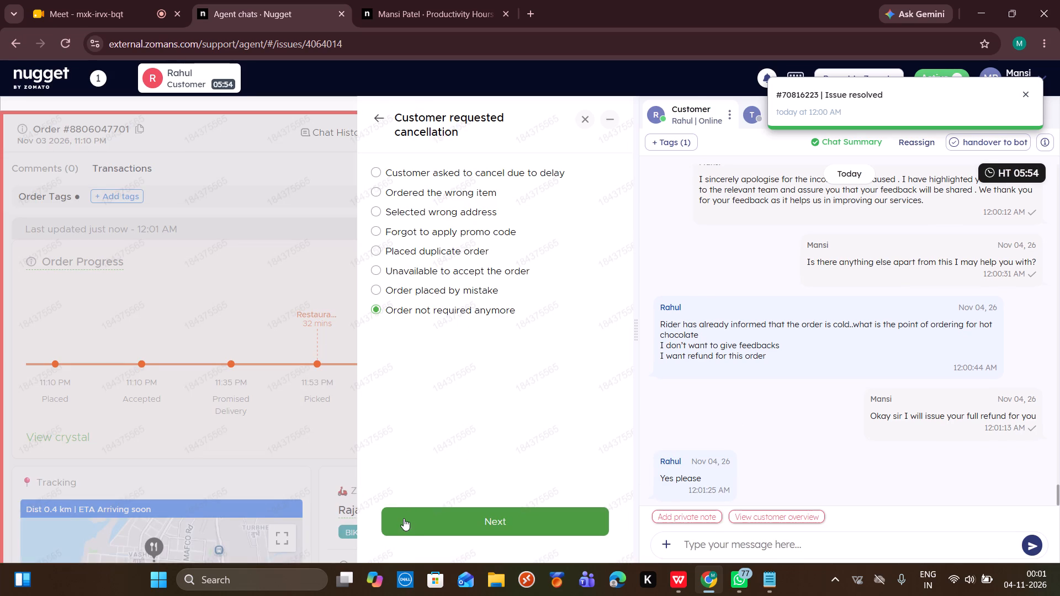
{"action": "left_click", "coordinate": [404, 518]}
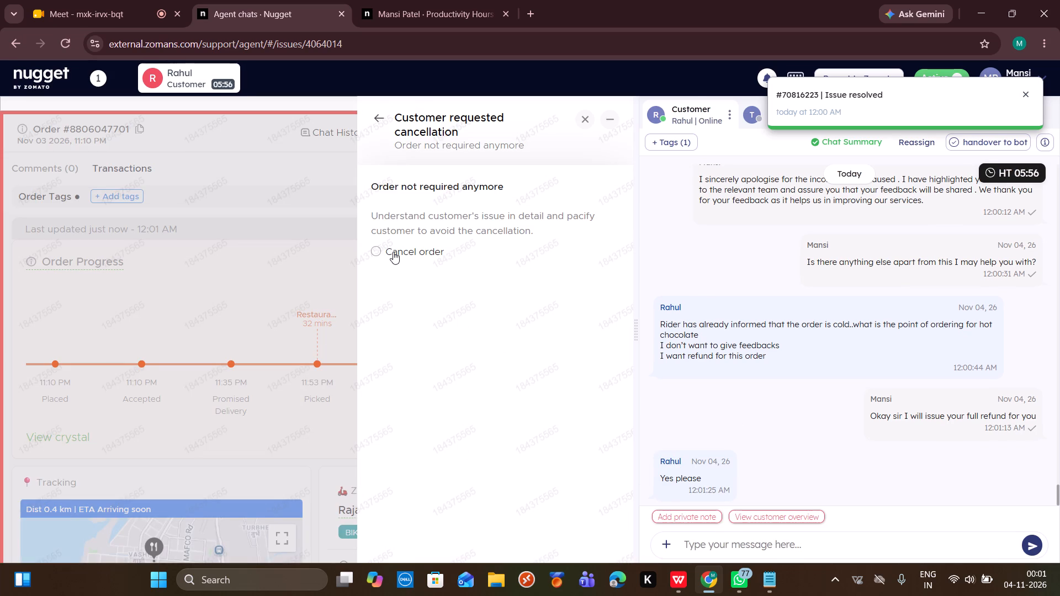
{"action": "left_click", "coordinate": [393, 252]}
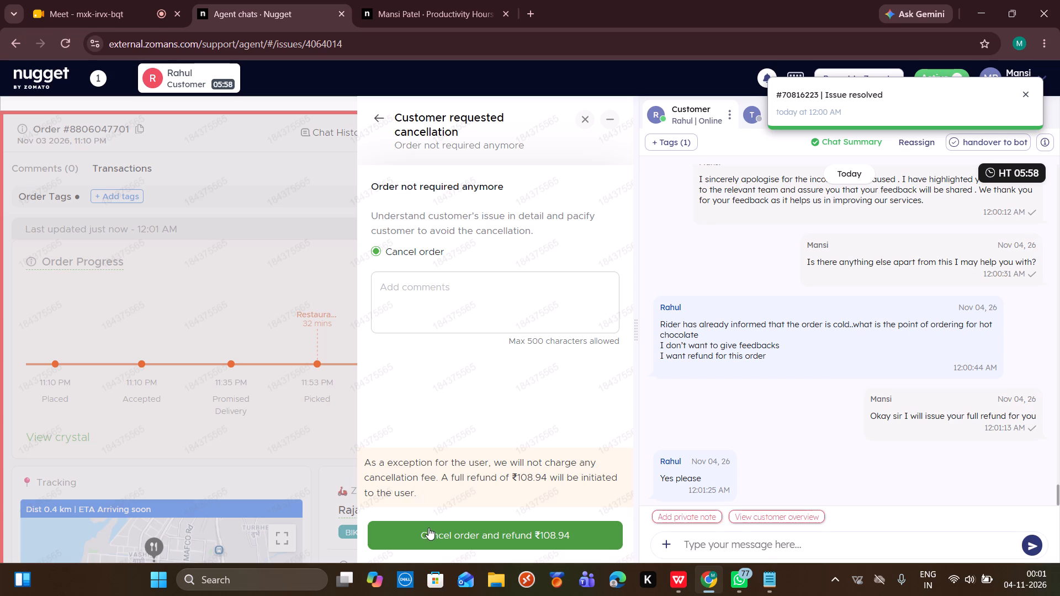
{"action": "left_click", "coordinate": [428, 528]}
{"action": "left_click", "coordinate": [410, 295]}
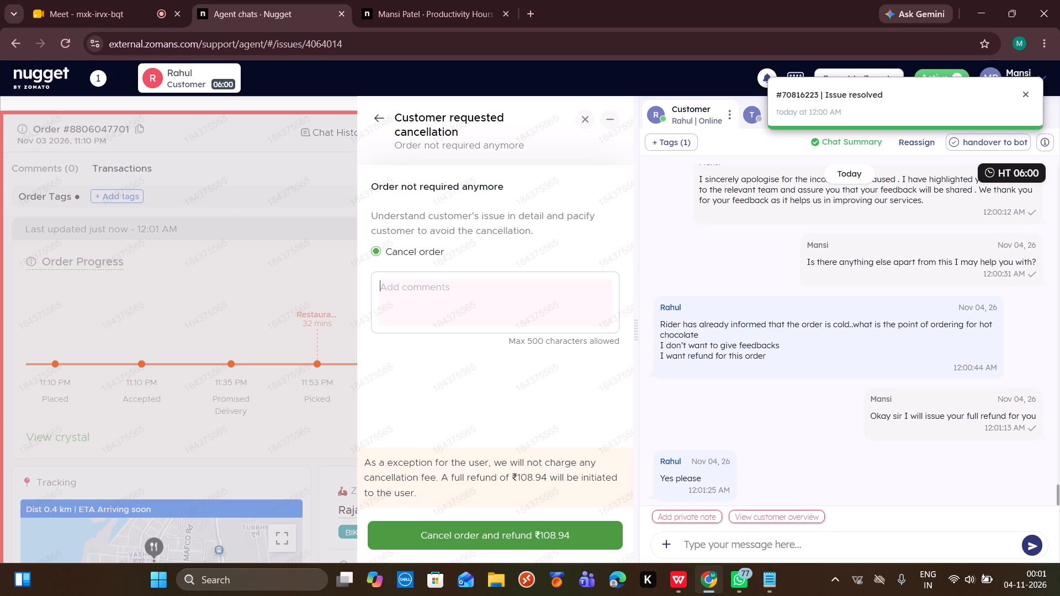
{"action": "type", "text": "cx adment"}
{"action": "left_click", "coordinate": [460, 531]}
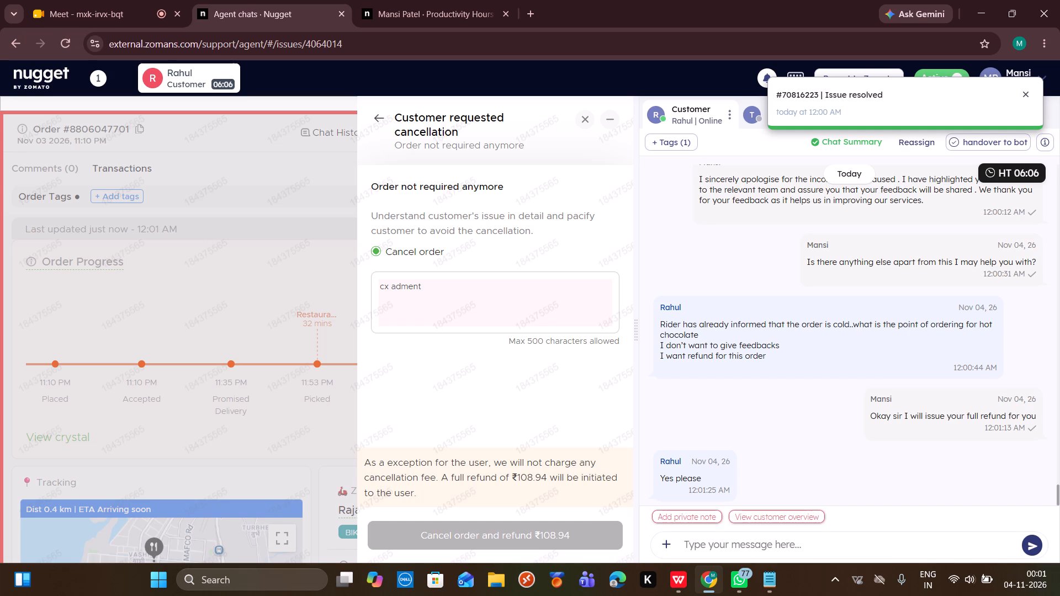
Copy the refund statement from the cancellation confirmation and send it to Rahul in the chat.
{"action": "left_click_drag", "start_coordinate": [396, 336], "coordinate": [591, 371]}
{"action": "key", "text": "ctrl+c"}
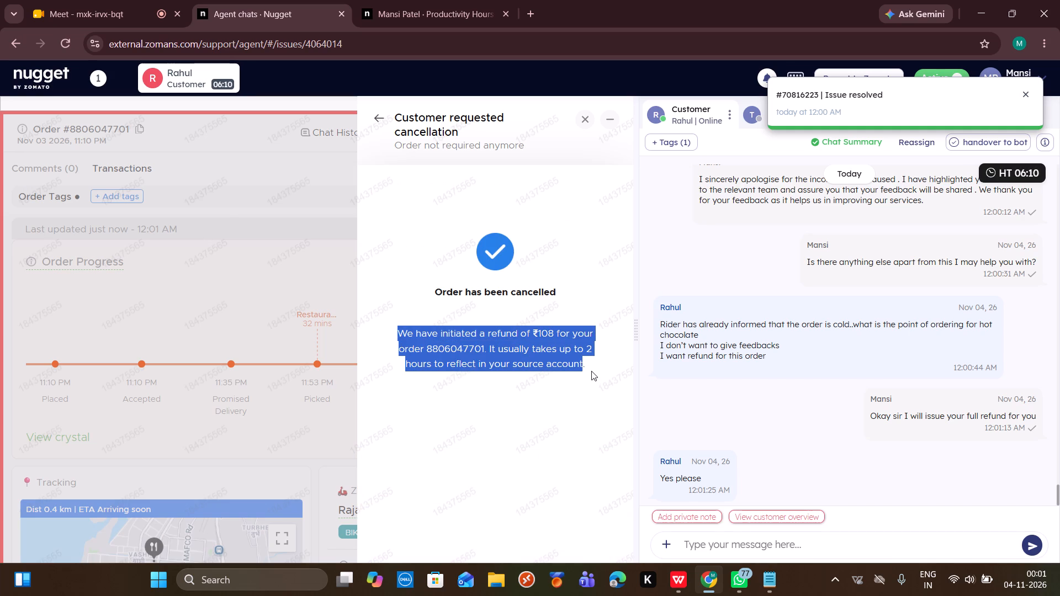
{"action": "left_click", "coordinate": [708, 544]}
{"action": "key", "text": "ctrl+v"}
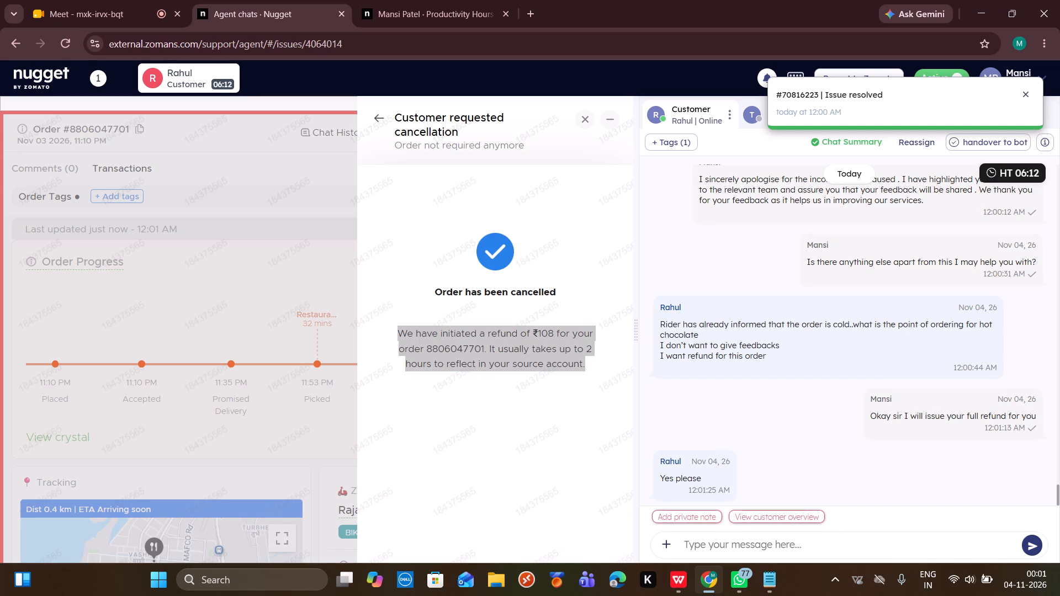
{"action": "key", "text": "Return"}
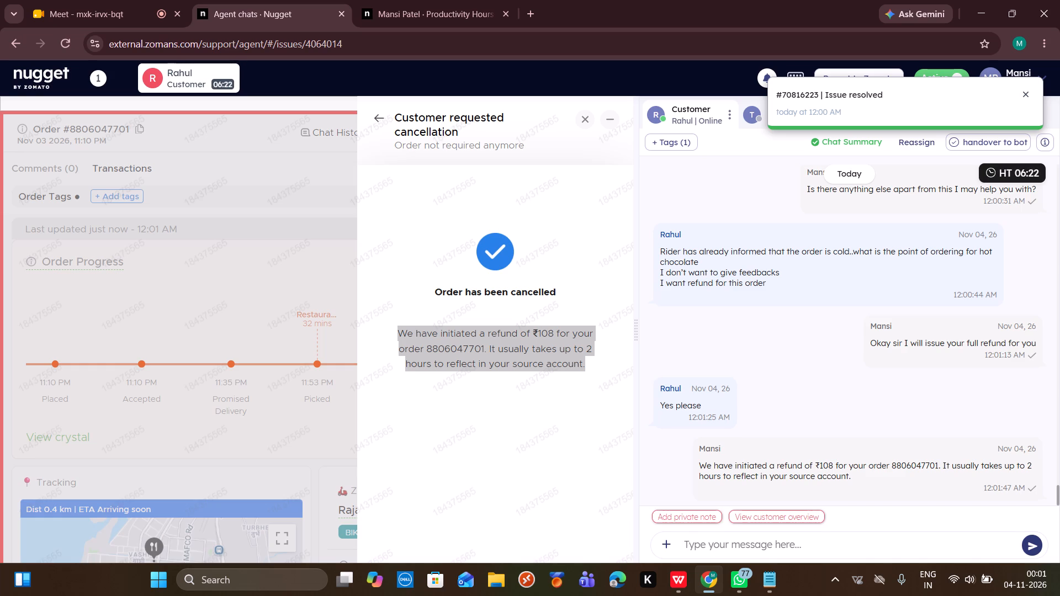
Send Rahul the Further assistance2 canned response asking whether he needs any other help.
{"action": "type", "text": "/fu"}
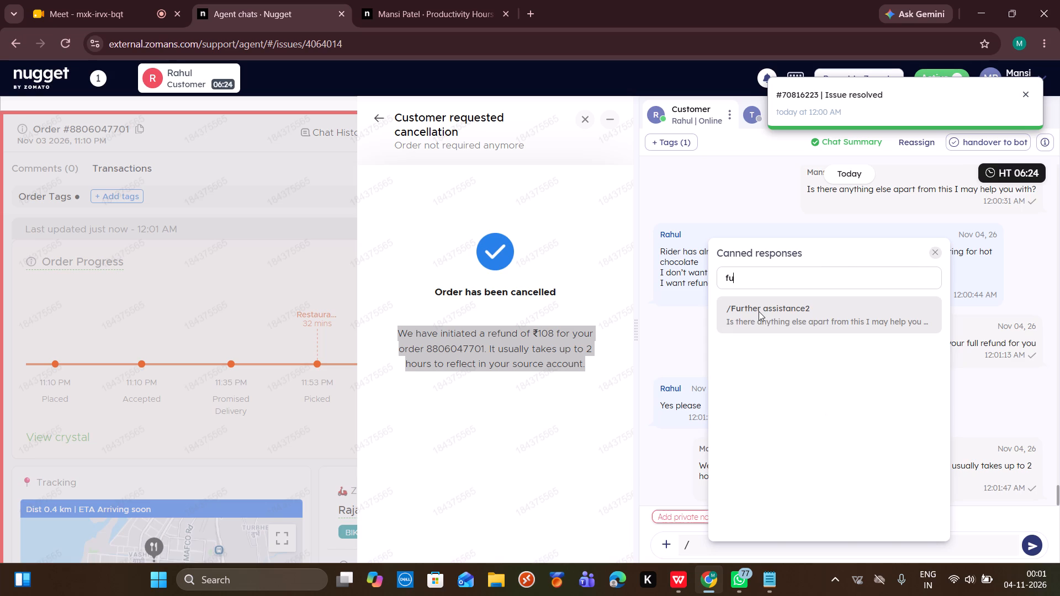
{"action": "left_click", "coordinate": [759, 311]}
{"action": "key", "text": "Return"}
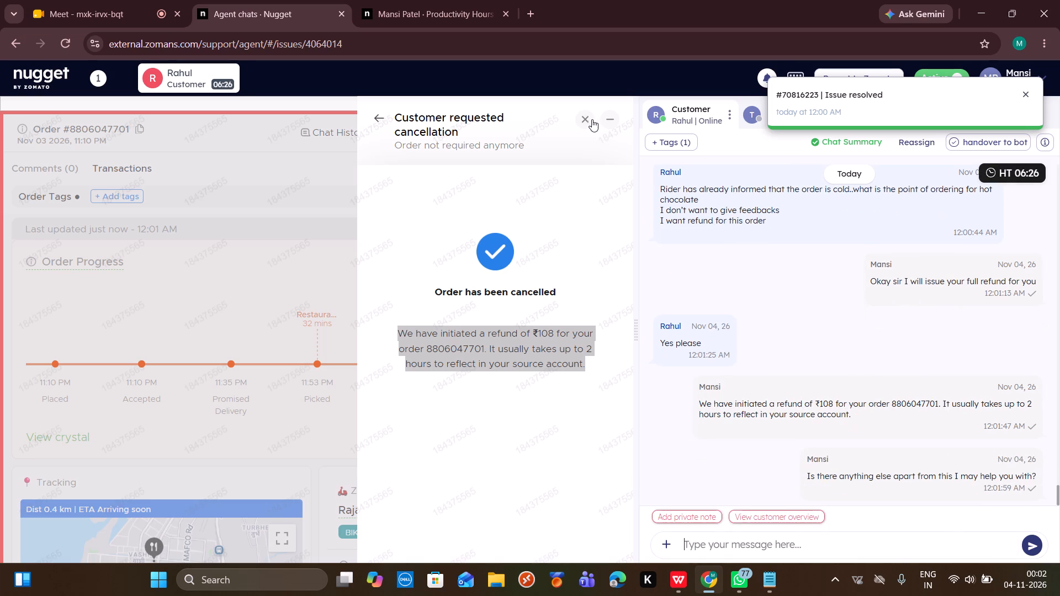
Close the completed cancellation form and refresh Rahul's order details.
{"action": "left_click", "coordinate": [589, 121]}
{"action": "left_click", "coordinate": [590, 131]}
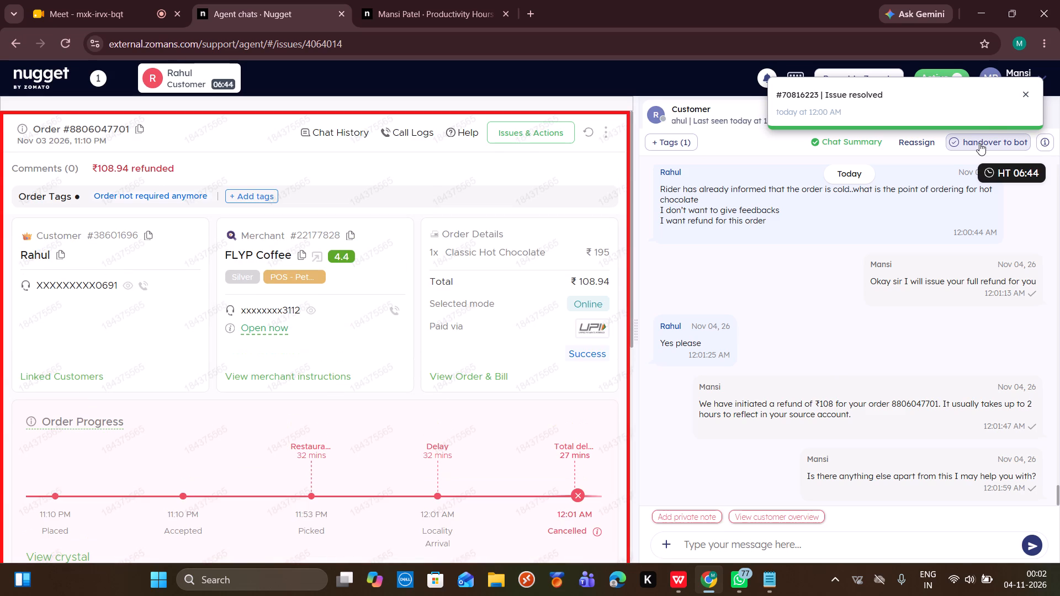
Dismiss the resolved-issue notification and set the agent status to inactive for a Meal break.
{"action": "left_click", "coordinate": [1029, 92]}
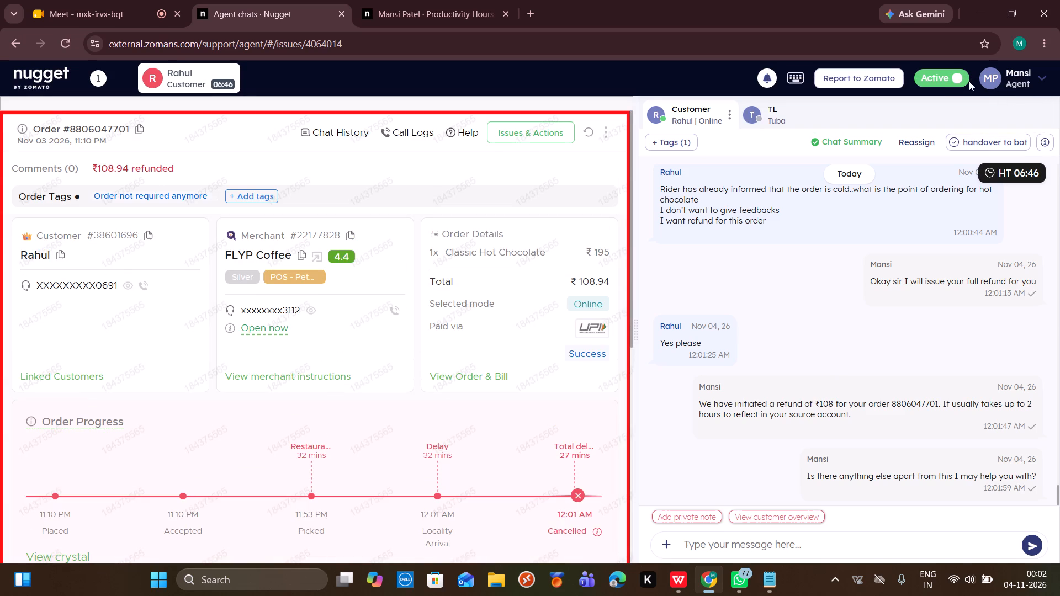
{"action": "left_click", "coordinate": [952, 78]}
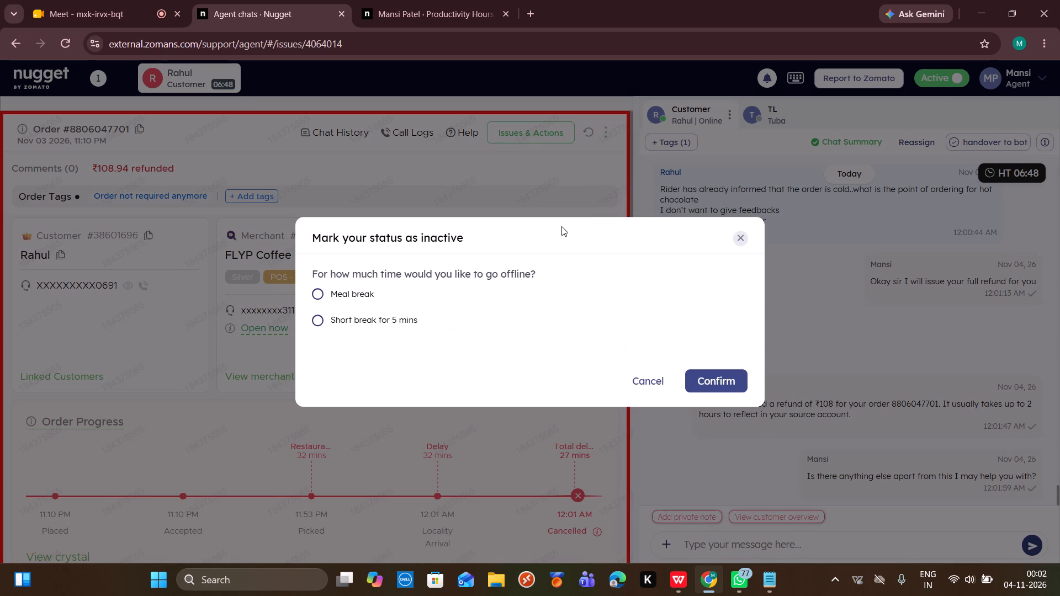
{"action": "left_click", "coordinate": [341, 291]}
{"action": "left_click", "coordinate": [716, 381]}
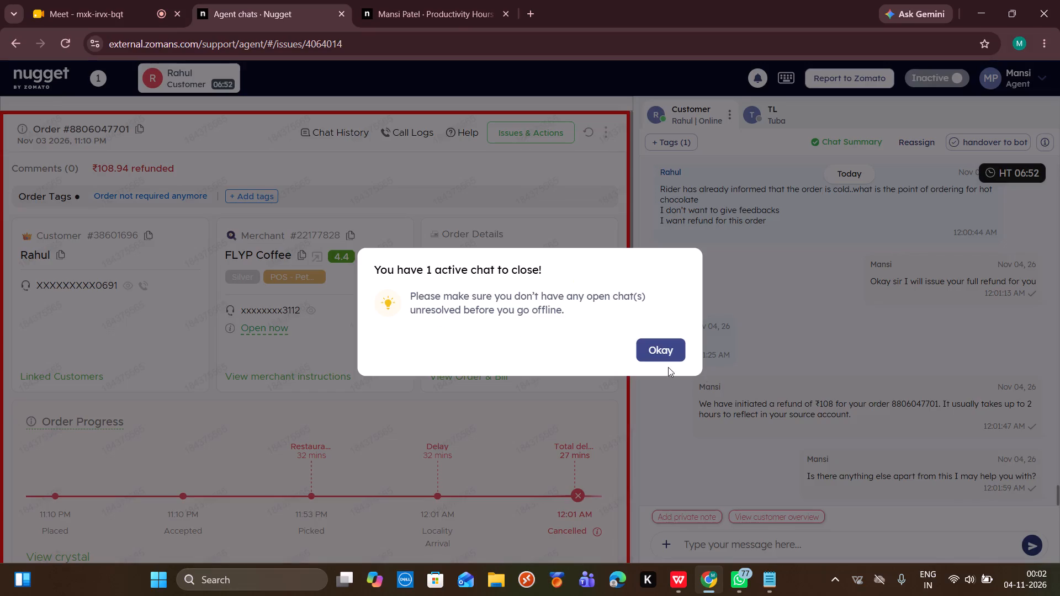
{"action": "left_click", "coordinate": [661, 350]}
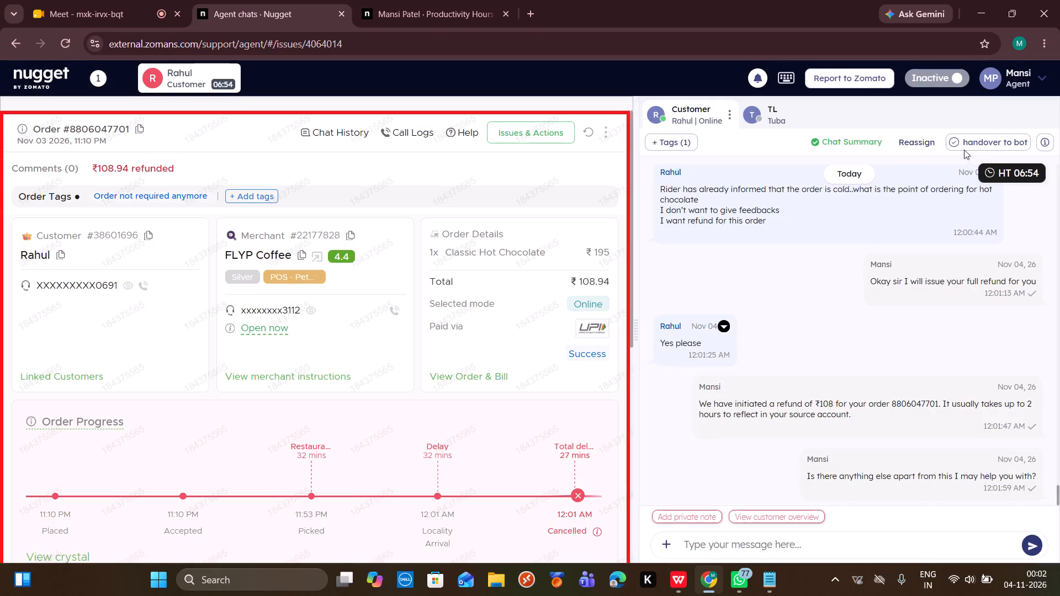
Switch to the Productivity Hours page and refresh its data.
{"action": "left_click", "coordinate": [443, 0]}
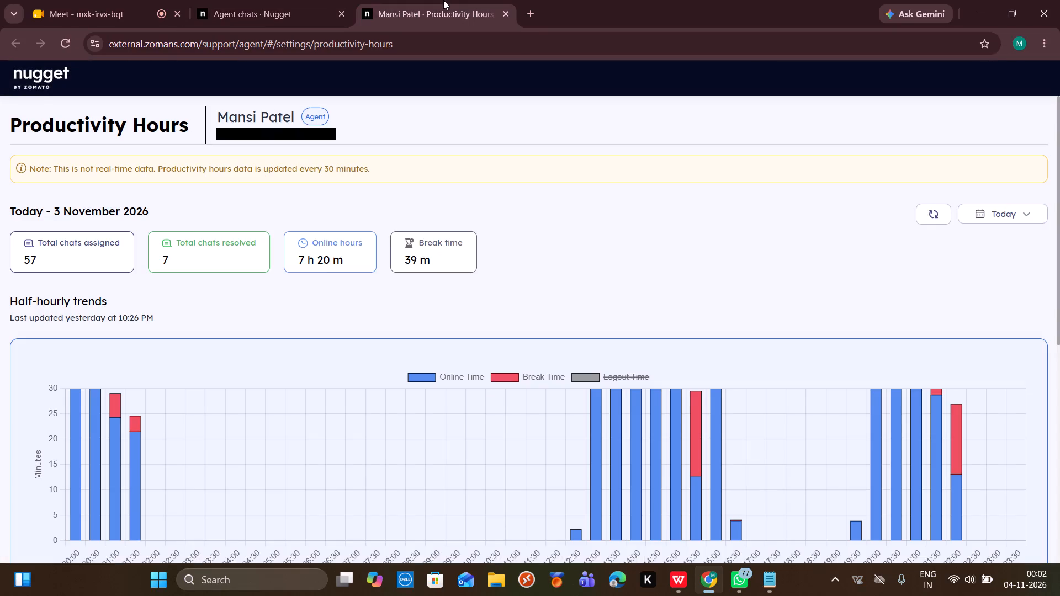
{"action": "left_click", "coordinate": [941, 212]}
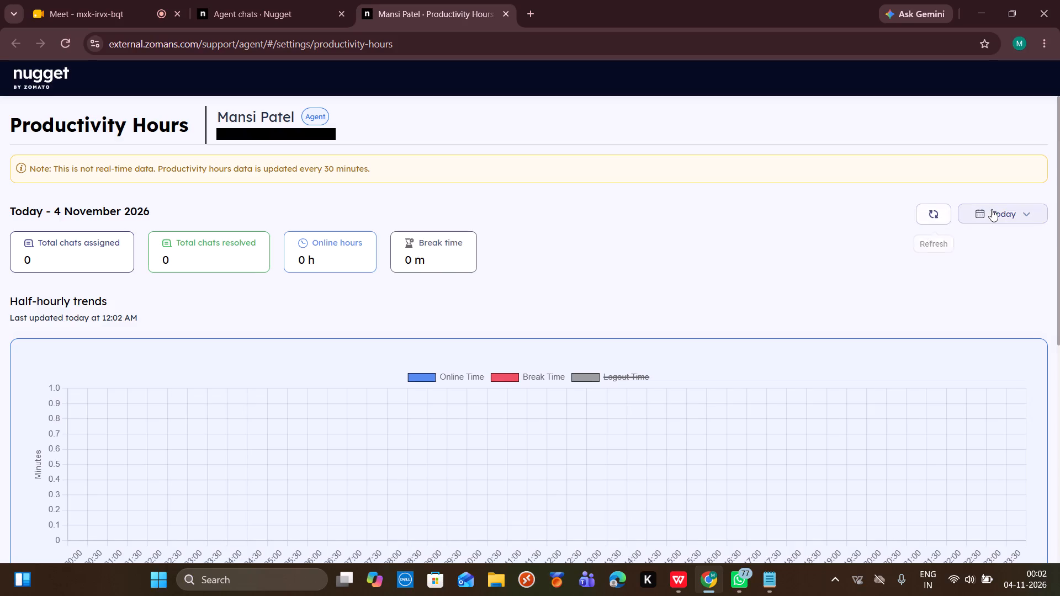
Show the productivity data for Yesterday and examine its half-hourly trends of online and break time.
{"action": "left_click", "coordinate": [992, 209]}
{"action": "left_click", "coordinate": [976, 257]}
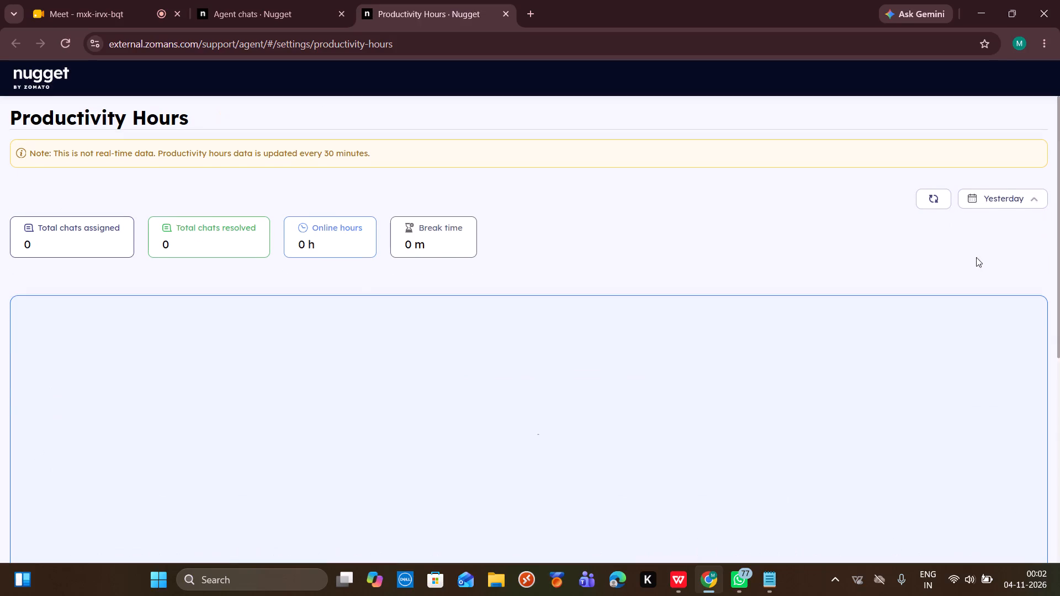
{"action": "scroll", "coordinate": [708, 241], "scroll_direction": "down", "scroll_amount": 1}
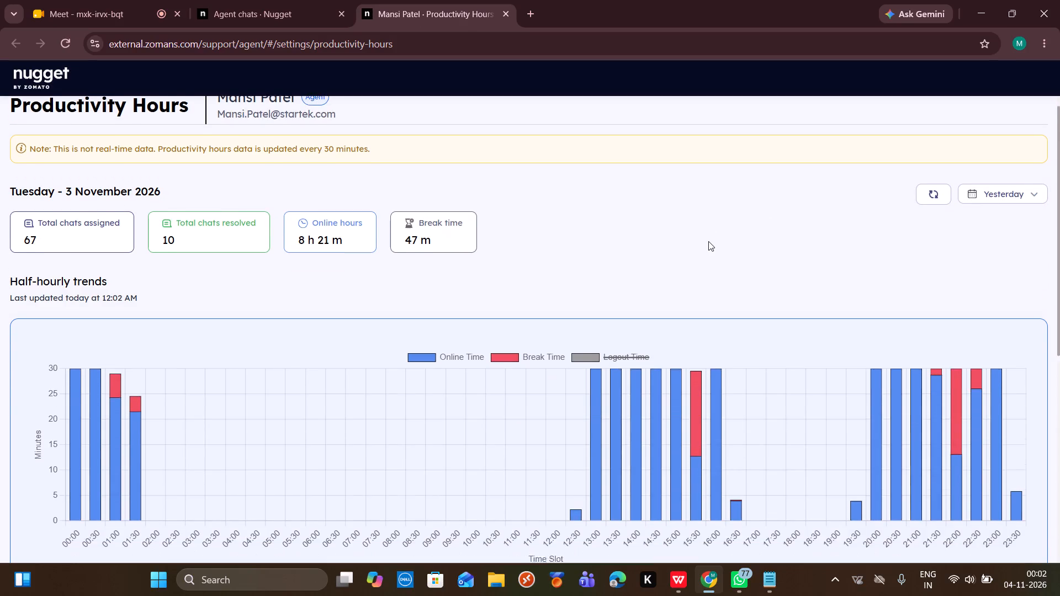
{"action": "scroll", "coordinate": [708, 241], "scroll_direction": "down", "scroll_amount": 1}
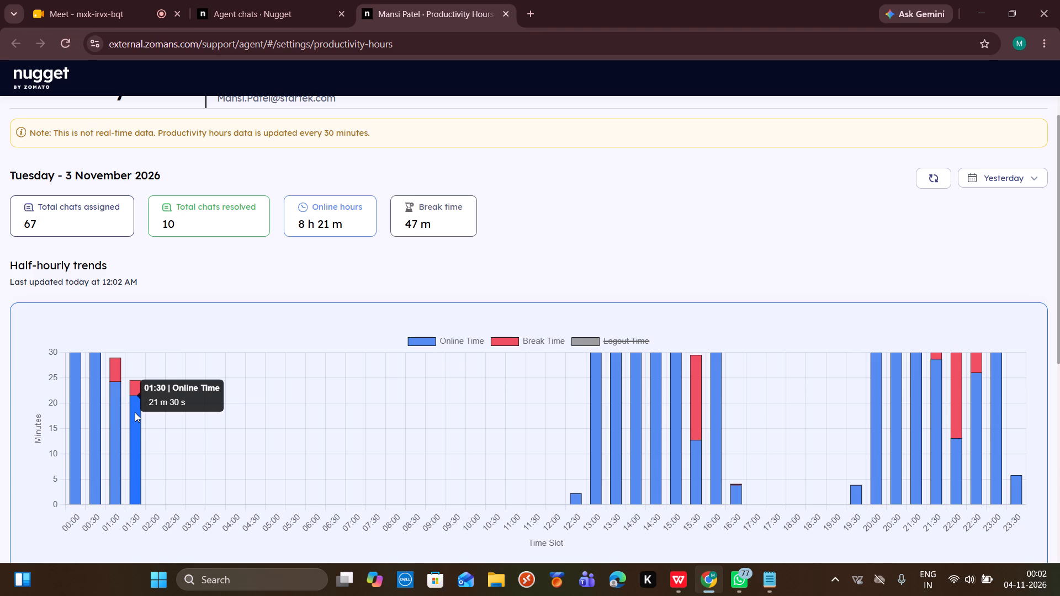
Return to the agent chats and resolve Rahul's conversation, confirming the resolution.
{"action": "left_click", "coordinate": [215, 0]}
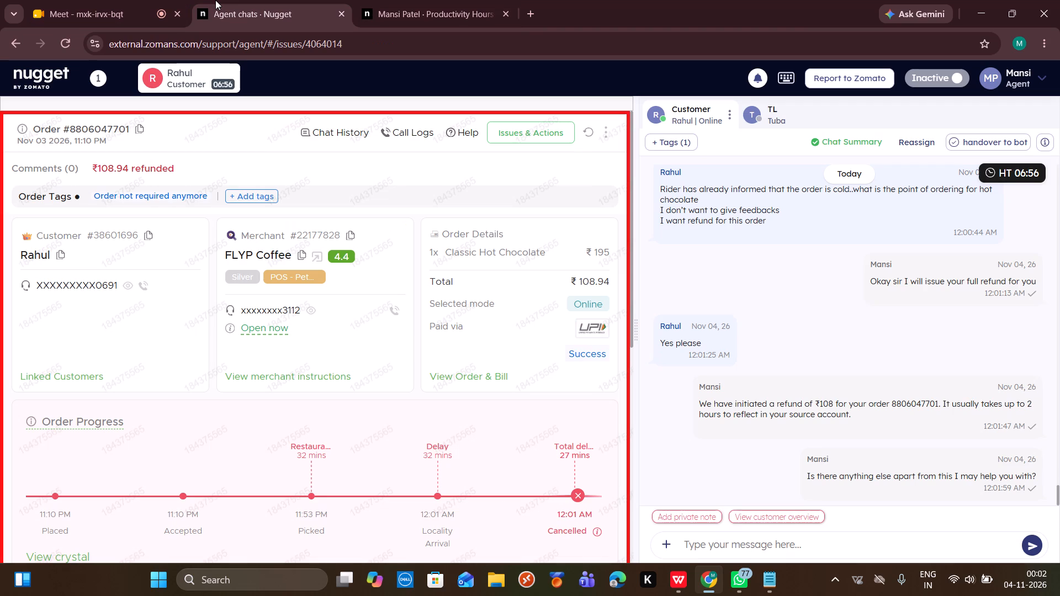
{"action": "scroll", "coordinate": [732, 323], "scroll_direction": "down", "scroll_amount": 2}
{"action": "left_click", "coordinate": [998, 141]}
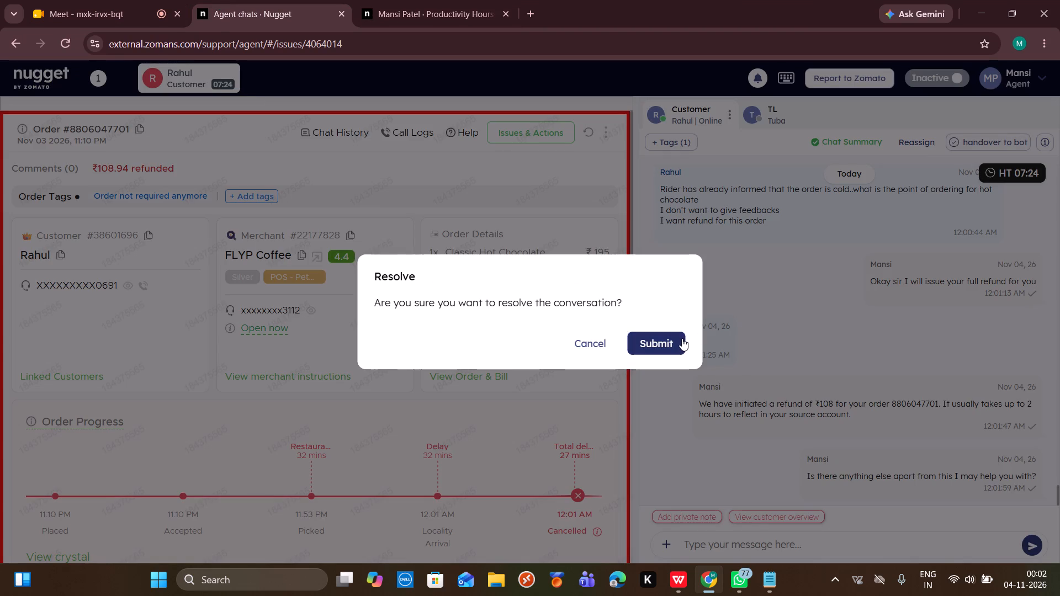
{"action": "left_click", "coordinate": [681, 338]}
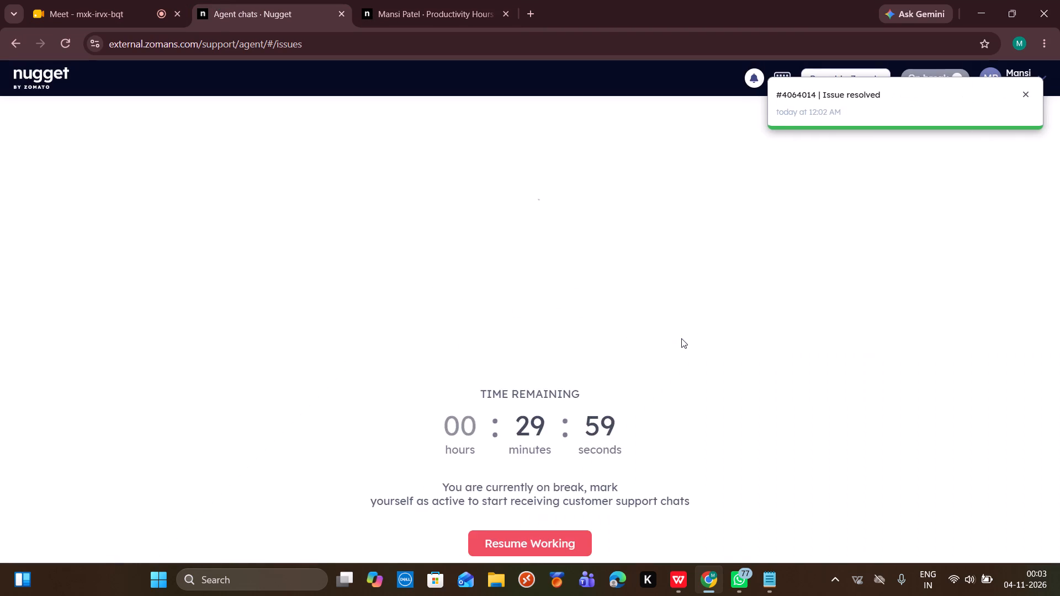
Go back to the Productivity Hours page and refresh yesterday's data.
{"action": "left_click", "coordinate": [396, 0]}
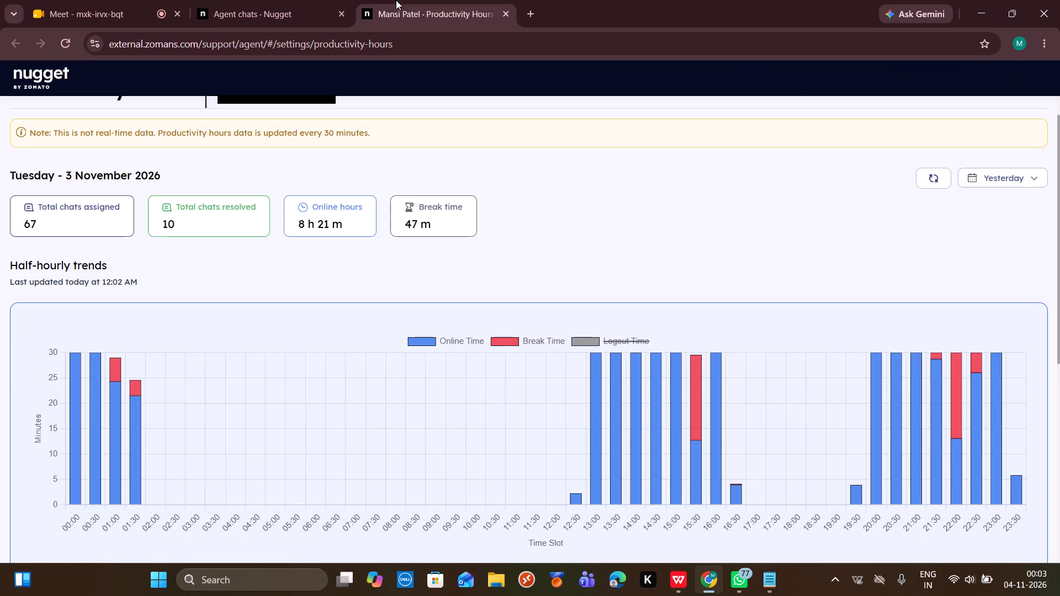
{"action": "left_click", "coordinate": [932, 174]}
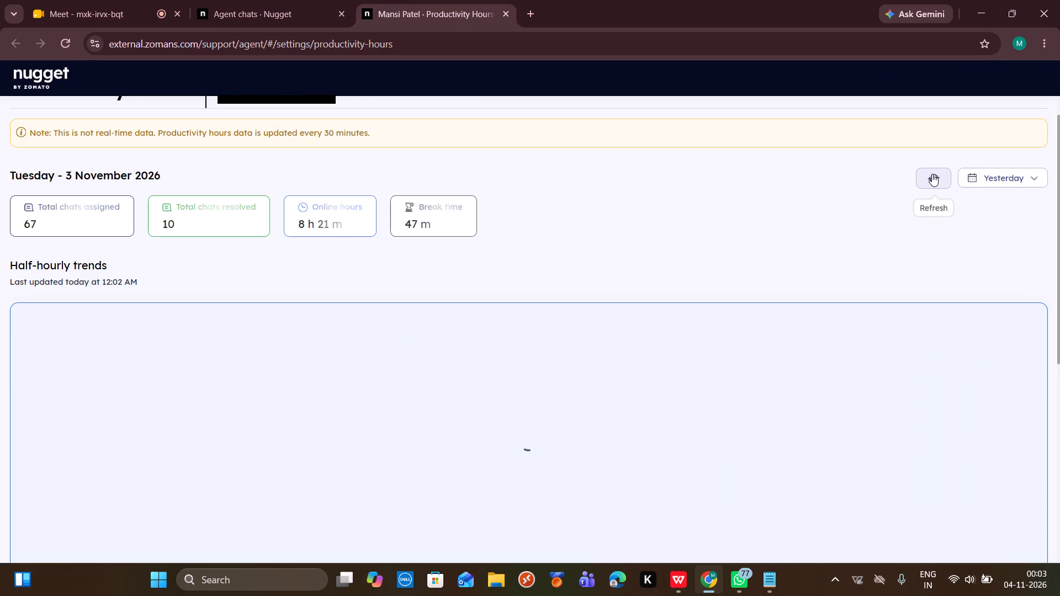
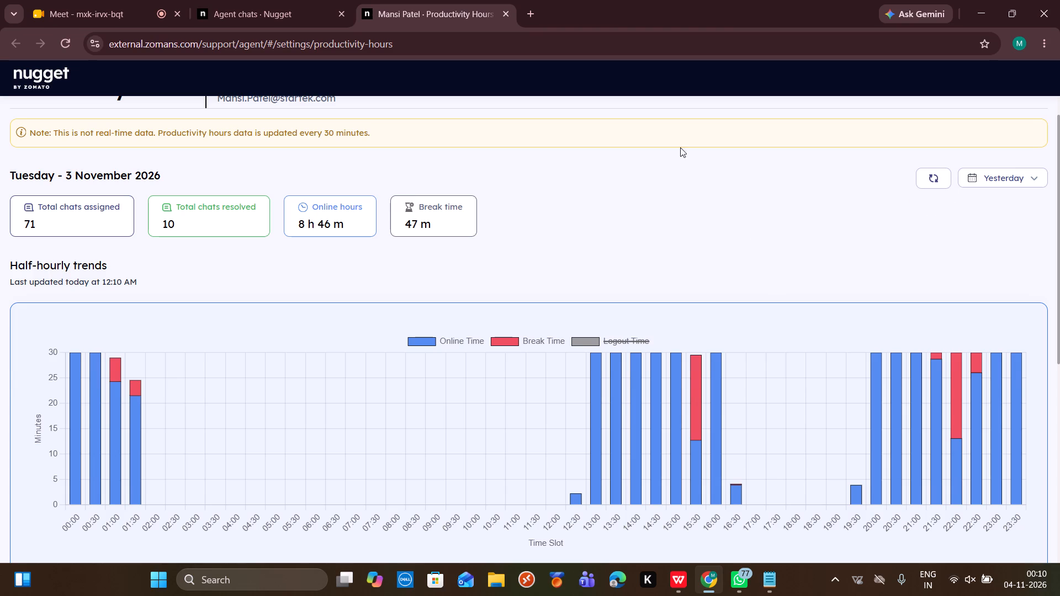
Return to the agent chats page to check the break status.
{"action": "left_click", "coordinate": [342, 0]}
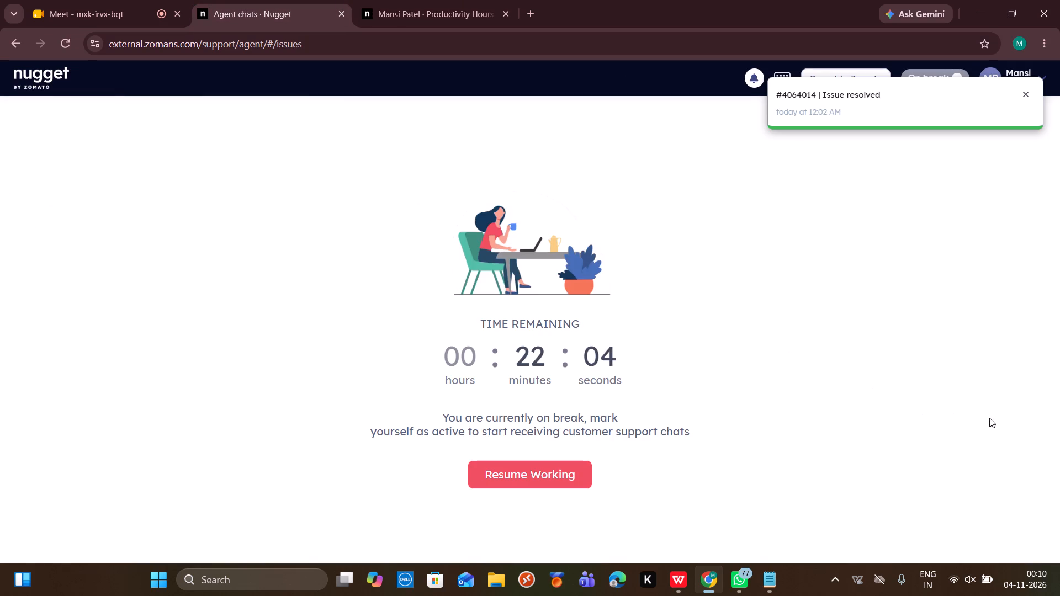
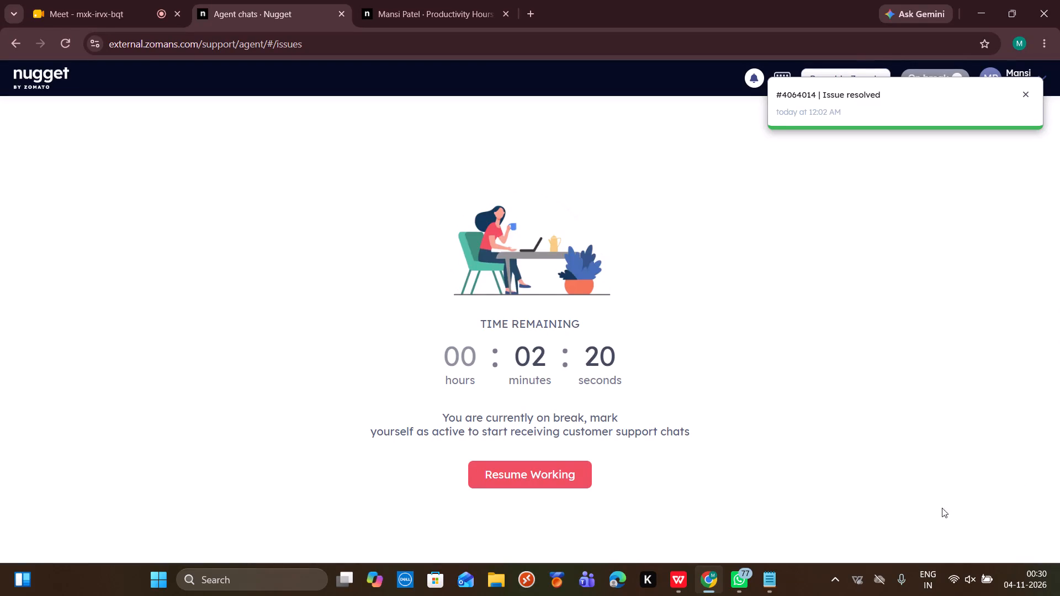
End the break and go online to receive customer support chats.
{"action": "left_click", "coordinate": [576, 471]}
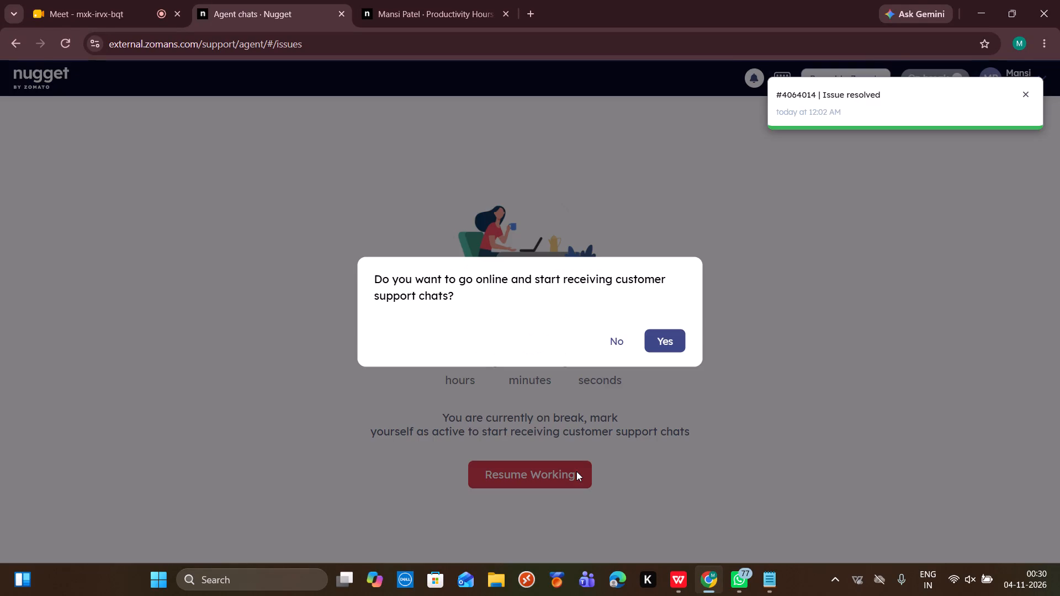
{"action": "left_click", "coordinate": [654, 334]}
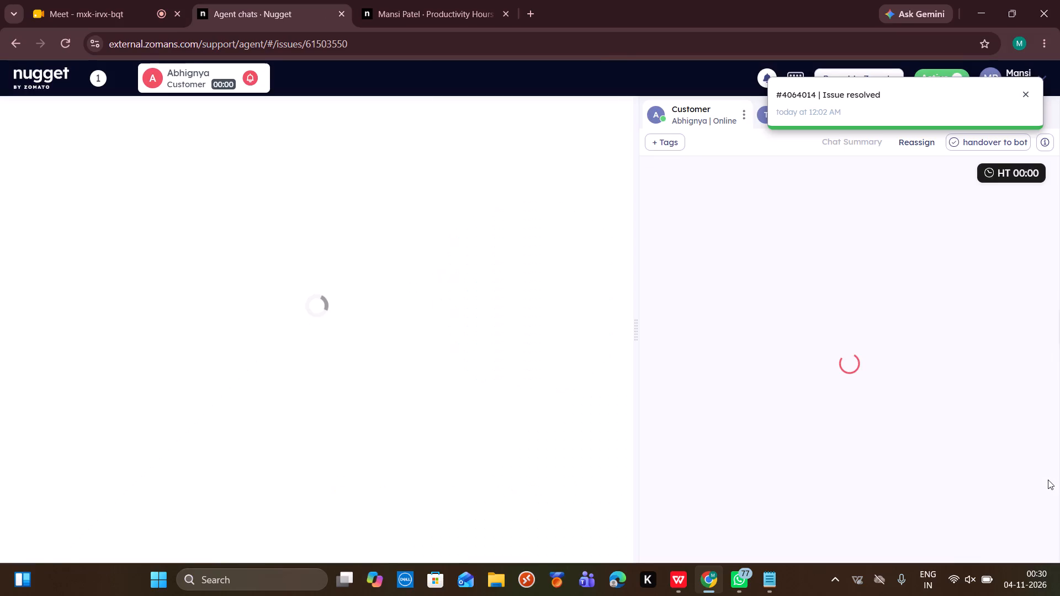
Send Abhignya the opening message "Hey, I'll quickly review your concern and get back to you in just a moment.".
{"action": "left_click", "coordinate": [1042, 483]}
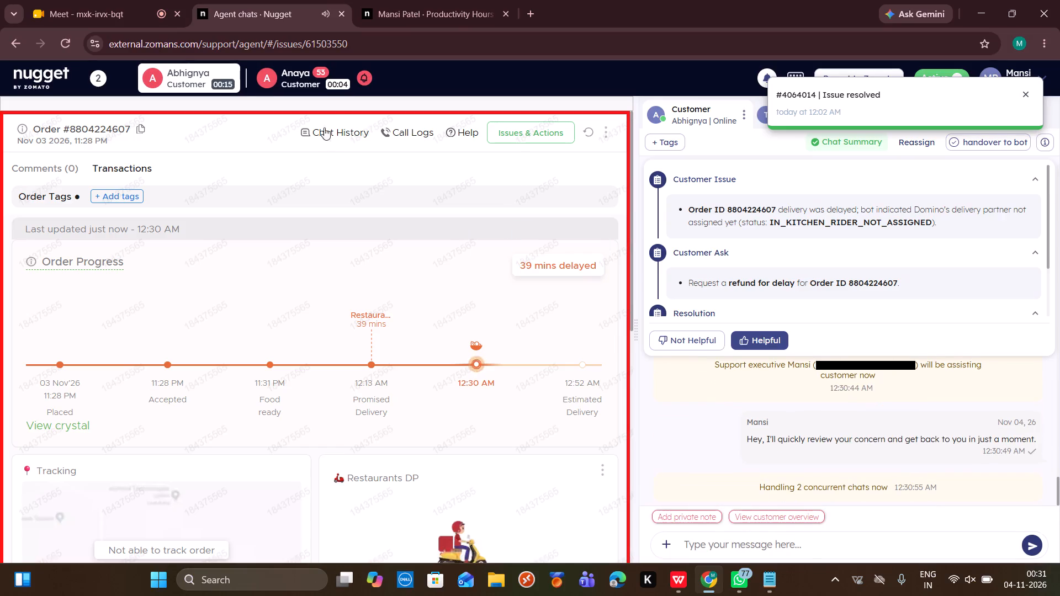
In Anaya's new chat, send the opening message about reviewing the concern and rate the chat summary as helpful.
{"action": "left_click", "coordinate": [340, 86]}
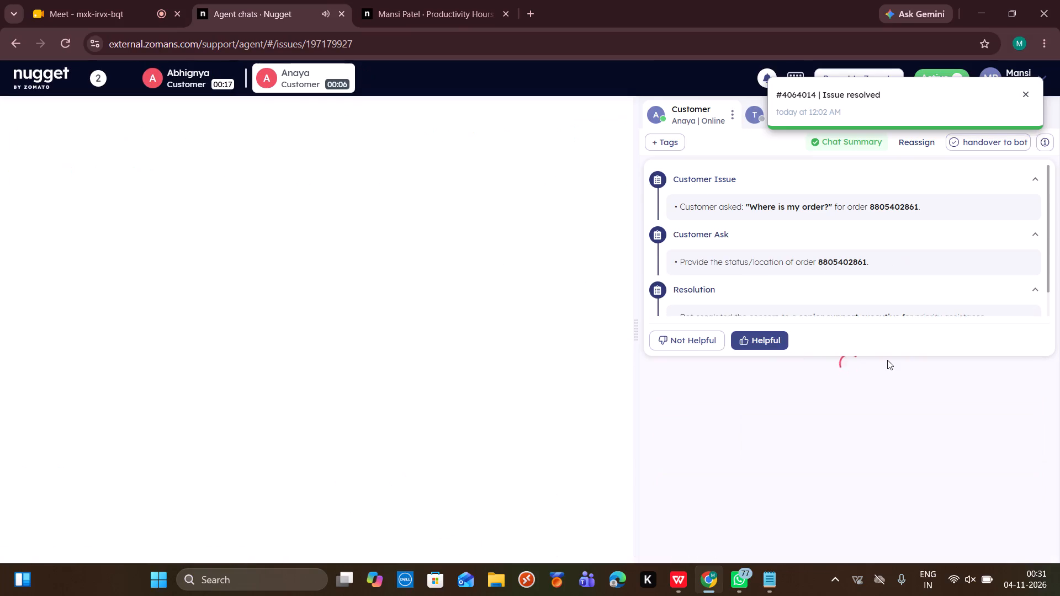
{"action": "left_click", "coordinate": [1038, 480]}
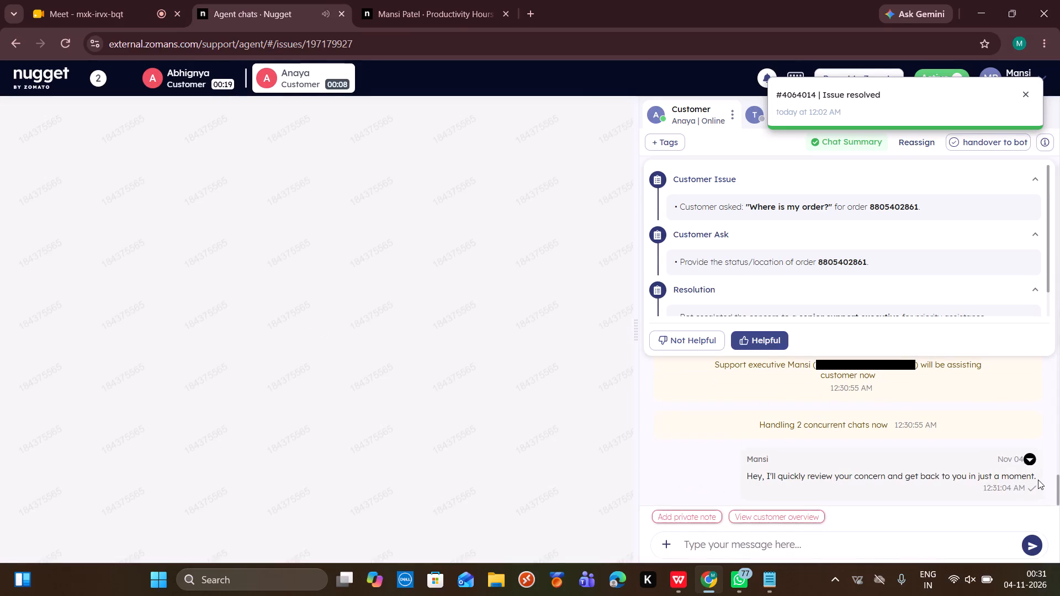
{"action": "left_click", "coordinate": [760, 338]}
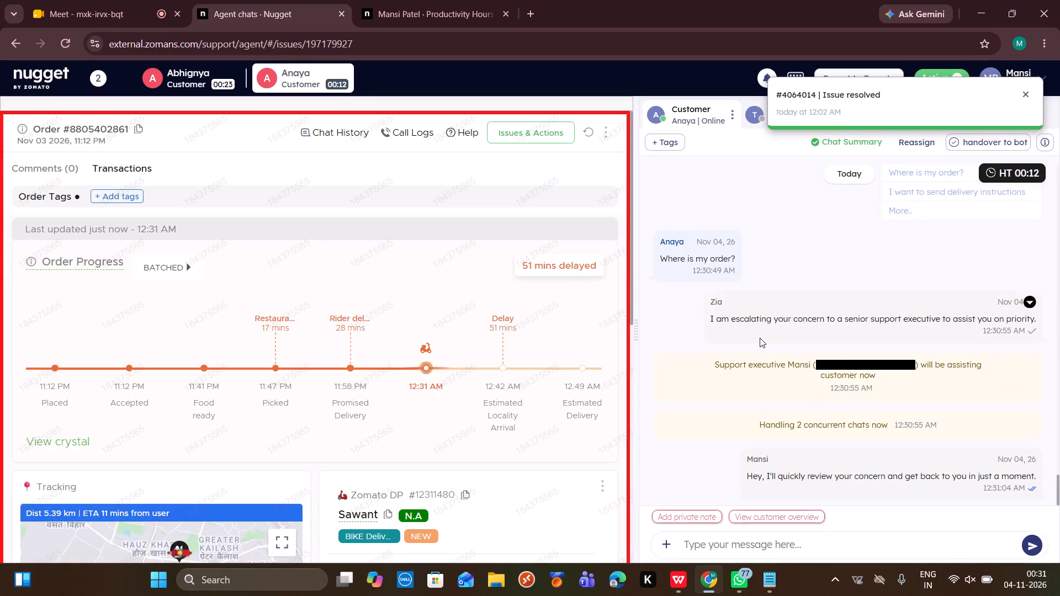
Send Abhignya the canned response /CFD/Delay/Ack, apologising and asking for a moment to check.
{"action": "left_click", "coordinate": [188, 74]}
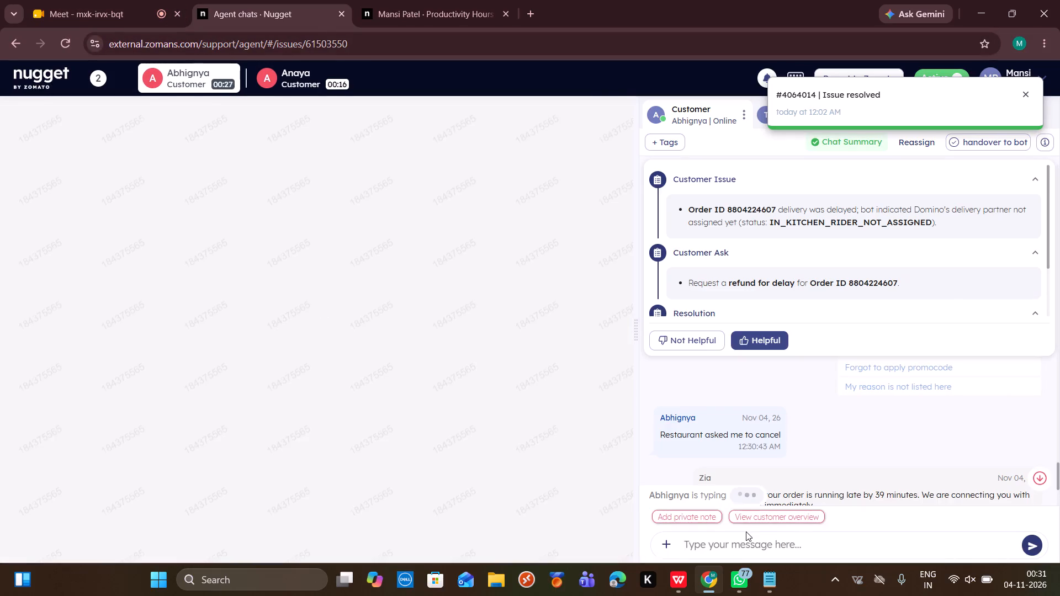
{"action": "type", "text": "/delay"}
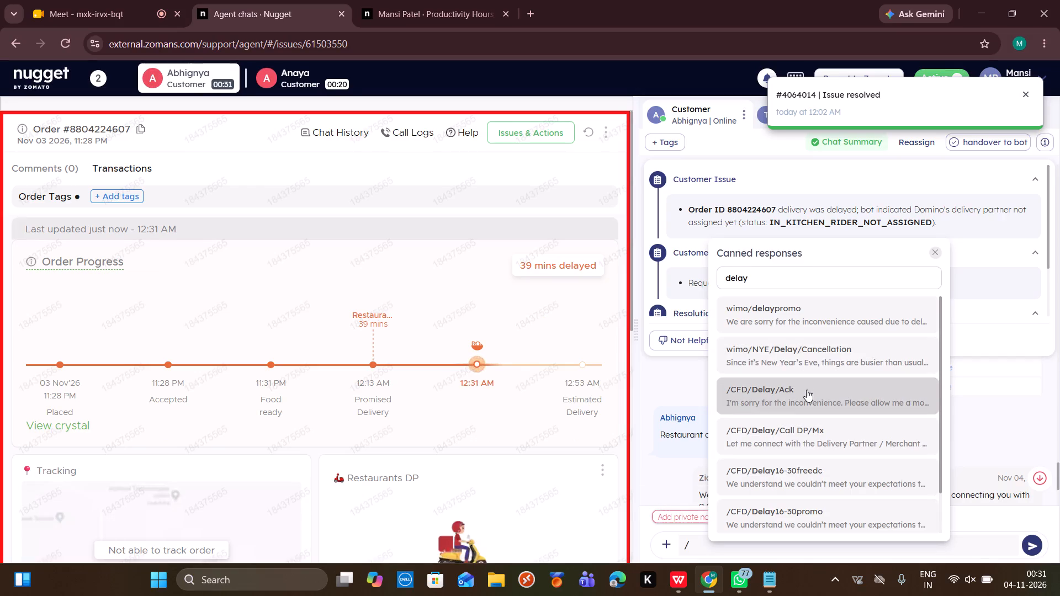
{"action": "left_click", "coordinate": [807, 390]}
{"action": "key", "text": "Return"}
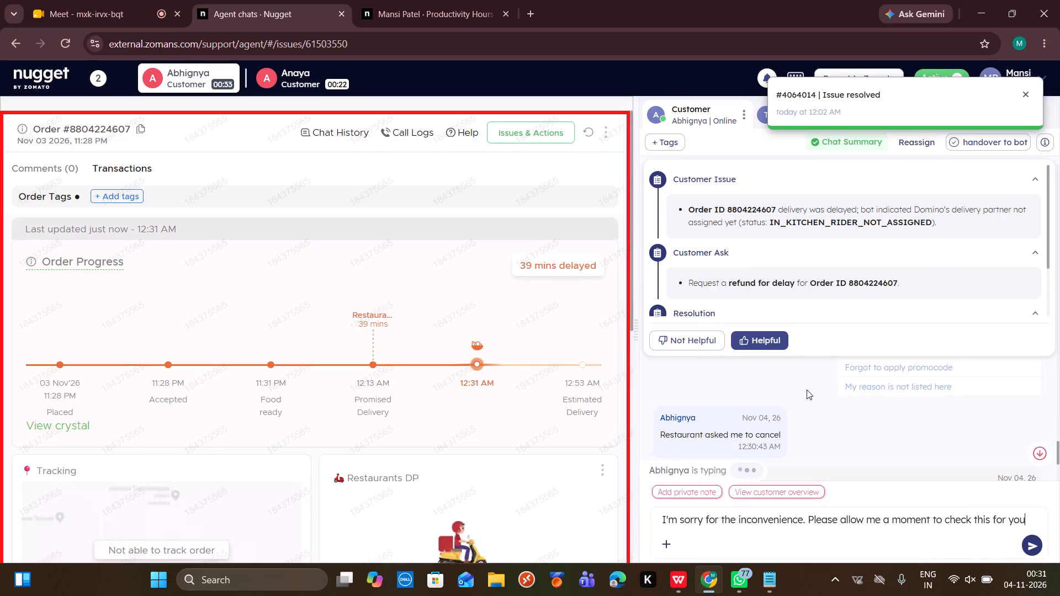
Check Abhignya's delayed Domino's Pizza order details and its call history.
{"action": "scroll", "coordinate": [417, 405], "scroll_direction": "down", "scroll_amount": 3}
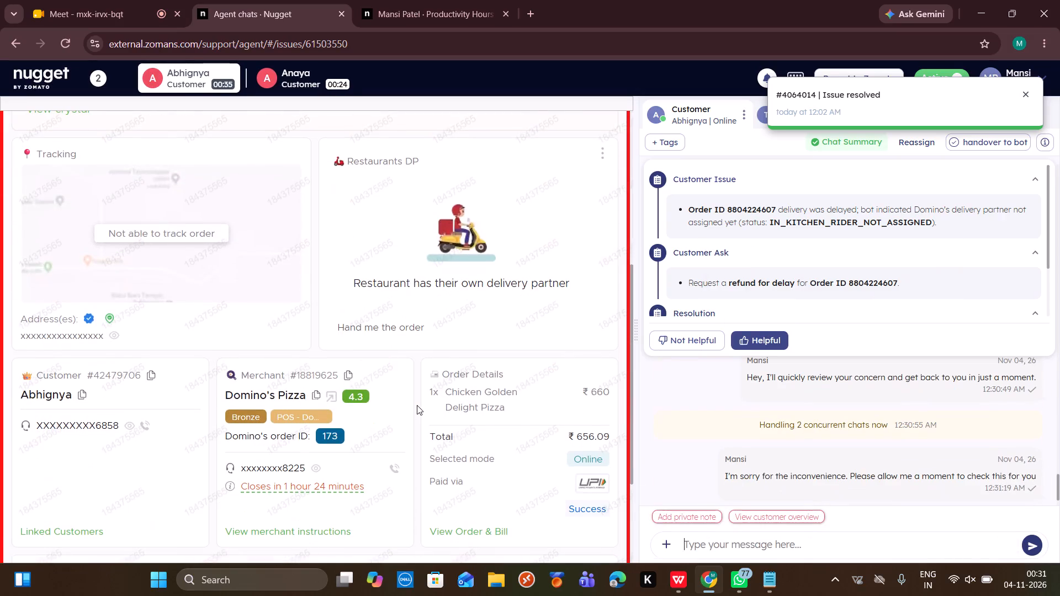
{"action": "scroll", "coordinate": [417, 405], "scroll_direction": "up", "scroll_amount": 12}
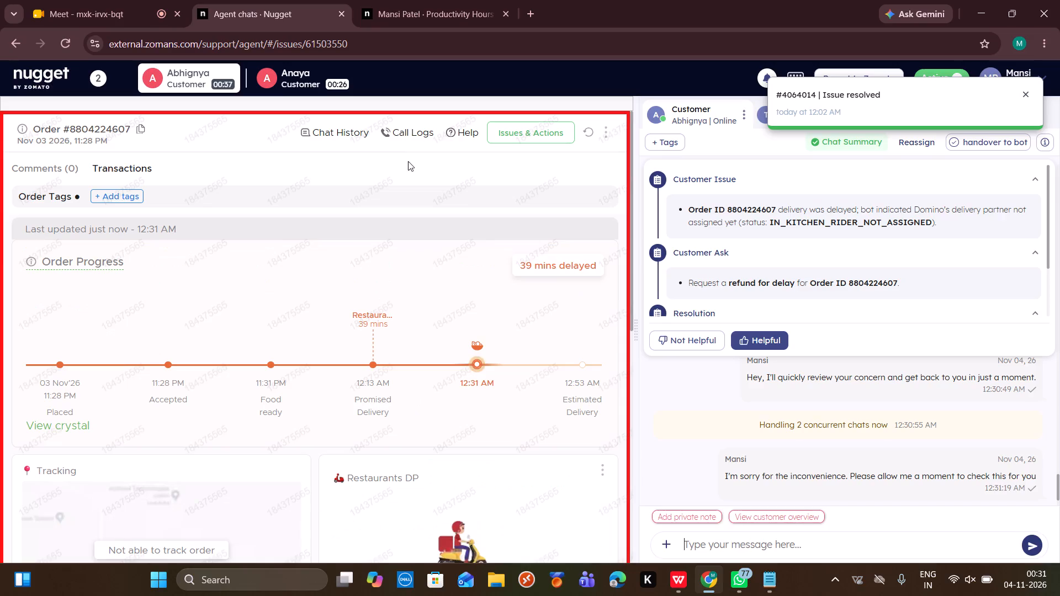
{"action": "left_click", "coordinate": [399, 130]}
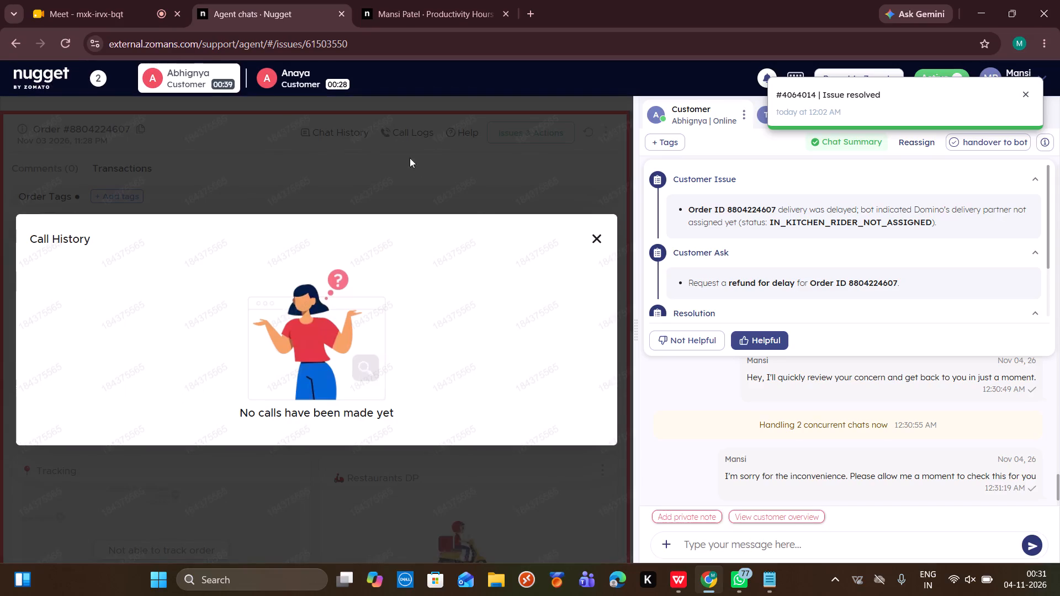
{"action": "left_click", "coordinate": [529, 156]}
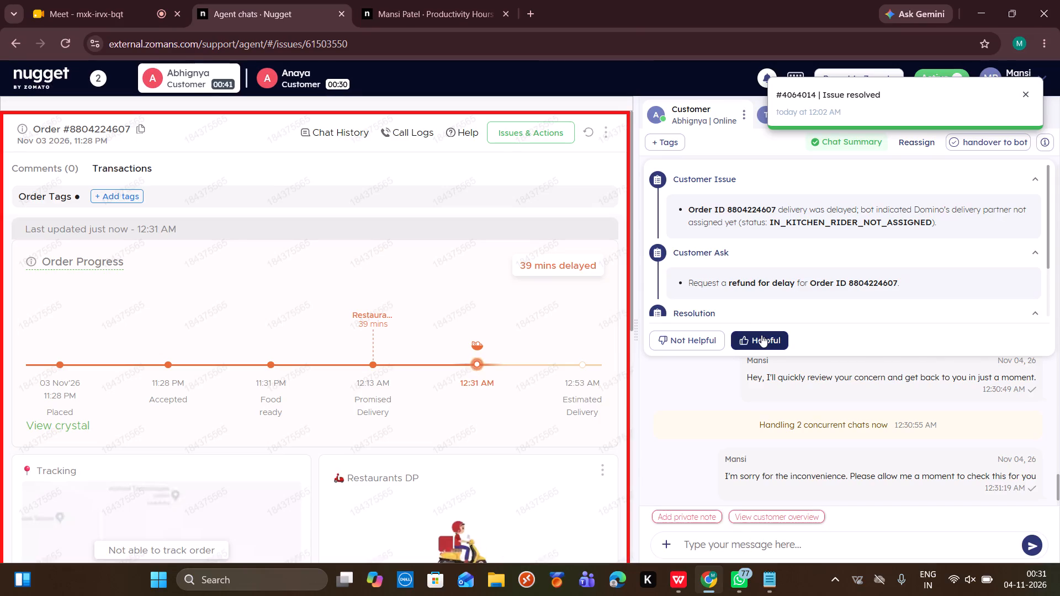
Rate the summary of Abhignya's chat as helpful.
{"action": "left_click", "coordinate": [761, 335]}
Copy the first CALLING statement from the HOLD STATEMENTS notes in Notepad and send it in Abhignya's chat.
{"action": "left_click_drag", "start_coordinate": [750, 583], "coordinate": [762, 582]}
{"action": "left_click", "coordinate": [767, 582]}
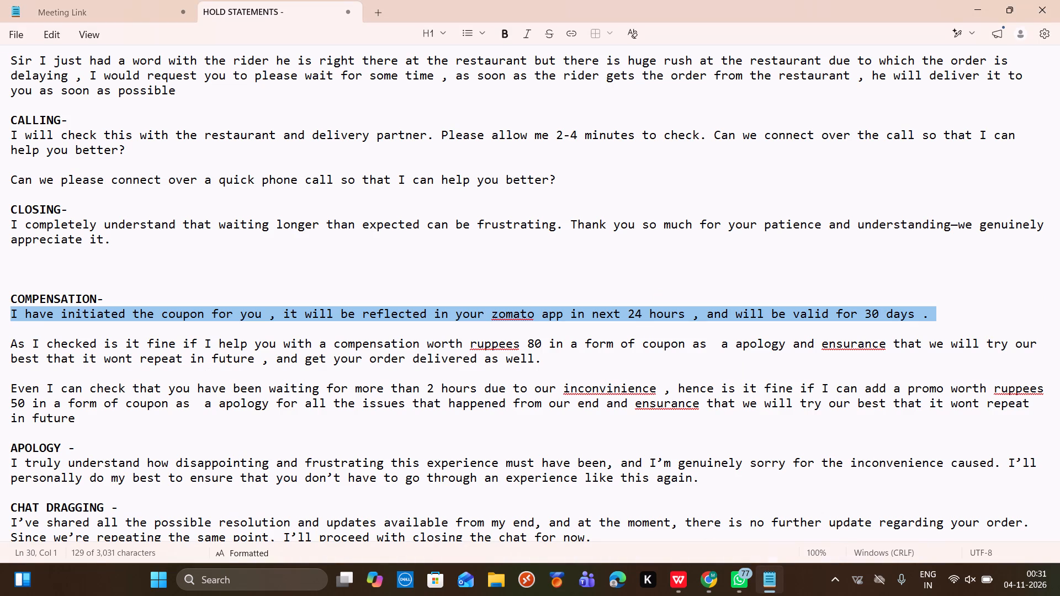
{"action": "left_click_drag", "start_coordinate": [1, 135], "coordinate": [1, 148]}
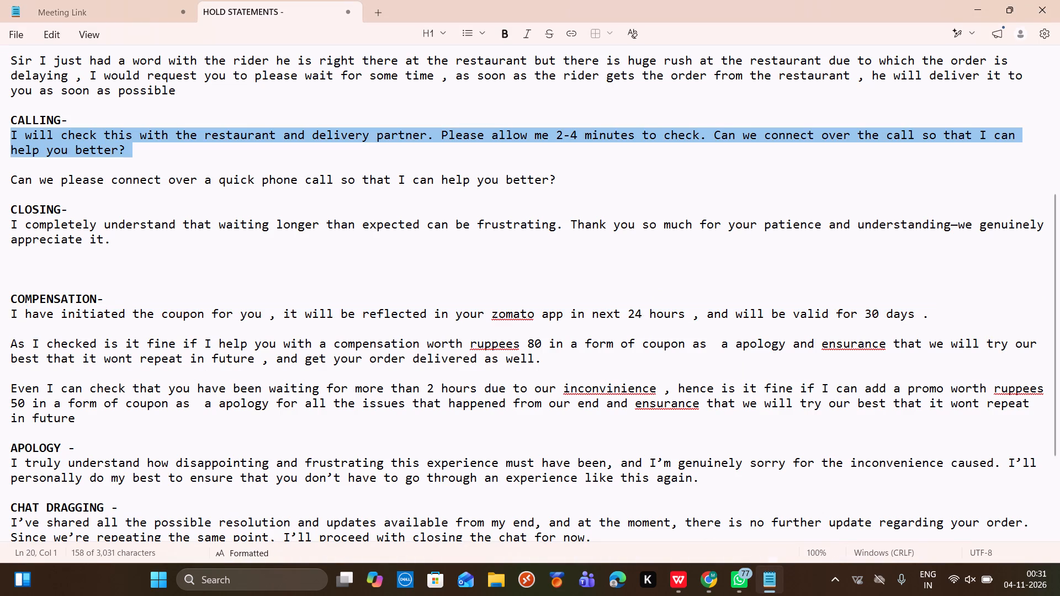
{"action": "key", "text": "ctrl+c"}
{"action": "left_click", "coordinate": [712, 578]}
{"action": "left_click", "coordinate": [708, 546]}
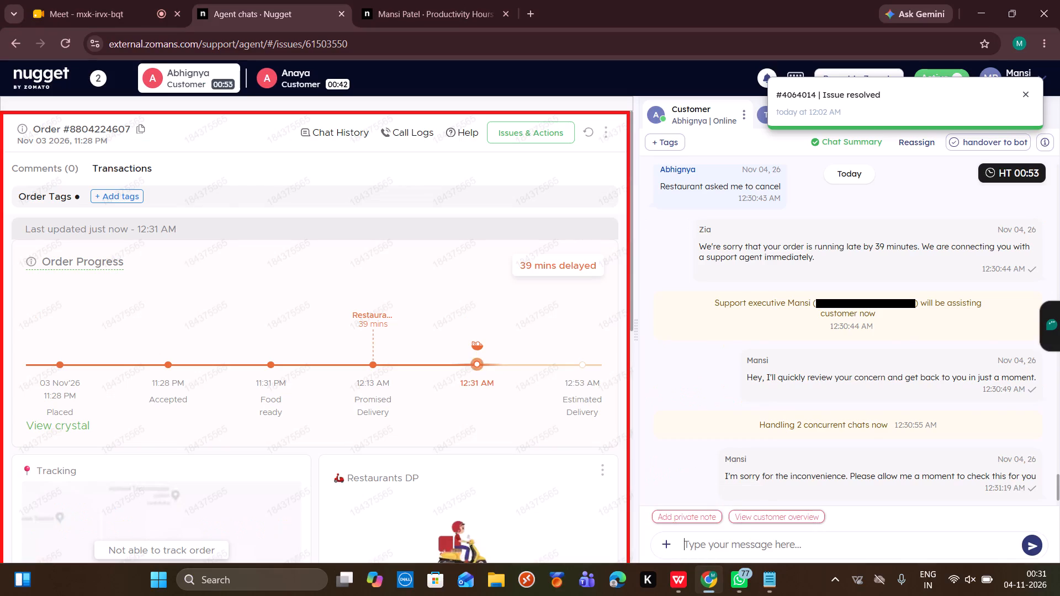
{"action": "key", "text": "ctrl+v"}
{"action": "key", "text": "Return"}
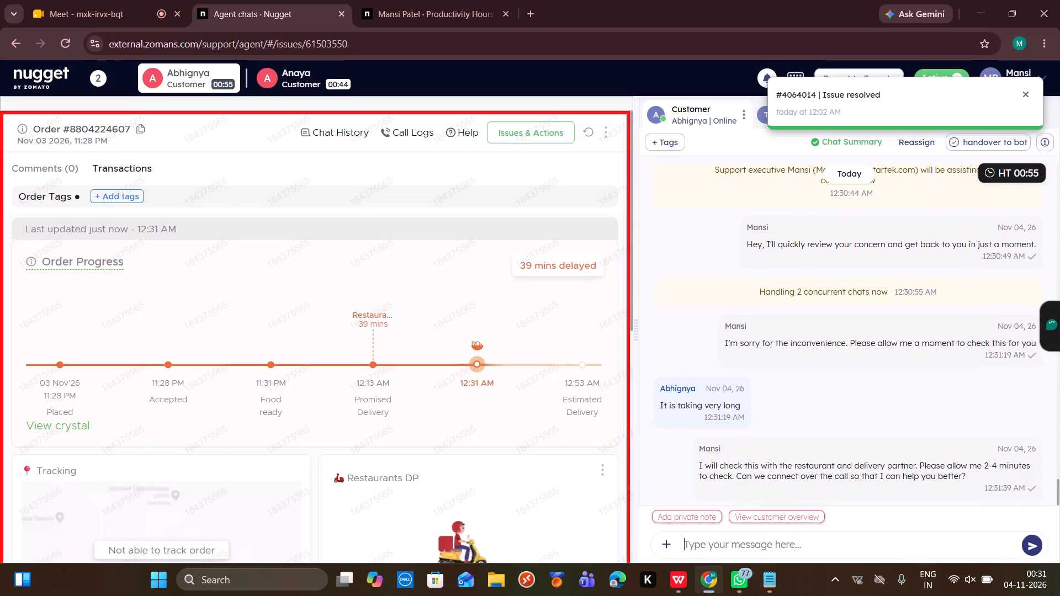
Place a callback call to the merchant, Domino's Pizza, for Abhignya's order.
{"action": "scroll", "coordinate": [368, 373], "scroll_direction": "down", "scroll_amount": 3}
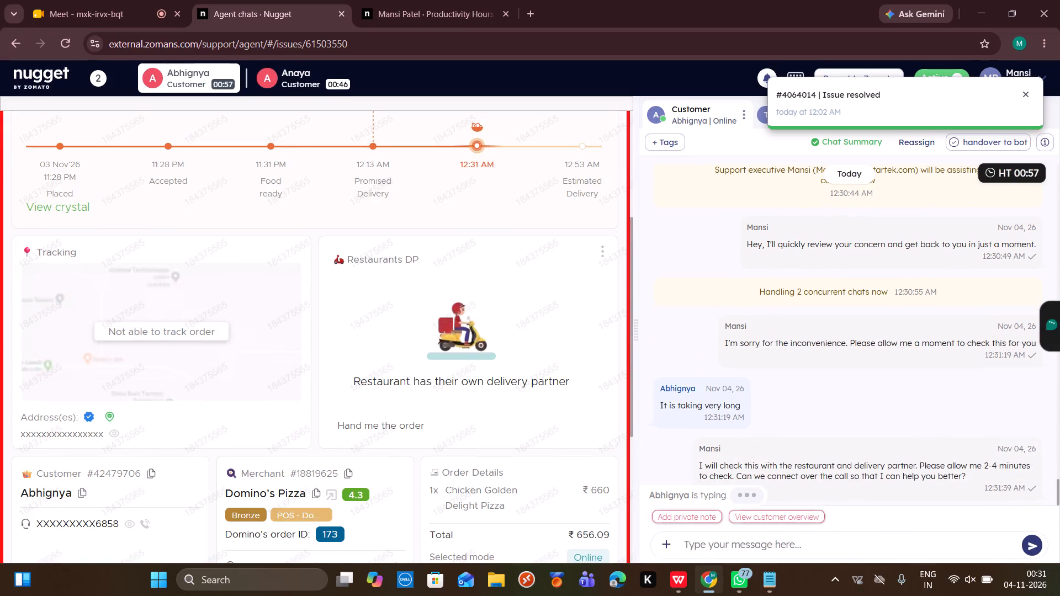
{"action": "scroll", "coordinate": [406, 441], "scroll_direction": "down", "scroll_amount": 1}
{"action": "left_click", "coordinate": [394, 491]}
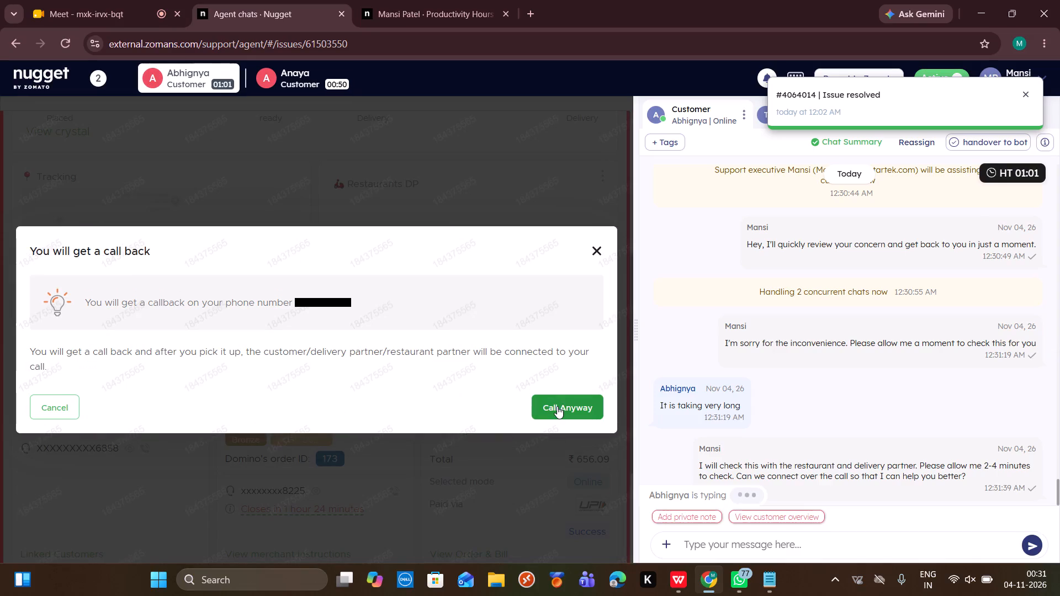
{"action": "left_click", "coordinate": [557, 406]}
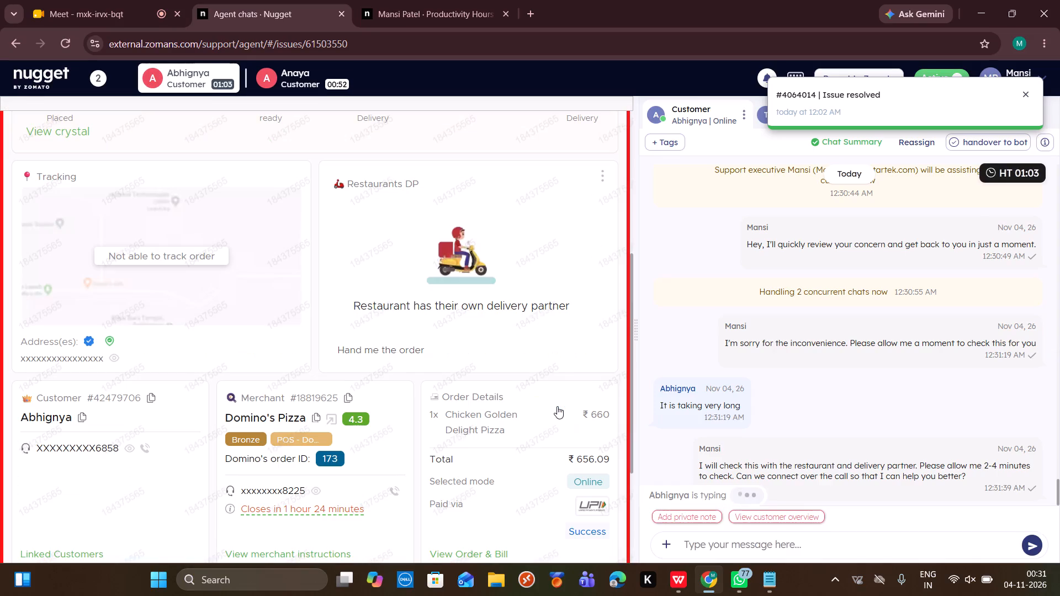
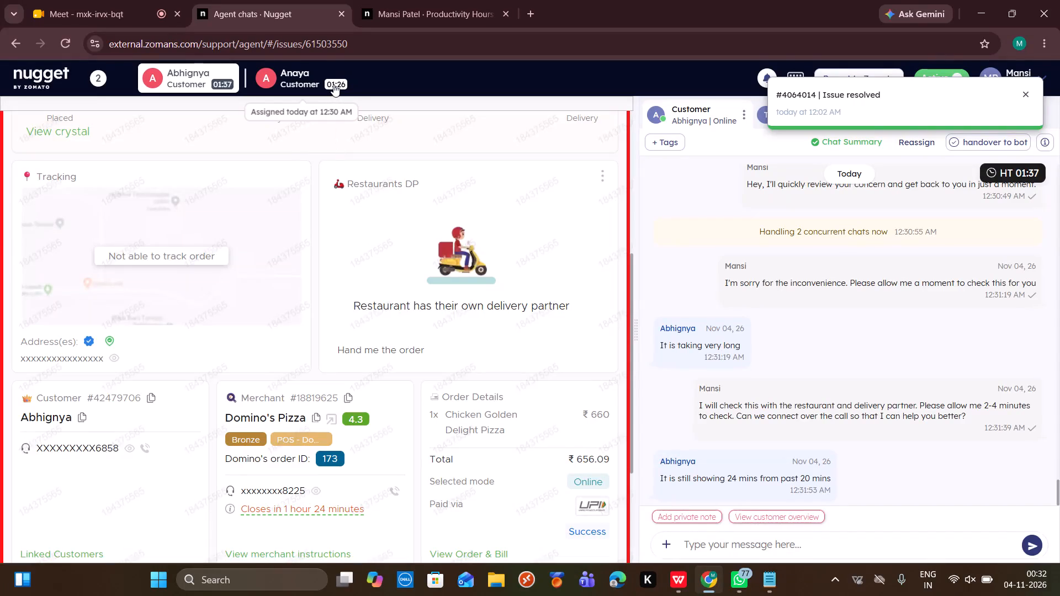
Send the canned response /CFD/Delay/Ack, apologising for the inconvenience and asking for a moment to check, in Anaya's chat.
{"action": "left_click", "coordinate": [333, 84]}
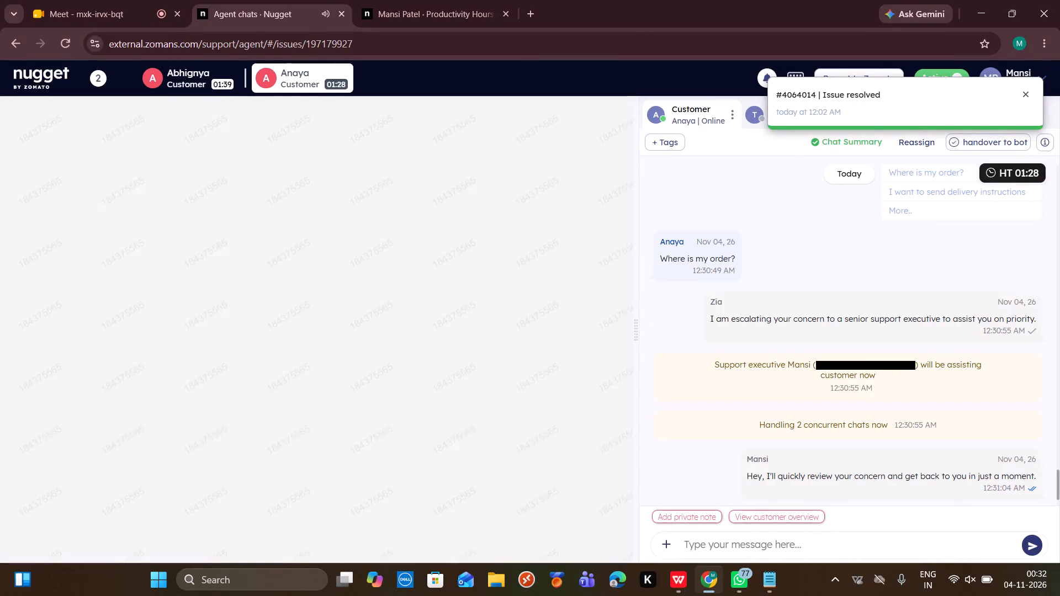
{"action": "type", "text": "/del"}
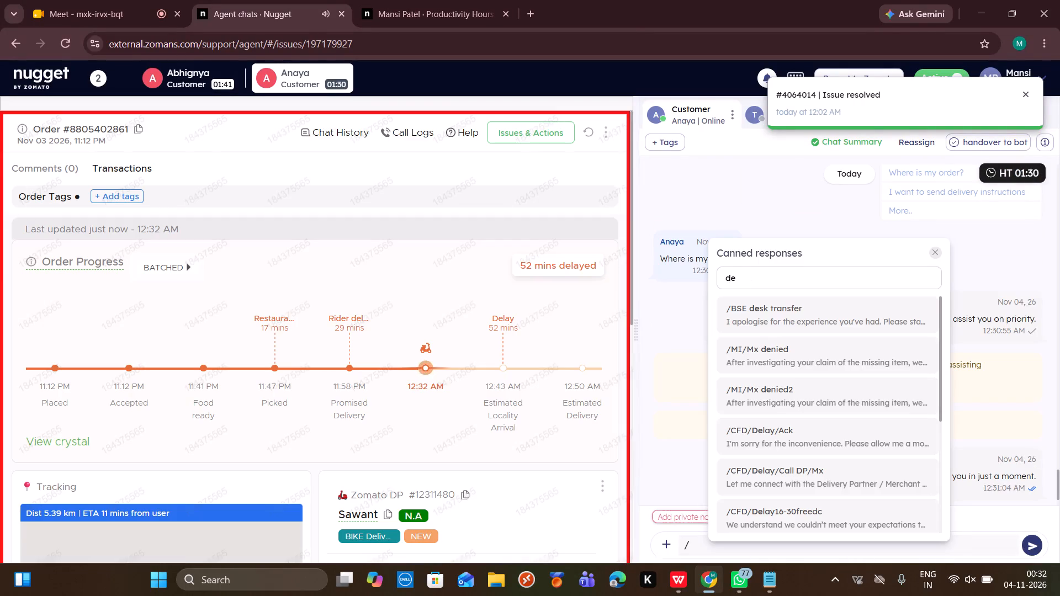
{"action": "key", "text": "a"}
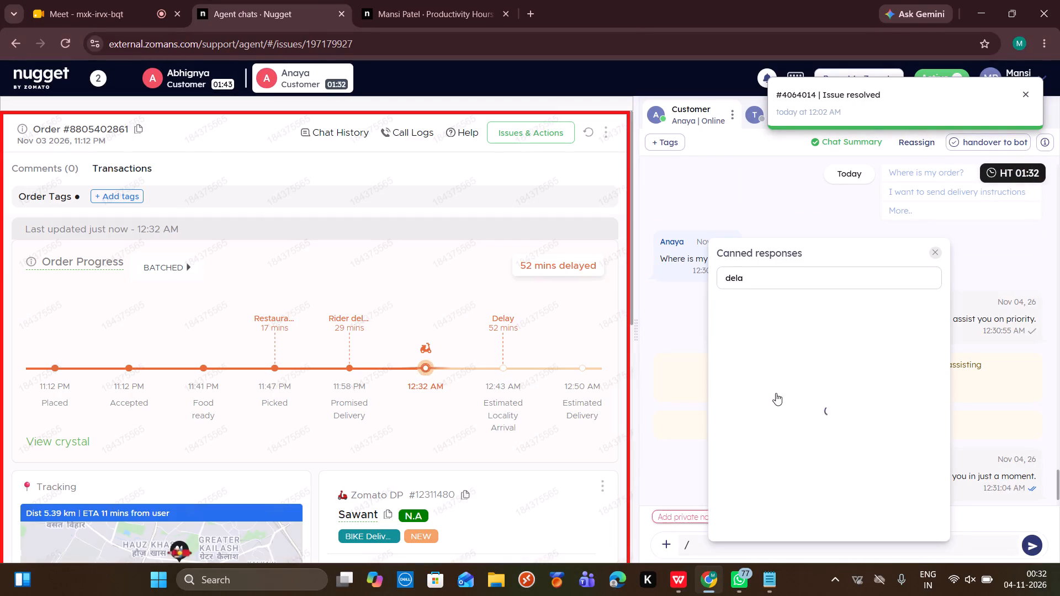
{"action": "left_click", "coordinate": [770, 313]}
{"action": "key", "text": "Return"}
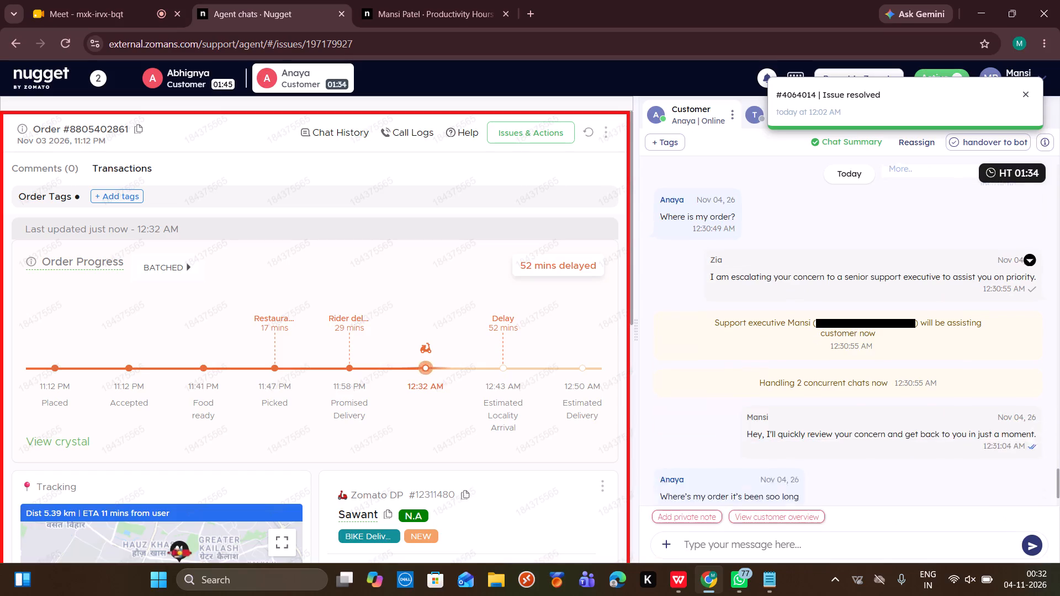
Send Anaya the copied calling statement about checking with the restaurant and delivery partner within 2-4 minutes.
{"action": "key", "text": "ctrl+v"}
{"action": "key", "text": "Return"}
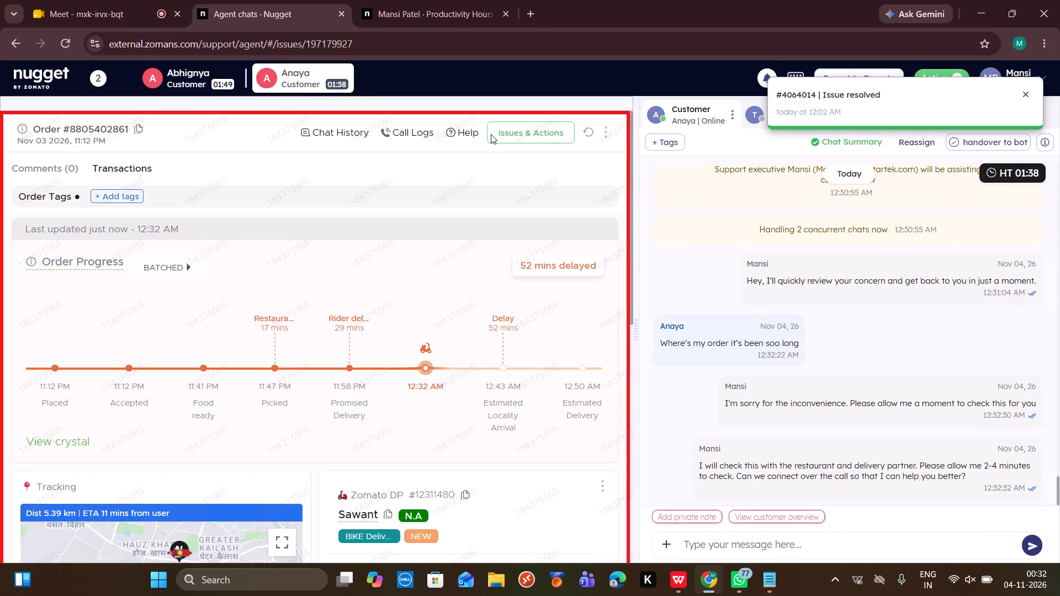
Return to Abhignya's chat and place another callback call to the merchant, Domino's Pizza.
{"action": "left_click", "coordinate": [211, 82]}
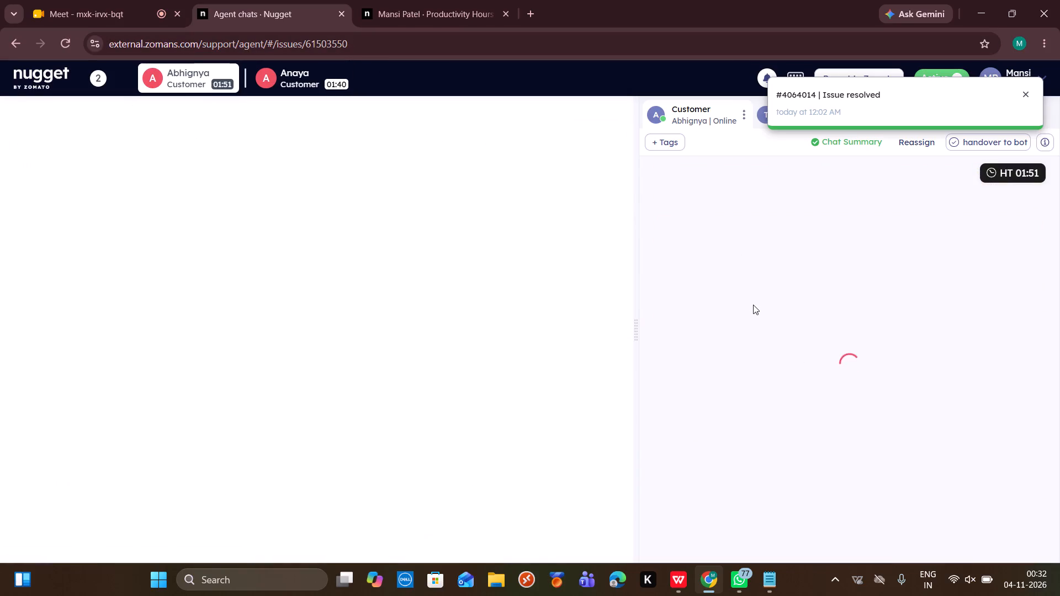
{"action": "scroll", "coordinate": [753, 305], "scroll_direction": "down", "scroll_amount": 6}
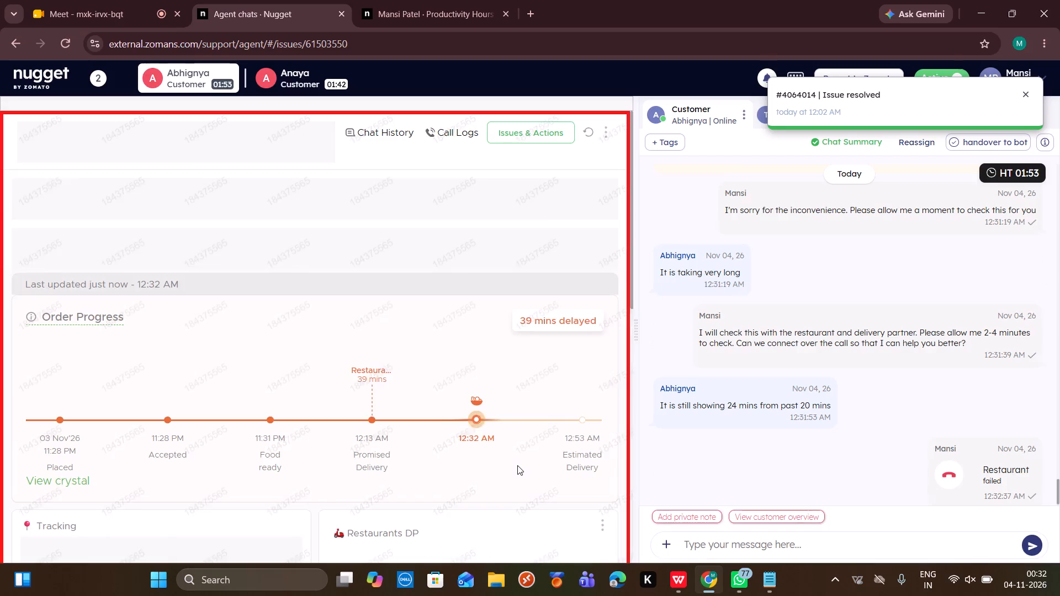
{"action": "scroll", "coordinate": [517, 465], "scroll_direction": "down", "scroll_amount": 4}
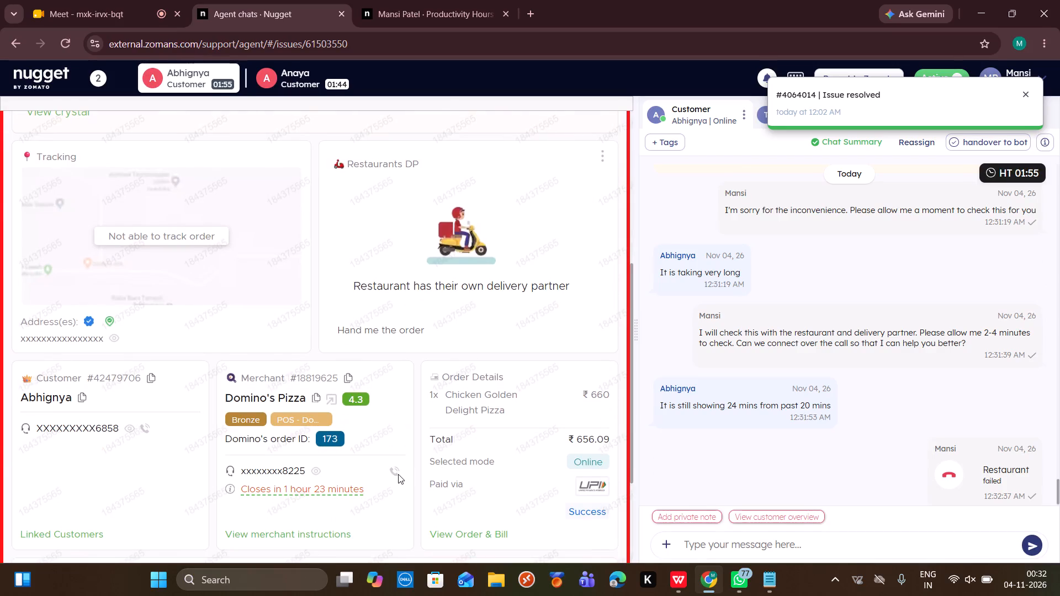
{"action": "left_click", "coordinate": [398, 472]}
{"action": "left_click", "coordinate": [565, 407]}
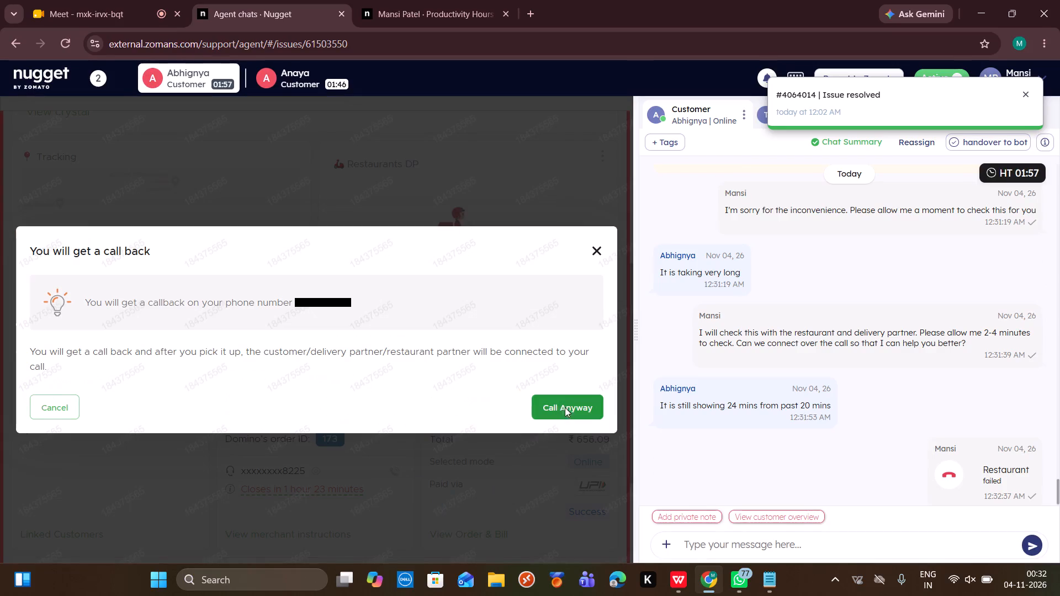
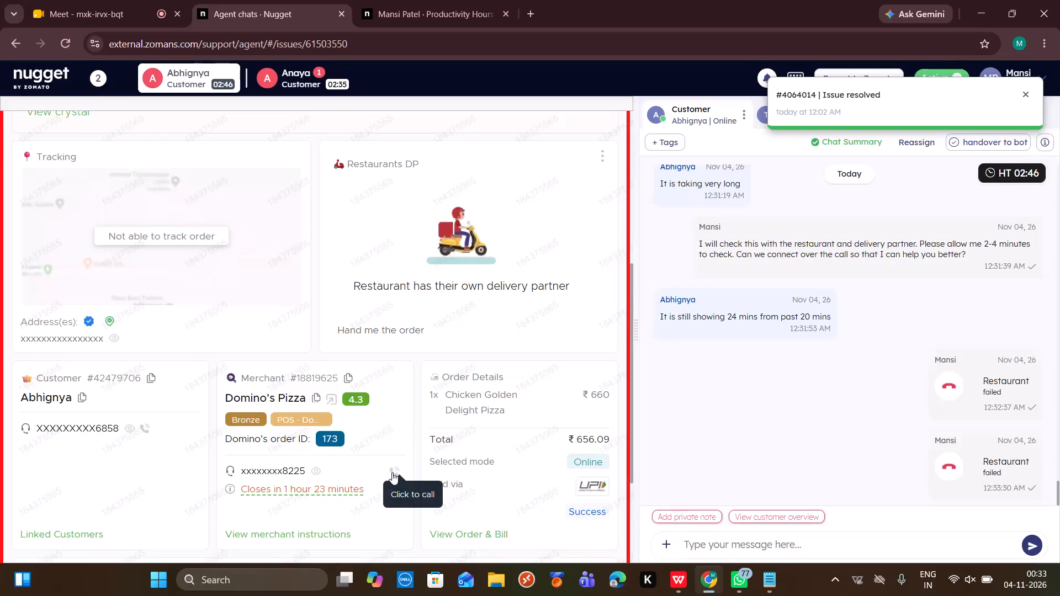
Request another callback call to the merchant, Domino's Pizza, for Abhignya's order.
{"action": "left_click", "coordinate": [397, 471]}
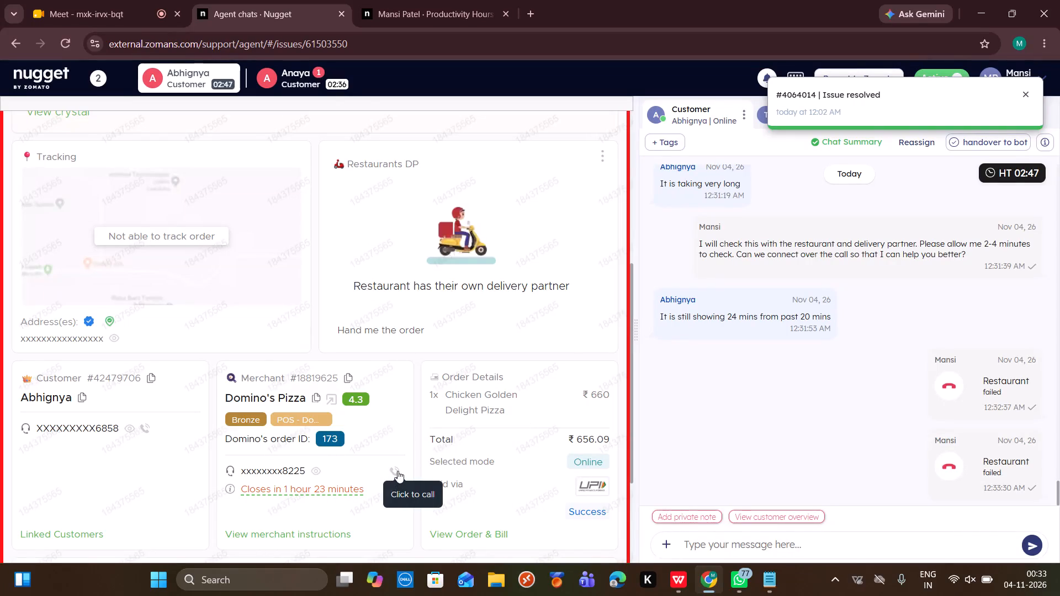
{"action": "left_click", "coordinate": [564, 409]}
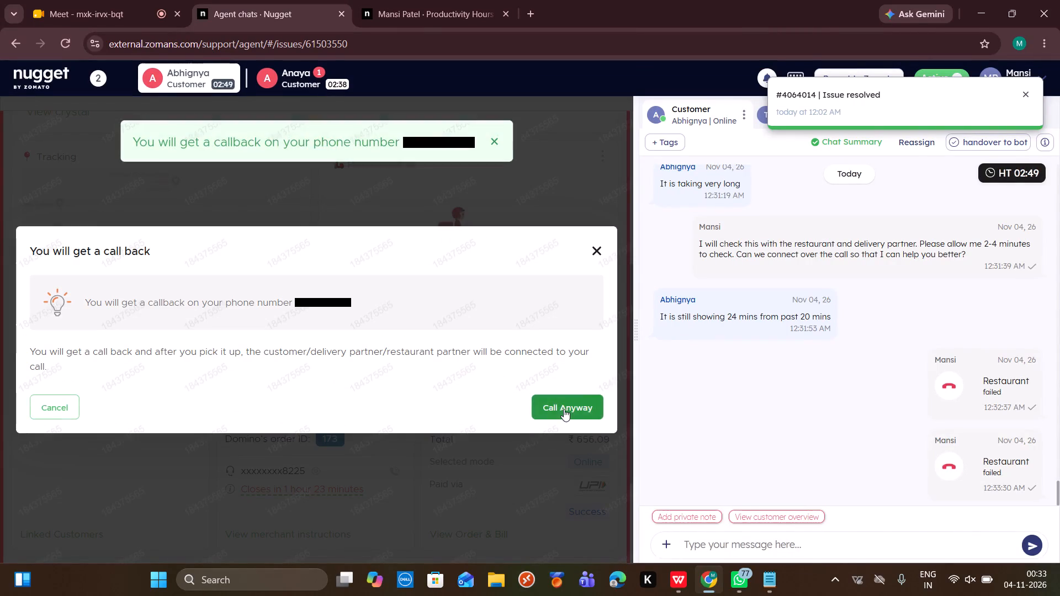
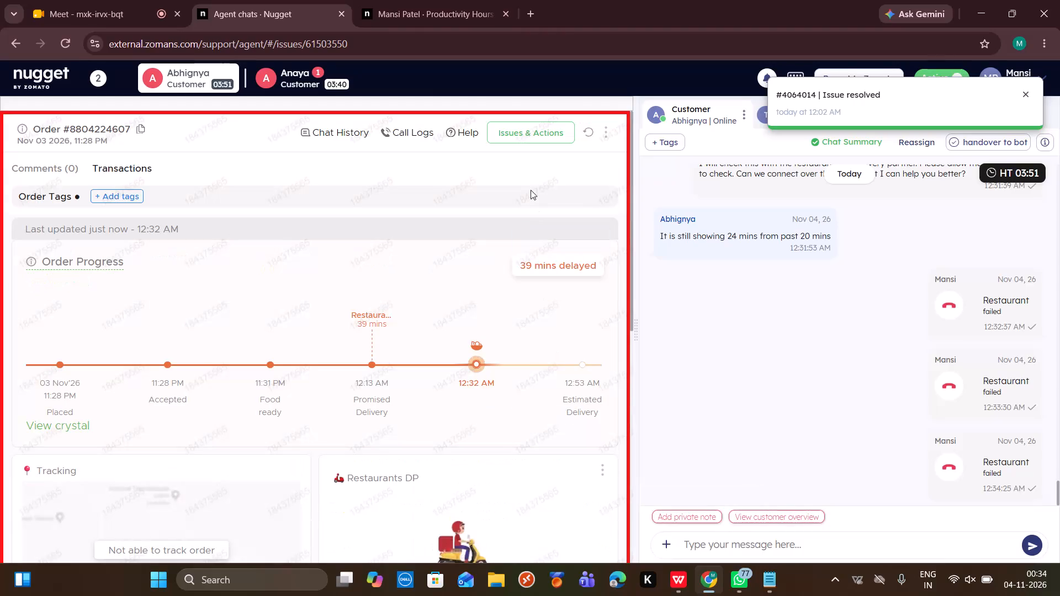
Prepare a customer-requested cancellation for Abhignya's order with reason "Order not required anymore" and "No, merchant did not agree or no answer".
{"action": "left_click", "coordinate": [540, 119]}
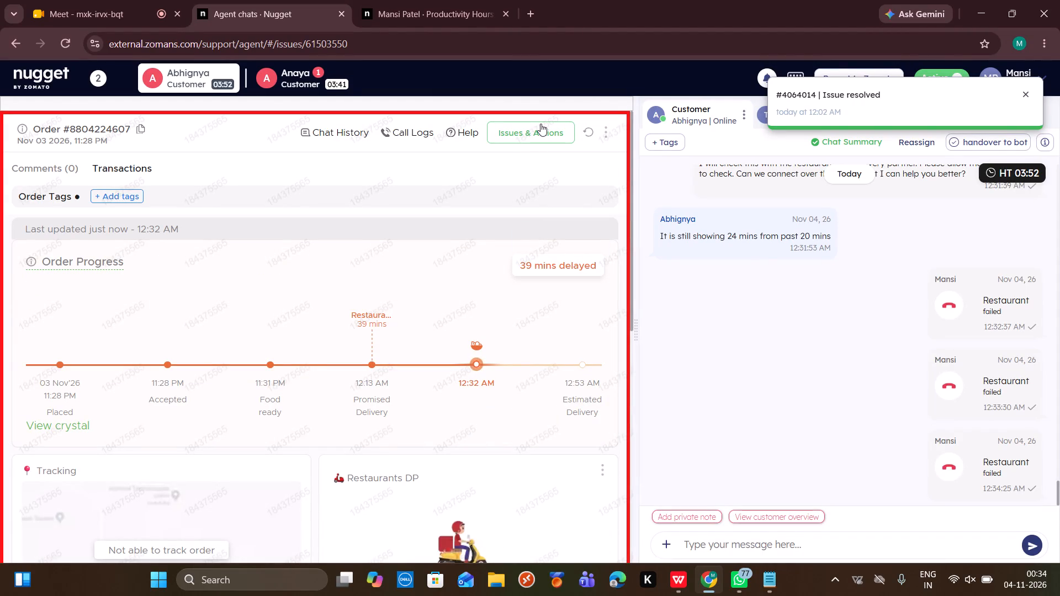
{"action": "left_click", "coordinate": [541, 124]}
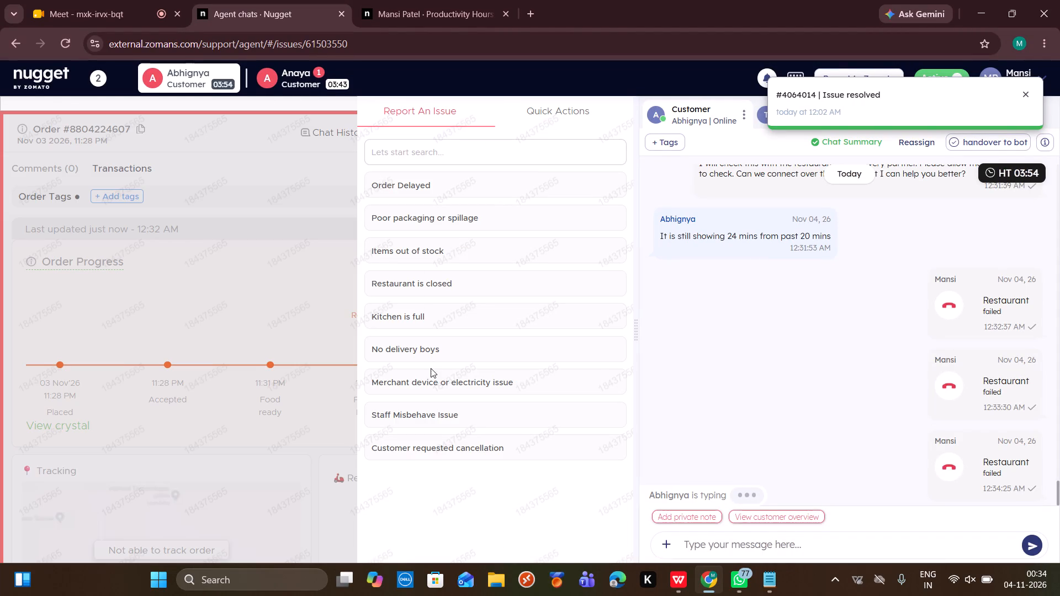
{"action": "left_click", "coordinate": [461, 442]}
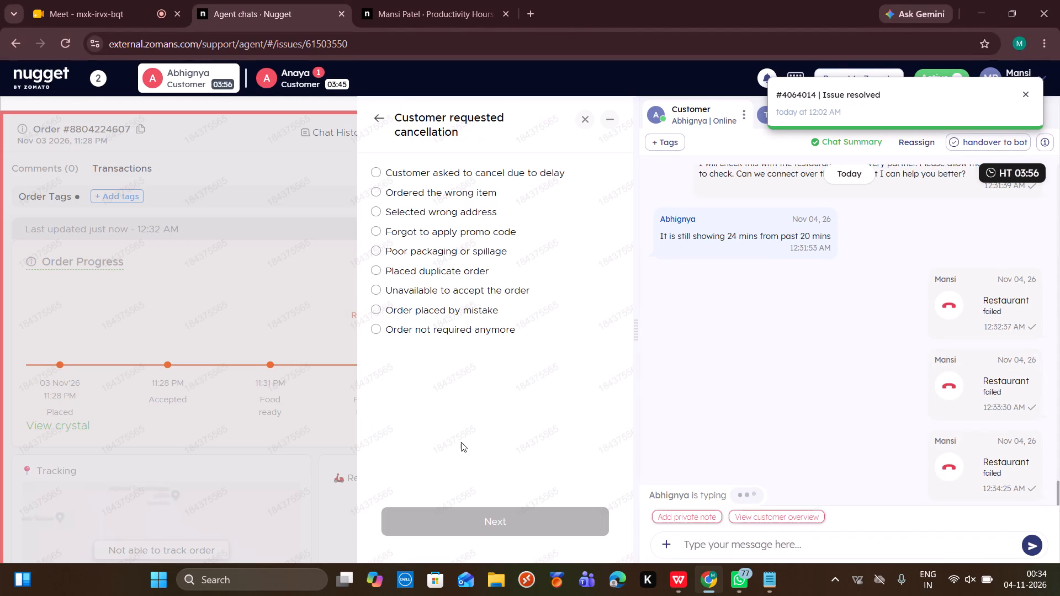
{"action": "left_click", "coordinate": [449, 331]}
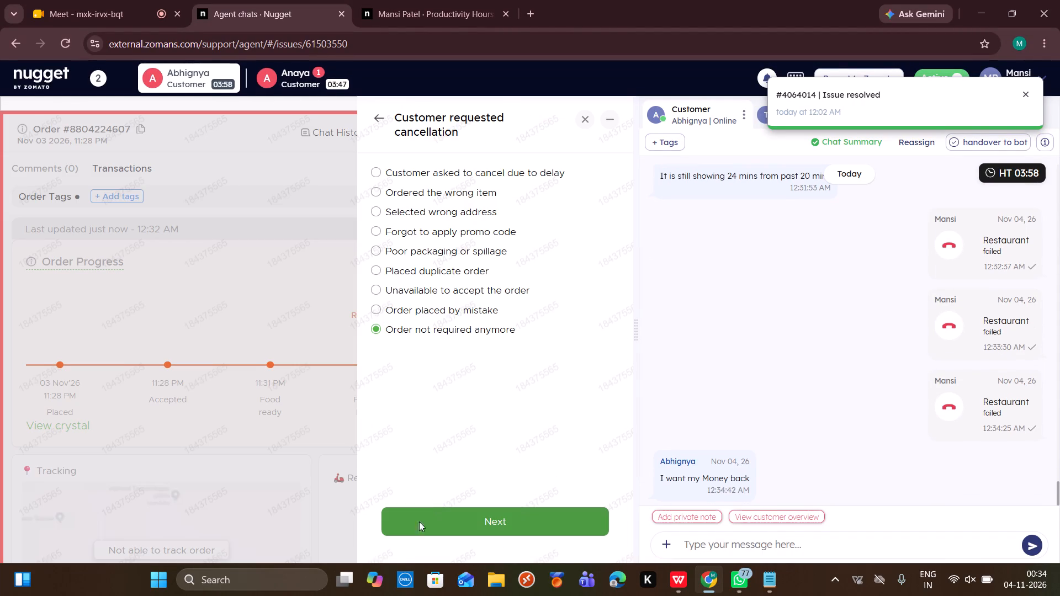
{"action": "left_click", "coordinate": [417, 527]}
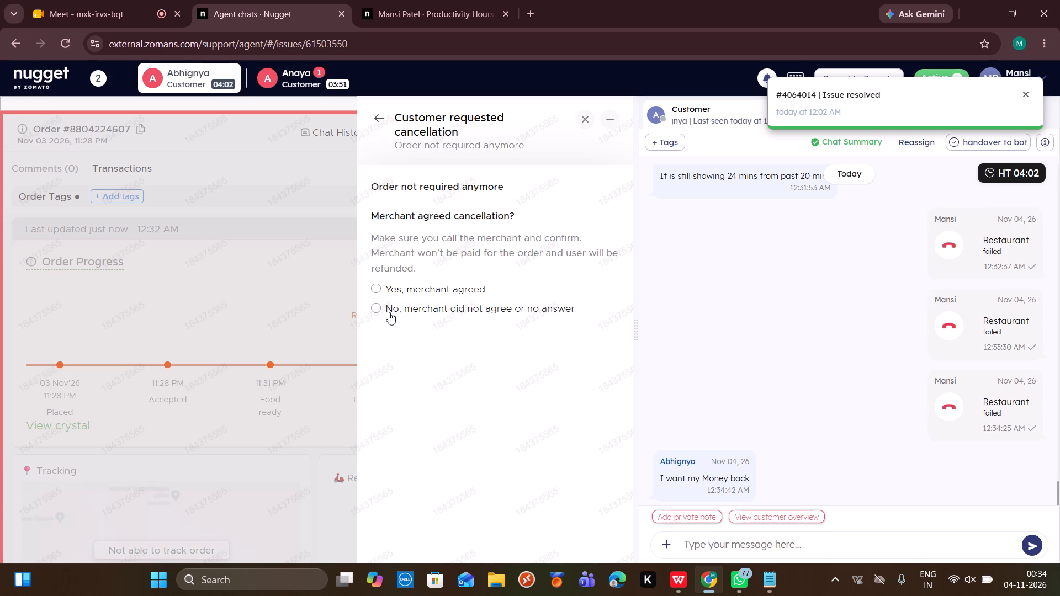
{"action": "left_click", "coordinate": [394, 302]}
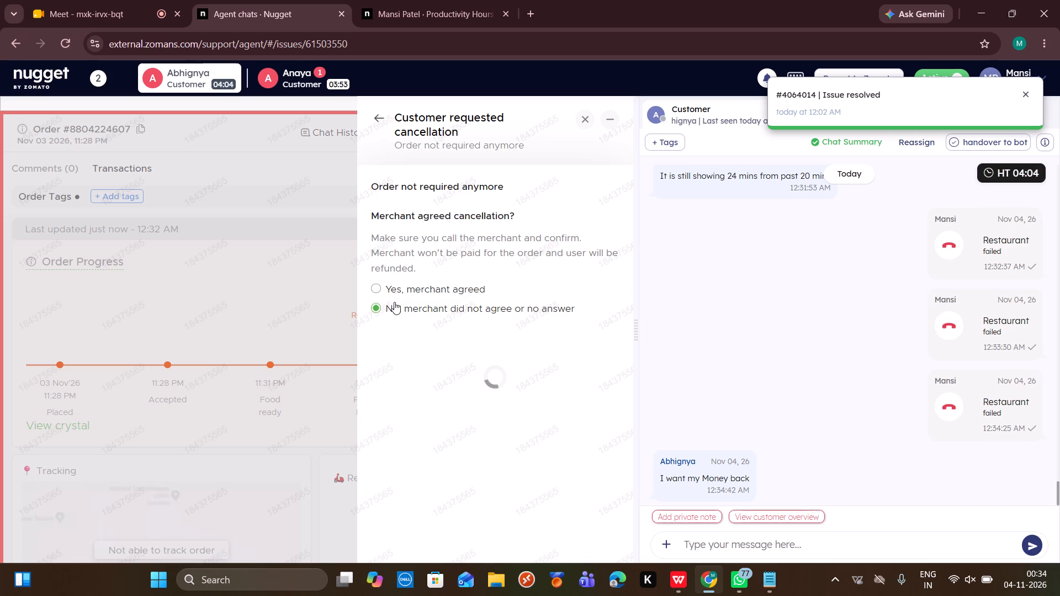
Message Abhignya that there is no response from the restaurant, hence the order is being cancelled and the refund issued.
{"action": "left_click", "coordinate": [713, 538]}
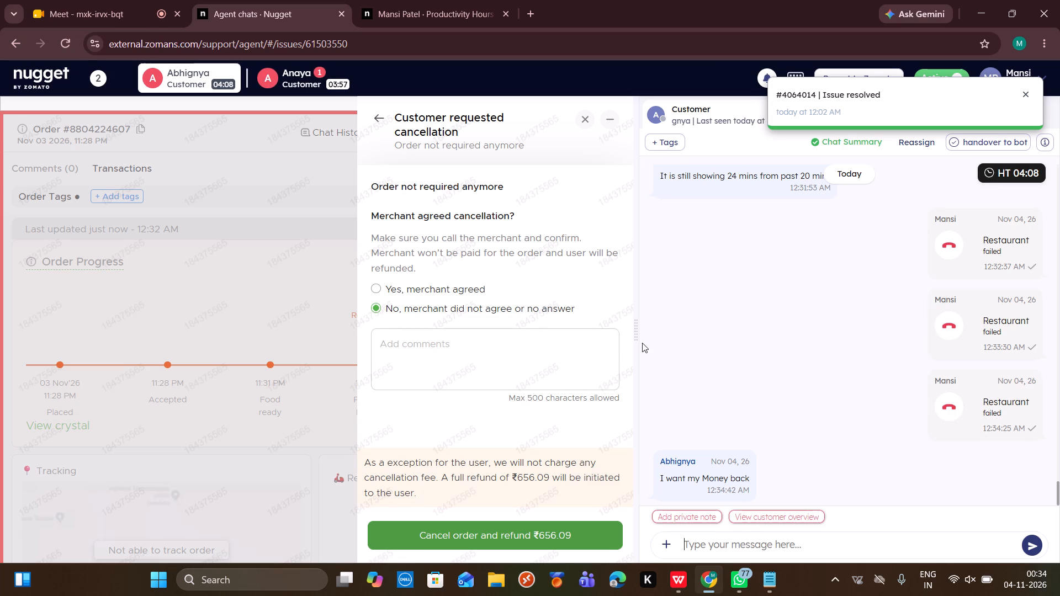
{"action": "key", "text": "n"}
{"action": "type", "text": "o issues sir even"}
{"action": "key", "text": "space"}
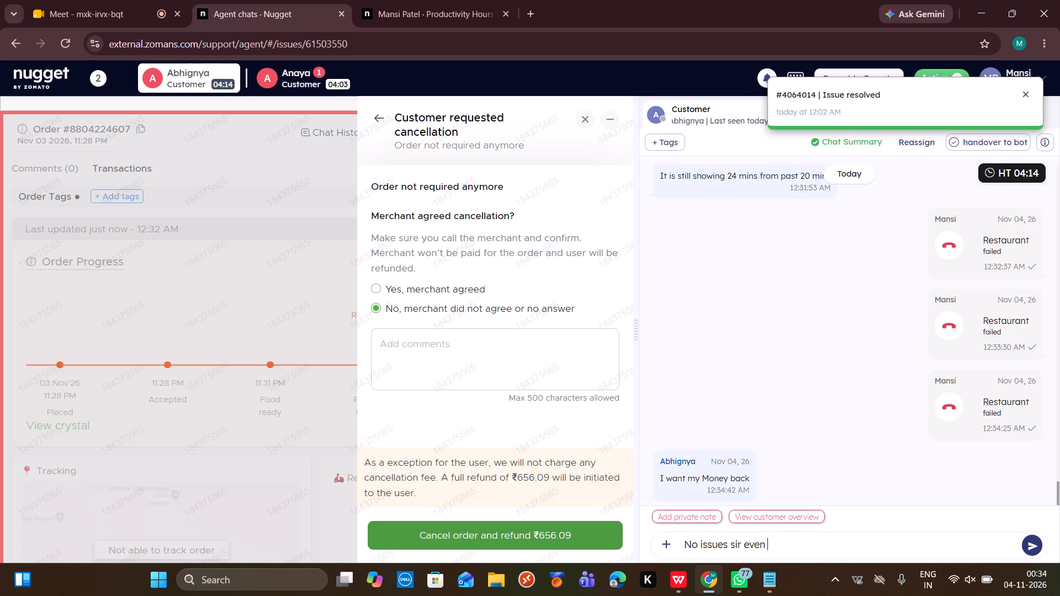
{"action": "type", "text": "I"}
{"action": "key", "text": "space"}
{"action": "type", "text": "can check there is no response fr"}
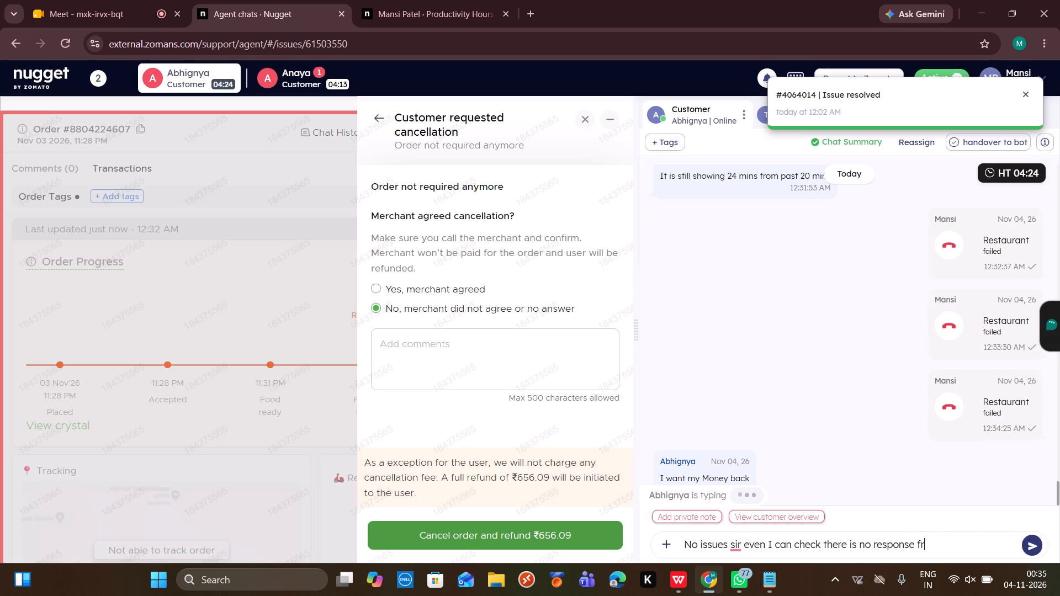
{"action": "type", "text": "om restaurants , h"}
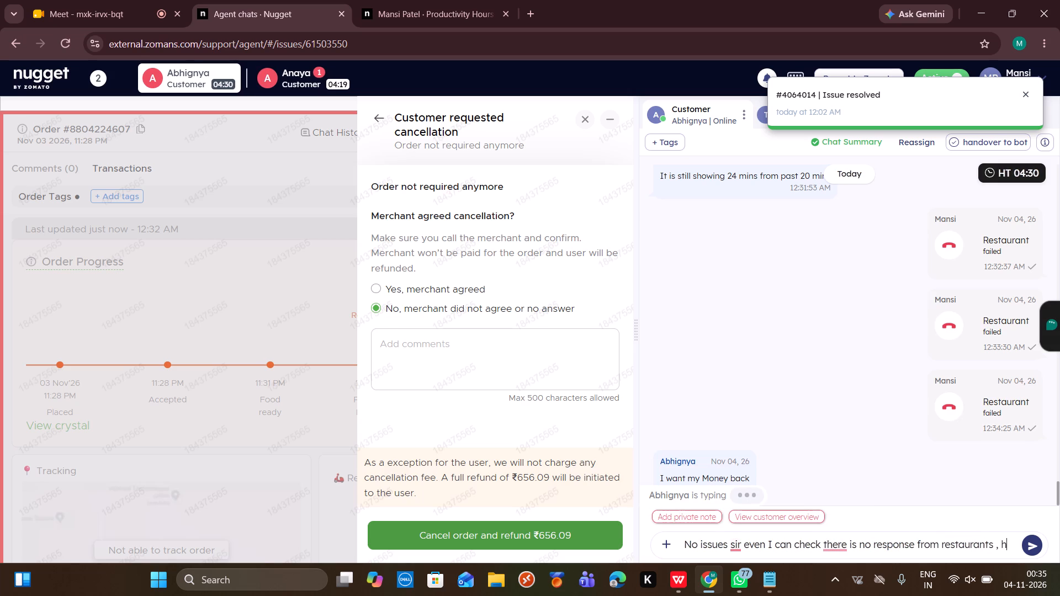
{"action": "key", "text": "e"}
{"action": "type", "text": "nce"}
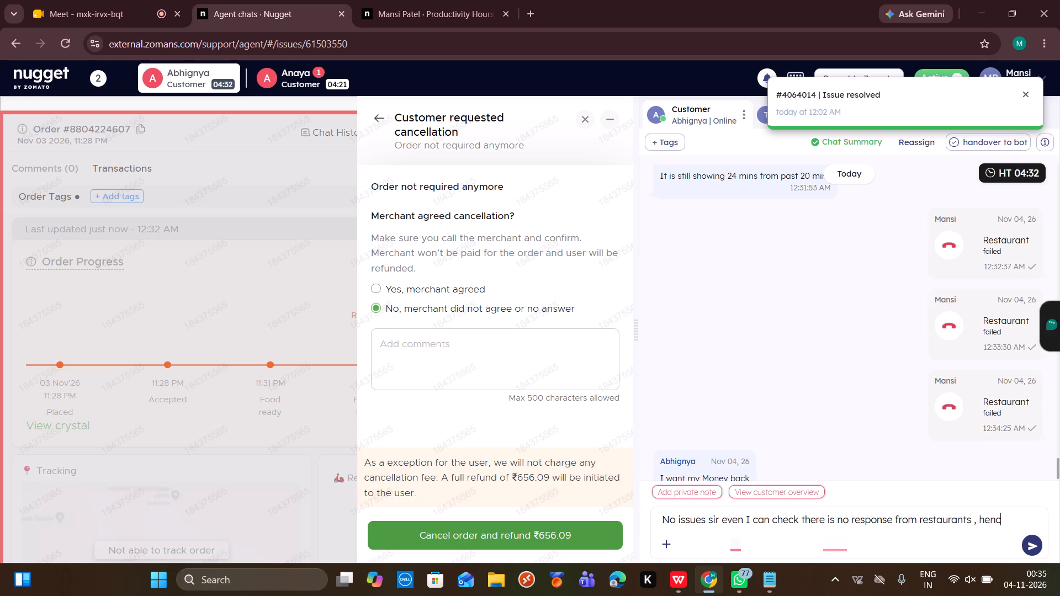
{"action": "key", "text": "space"}
{"action": "type", "text": "I"}
{"action": "key", "text": "space"}
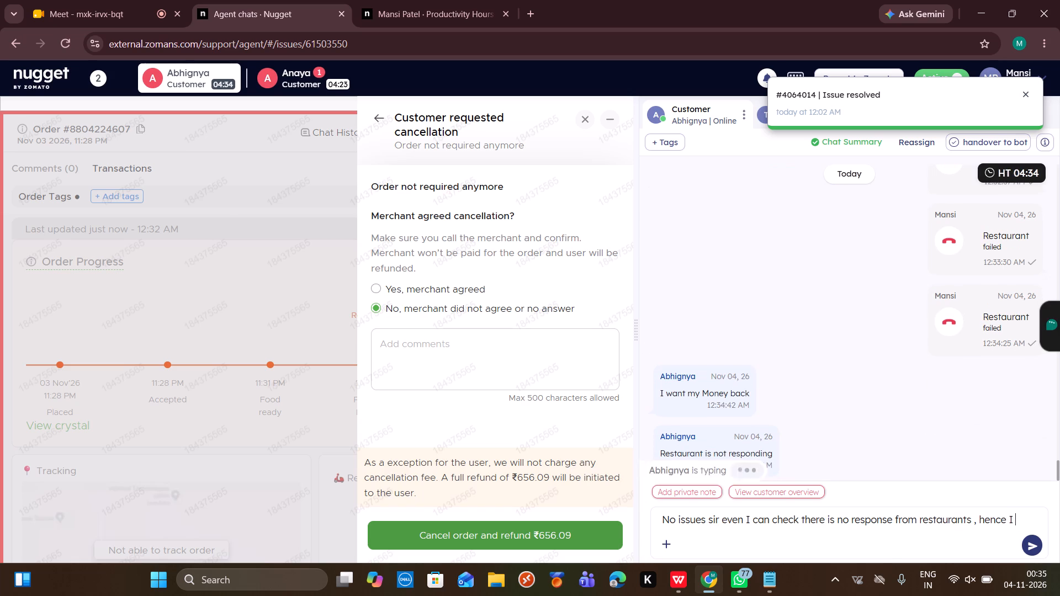
{"action": "type", "text": "just cancel your order issuing yo"}
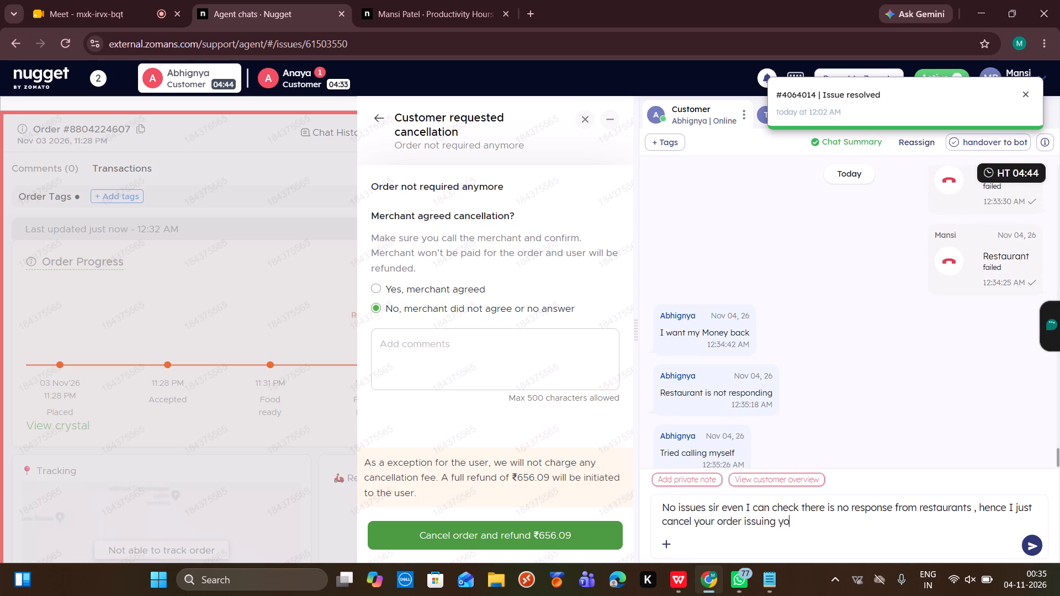
{"action": "type", "text": "ur reund bav"}
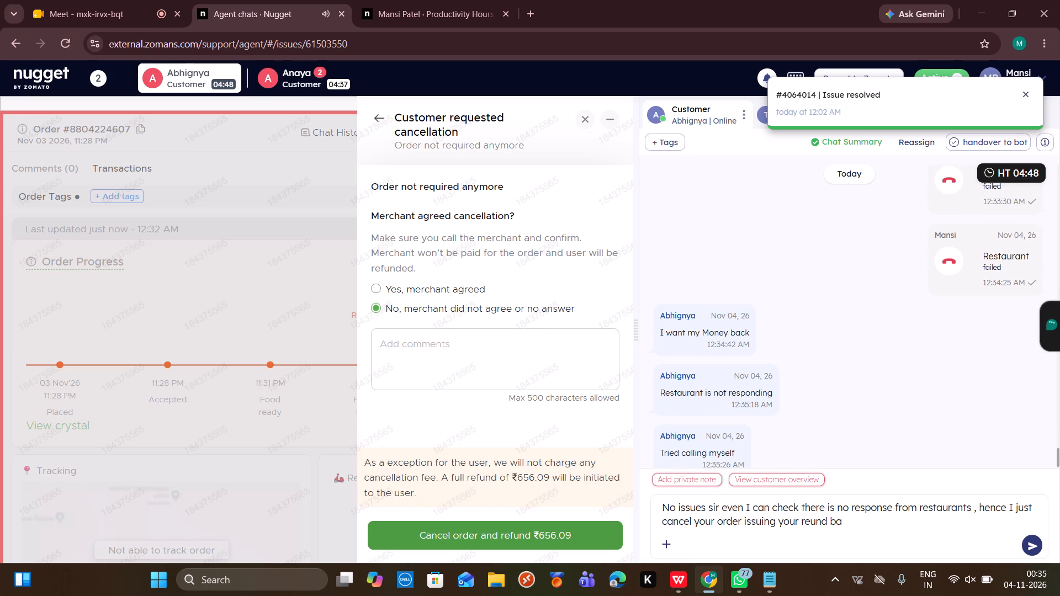
{"action": "key", "text": "BackSpace"}
{"action": "type", "text": "ck"}
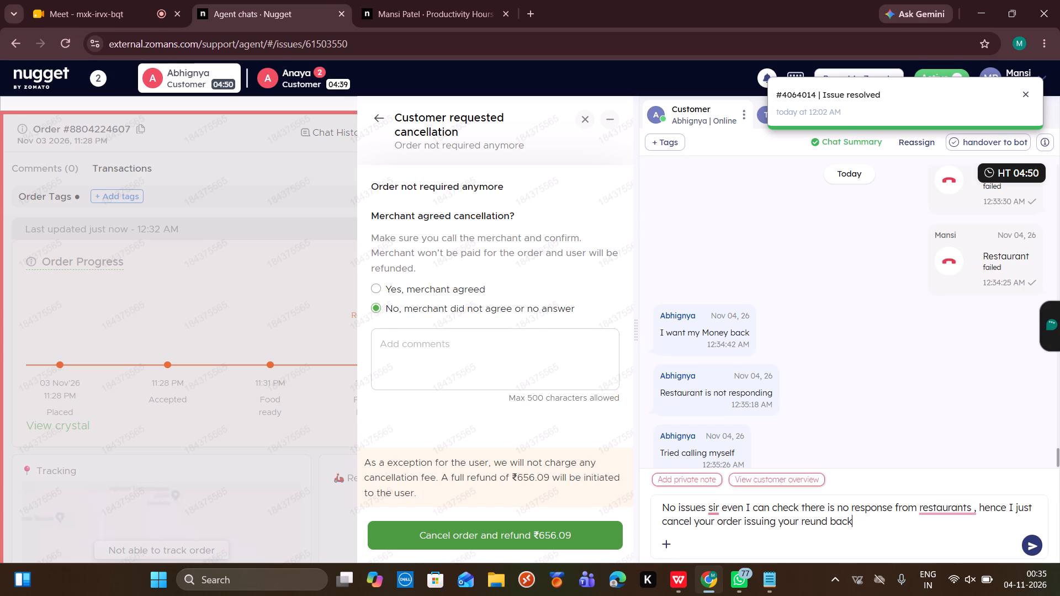
{"action": "key", "text": "Return"}
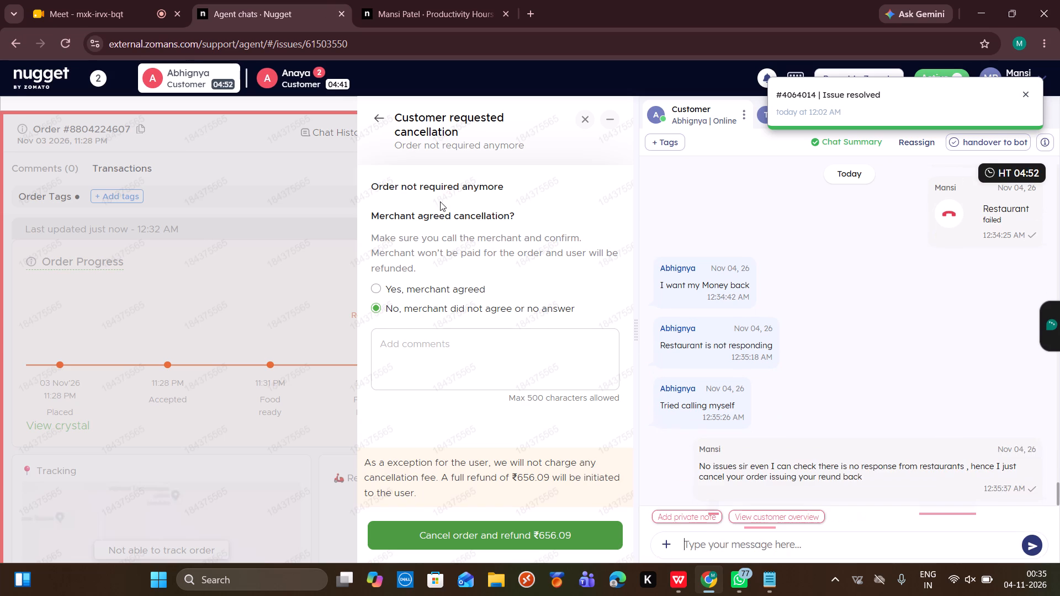
Switch to Anaya's chat and request a callback call to the Zomato delivery partner handling the order.
{"action": "left_click", "coordinate": [286, 77]}
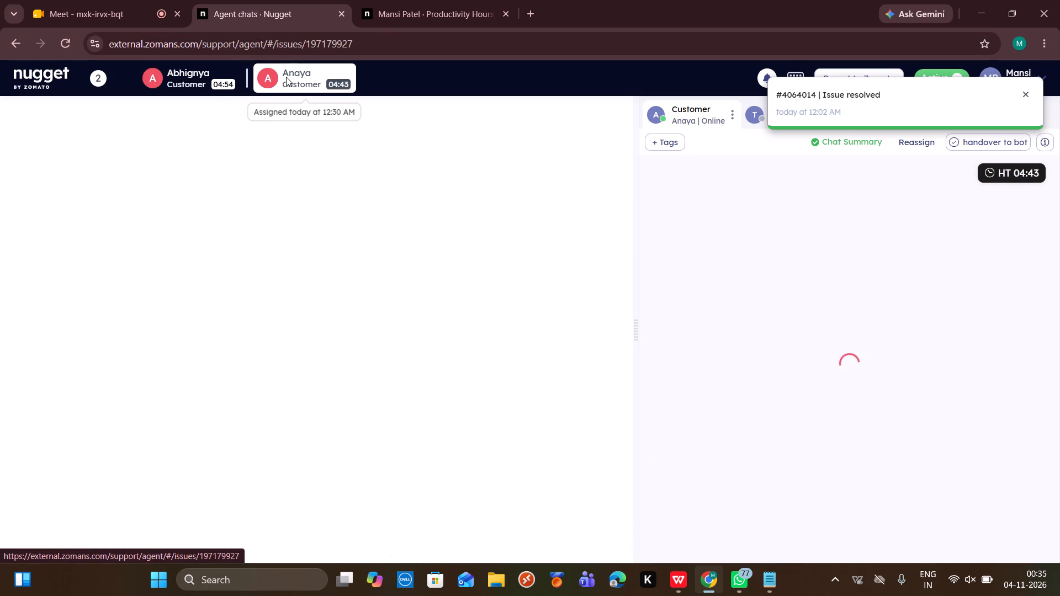
{"action": "scroll", "coordinate": [844, 390], "scroll_direction": "down", "scroll_amount": 7}
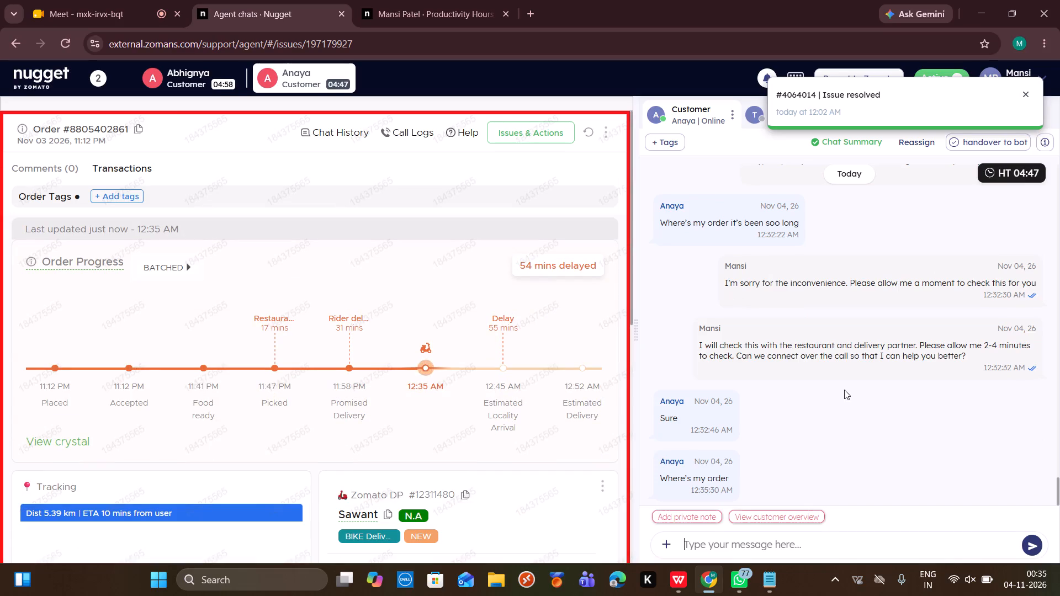
{"action": "left_click", "coordinate": [188, 269]}
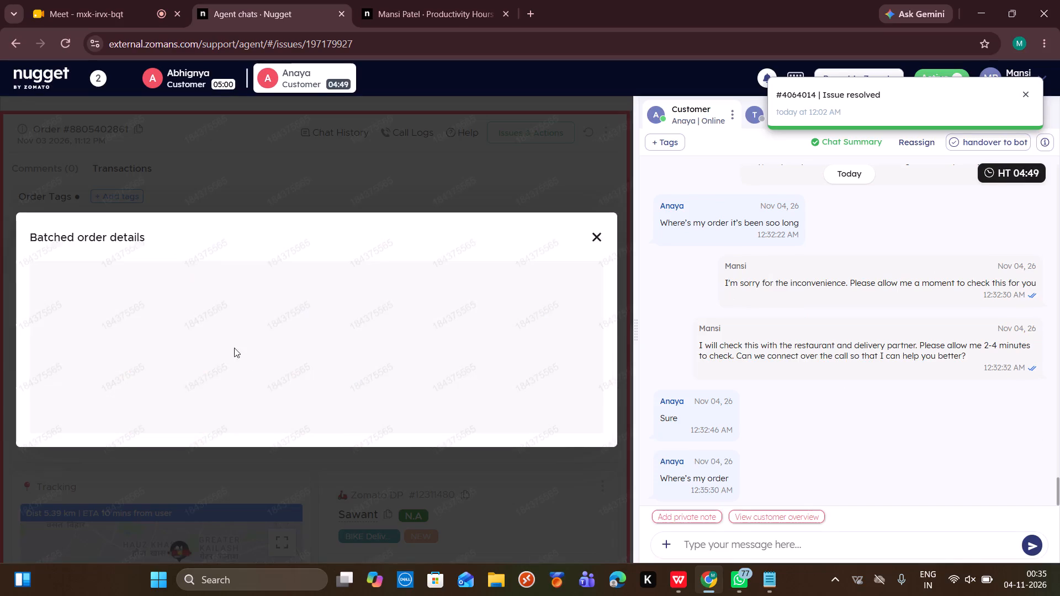
{"action": "left_click", "coordinate": [460, 198]}
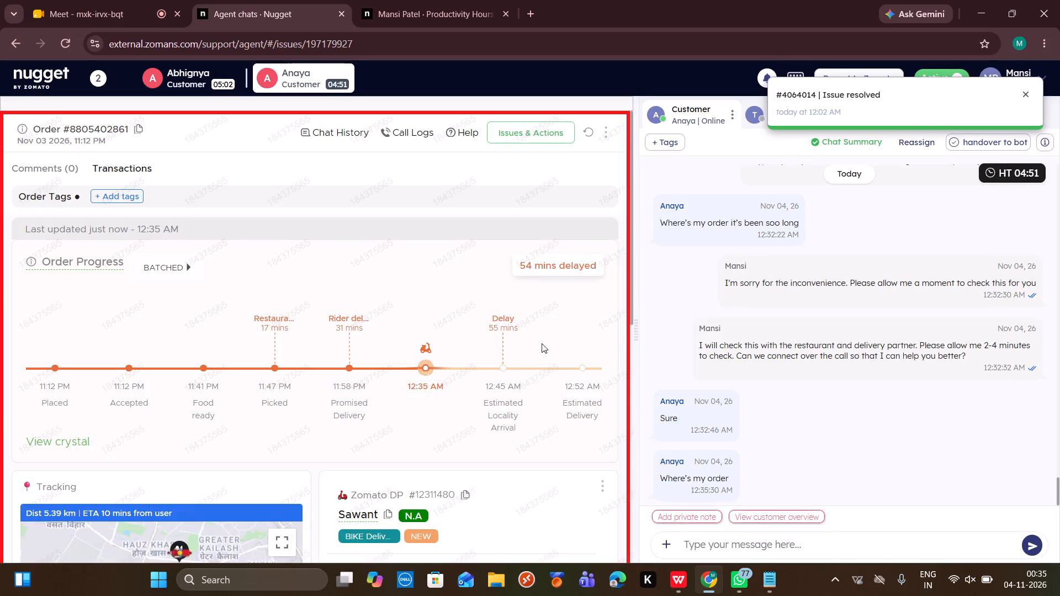
{"action": "scroll", "coordinate": [548, 382], "scroll_direction": "down", "scroll_amount": 2}
{"action": "left_click", "coordinate": [447, 407]}
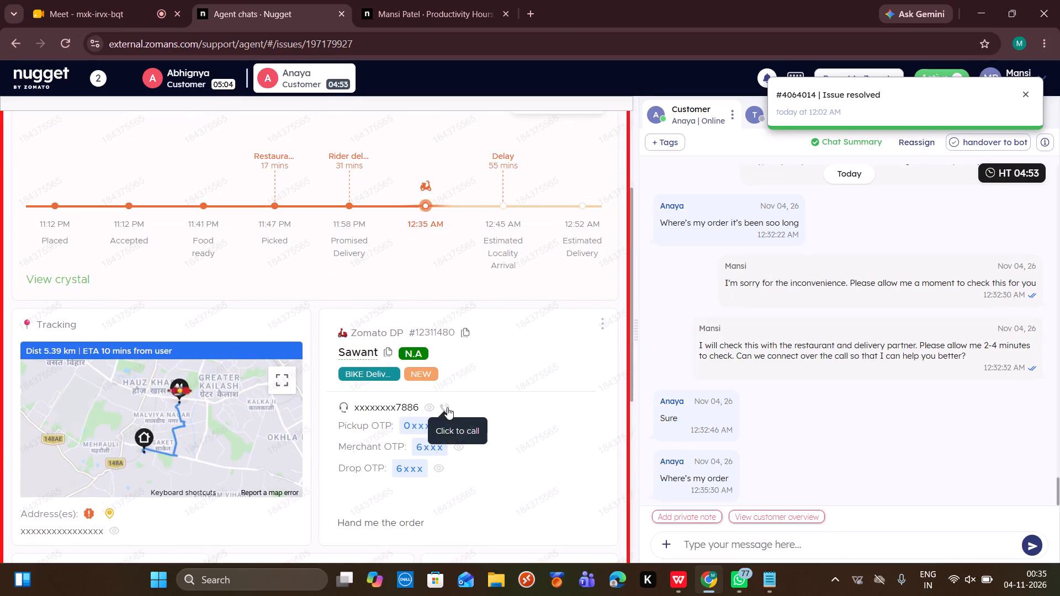
{"action": "left_click", "coordinate": [534, 406]}
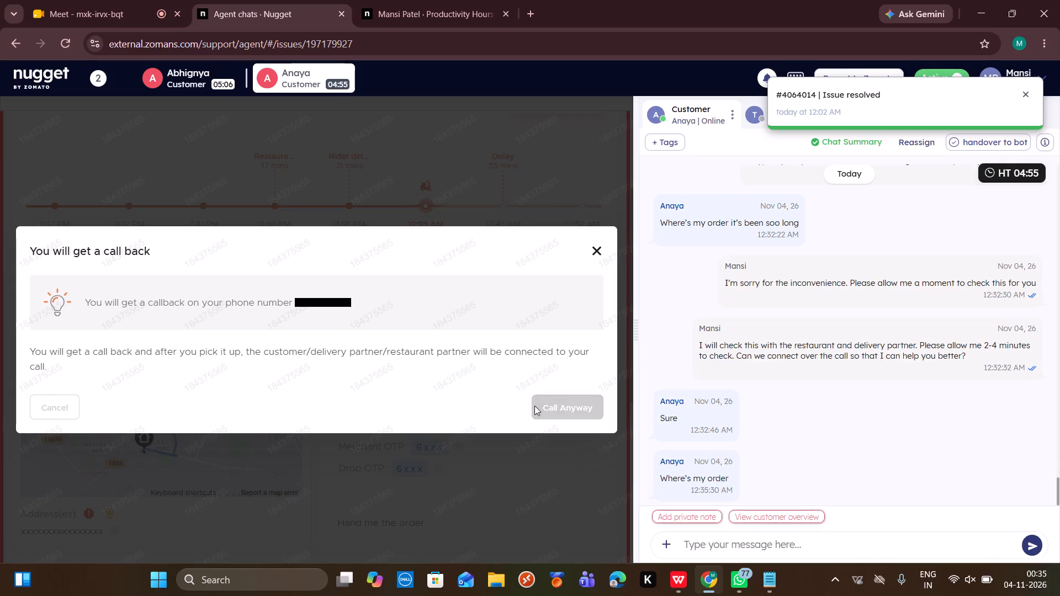
Check the batched order details for Anaya's order, including drop sequence and estimated delivery.
{"action": "scroll", "coordinate": [534, 406], "scroll_direction": "up", "scroll_amount": 4}
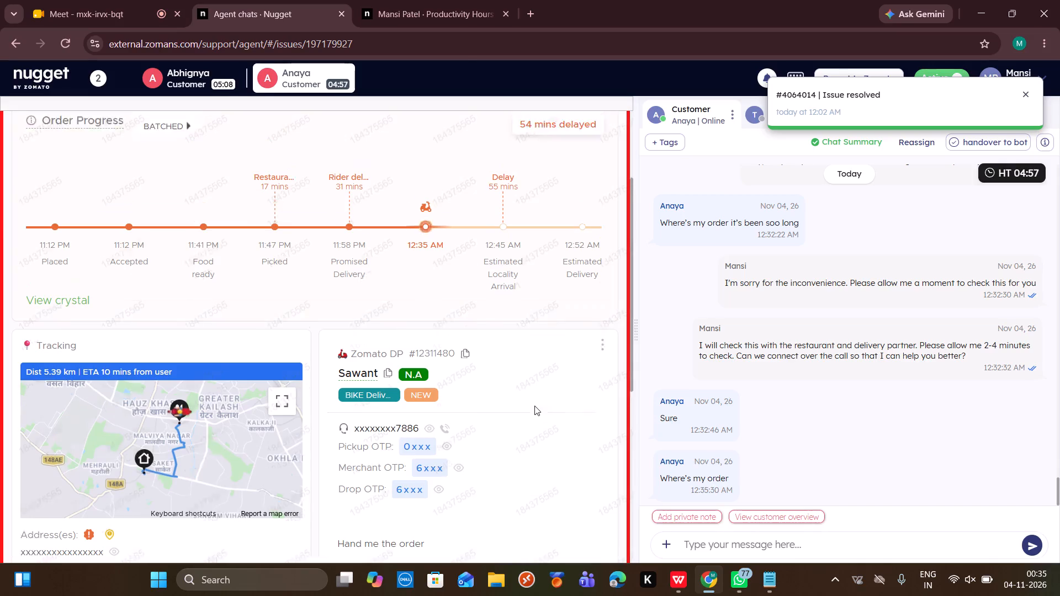
{"action": "scroll", "coordinate": [534, 406], "scroll_direction": "up", "scroll_amount": 3}
{"action": "left_click", "coordinate": [191, 268]}
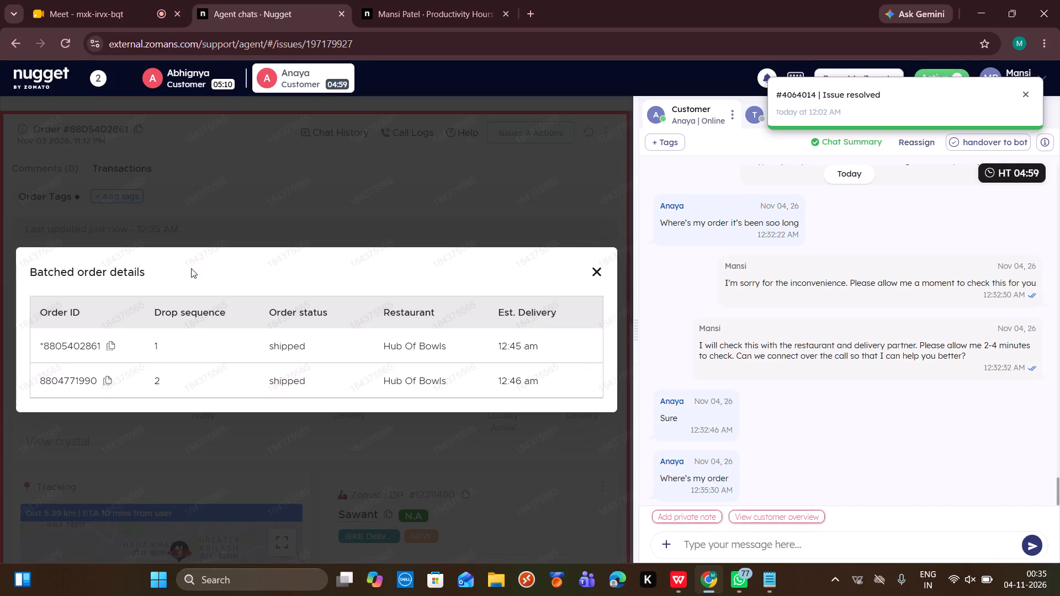
{"action": "left_click", "coordinate": [451, 188]}
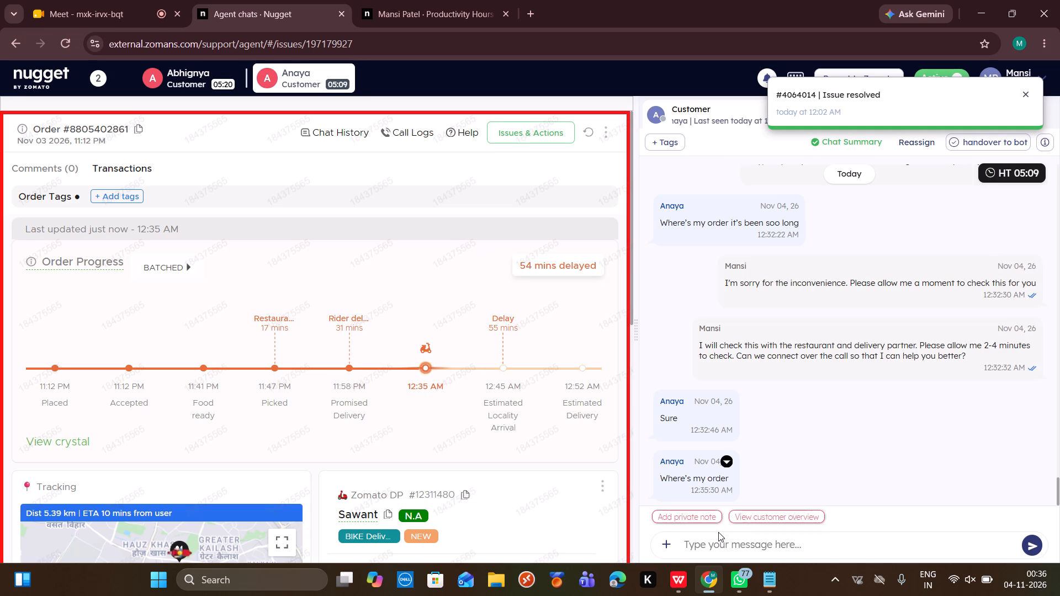
Copy the Notepad hold statement about connecting a call to the rider and restaurant, and send it in Anaya's chat.
{"action": "left_click", "coordinate": [754, 584]}
{"action": "scroll", "coordinate": [358, 293], "scroll_direction": "up", "scroll_amount": 9}
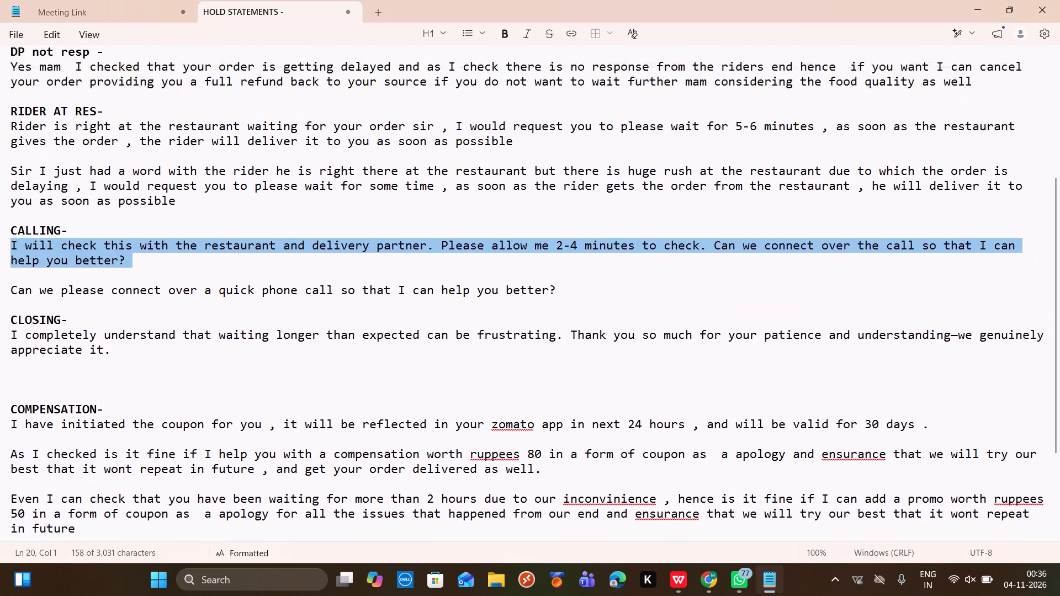
{"action": "left_click", "coordinate": [7, 81]}
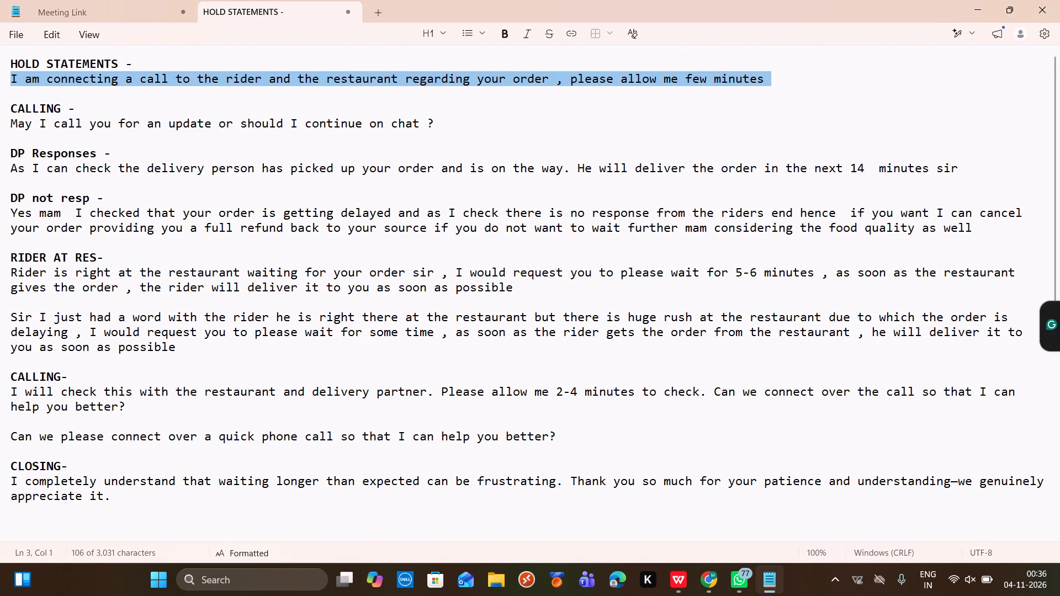
{"action": "key", "text": "ctrl+c"}
{"action": "left_click", "coordinate": [719, 575]}
{"action": "left_click", "coordinate": [719, 540]}
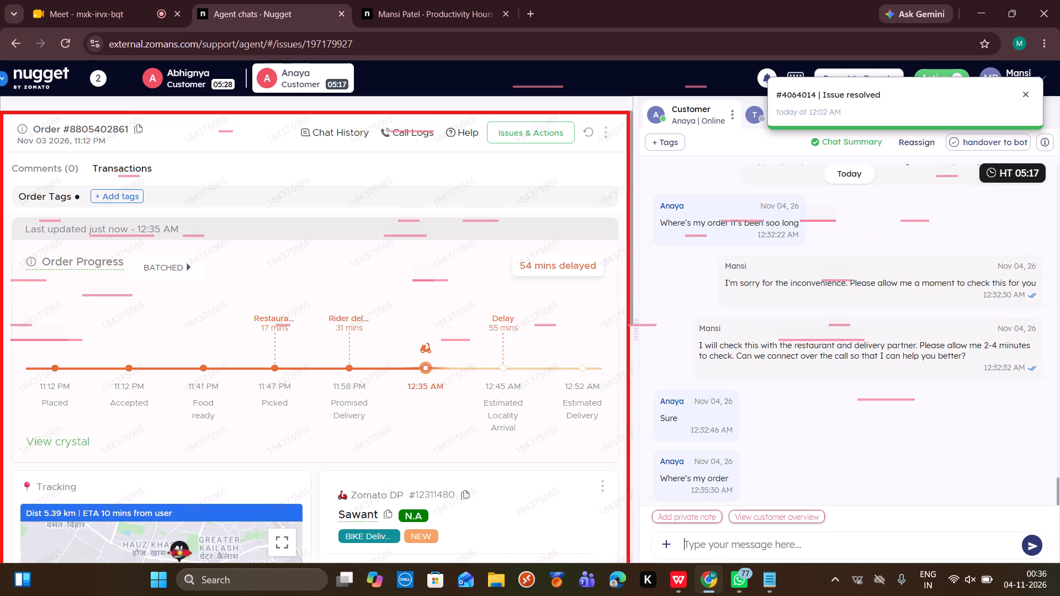
{"action": "key", "text": "ctrl+v"}
{"action": "key", "text": "Return"}
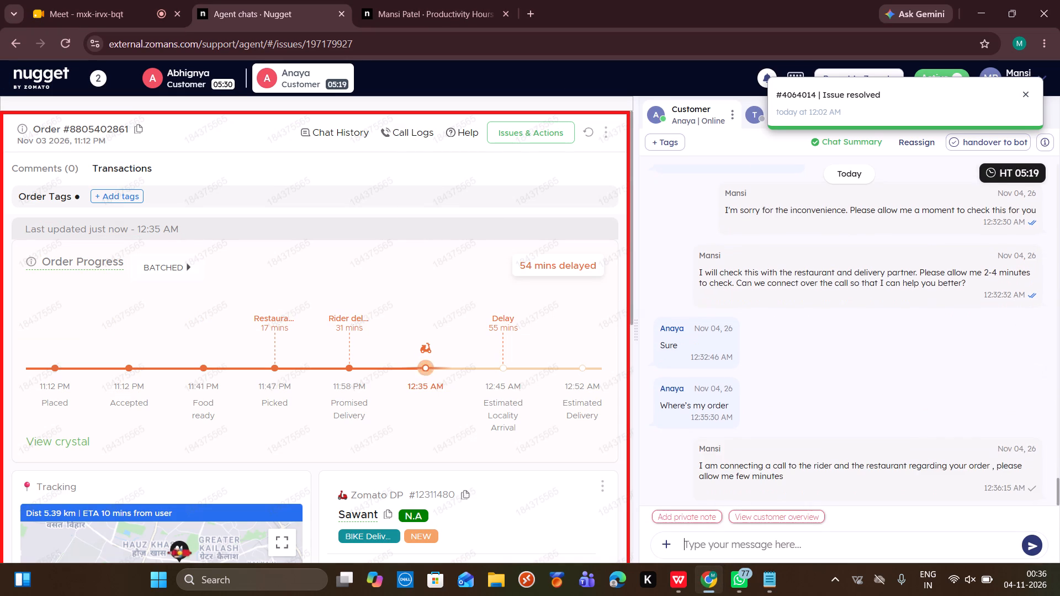
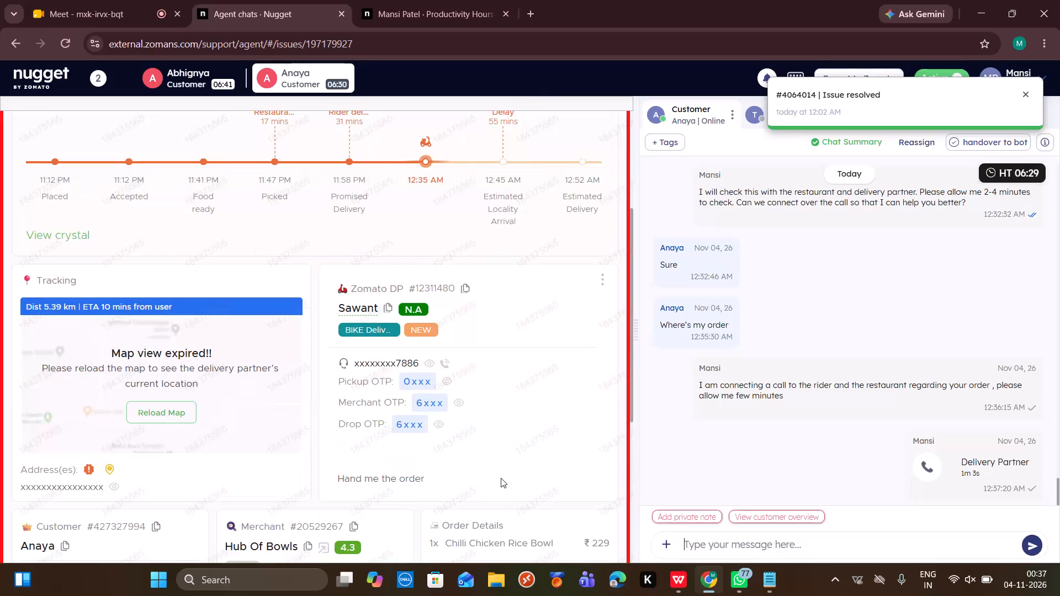
Cancel Abhignya's order as "Order not required anymore", with merchant not agreeing or not answering and comment "cx adment", and refund ₹656.09.
{"action": "left_click", "coordinate": [230, 83]}
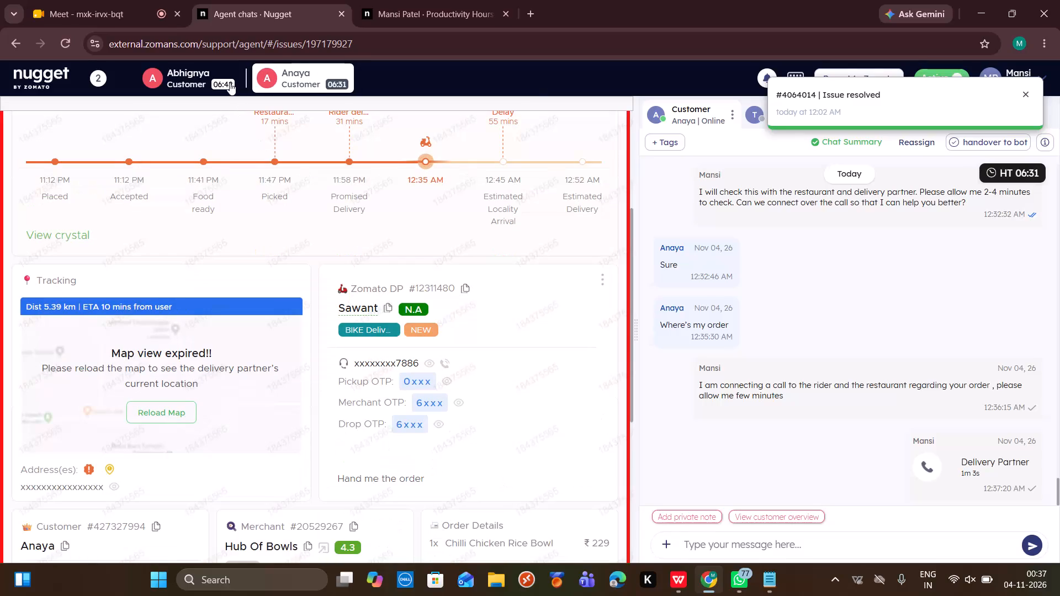
{"action": "scroll", "coordinate": [784, 424], "scroll_direction": "down", "scroll_amount": 6}
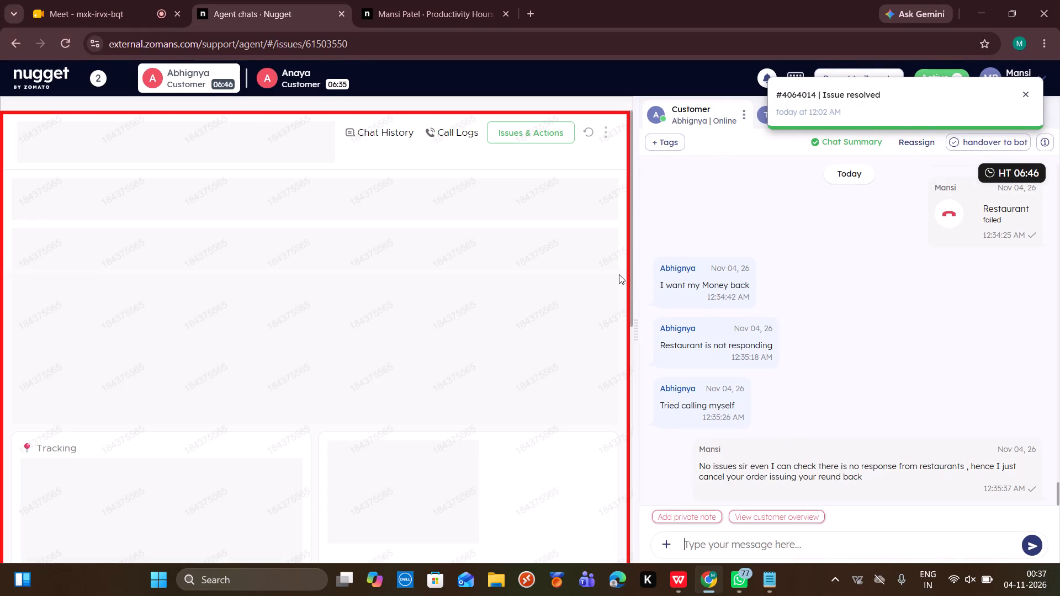
{"action": "left_click", "coordinate": [559, 136]}
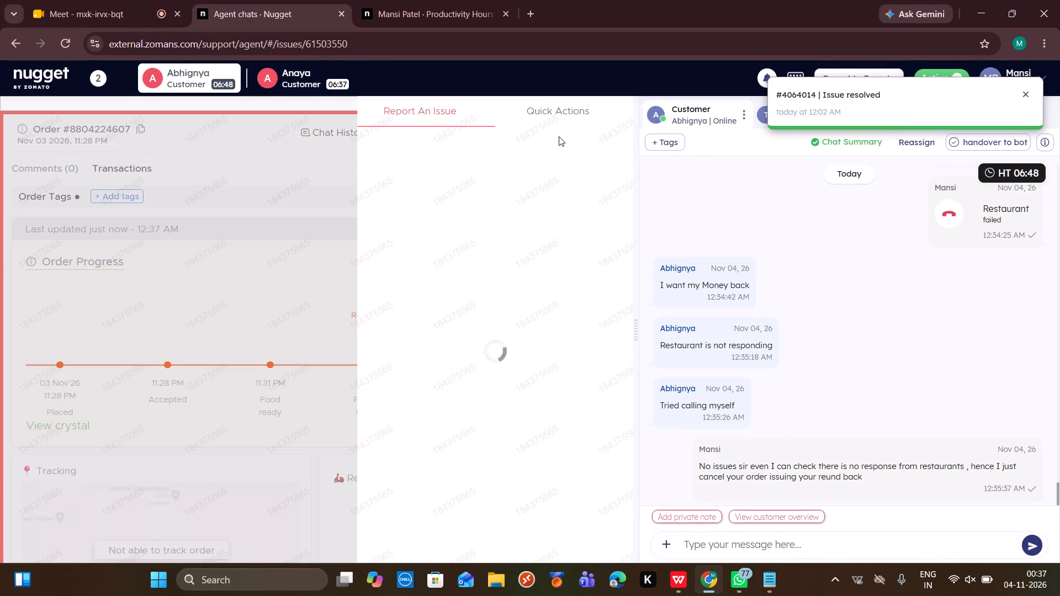
{"action": "left_click", "coordinate": [441, 448]}
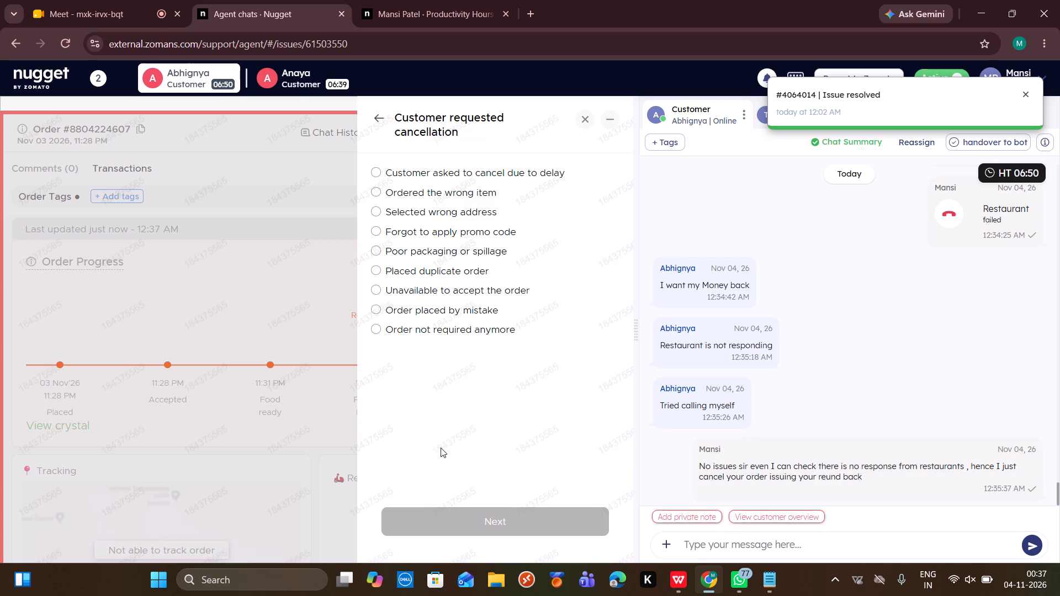
{"action": "left_click", "coordinate": [442, 331]}
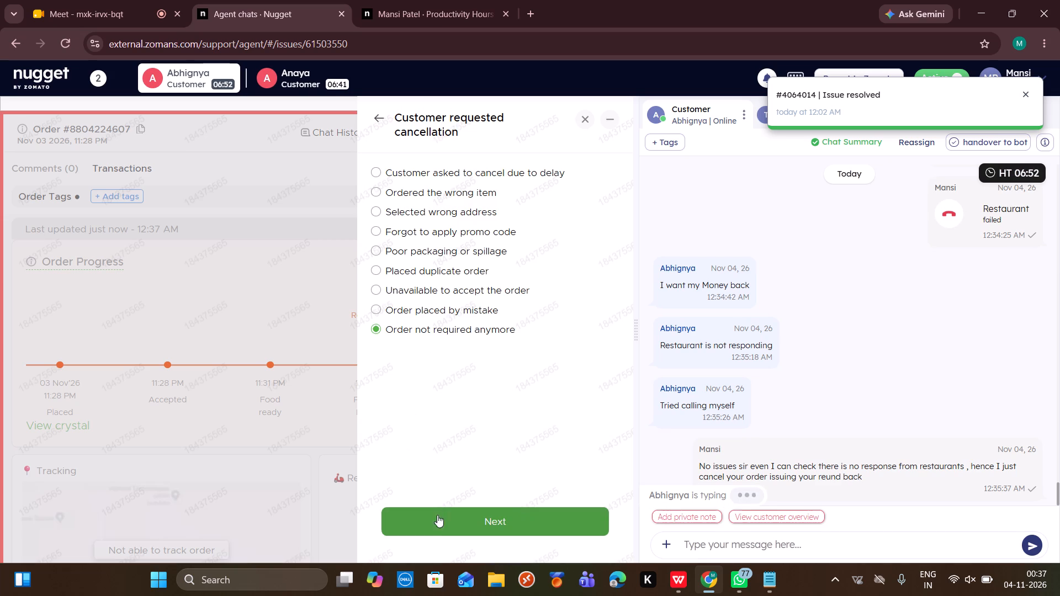
{"action": "left_click", "coordinate": [438, 521]}
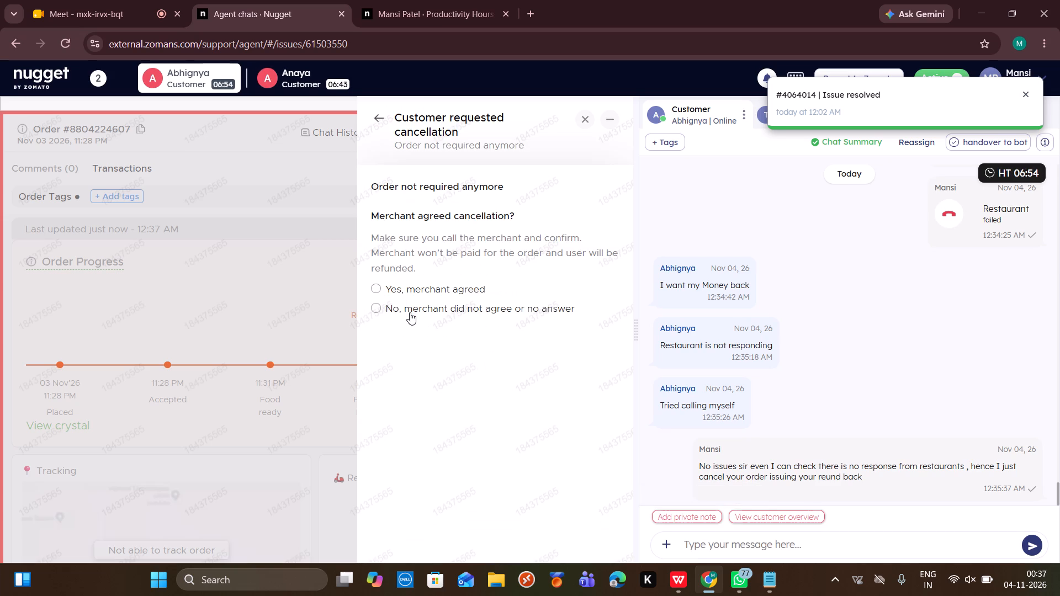
{"action": "left_click", "coordinate": [410, 312]}
{"action": "left_click", "coordinate": [439, 536]}
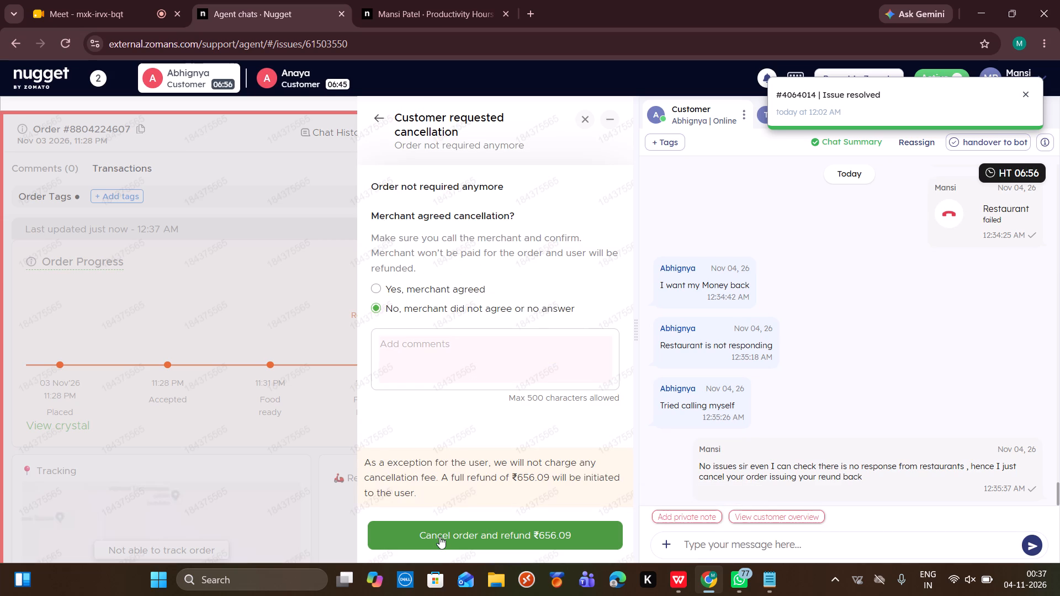
{"action": "left_click", "coordinate": [409, 345]}
{"action": "type", "text": "cx adment"}
{"action": "left_click", "coordinate": [431, 528]}
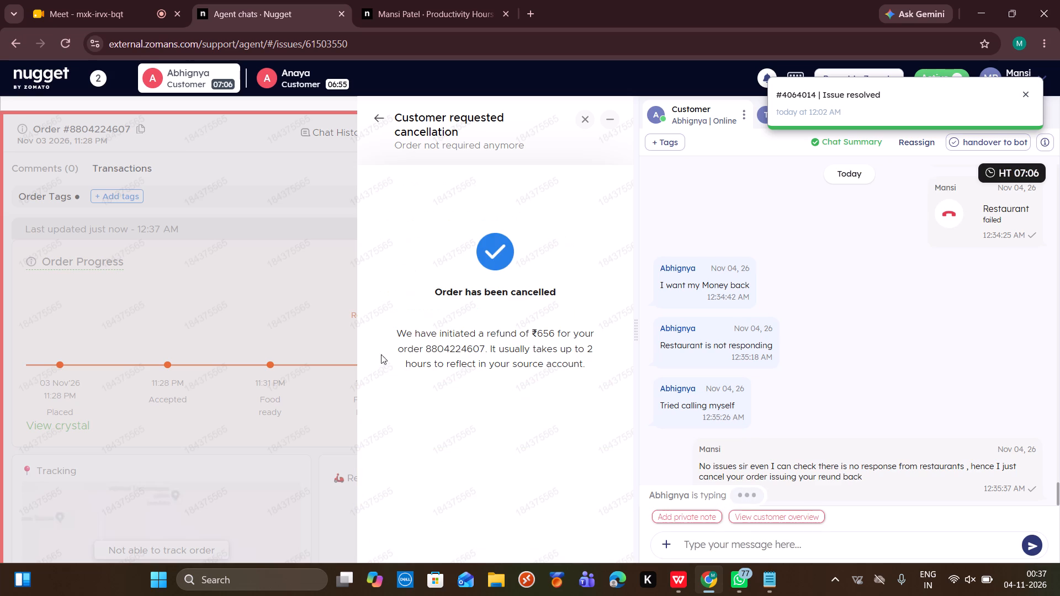
Copy the refund statement from the cancellation confirmation and send it in Abhignya's chat.
{"action": "left_click_drag", "start_coordinate": [389, 332], "coordinate": [577, 373]}
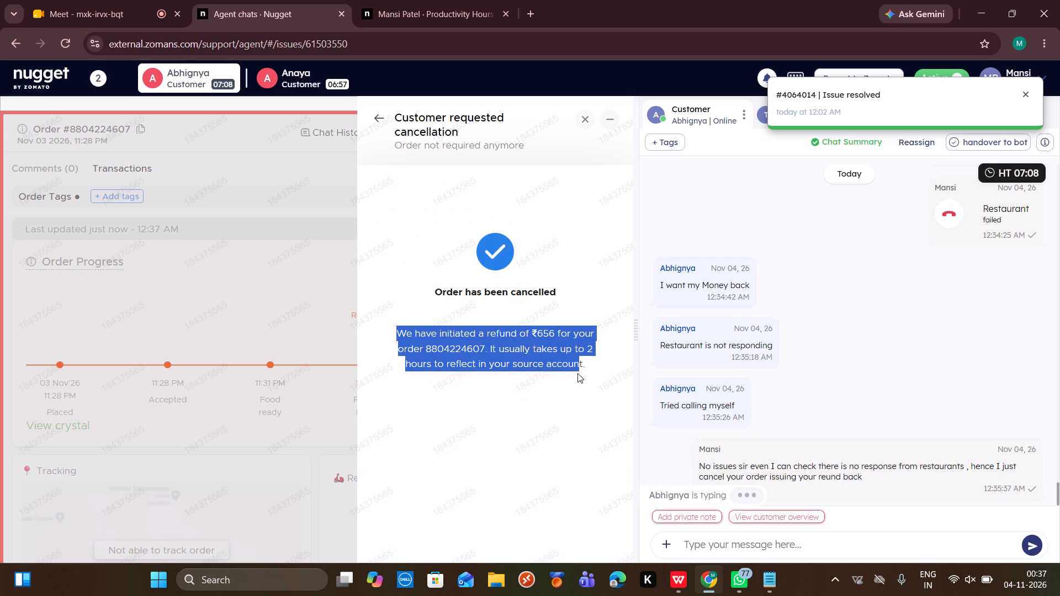
{"action": "left_click_drag", "start_coordinate": [577, 373], "coordinate": [587, 361]}
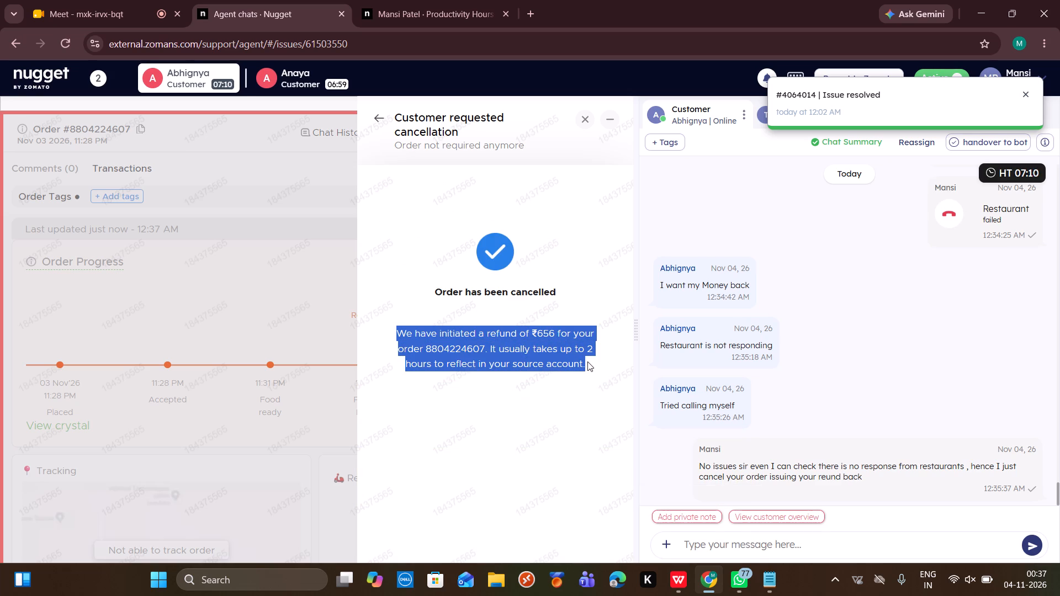
{"action": "key", "text": "ctrl+c"}
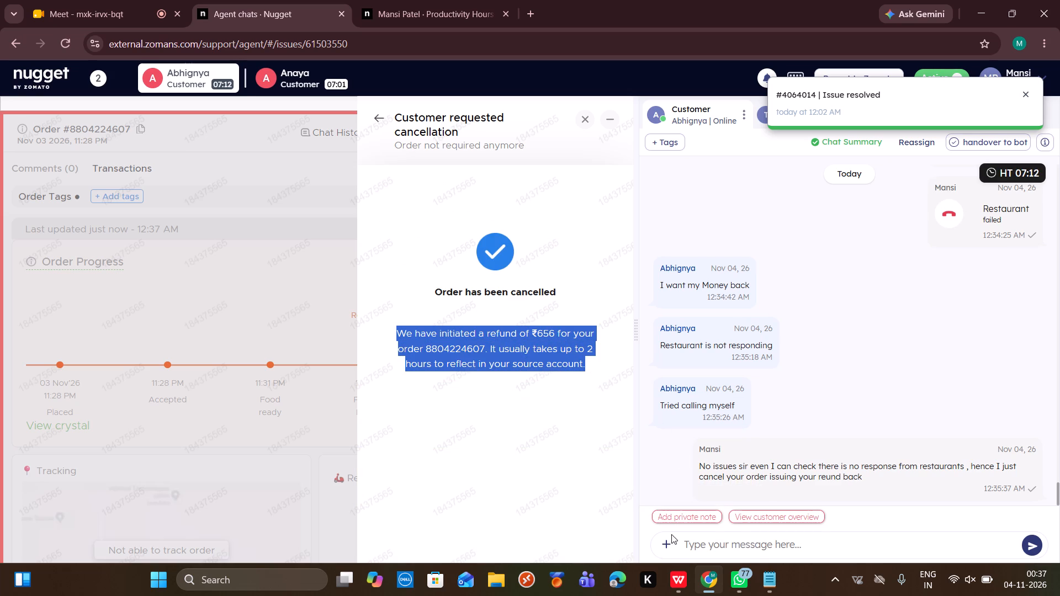
{"action": "left_click", "coordinate": [705, 544]}
{"action": "key", "text": "ctrl+v"}
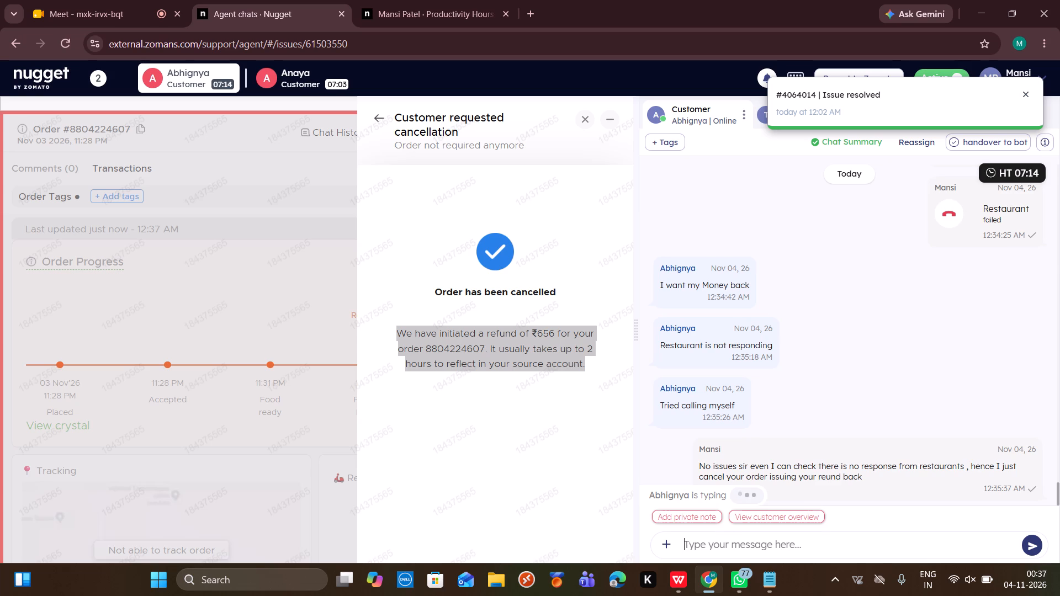
{"action": "key", "text": "Return"}
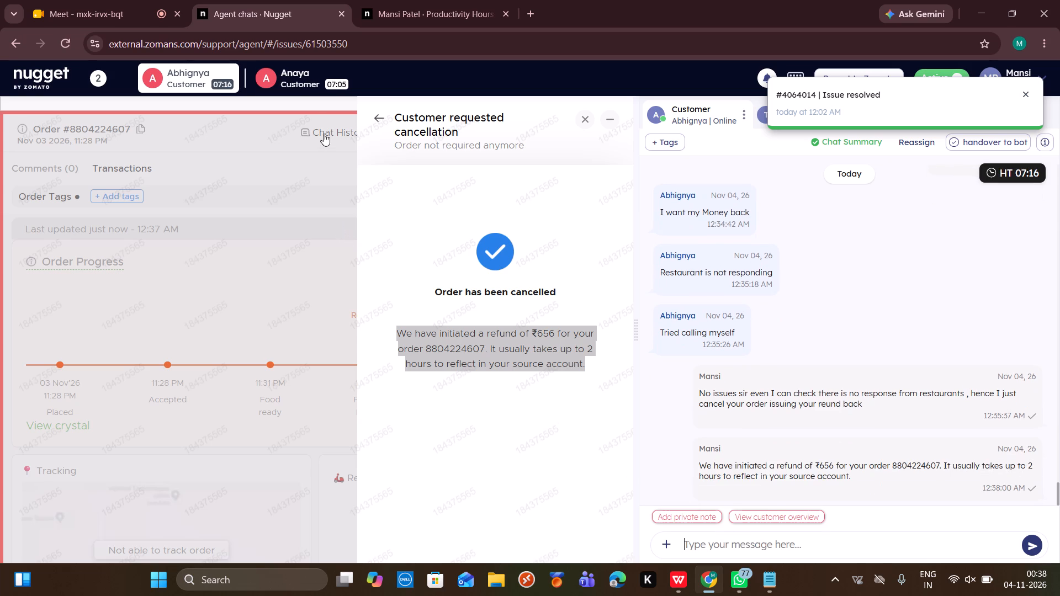
Switch to Anaya's chat and request a callback call to the Zomato delivery partner.
{"action": "left_click", "coordinate": [314, 85]}
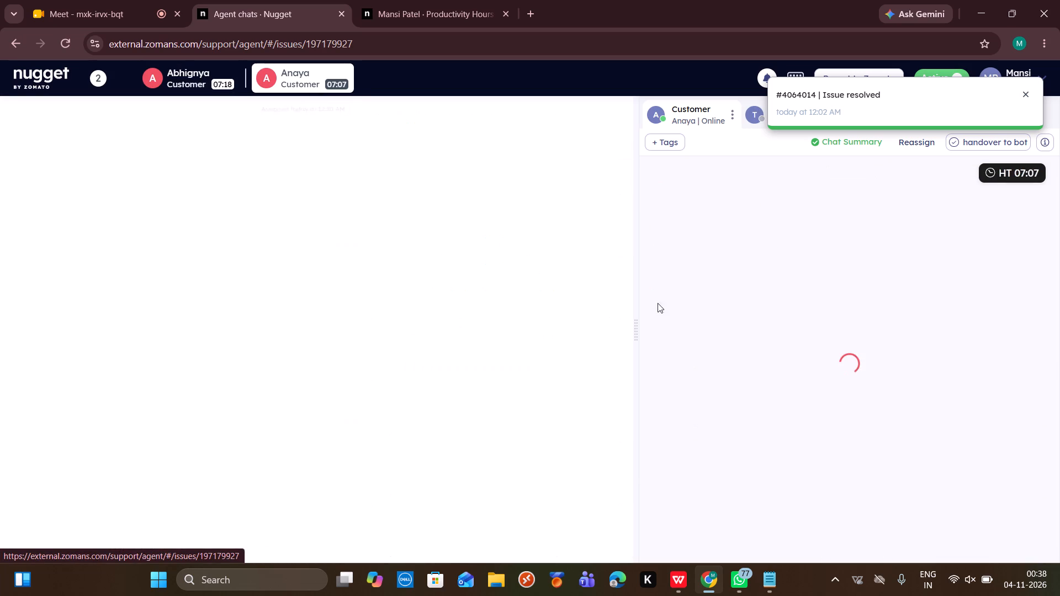
{"action": "scroll", "coordinate": [709, 368], "scroll_direction": "down", "scroll_amount": 8}
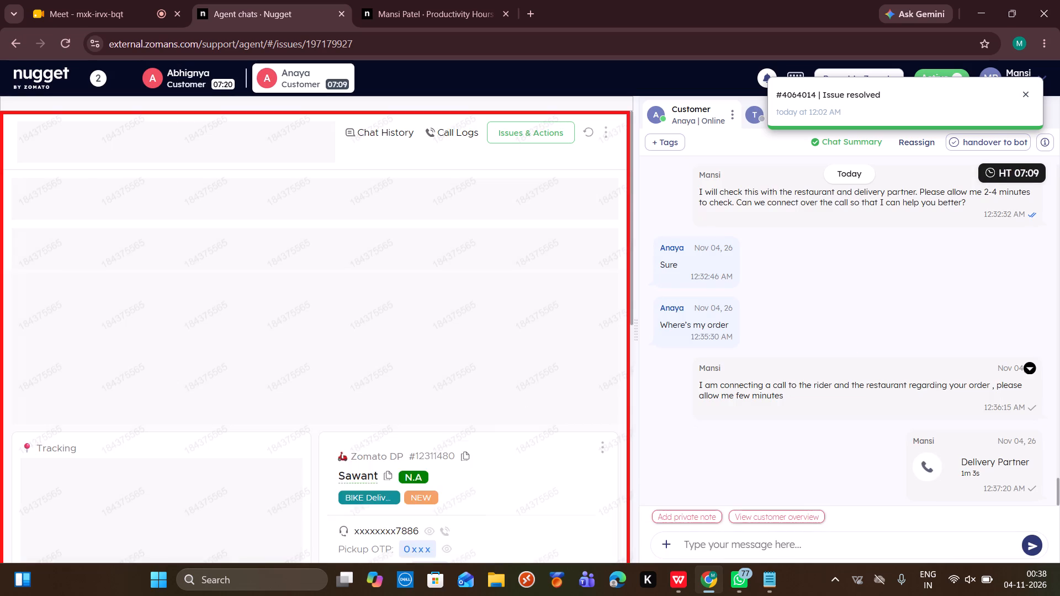
{"action": "scroll", "coordinate": [521, 394], "scroll_direction": "down", "scroll_amount": 2}
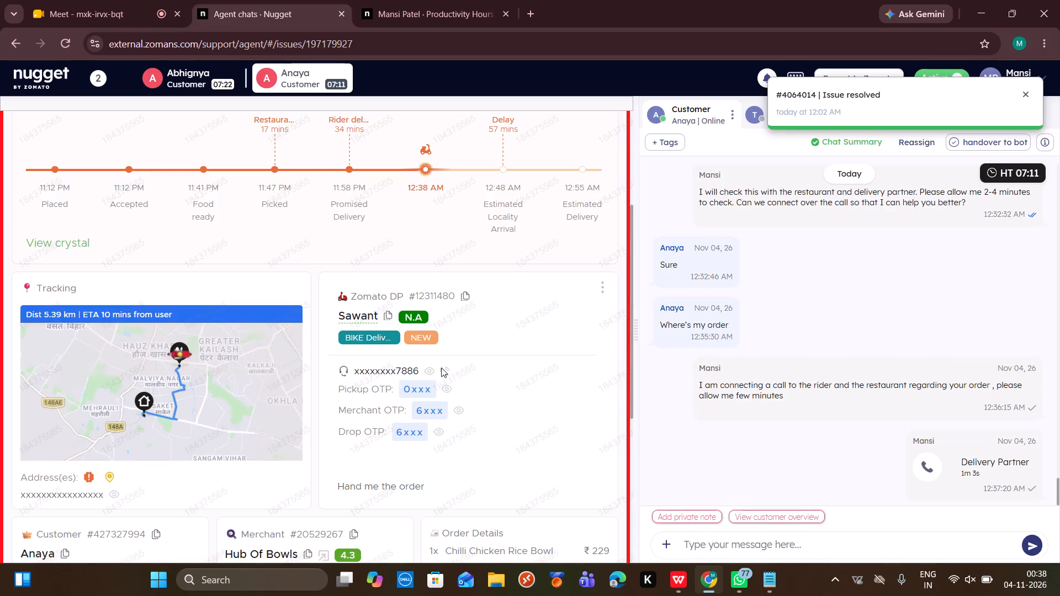
{"action": "left_click", "coordinate": [442, 368]}
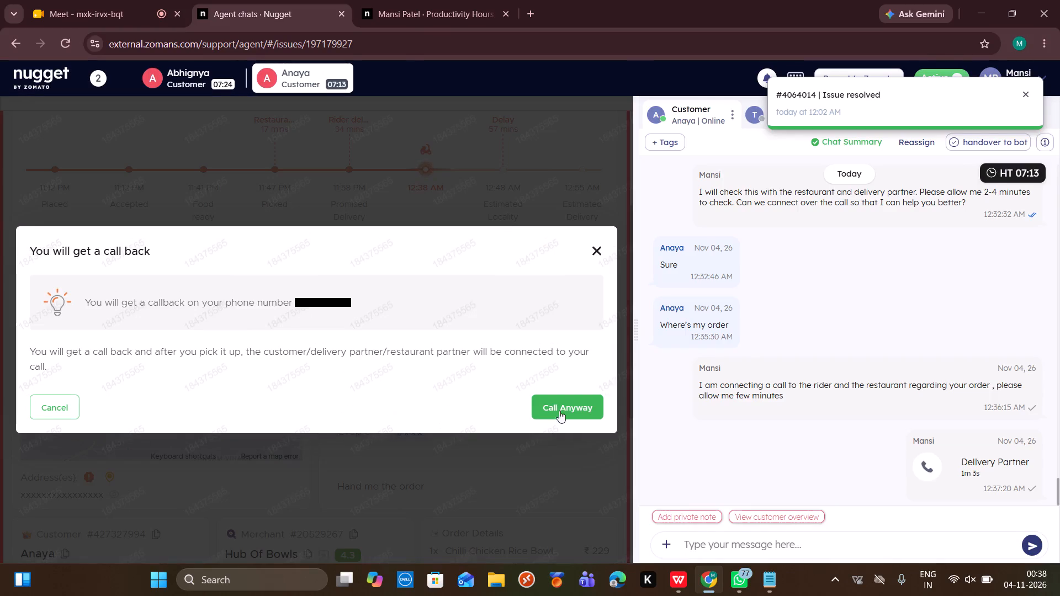
{"action": "left_click", "coordinate": [560, 403]}
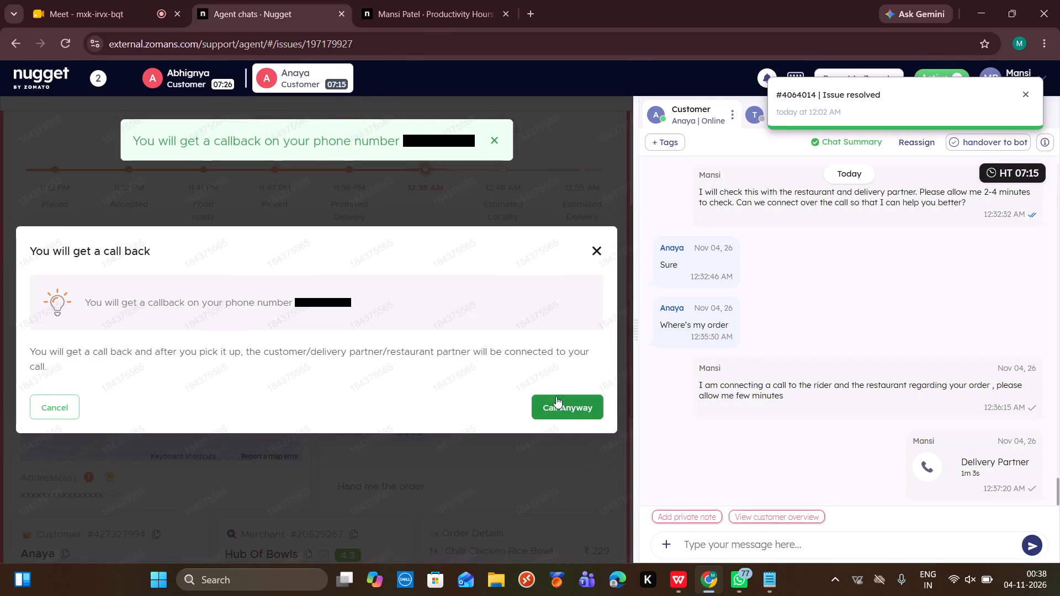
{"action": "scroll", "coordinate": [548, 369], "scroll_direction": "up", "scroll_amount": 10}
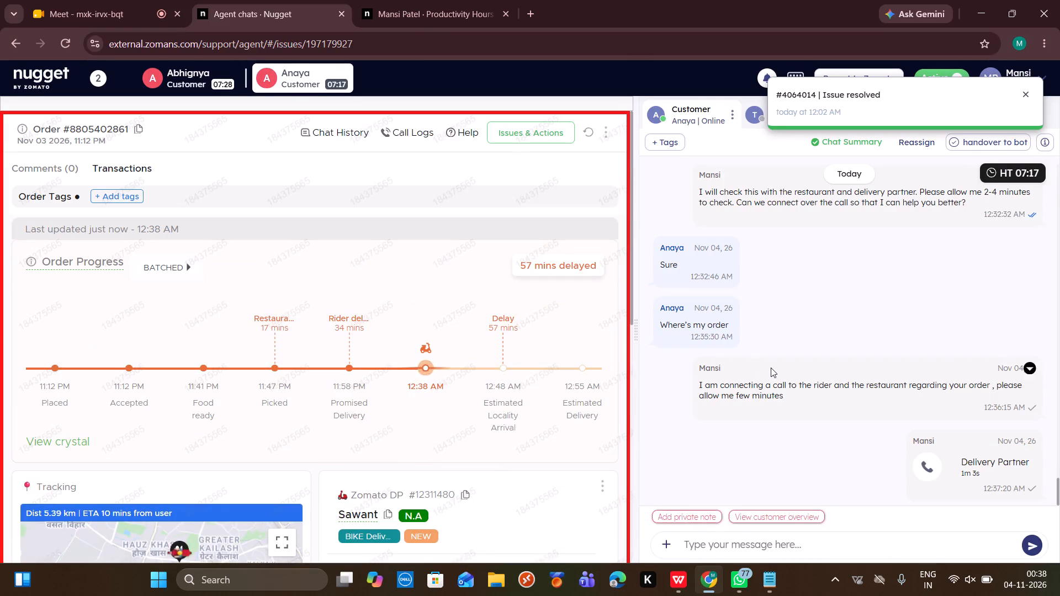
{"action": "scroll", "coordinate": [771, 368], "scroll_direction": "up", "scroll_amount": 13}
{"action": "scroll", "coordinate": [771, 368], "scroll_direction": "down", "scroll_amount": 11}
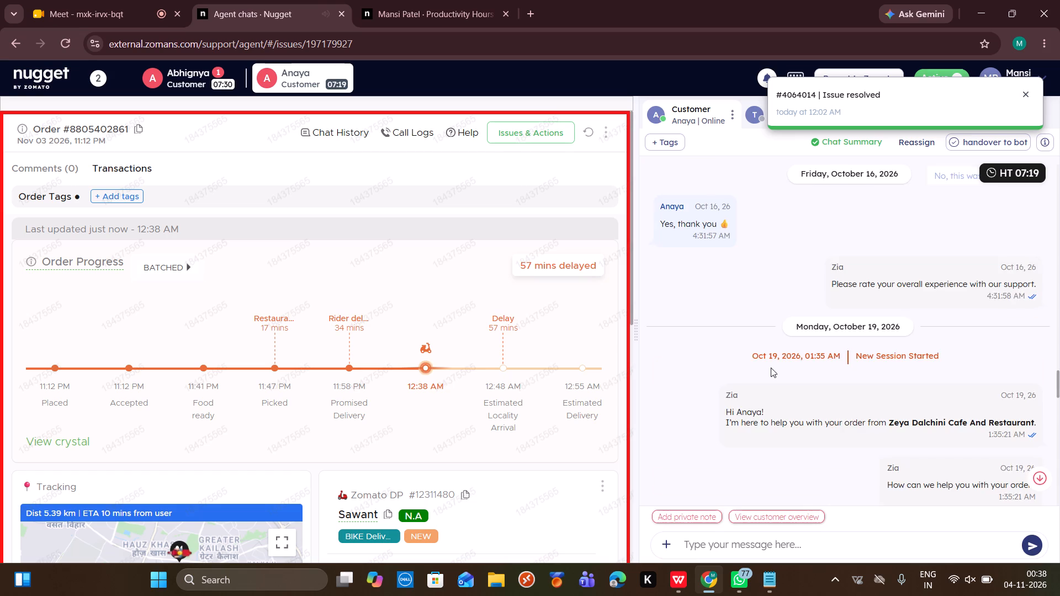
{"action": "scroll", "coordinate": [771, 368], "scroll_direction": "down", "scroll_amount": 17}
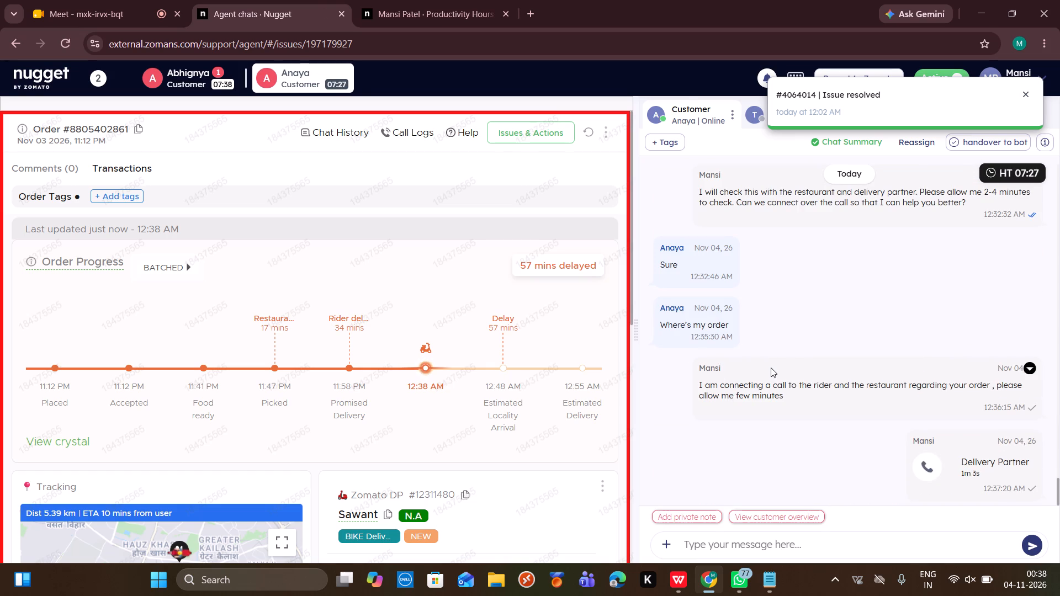
Request the callback call to Anaya's Zomato delivery partner two more times.
{"action": "scroll", "coordinate": [552, 459], "scroll_direction": "down", "scroll_amount": 2}
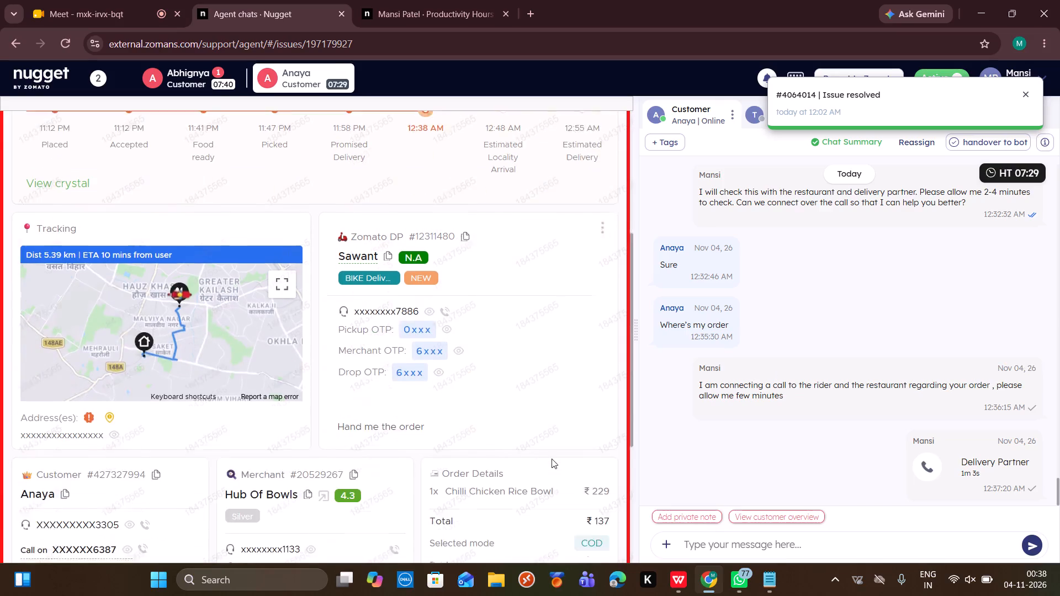
{"action": "scroll", "coordinate": [552, 459], "scroll_direction": "down", "scroll_amount": 1}
{"action": "left_click", "coordinate": [447, 289]}
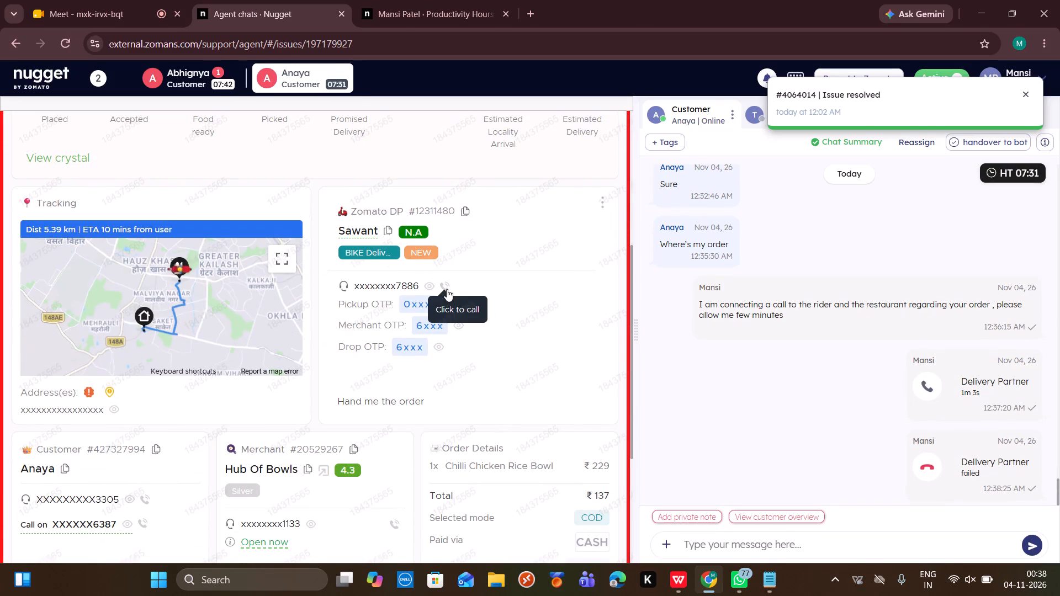
{"action": "left_click", "coordinate": [569, 402]}
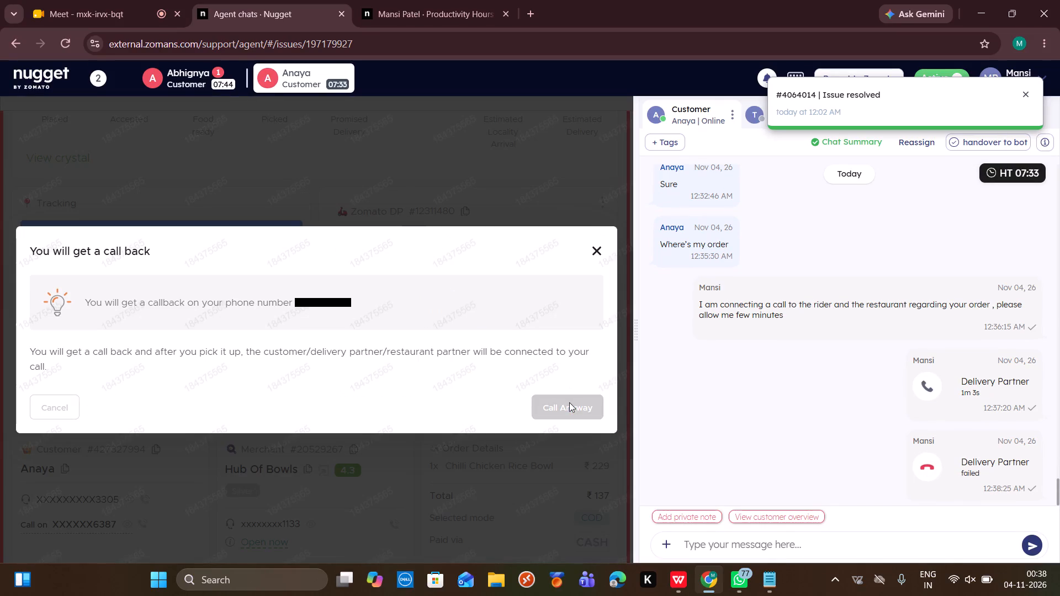
{"action": "scroll", "coordinate": [532, 319], "scroll_direction": "up", "scroll_amount": 5}
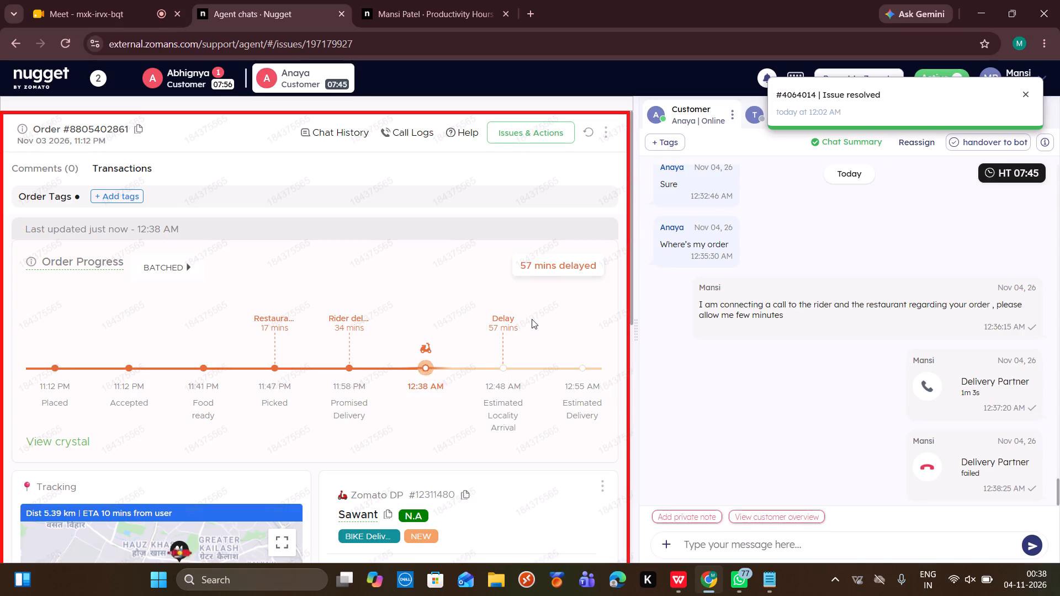
{"action": "scroll", "coordinate": [515, 356], "scroll_direction": "down", "scroll_amount": 2}
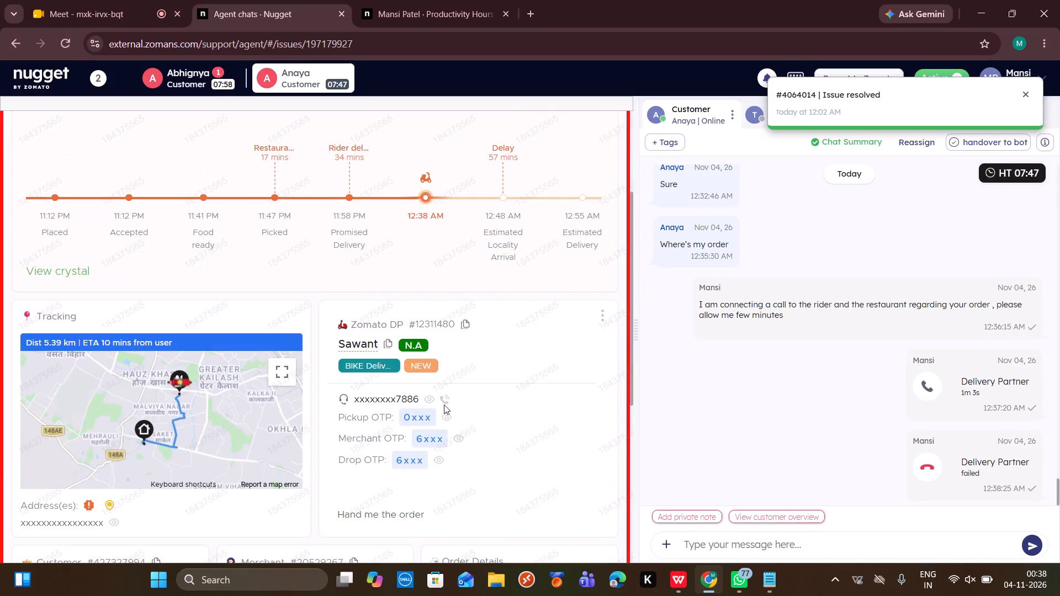
{"action": "left_click", "coordinate": [445, 401]}
{"action": "left_click", "coordinate": [559, 409]}
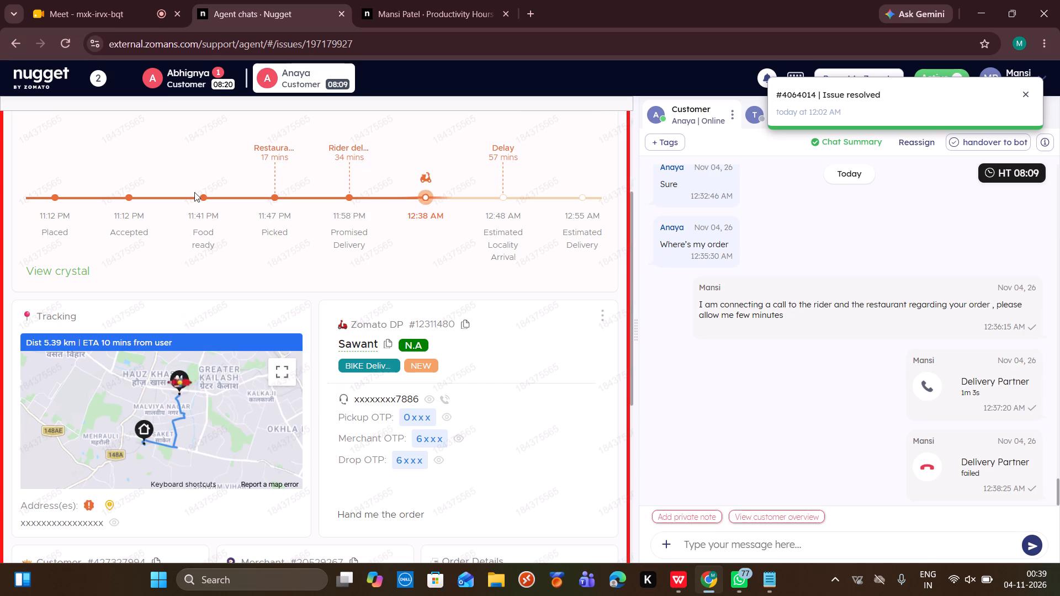
Send the canned response "Further assistance2" in Abhignya's chat to ask whether anything else is needed.
{"action": "left_click", "coordinate": [185, 86]}
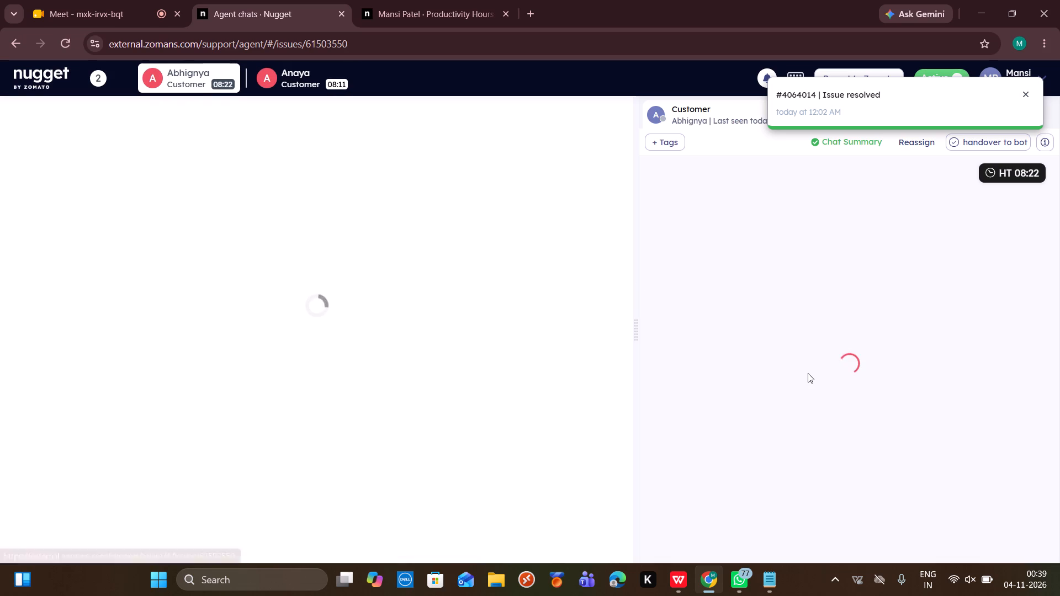
{"action": "scroll", "coordinate": [808, 373], "scroll_direction": "down", "scroll_amount": 7}
{"action": "type", "text": "/fur"}
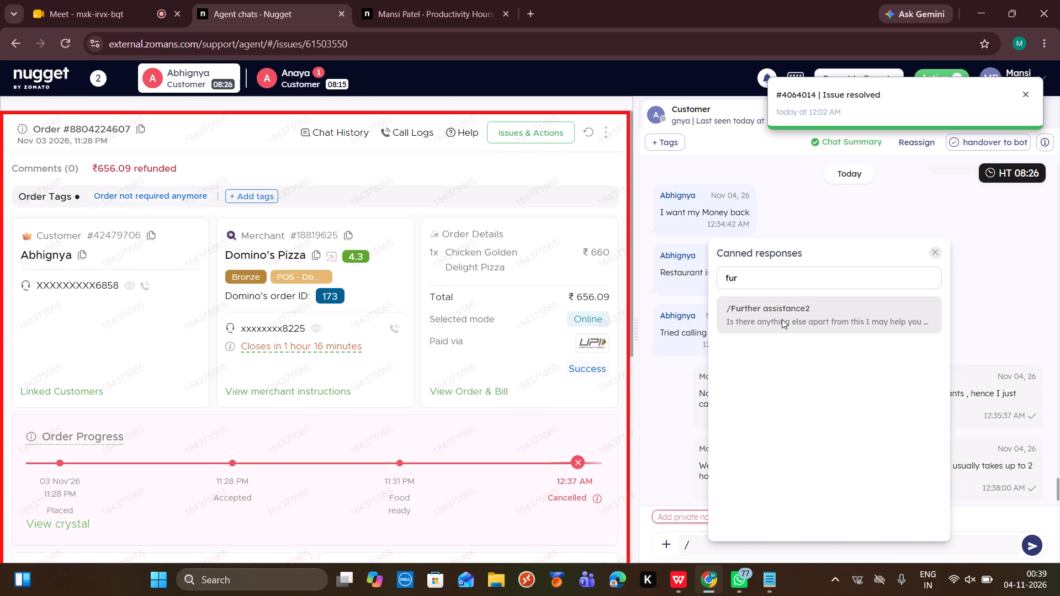
{"action": "left_click", "coordinate": [782, 319]}
{"action": "key", "text": "Return"}
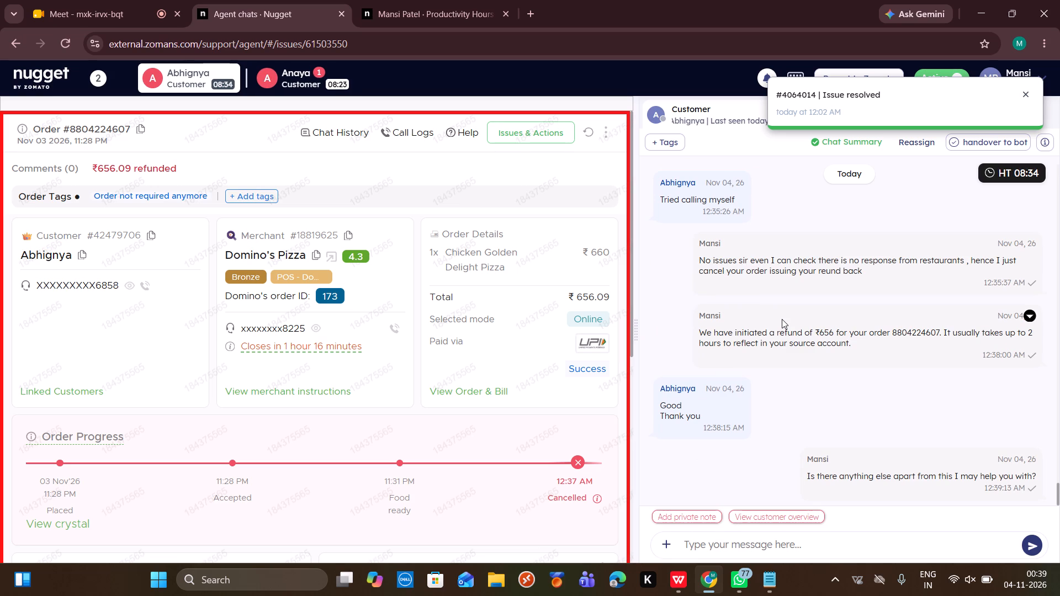
Copy the "DP not resp" statement offering cancellation with a full refund from Notepad and send it in Anaya's chat.
{"action": "left_click", "coordinate": [317, 65]}
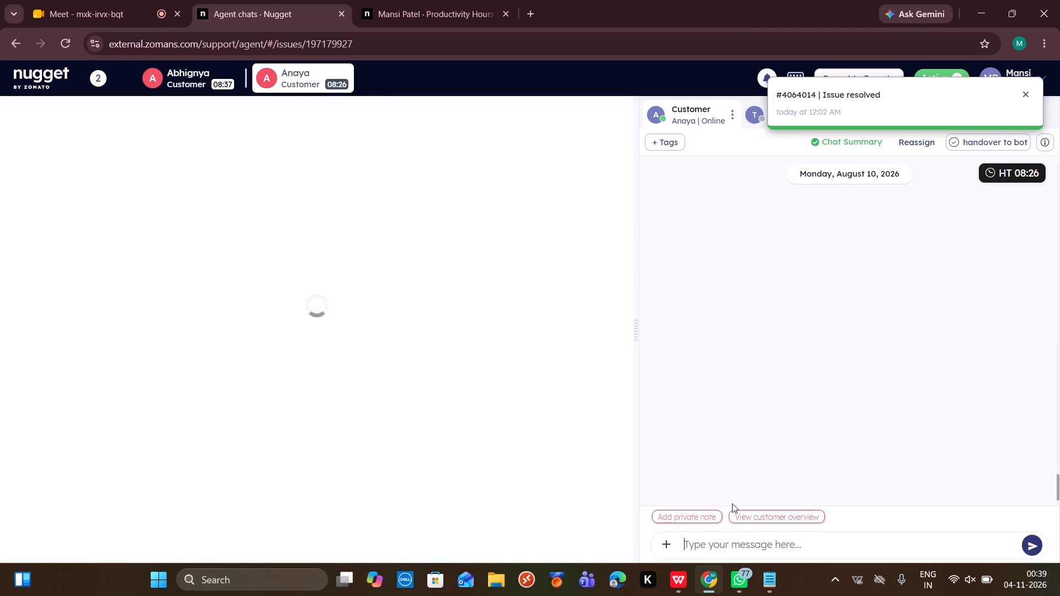
{"action": "left_click", "coordinate": [766, 588]}
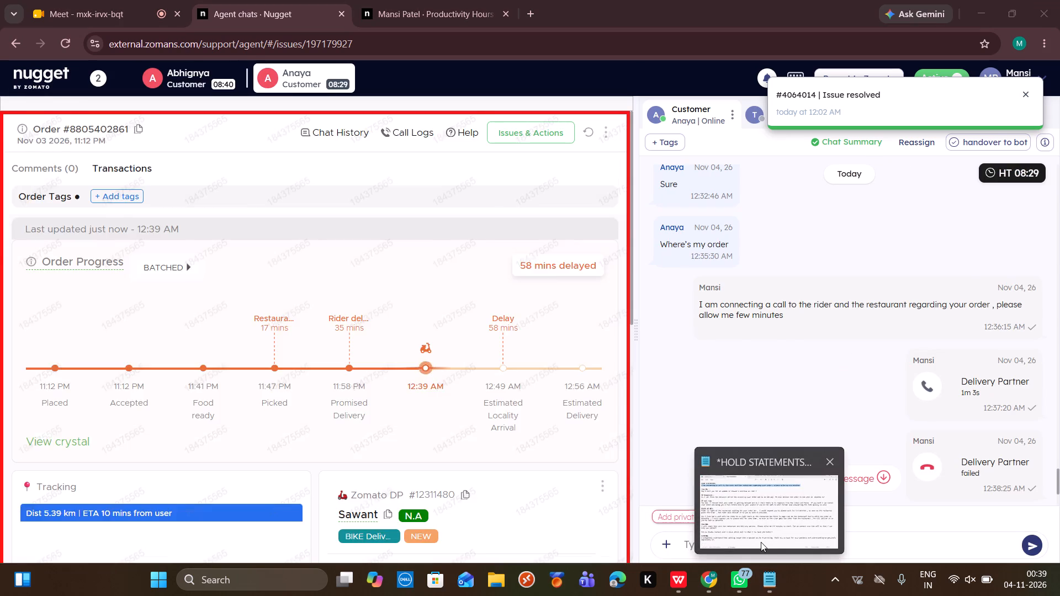
{"action": "left_click", "coordinate": [761, 542]}
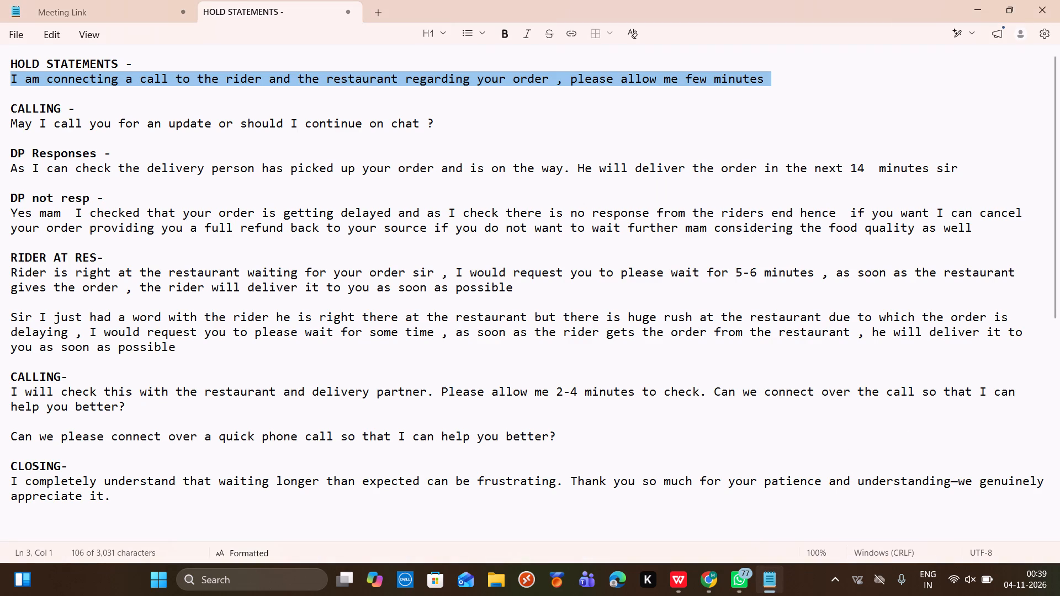
{"action": "left_click_drag", "start_coordinate": [7, 216], "coordinate": [7, 227]}
{"action": "key", "text": "ctrl+c"}
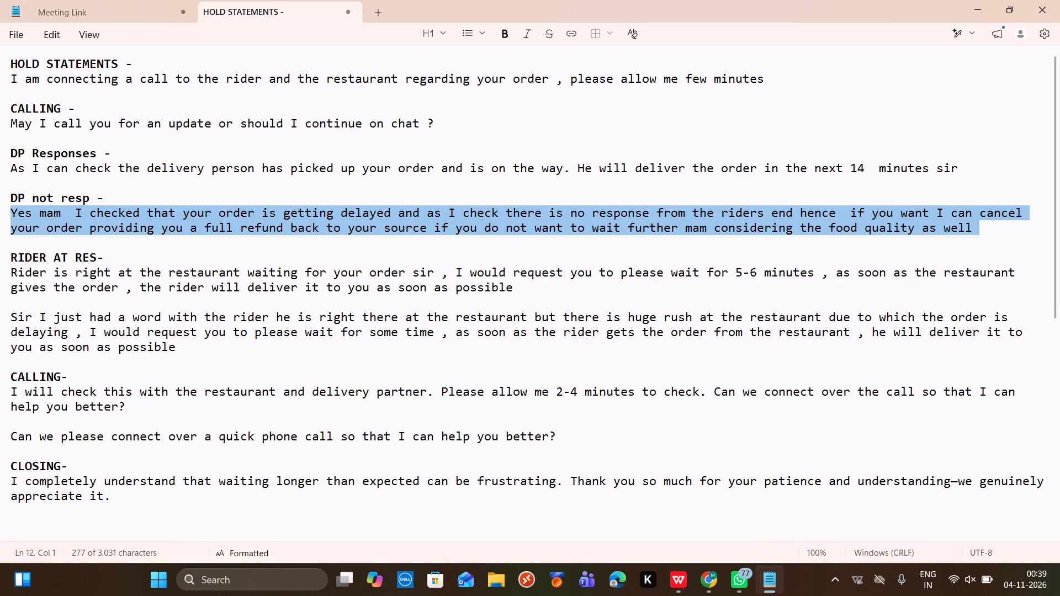
{"action": "left_click", "coordinate": [703, 582]}
{"action": "scroll", "coordinate": [759, 344], "scroll_direction": "down", "scroll_amount": 7}
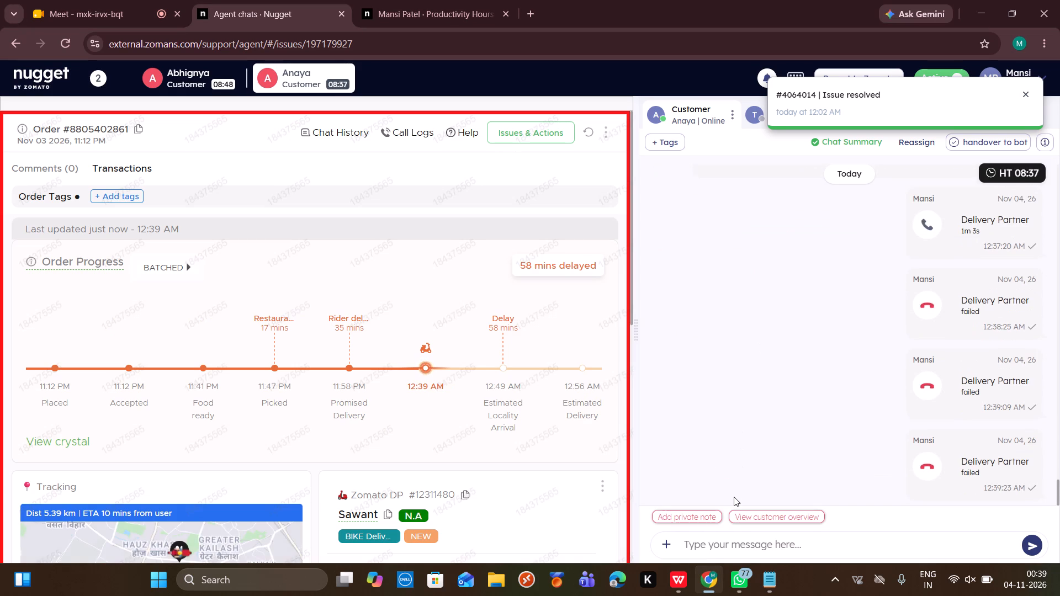
{"action": "key", "text": "ctrl+v"}
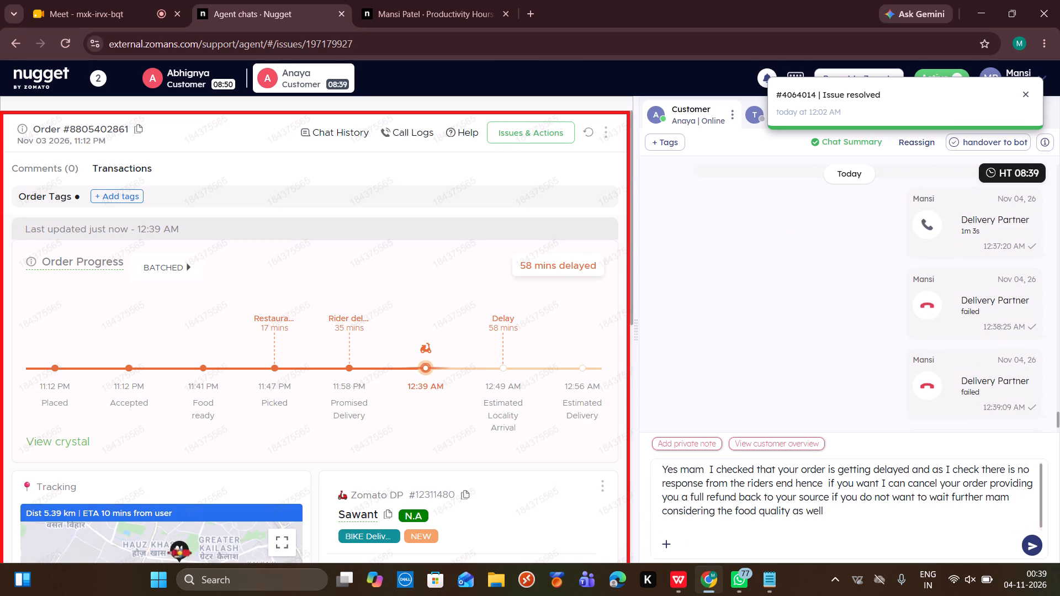
{"action": "key", "text": "Return"}
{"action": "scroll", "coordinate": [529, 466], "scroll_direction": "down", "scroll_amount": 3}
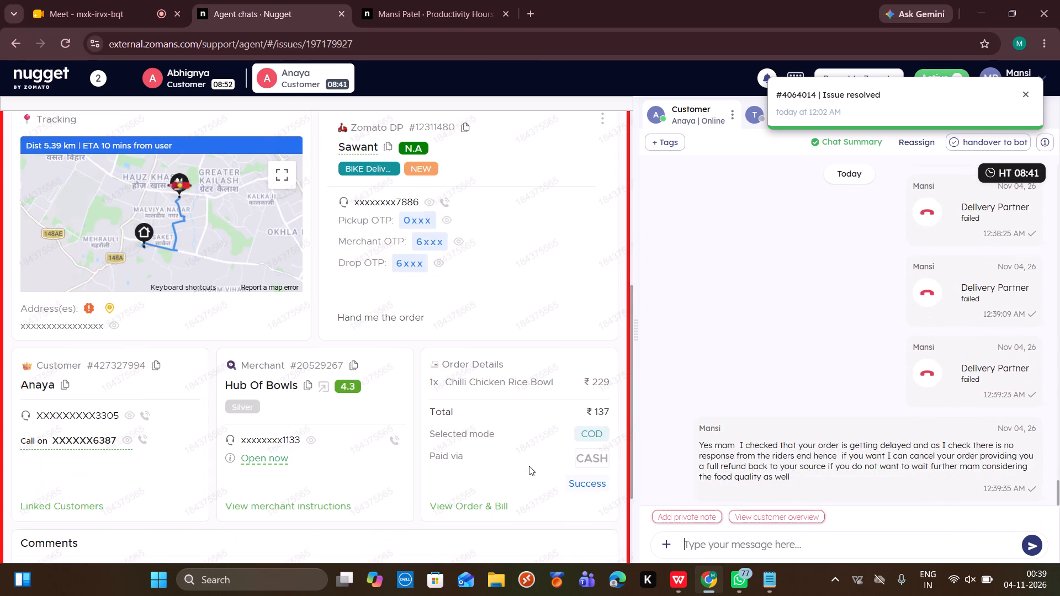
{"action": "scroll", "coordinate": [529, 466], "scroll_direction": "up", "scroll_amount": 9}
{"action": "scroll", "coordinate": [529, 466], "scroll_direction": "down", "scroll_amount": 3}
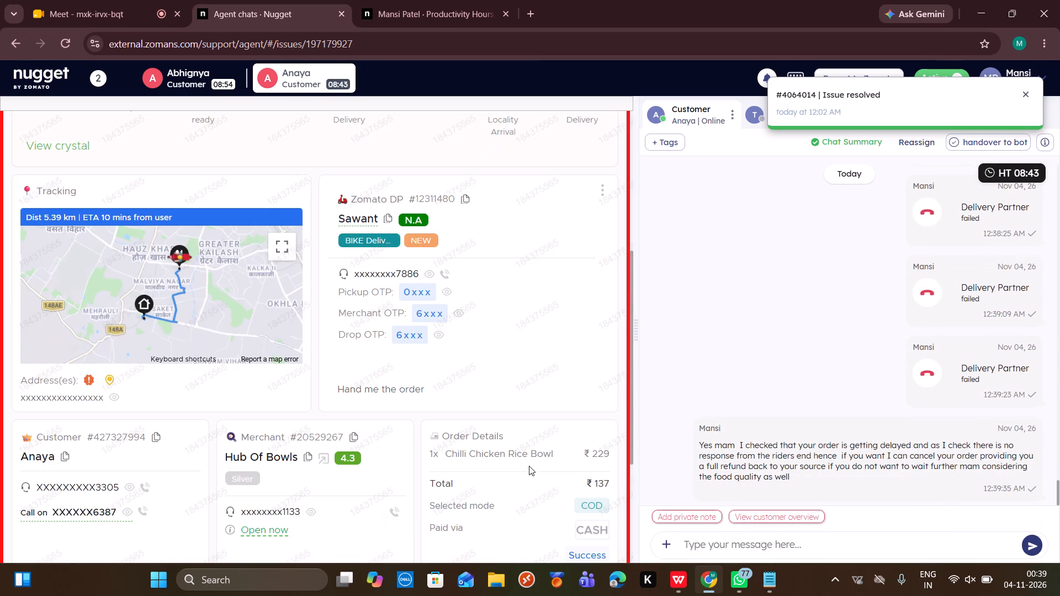
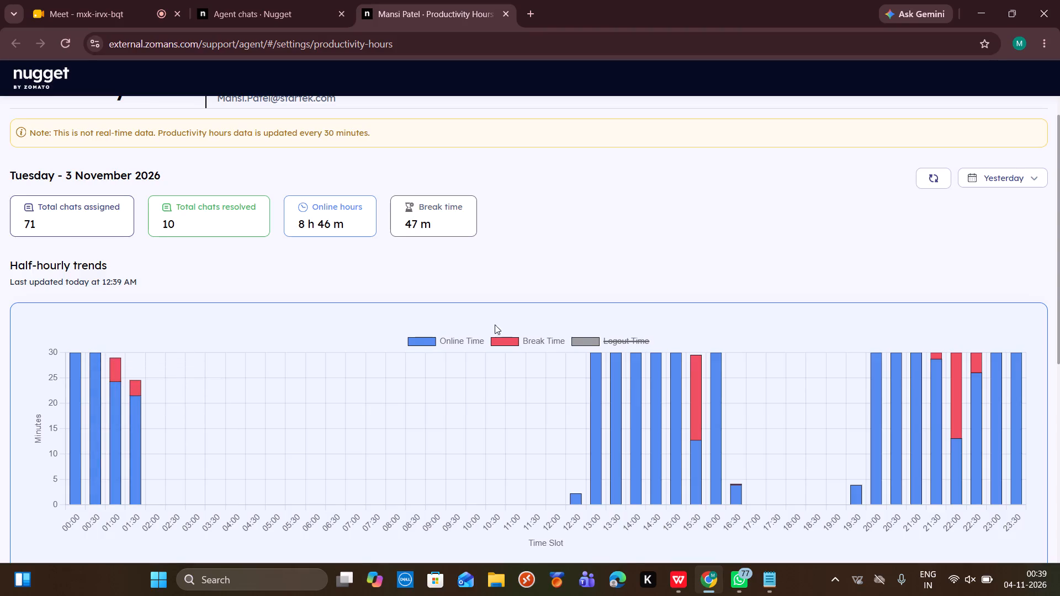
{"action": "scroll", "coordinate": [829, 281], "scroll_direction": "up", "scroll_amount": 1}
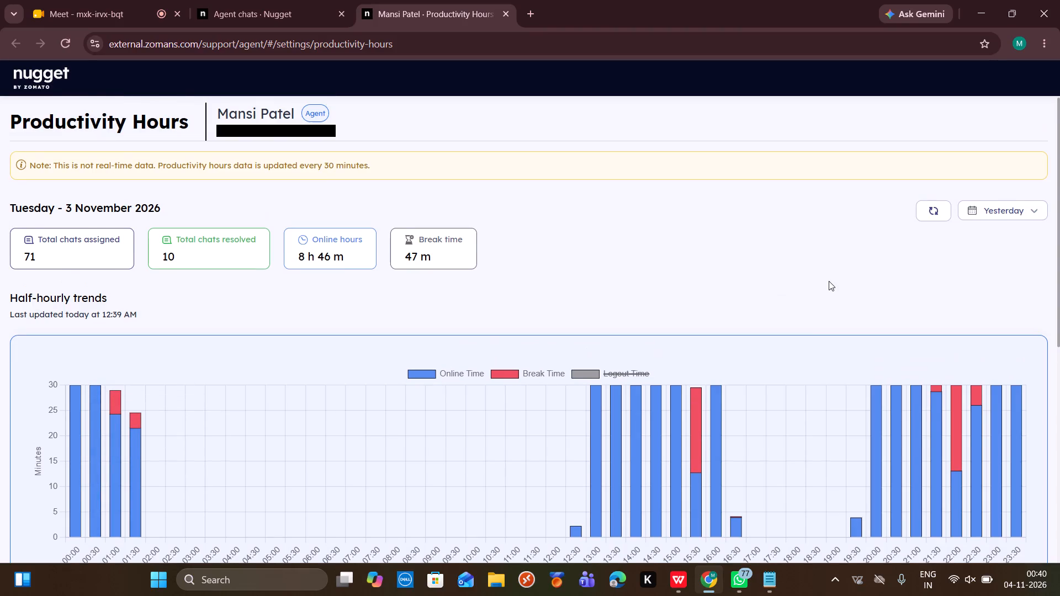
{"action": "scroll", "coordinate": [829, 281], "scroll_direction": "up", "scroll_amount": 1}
Return to the agent chats and tag Abhignya's conversation with "Order Cancellation".
{"action": "left_click", "coordinate": [308, 0]}
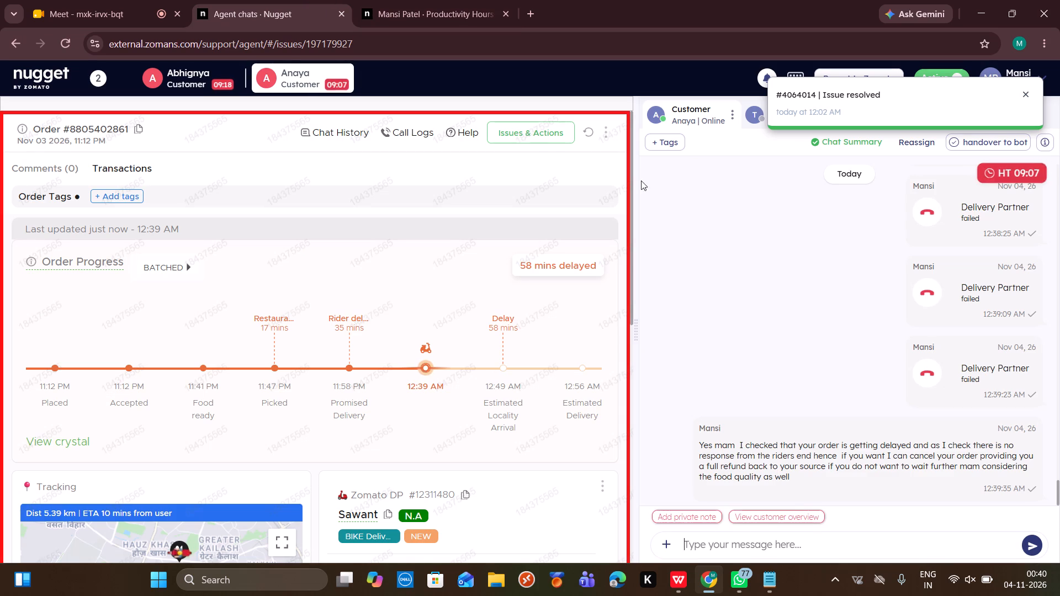
{"action": "scroll", "coordinate": [683, 229], "scroll_direction": "down", "scroll_amount": 2}
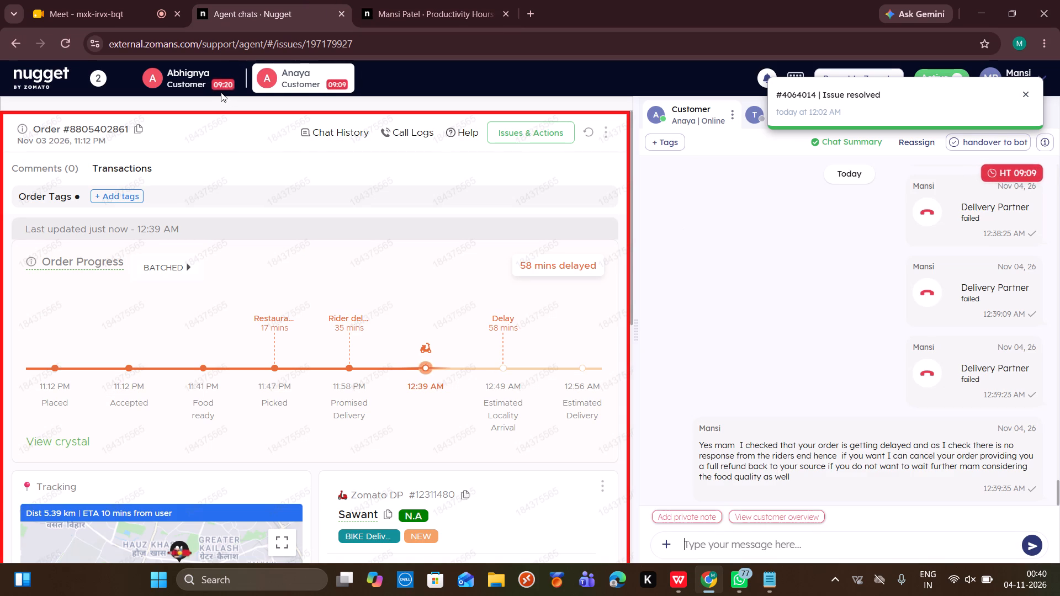
{"action": "left_click", "coordinate": [220, 91]}
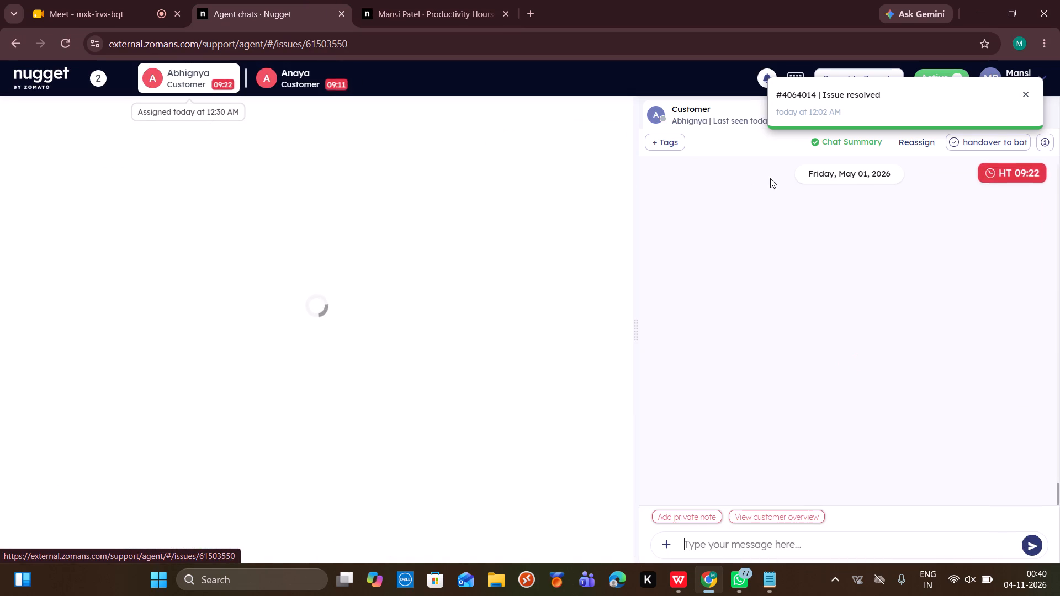
{"action": "left_click", "coordinate": [672, 145]}
{"action": "type", "text": "ca"}
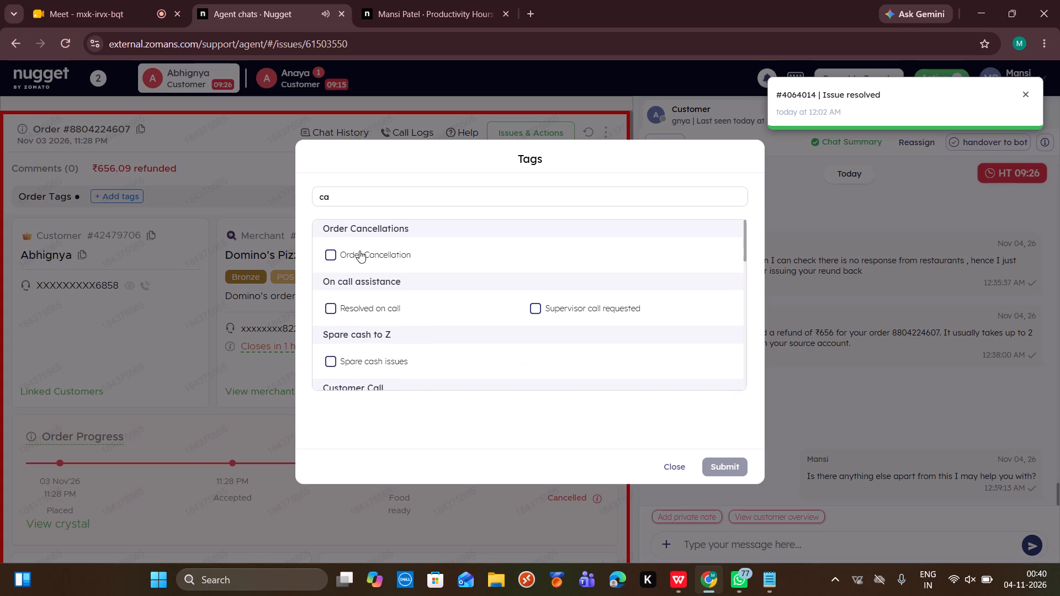
{"action": "left_click", "coordinate": [337, 254]}
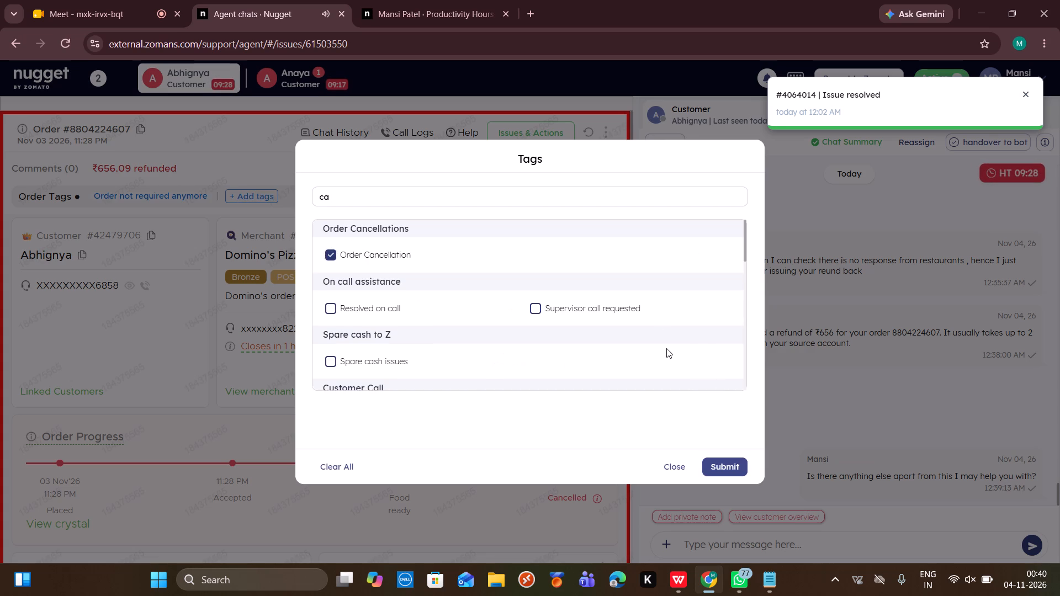
{"action": "left_click", "coordinate": [723, 467]}
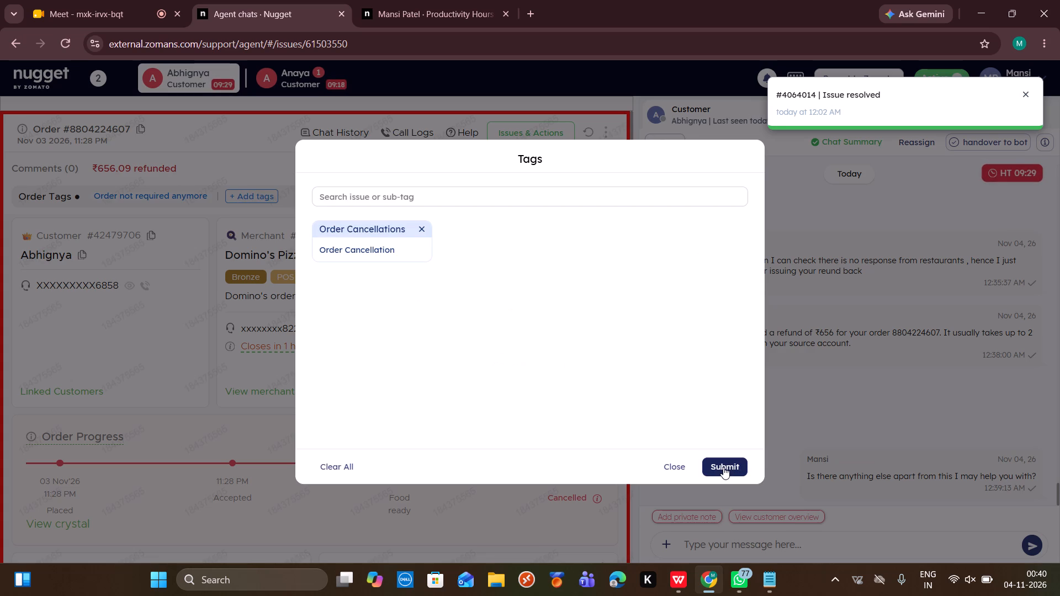
Resolve Abhignya's conversation.
{"action": "left_click", "coordinate": [969, 142]}
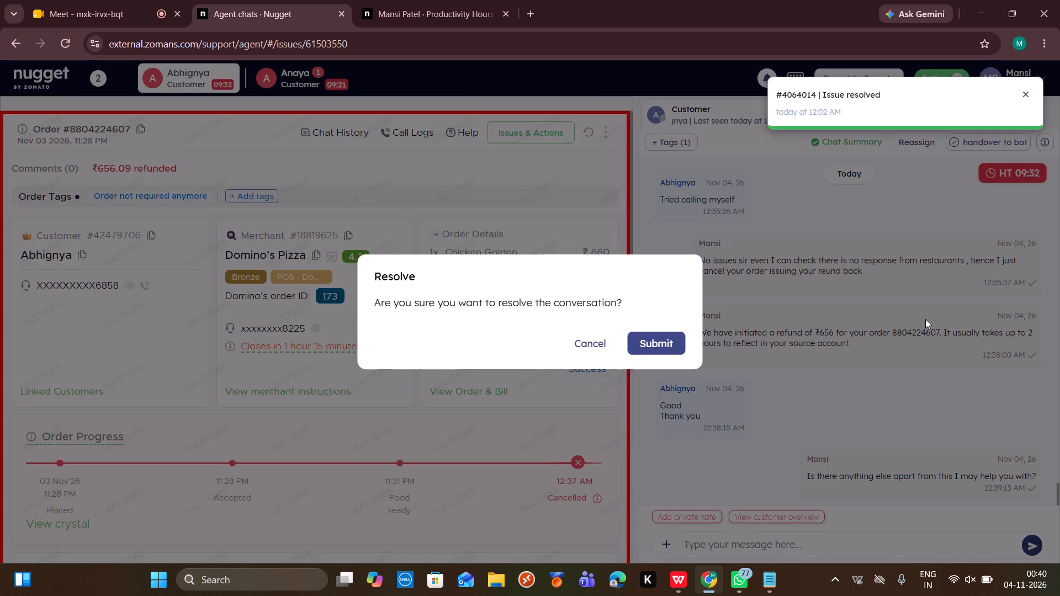
{"action": "left_click", "coordinate": [658, 343]}
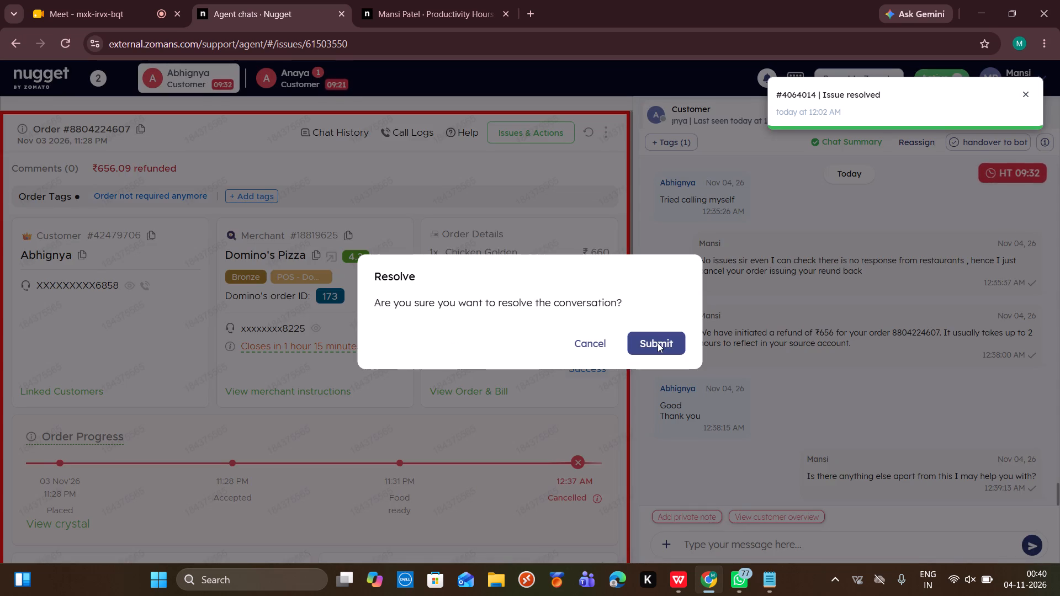
{"action": "left_click", "coordinate": [658, 343]}
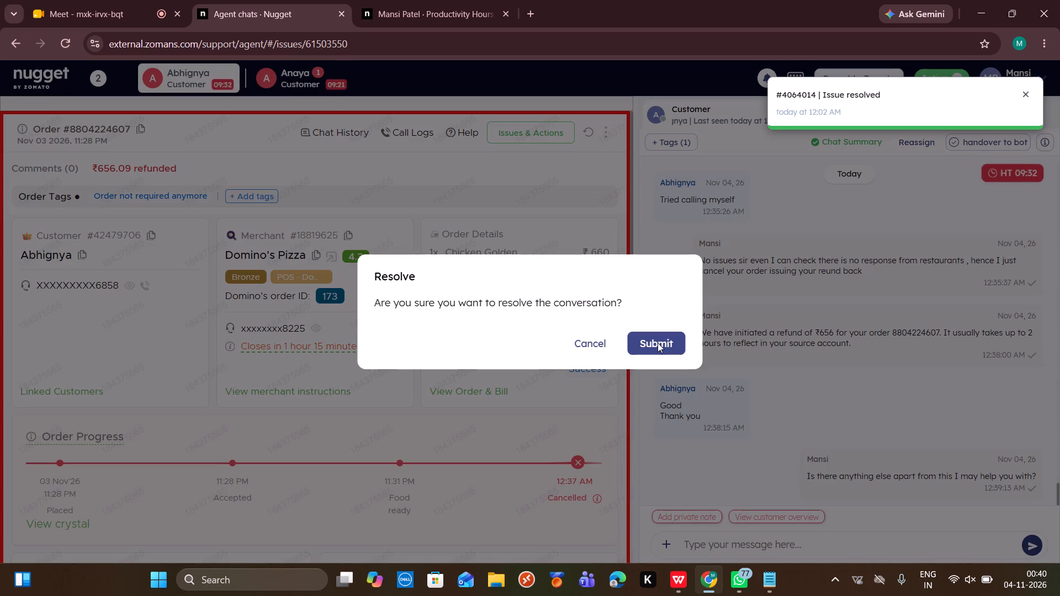
{"action": "left_click", "coordinate": [658, 343]}
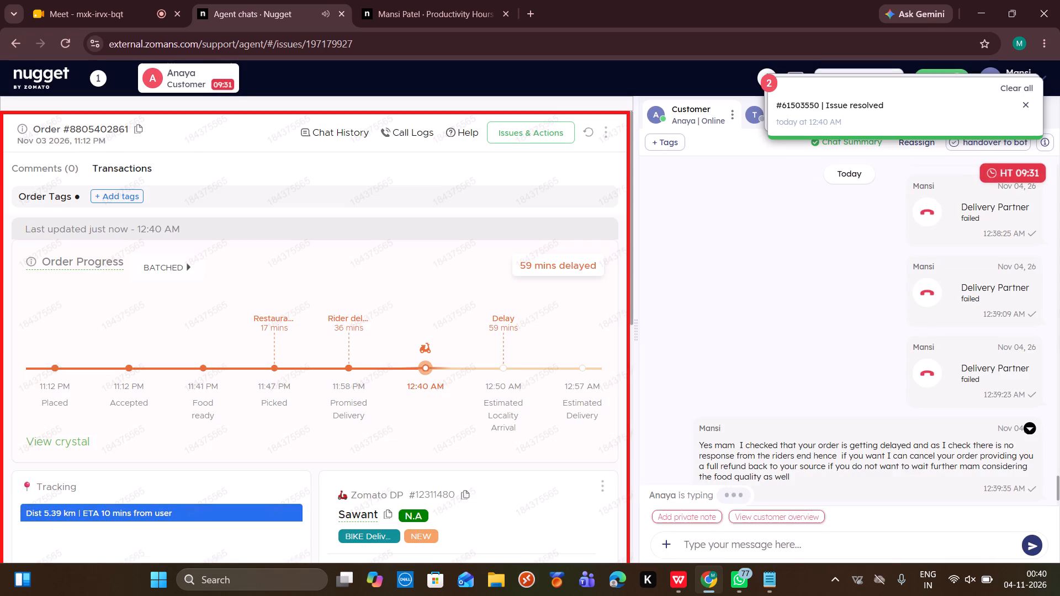
Refresh Anaya's order and examine the newest chat messages, the delivery progress and the payment details.
{"action": "scroll", "coordinate": [569, 505], "scroll_direction": "down", "scroll_amount": 2}
{"action": "scroll", "coordinate": [550, 538], "scroll_direction": "up", "scroll_amount": 8}
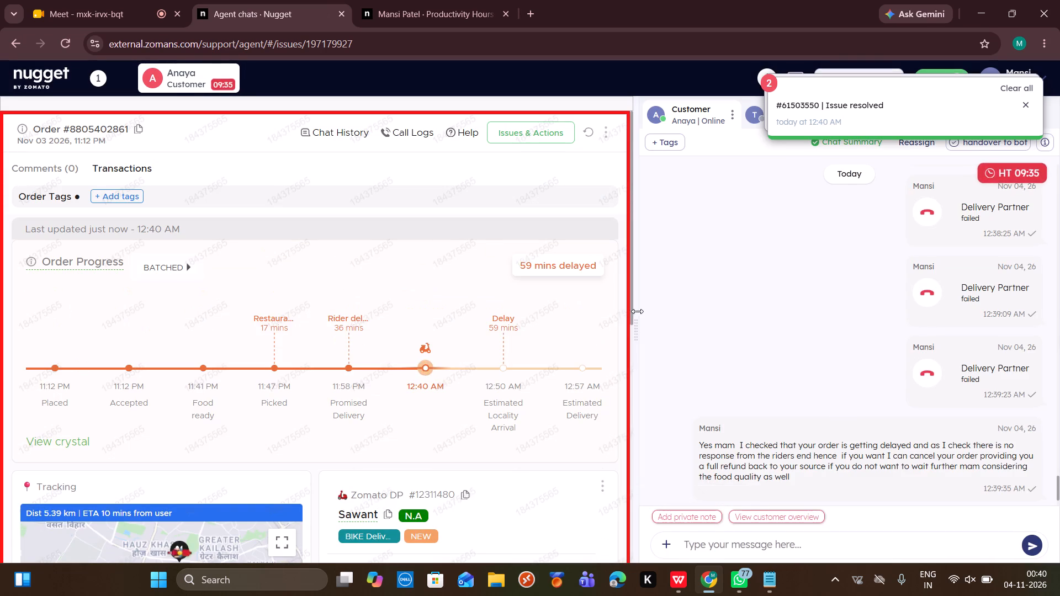
{"action": "left_click", "coordinate": [588, 132]}
{"action": "scroll", "coordinate": [768, 263], "scroll_direction": "down", "scroll_amount": 2}
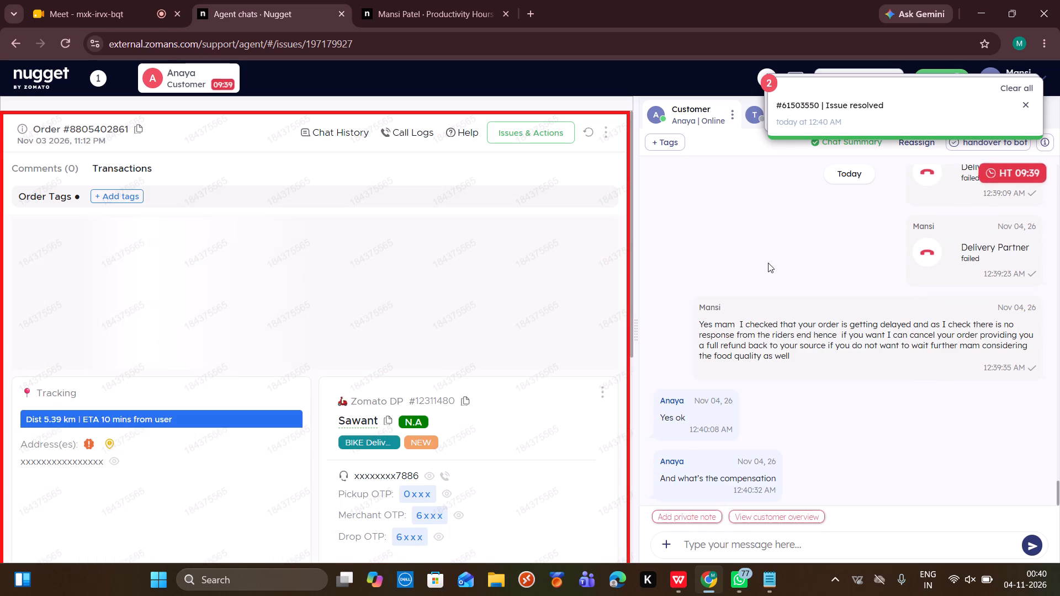
{"action": "scroll", "coordinate": [563, 444], "scroll_direction": "down", "scroll_amount": 3}
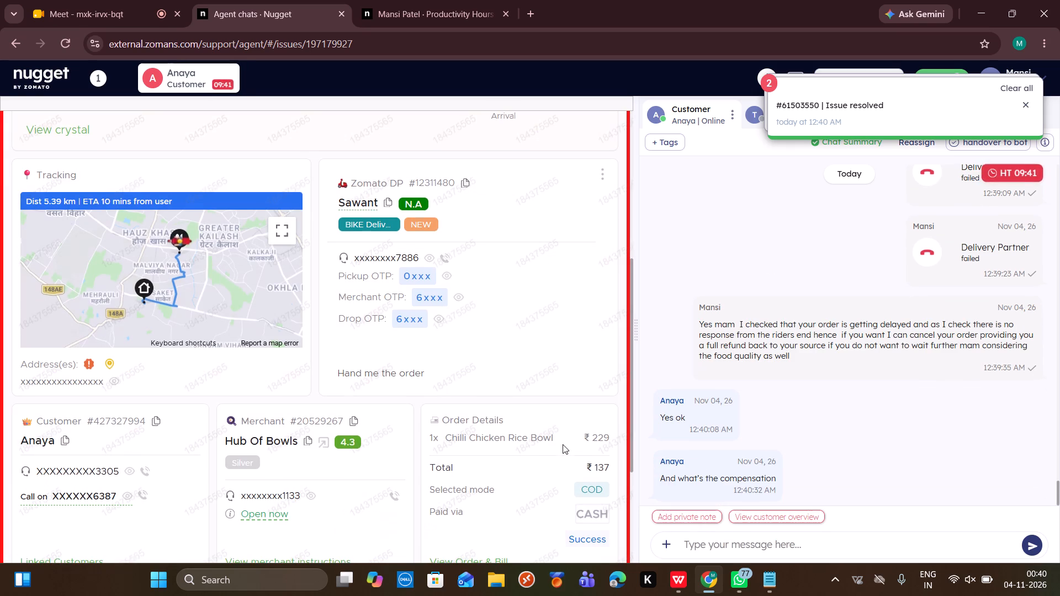
{"action": "scroll", "coordinate": [512, 233], "scroll_direction": "up", "scroll_amount": 7}
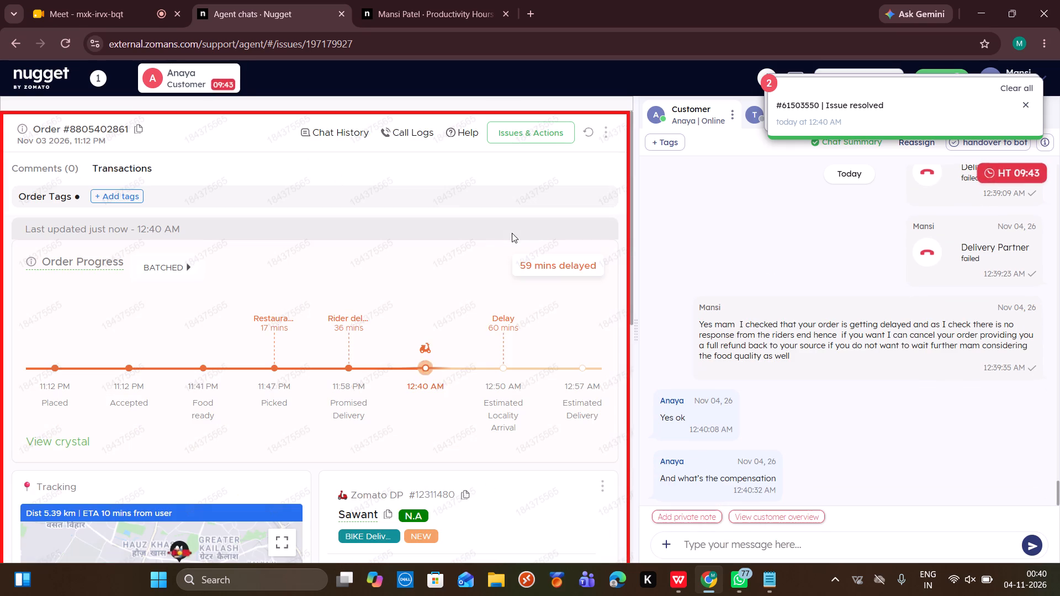
Copy the compensation statement offering an 80-rupee apology coupon from Notepad and paste it as a reply in Anaya's chat.
{"action": "left_click", "coordinate": [760, 584]}
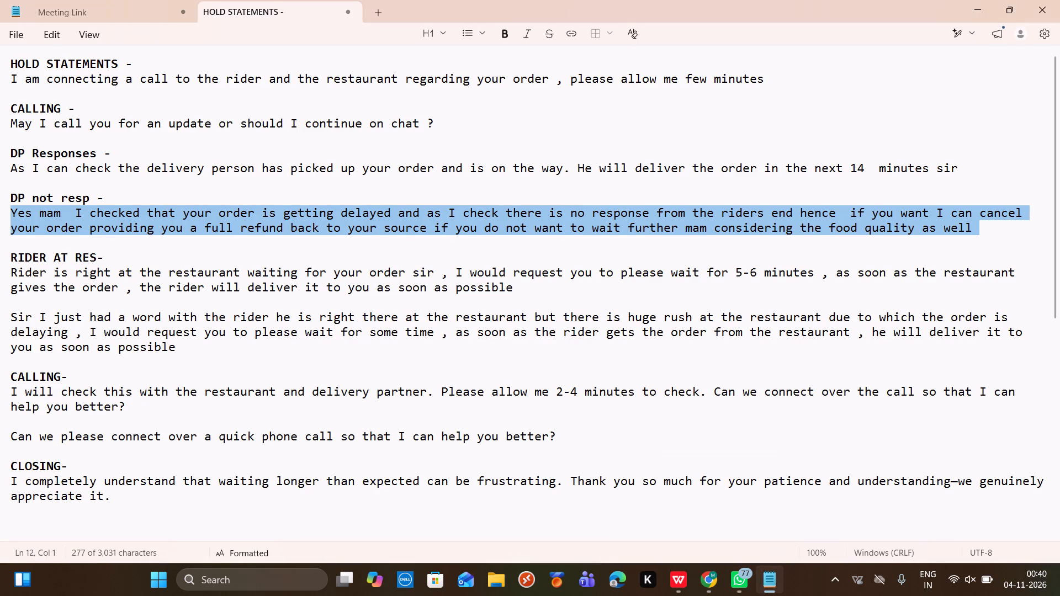
{"action": "scroll", "coordinate": [4, 260], "scroll_direction": "down", "scroll_amount": 3}
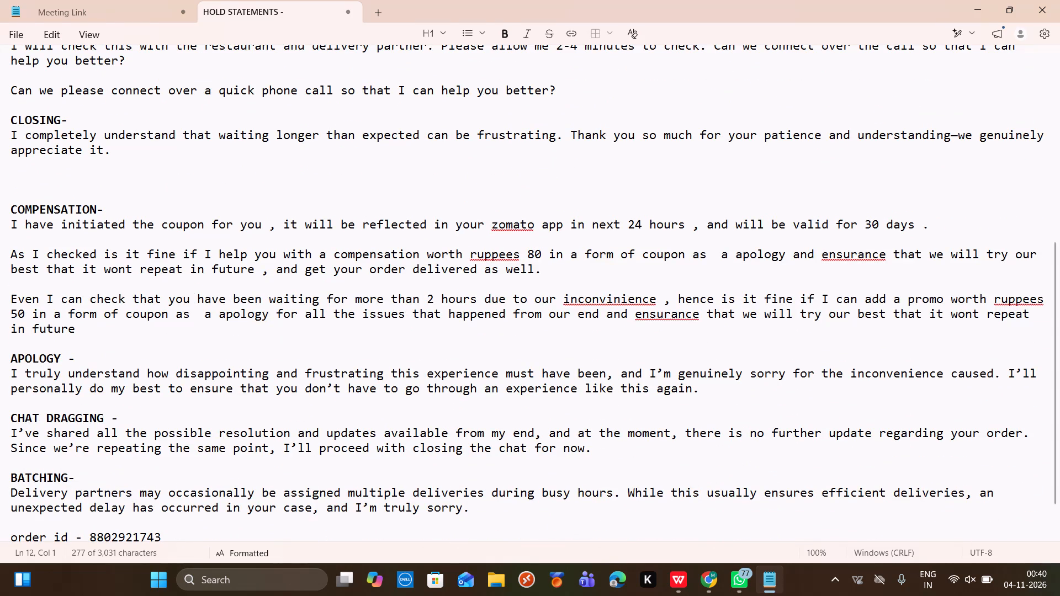
{"action": "left_click_drag", "start_coordinate": [5, 247], "coordinate": [8, 268]}
{"action": "key", "text": "ctrl+c"}
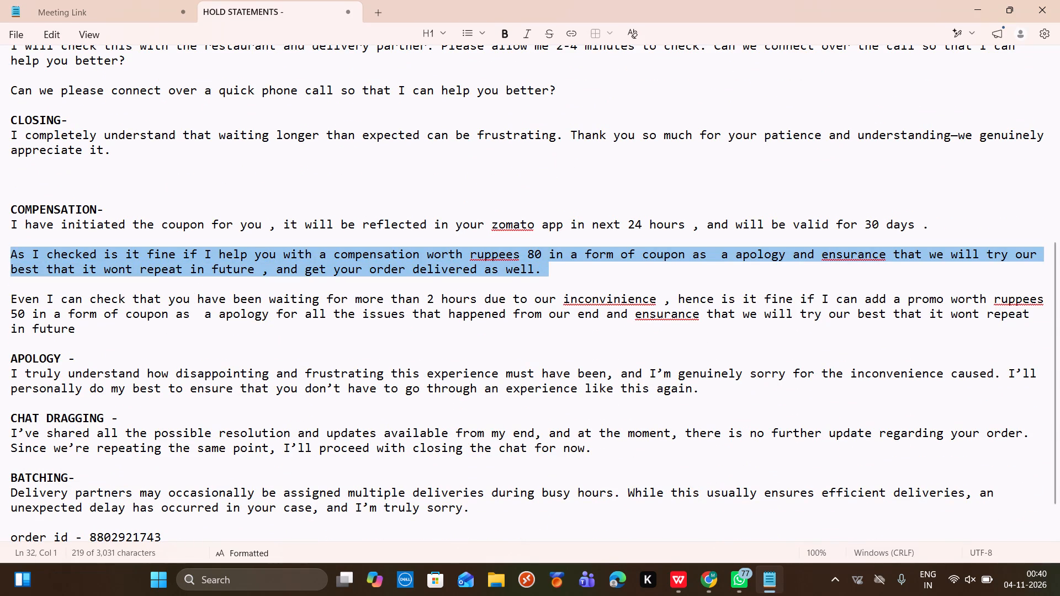
{"action": "left_click", "coordinate": [705, 576]}
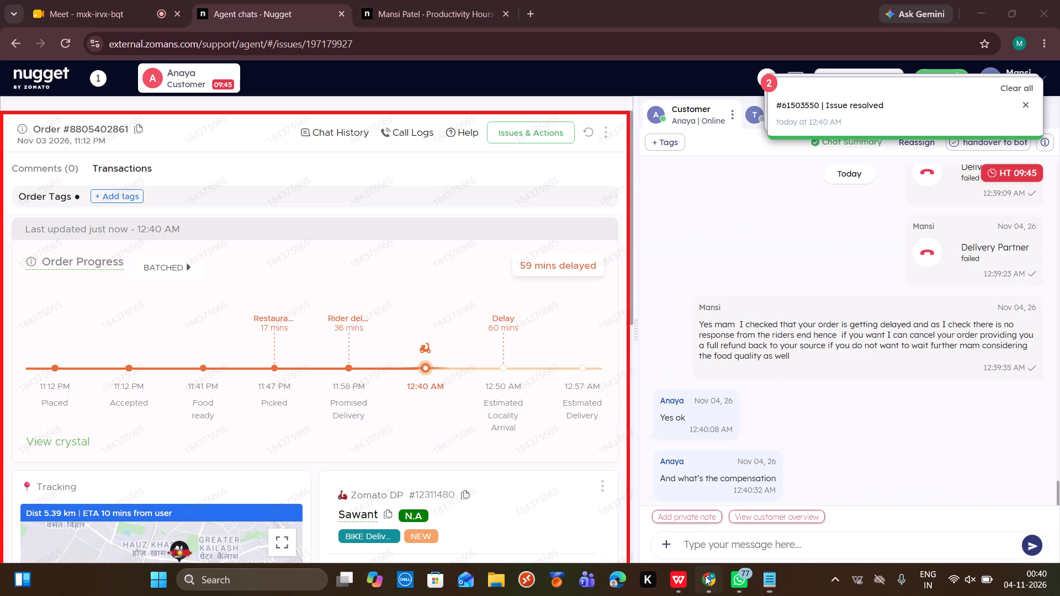
{"action": "left_click", "coordinate": [702, 553]}
{"action": "key", "text": "ctrl+v"}
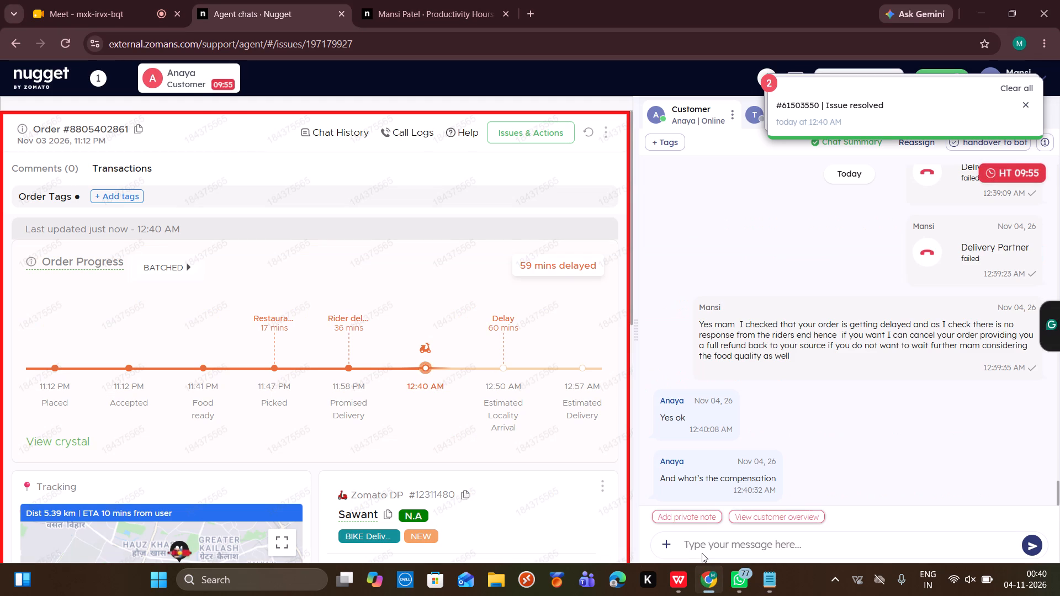
Check Anaya's customer overview, remove "and get your order delivered as well." from the drafted coupon offer and send it.
{"action": "scroll", "coordinate": [561, 494], "scroll_direction": "down", "scroll_amount": 3}
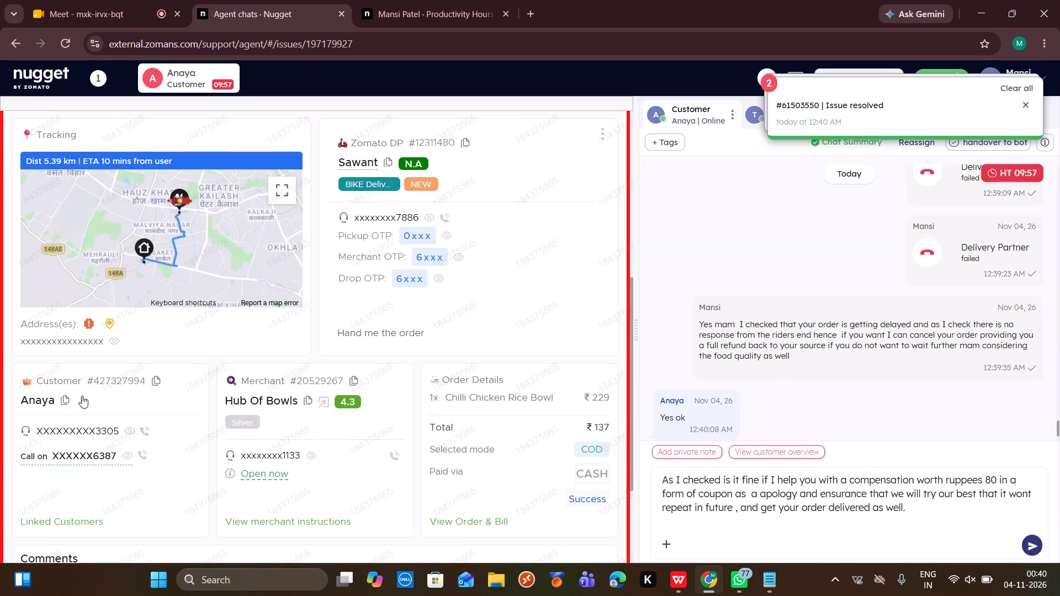
{"action": "left_click", "coordinate": [39, 399]}
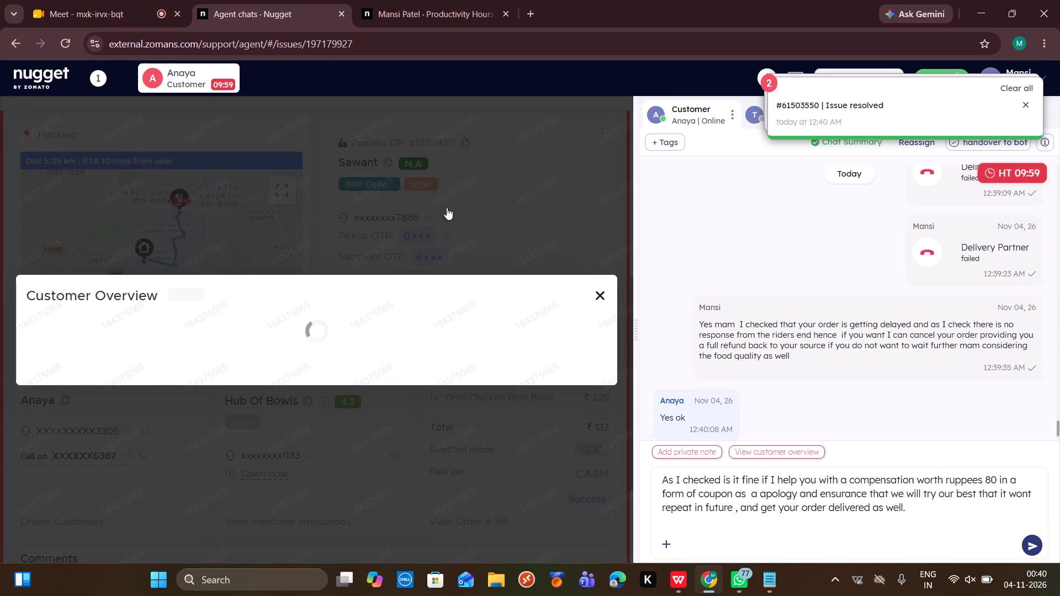
{"action": "left_click", "coordinate": [496, 202]}
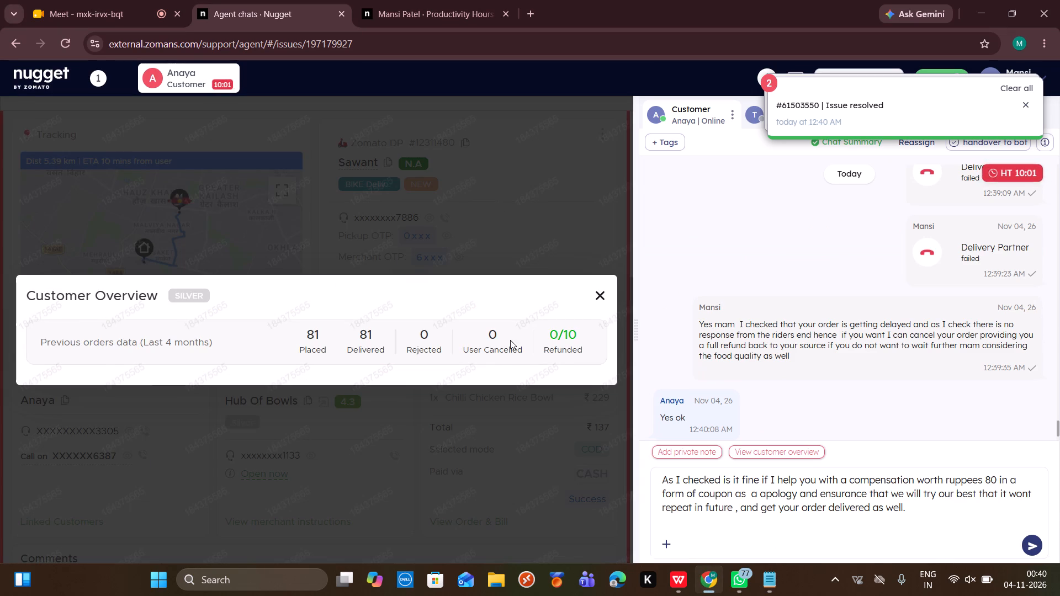
{"action": "scroll", "coordinate": [523, 258], "scroll_direction": "up", "scroll_amount": 9}
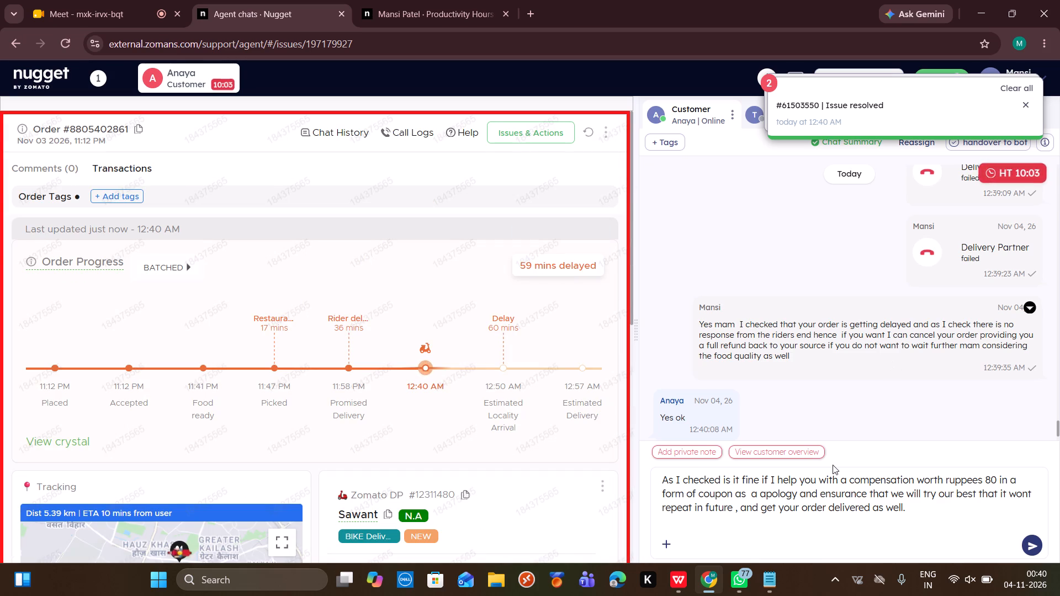
{"action": "left_click", "coordinate": [799, 491]}
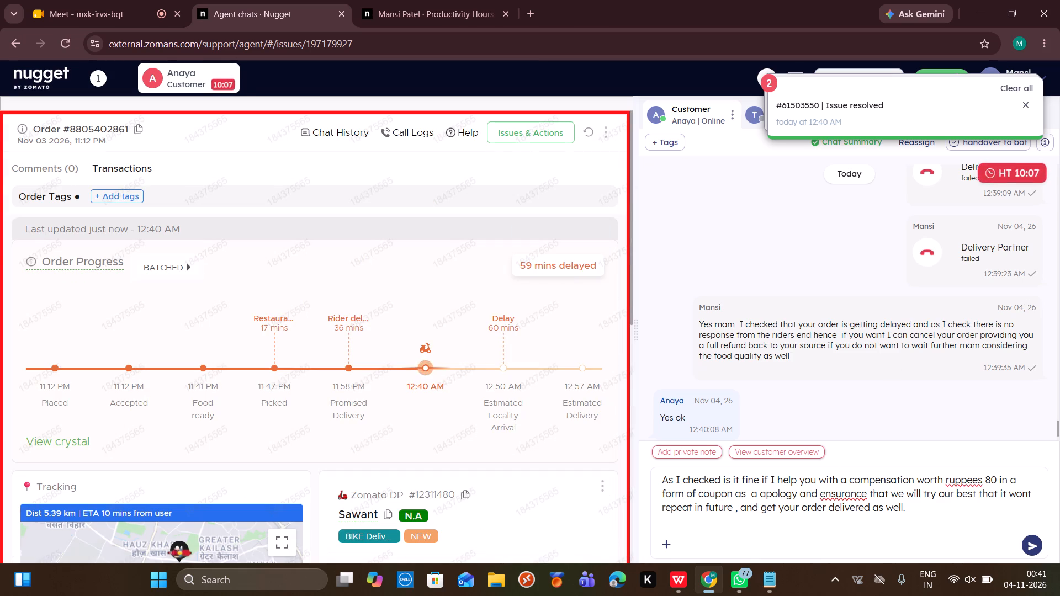
{"action": "left_click_drag", "start_coordinate": [955, 509], "coordinate": [798, 517]}
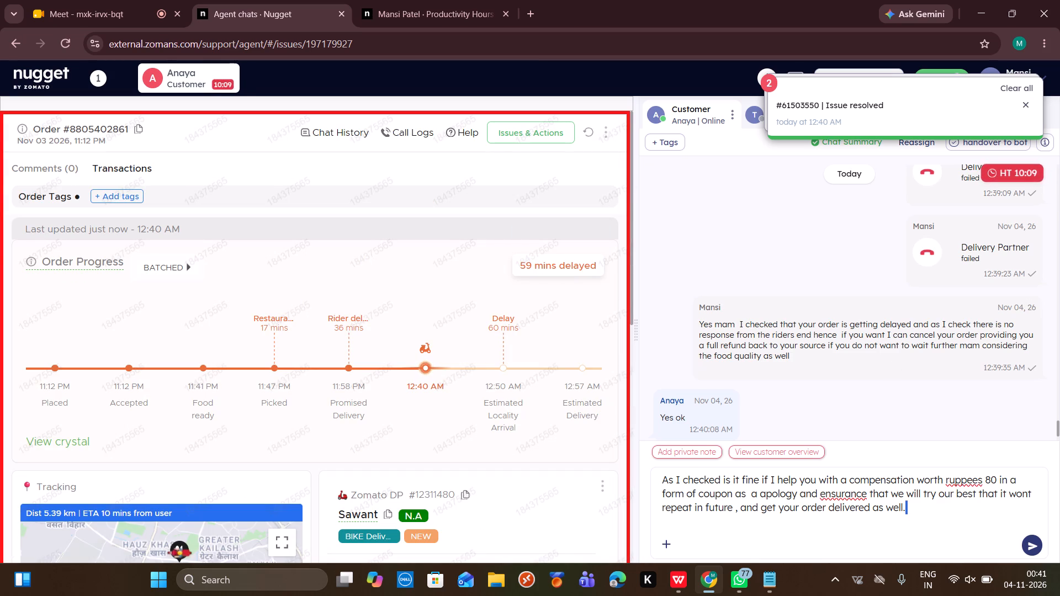
{"action": "left_click_drag", "start_coordinate": [798, 517], "coordinate": [736, 509]}
{"action": "key", "text": "BackSpace"}
{"action": "key", "text": "BackSpace"}
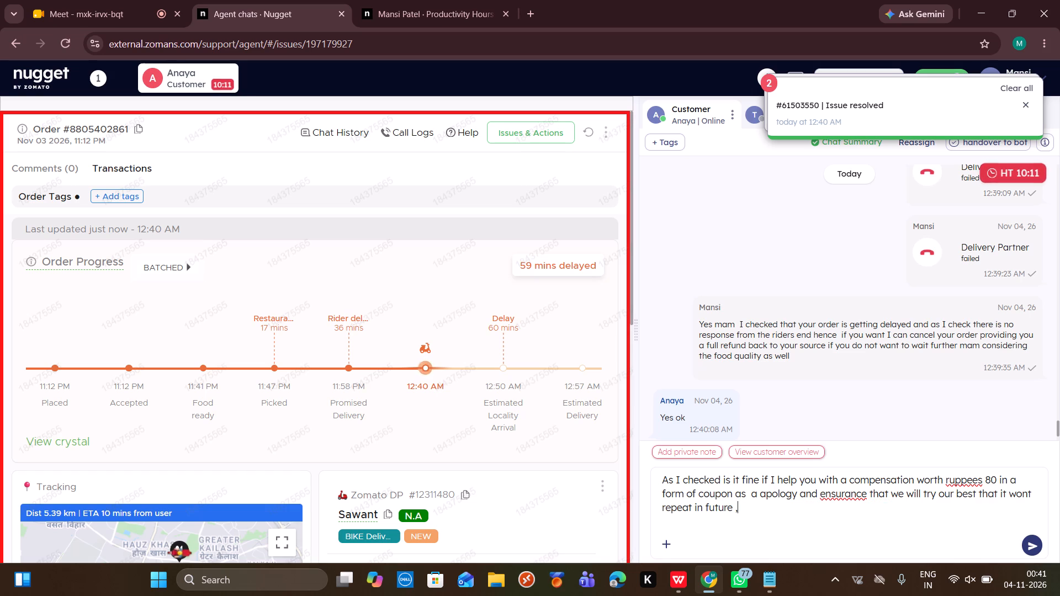
{"action": "key", "text": "Return"}
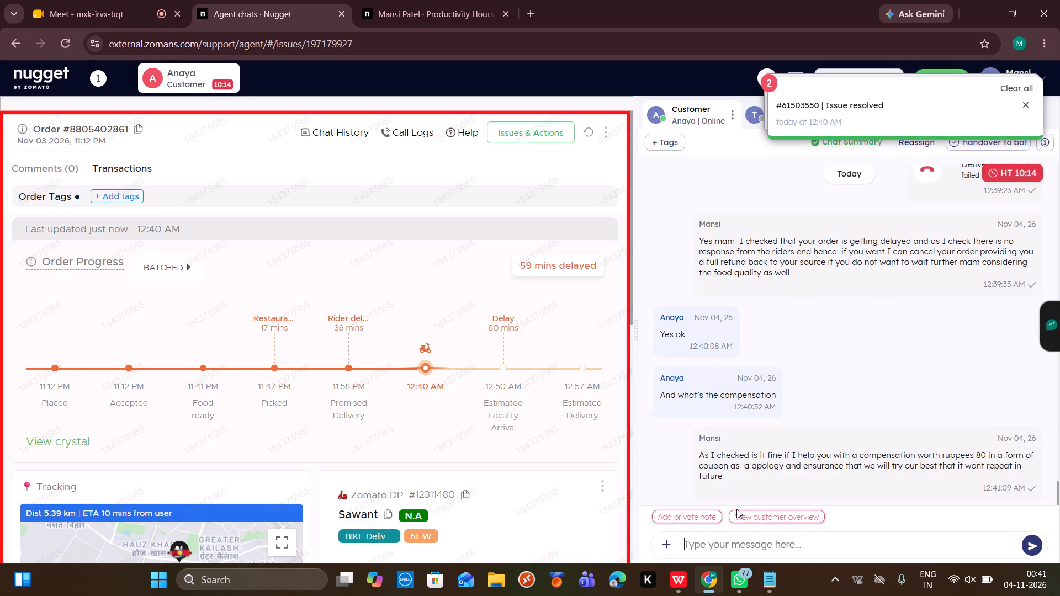
Send Anaya the message "And as your payment mode is COD no refund can be provided".
{"action": "type", "text": "nd as your paym"}
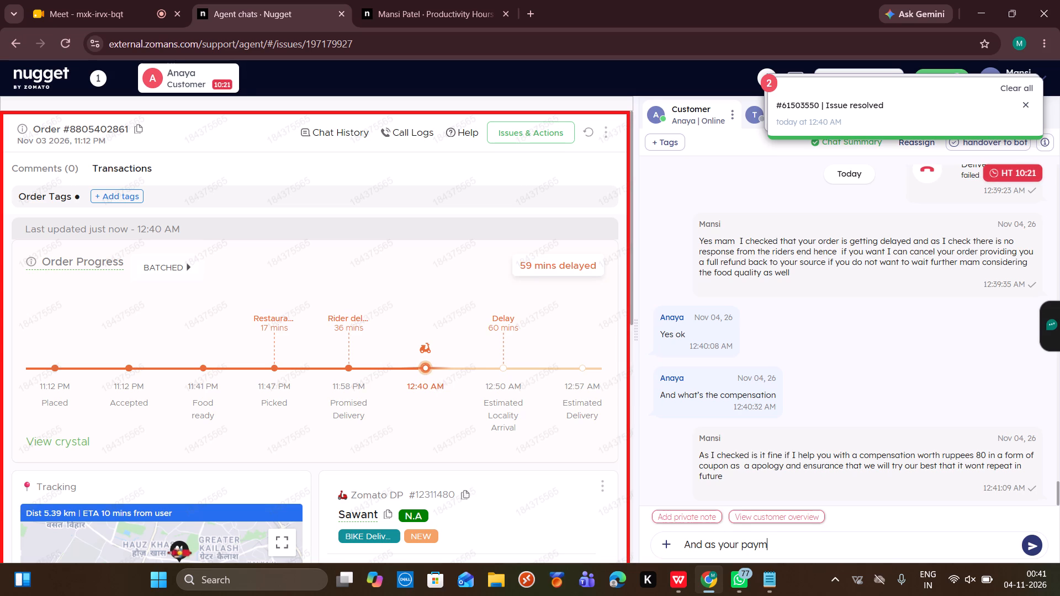
{"action": "type", "text": "ent mode is"}
{"action": "key", "text": "space"}
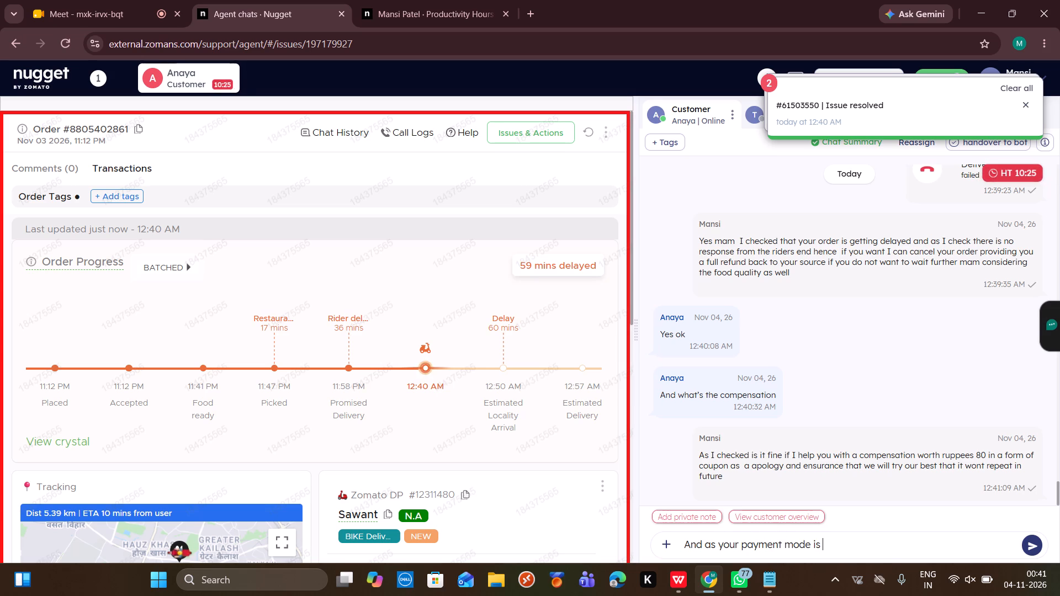
{"action": "type", "text": "COD"}
{"action": "key", "text": "space"}
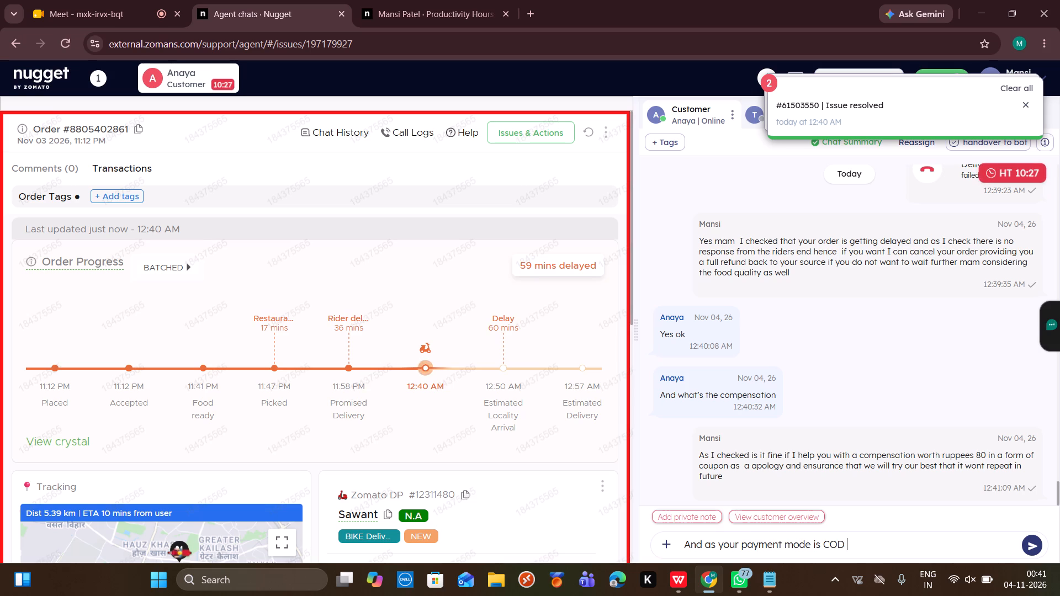
{"action": "key", "text": "space"}
{"action": "type", "text": "no refund can be provided"}
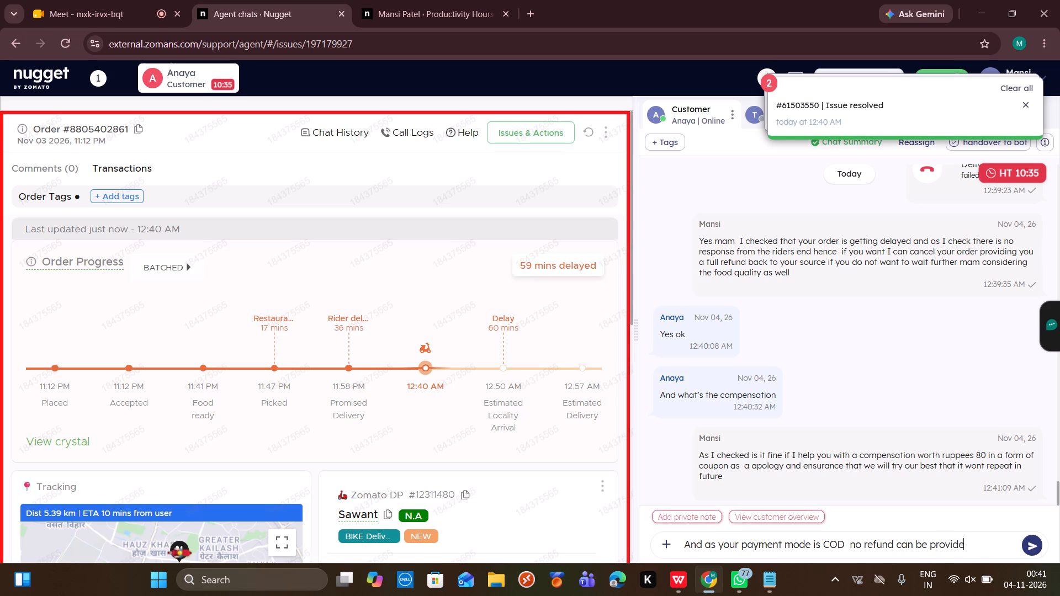
{"action": "key", "text": "Return"}
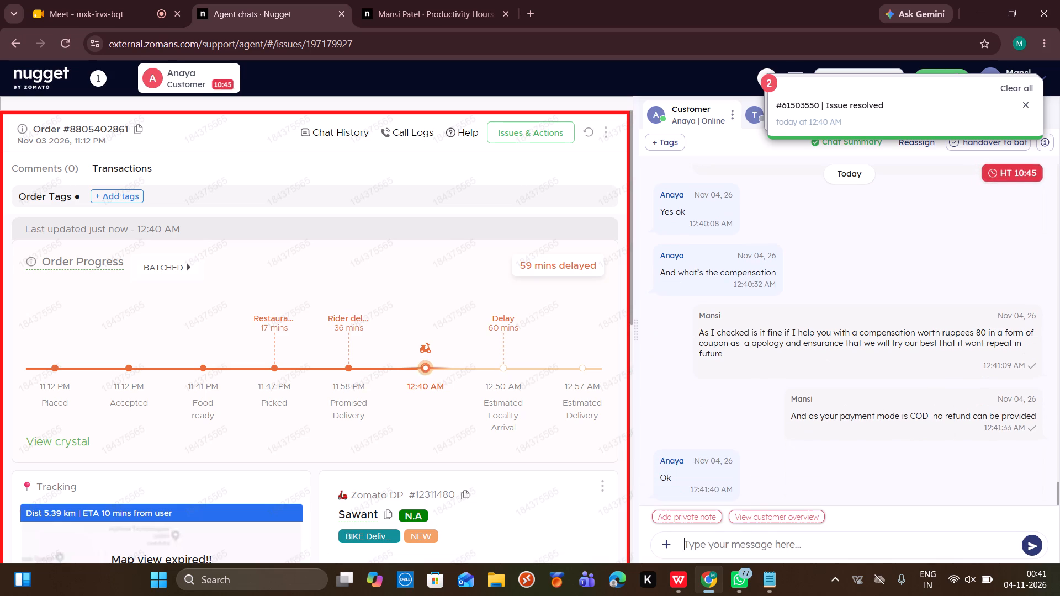
Ask Anaya in the chat "Should I issue your coupon ?".
{"action": "type", "text": "hould"}
{"action": "key", "text": "space"}
{"action": "type", "text": "I"}
{"action": "key", "text": "space"}
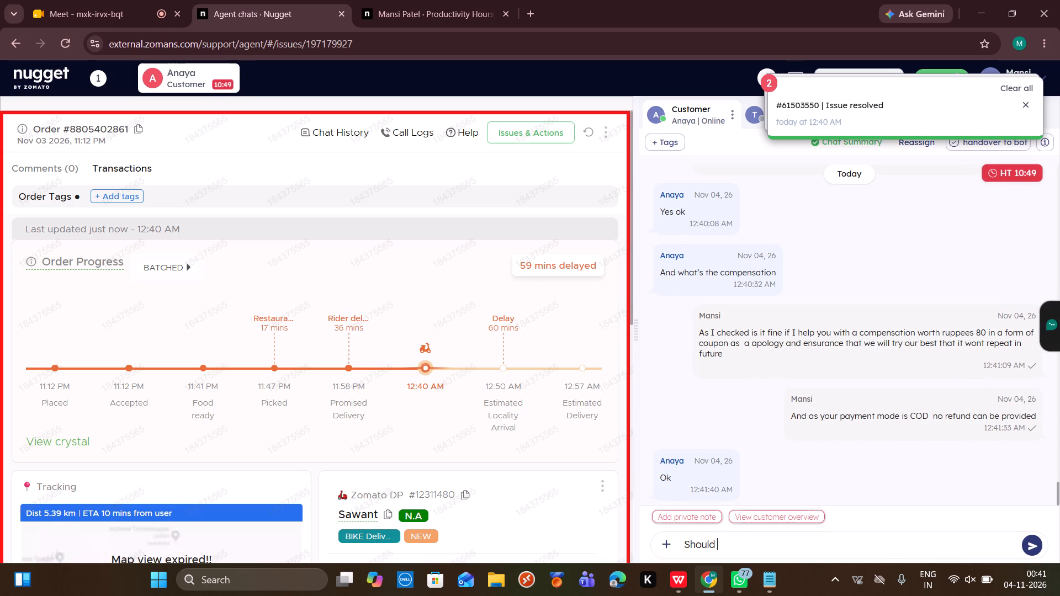
{"action": "type", "text": "issue your coupon ?"}
{"action": "key", "text": "Return"}
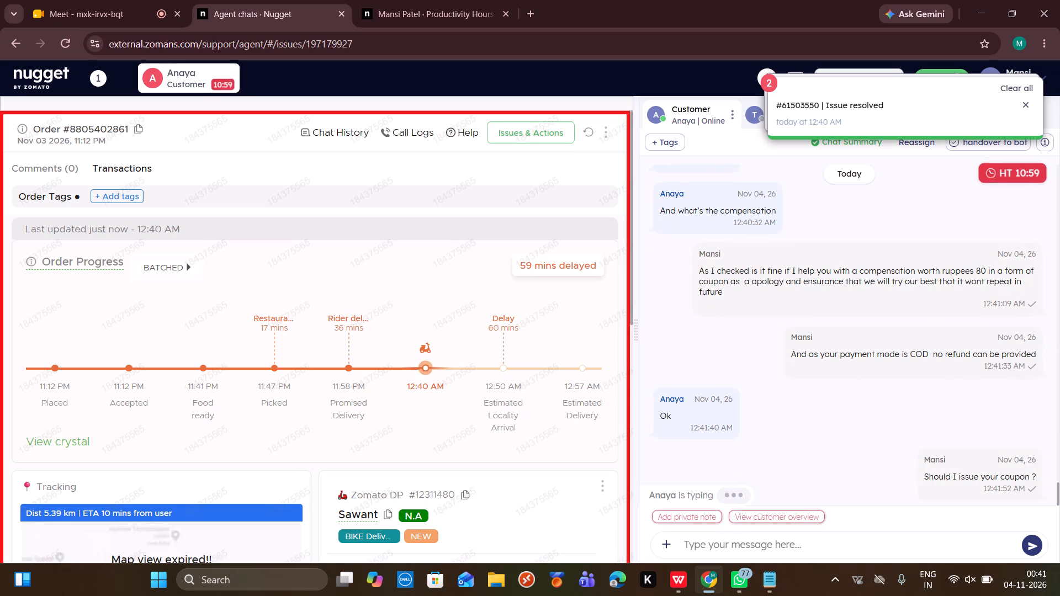
Tag Anaya's chat with the Delay issue tag and submit it.
{"action": "left_click", "coordinate": [667, 148]}
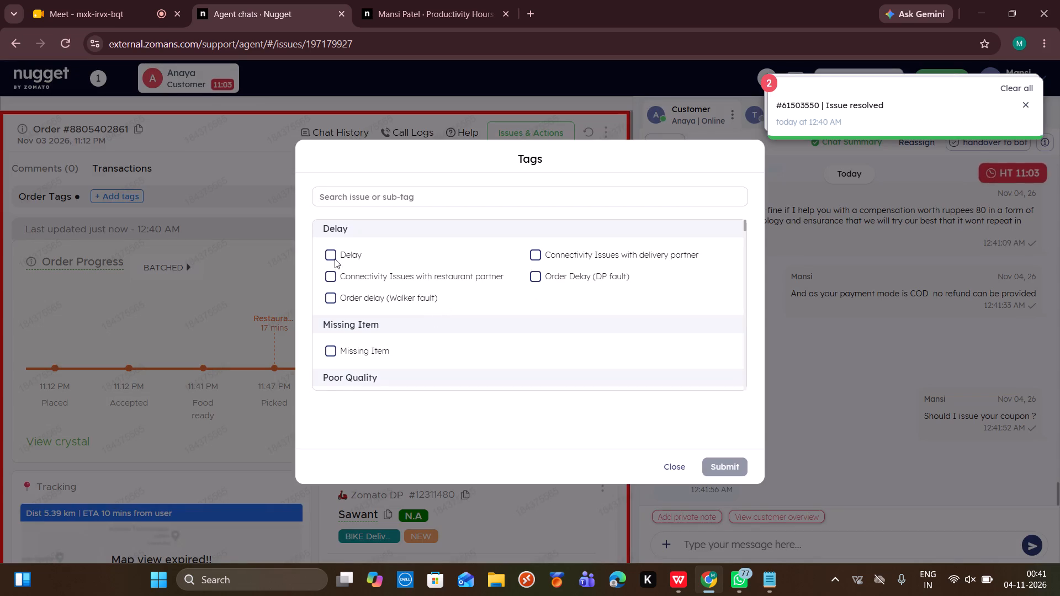
{"action": "left_click", "coordinate": [330, 256]}
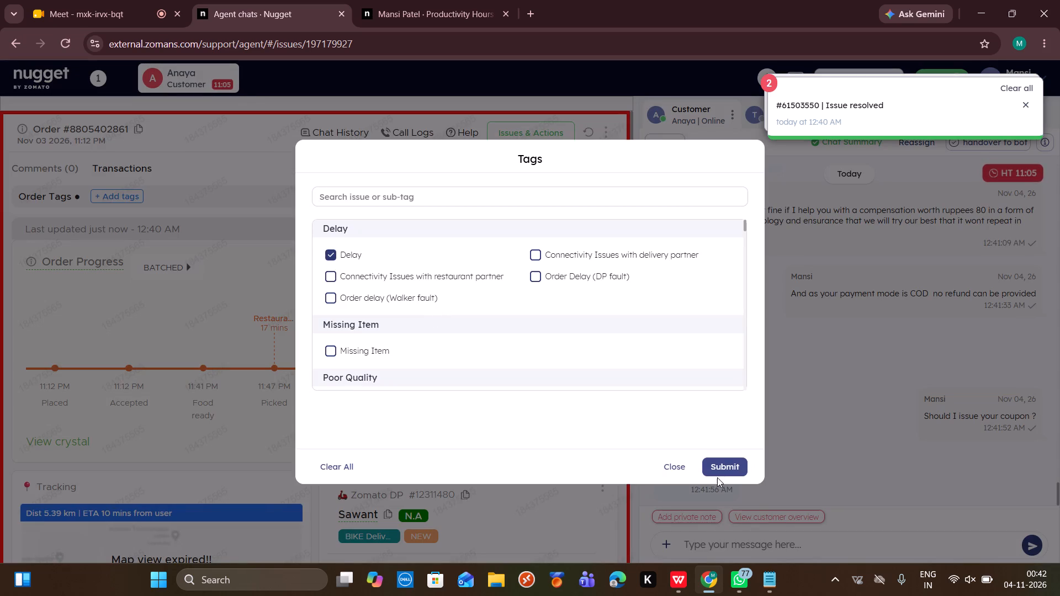
{"action": "left_click", "coordinate": [724, 469]}
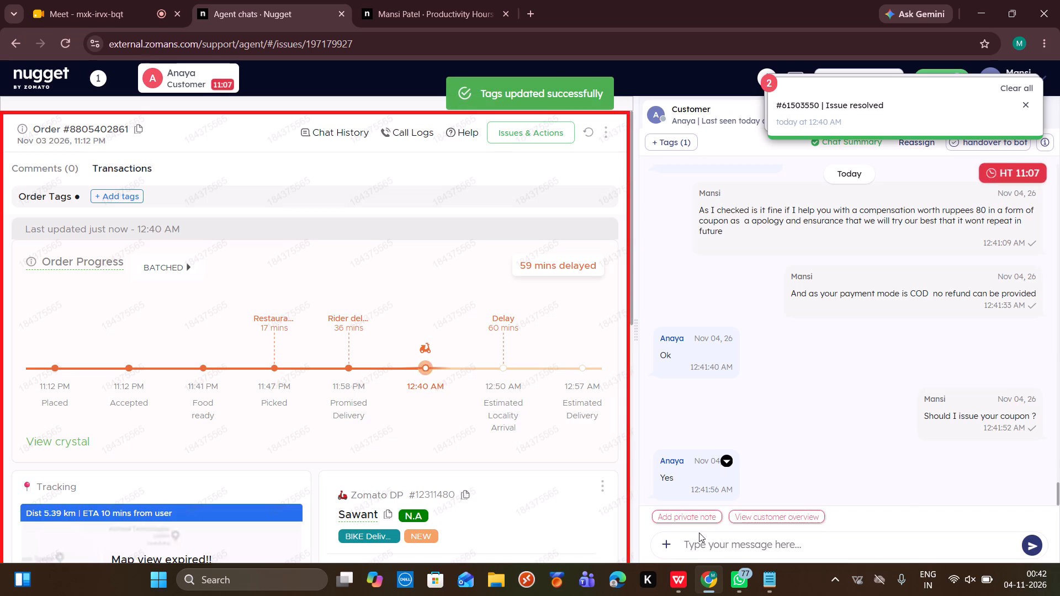
Begin drafting a follow-up question to Anaya in the chat that starts with "Should I".
{"action": "left_click", "coordinate": [696, 543]}
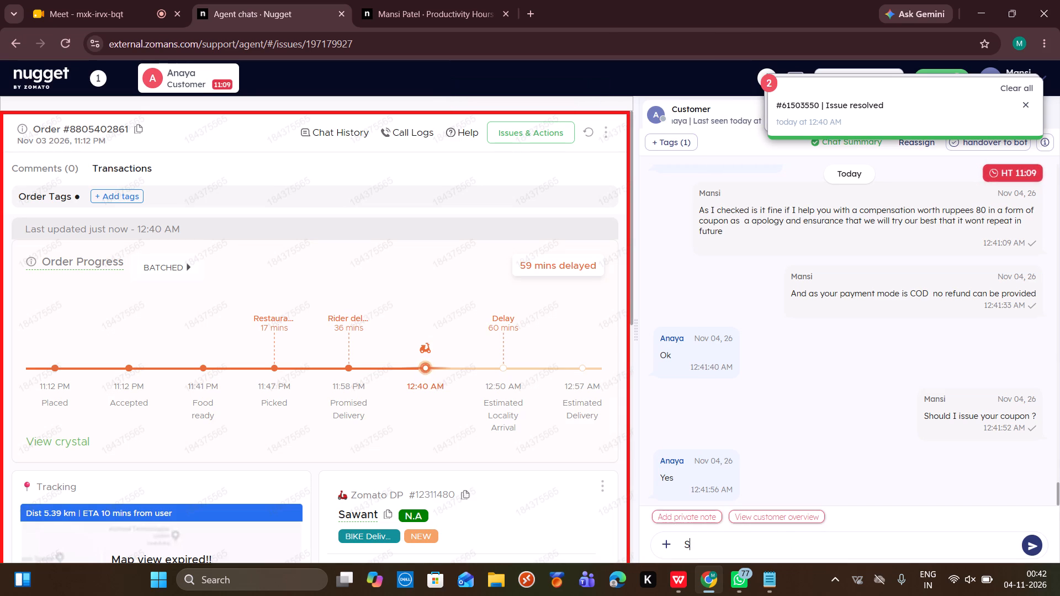
{"action": "type", "text": "hould"}
{"action": "key", "text": "space"}
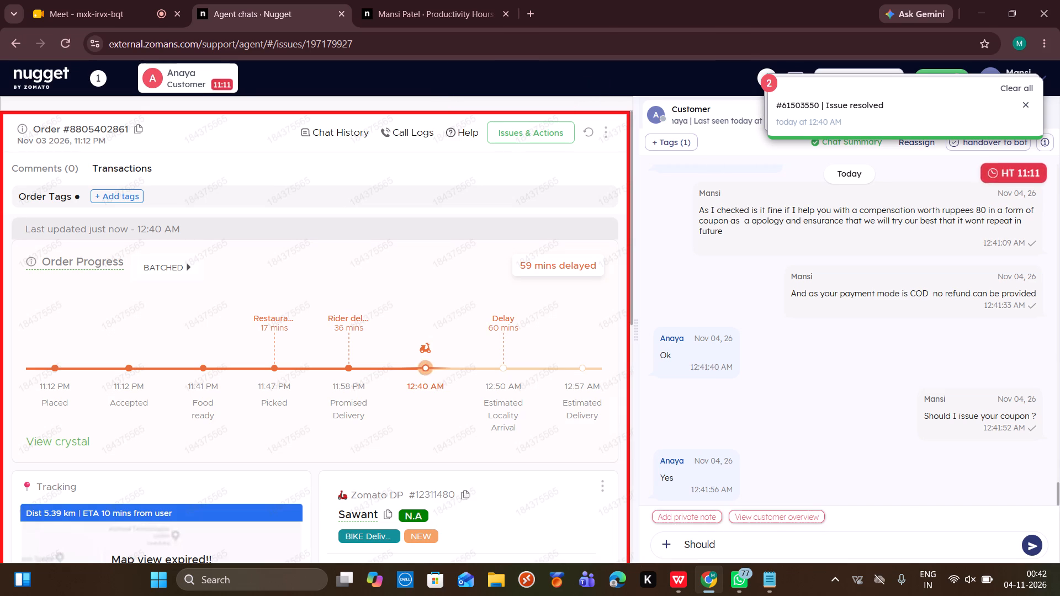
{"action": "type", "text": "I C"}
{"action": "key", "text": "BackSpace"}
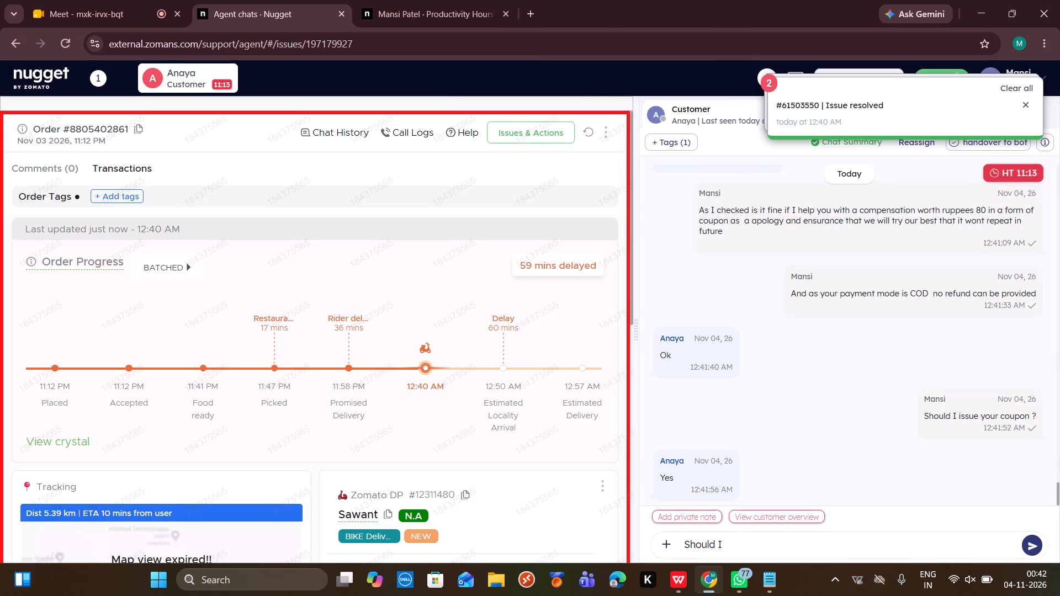
Complete the drafted question as "Should I cancel the order as well for you" and send it to Anaya.
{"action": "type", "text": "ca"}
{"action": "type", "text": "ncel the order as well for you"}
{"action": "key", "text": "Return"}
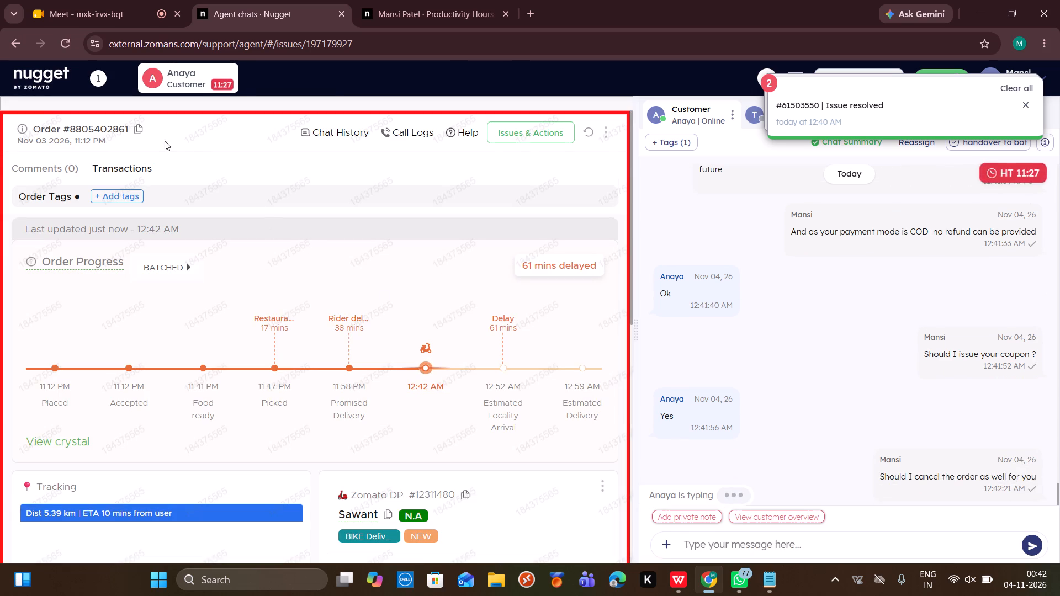
Copy the order number of Anaya's delayed order and switch to WhatsApp.
{"action": "left_click", "coordinate": [139, 129]}
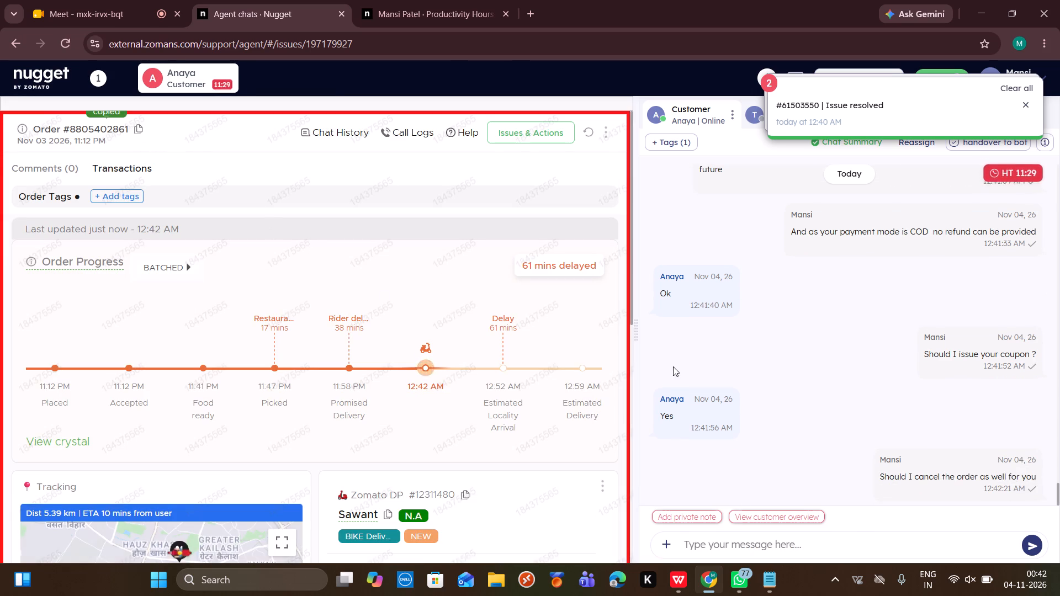
{"action": "left_click", "coordinate": [731, 583]}
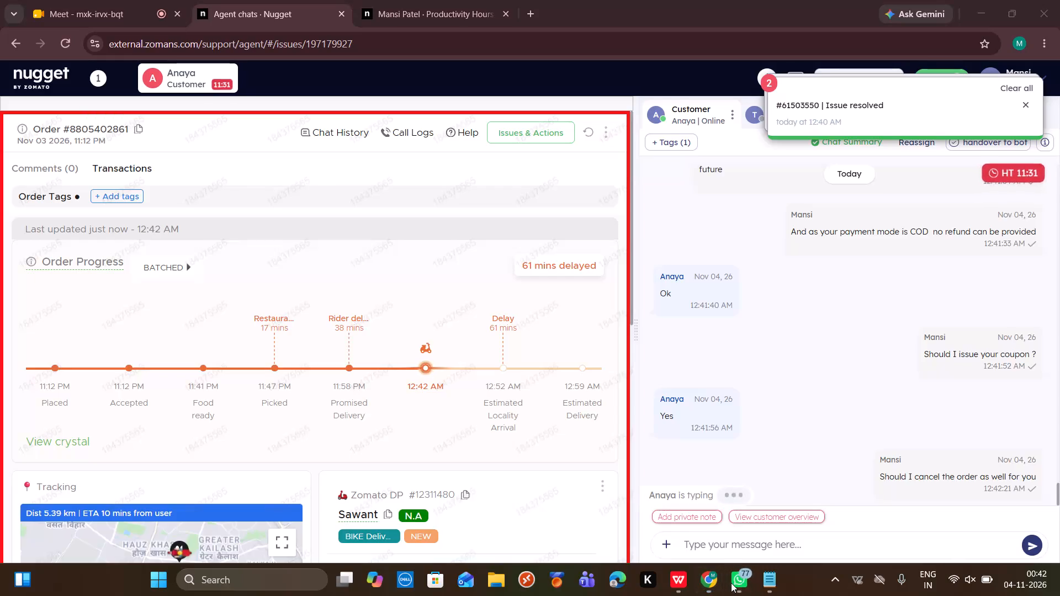
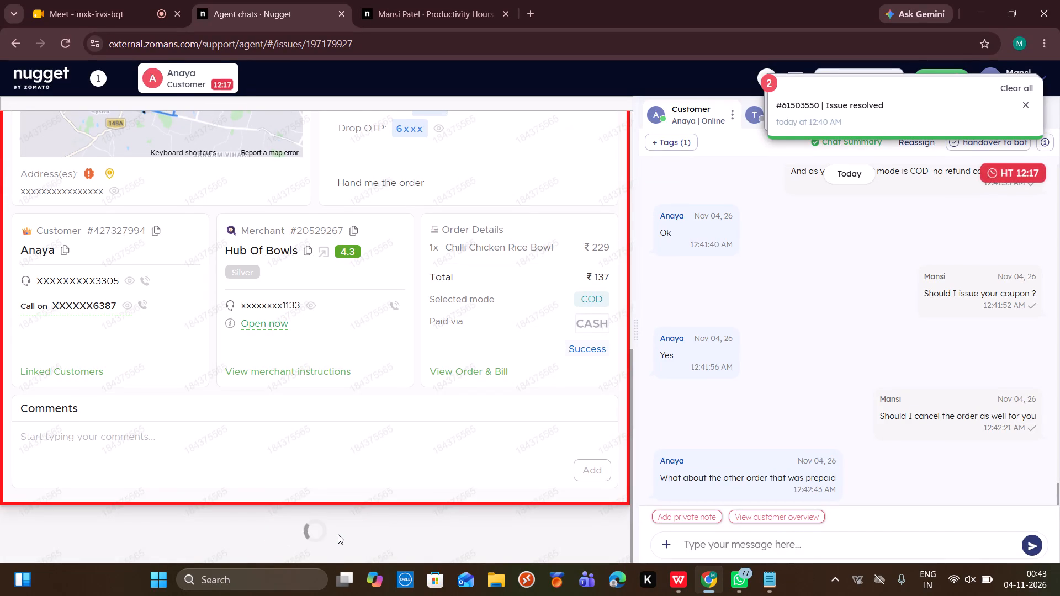
Examine the progress, item and payment details of Anaya's other Hub Of Bowls order that she says was prepaid.
{"action": "scroll", "coordinate": [487, 457], "scroll_direction": "down", "scroll_amount": 5}
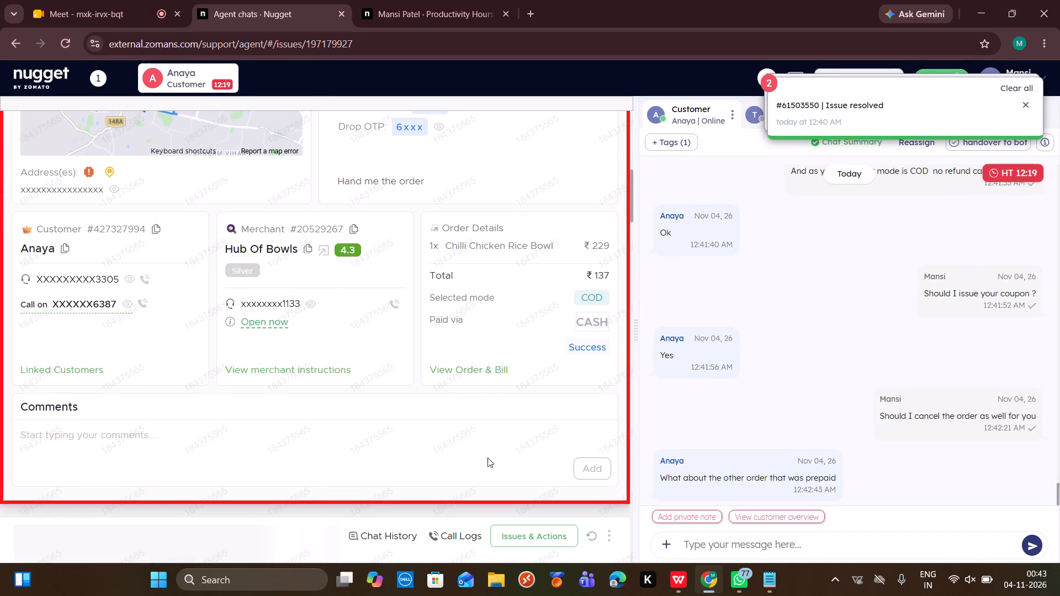
{"action": "scroll", "coordinate": [487, 457], "scroll_direction": "down", "scroll_amount": 5}
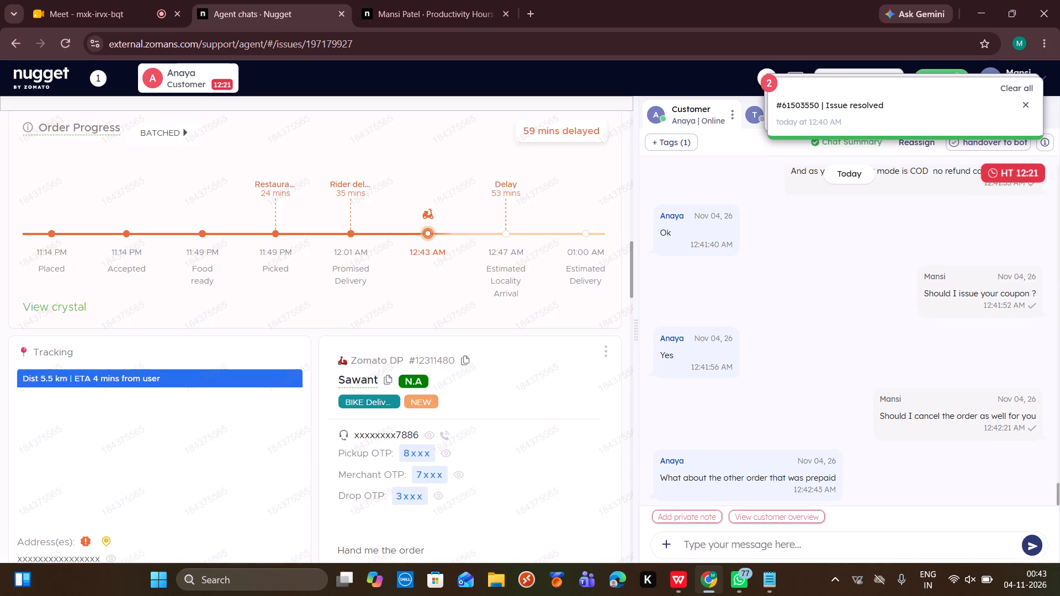
{"action": "scroll", "coordinate": [487, 457], "scroll_direction": "down", "scroll_amount": 1}
{"action": "scroll", "coordinate": [495, 390], "scroll_direction": "down", "scroll_amount": 1}
{"action": "scroll", "coordinate": [487, 457], "scroll_direction": "down", "scroll_amount": 1}
Begin drafting a reply to Anaya's question about the other prepaid order, starting with "Should I".
{"action": "left_click", "coordinate": [696, 537]}
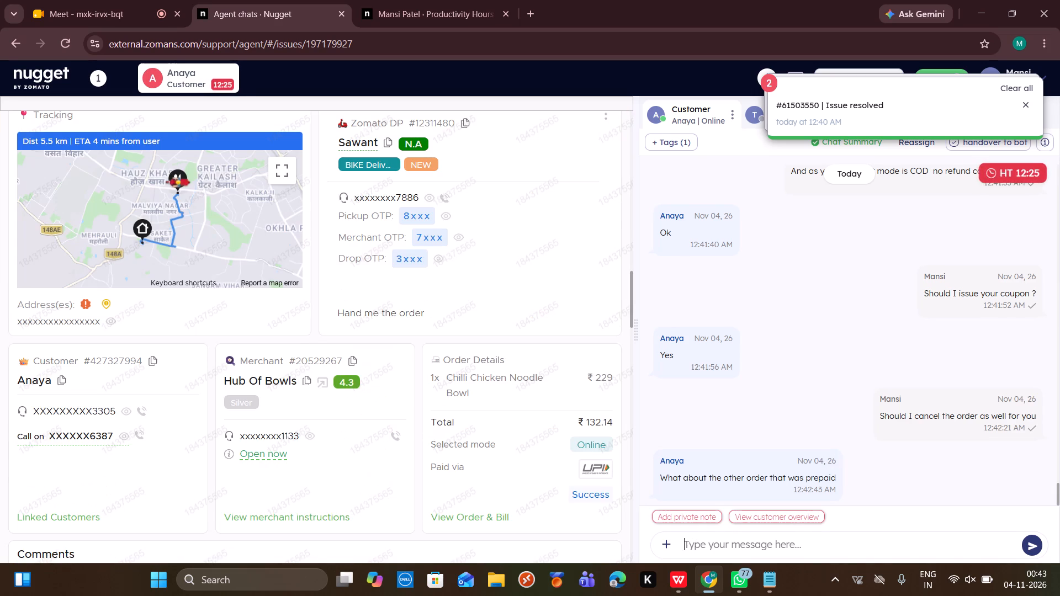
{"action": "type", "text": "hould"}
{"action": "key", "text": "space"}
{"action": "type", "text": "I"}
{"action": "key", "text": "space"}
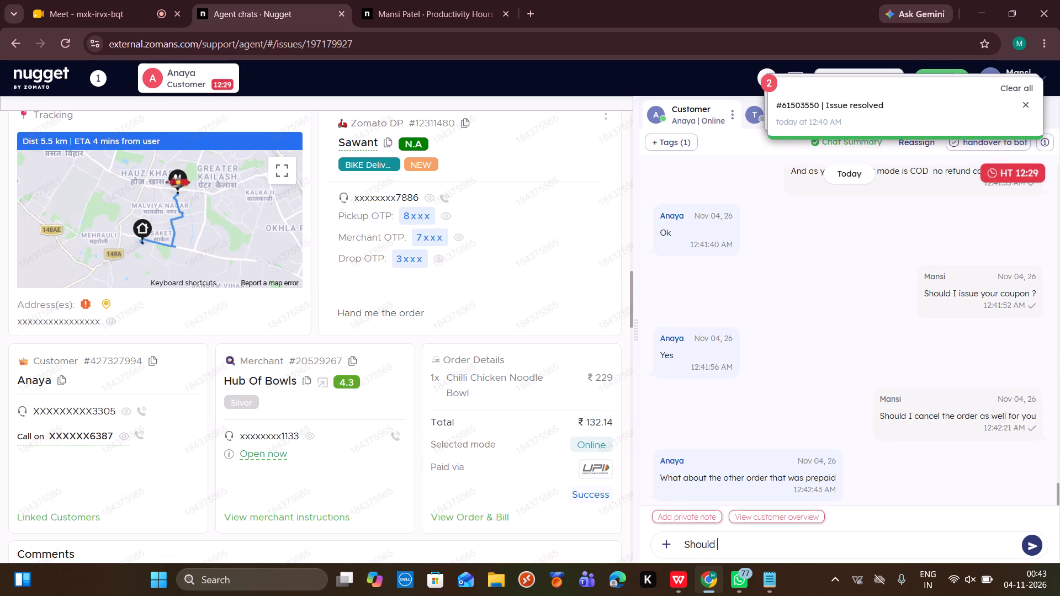
Send Anaya the message "Should I cancel that too and issue your refund for that order".
{"action": "type", "text": "cancel that too"}
{"action": "key", "text": "space"}
{"action": "type", "text": "and"}
{"action": "key", "text": "space"}
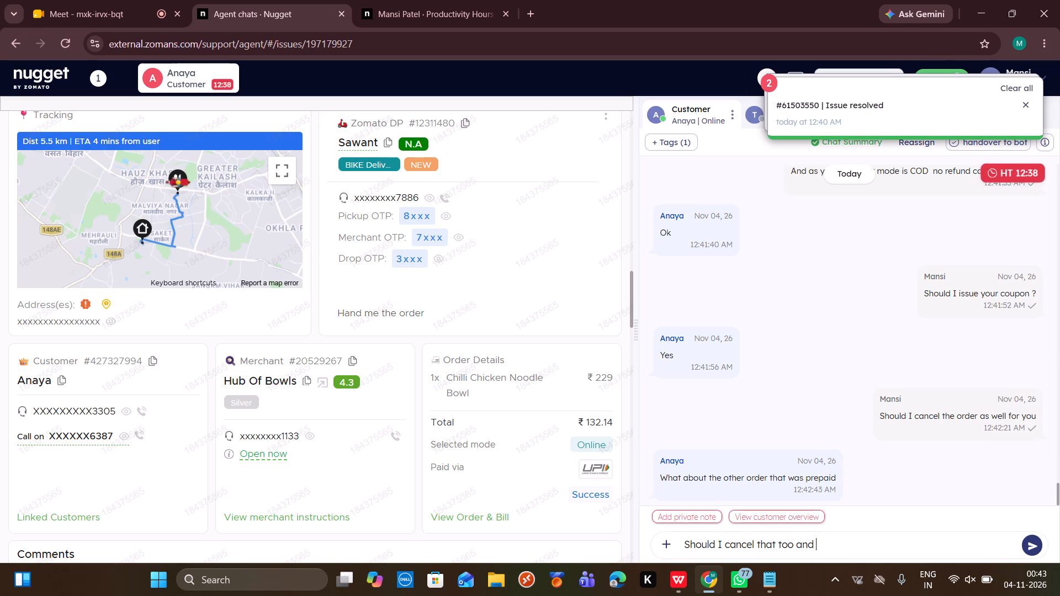
{"action": "key", "text": "space"}
{"action": "type", "text": "issue your refund for that order"}
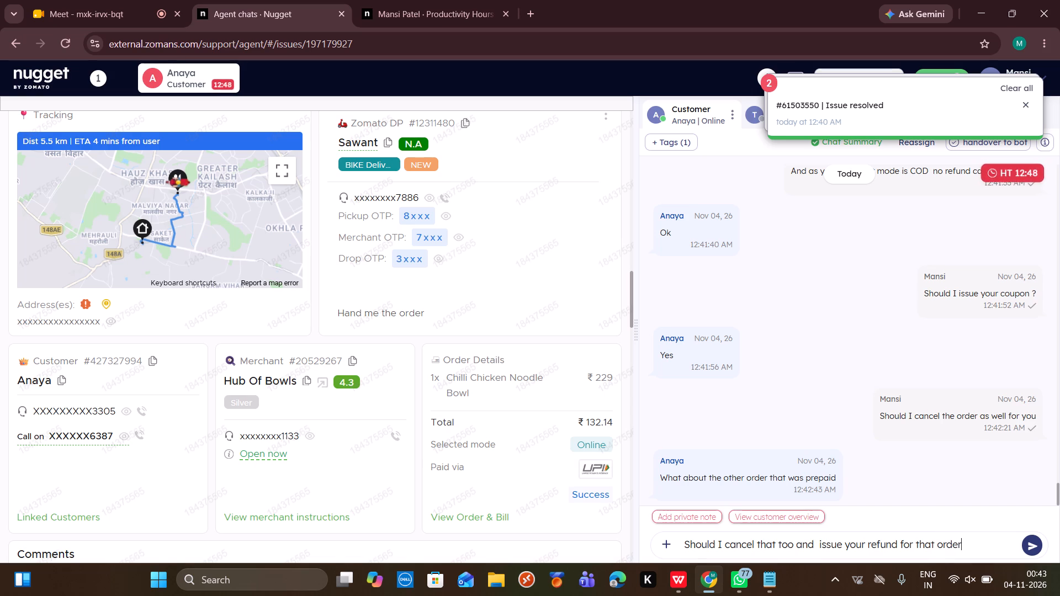
{"action": "key", "text": "Return"}
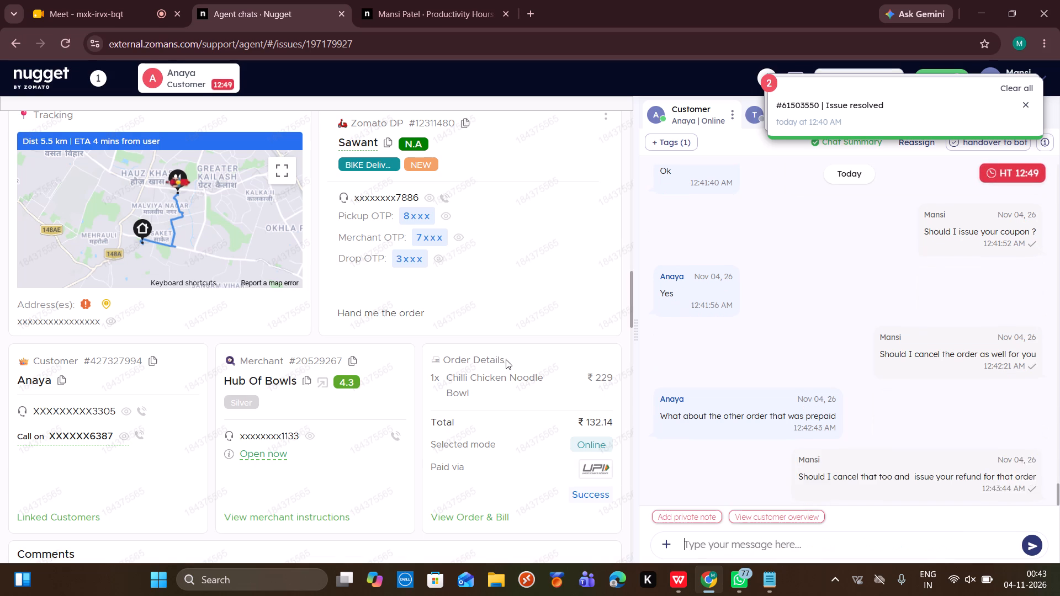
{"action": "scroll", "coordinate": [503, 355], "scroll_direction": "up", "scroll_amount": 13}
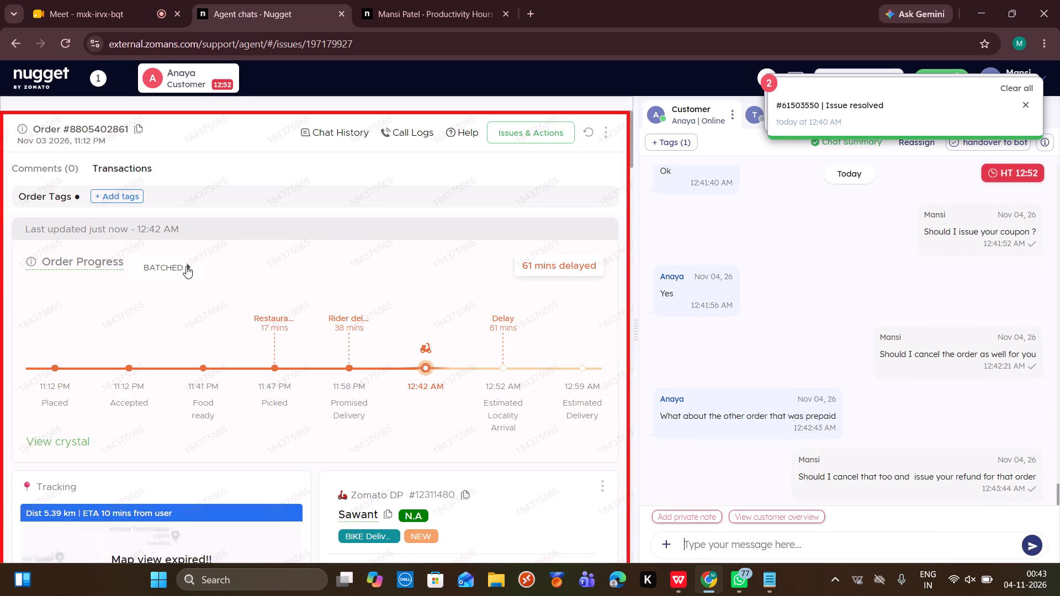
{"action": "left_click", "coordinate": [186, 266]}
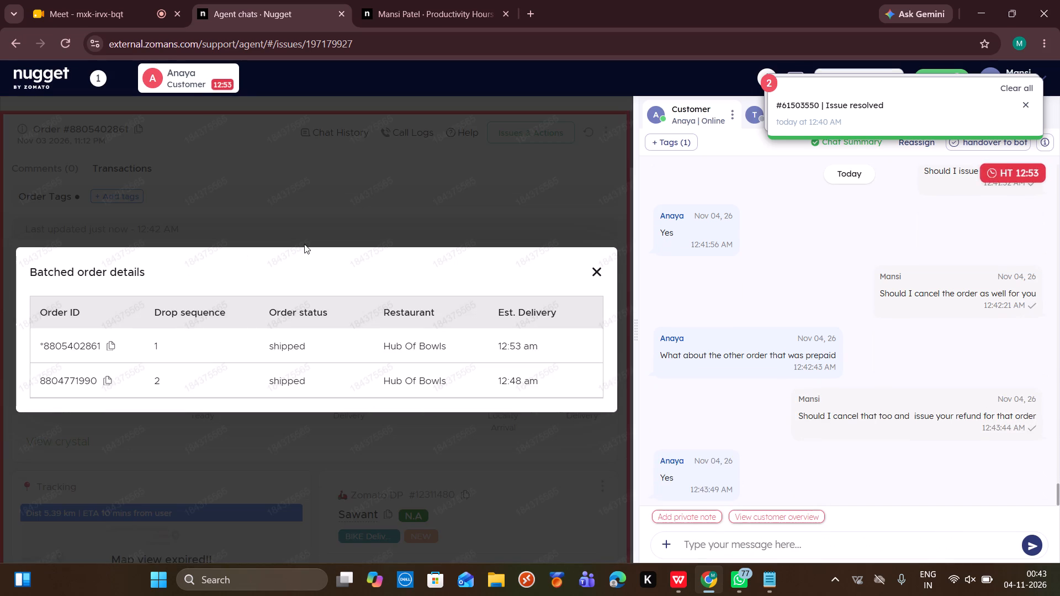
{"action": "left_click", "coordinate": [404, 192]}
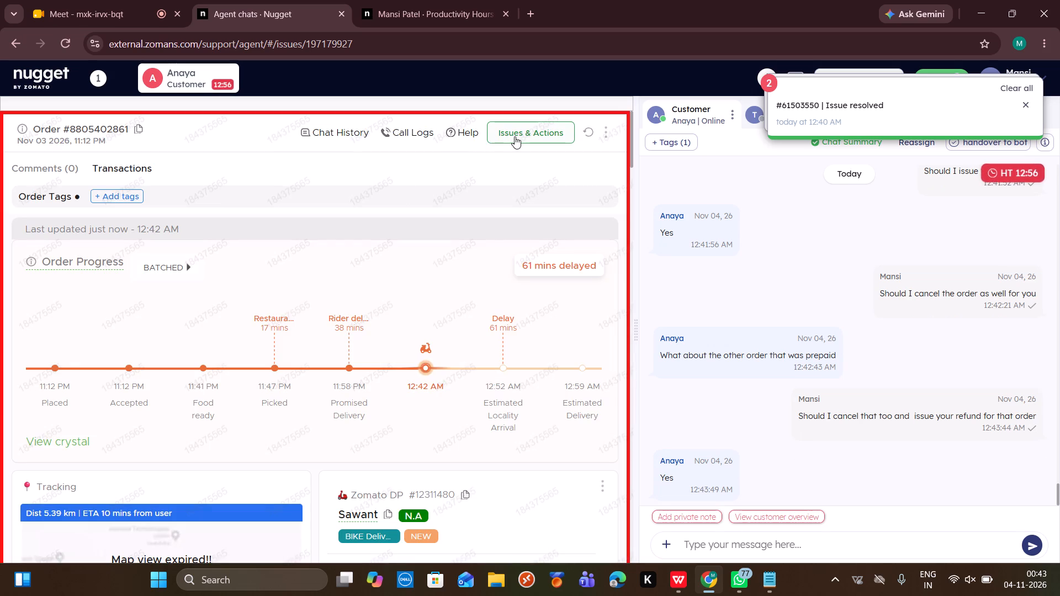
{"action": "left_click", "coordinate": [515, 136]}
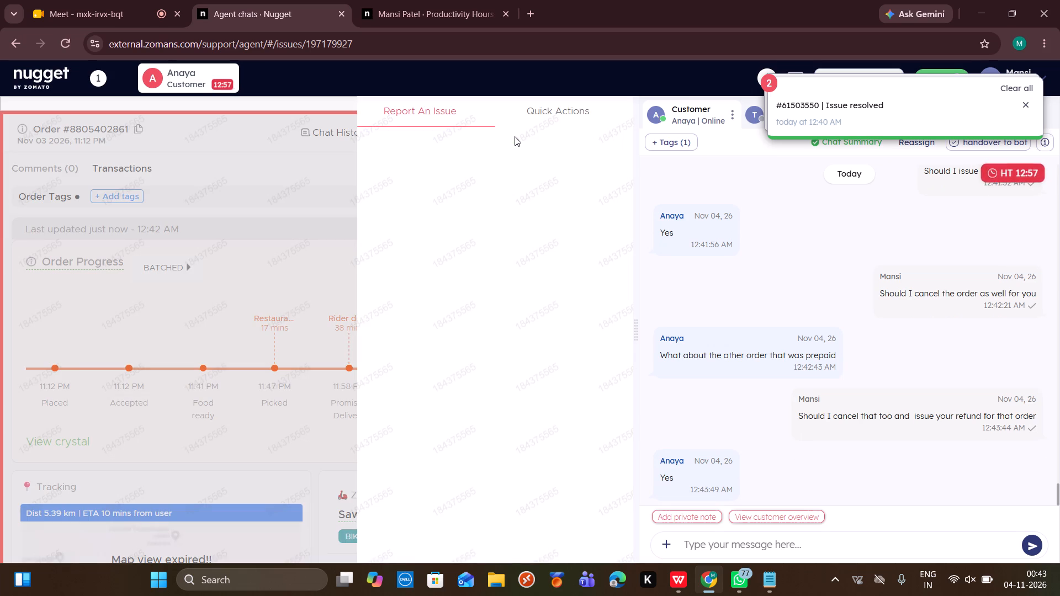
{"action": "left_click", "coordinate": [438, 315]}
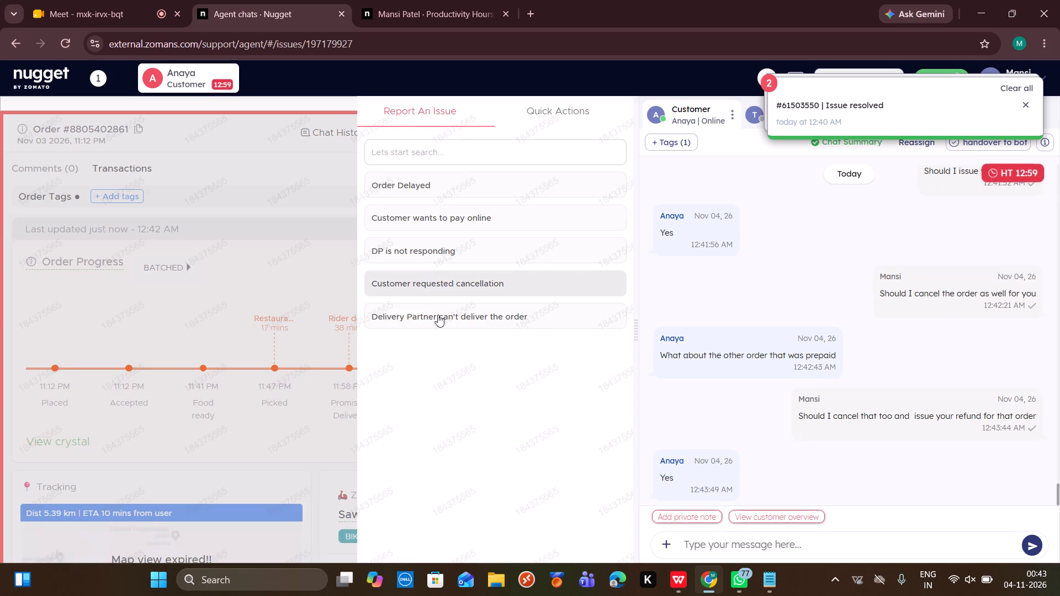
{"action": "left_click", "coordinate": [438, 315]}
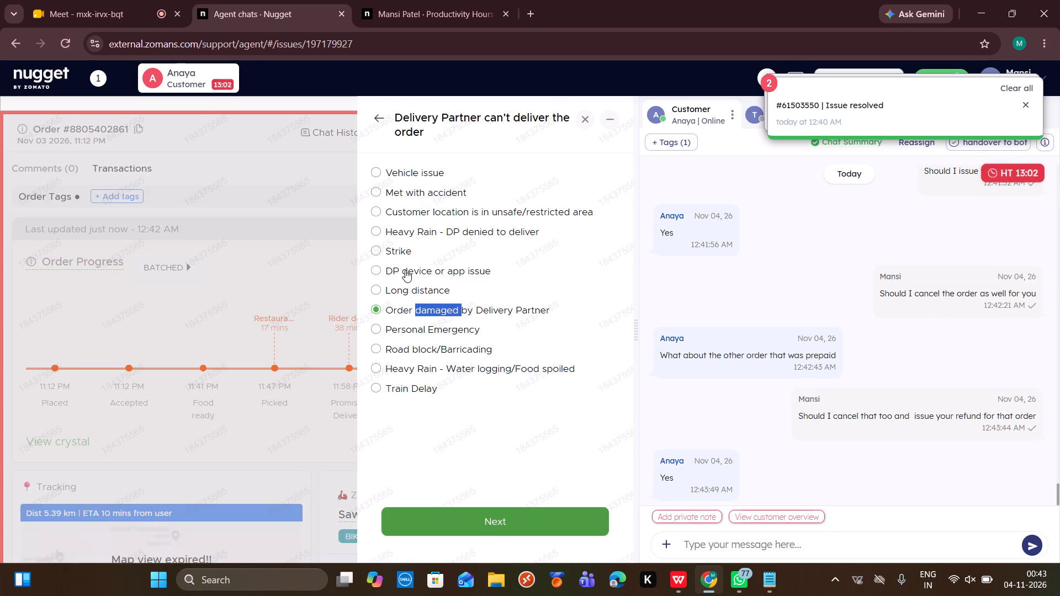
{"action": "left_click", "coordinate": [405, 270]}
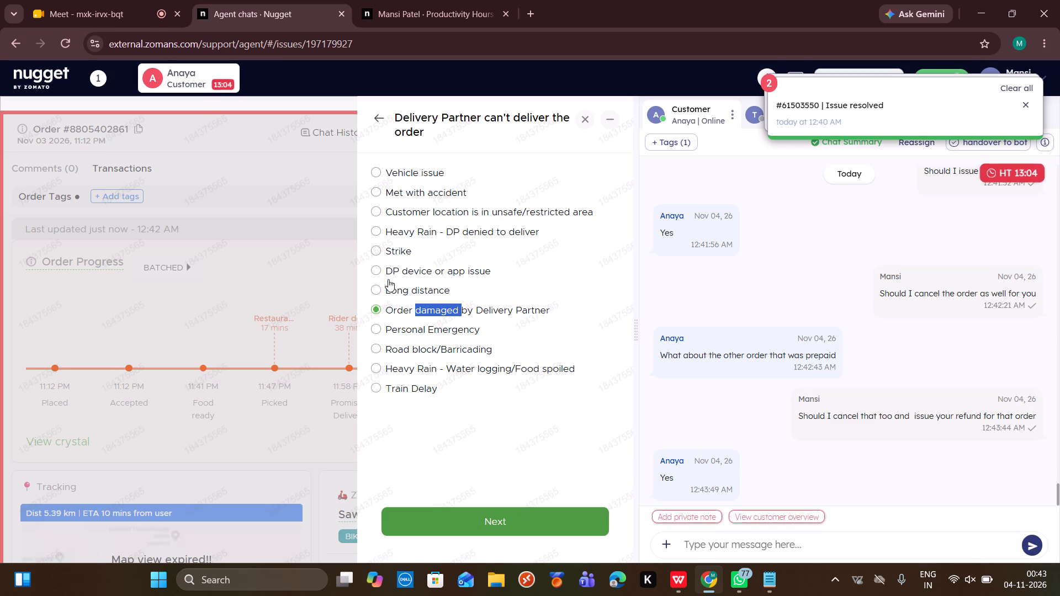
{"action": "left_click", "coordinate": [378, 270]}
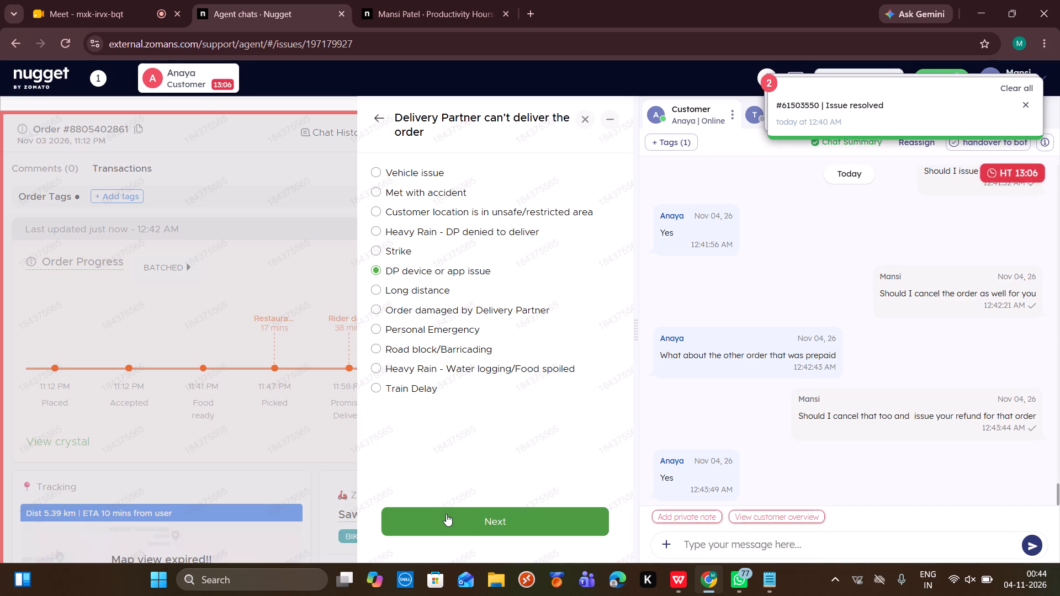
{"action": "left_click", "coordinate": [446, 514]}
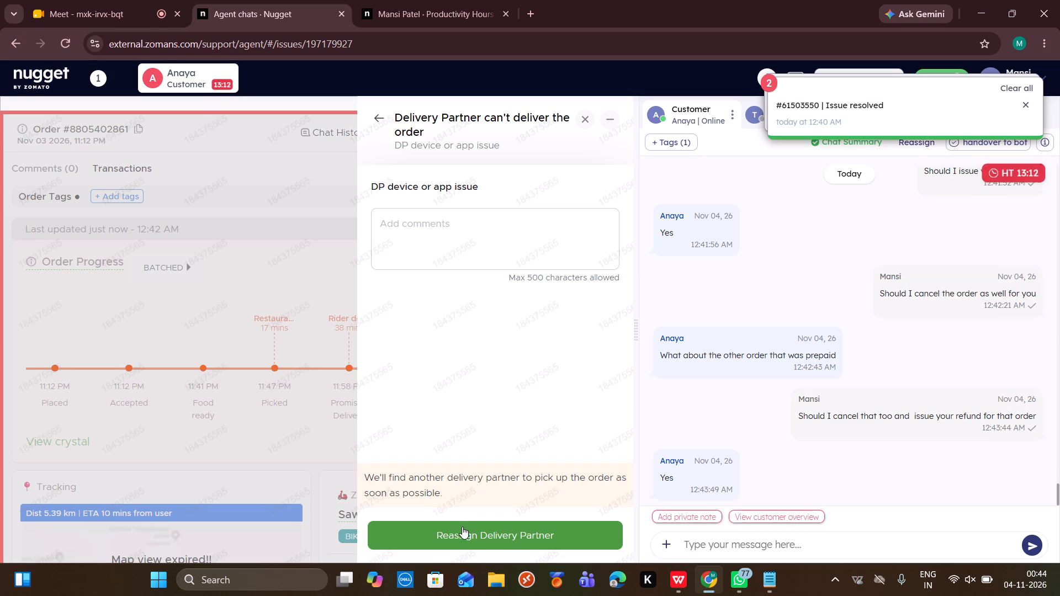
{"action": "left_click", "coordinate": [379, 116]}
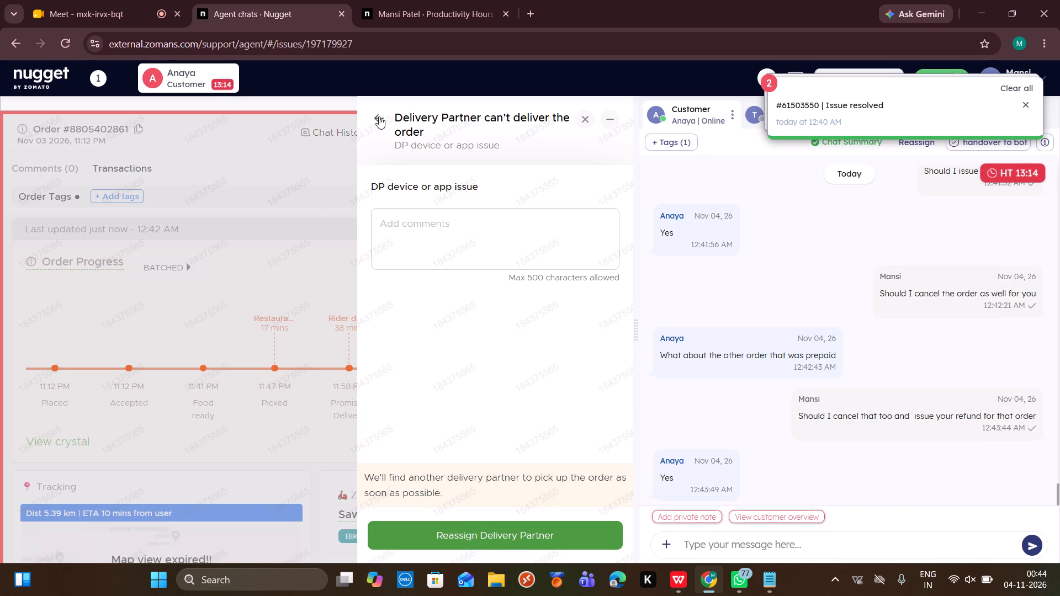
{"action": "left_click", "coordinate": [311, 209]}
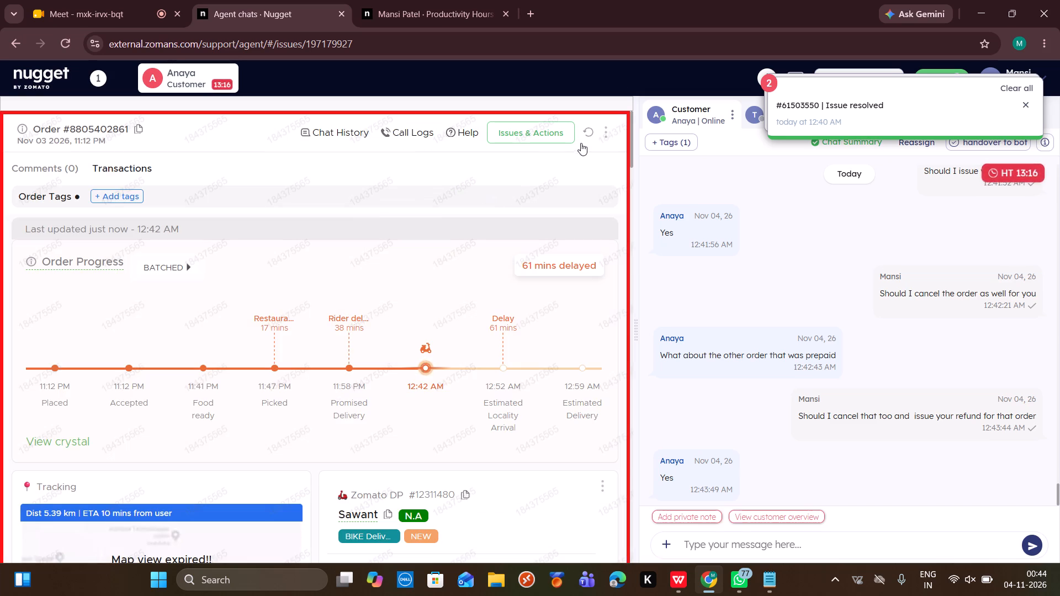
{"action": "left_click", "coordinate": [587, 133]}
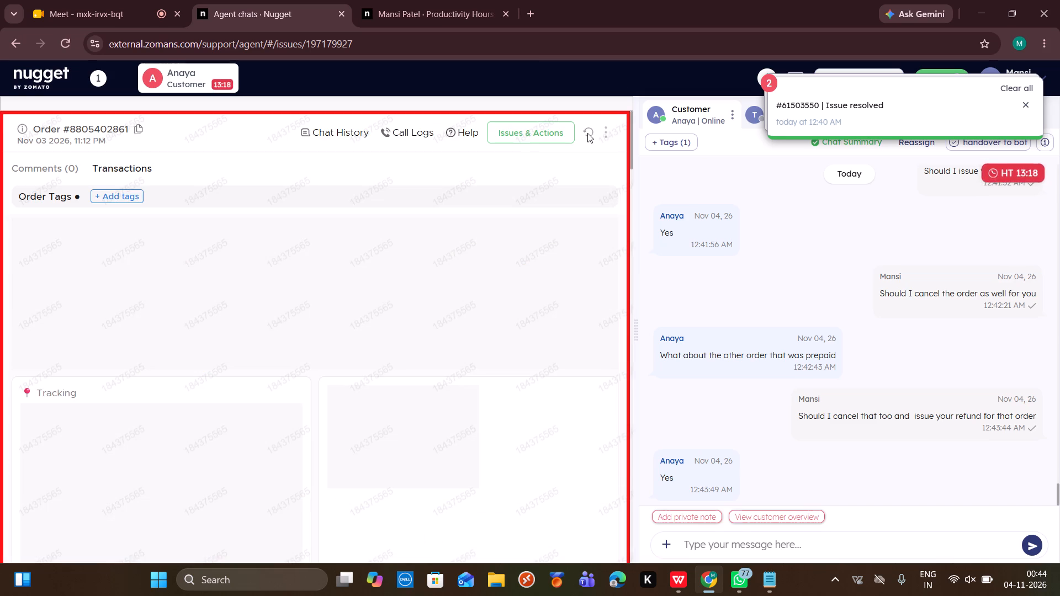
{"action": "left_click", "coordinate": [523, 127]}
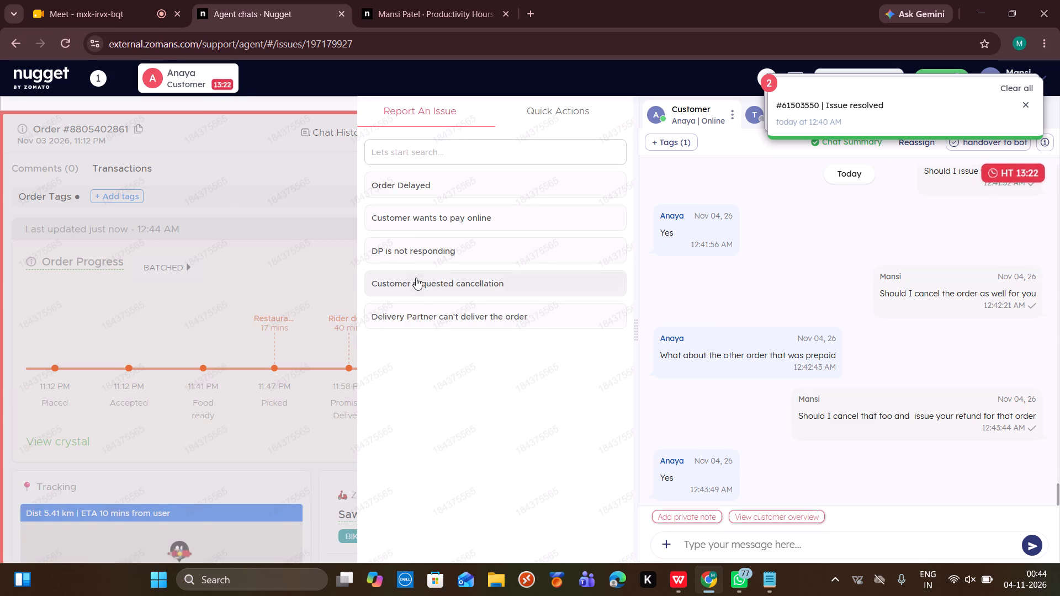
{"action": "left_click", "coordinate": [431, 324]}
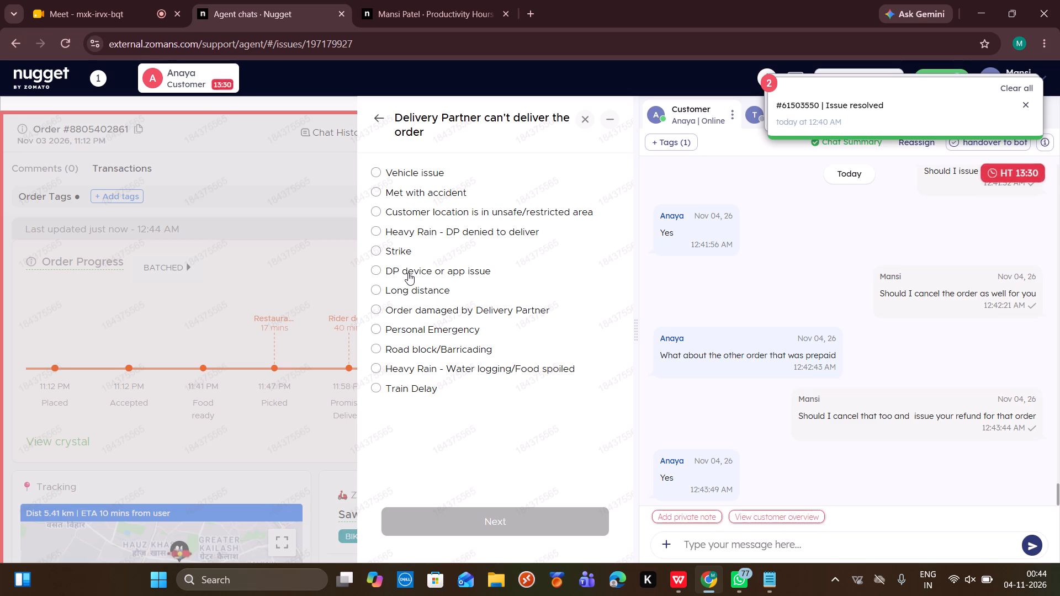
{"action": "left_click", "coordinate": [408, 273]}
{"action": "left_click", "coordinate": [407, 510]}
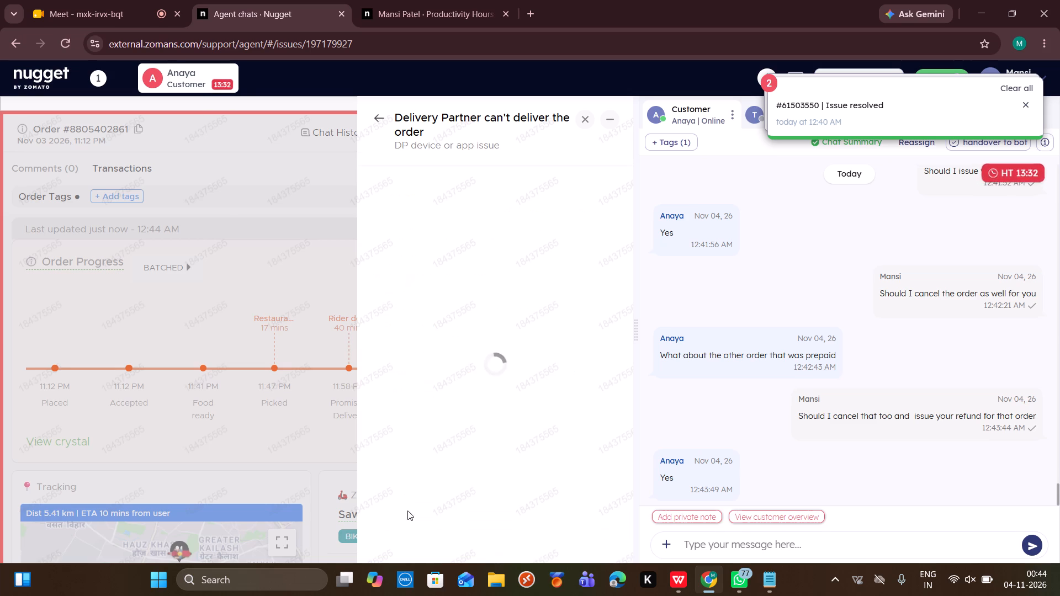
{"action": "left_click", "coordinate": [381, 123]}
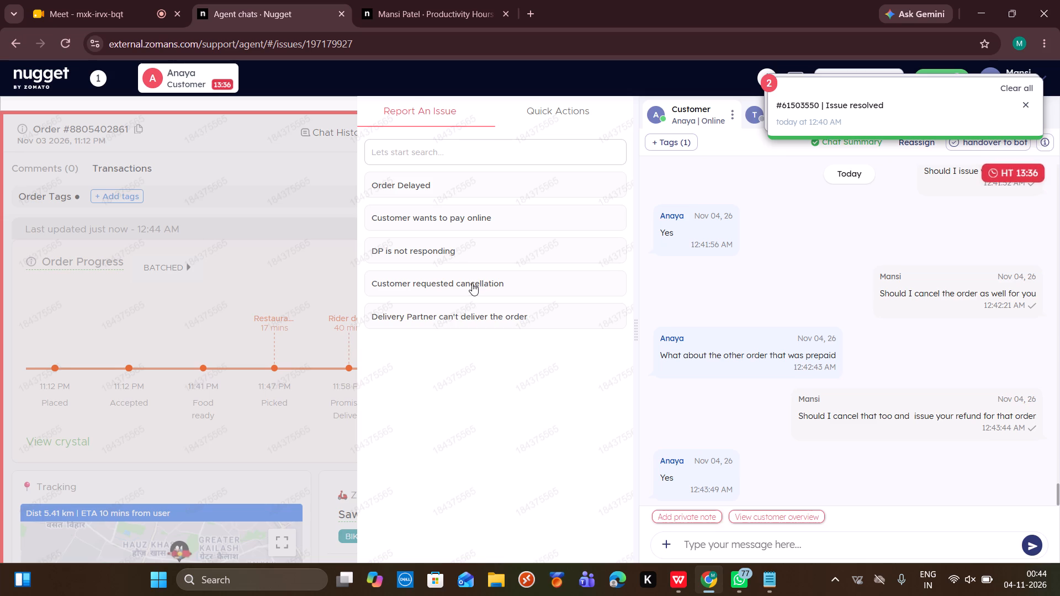
Cancel Anaya's COD order by reporting that the delivery partner can't deliver it, with the reason Order damaged by Delivery Partner.
{"action": "left_click", "coordinate": [458, 313]}
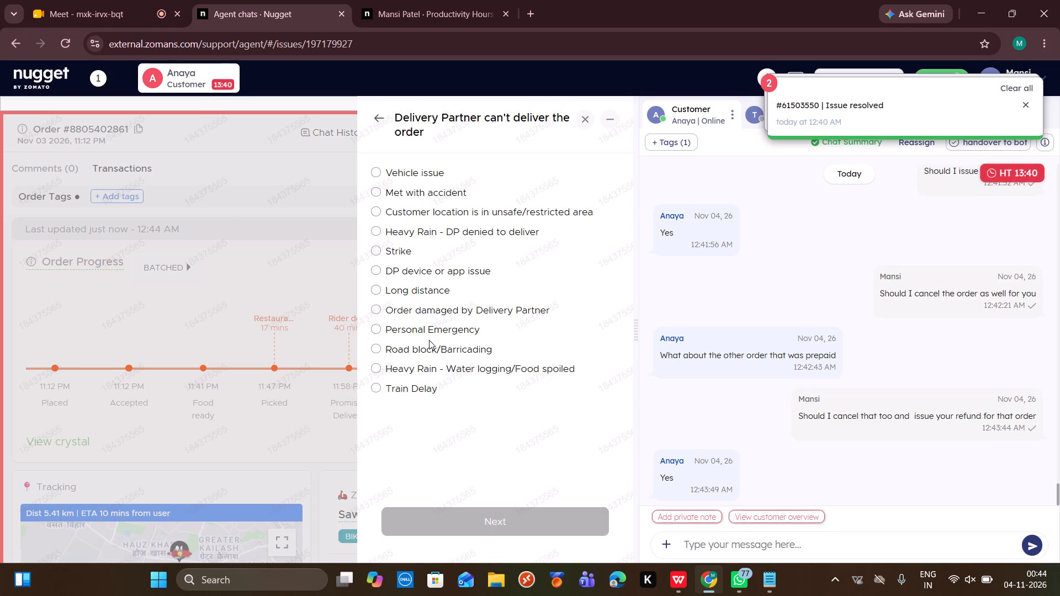
{"action": "left_click", "coordinate": [422, 314]}
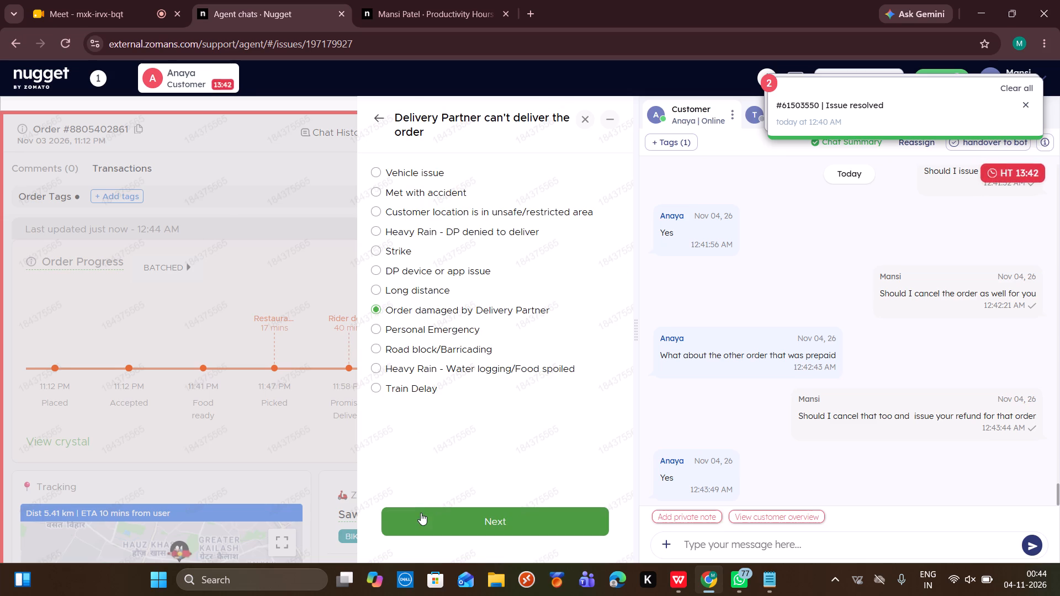
{"action": "left_click", "coordinate": [421, 513]}
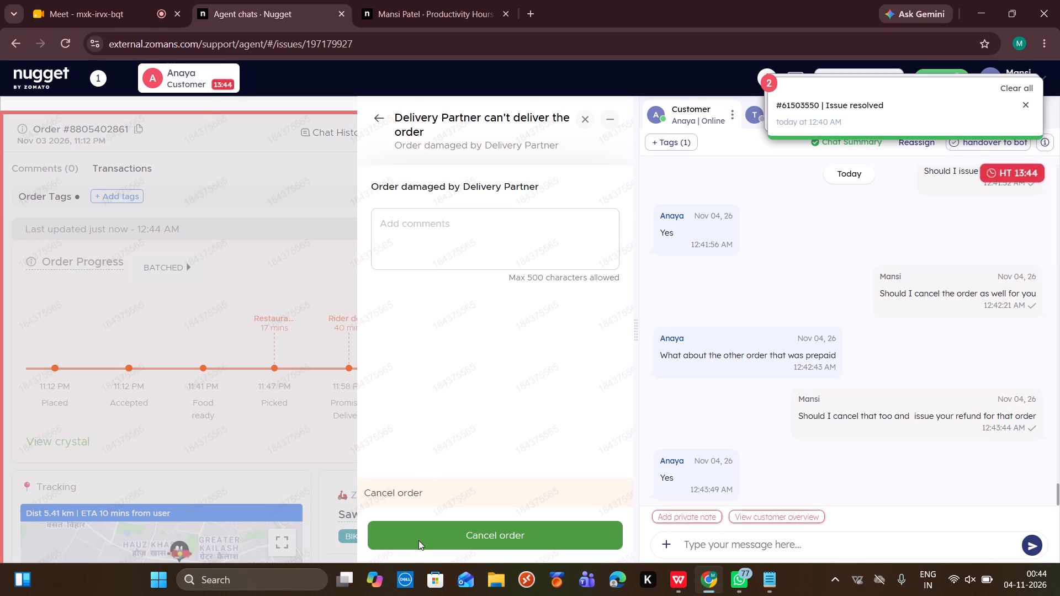
{"action": "left_click", "coordinate": [418, 540]}
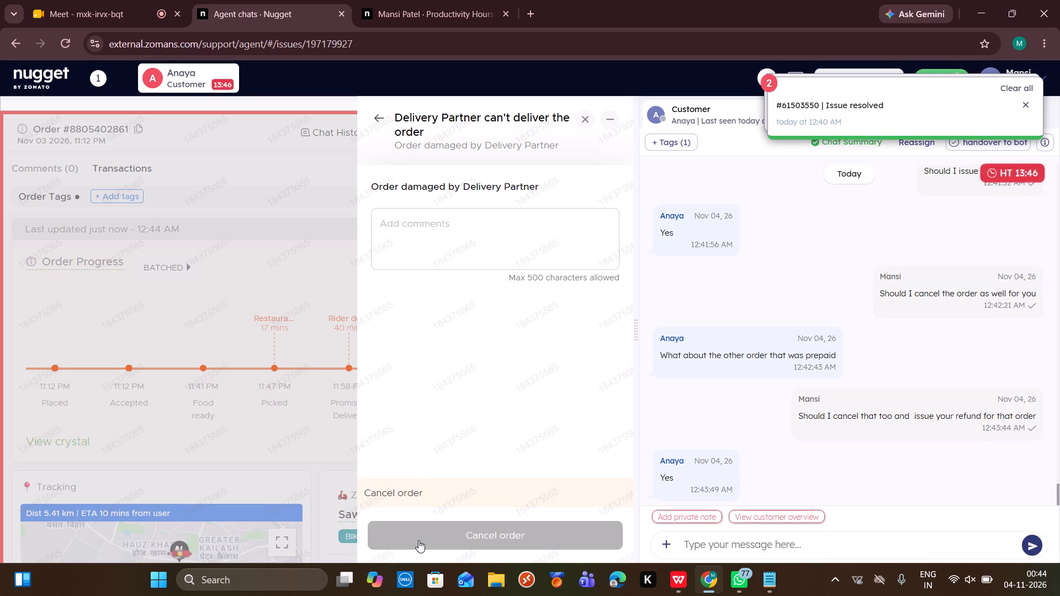
Send Anaya the message "Your order has been cancelled".
{"action": "left_click", "coordinate": [701, 548]}
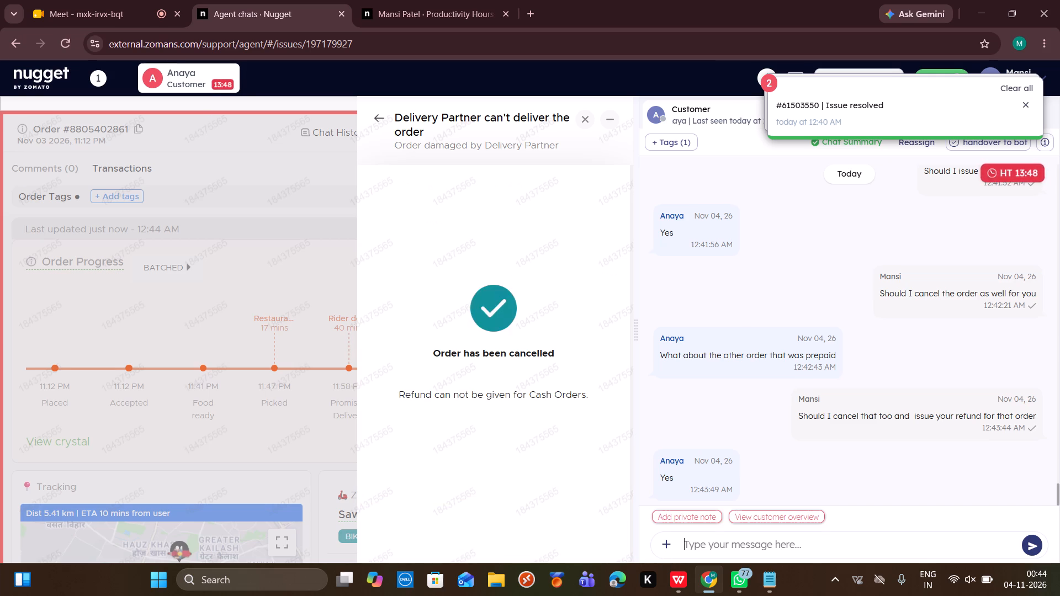
{"action": "key", "text": "y"}
{"action": "type", "text": "our order has been cancelled"}
{"action": "key", "text": "space"}
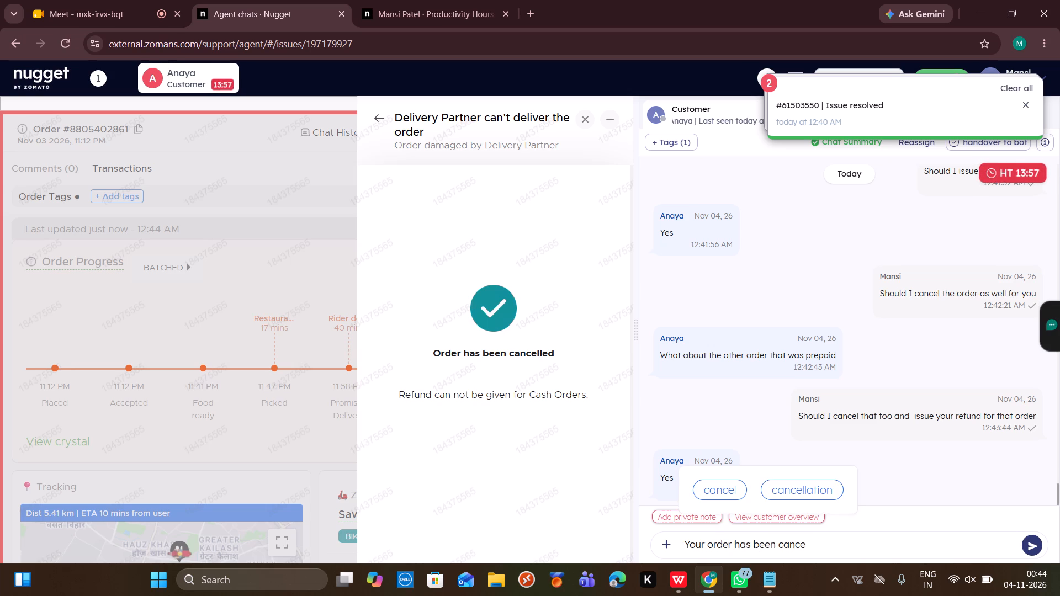
{"action": "key", "text": "Return"}
Close the issue report and check the updated COD order's payment, progress and batched order details.
{"action": "left_click", "coordinate": [324, 327]}
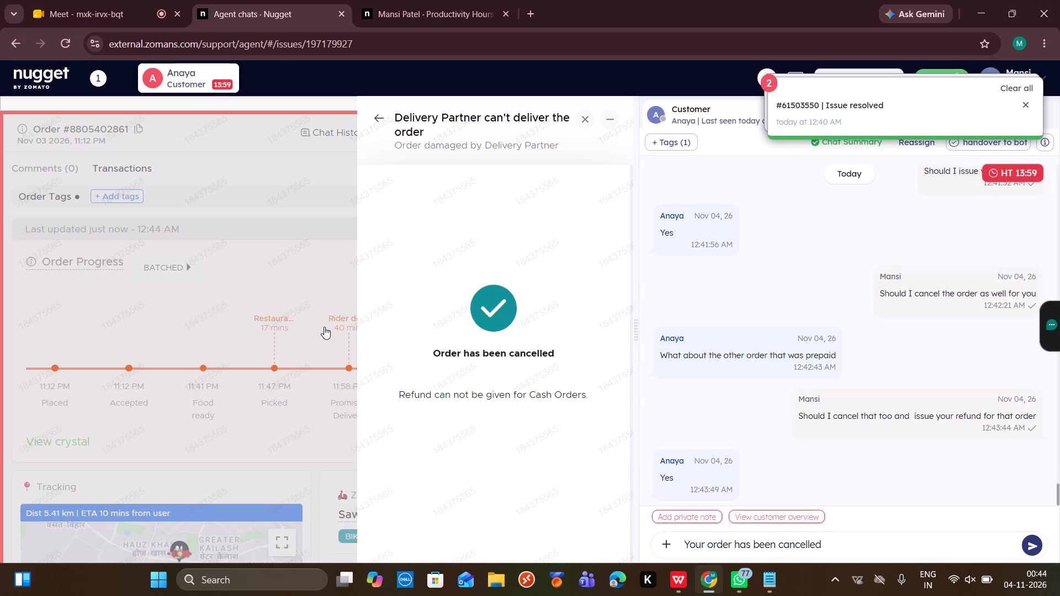
{"action": "scroll", "coordinate": [501, 407], "scroll_direction": "down", "scroll_amount": 9}
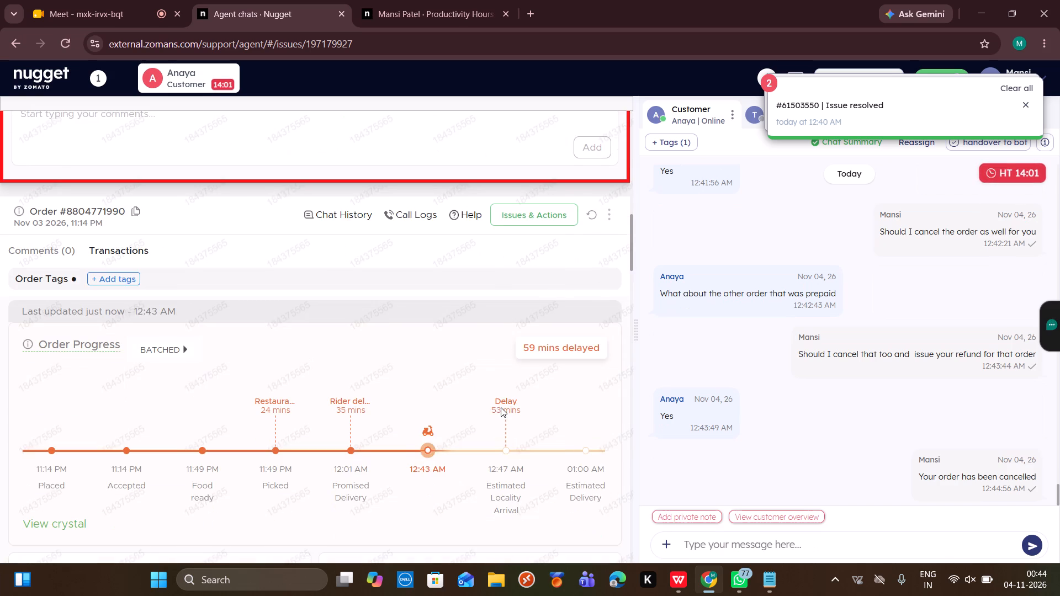
{"action": "scroll", "coordinate": [505, 365], "scroll_direction": "up", "scroll_amount": 17}
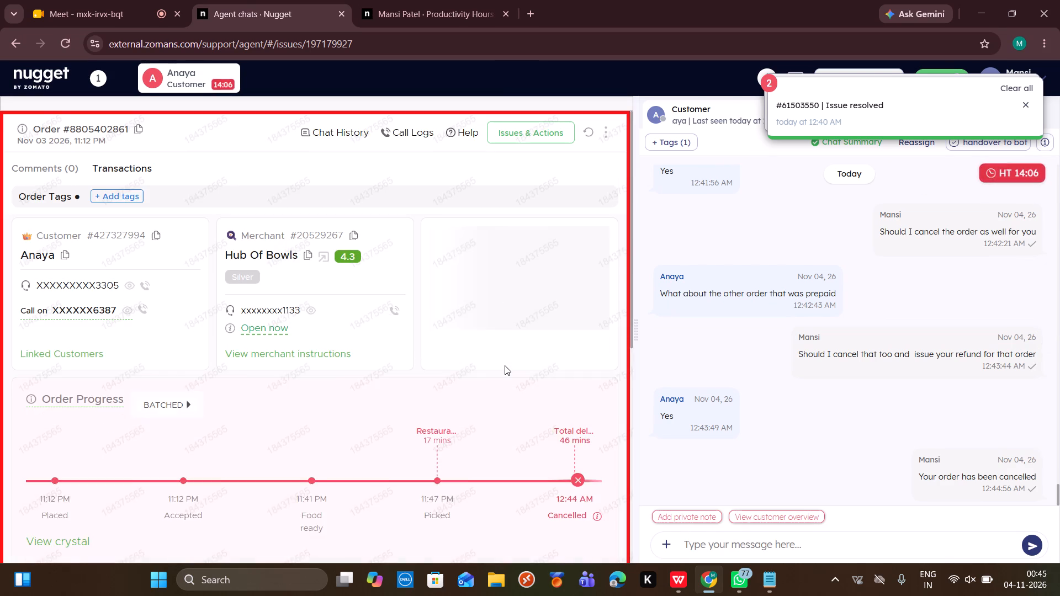
{"action": "scroll", "coordinate": [505, 365], "scroll_direction": "down", "scroll_amount": 2}
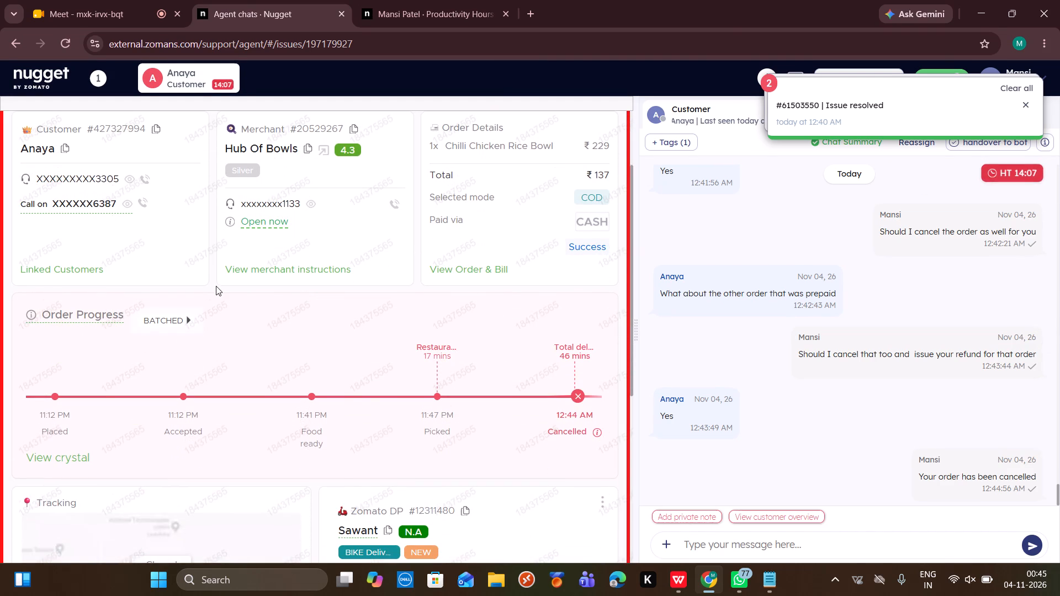
{"action": "left_click", "coordinate": [182, 320]}
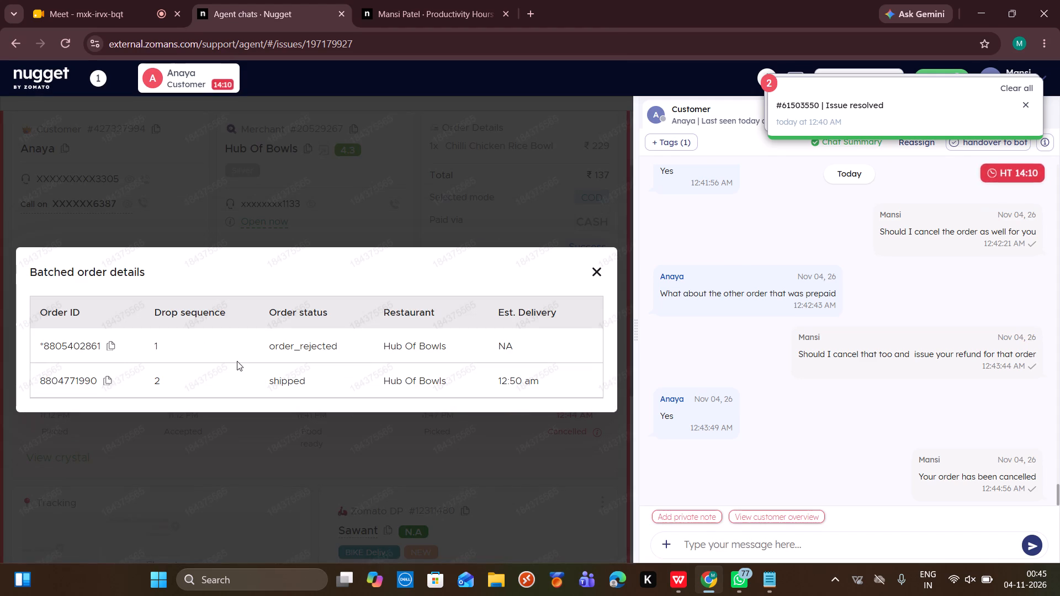
{"action": "left_click", "coordinate": [423, 204]}
Load more of Anaya's orders, review the prepaid order's progress and open issue reporting for that order.
{"action": "scroll", "coordinate": [437, 317], "scroll_direction": "down", "scroll_amount": 19}
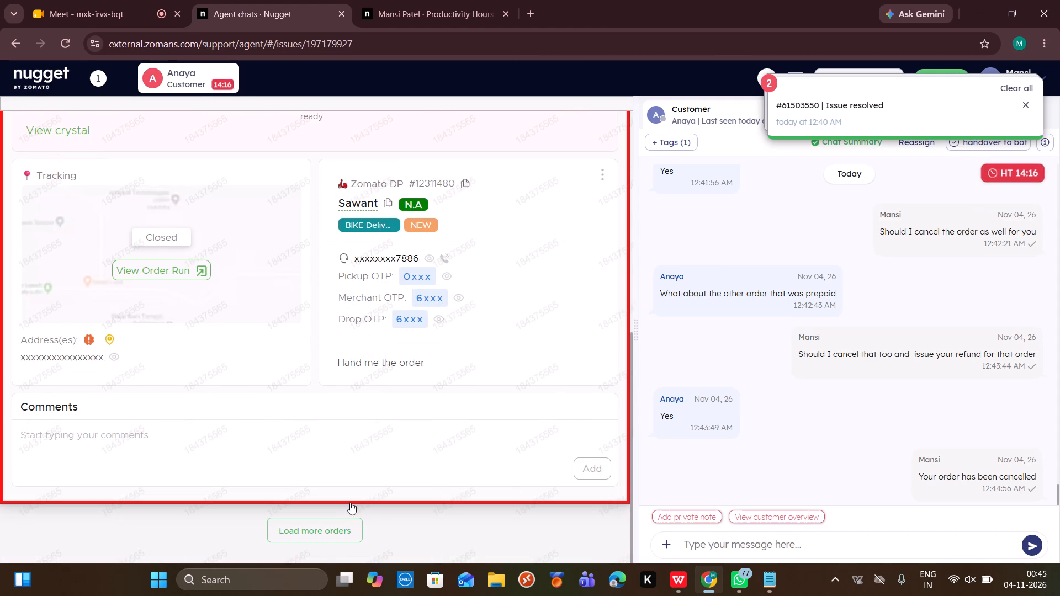
{"action": "left_click", "coordinate": [342, 520]}
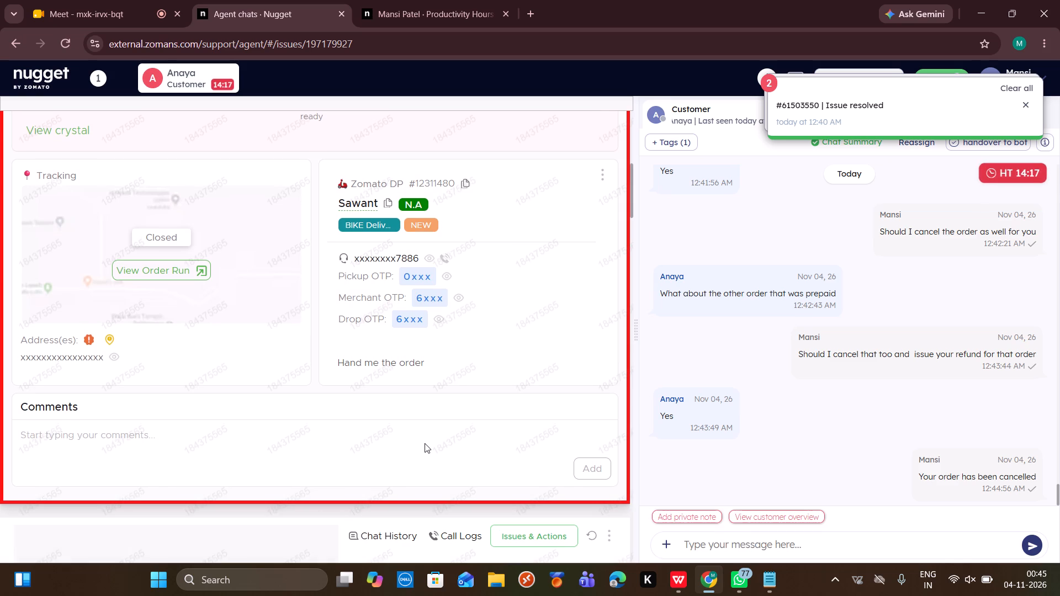
{"action": "scroll", "coordinate": [425, 443], "scroll_direction": "down", "scroll_amount": 6}
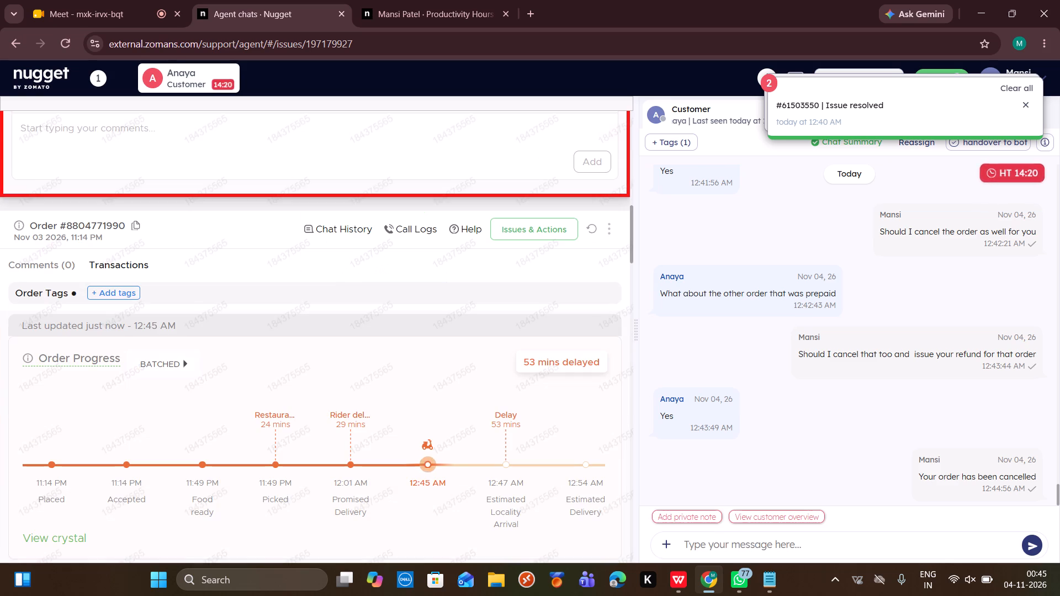
{"action": "scroll", "coordinate": [425, 443], "scroll_direction": "down", "scroll_amount": 1}
{"action": "scroll", "coordinate": [364, 397], "scroll_direction": "down", "scroll_amount": 1}
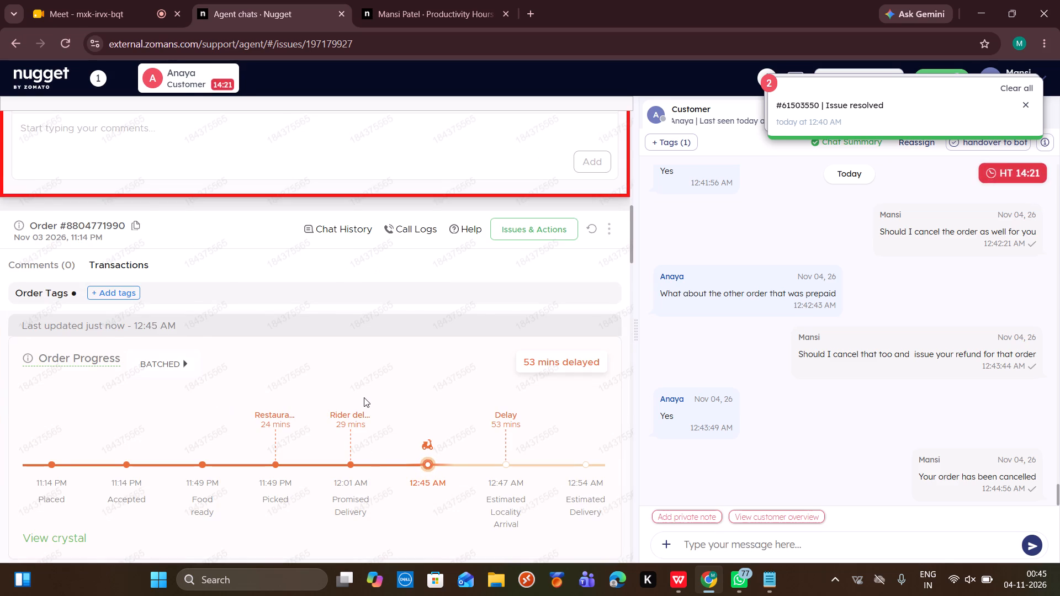
{"action": "scroll", "coordinate": [364, 397], "scroll_direction": "down", "scroll_amount": 1}
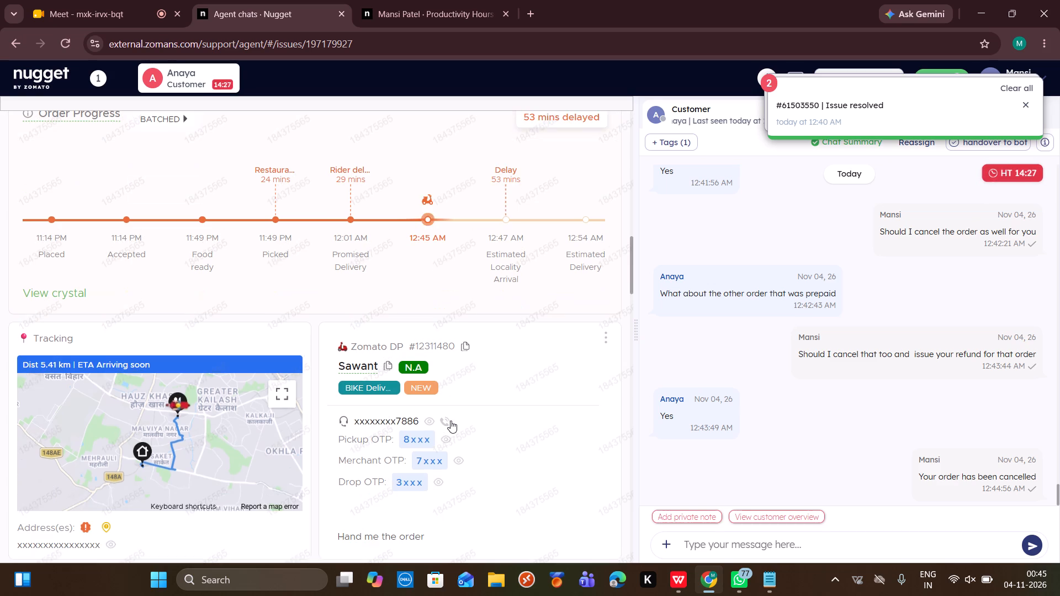
{"action": "scroll", "coordinate": [469, 366], "scroll_direction": "up", "scroll_amount": 1}
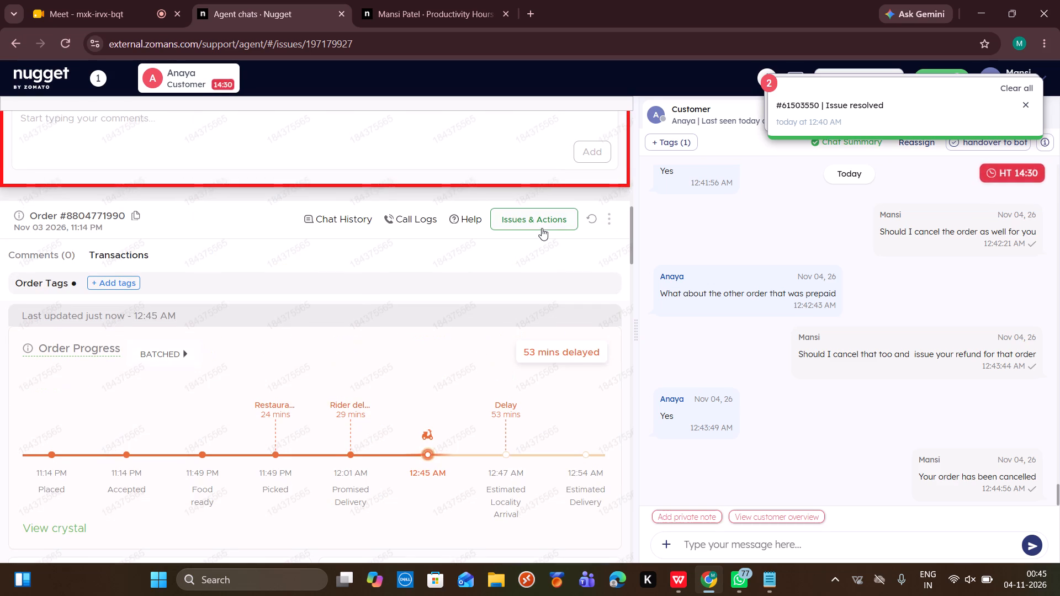
{"action": "left_click", "coordinate": [543, 222]}
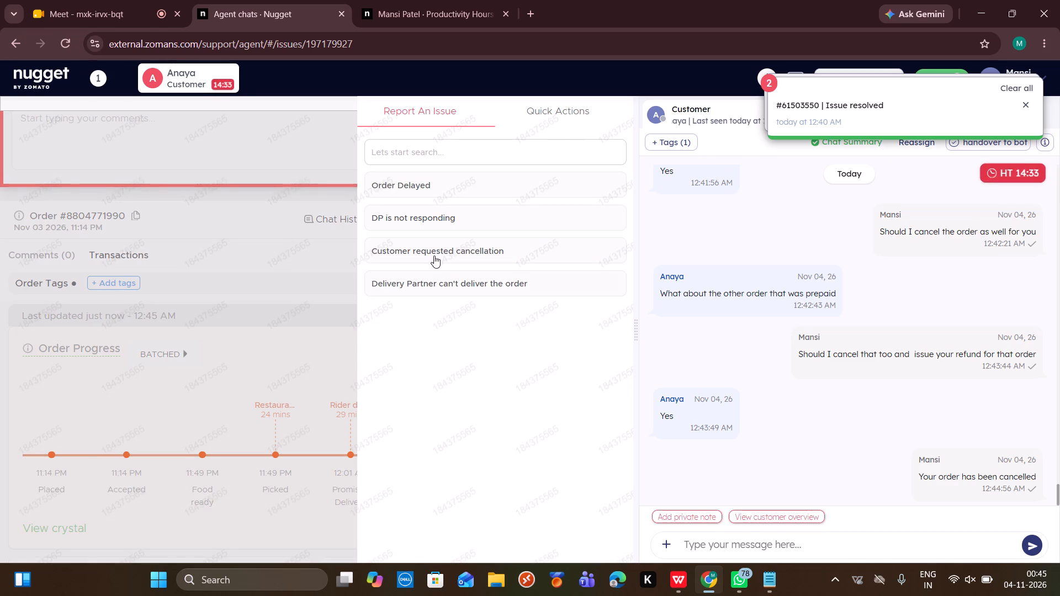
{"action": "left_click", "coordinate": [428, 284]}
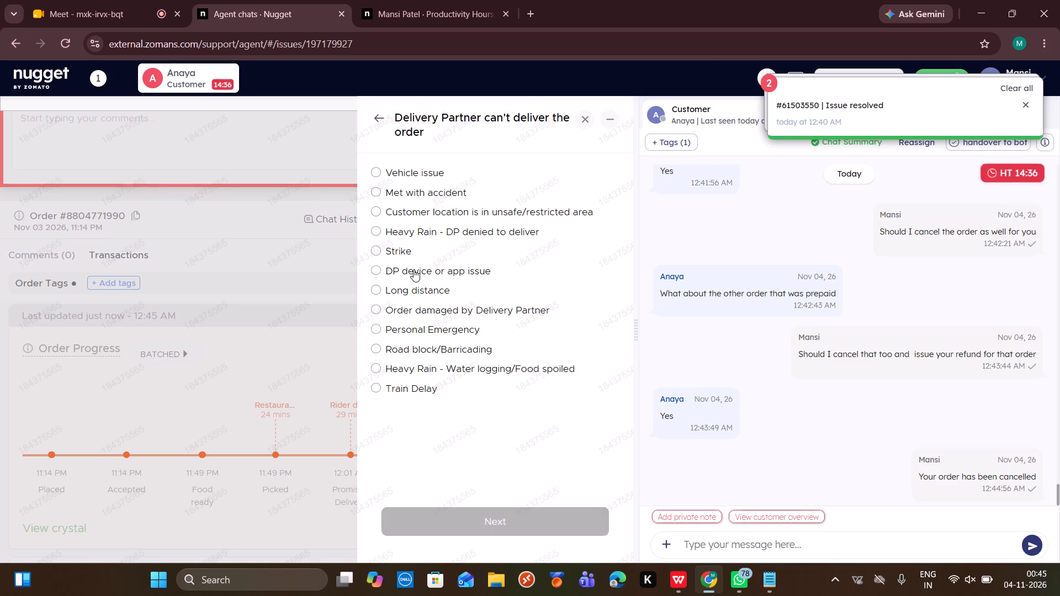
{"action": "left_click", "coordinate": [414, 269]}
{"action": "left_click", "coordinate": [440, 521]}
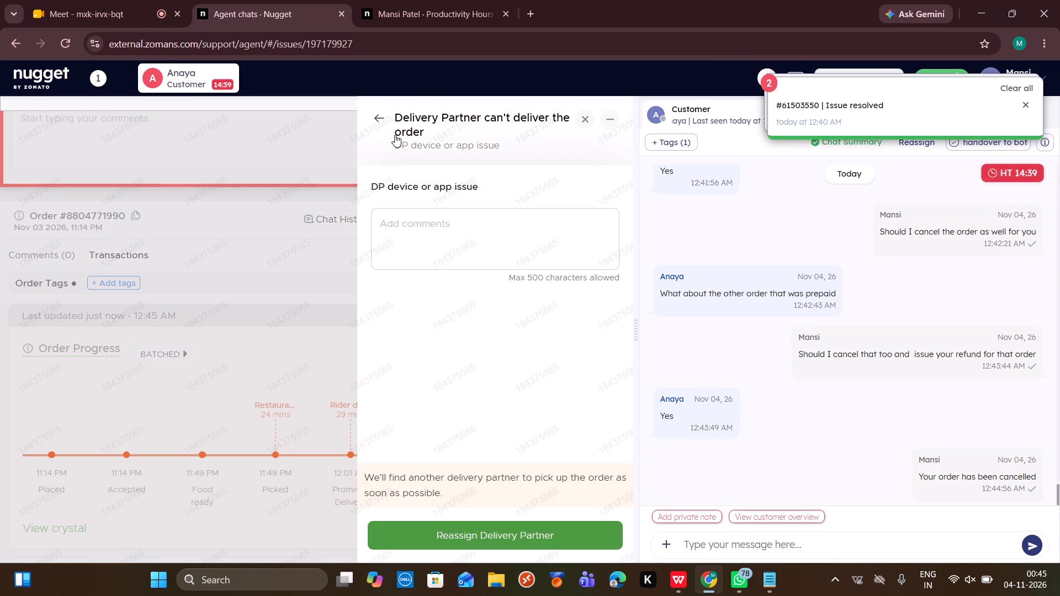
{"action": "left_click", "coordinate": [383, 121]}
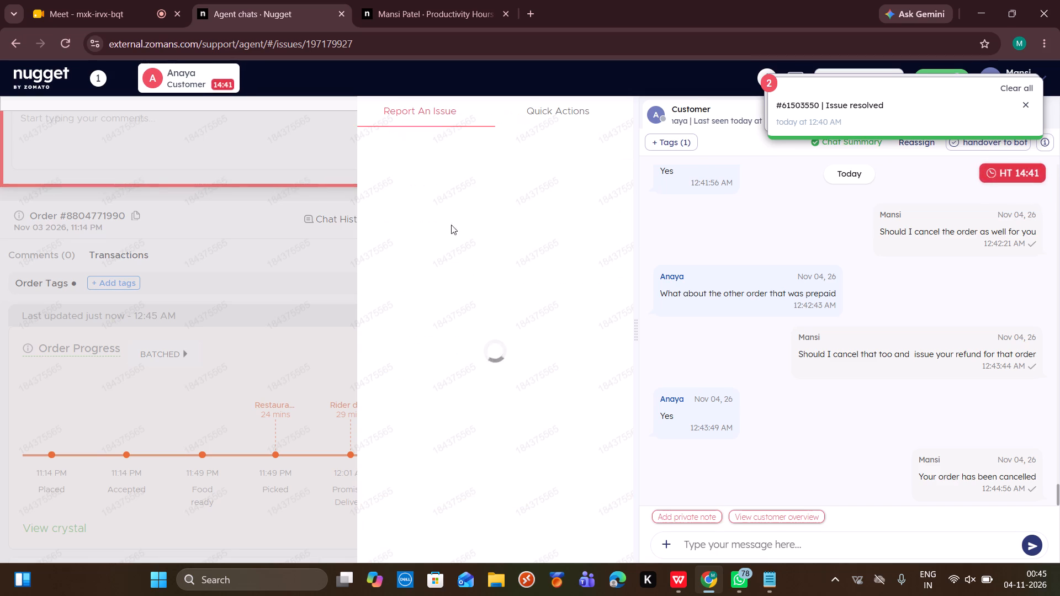
Cancel and refund Anaya's prepaid order by reporting that the delivery partner can't deliver it, with the reason Order damaged by Delivery Partner.
{"action": "left_click", "coordinate": [479, 285]}
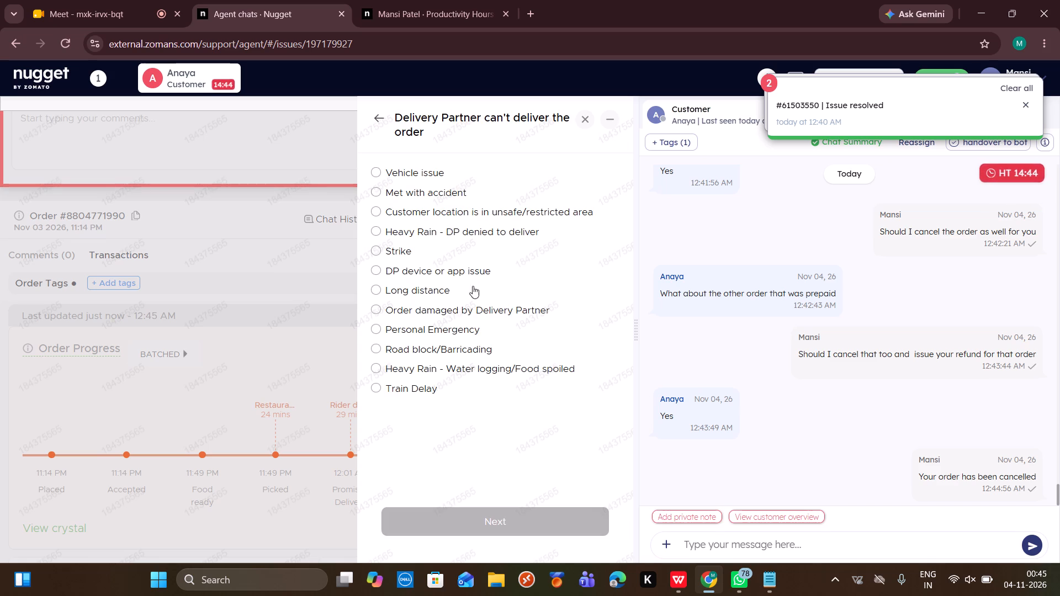
{"action": "left_click", "coordinate": [435, 309]}
{"action": "left_click", "coordinate": [396, 520]}
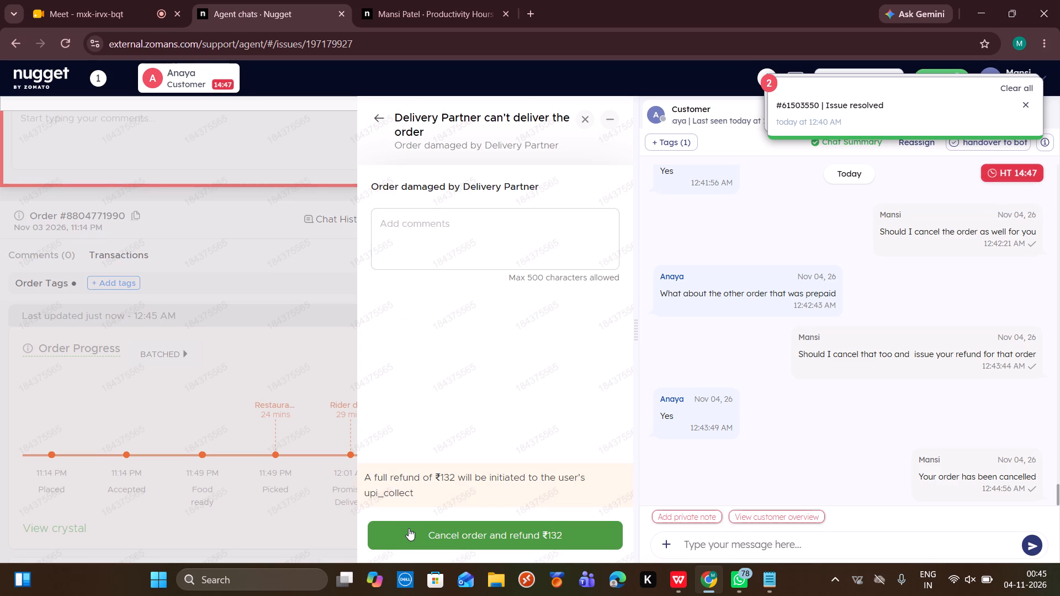
{"action": "left_click", "coordinate": [409, 528]}
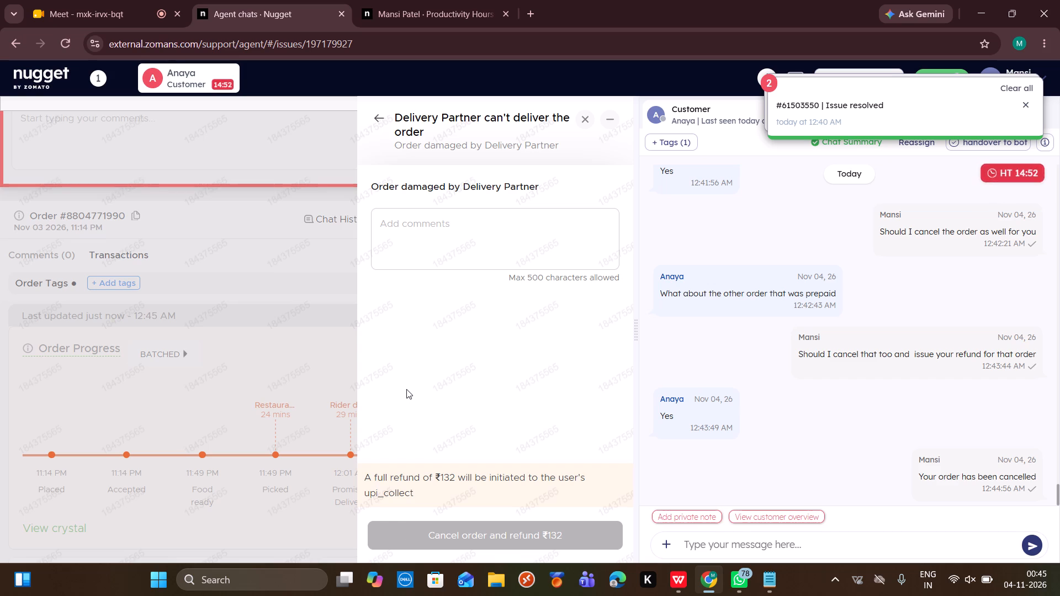
Send Anaya the copied confirmation of the ₹132 refund, taking up to 2 hours to reflect, and close the issue report.
{"action": "left_click_drag", "start_coordinate": [395, 377], "coordinate": [414, 379]}
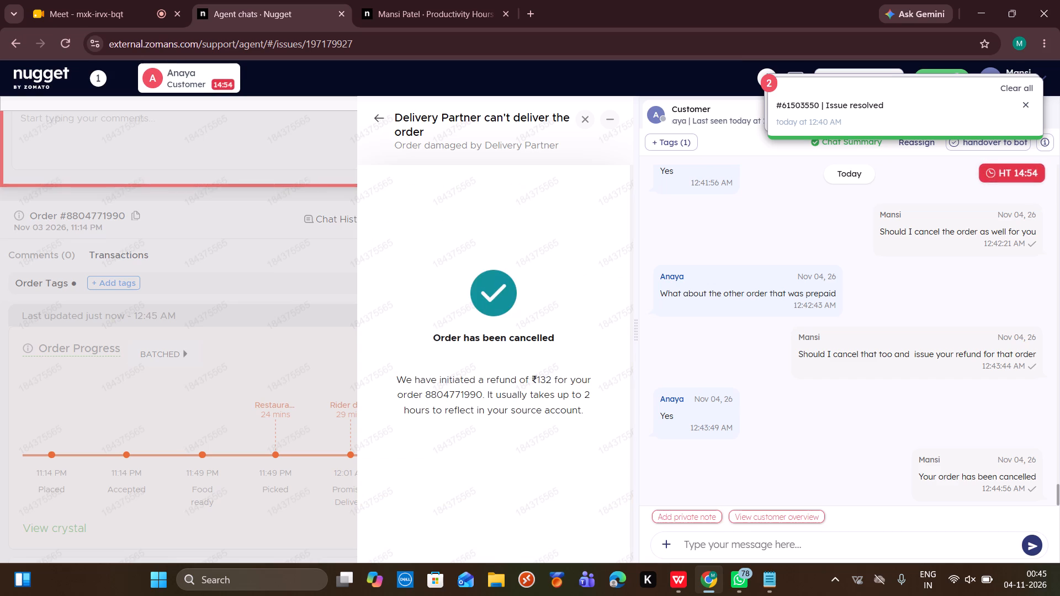
{"action": "left_click_drag", "start_coordinate": [414, 379], "coordinate": [587, 407]}
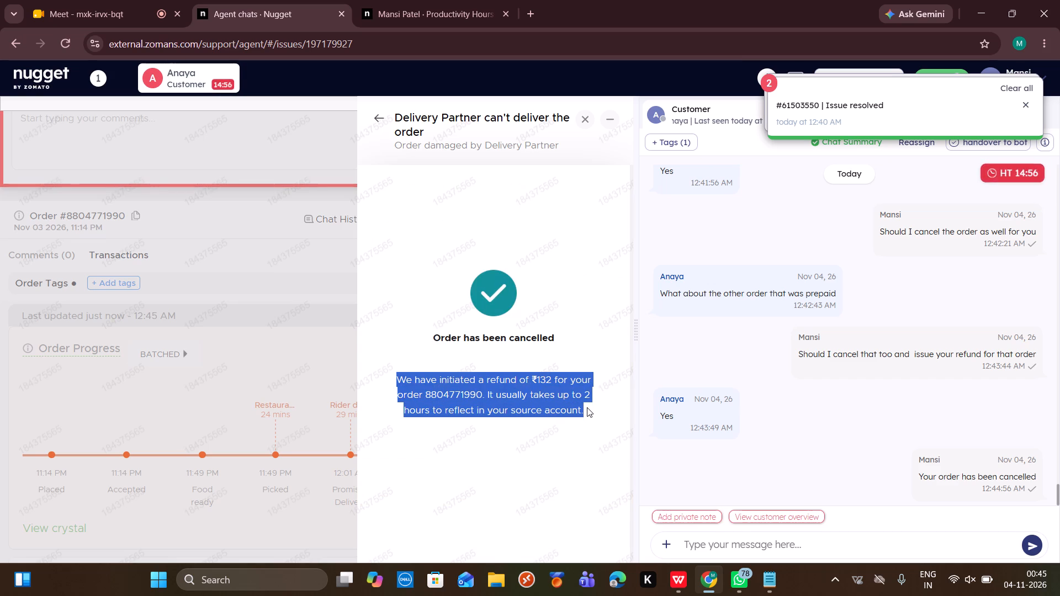
{"action": "key", "text": "ctrl+c"}
{"action": "left_click", "coordinate": [688, 539]}
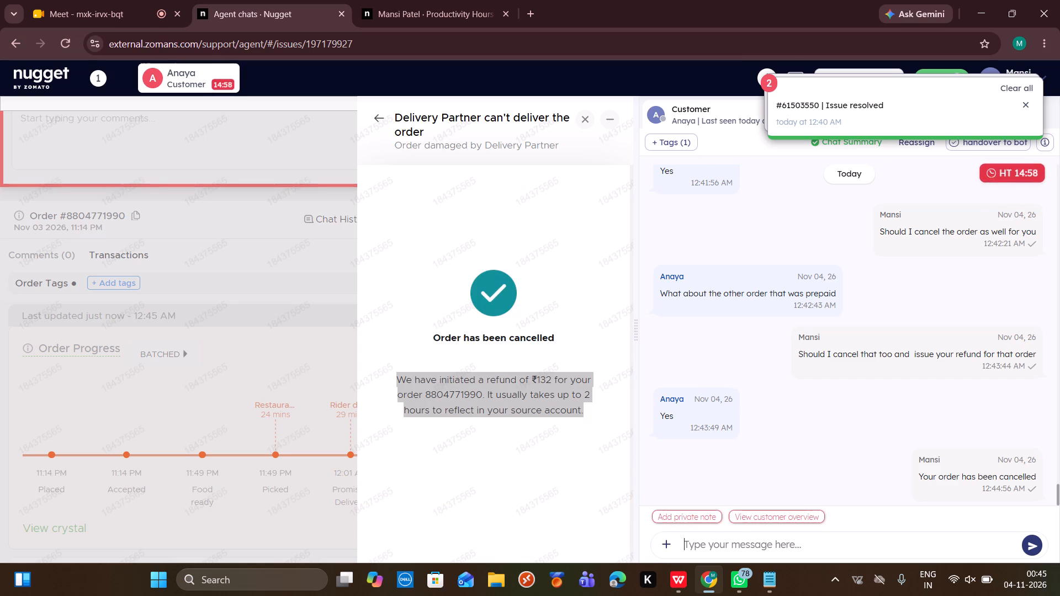
{"action": "key", "text": "ctrl+v"}
{"action": "key", "text": "Return"}
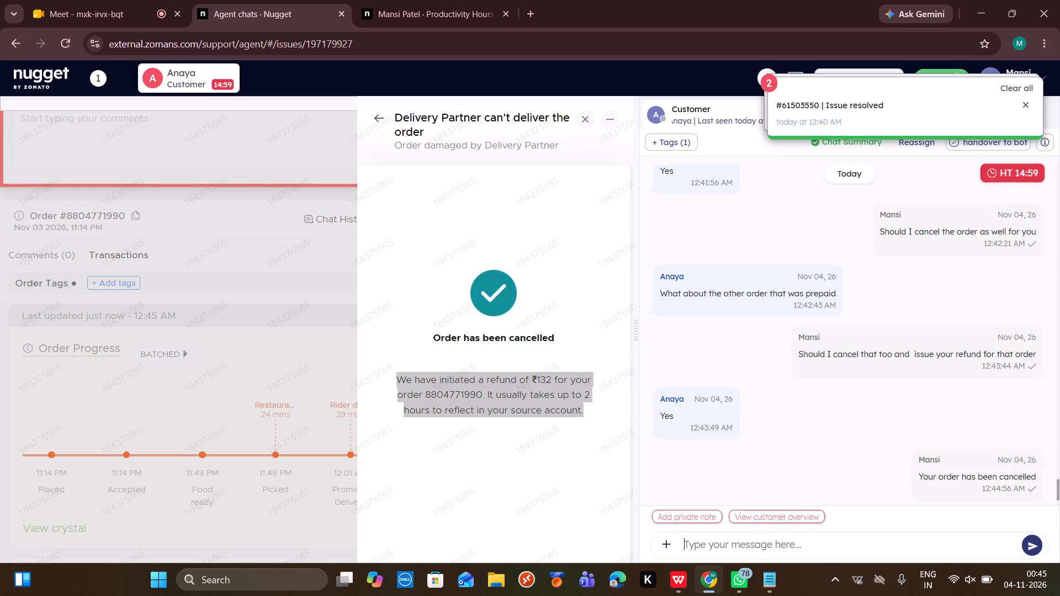
{"action": "double_click", "coordinate": [288, 390]}
{"action": "scroll", "coordinate": [443, 286], "scroll_direction": "up", "scroll_amount": 15}
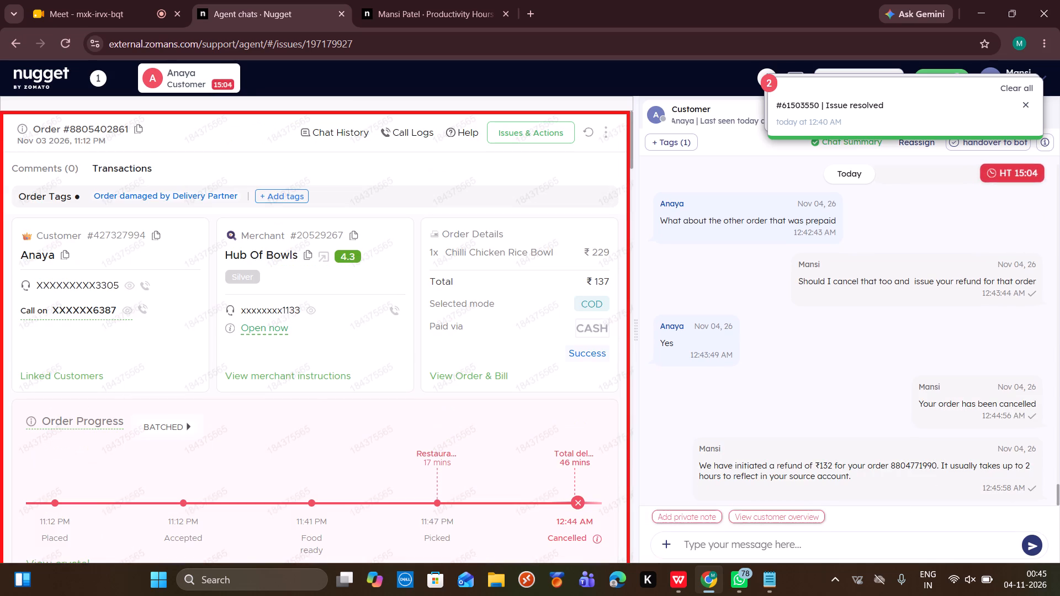
{"action": "scroll", "coordinate": [443, 286], "scroll_direction": "up", "scroll_amount": 6}
Copy the coupon-initiated statement under COMPENSATION in the HOLD STATEMENTS note in Notepad into Anaya's chat as an unsent message.
{"action": "left_click", "coordinate": [767, 584]}
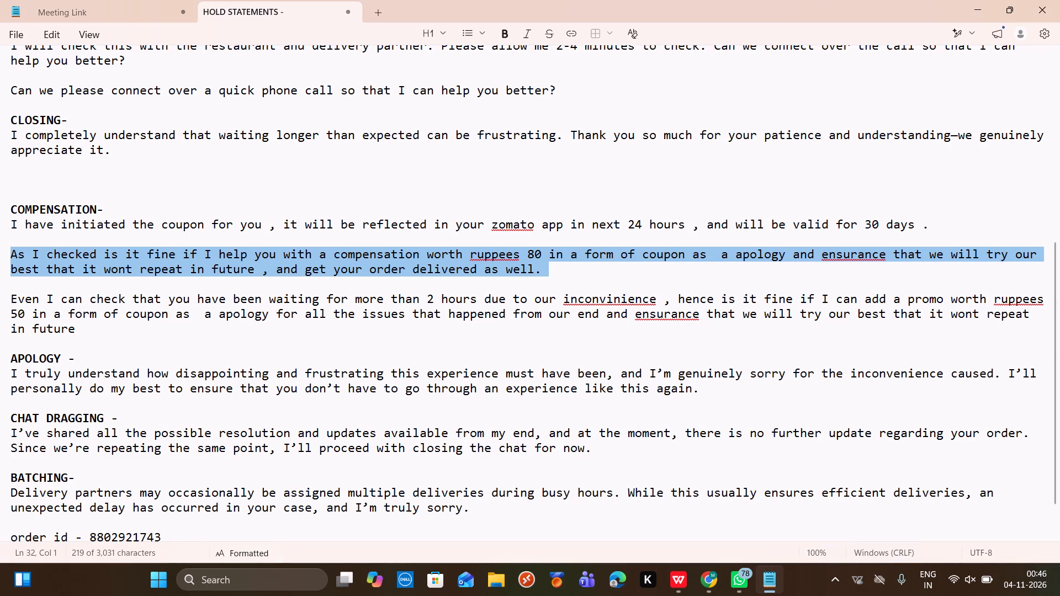
{"action": "left_click", "coordinate": [4, 228]}
{"action": "key", "text": "ctrl+c"}
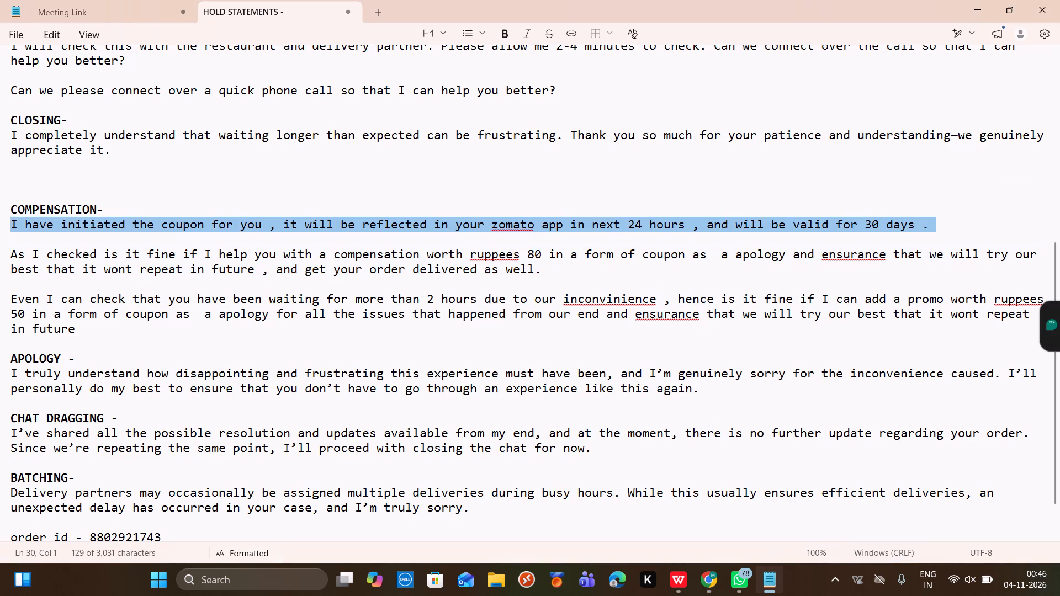
{"action": "left_click", "coordinate": [706, 587]}
{"action": "left_click", "coordinate": [707, 541]}
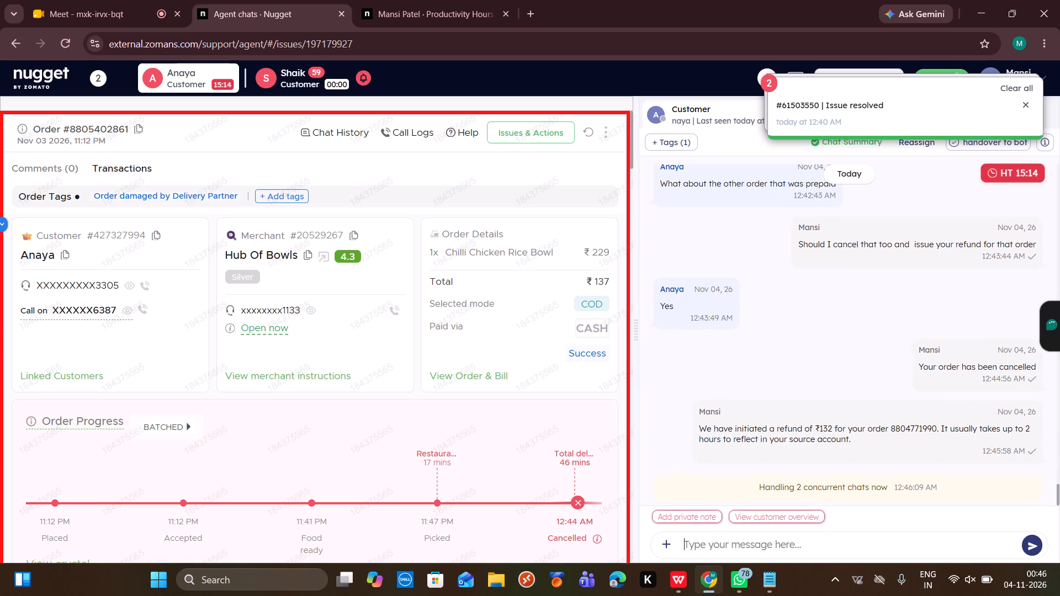
{"action": "key", "text": "ctrl+v"}
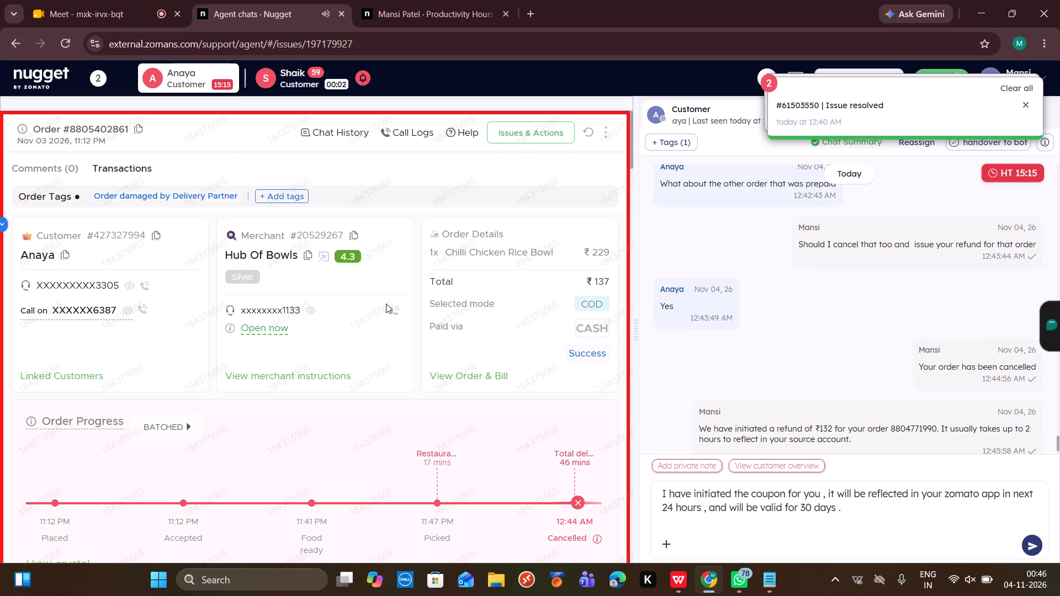
Open Shaik's new support chat and rate its chat summary as helpful.
{"action": "left_click", "coordinate": [326, 81]}
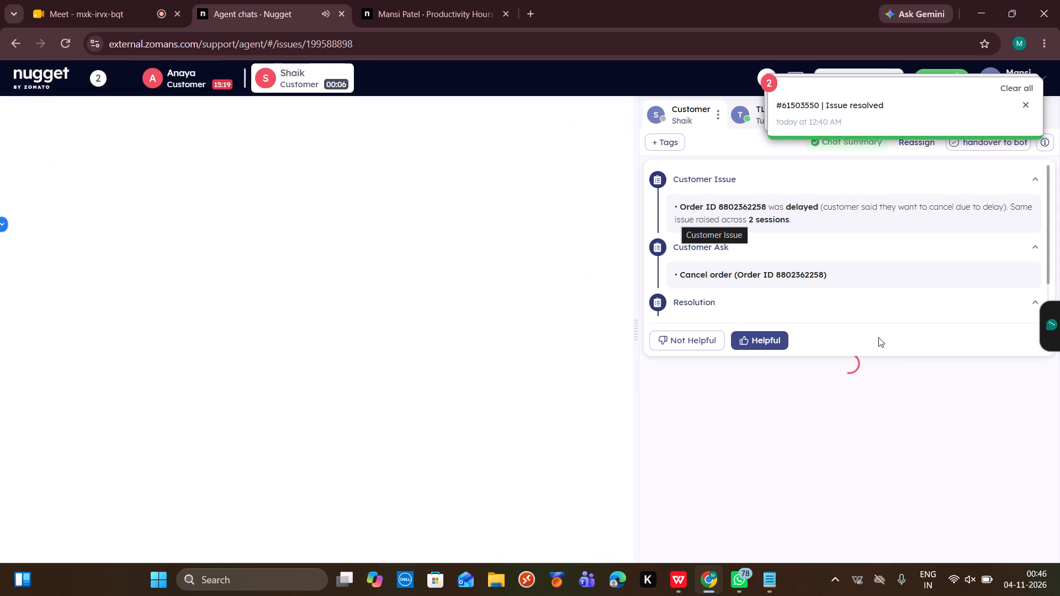
{"action": "left_click", "coordinate": [1026, 483]}
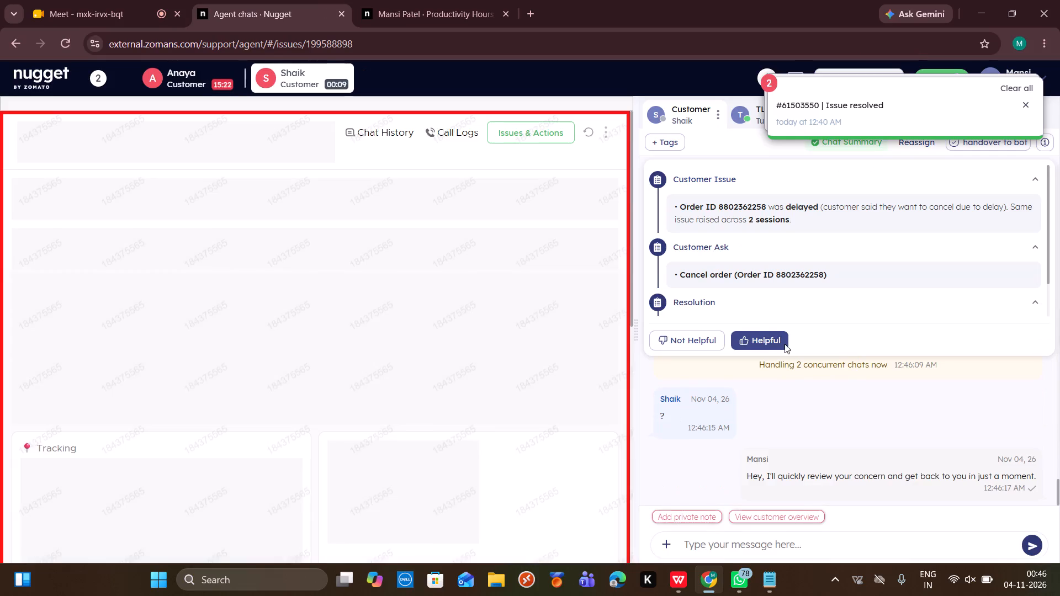
{"action": "left_click", "coordinate": [780, 343]}
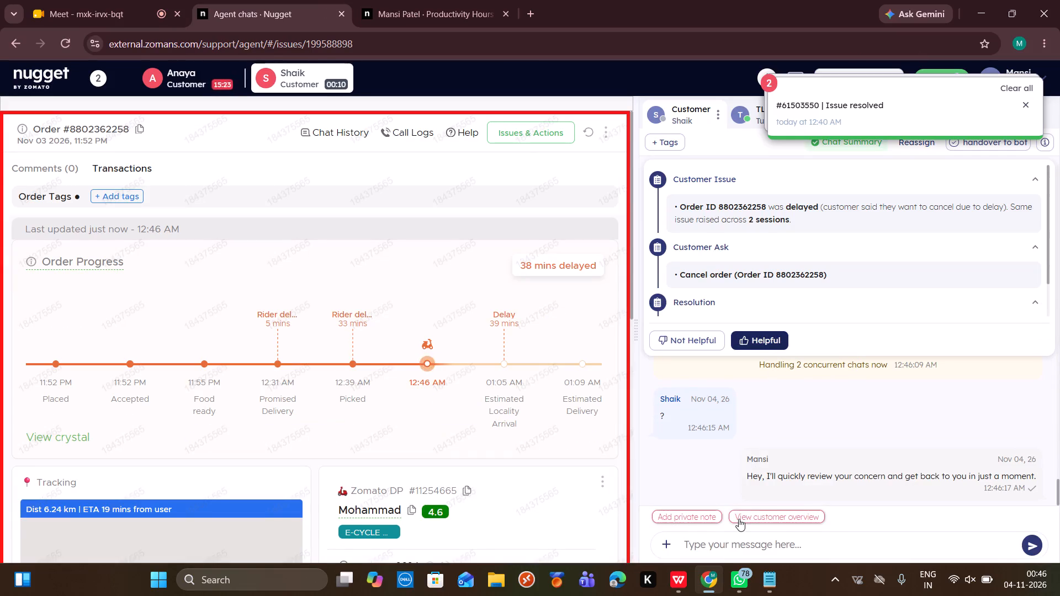
Examine the progress, tracking, merchant and payment details of Shaik's order along with the recent chat messages.
{"action": "scroll", "coordinate": [565, 467], "scroll_direction": "down", "scroll_amount": 6}
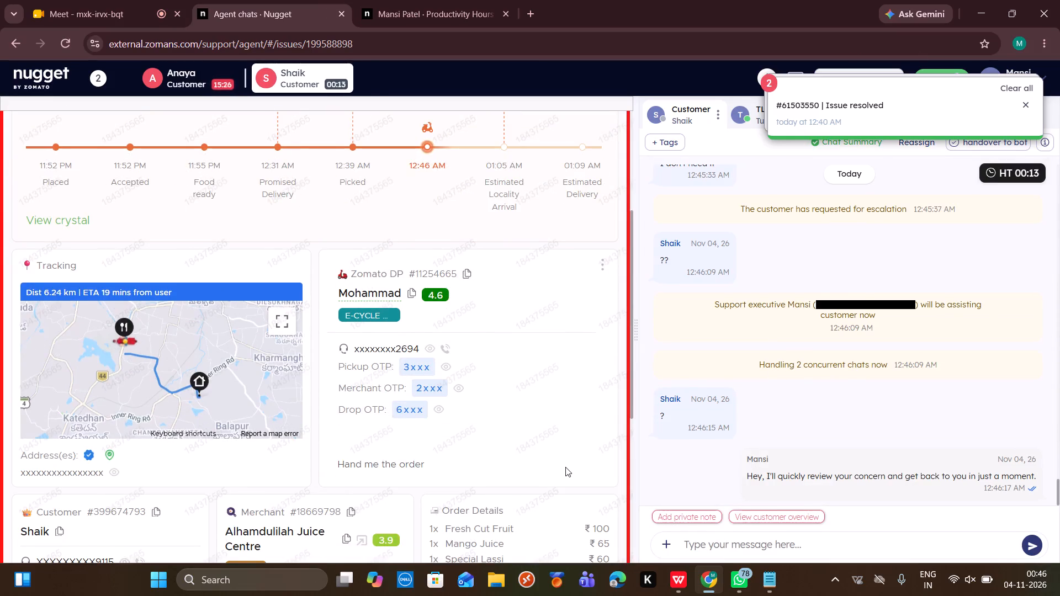
{"action": "scroll", "coordinate": [565, 467], "scroll_direction": "down", "scroll_amount": 3}
{"action": "scroll", "coordinate": [565, 467], "scroll_direction": "up", "scroll_amount": 14}
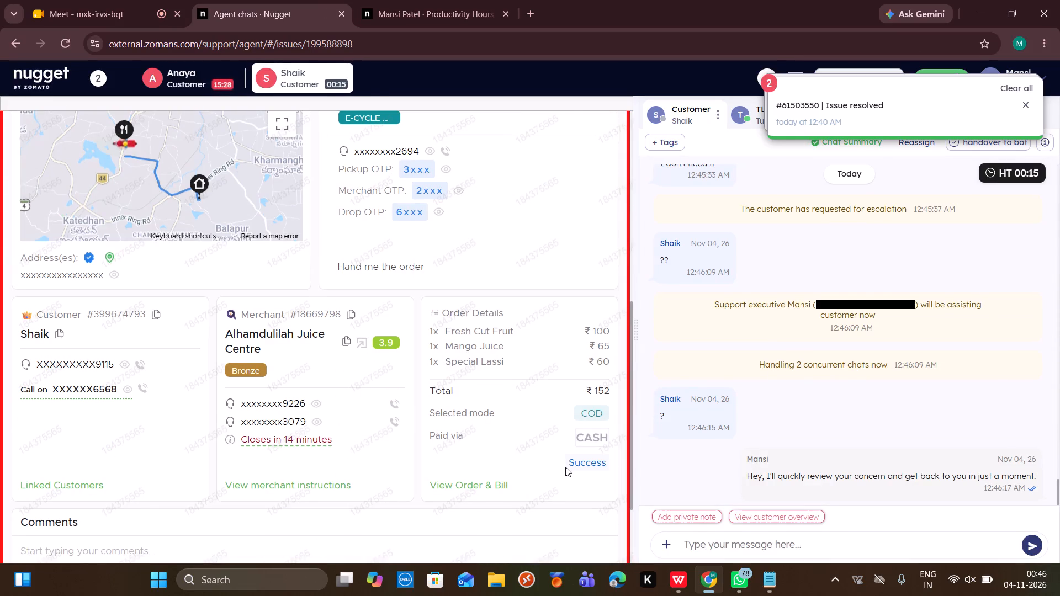
{"action": "scroll", "coordinate": [565, 467], "scroll_direction": "up", "scroll_amount": 10}
{"action": "scroll", "coordinate": [727, 458], "scroll_direction": "up", "scroll_amount": 2}
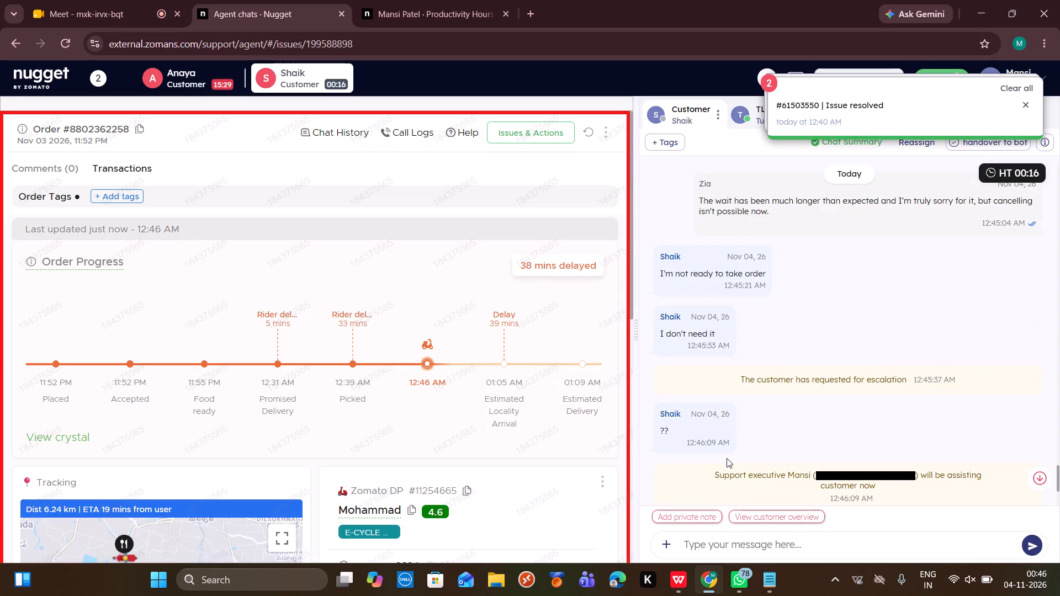
{"action": "scroll", "coordinate": [727, 458], "scroll_direction": "down", "scroll_amount": 13}
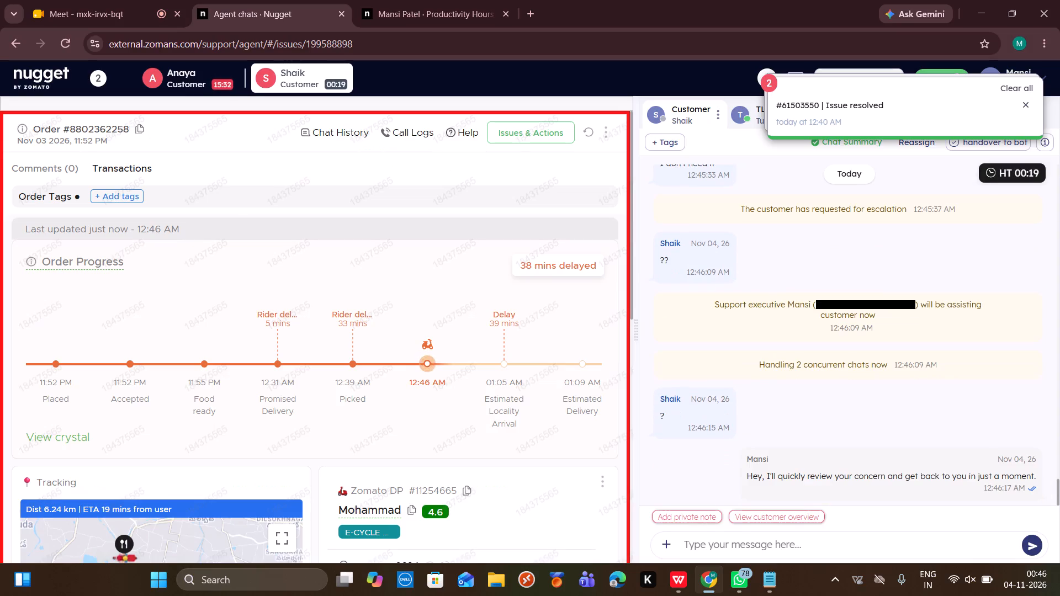
Send Shaik the canned response /CFD/Delay/Ack, apologising for the inconvenience and asking for a moment to check.
{"action": "left_click", "coordinate": [701, 549]}
{"action": "type", "text": "/delay"}
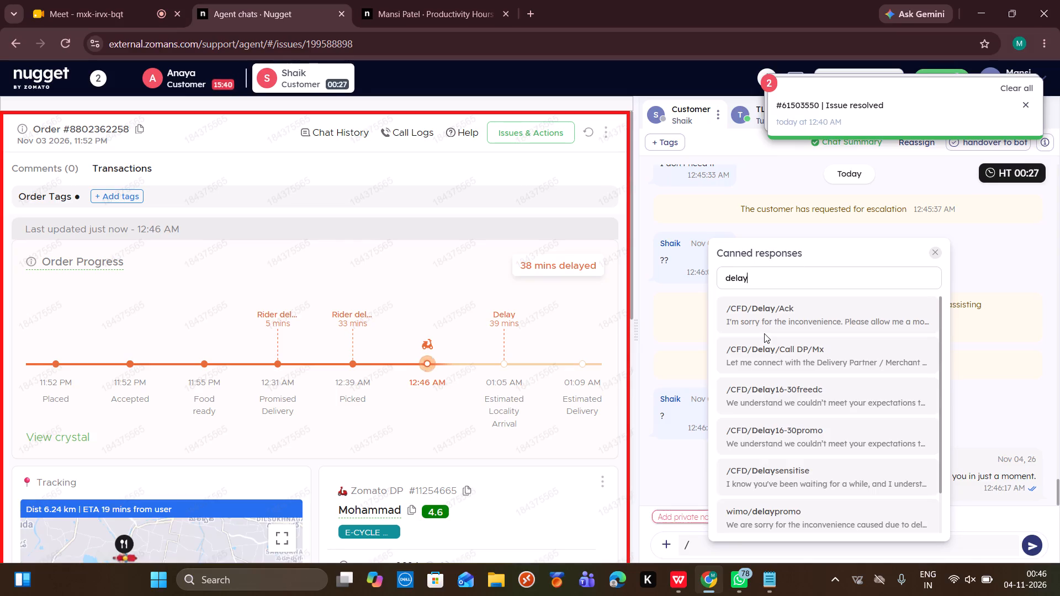
{"action": "left_click", "coordinate": [779, 324]}
{"action": "key", "text": "Return"}
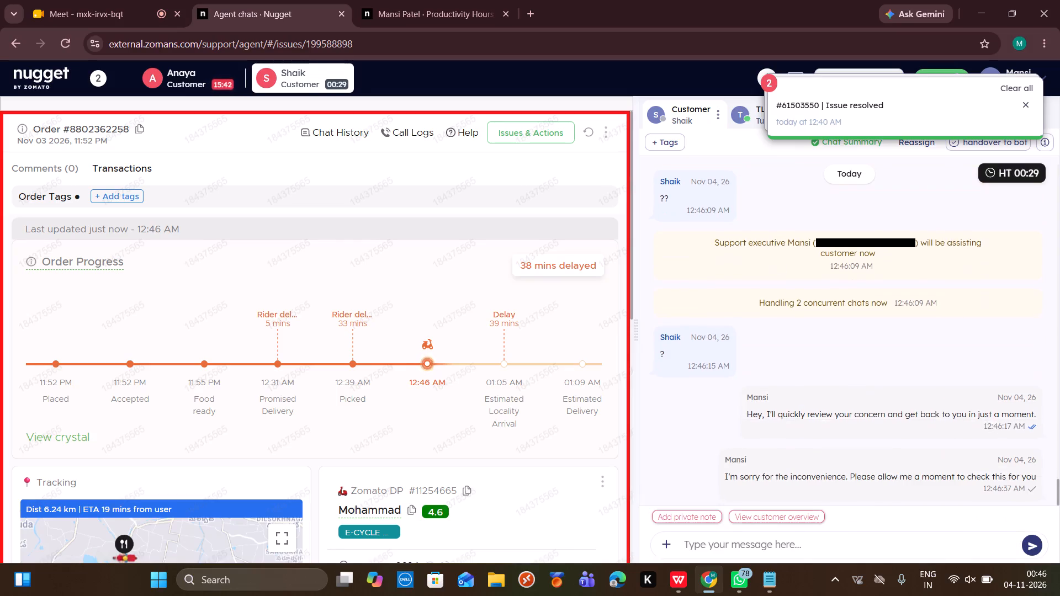
Request a callback connecting to the delivery partner of Shaik's order, choosing to call anyway.
{"action": "scroll", "coordinate": [489, 444], "scroll_direction": "down", "scroll_amount": 2}
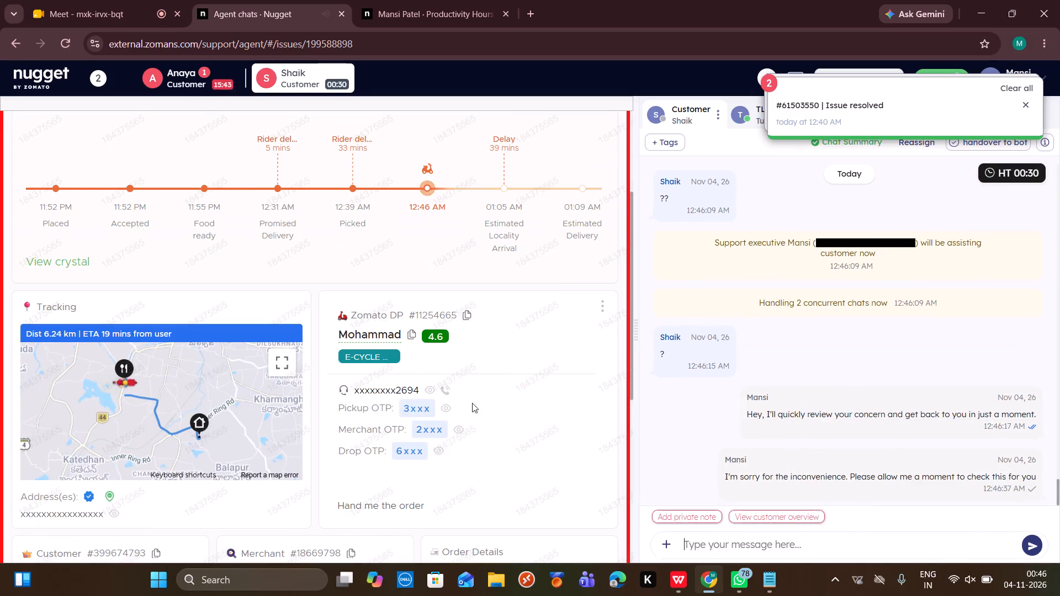
{"action": "left_click", "coordinate": [448, 391]}
{"action": "left_click_drag", "start_coordinate": [527, 414], "coordinate": [533, 412]}
{"action": "left_click", "coordinate": [533, 412]}
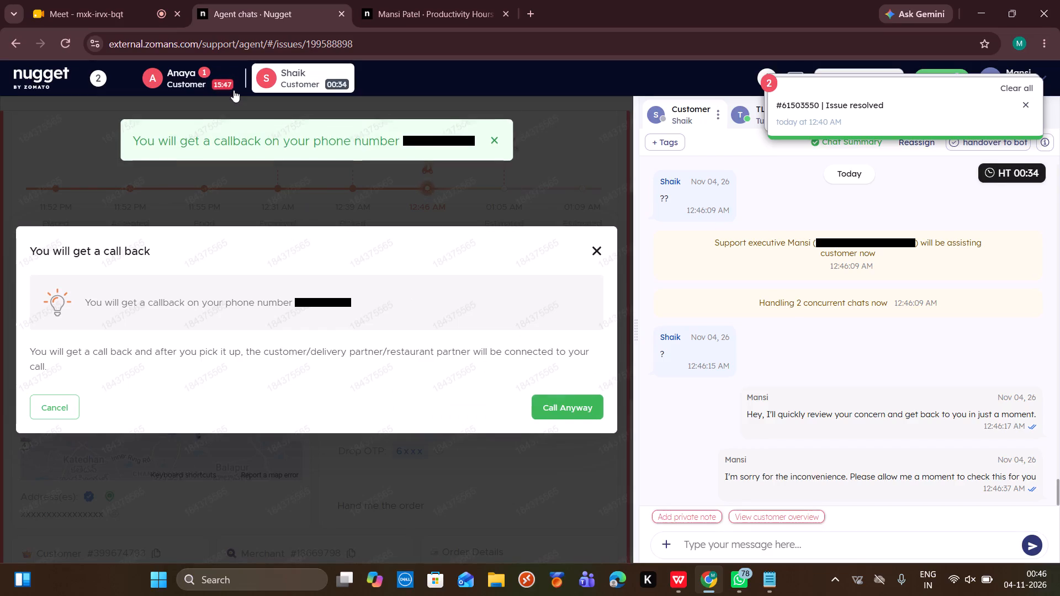
In Anaya's chat, add "worth ruppees 80" after "coupon" in the drafted coupon message and send it.
{"action": "left_click", "coordinate": [234, 90]}
{"action": "scroll", "coordinate": [842, 297], "scroll_direction": "down", "scroll_amount": 4}
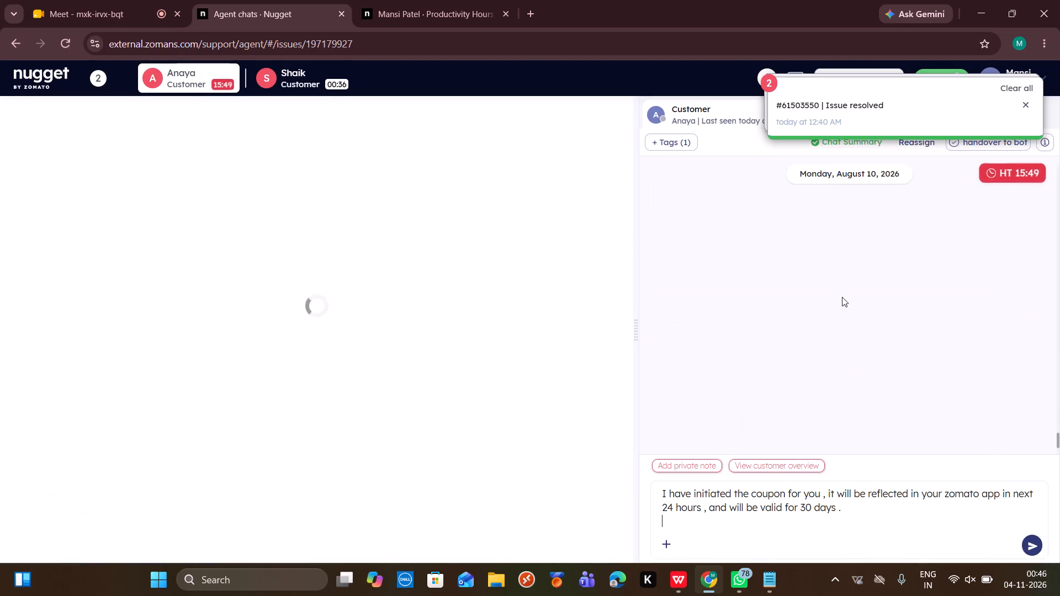
{"action": "left_click", "coordinate": [786, 493]}
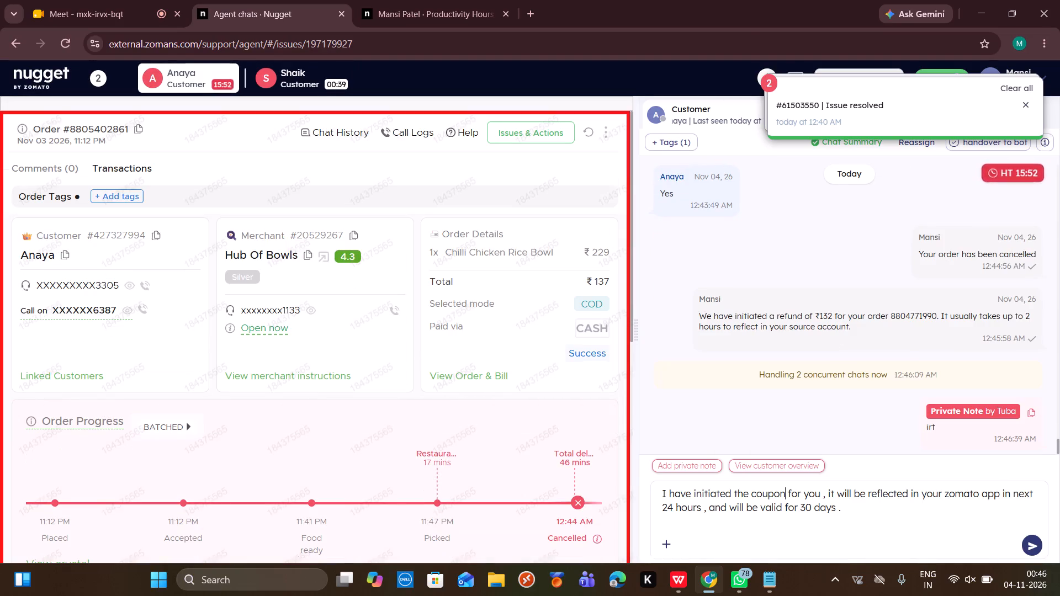
{"action": "key", "text": "space"}
{"action": "type", "text": "worth ruppees 80"}
{"action": "key", "text": "space"}
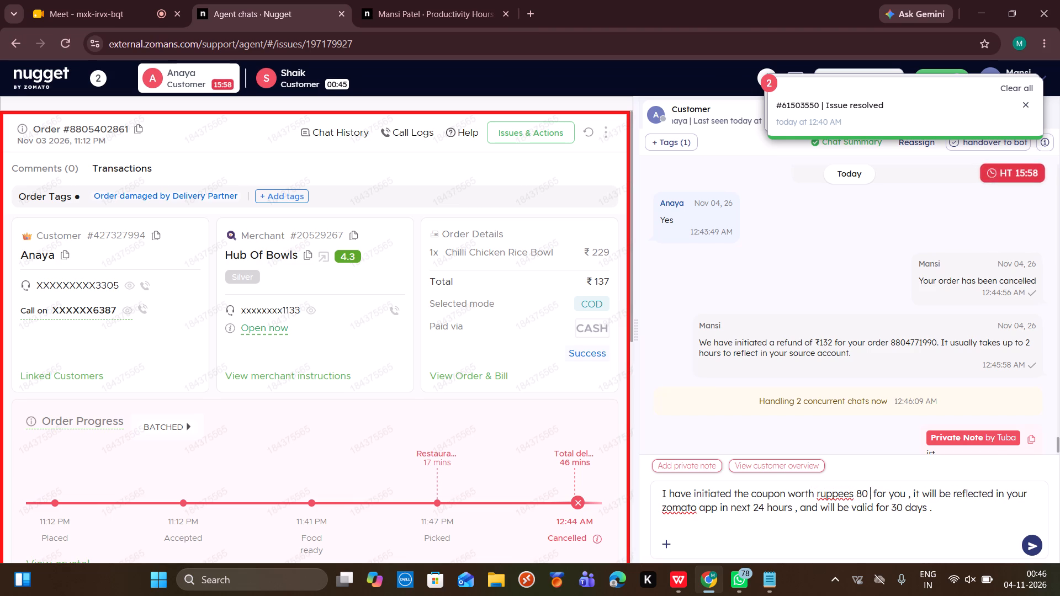
{"action": "key", "text": "Return"}
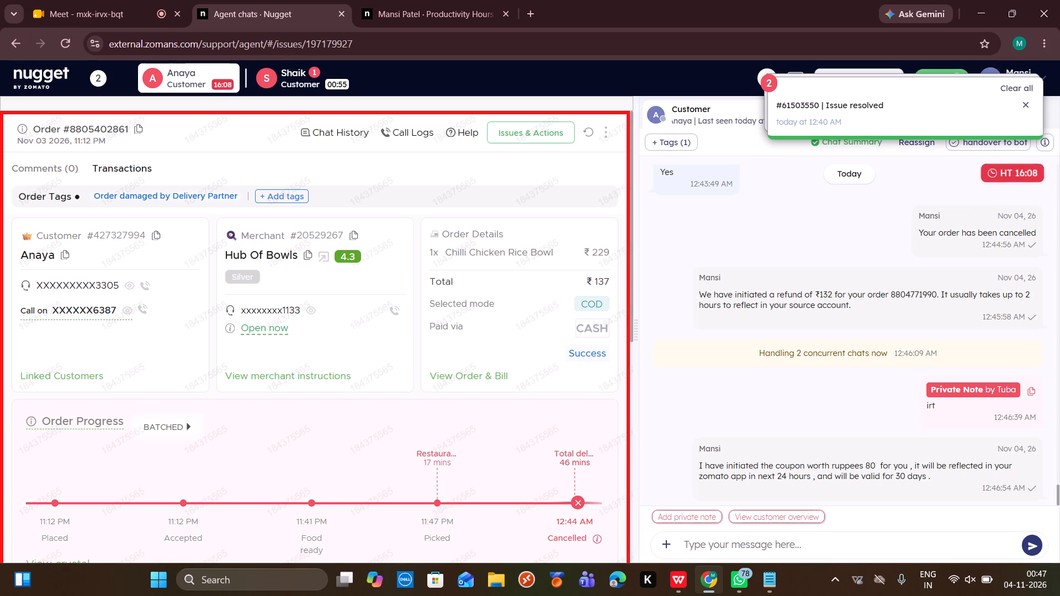
Return to Shaik's chat and check the latest message, the order progress and the delivery partner details.
{"action": "left_click", "coordinate": [326, 86]}
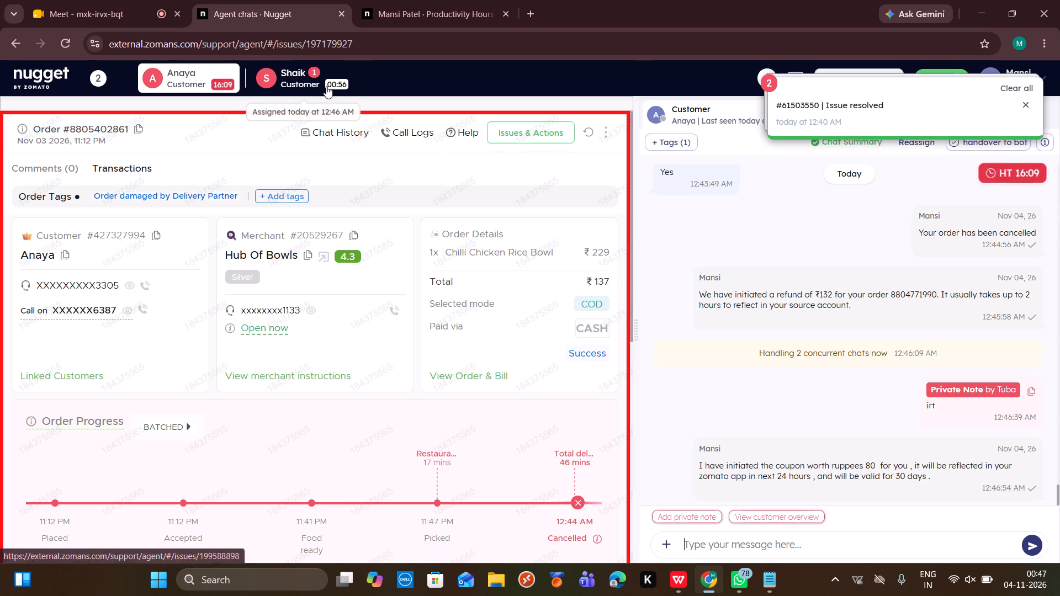
{"action": "scroll", "coordinate": [804, 389], "scroll_direction": "down", "scroll_amount": 7}
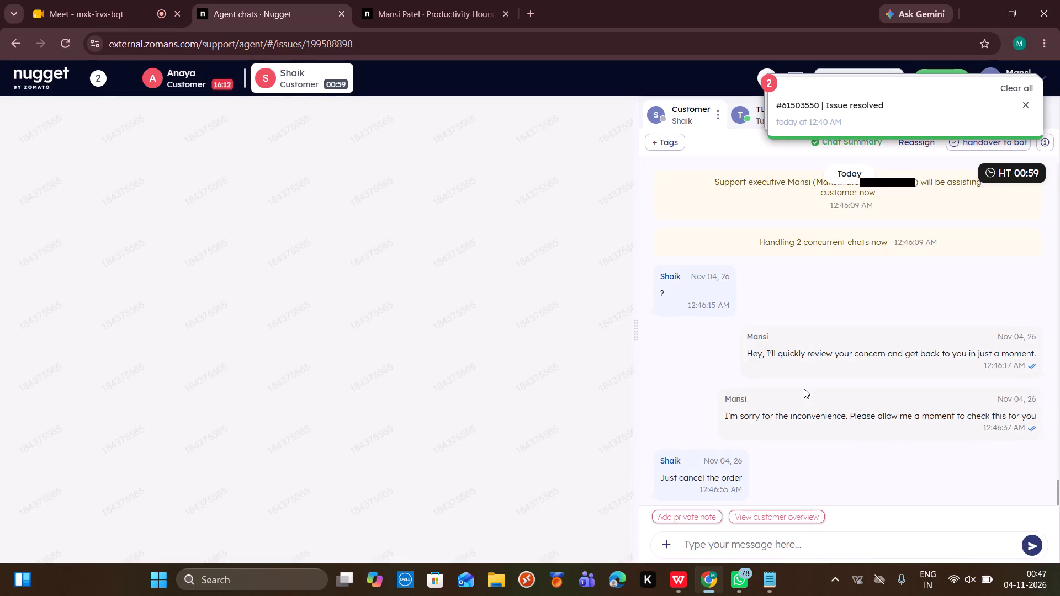
{"action": "scroll", "coordinate": [804, 389], "scroll_direction": "down", "scroll_amount": 3}
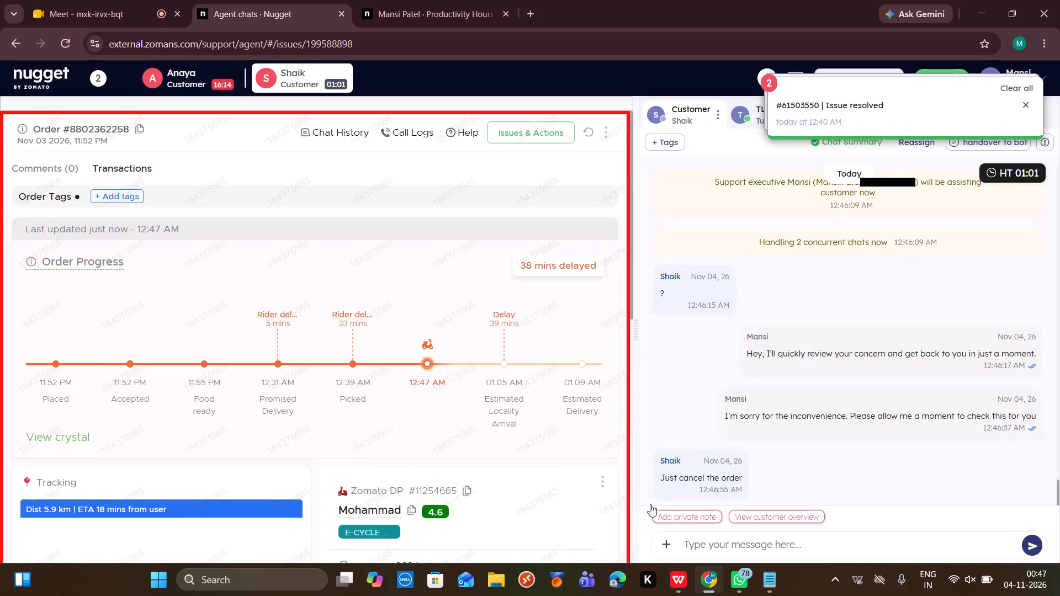
{"action": "scroll", "coordinate": [533, 472], "scroll_direction": "down", "scroll_amount": 5}
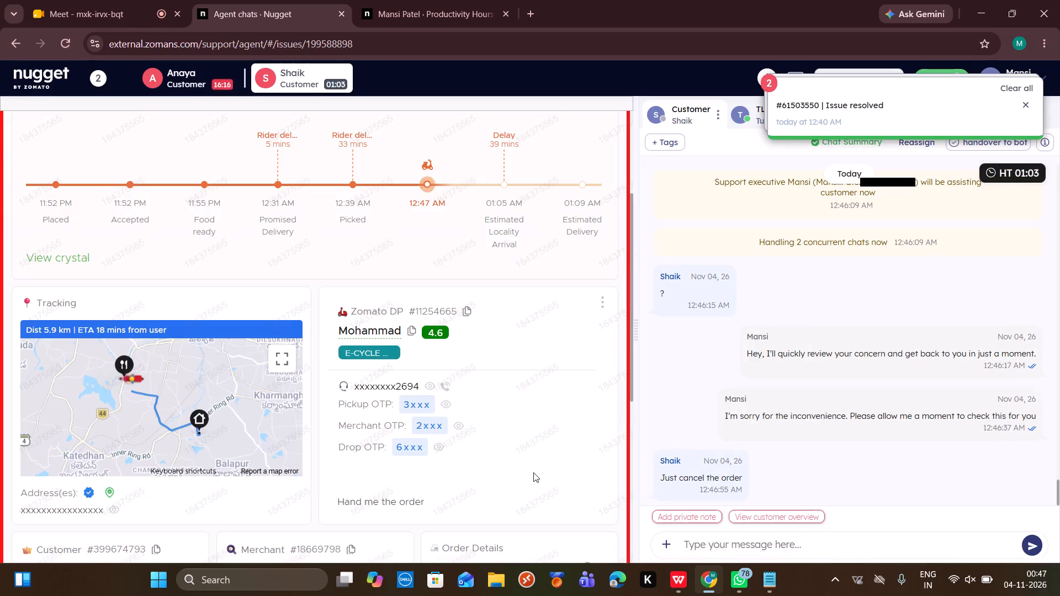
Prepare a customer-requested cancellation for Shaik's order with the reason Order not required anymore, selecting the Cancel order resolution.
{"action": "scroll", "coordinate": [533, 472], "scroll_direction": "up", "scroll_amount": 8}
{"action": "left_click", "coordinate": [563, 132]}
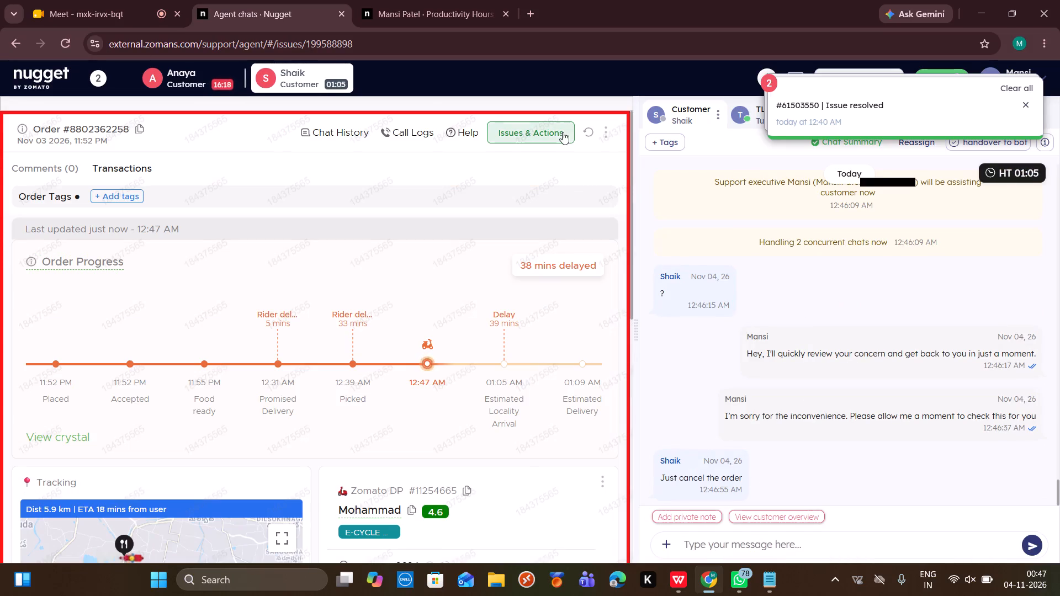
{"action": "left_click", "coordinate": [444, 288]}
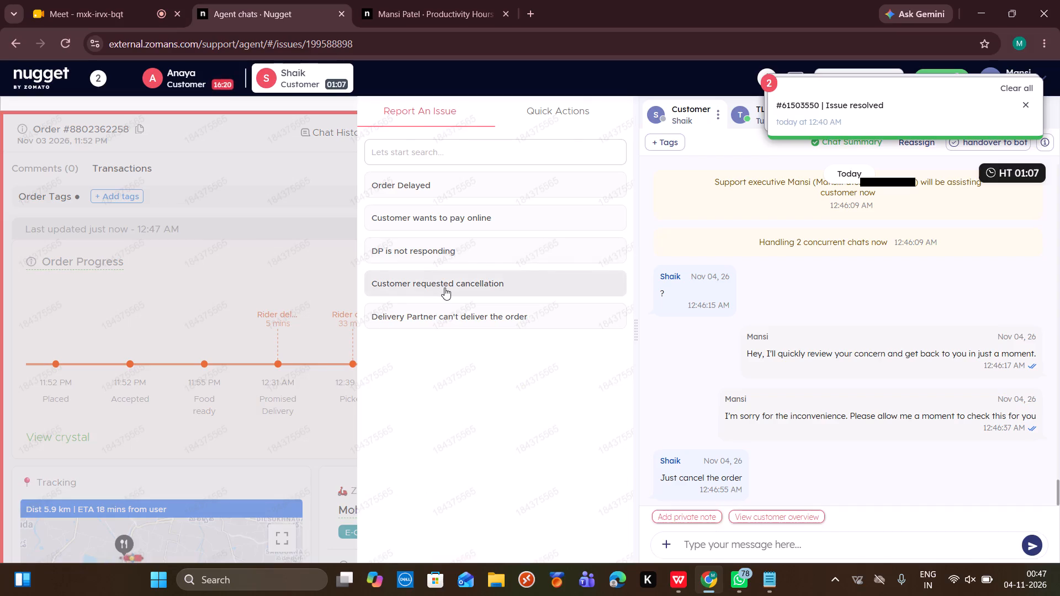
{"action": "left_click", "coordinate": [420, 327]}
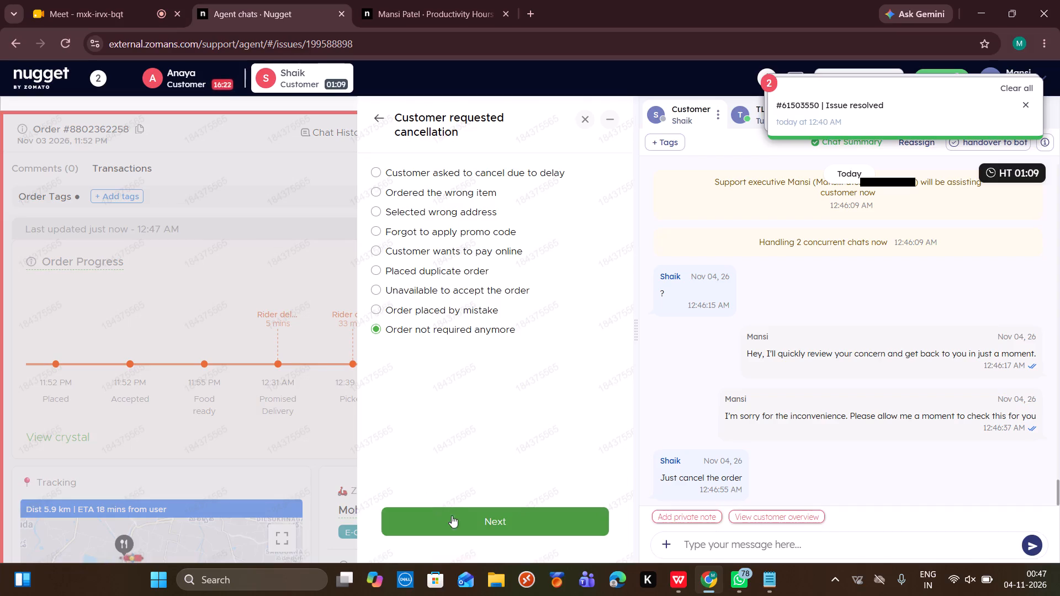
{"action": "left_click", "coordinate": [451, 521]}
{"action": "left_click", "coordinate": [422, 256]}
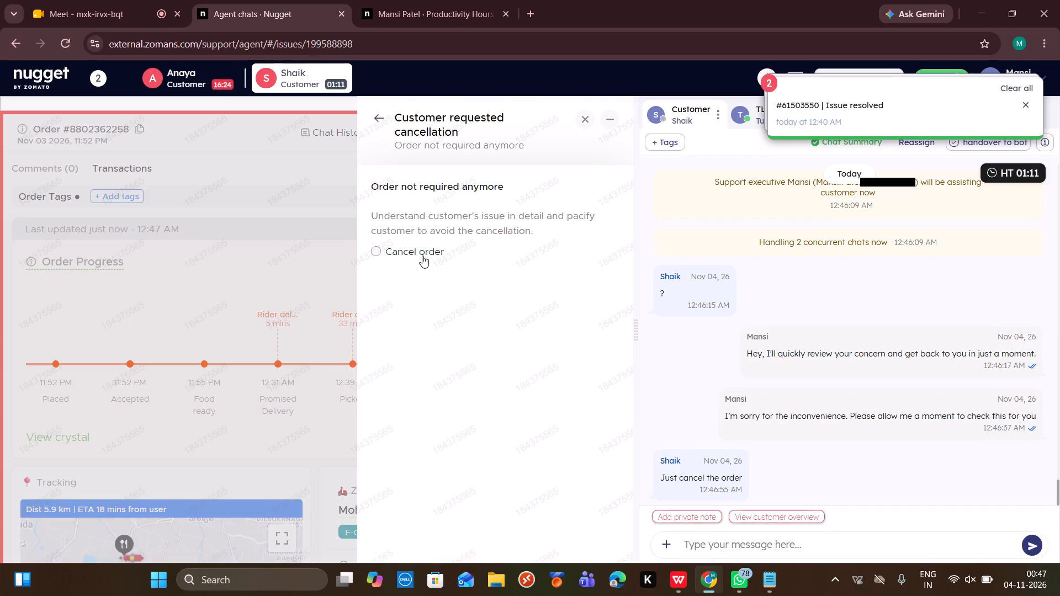
Send Shaik the apology from the HOLD STATEMENTS notes in Notepad, trimmed to end at "genuinely sorry for the inconvenience caused.".
{"action": "left_click", "coordinate": [689, 545]}
{"action": "type", "text": "I"}
{"action": "key", "text": "space"}
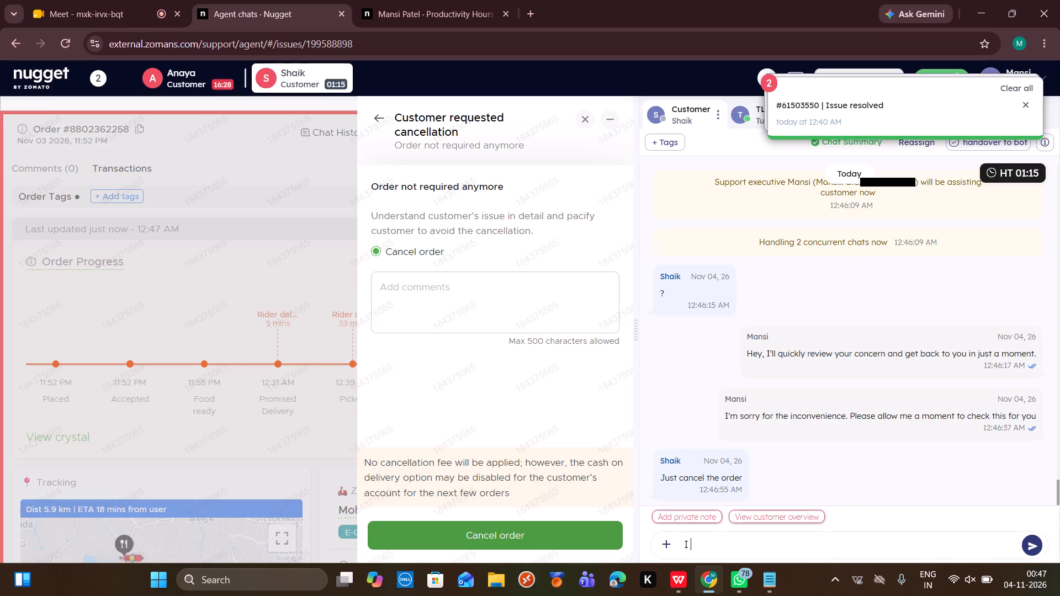
{"action": "left_click", "coordinate": [766, 581]}
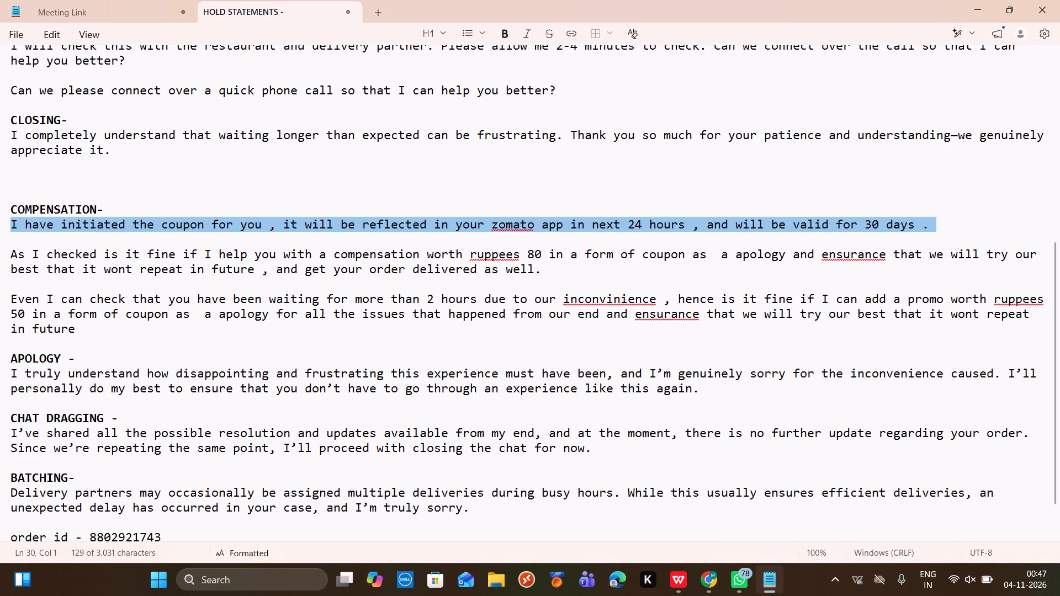
{"action": "left_click", "coordinate": [9, 373]}
{"action": "key", "text": "ctrl+c"}
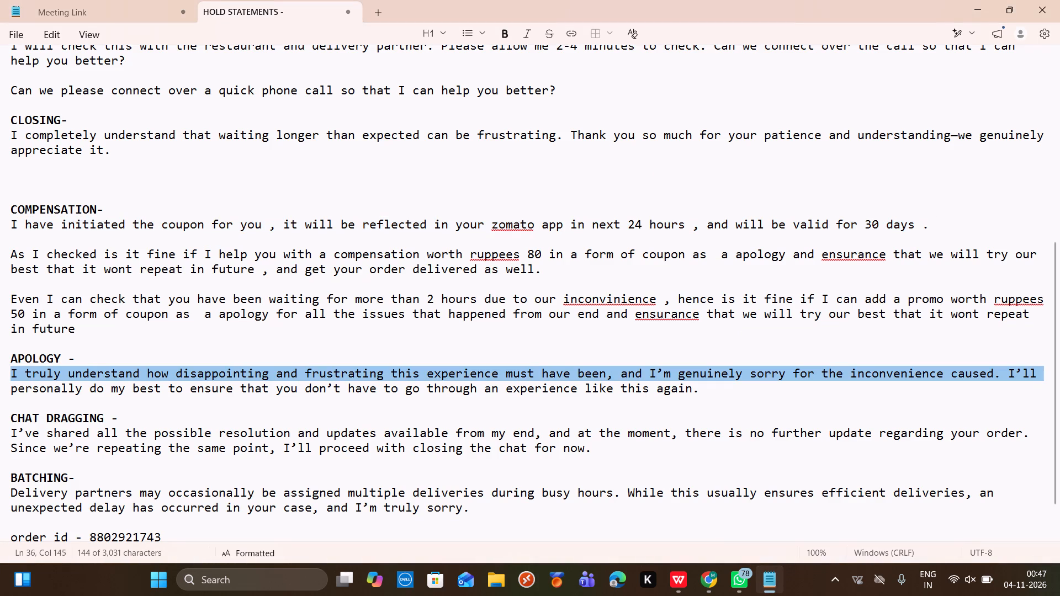
{"action": "left_click", "coordinate": [702, 581]}
{"action": "left_click_drag", "start_coordinate": [724, 549], "coordinate": [660, 541]}
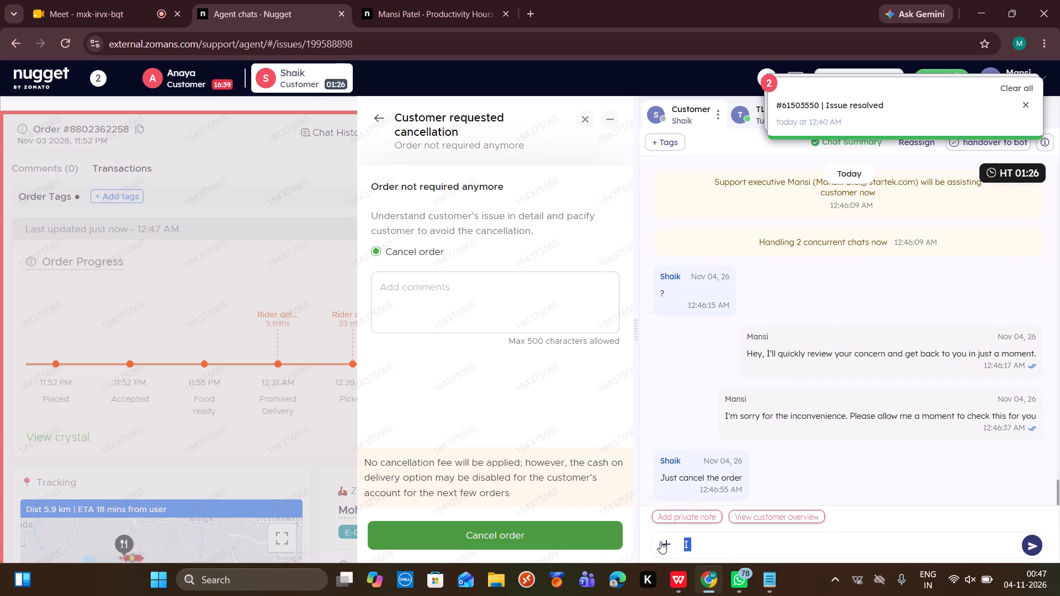
{"action": "key", "text": "ctrl+v"}
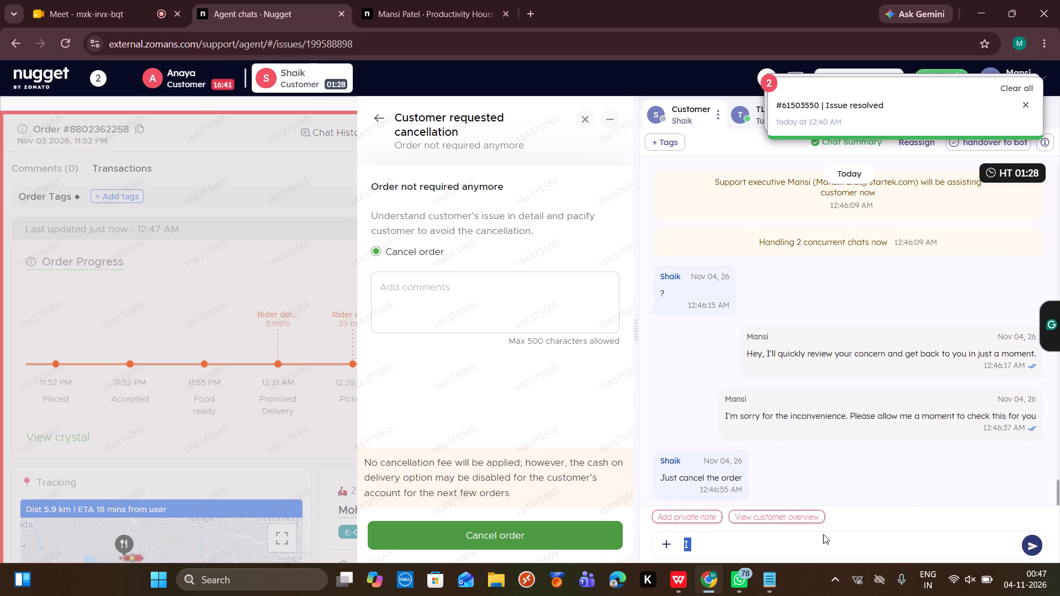
{"action": "key", "text": "BackSpace"}
{"action": "key", "text": "BackSpace"}
{"action": "key", "text": "BackSpace"}
{"action": "key", "text": "BackSpace"}
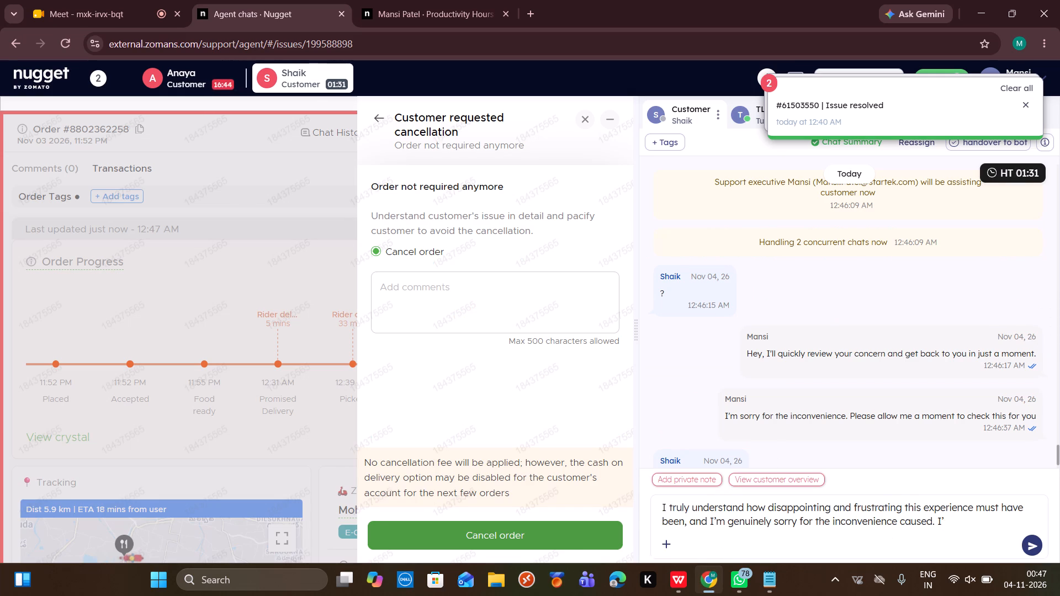
{"action": "key", "text": "BackSpace"}
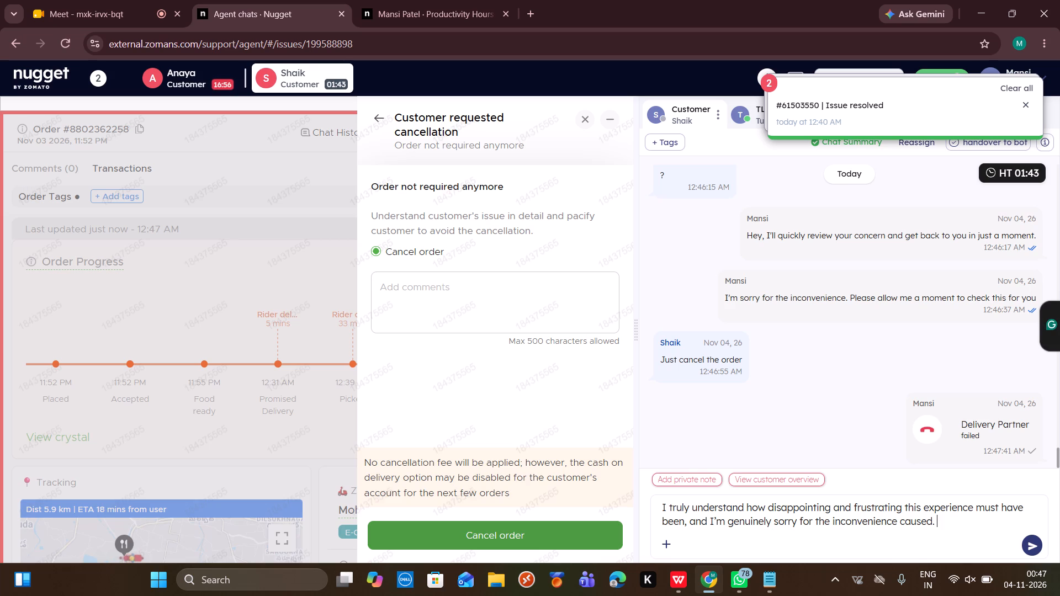
{"action": "key", "text": "d"}
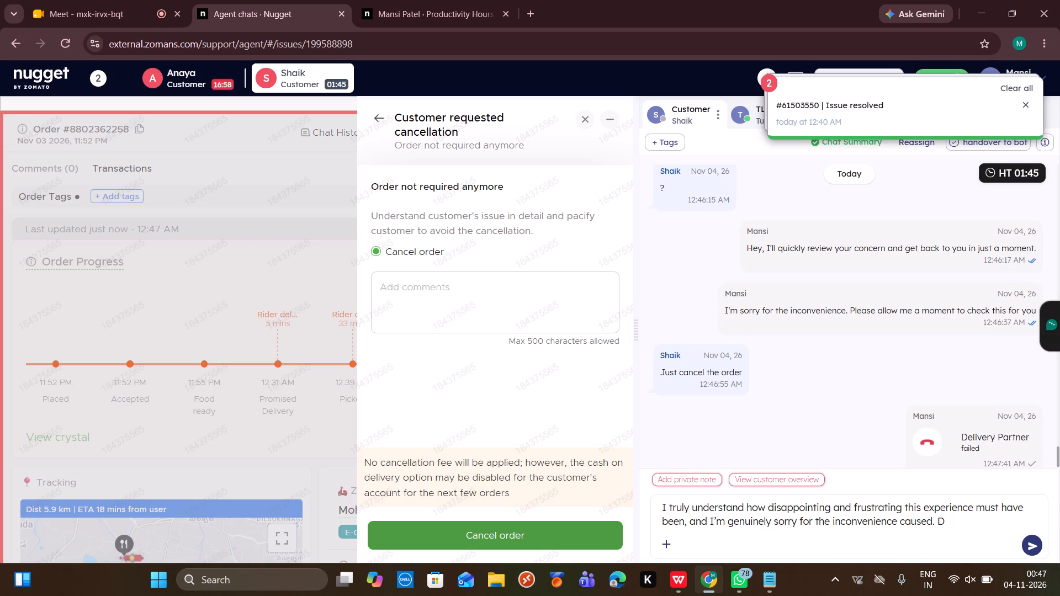
{"action": "key", "text": "BackSpace"}
{"action": "key", "text": "Return"}
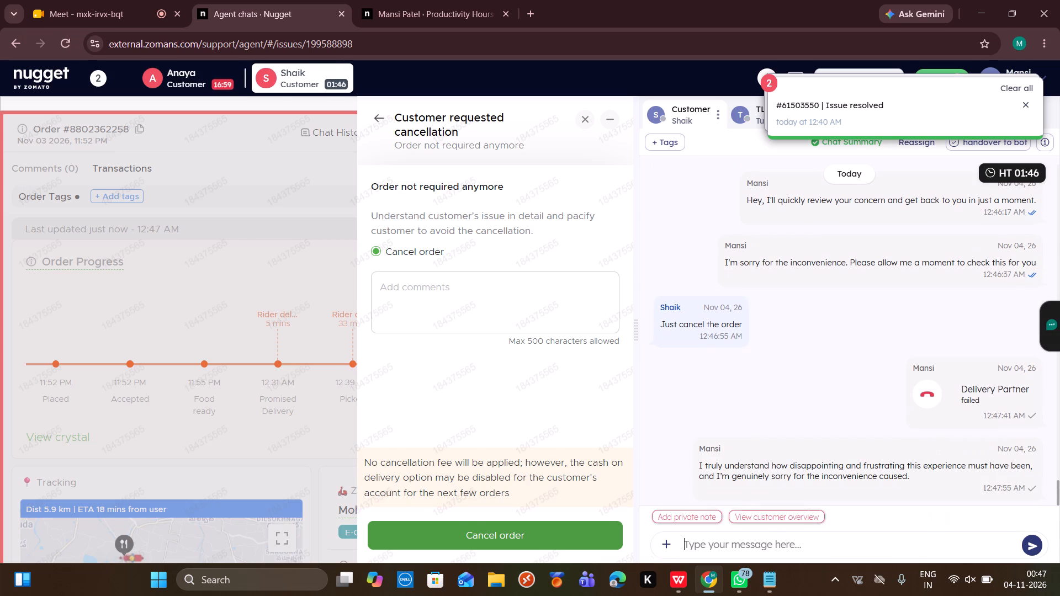
Send Shaik the message "Do you not want to wait any further and get the order cancelled".
{"action": "key", "text": "d"}
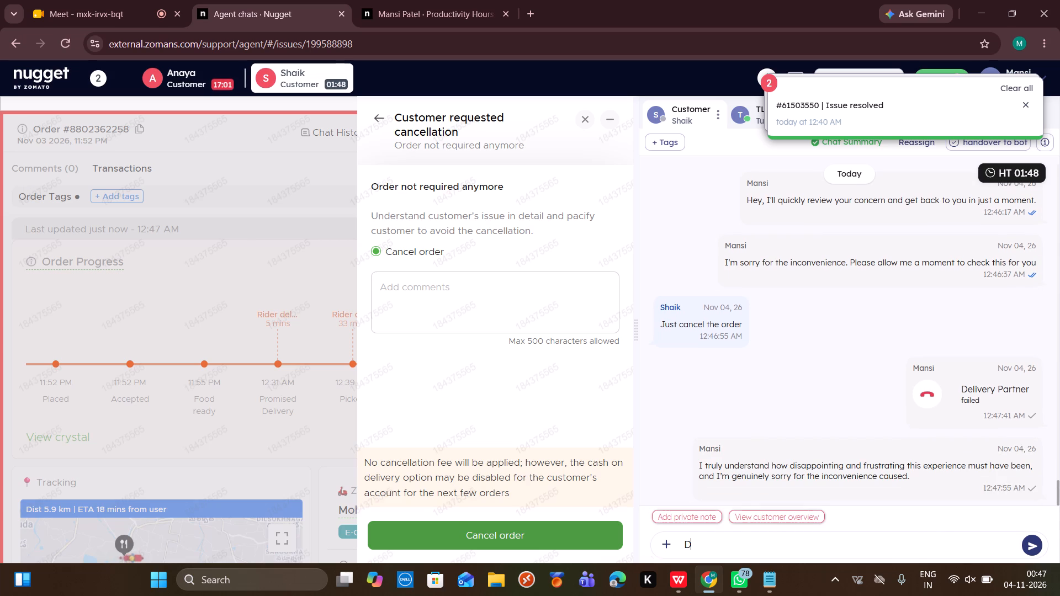
{"action": "type", "text": "o"}
{"action": "key", "text": "space"}
{"action": "key", "text": "BackSpace"}
{"action": "key", "text": "BackSpace"}
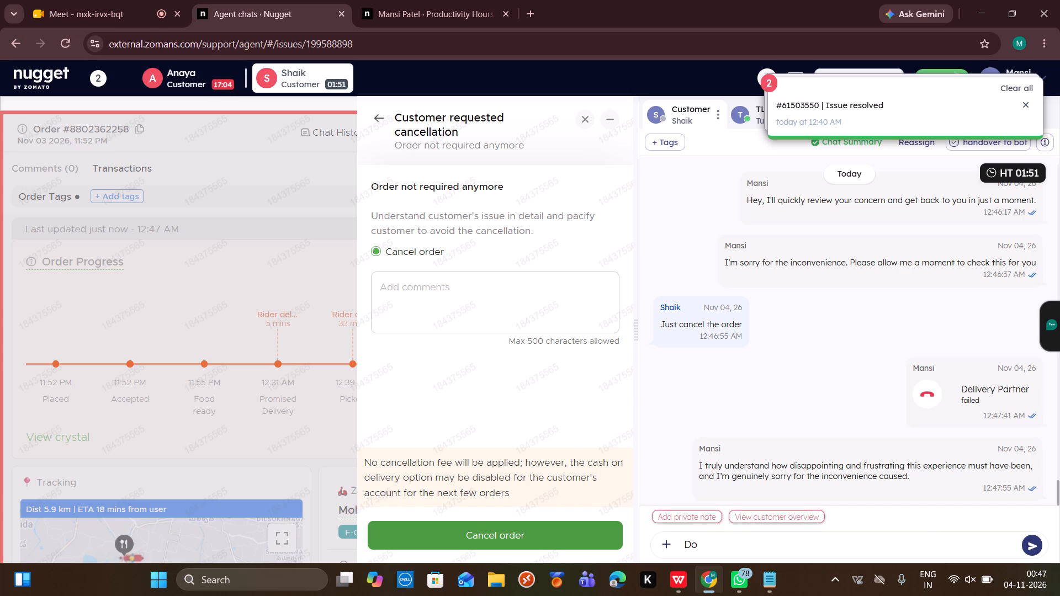
{"action": "key", "text": "BackSpace"}
{"action": "key", "text": "BackSpace"}
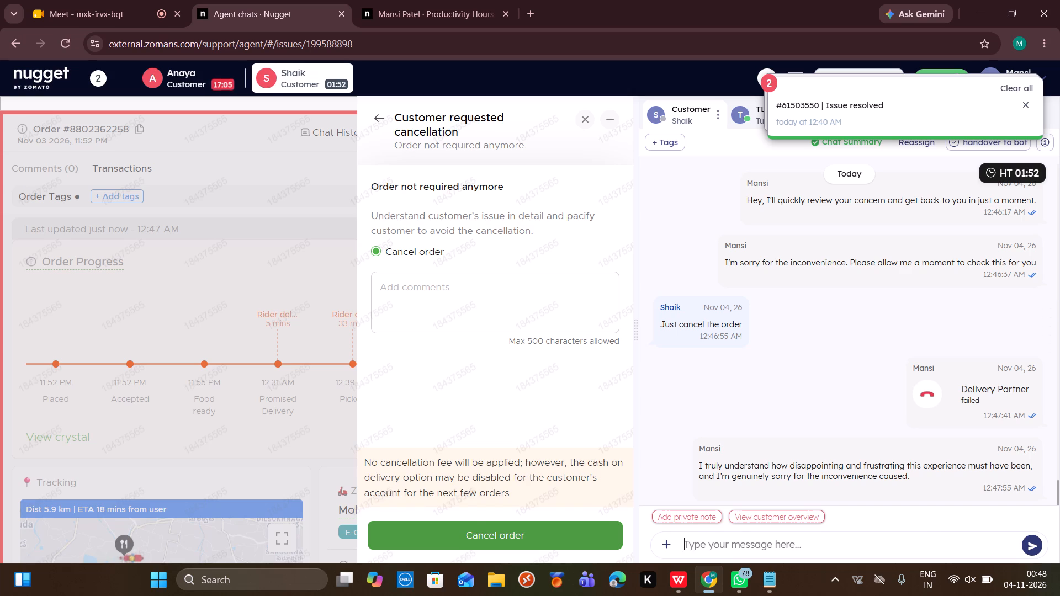
{"action": "key", "text": "d"}
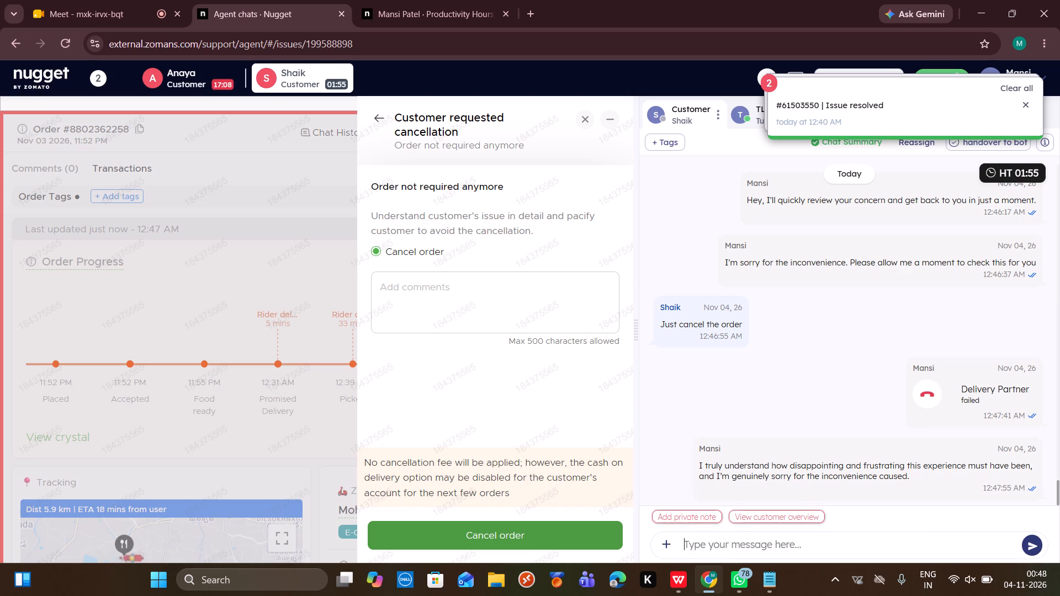
{"action": "type", "text": "o you not want to wait any further"}
{"action": "key", "text": "space"}
{"action": "type", "text": "and get th"}
{"action": "type", "text": "e"}
{"action": "key", "text": "space"}
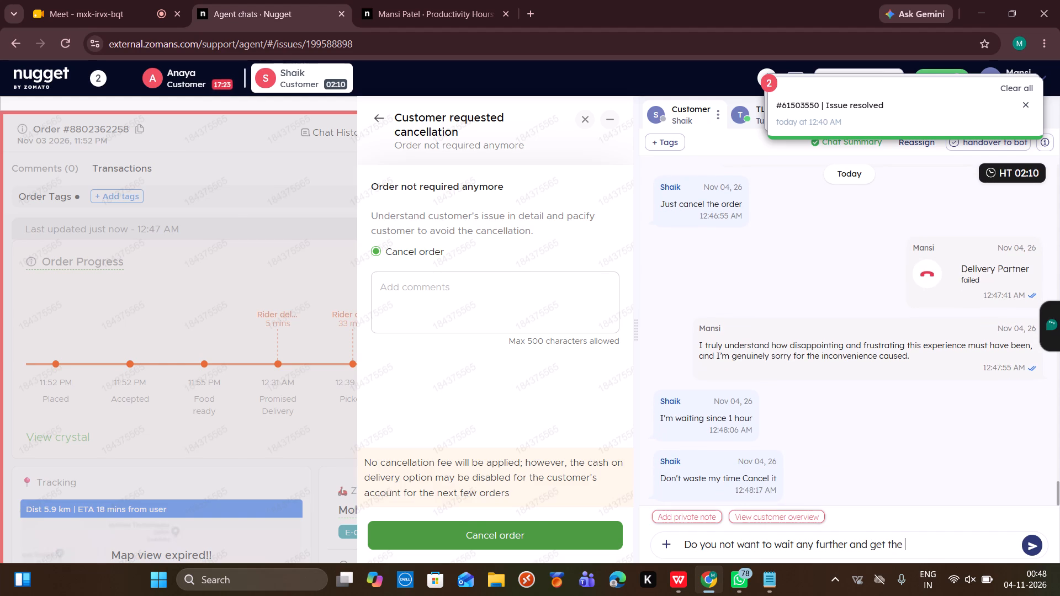
{"action": "type", "text": "order cancelled"}
{"action": "key", "text": "Return"}
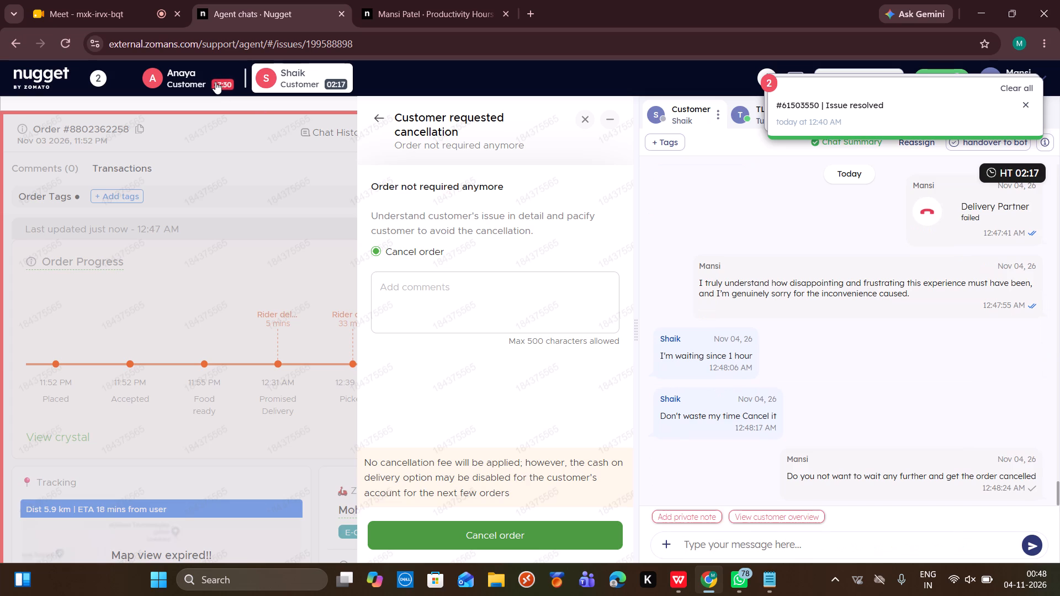
Send Anaya the canned response /Further assistance2, asking whether there is anything else to help with.
{"action": "left_click", "coordinate": [215, 82]}
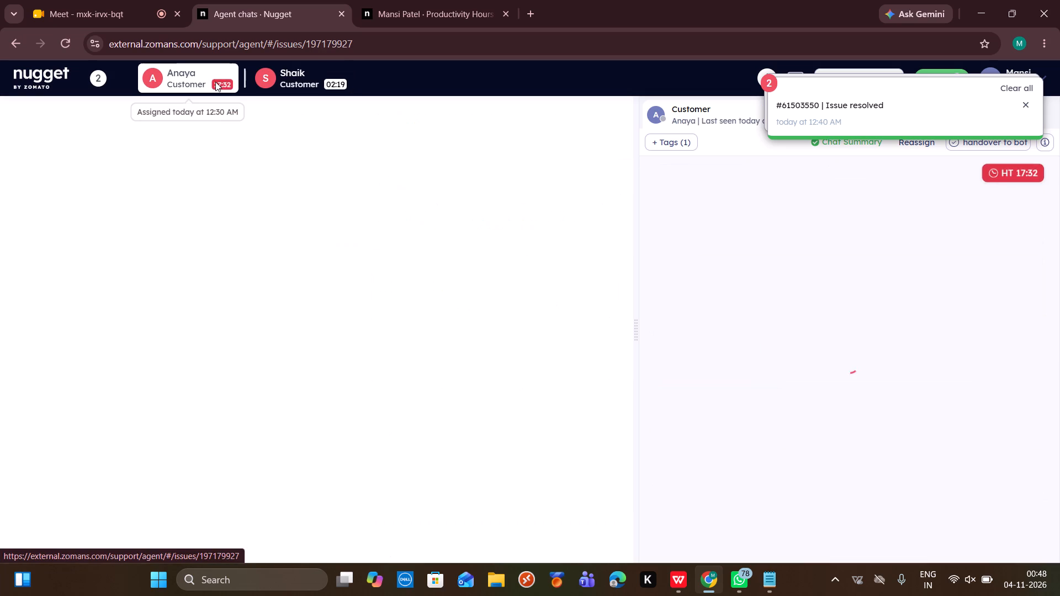
{"action": "type", "text": "/fu"}
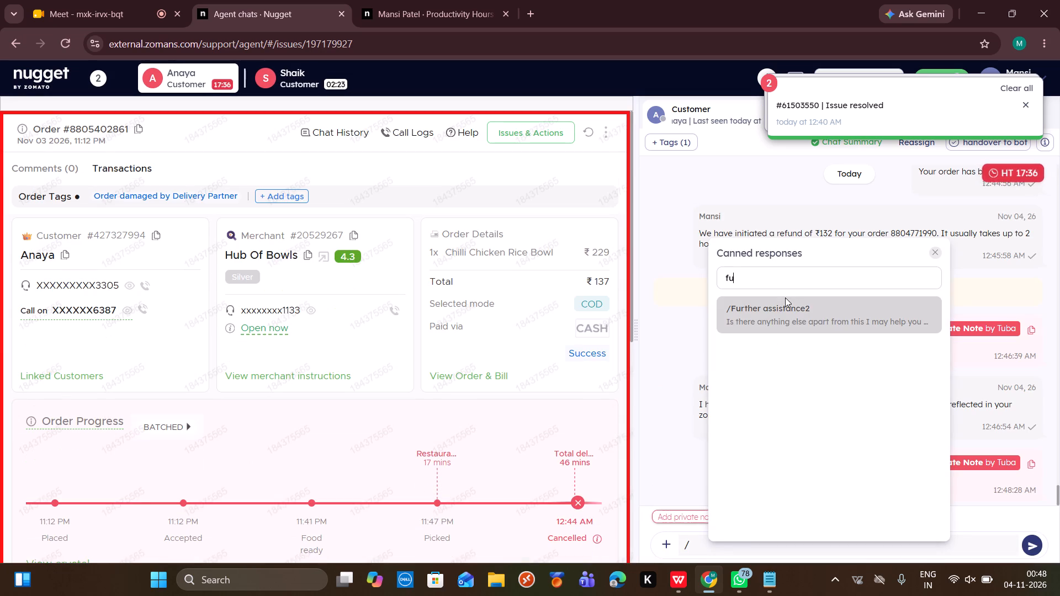
{"action": "left_click", "coordinate": [782, 310]}
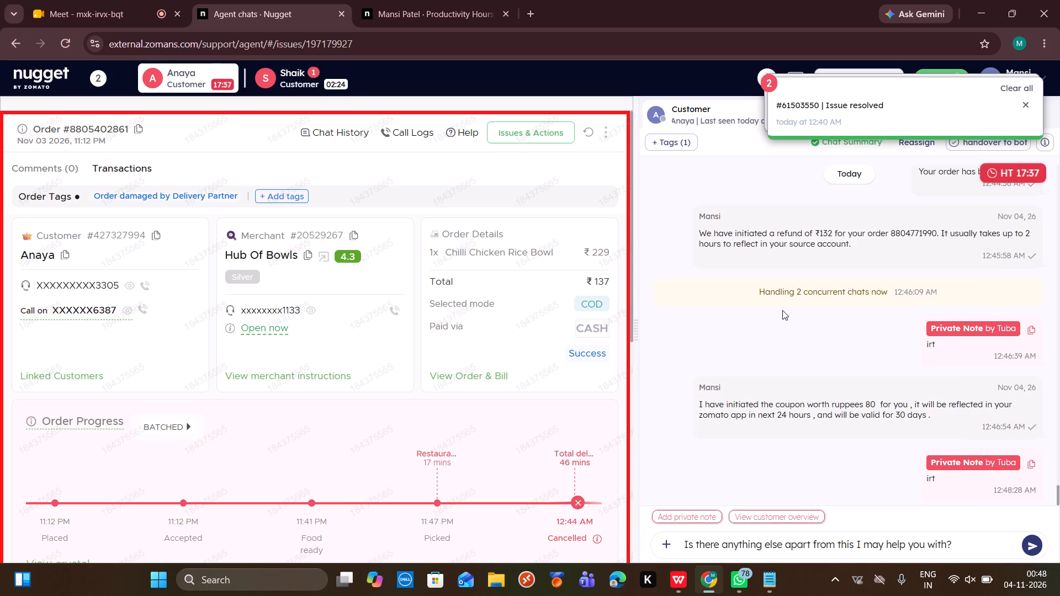
{"action": "key", "text": "Return"}
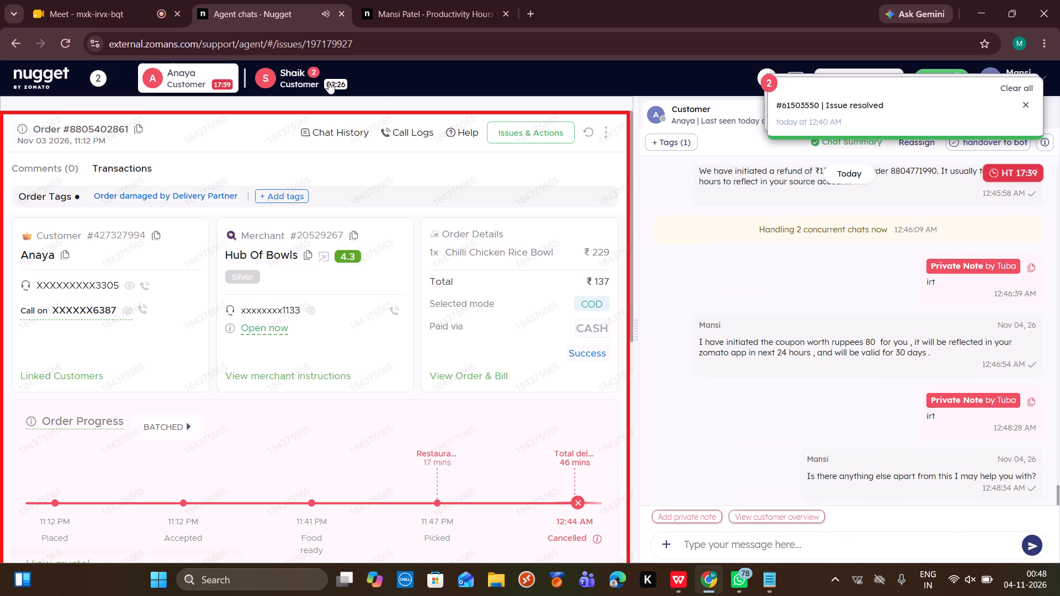
Return to Shaik's chat, read the replies and send "Sure please allow me a minute".
{"action": "left_click", "coordinate": [327, 81]}
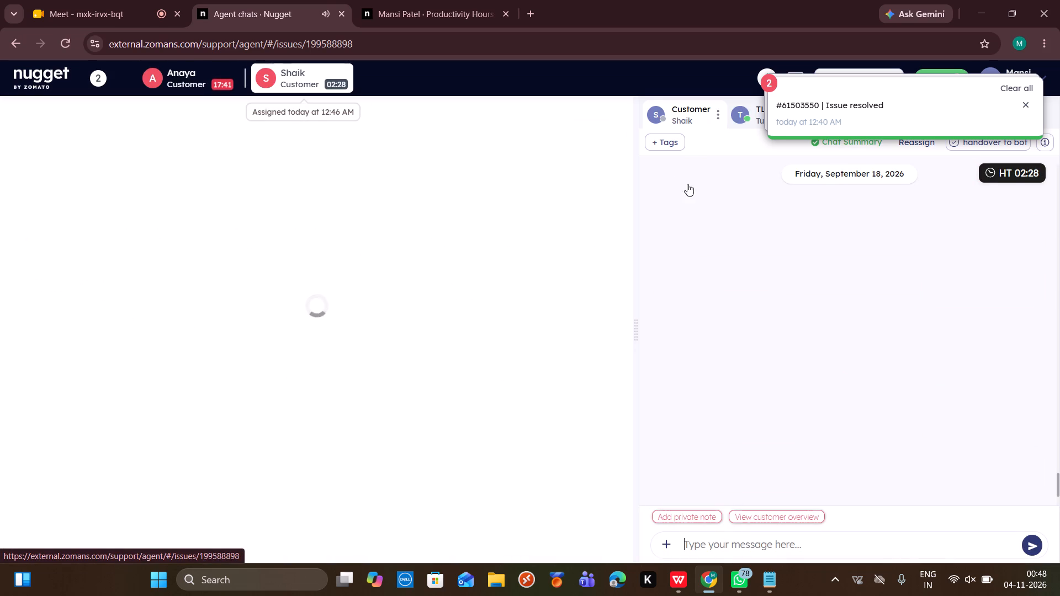
{"action": "scroll", "coordinate": [757, 237], "scroll_direction": "down", "scroll_amount": 6}
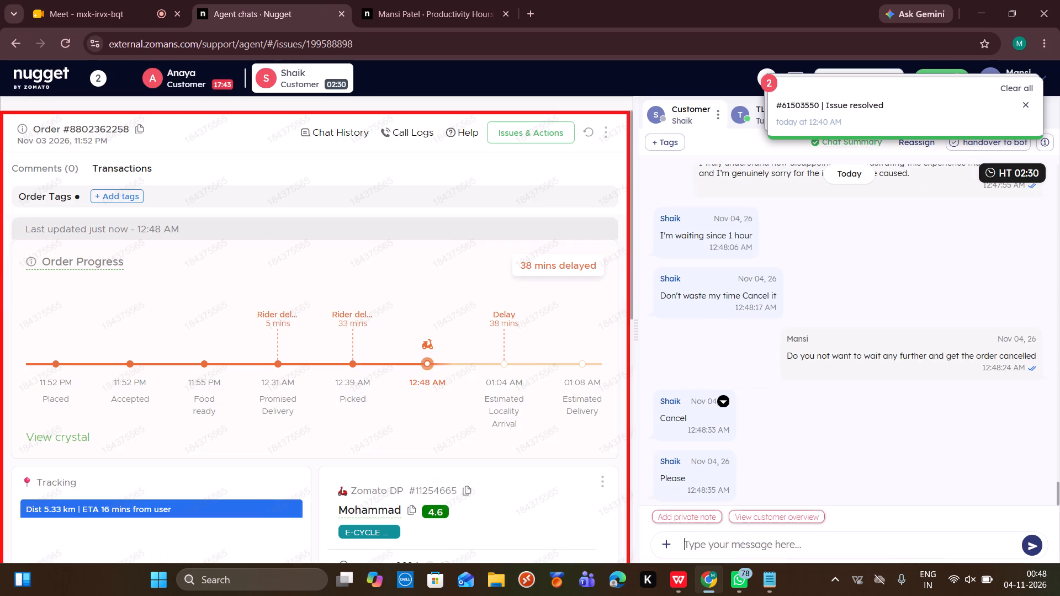
{"action": "key", "text": "s"}
{"action": "type", "text": "ure please allow me a minute"}
{"action": "key", "text": "space"}
{"action": "key", "text": "Return"}
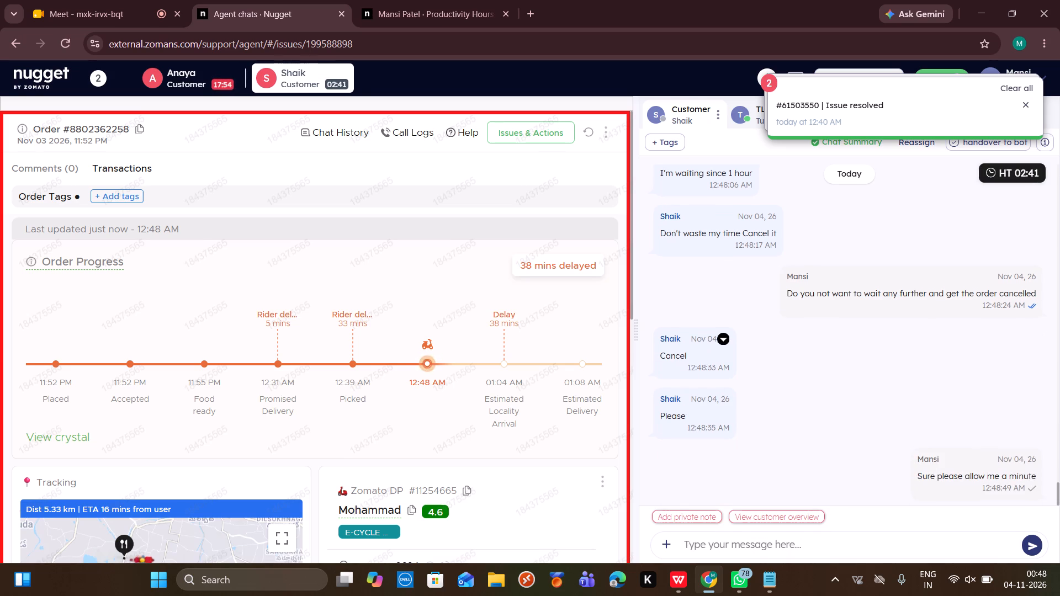
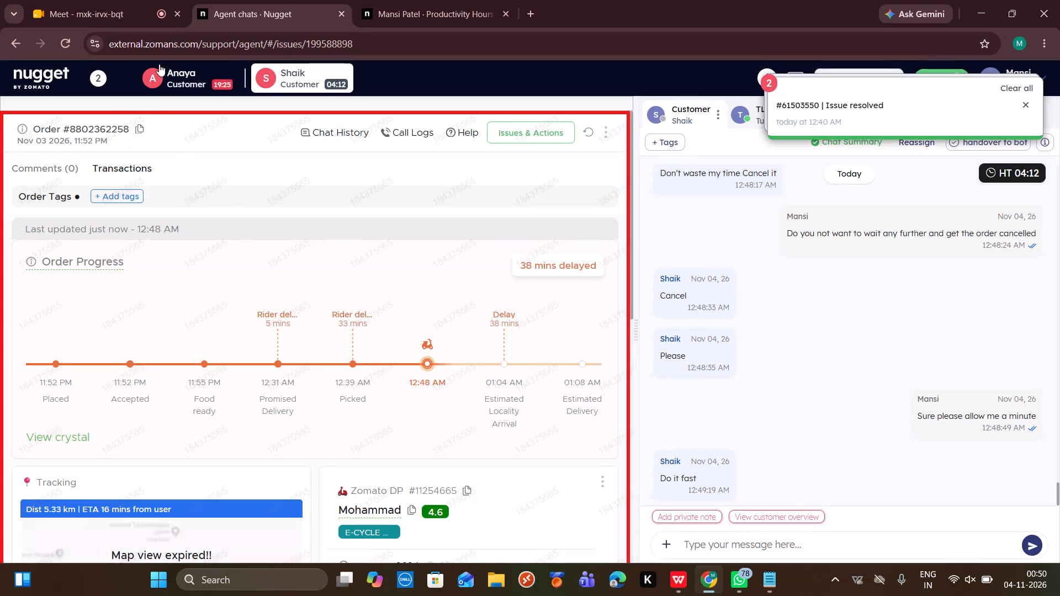
Switch to Anaya's chat and hand it over to the bot to close it.
{"action": "left_click", "coordinate": [158, 67]}
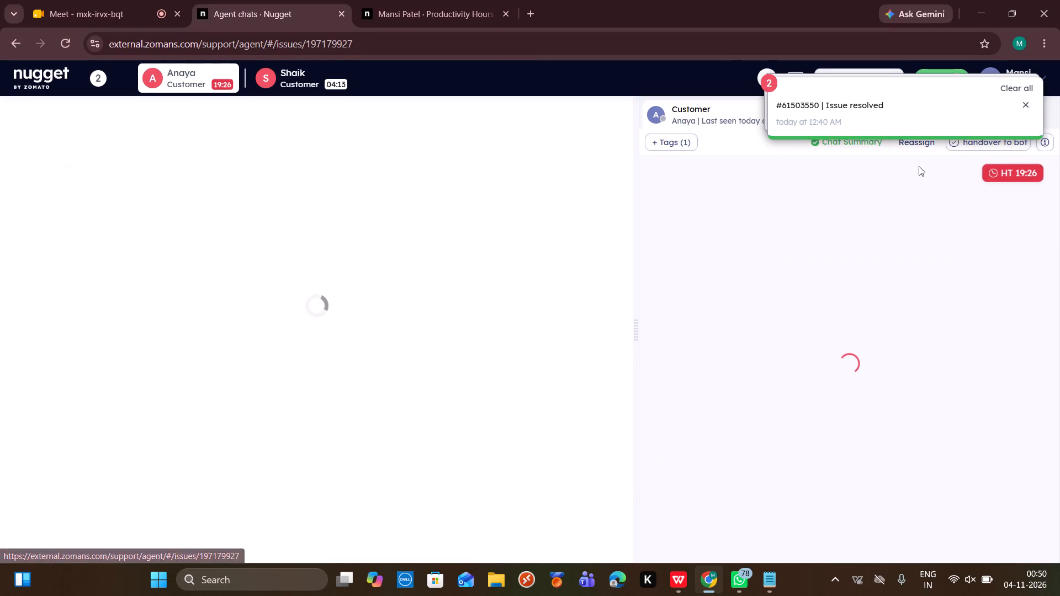
{"action": "left_click", "coordinate": [975, 142]}
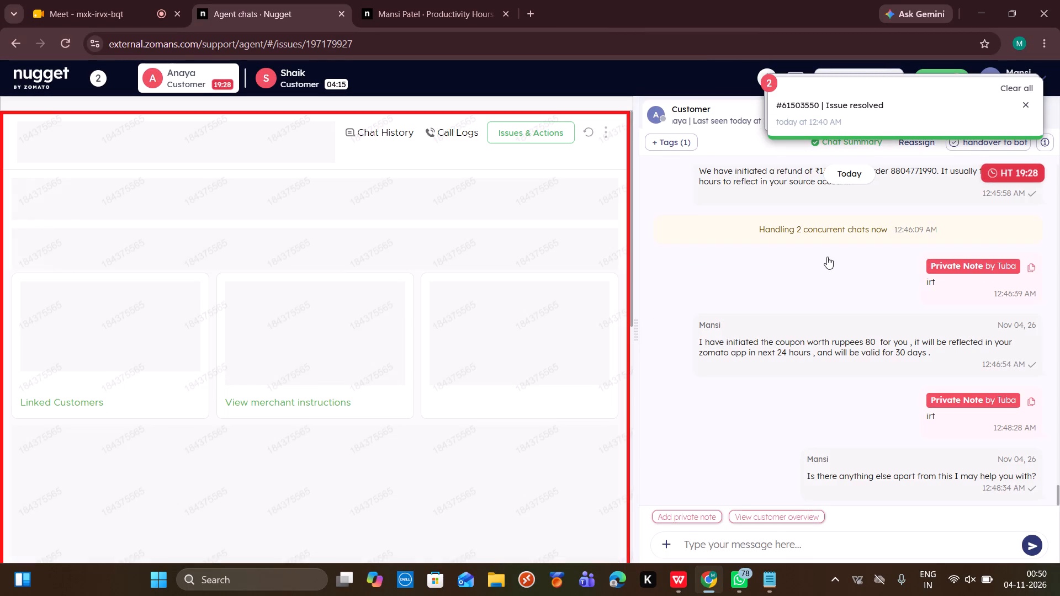
{"action": "left_click", "coordinate": [670, 334]}
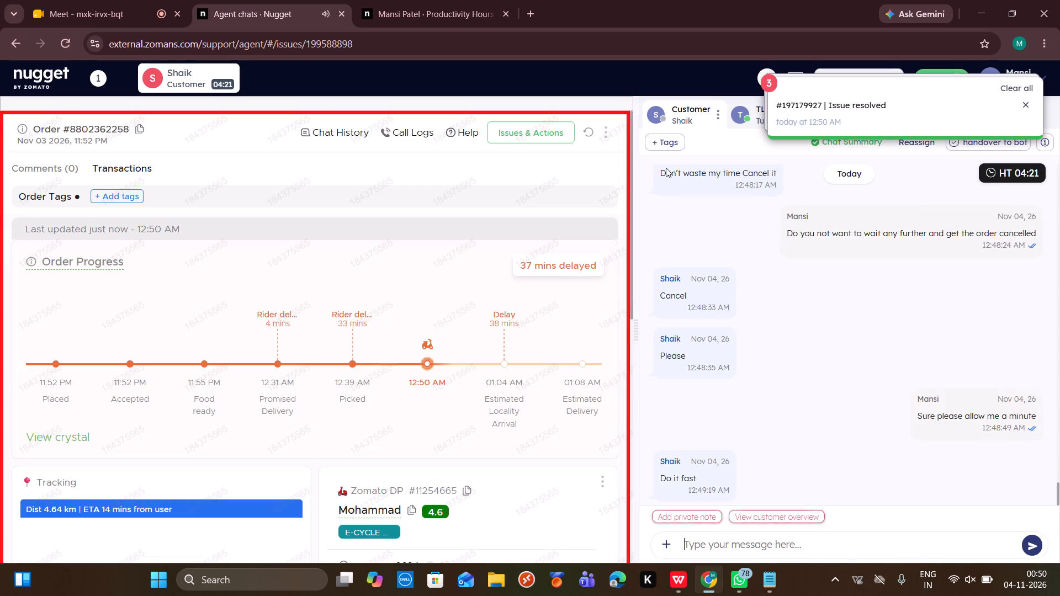
Cancel Shaik's order as a customer-requested cancellation with reason "Order not required anymore" and the comment "cx adment".
{"action": "left_click", "coordinate": [545, 133]}
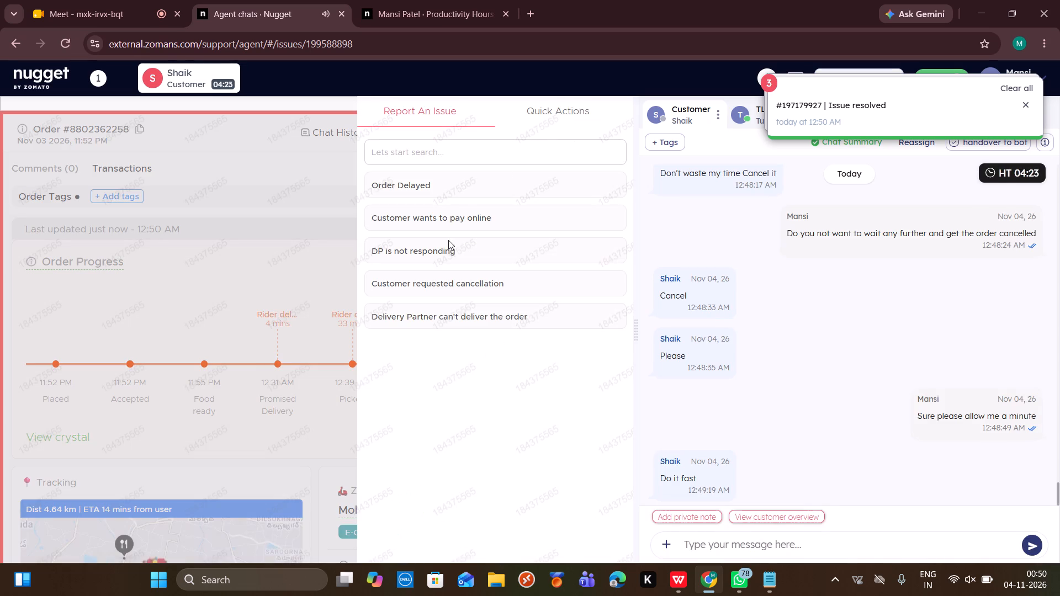
{"action": "left_click", "coordinate": [438, 273]}
{"action": "left_click", "coordinate": [439, 323]}
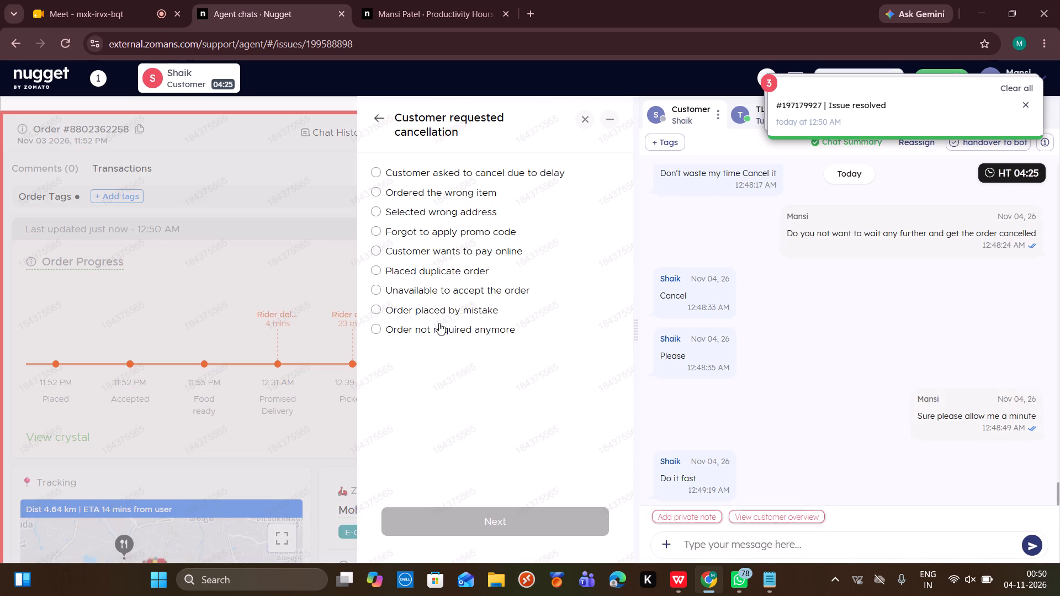
{"action": "left_click", "coordinate": [414, 519]}
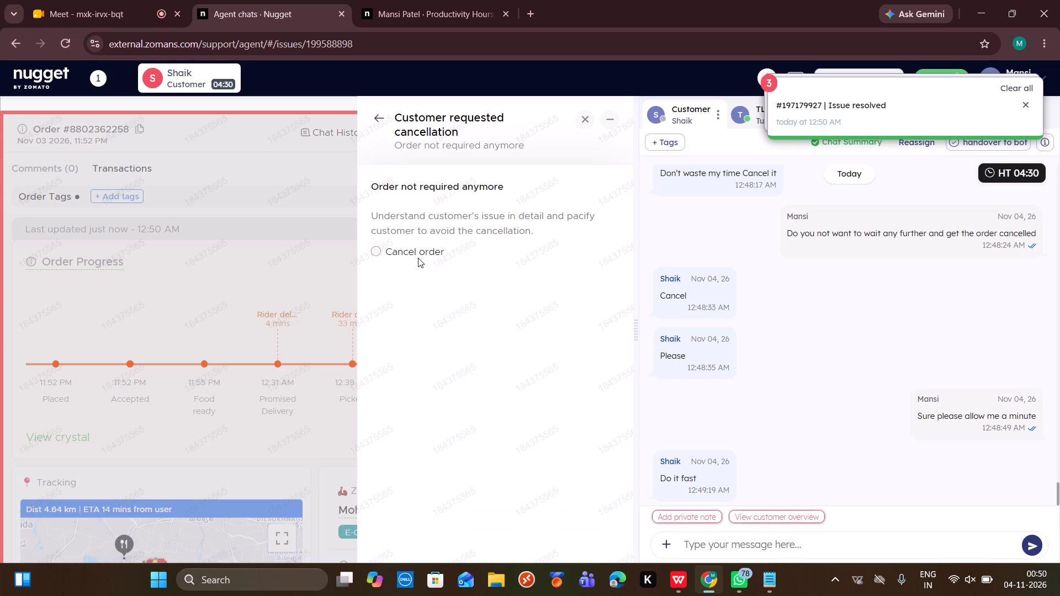
{"action": "left_click", "coordinate": [418, 253]}
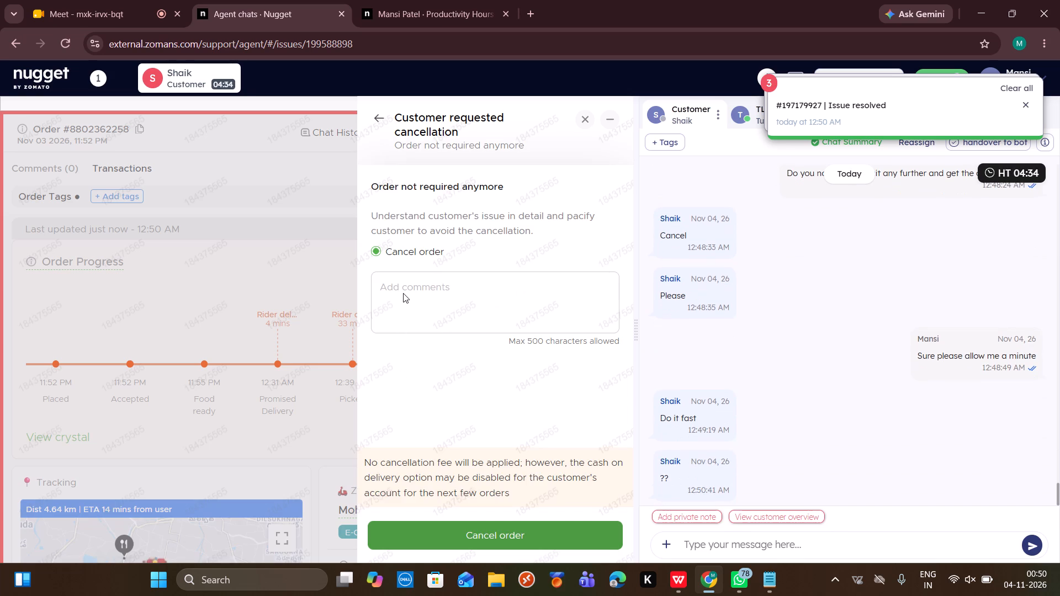
{"action": "left_click", "coordinate": [403, 293]}
{"action": "type", "text": "cx adment"}
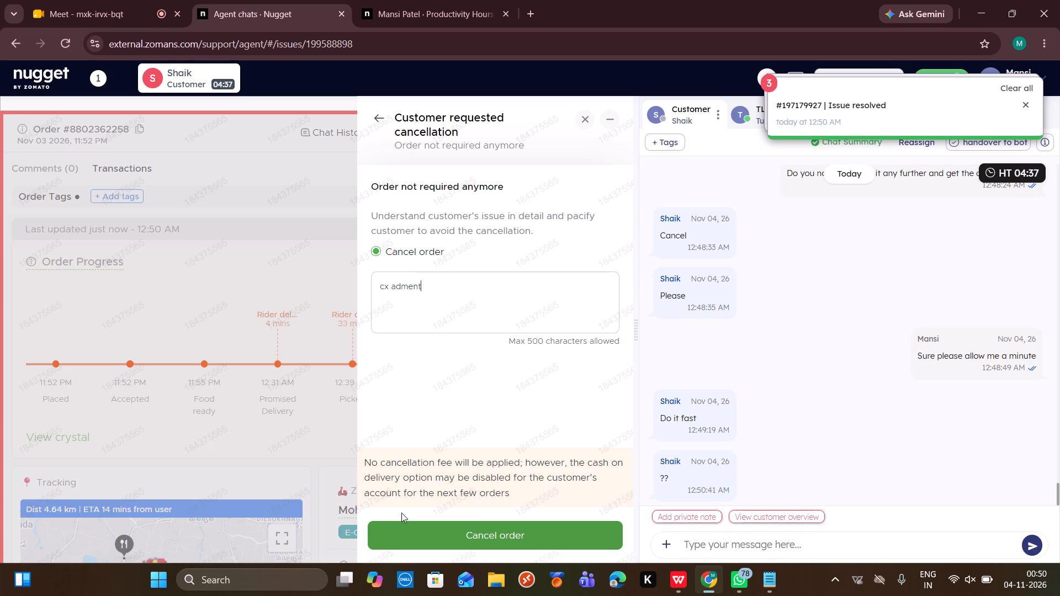
{"action": "left_click", "coordinate": [397, 530]}
Send Shaik the message "Your order has been cancelled" and close the cancellation form.
{"action": "left_click", "coordinate": [708, 549]}
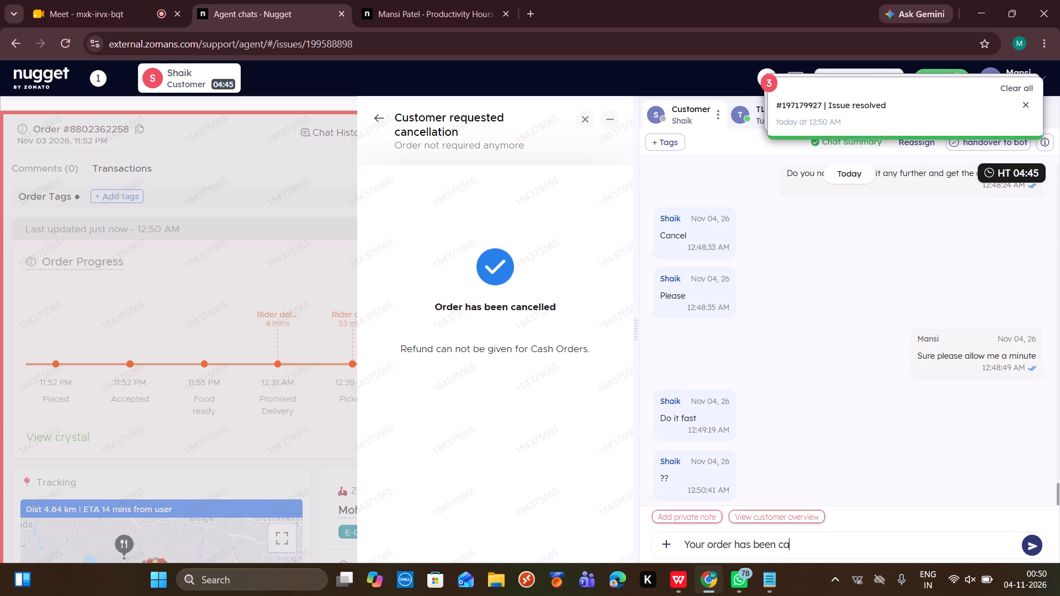
{"action": "key", "text": "Return"}
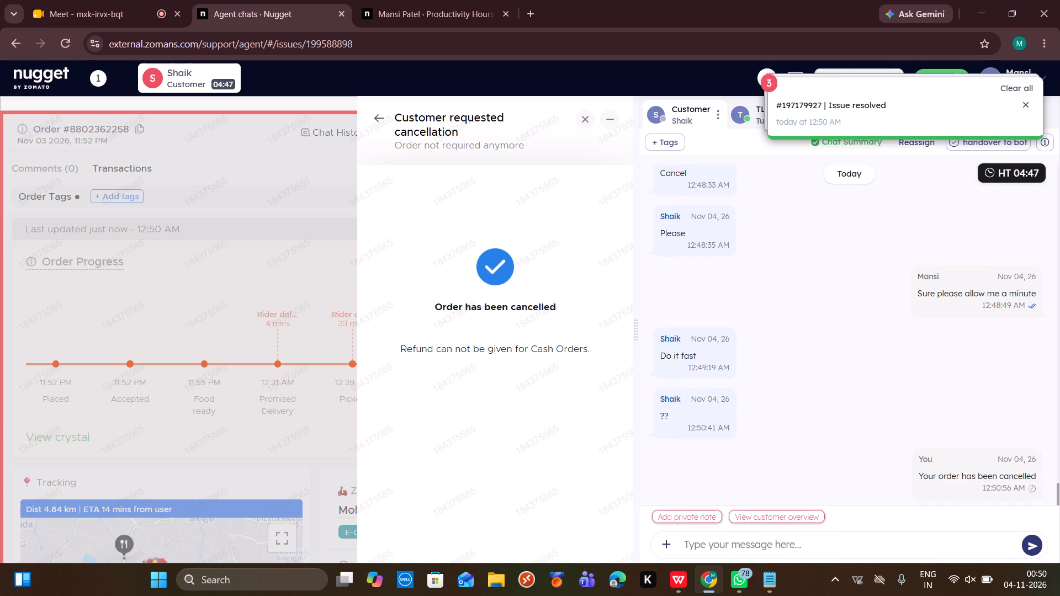
{"action": "left_click", "coordinate": [585, 124]}
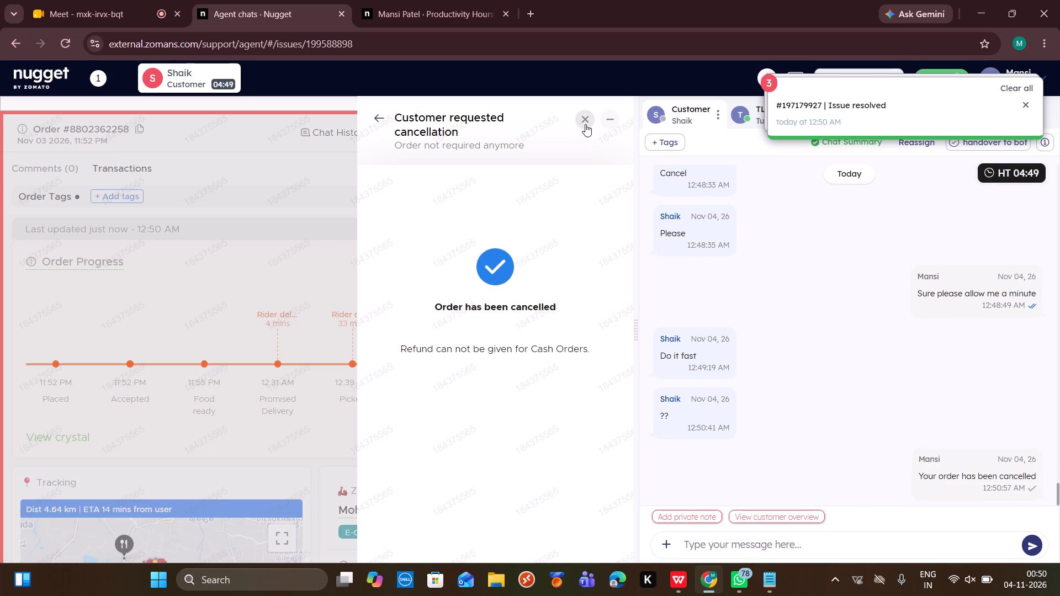
{"action": "left_click", "coordinate": [590, 128]}
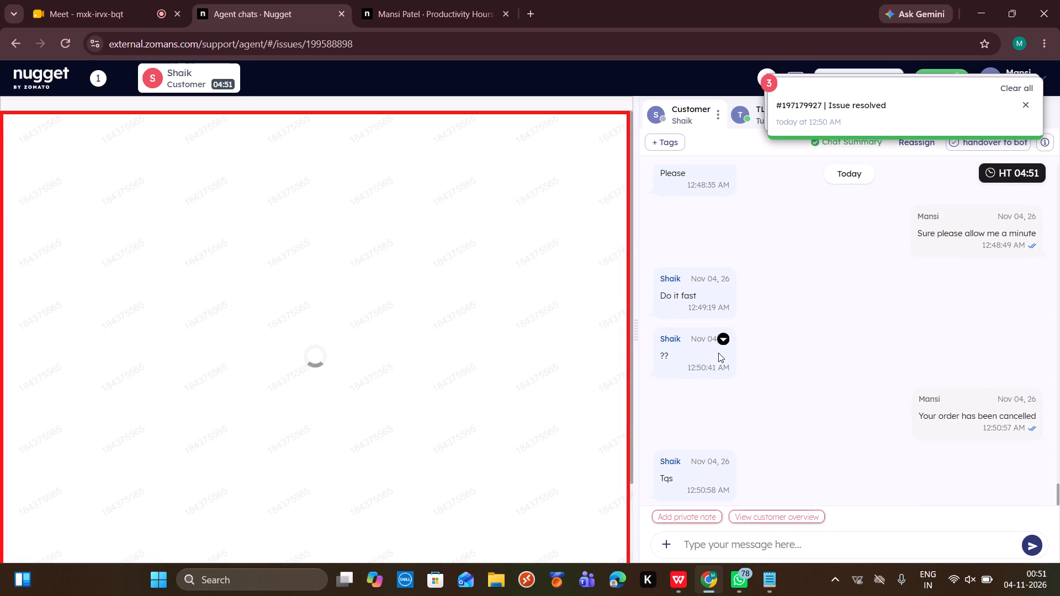
Look up a canned response for Shaik's chat with the search text "fu".
{"action": "left_click", "coordinate": [685, 541]}
{"action": "type", "text": "/fu"}
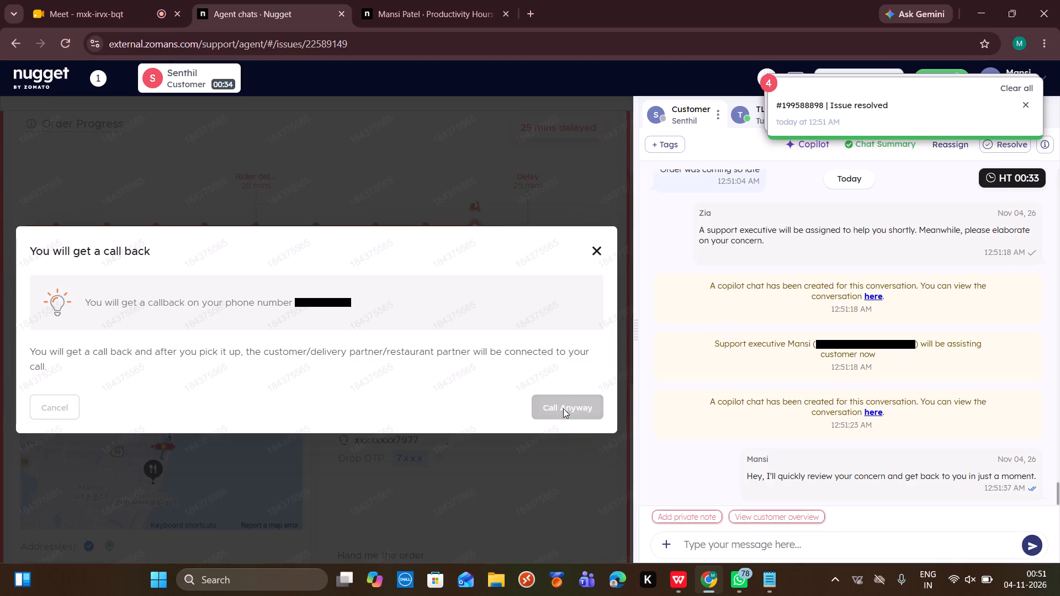
Send Senthil the "delay" canned response apologising for the inconvenience and asking for a moment to check.
{"action": "left_click", "coordinate": [702, 543]}
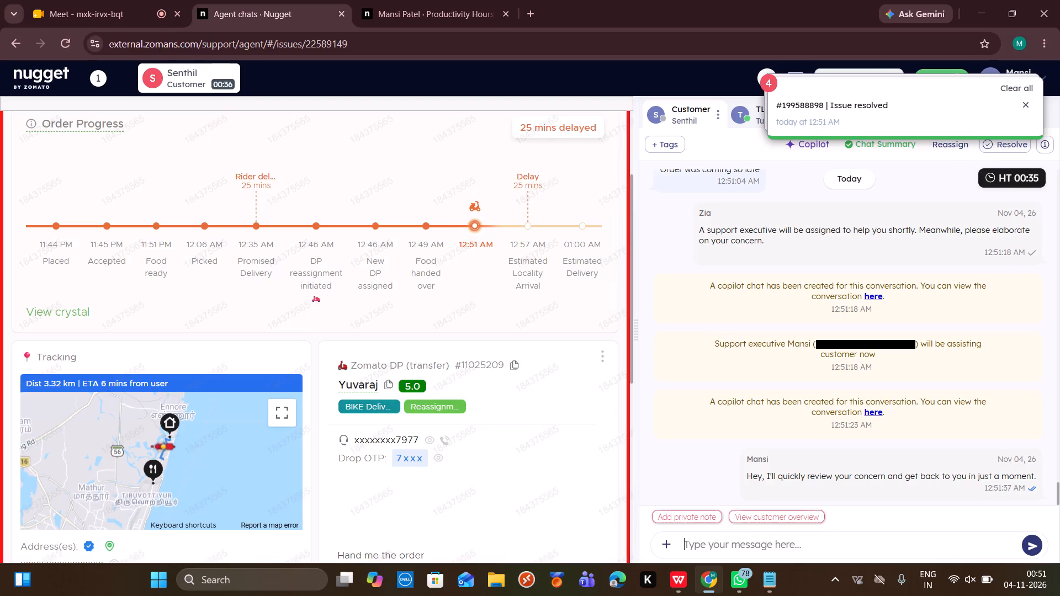
{"action": "type", "text": "/delay"}
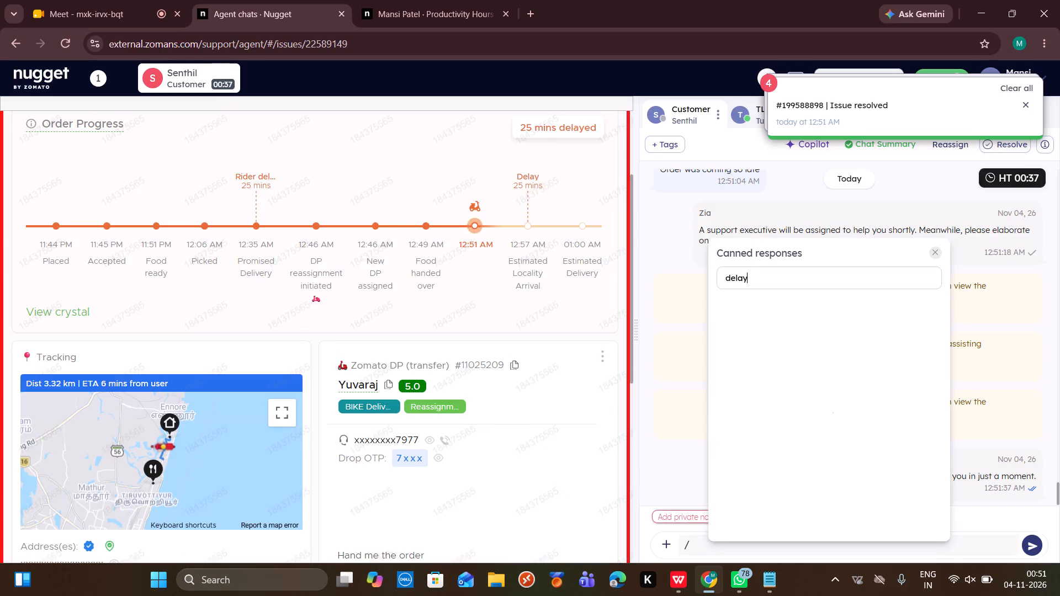
{"action": "left_click", "coordinate": [763, 391]}
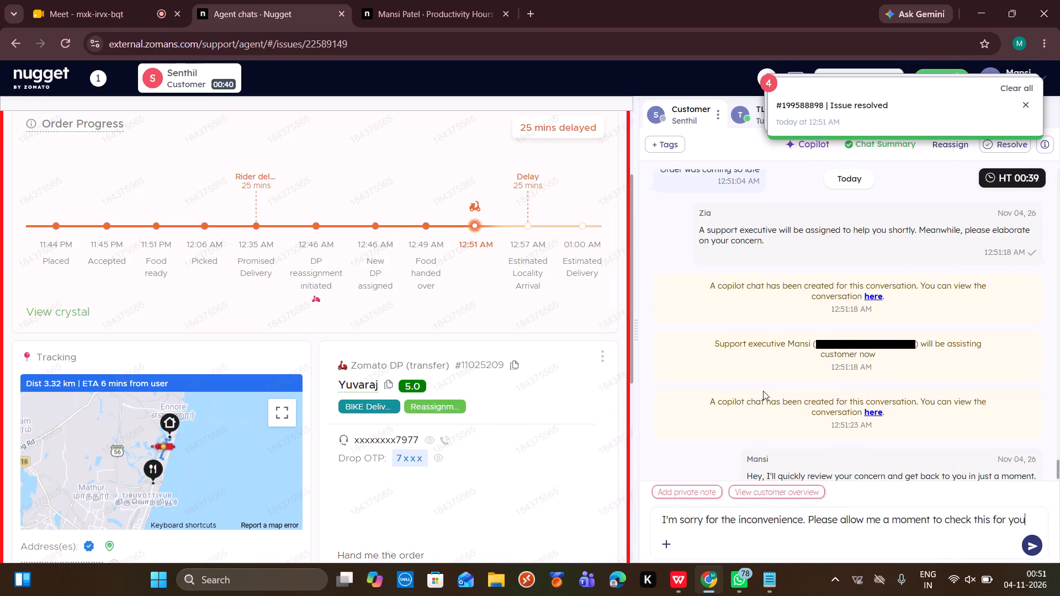
{"action": "key", "text": "Return"}
Send Senthil the Notepad HOLD STATEMENTS message about checking with the restaurant and delivery partner within 2-4 minutes and connecting over a call.
{"action": "scroll", "coordinate": [568, 435], "scroll_direction": "down", "scroll_amount": 3}
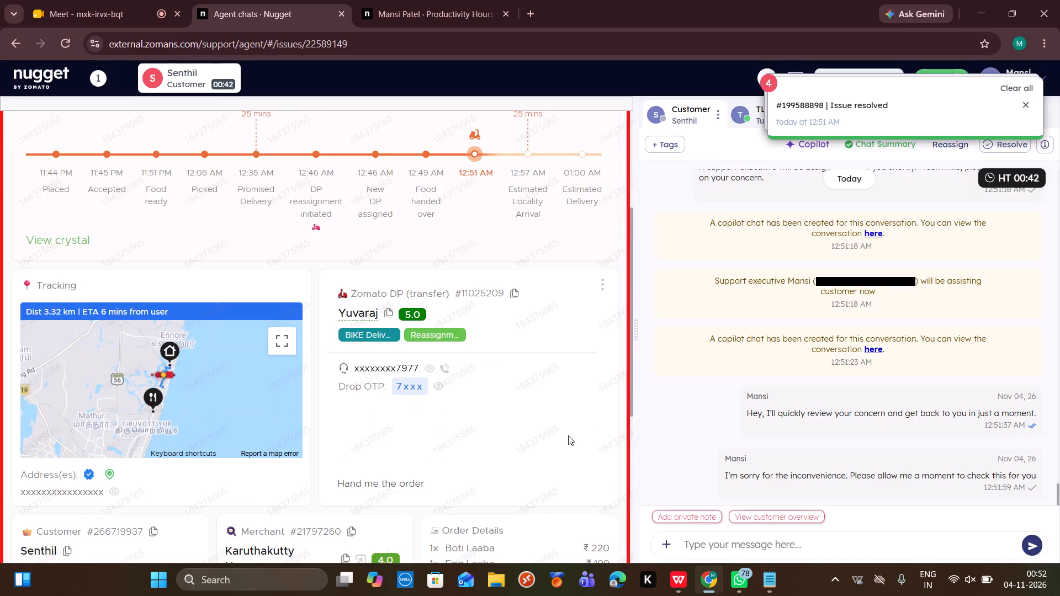
{"action": "scroll", "coordinate": [568, 435], "scroll_direction": "down", "scroll_amount": 2}
{"action": "scroll", "coordinate": [568, 435], "scroll_direction": "up", "scroll_amount": 15}
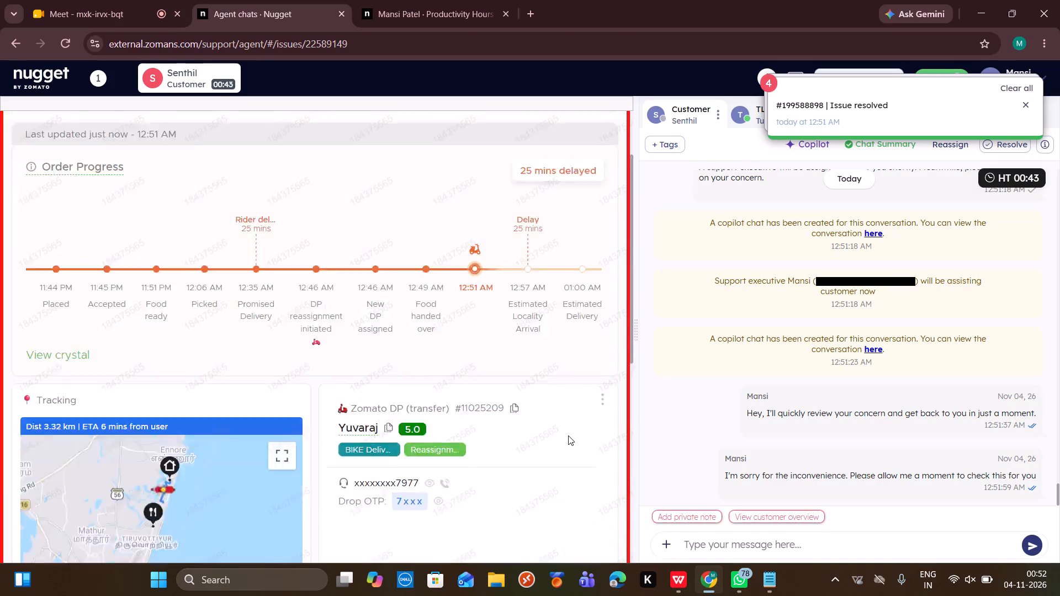
{"action": "scroll", "coordinate": [568, 435], "scroll_direction": "up", "scroll_amount": 6}
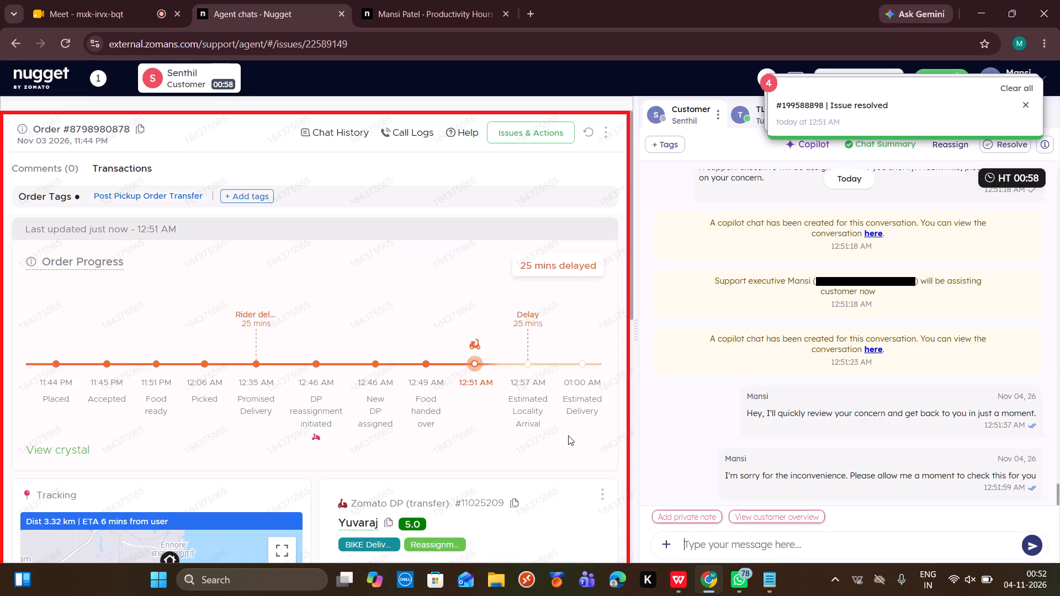
{"action": "left_click", "coordinate": [770, 579]}
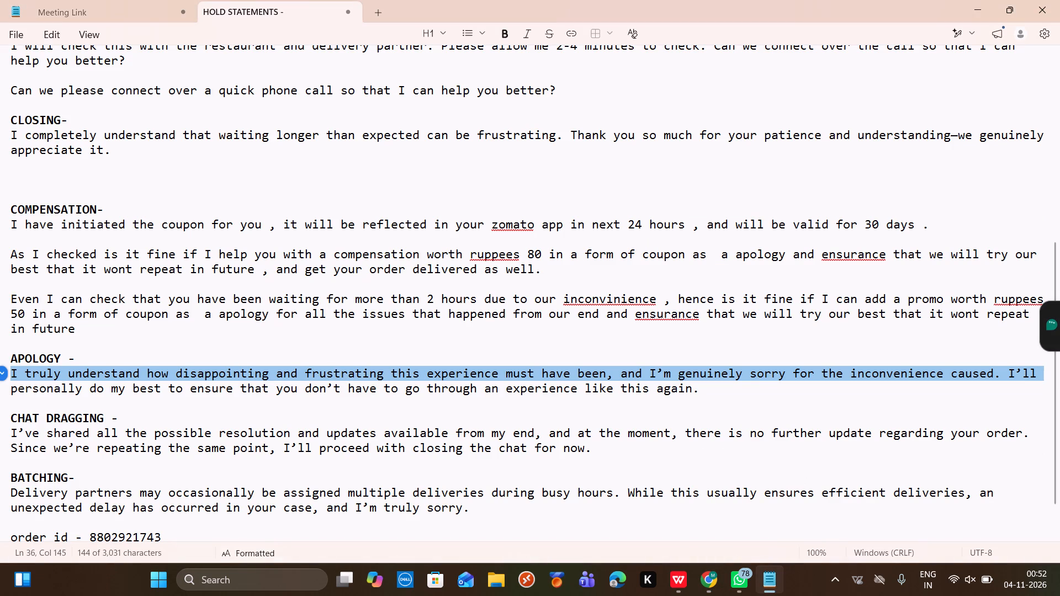
{"action": "left_click", "coordinate": [11, 49]}
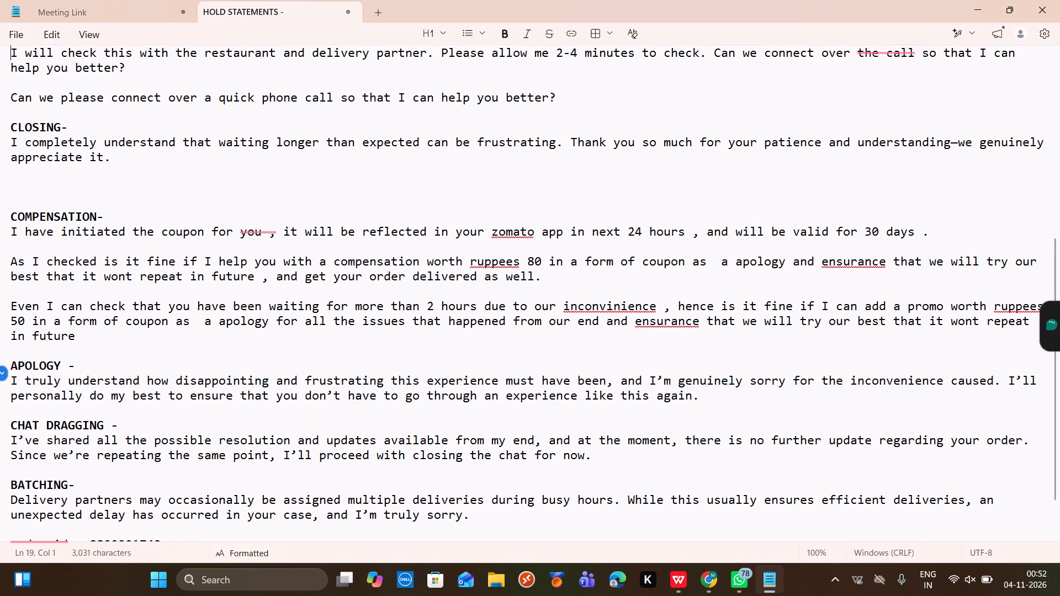
{"action": "left_click_drag", "start_coordinate": [12, 51], "coordinate": [132, 71]}
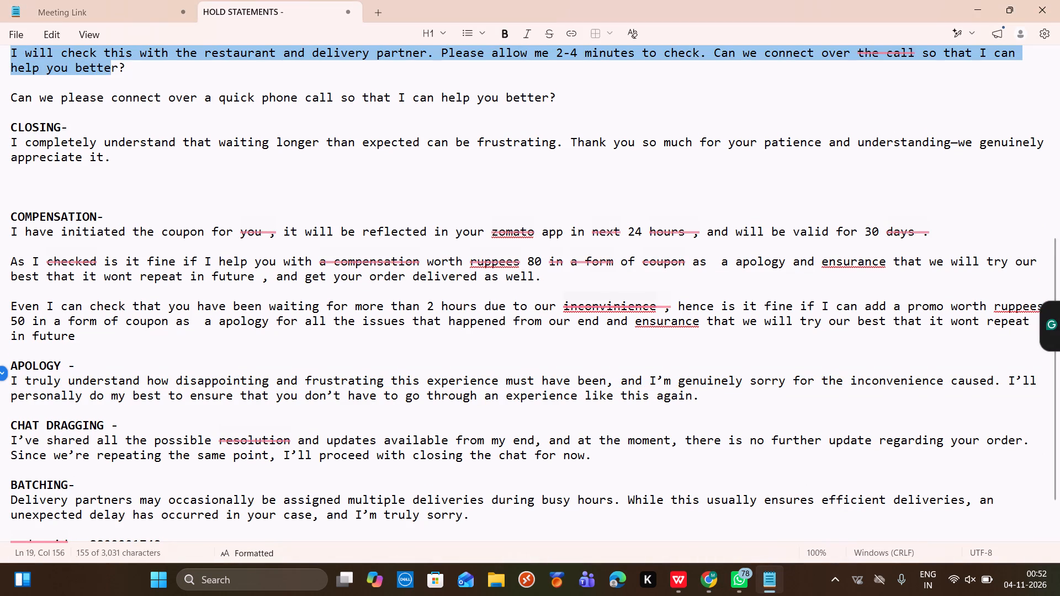
{"action": "left_click_drag", "start_coordinate": [132, 71], "coordinate": [134, 71]}
{"action": "key", "text": "ctrl+c"}
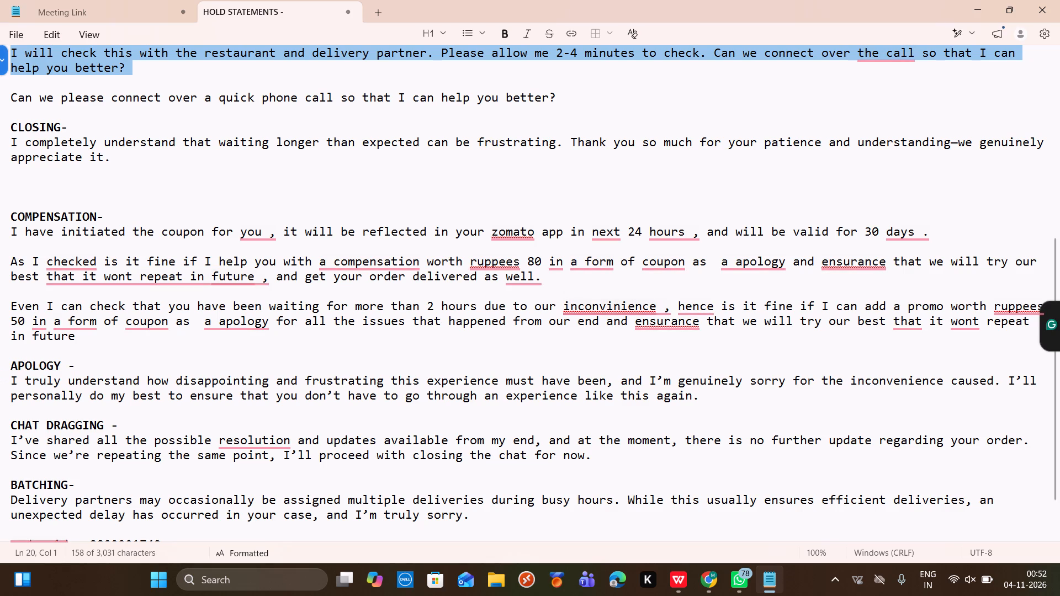
{"action": "left_click", "coordinate": [709, 580]}
{"action": "left_click", "coordinate": [693, 546]}
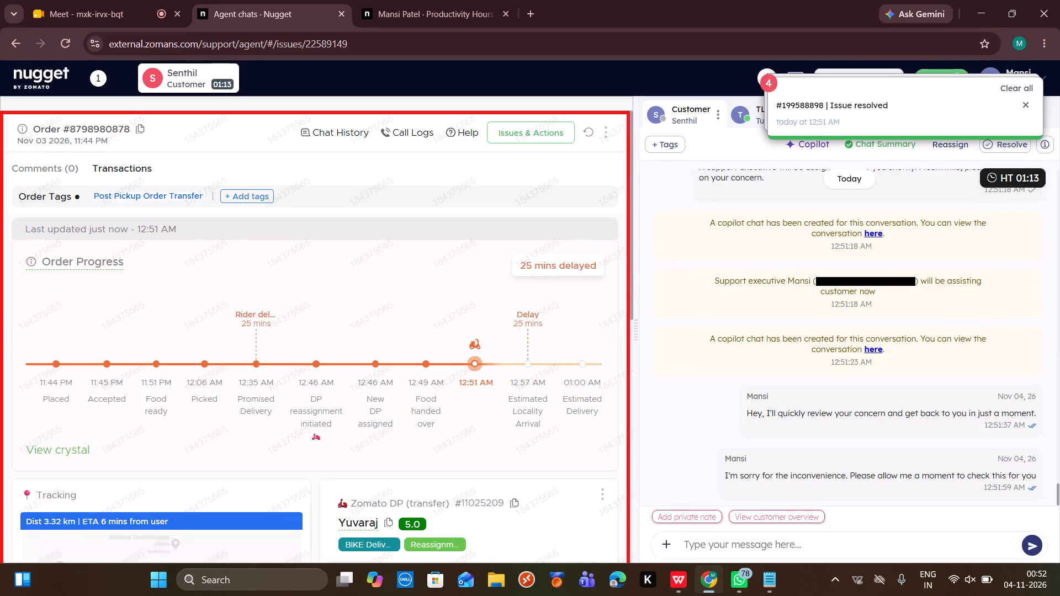
{"action": "key", "text": "ctrl+v"}
{"action": "key", "text": "Return"}
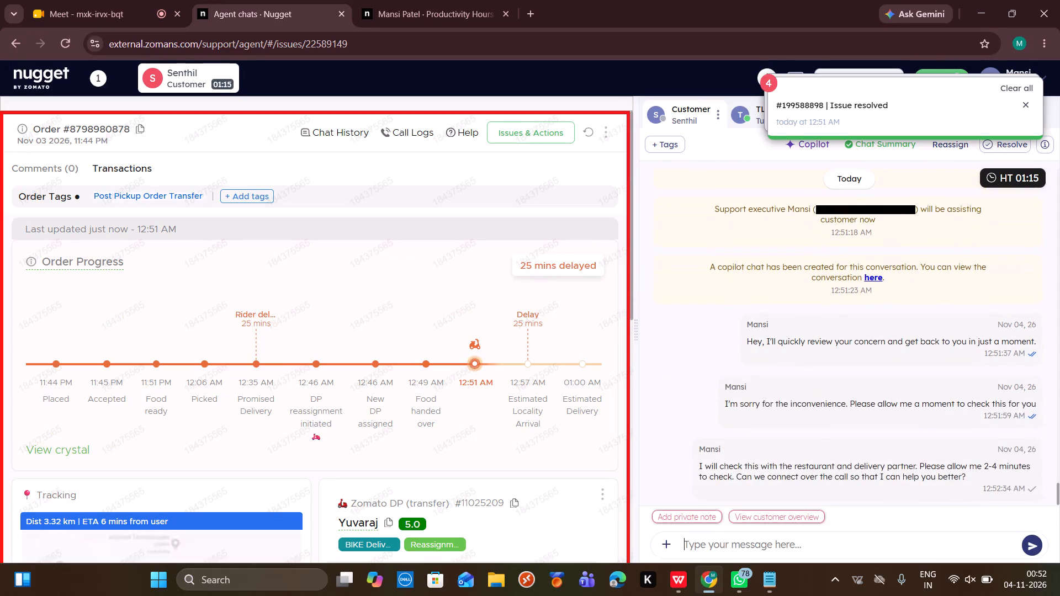
Send Senthil the already selected "I just had a word with the delivery person" response from the WPS canned-response document, setting the delivery time to 8 minutes.
{"action": "left_click", "coordinate": [682, 577]}
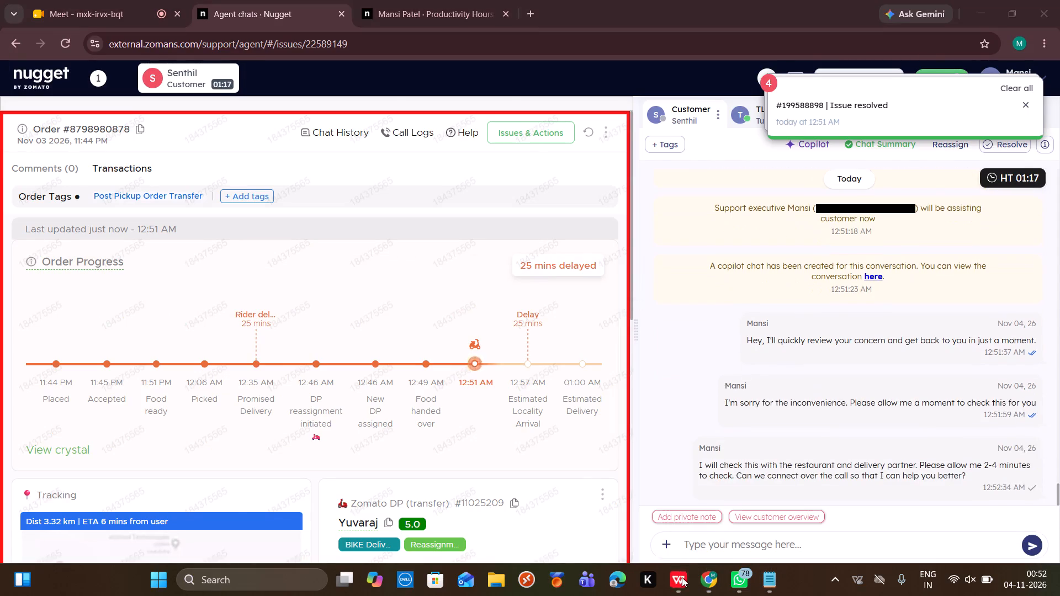
{"action": "key", "text": "ctrl+c"}
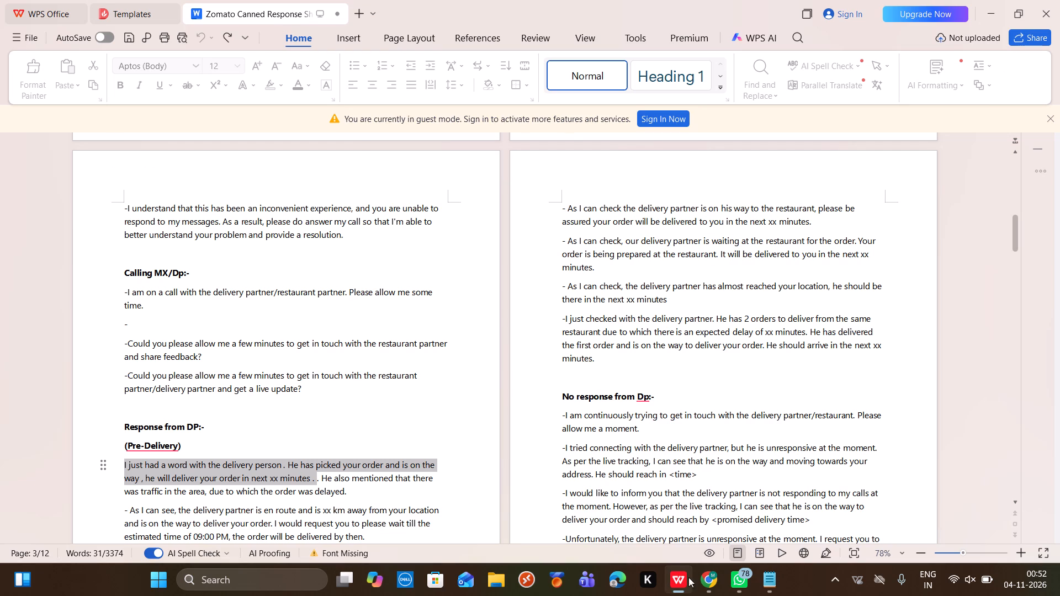
{"action": "left_click", "coordinate": [717, 579]}
{"action": "left_click", "coordinate": [697, 542]}
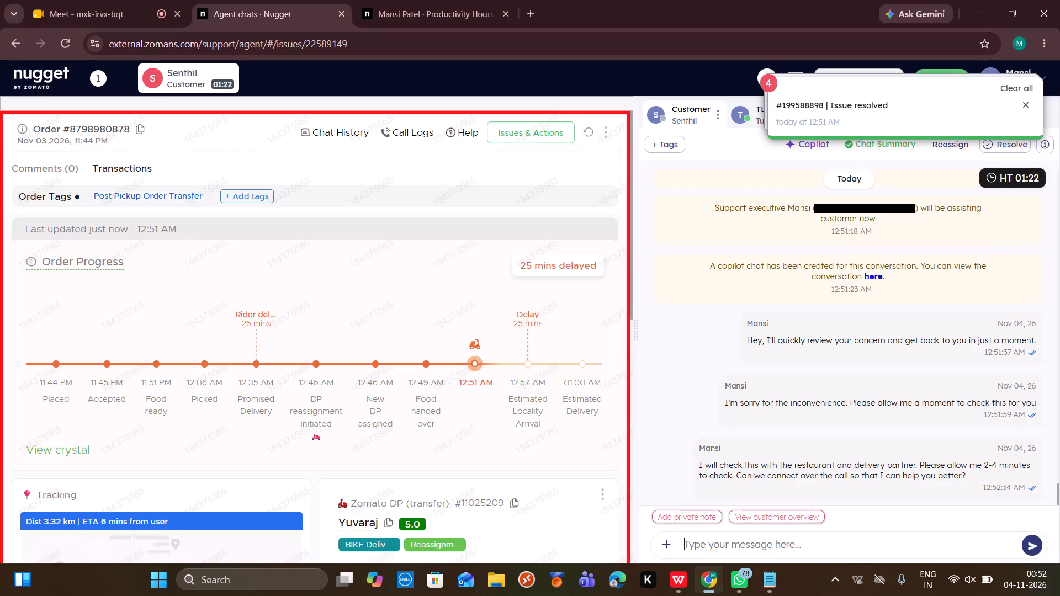
{"action": "key", "text": "ctrl+v"}
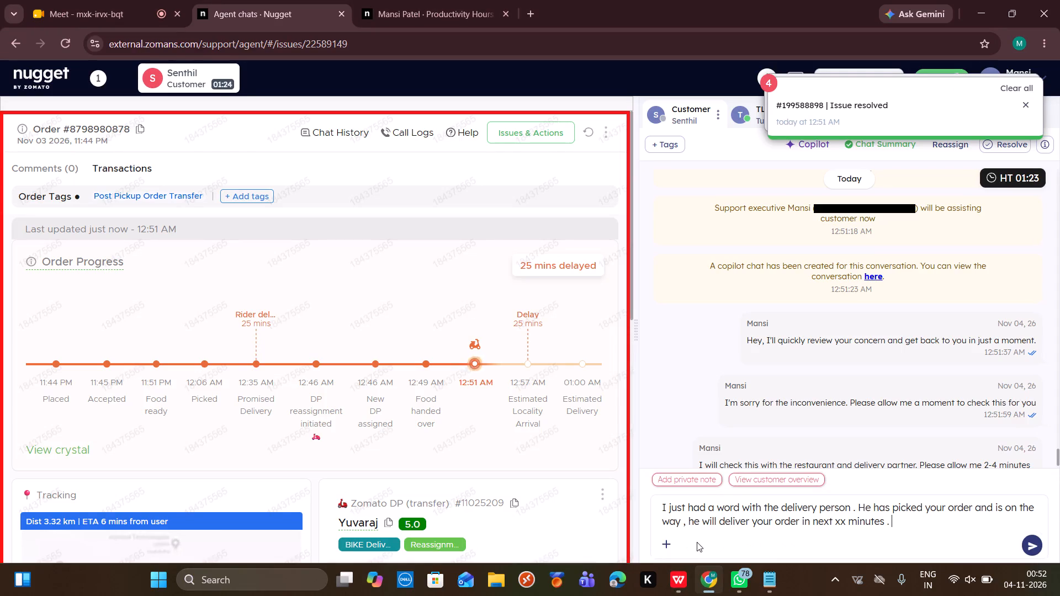
{"action": "left_click", "coordinate": [844, 523]}
{"action": "key", "text": "BackSpace"}
{"action": "key", "text": "BackSpace"}
{"action": "key", "text": "8"}
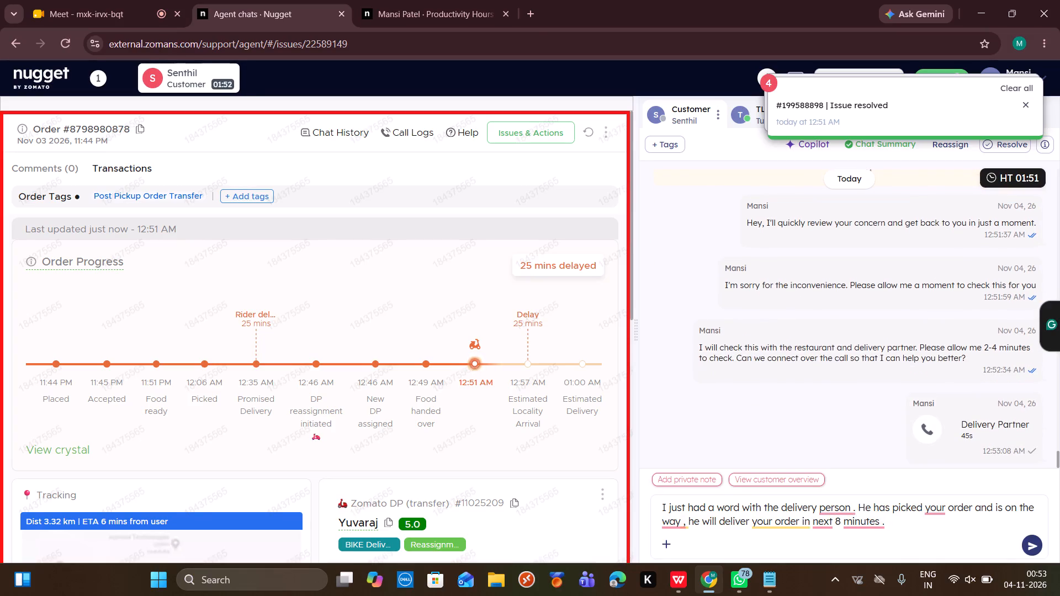
{"action": "key", "text": "Return"}
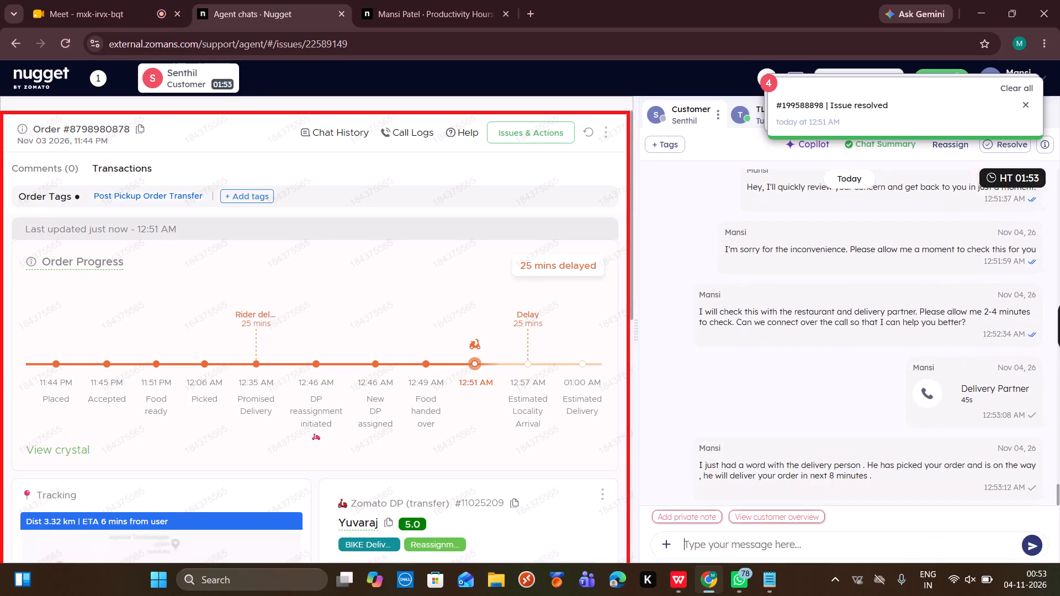
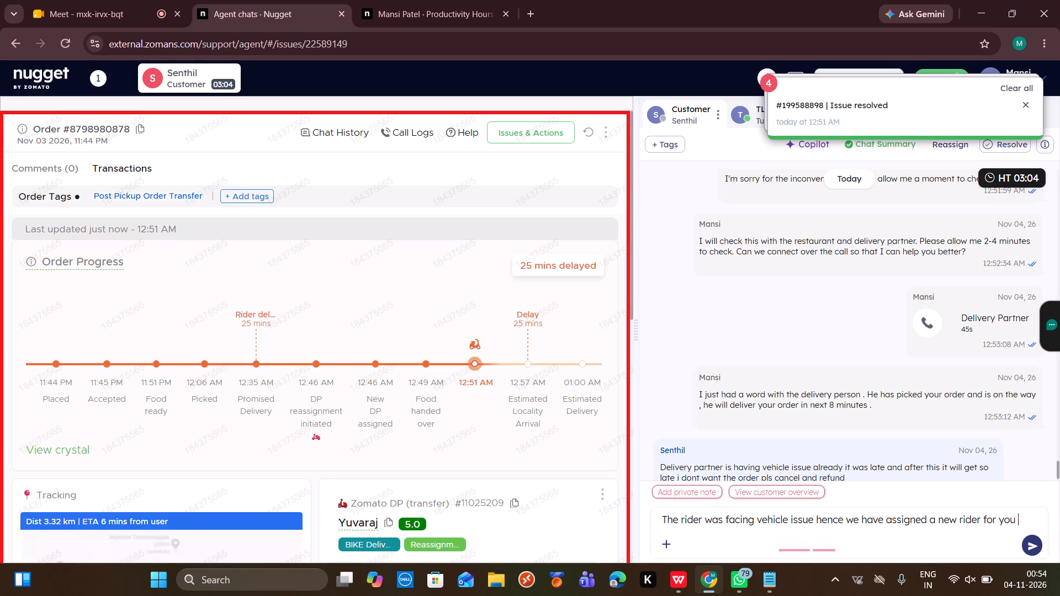
Finish and send Senthil's message with ", he is coming to deliver your order in next 5 minutes", refreshing the order details before adding the time.
{"action": "key", "text": "comma"}
{"action": "key", "text": "space"}
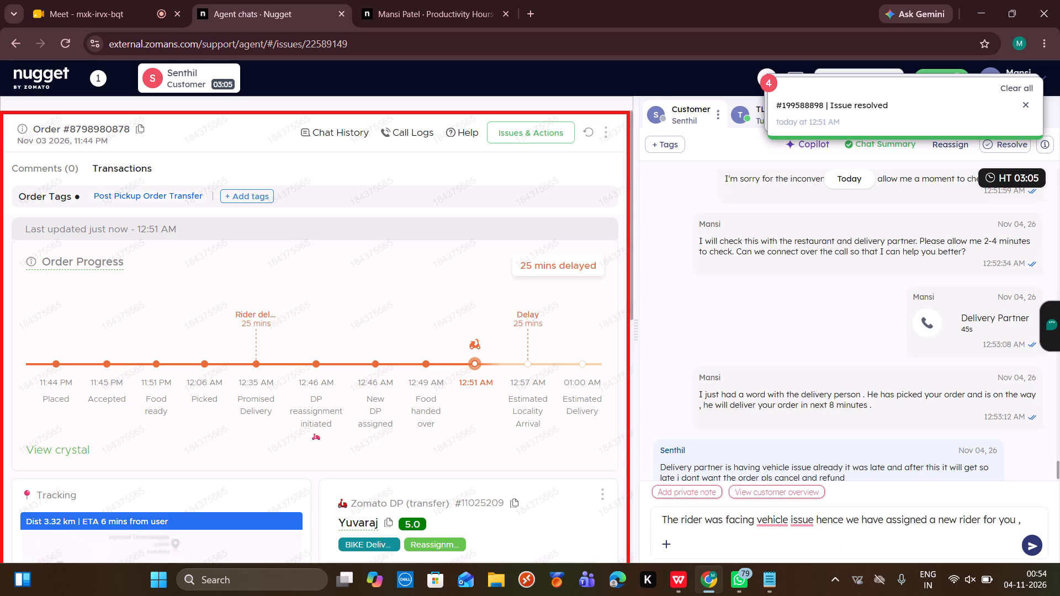
{"action": "type", "text": "he is coming to deliver"}
{"action": "key", "text": "space"}
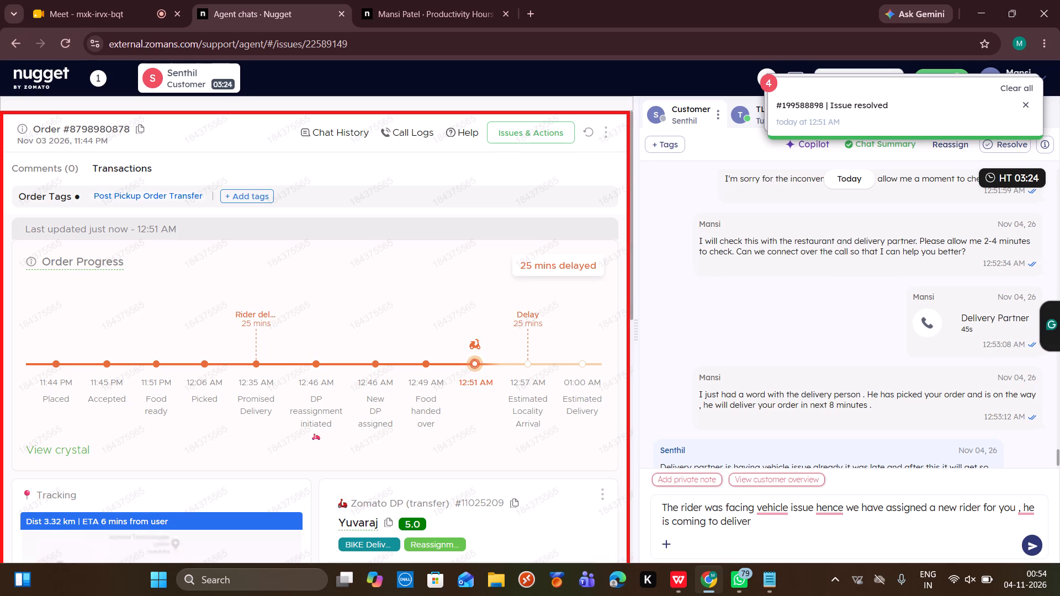
{"action": "type", "text": "your order"}
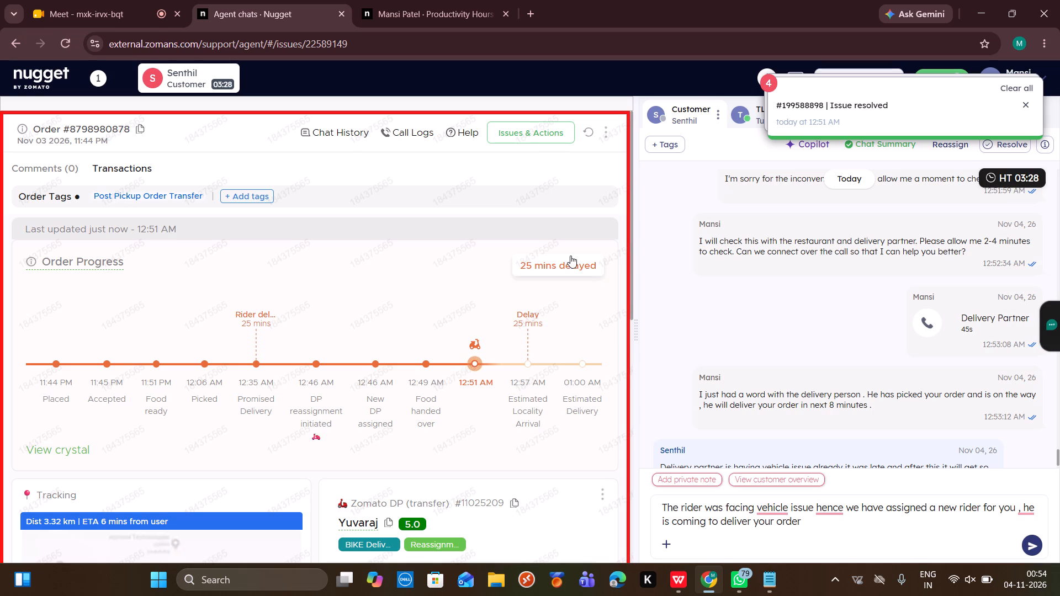
{"action": "left_click", "coordinate": [586, 131]}
{"action": "left_click", "coordinate": [818, 521]}
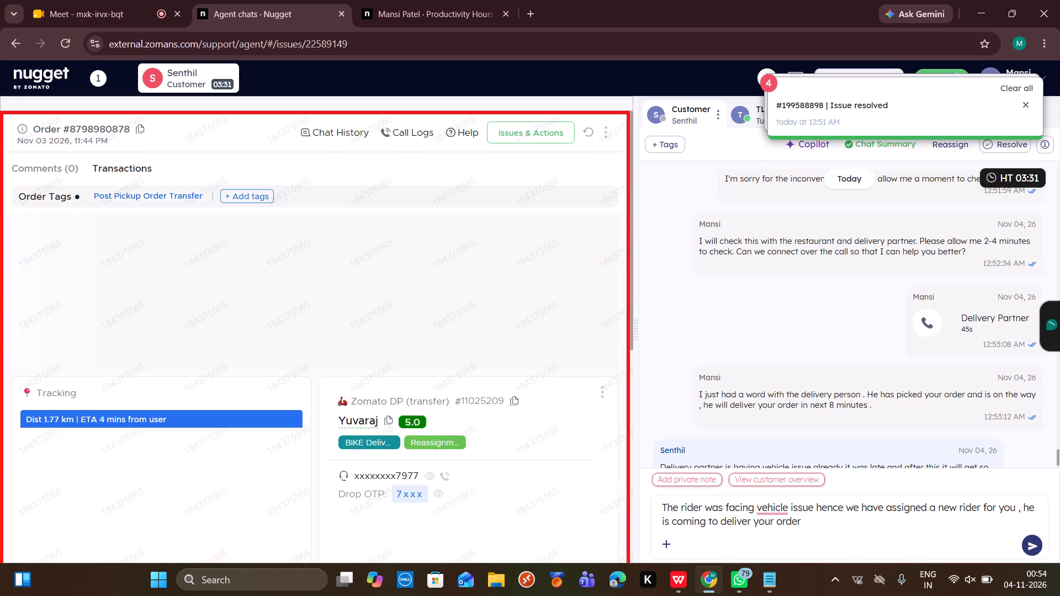
{"action": "key", "text": "space"}
{"action": "type", "text": "in next 5 minutes"}
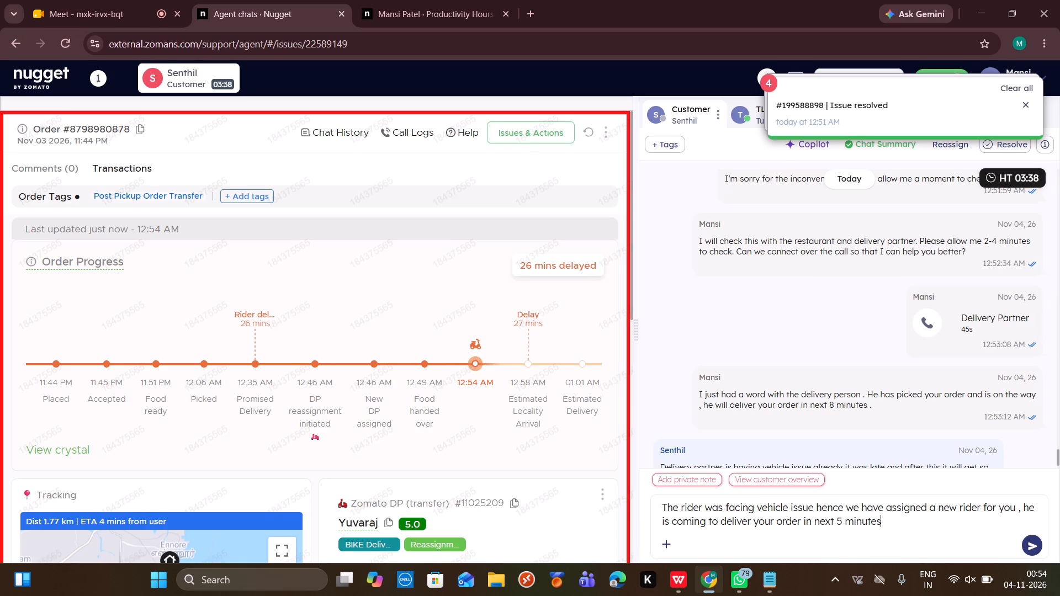
{"action": "key", "text": "Return"}
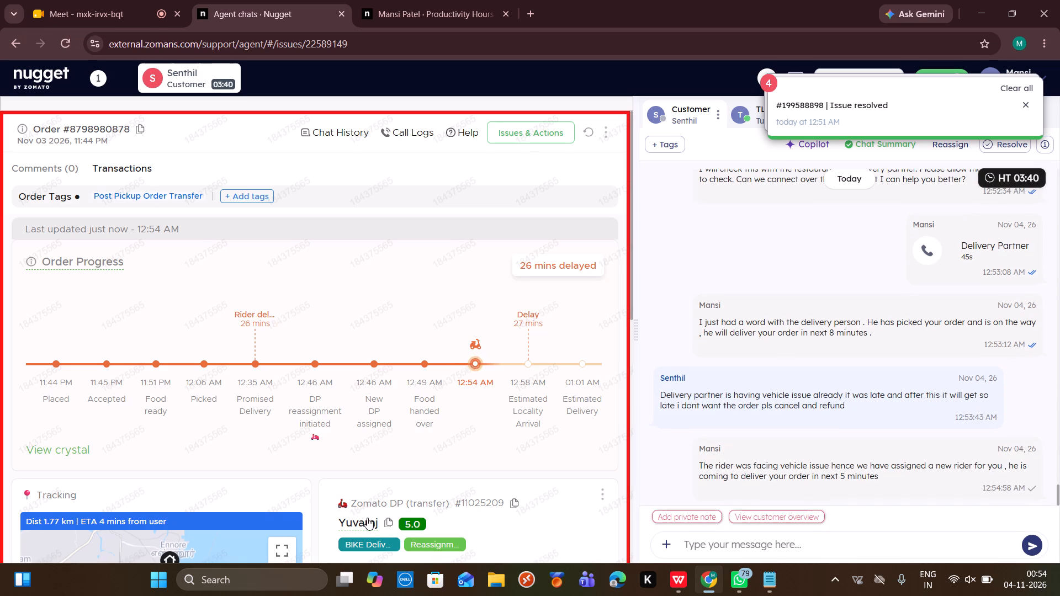
Check the delivery partner and tracking details on Senthil's order and refresh the order progress.
{"action": "scroll", "coordinate": [435, 463], "scroll_direction": "down", "scroll_amount": 1}
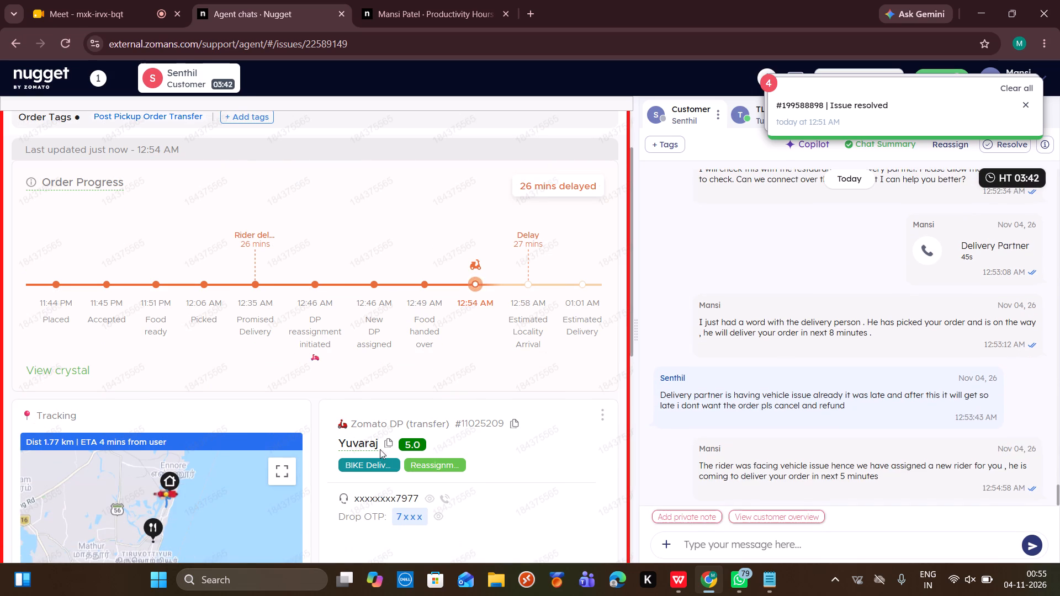
{"action": "scroll", "coordinate": [551, 352], "scroll_direction": "up", "scroll_amount": 6}
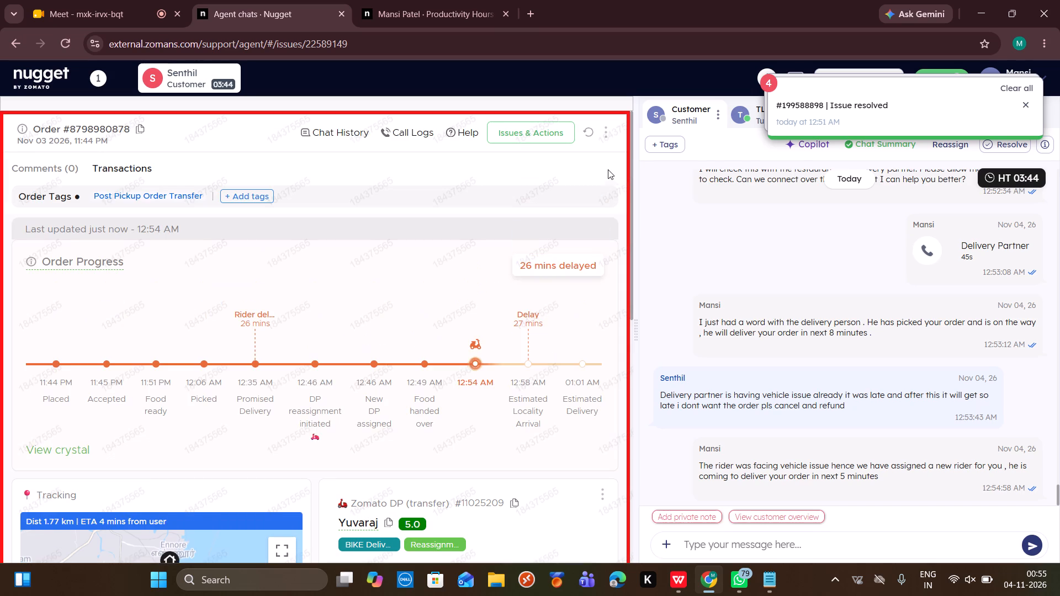
{"action": "left_click", "coordinate": [590, 134]}
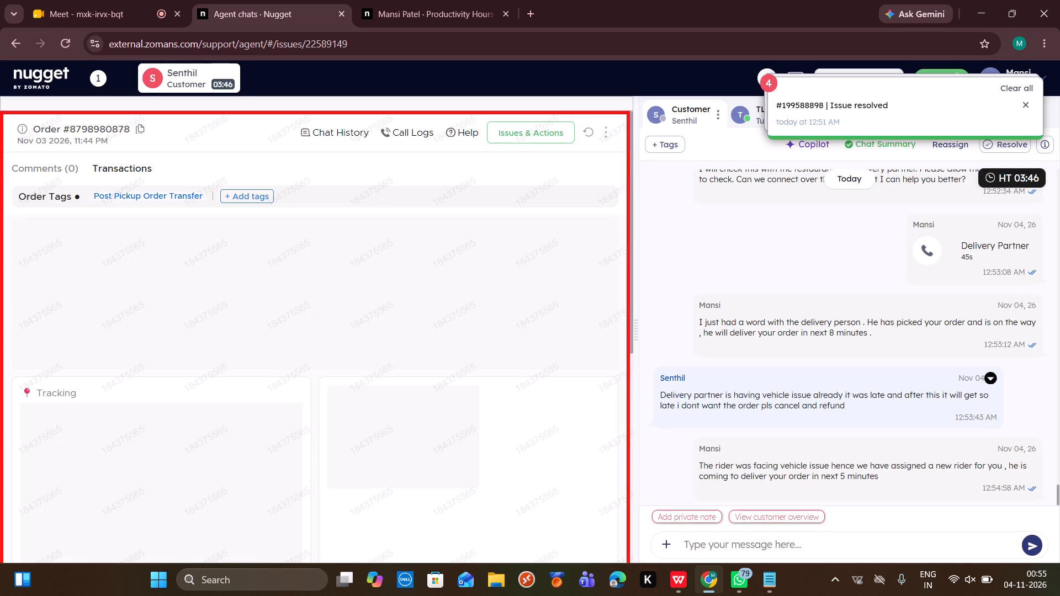
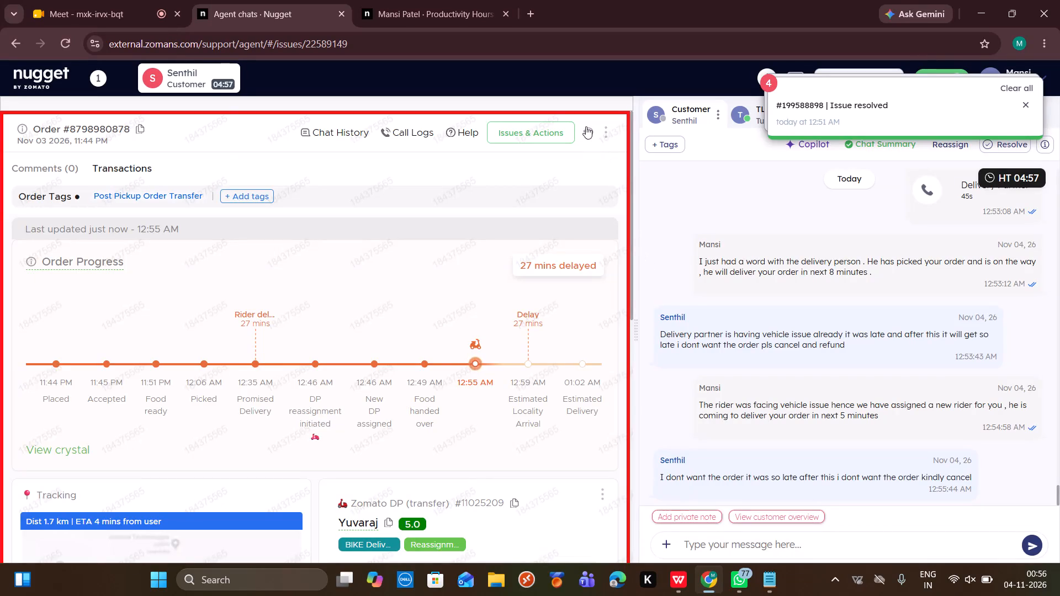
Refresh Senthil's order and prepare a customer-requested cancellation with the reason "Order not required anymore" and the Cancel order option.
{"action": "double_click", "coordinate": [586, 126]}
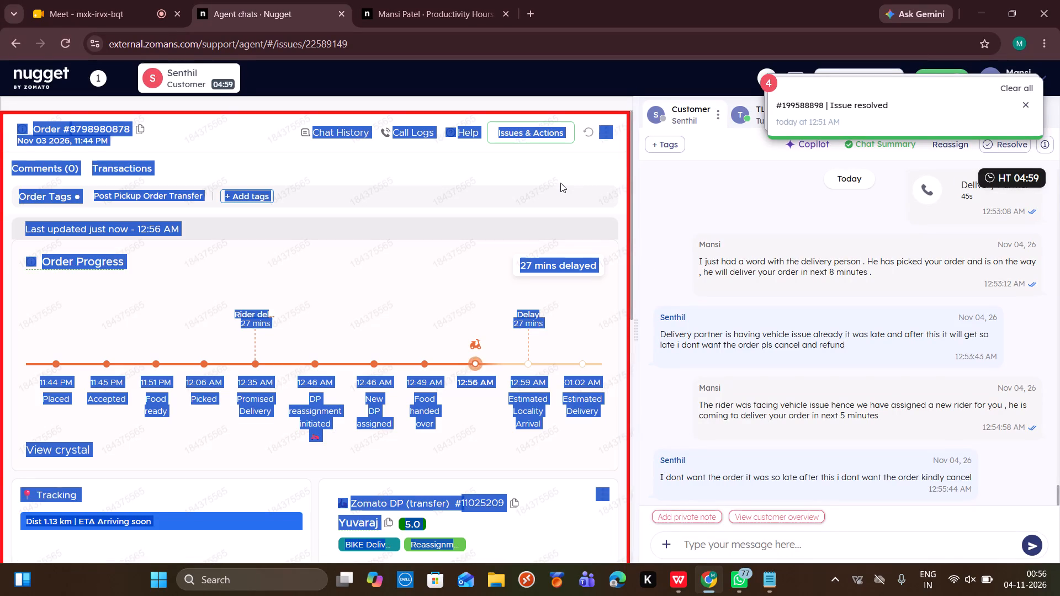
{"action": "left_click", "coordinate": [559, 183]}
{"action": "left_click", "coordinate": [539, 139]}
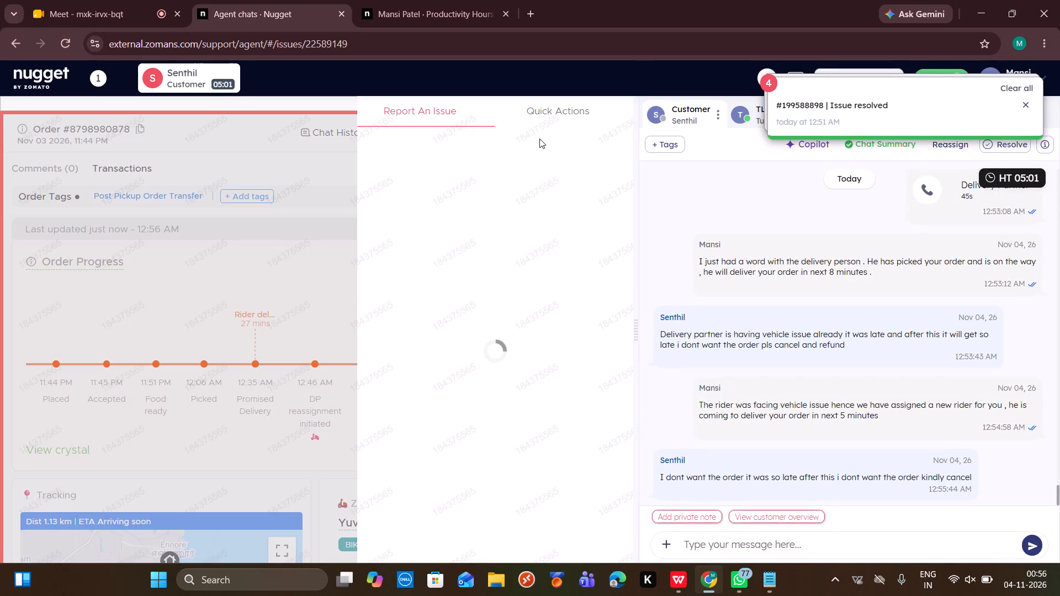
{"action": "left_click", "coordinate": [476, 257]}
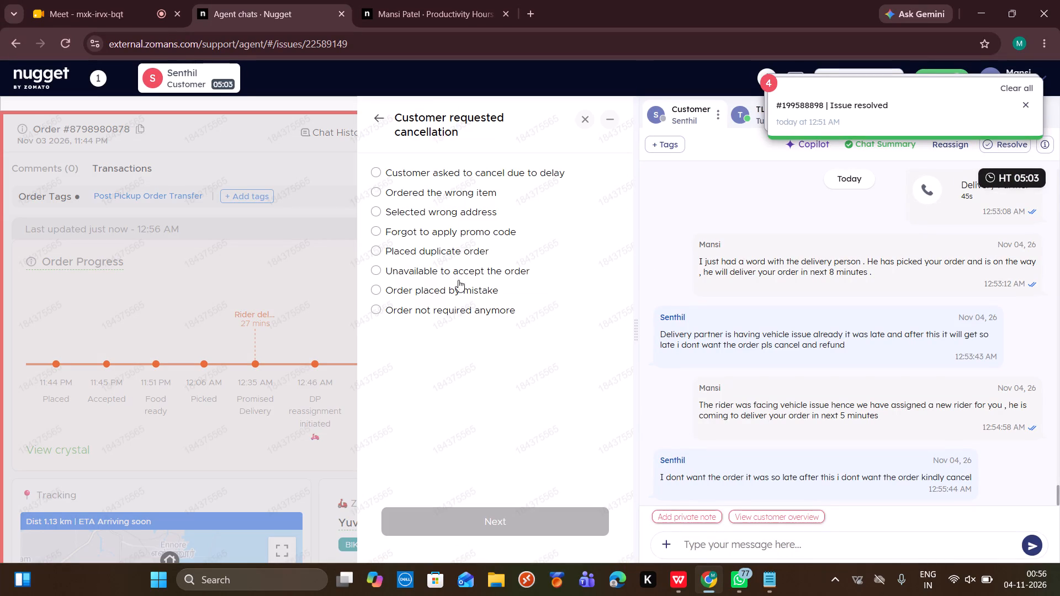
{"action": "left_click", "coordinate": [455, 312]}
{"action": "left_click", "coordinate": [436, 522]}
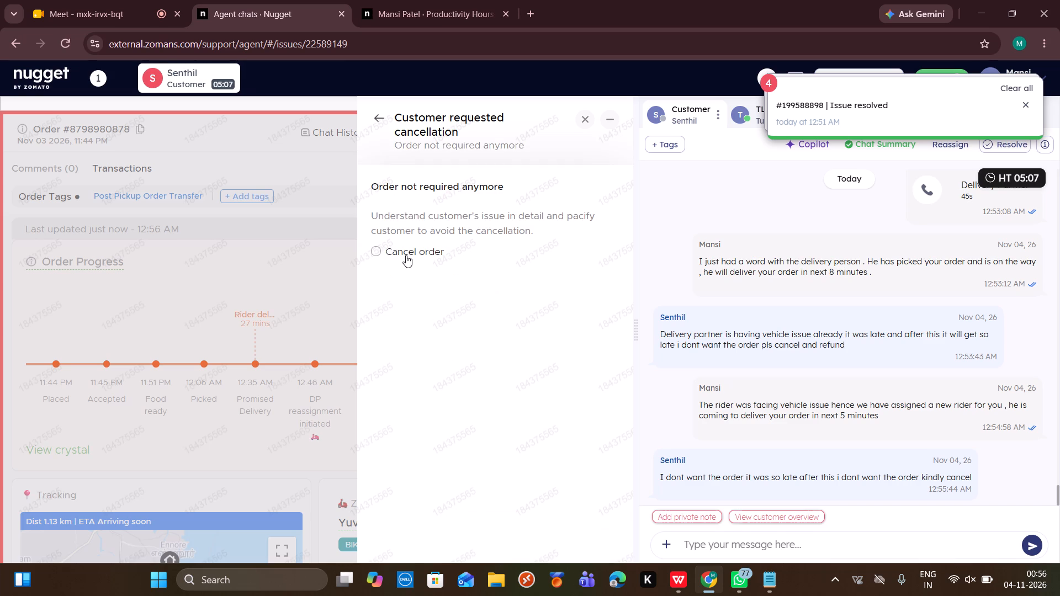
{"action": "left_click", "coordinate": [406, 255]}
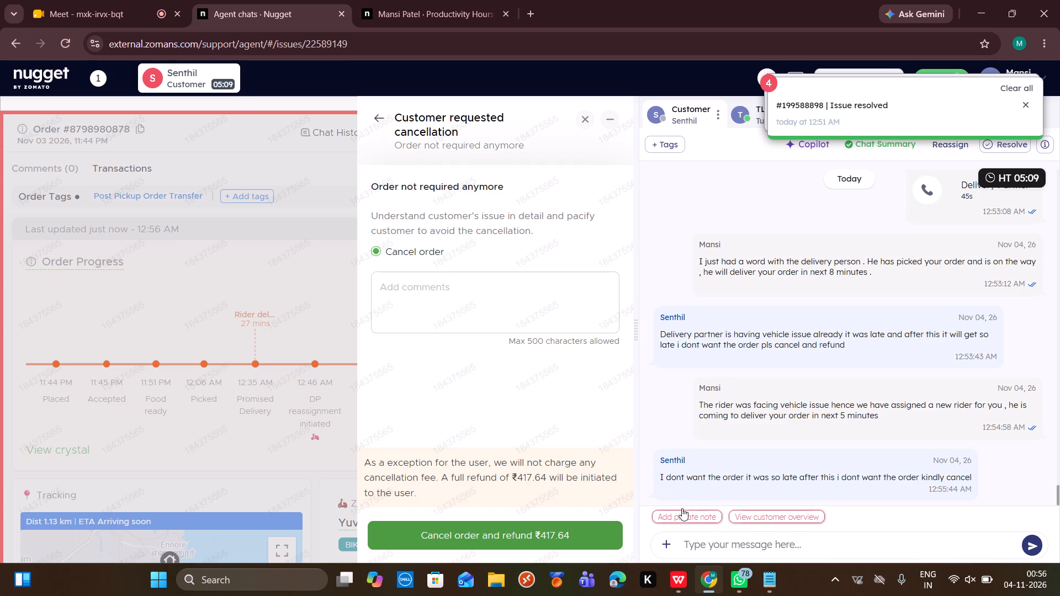
Copy the first line of the APOLOGY statement from the HOLD STATEMENTS note into the reply to Senthil.
{"action": "left_click", "coordinate": [688, 541]}
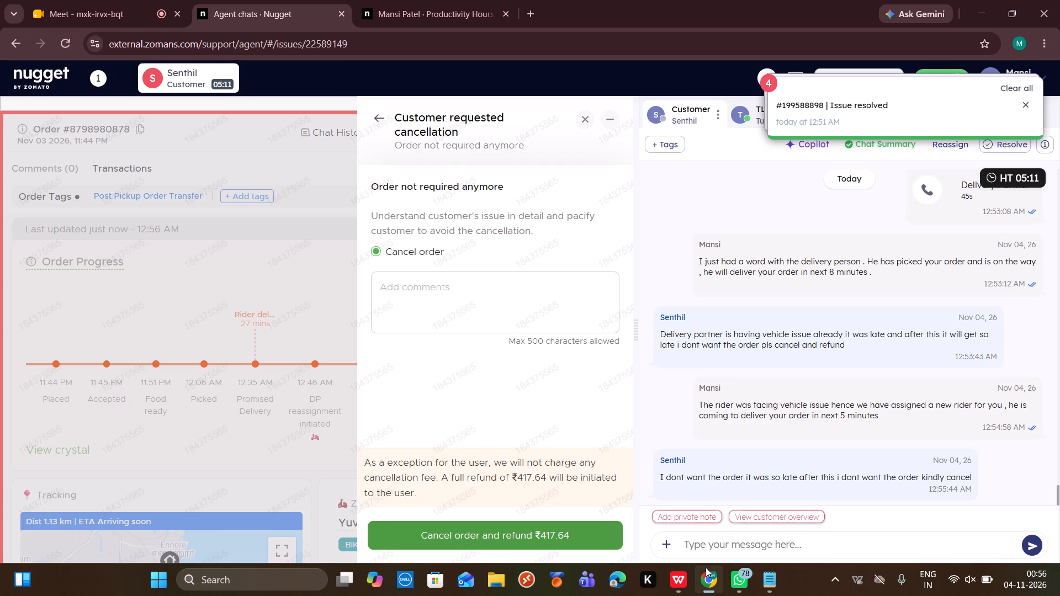
{"action": "left_click", "coordinate": [672, 579]}
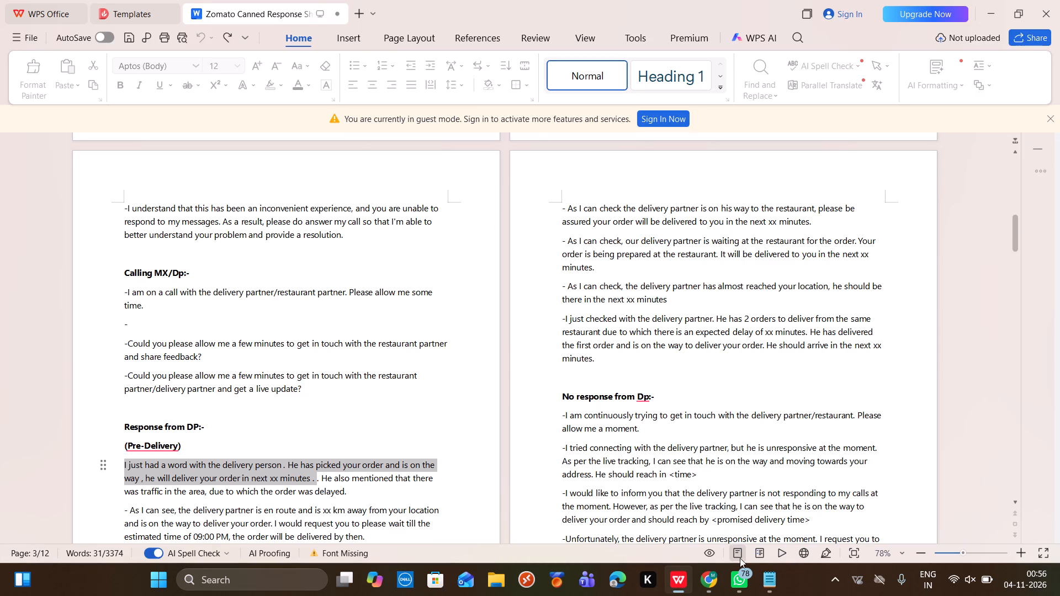
{"action": "left_click", "coordinate": [772, 576]}
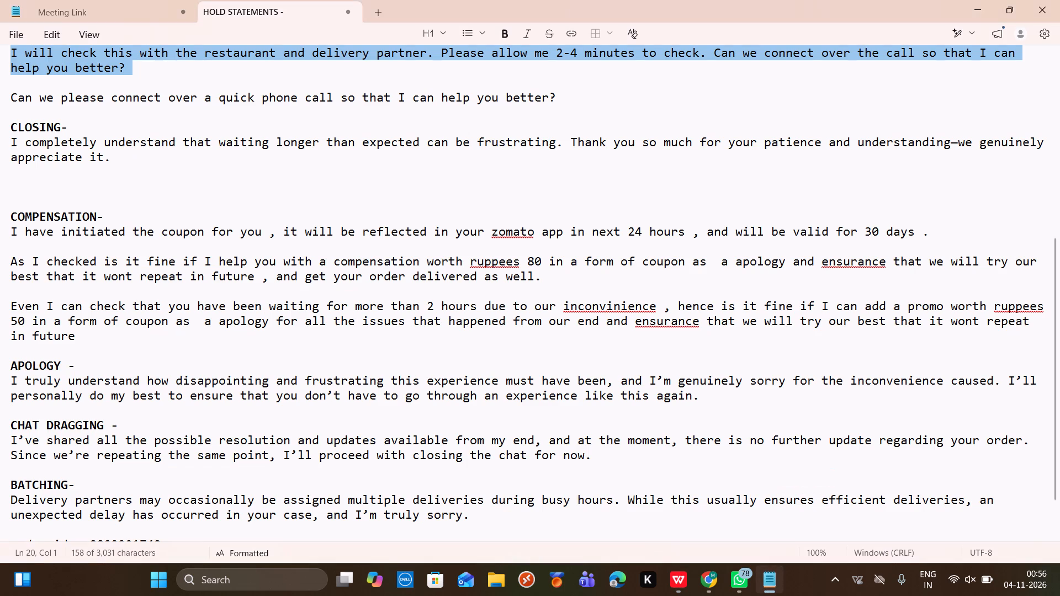
{"action": "left_click", "coordinate": [8, 382]}
{"action": "key", "text": "ctrl+c"}
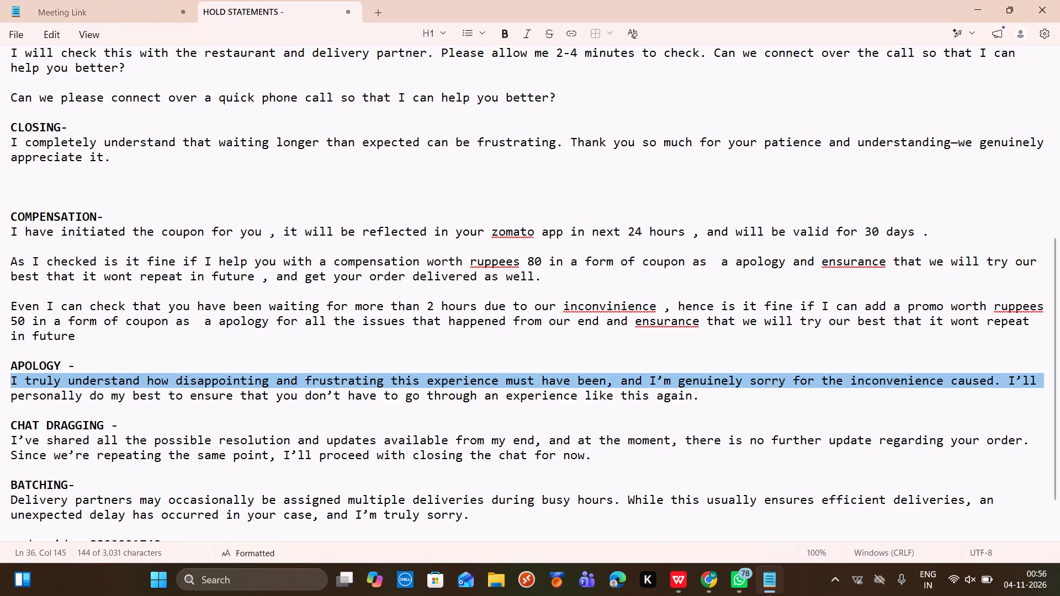
{"action": "left_click", "coordinate": [716, 586]}
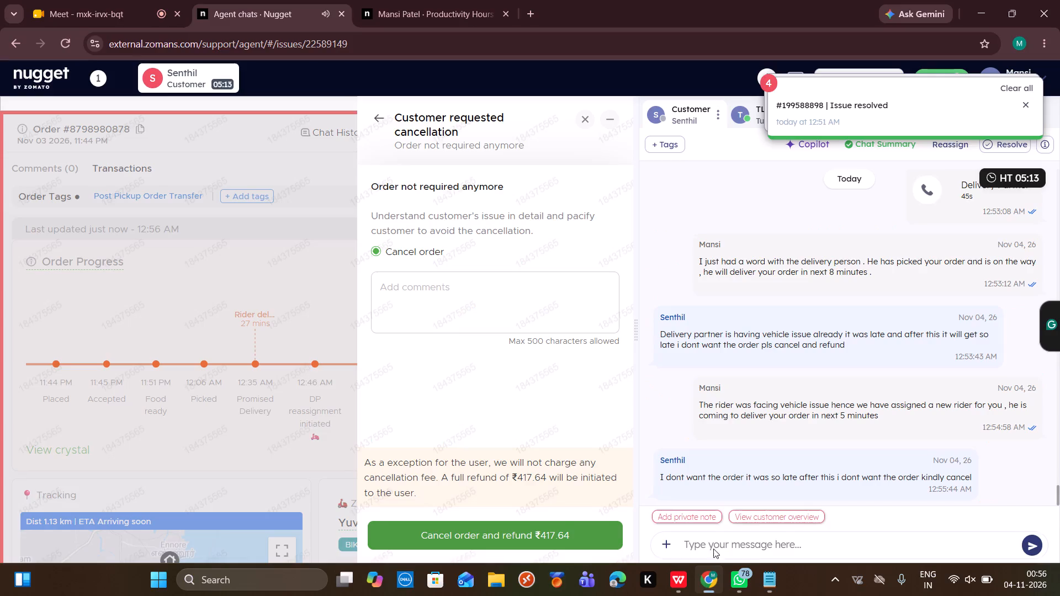
{"action": "left_click", "coordinate": [713, 547]}
{"action": "key", "text": "ctrl+v"}
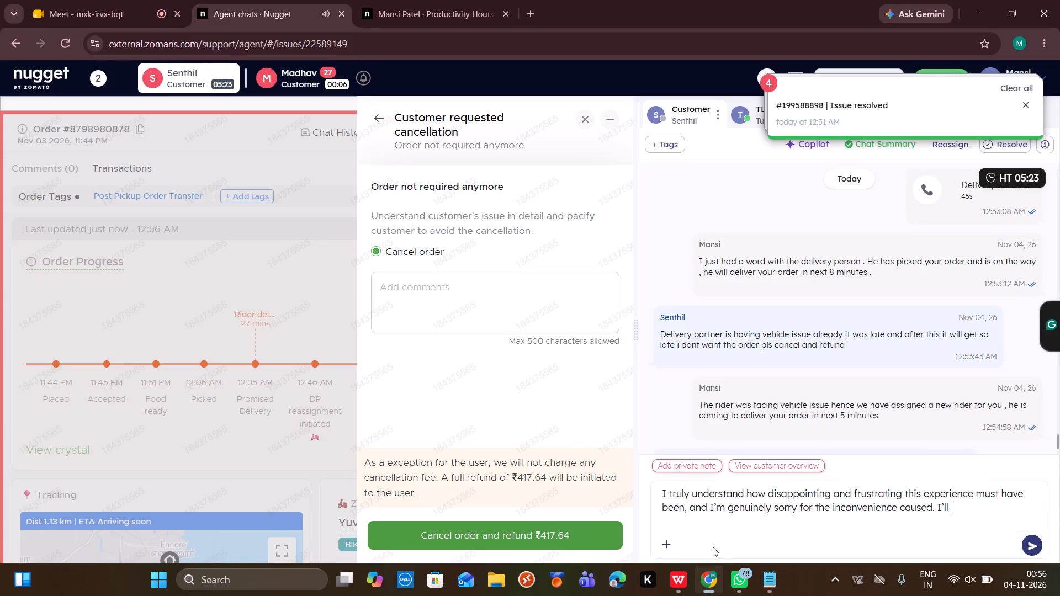
Open Madhav's newly assigned chat, rate its chat summary as helpful and close the copilot window.
{"action": "left_click", "coordinate": [300, 78]}
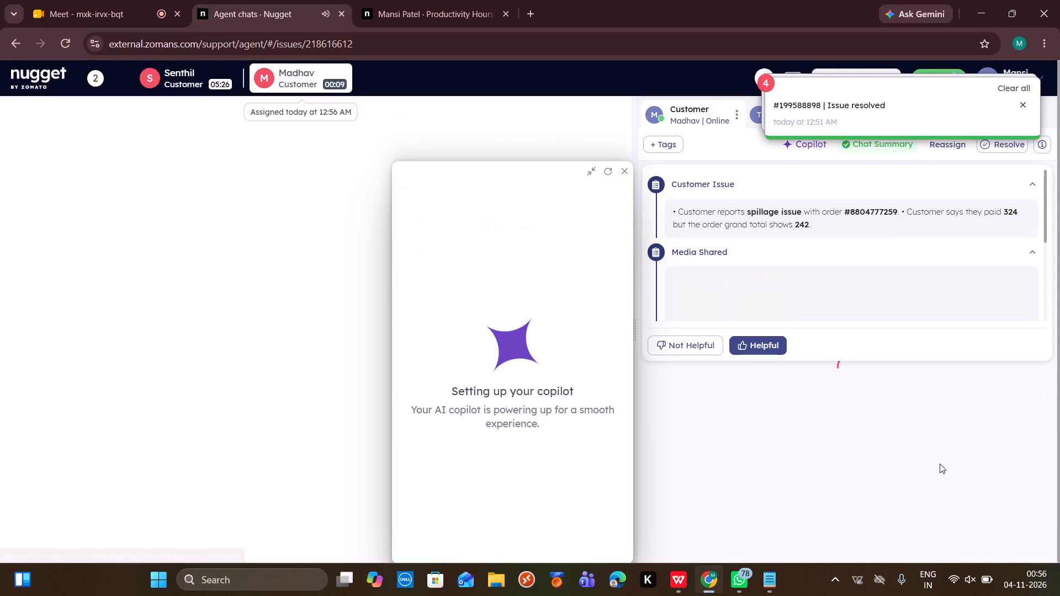
{"action": "left_click", "coordinate": [1031, 492]}
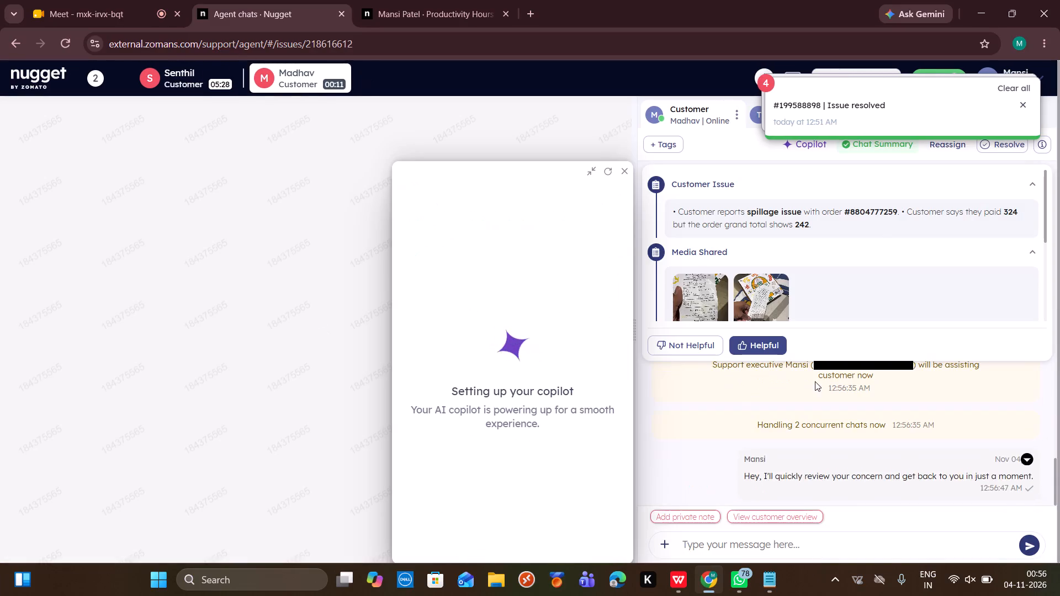
{"action": "left_click", "coordinate": [774, 344]}
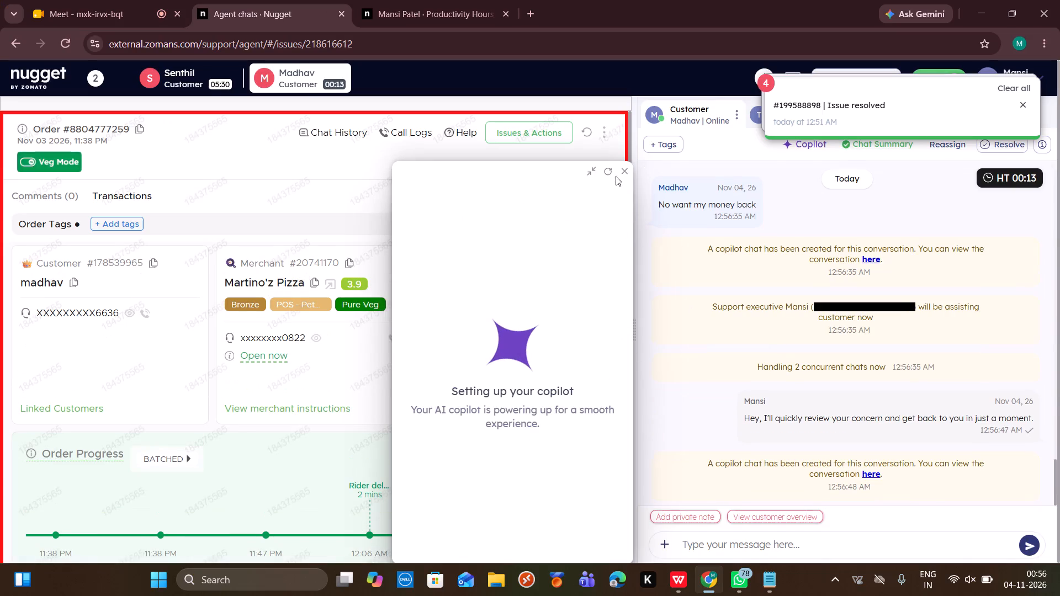
{"action": "left_click", "coordinate": [622, 171]}
Examine the photo Madhav shared in the chat, clearing the notifications that cover the preview before closing it.
{"action": "scroll", "coordinate": [756, 298], "scroll_direction": "up", "scroll_amount": 4}
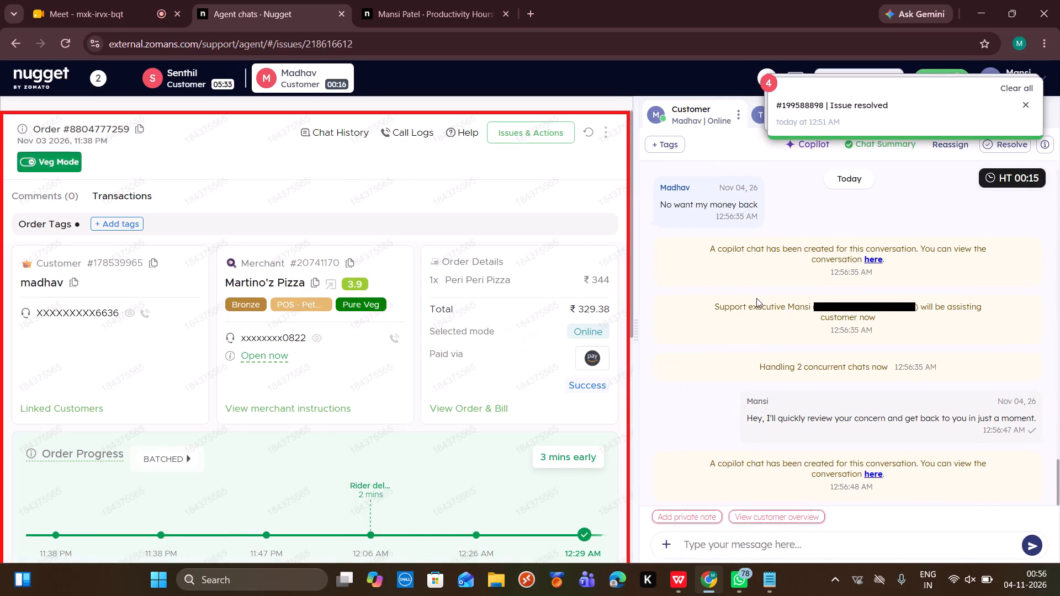
{"action": "scroll", "coordinate": [756, 298], "scroll_direction": "up", "scroll_amount": 4}
{"action": "left_click", "coordinate": [716, 308]}
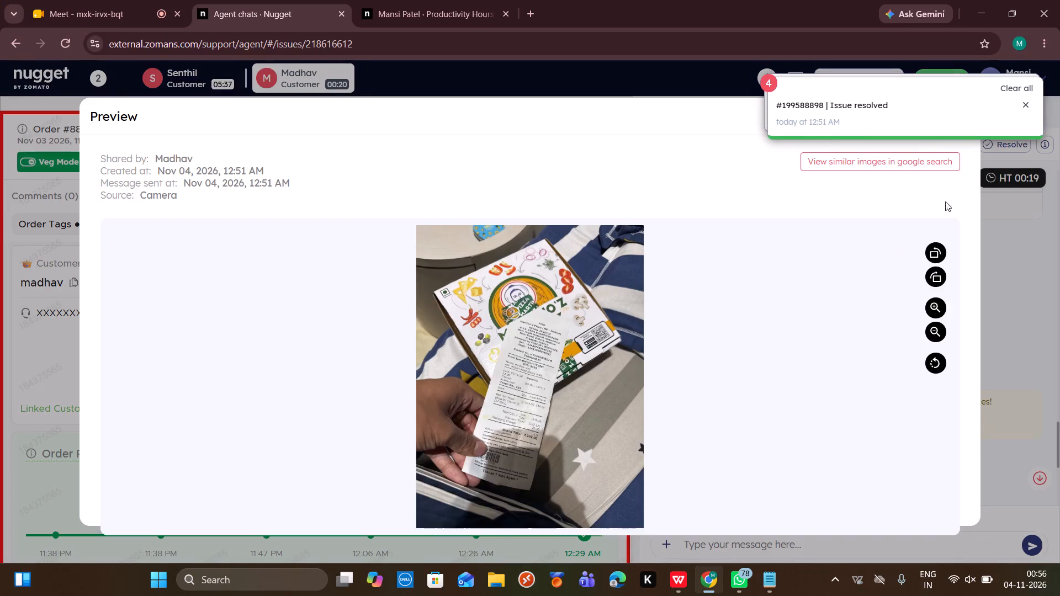
{"action": "left_click", "coordinate": [1008, 91]}
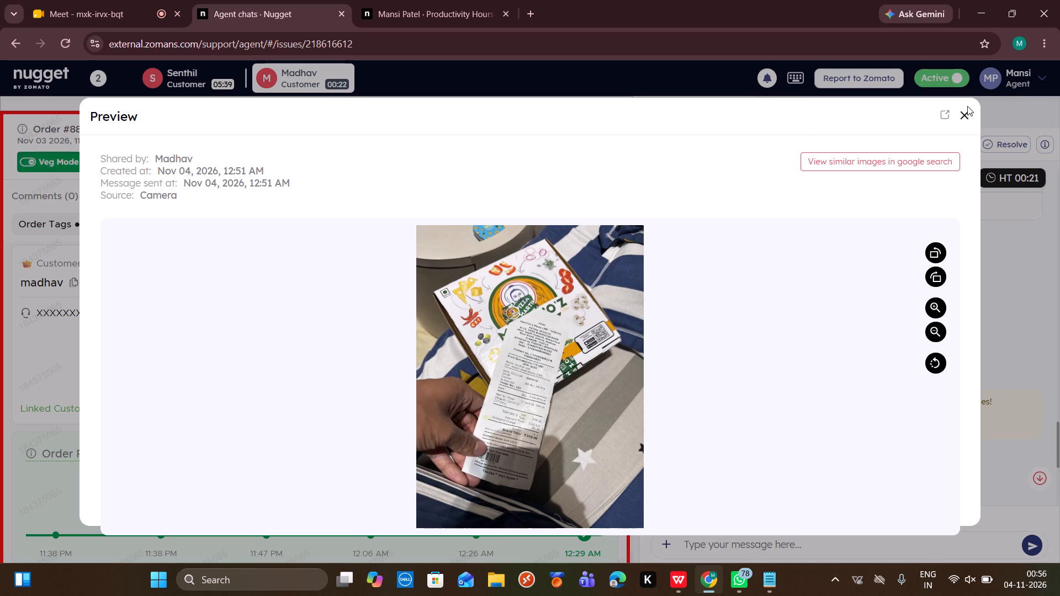
{"action": "left_click", "coordinate": [961, 111]}
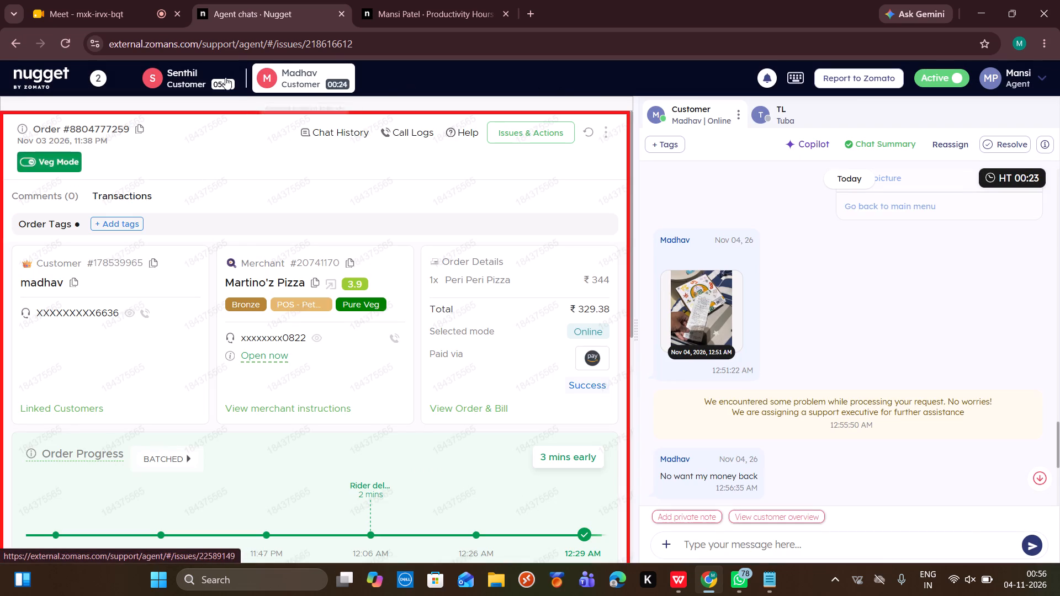
Return to Senthil's chat, complete the drafted apology with "just cancel your order then" and send it.
{"action": "left_click", "coordinate": [225, 77]}
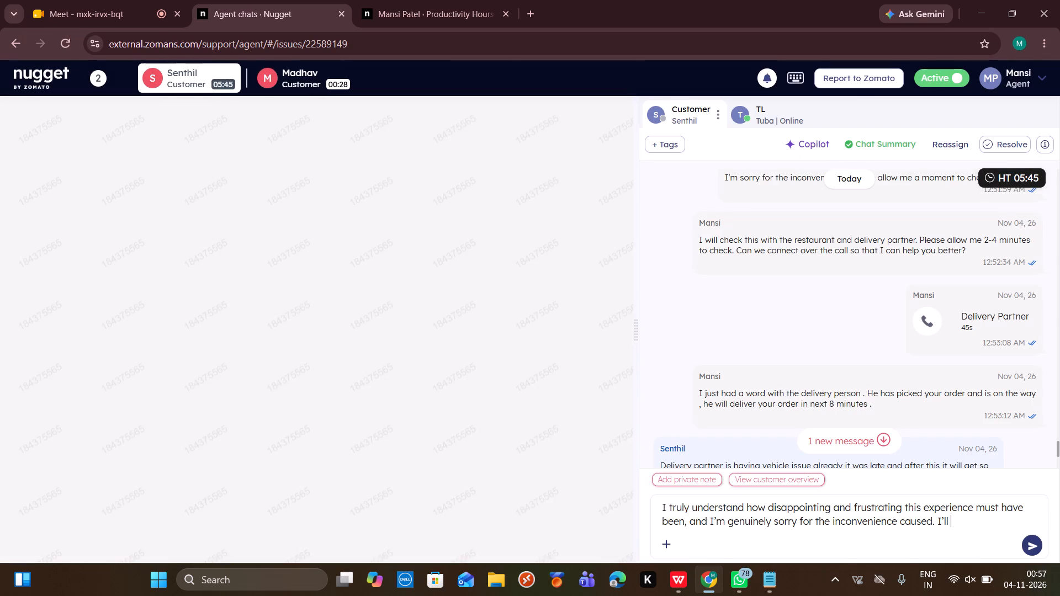
{"action": "type", "text": "just cancel your order then"}
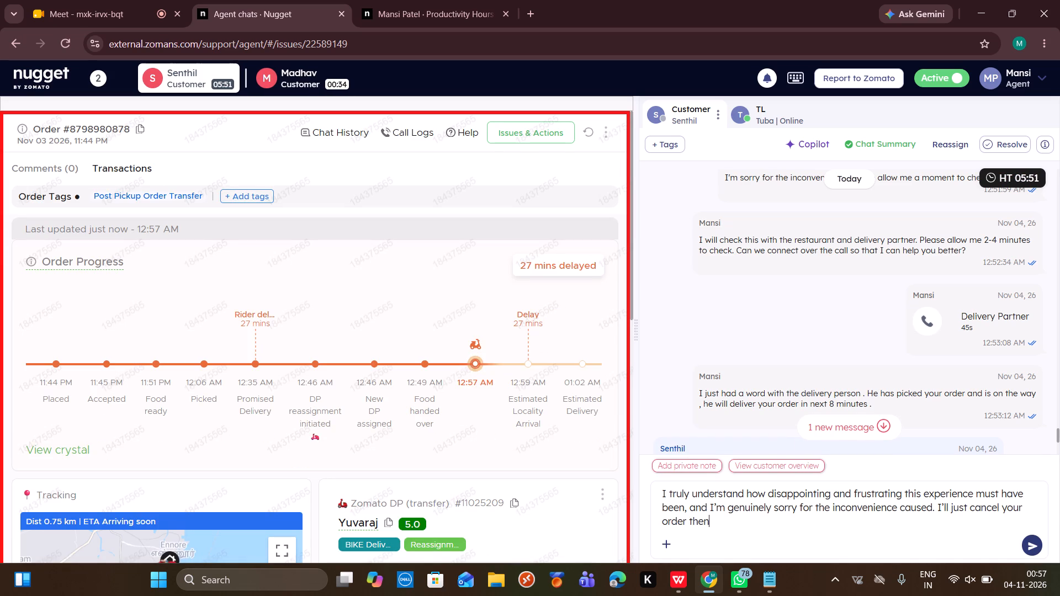
{"action": "key", "text": "Return"}
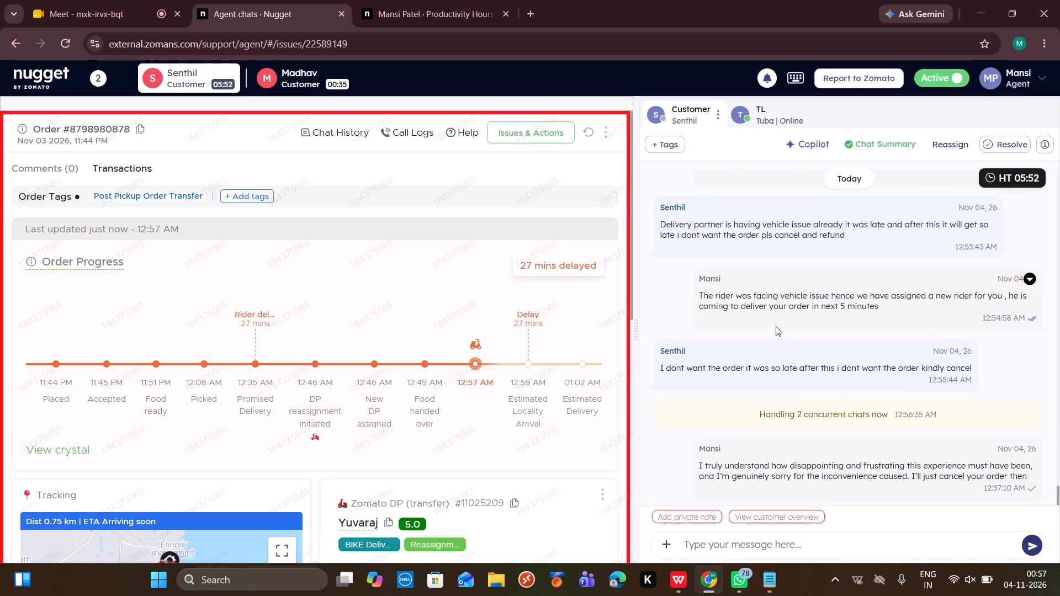
Cancel Senthil's order as a customer-requested cancellation, reason "Order not required anymore", with the comment "cx adment" and a ₹417.64 refund.
{"action": "left_click", "coordinate": [526, 132]}
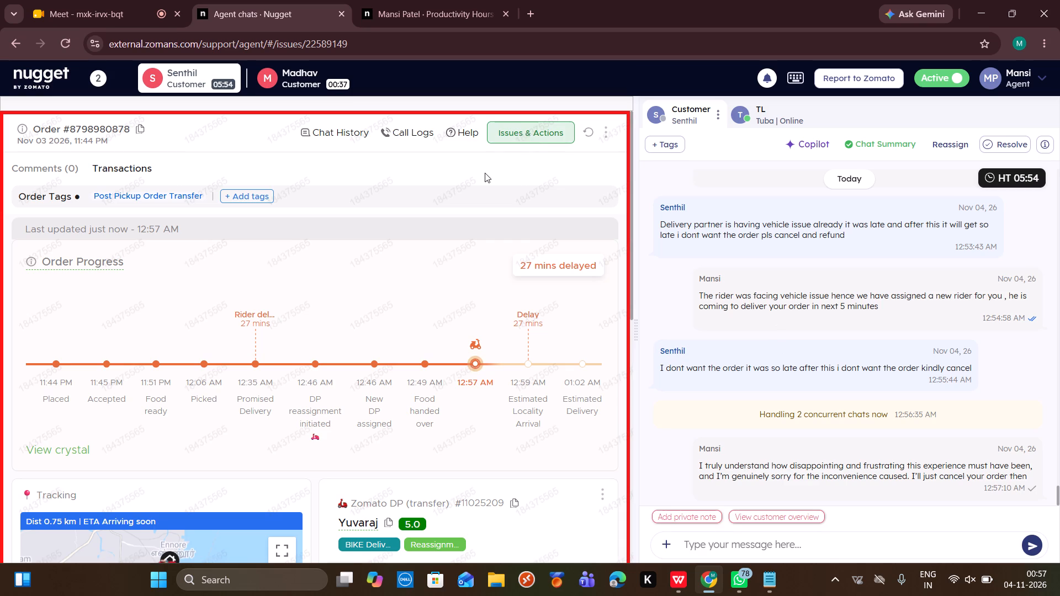
{"action": "left_click", "coordinate": [469, 249]}
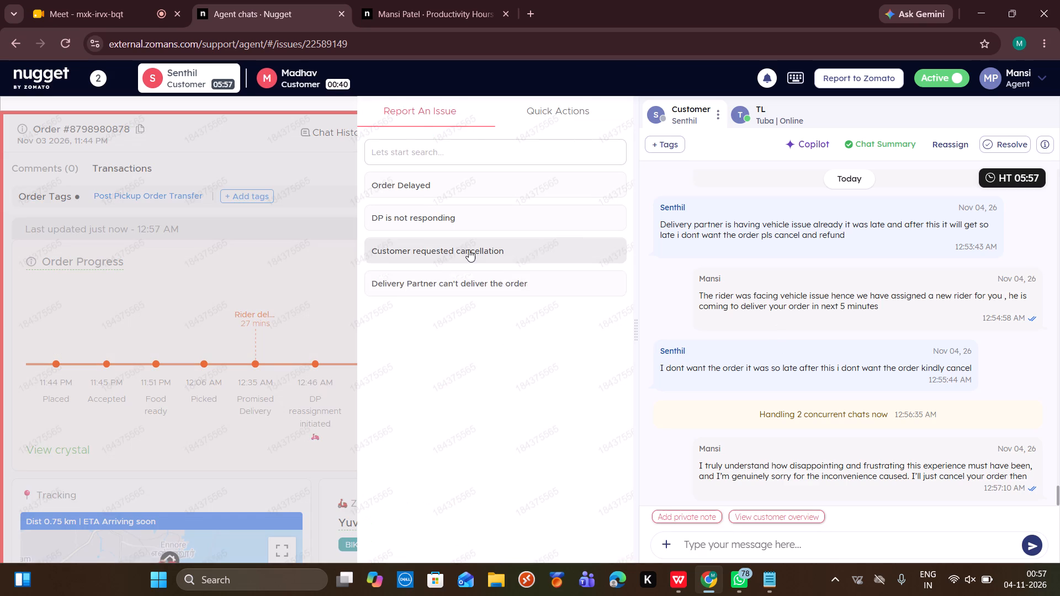
{"action": "left_click", "coordinate": [442, 306]}
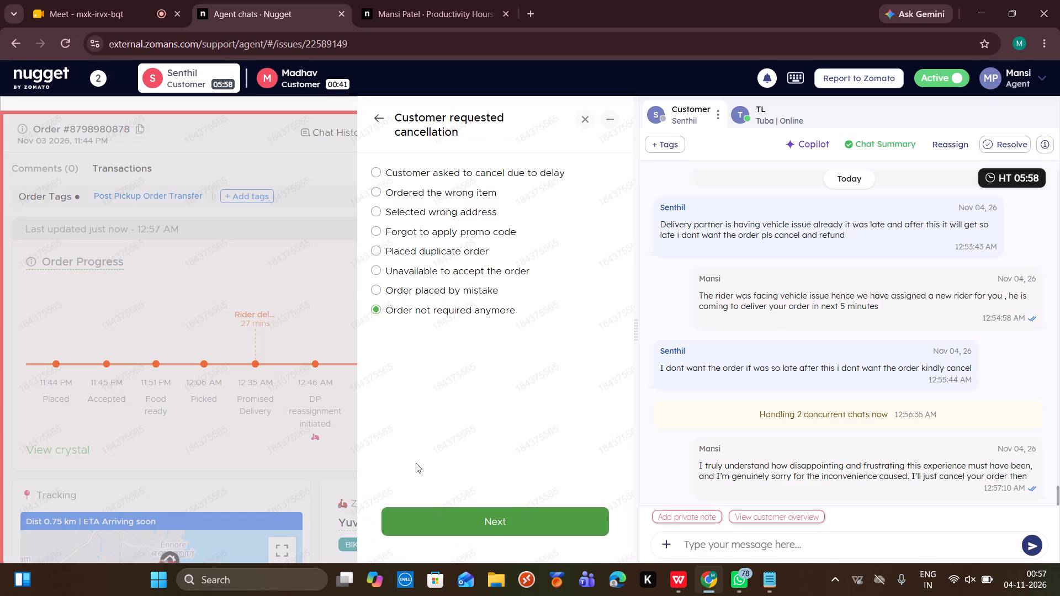
{"action": "left_click", "coordinate": [426, 517]}
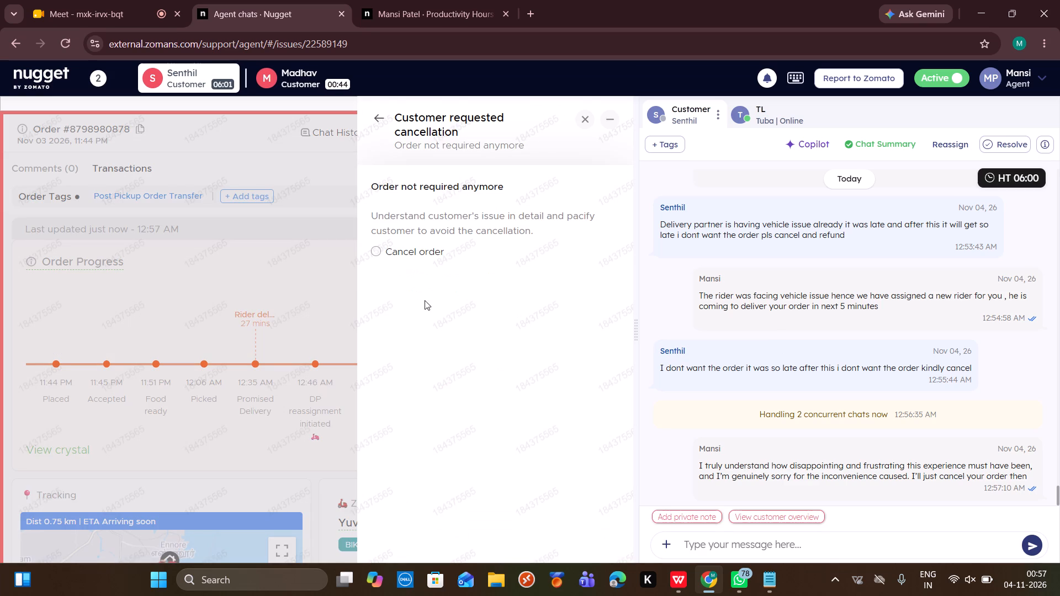
{"action": "left_click", "coordinate": [403, 256]}
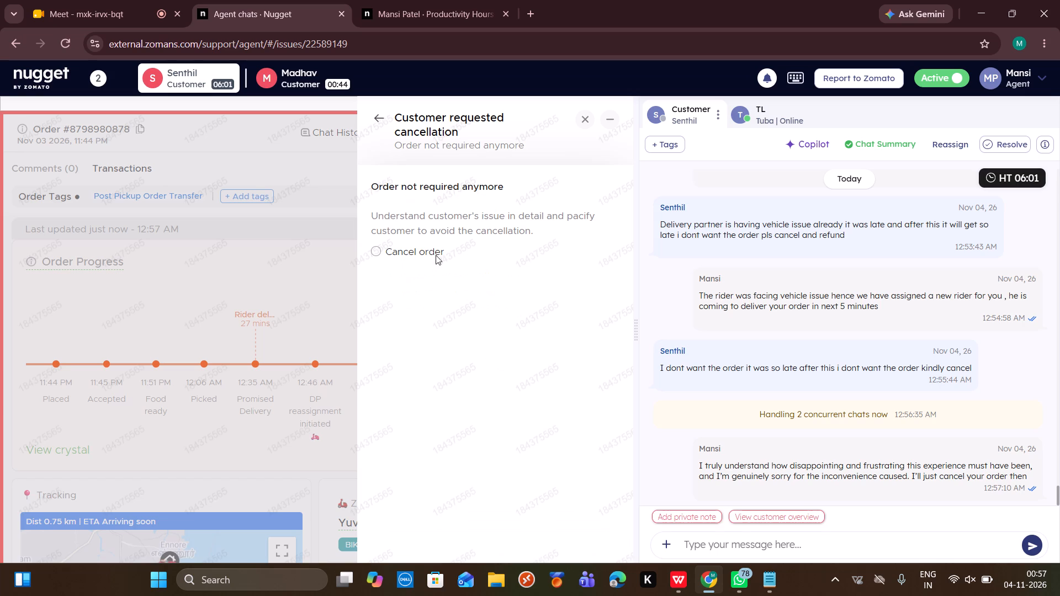
{"action": "left_click", "coordinate": [428, 250]}
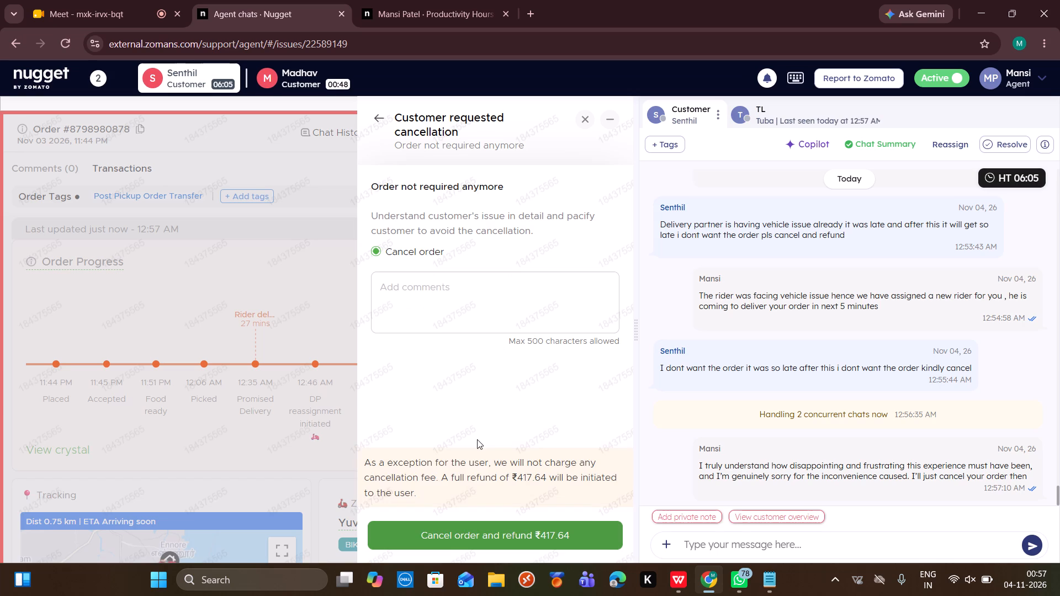
{"action": "left_click", "coordinate": [467, 531]}
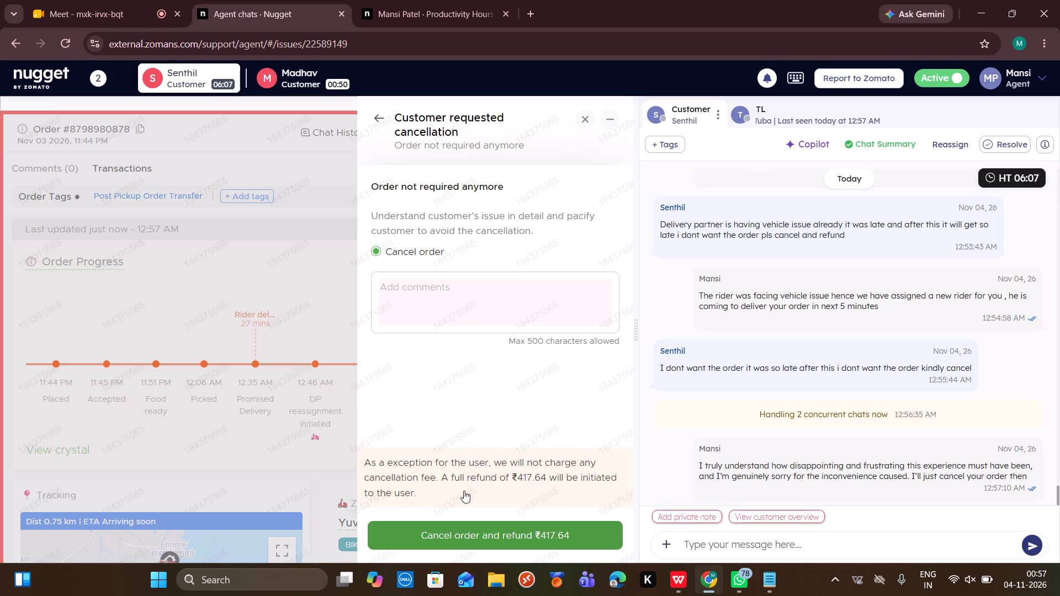
{"action": "left_click", "coordinate": [426, 292]}
{"action": "type", "text": "cx adment"}
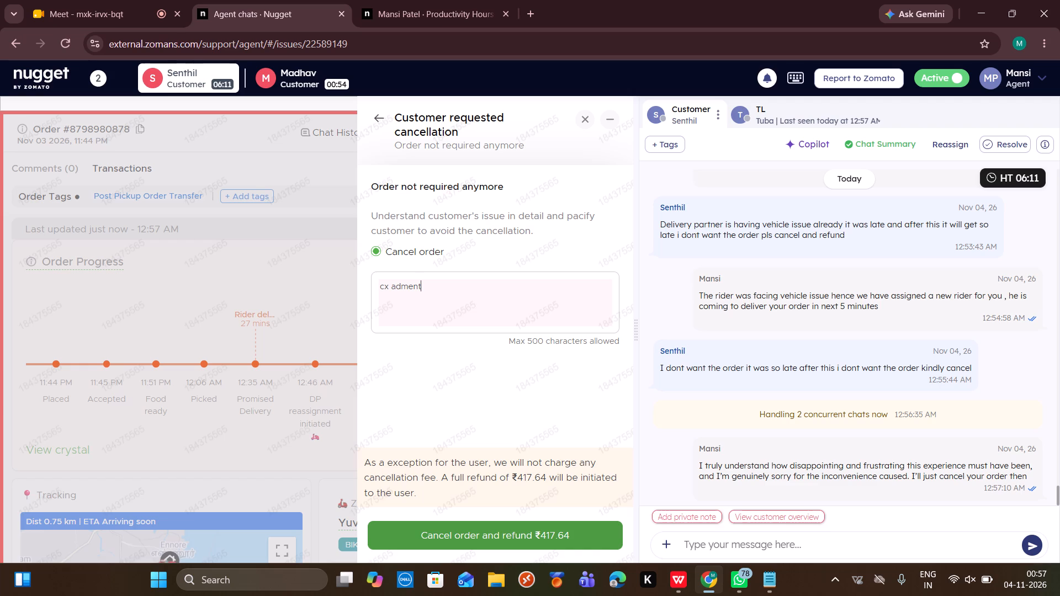
{"action": "left_click", "coordinate": [423, 529]}
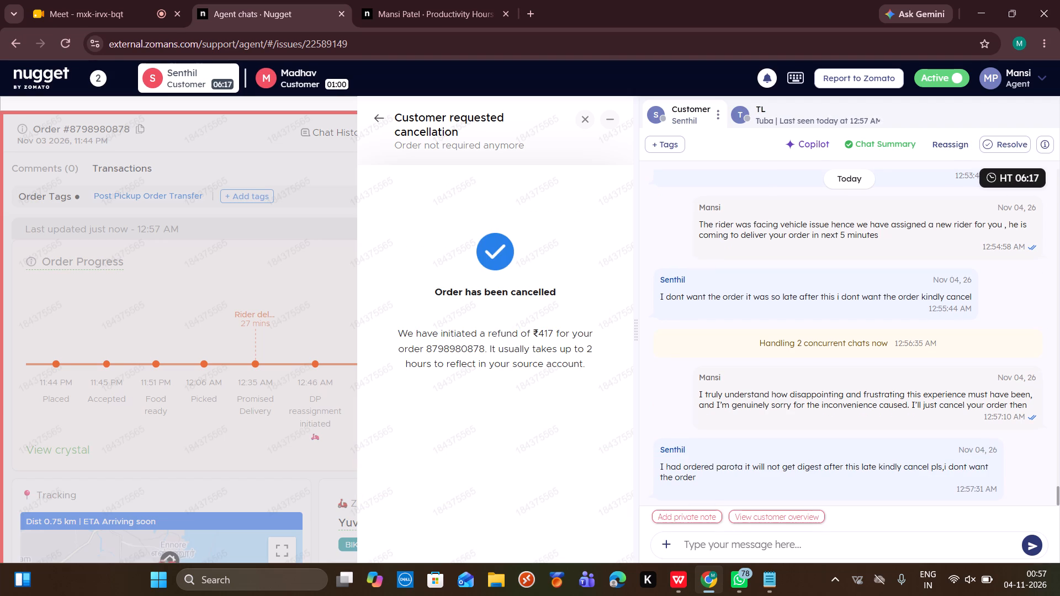
Copy the refund text from the cancellation confirmation, from "We have initiated a refund" to "source account", and send it to Senthil.
{"action": "left_click_drag", "start_coordinate": [400, 329], "coordinate": [580, 360]}
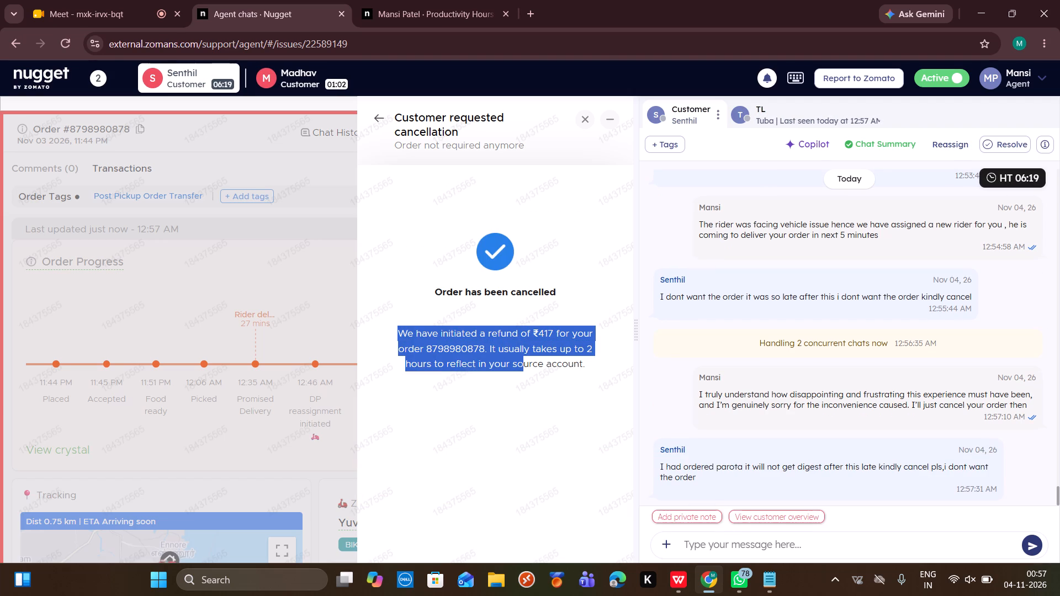
{"action": "left_click_drag", "start_coordinate": [580, 360], "coordinate": [582, 361]}
{"action": "key", "text": "ctrl+c"}
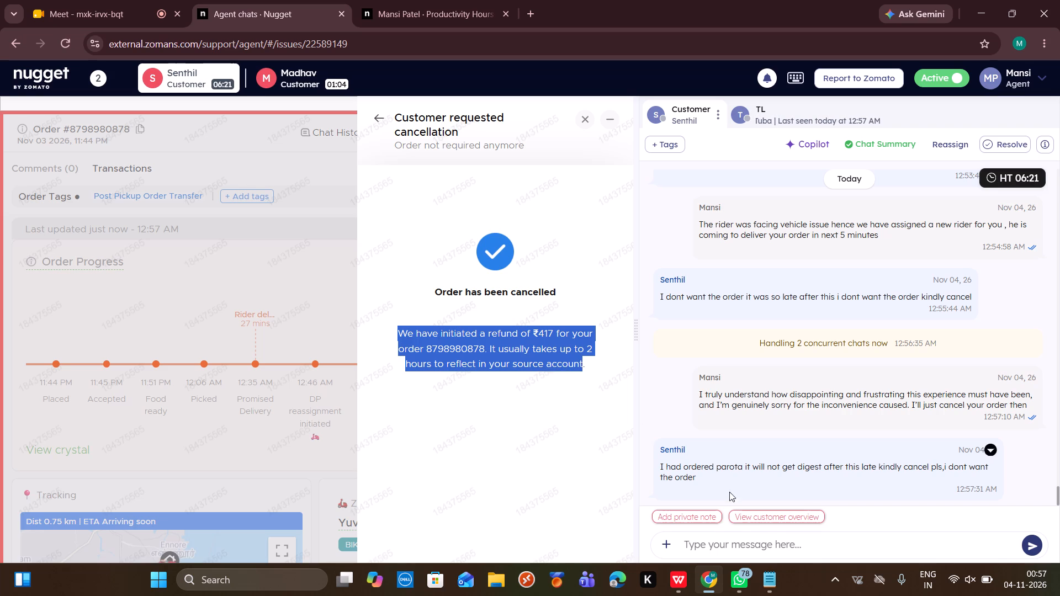
{"action": "left_click", "coordinate": [770, 540]}
{"action": "key", "text": "ctrl+v"}
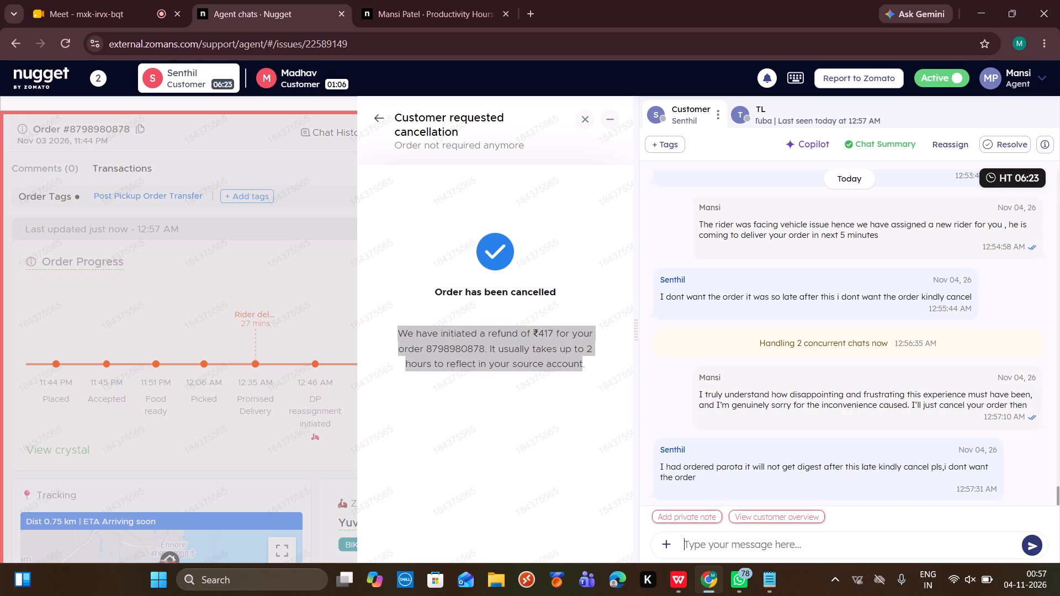
{"action": "key", "text": "Return"}
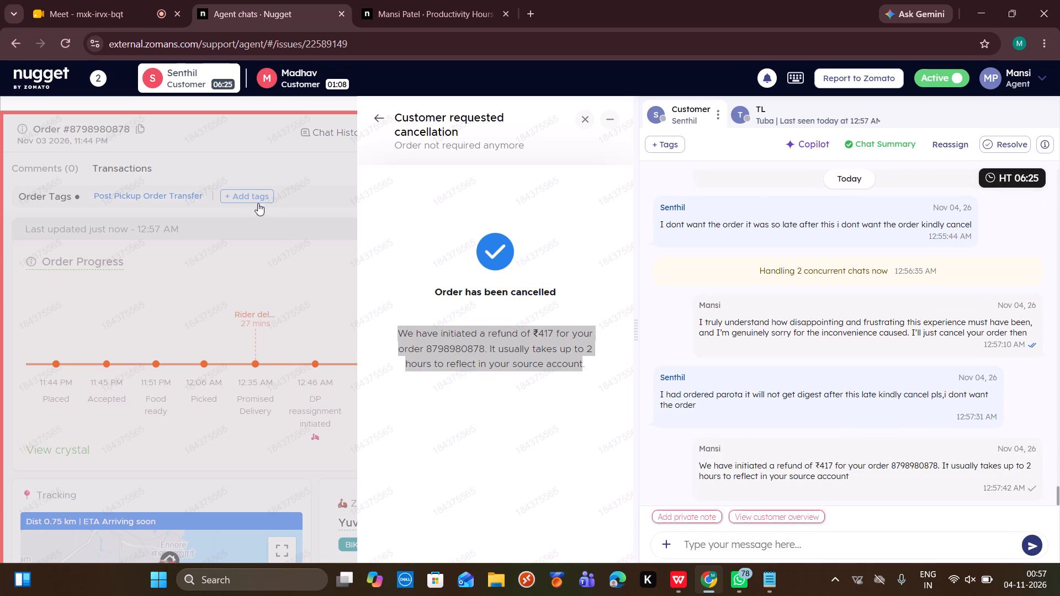
Switch to Madhav's chat and read back through the conversation history to examine the complaint about the amount paid for the order.
{"action": "left_click", "coordinate": [295, 80]}
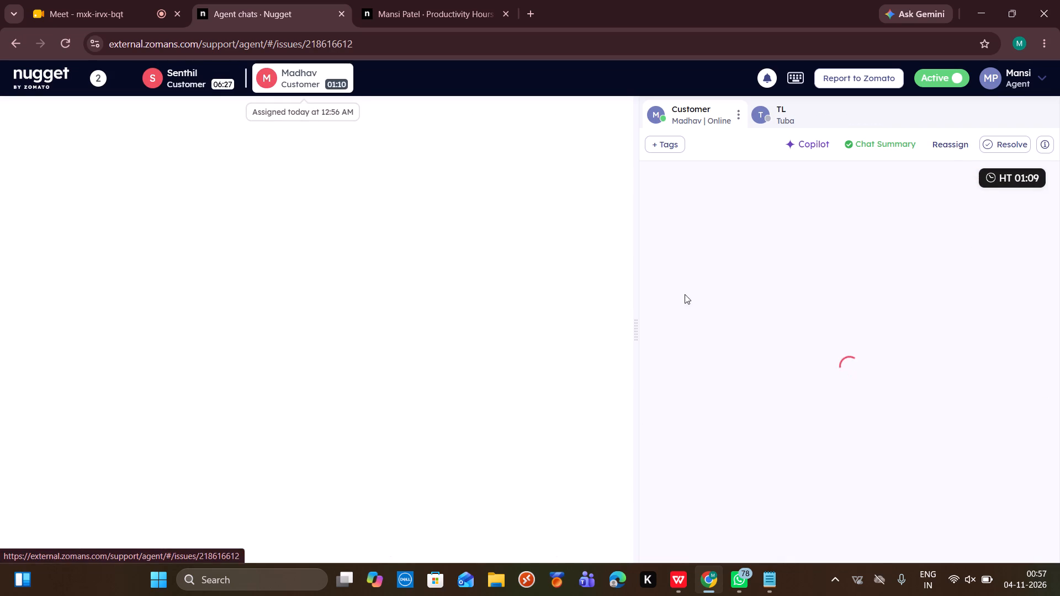
{"action": "scroll", "coordinate": [690, 307], "scroll_direction": "down", "scroll_amount": 6}
{"action": "scroll", "coordinate": [690, 307], "scroll_direction": "up", "scroll_amount": 3}
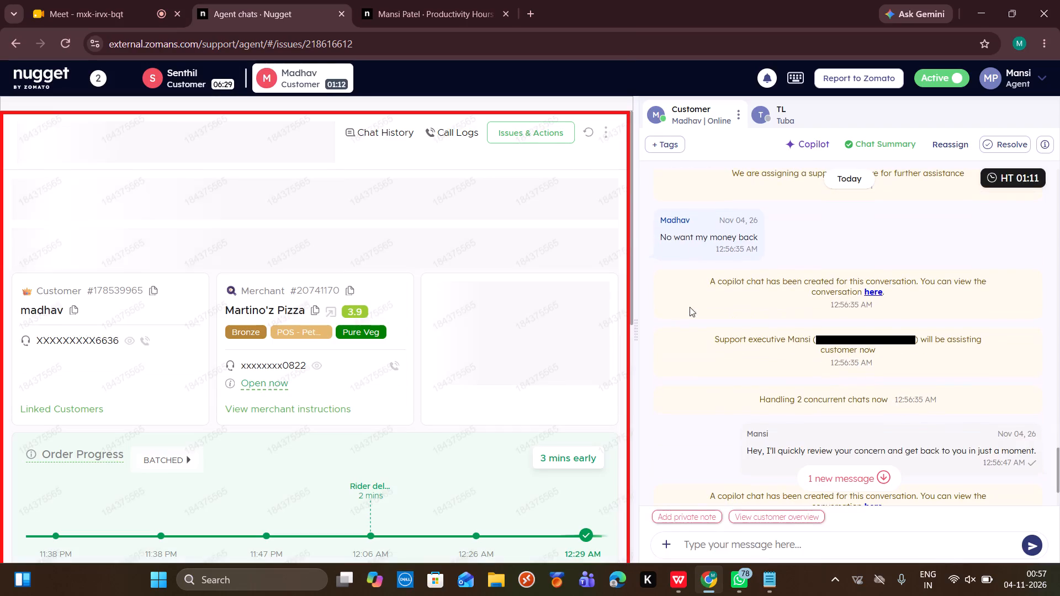
{"action": "scroll", "coordinate": [690, 307], "scroll_direction": "up", "scroll_amount": 10}
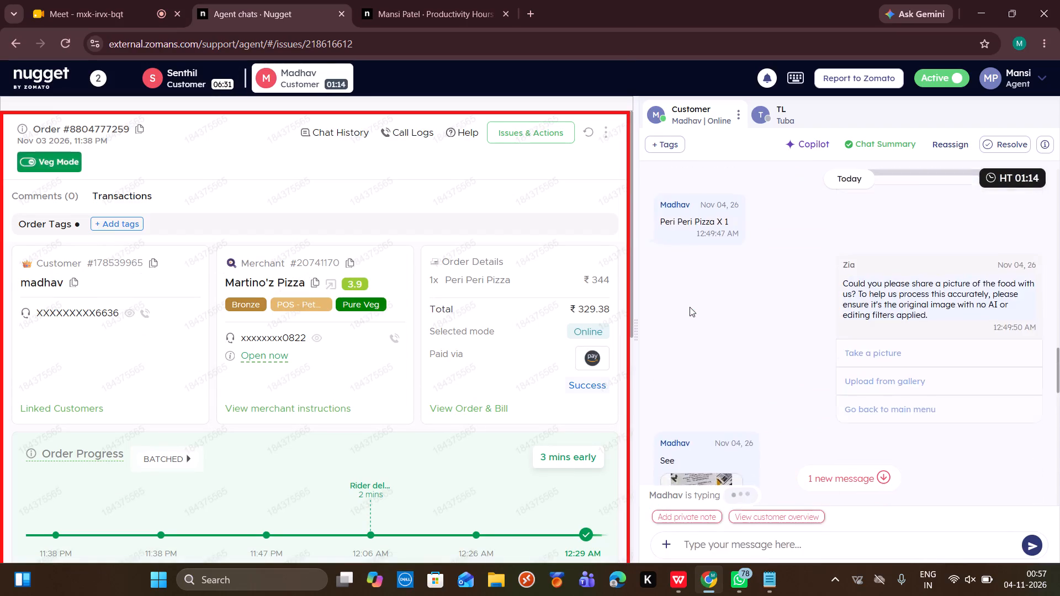
{"action": "scroll", "coordinate": [690, 307], "scroll_direction": "up", "scroll_amount": 7}
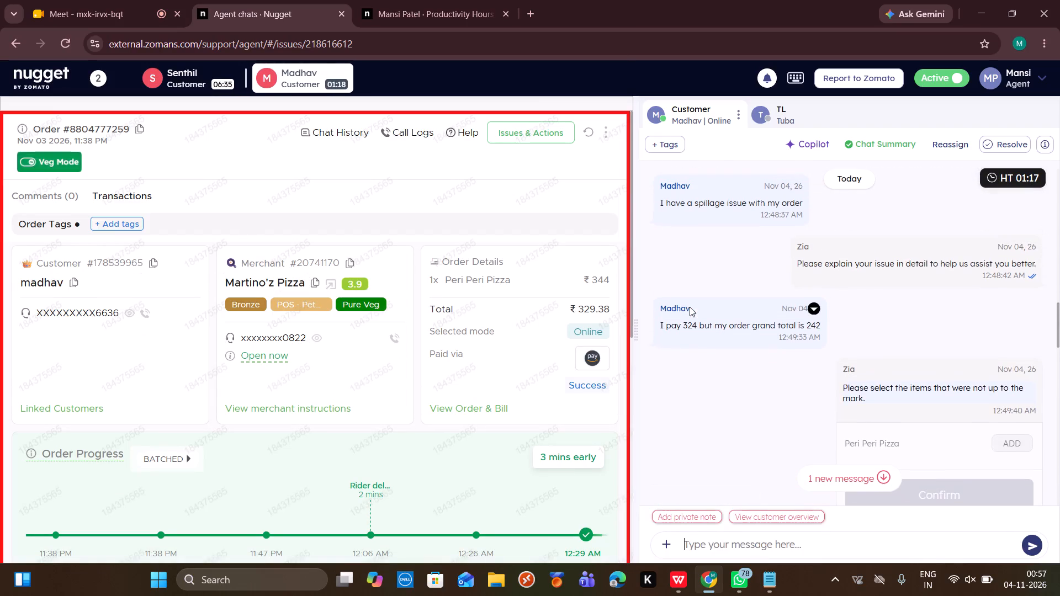
{"action": "scroll", "coordinate": [690, 307], "scroll_direction": "up", "scroll_amount": 4}
{"action": "scroll", "coordinate": [690, 307], "scroll_direction": "right", "scroll_amount": 1}
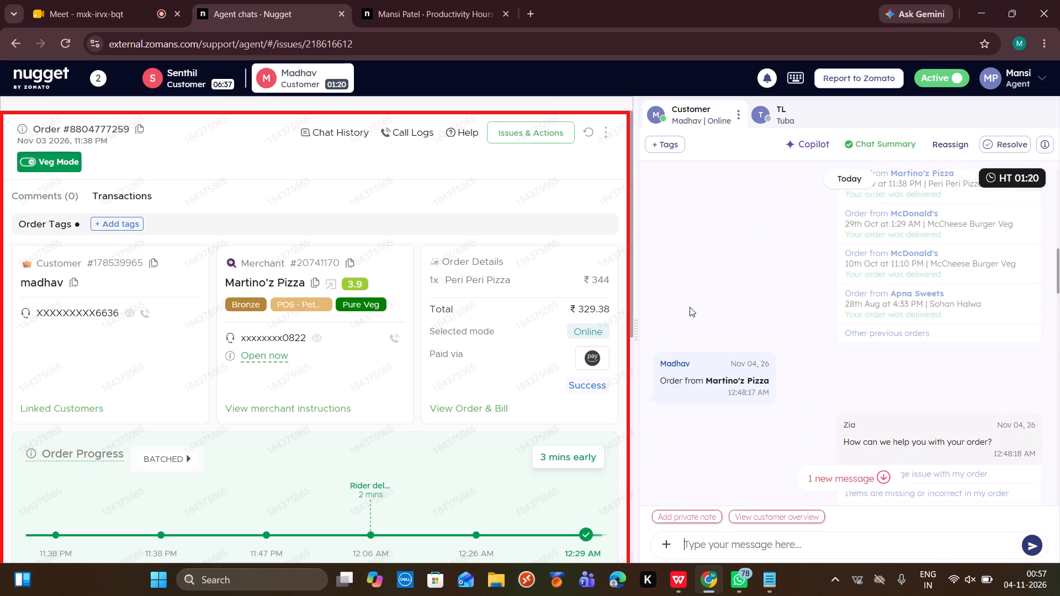
{"action": "scroll", "coordinate": [690, 307], "scroll_direction": "right", "scroll_amount": 1}
{"action": "scroll", "coordinate": [690, 307], "scroll_direction": "down", "scroll_amount": 2}
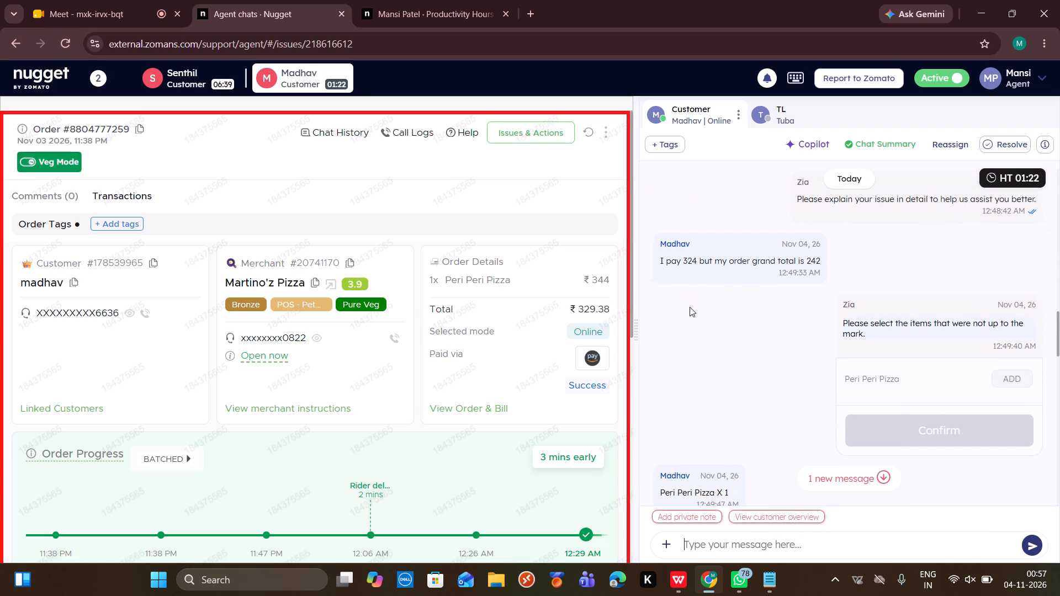
{"action": "scroll", "coordinate": [690, 307], "scroll_direction": "down", "scroll_amount": 3}
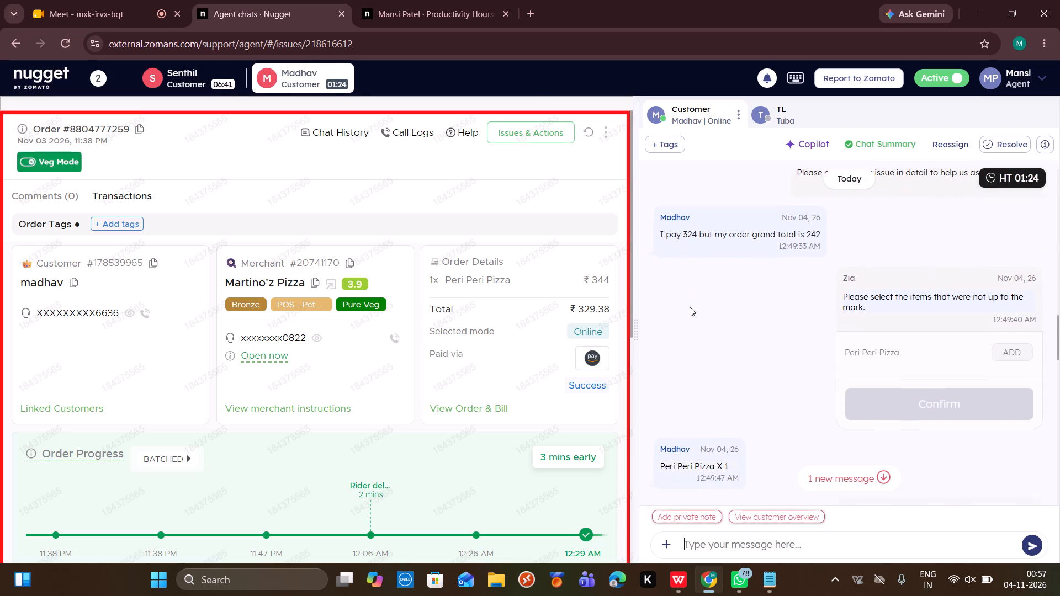
Examine the receipt photo Madhav shared in the chat, closing the preview when done.
{"action": "scroll", "coordinate": [690, 307], "scroll_direction": "down", "scroll_amount": 3}
{"action": "left_click", "coordinate": [690, 336]}
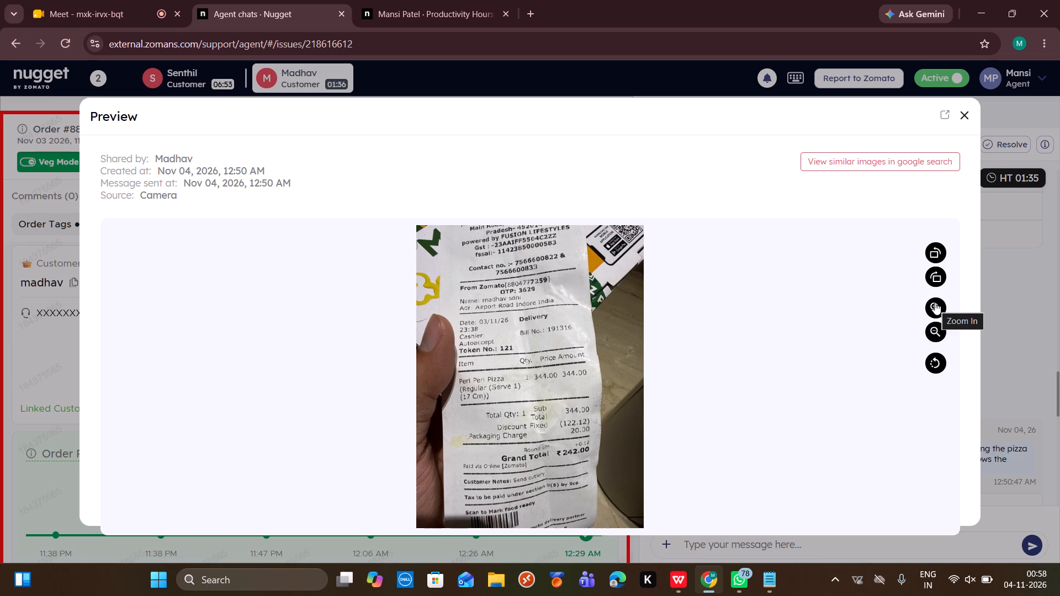
{"action": "left_click", "coordinate": [966, 114]}
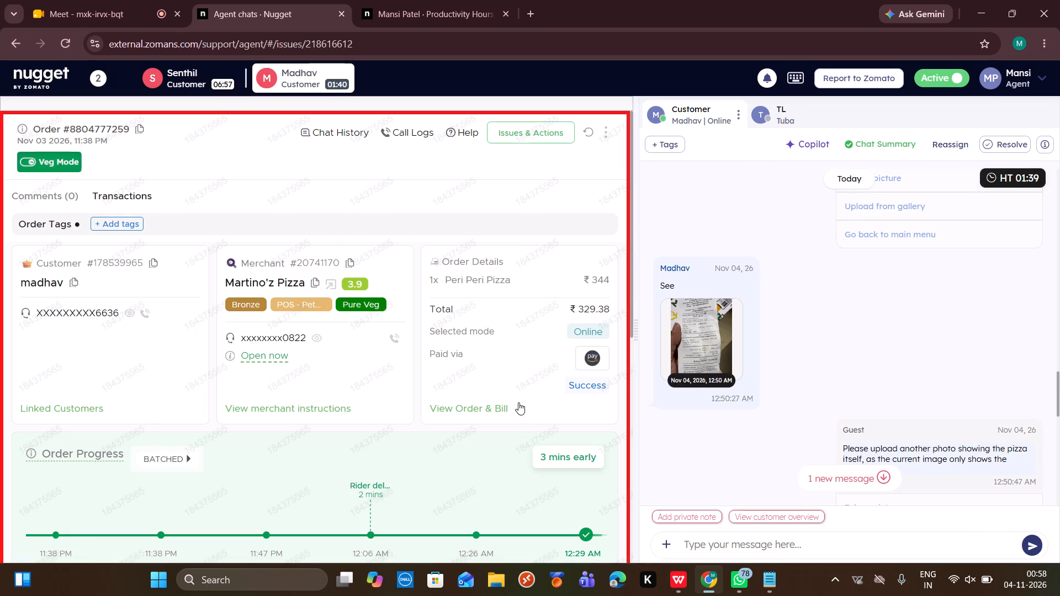
Review the full customer bill for Madhav's Peri Peri Pizza order, including charges and coupons, and close it.
{"action": "left_click", "coordinate": [490, 407]}
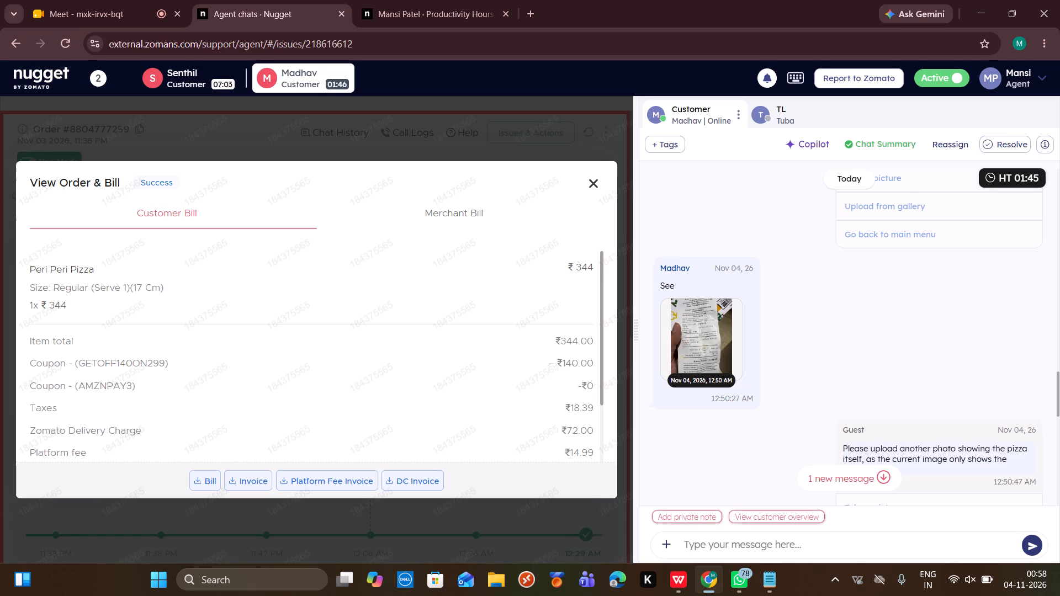
{"action": "scroll", "coordinate": [550, 361], "scroll_direction": "down", "scroll_amount": 3}
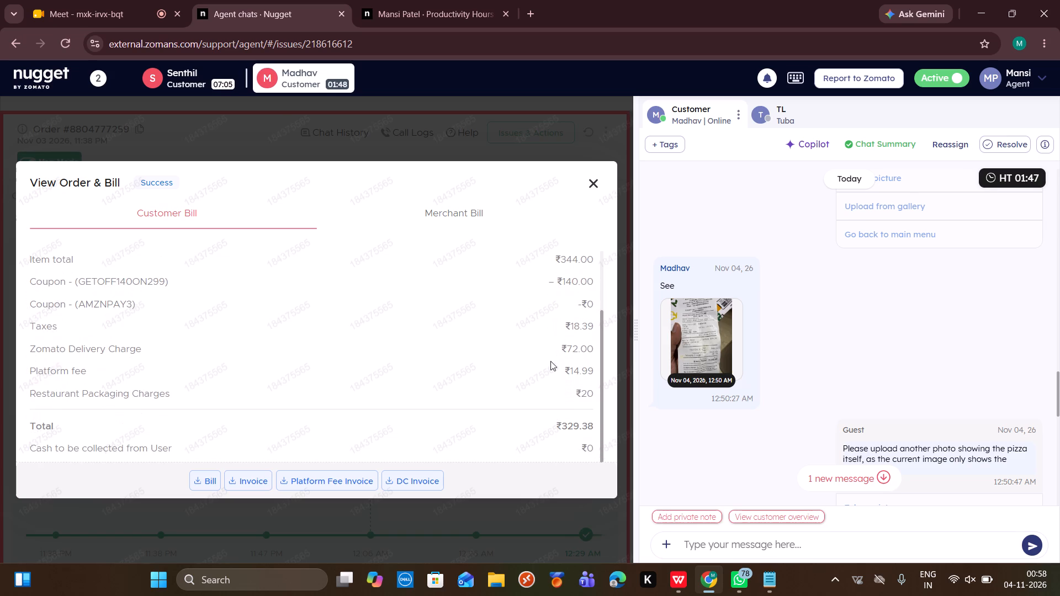
{"action": "scroll", "coordinate": [550, 361], "scroll_direction": "up", "scroll_amount": 3}
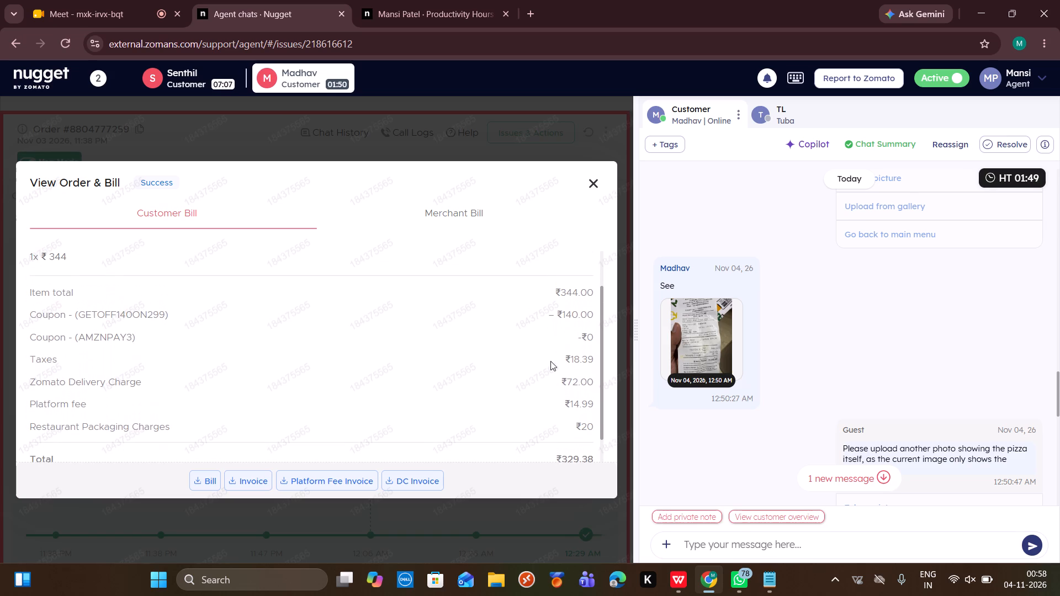
{"action": "scroll", "coordinate": [550, 361], "scroll_direction": "up", "scroll_amount": 1}
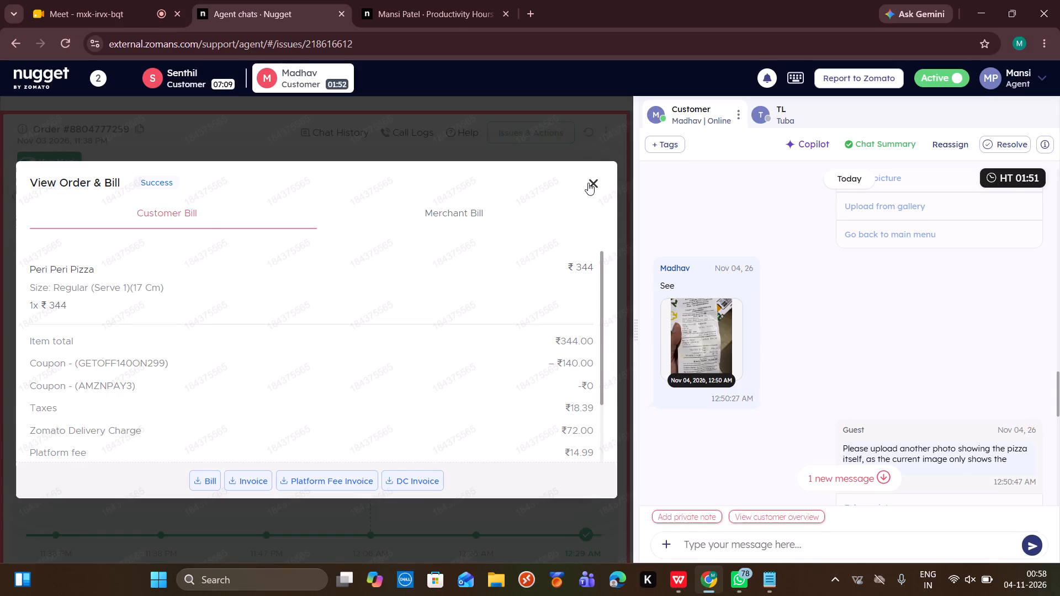
{"action": "left_click", "coordinate": [588, 183]}
Read Madhav's latest messages and send the canned response "/CFD/Delay/Ack" in reply.
{"action": "scroll", "coordinate": [773, 285], "scroll_direction": "down", "scroll_amount": 5}
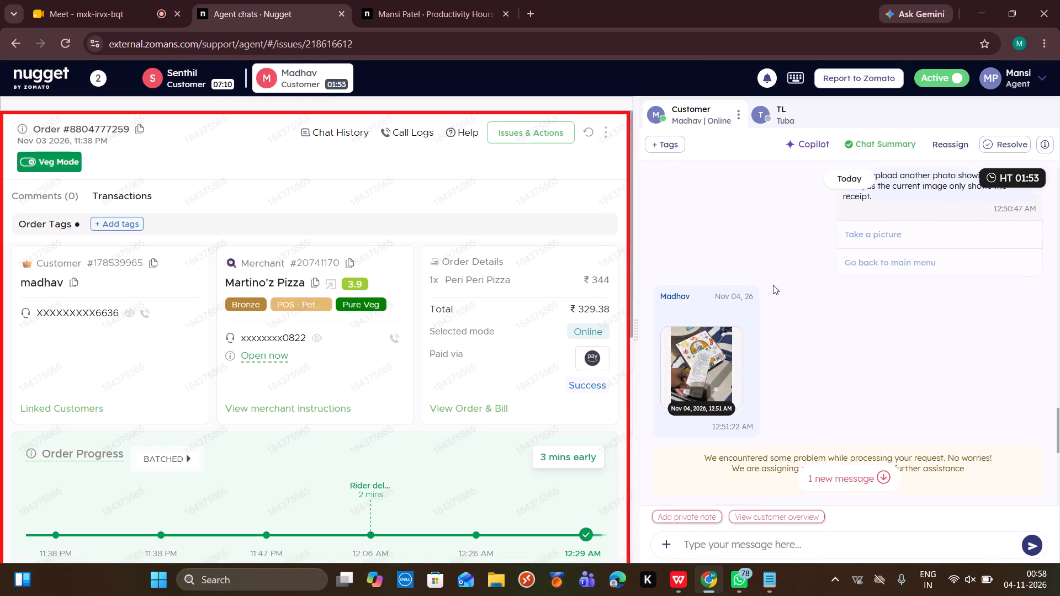
{"action": "scroll", "coordinate": [773, 285], "scroll_direction": "down", "scroll_amount": 20}
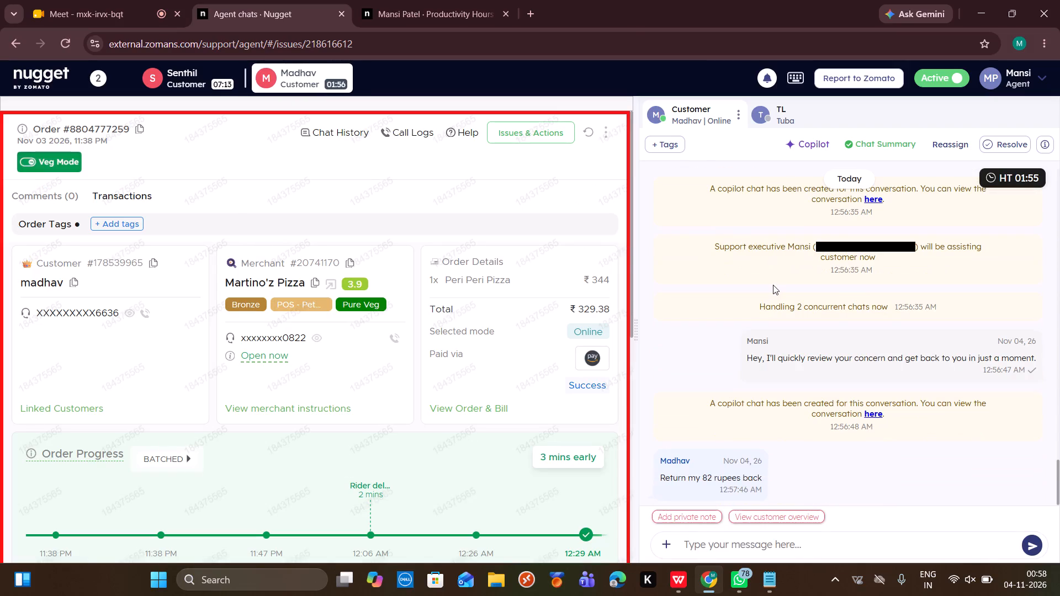
{"action": "scroll", "coordinate": [773, 285], "scroll_direction": "down", "scroll_amount": 5}
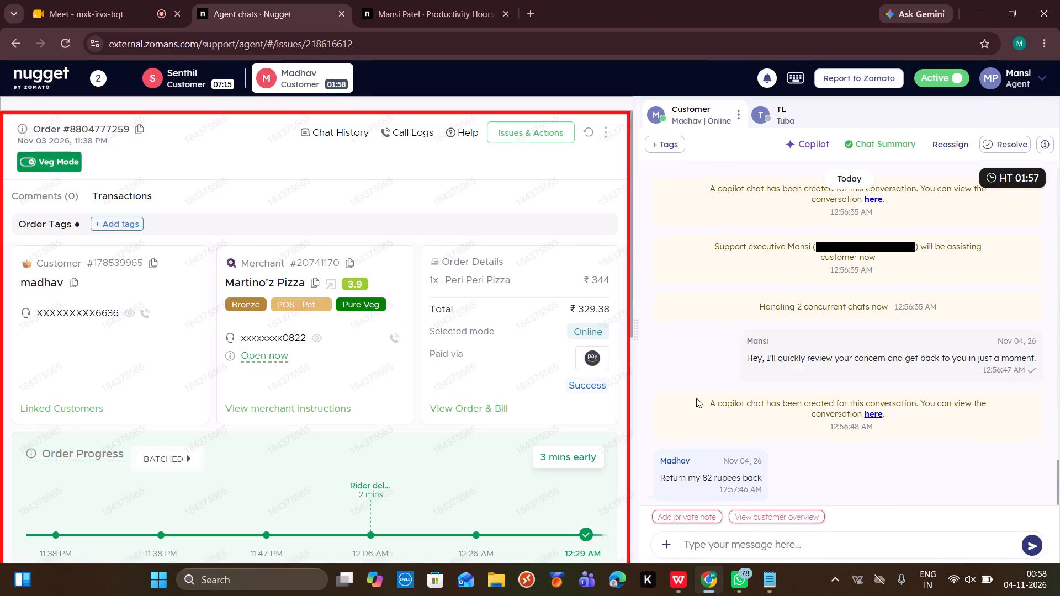
{"action": "left_click", "coordinate": [692, 544]}
{"action": "type", "text": "/delay"}
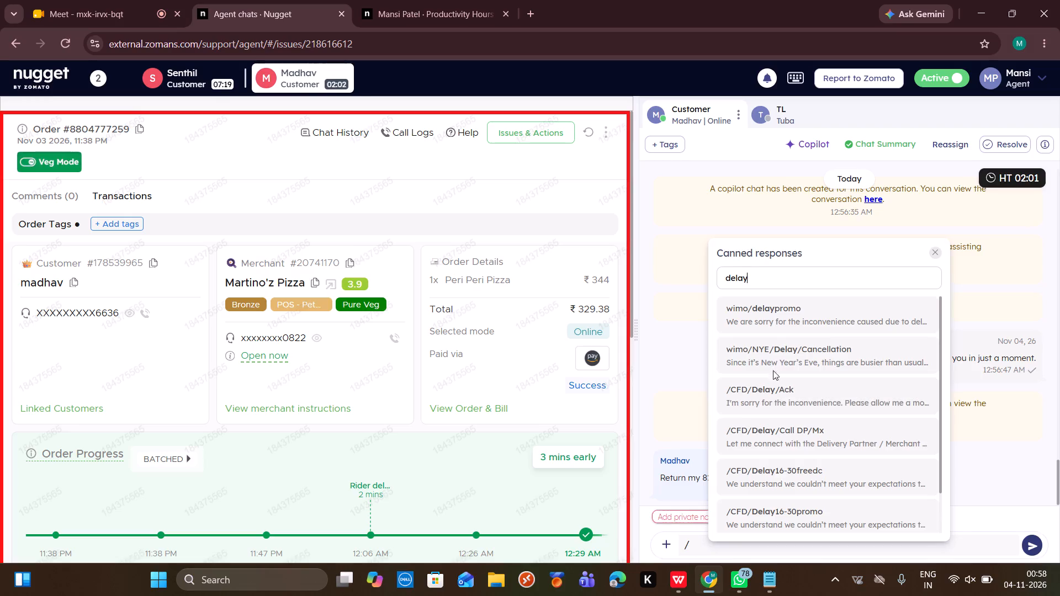
{"action": "left_click", "coordinate": [772, 385]}
{"action": "key", "text": "Return"}
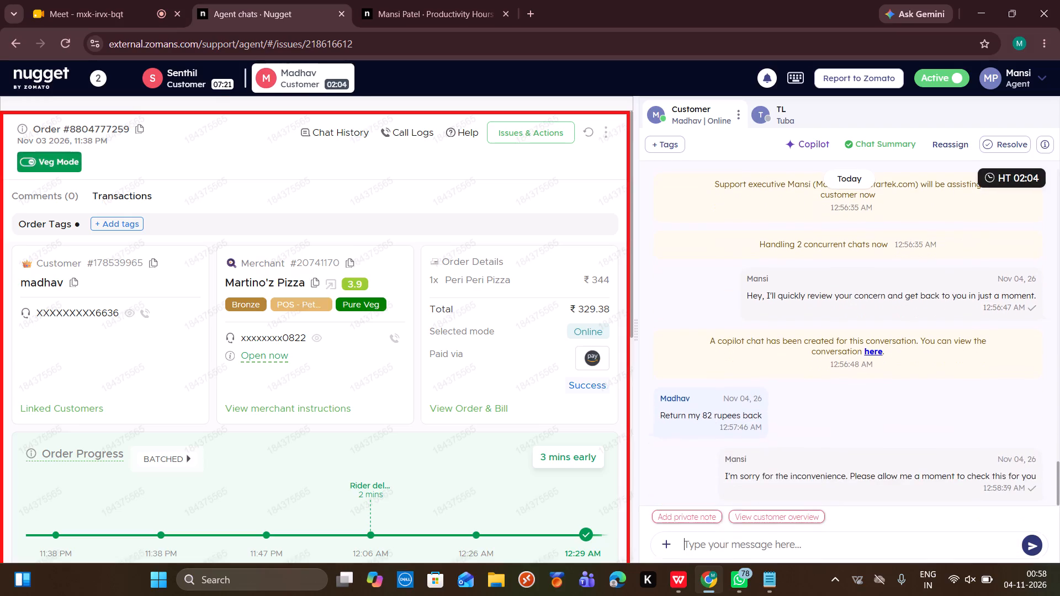
Copy the restaurant-check hold statement from the Notepad notes, remove its first sentence and send Madhav the rest, starting "Please allow me 2-4 minutes to check".
{"action": "left_click", "coordinate": [771, 578]}
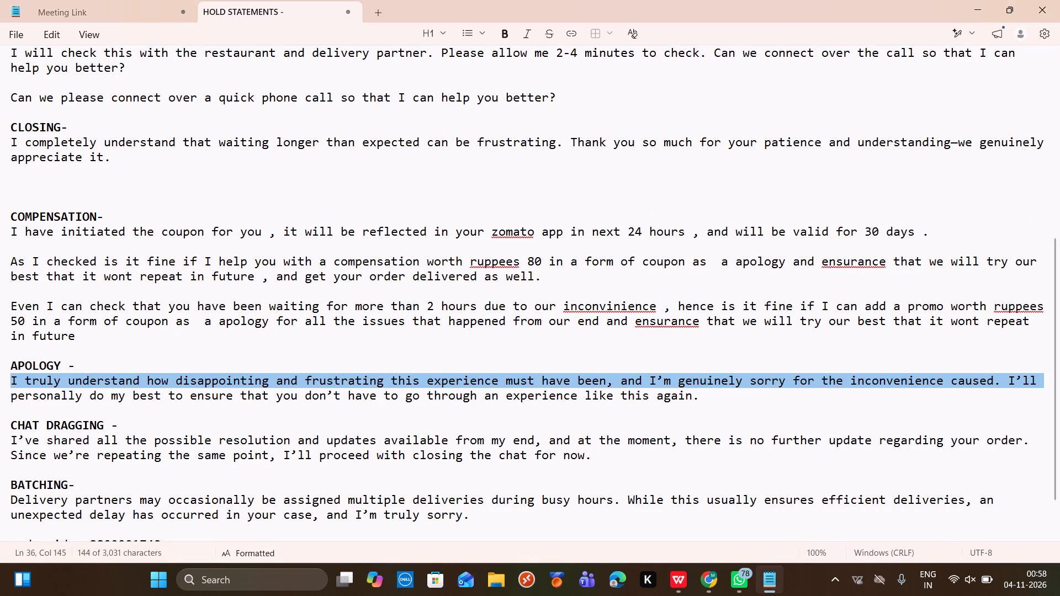
{"action": "left_click_drag", "start_coordinate": [7, 52], "coordinate": [7, 61]}
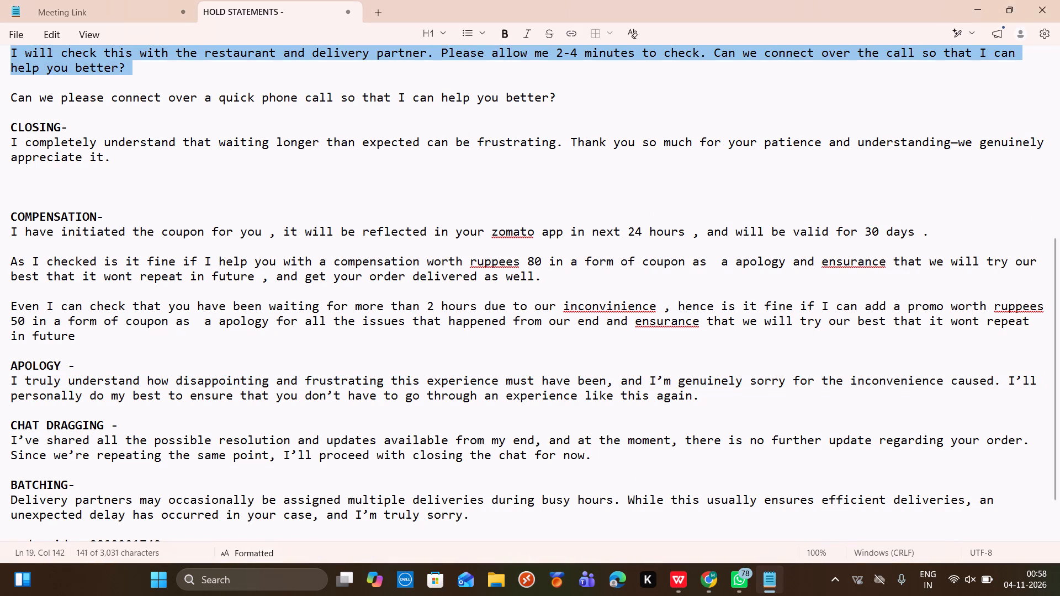
{"action": "left_click_drag", "start_coordinate": [7, 61], "coordinate": [7, 61]}
{"action": "key", "text": "ctrl+c"}
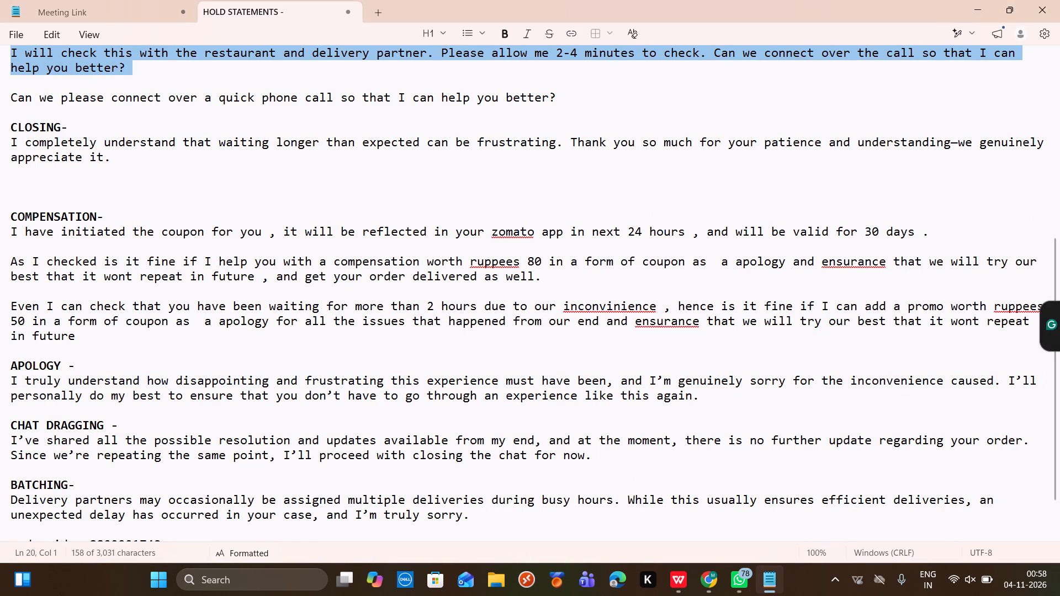
{"action": "left_click", "coordinate": [711, 586]}
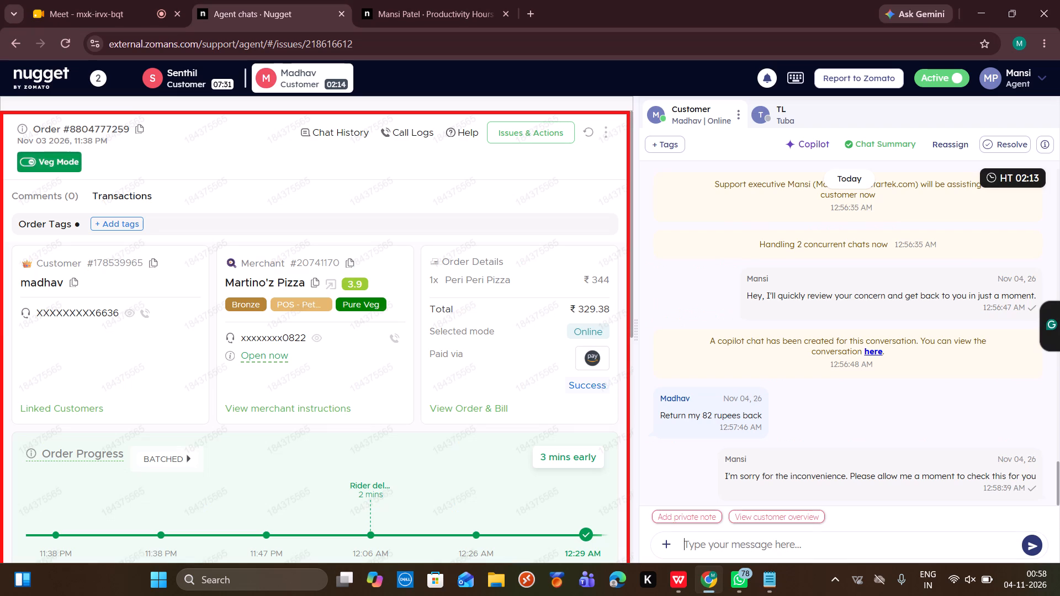
{"action": "left_click", "coordinate": [707, 552]}
{"action": "key", "text": "ctrl+v"}
{"action": "left_click_drag", "start_coordinate": [915, 493], "coordinate": [725, 480]}
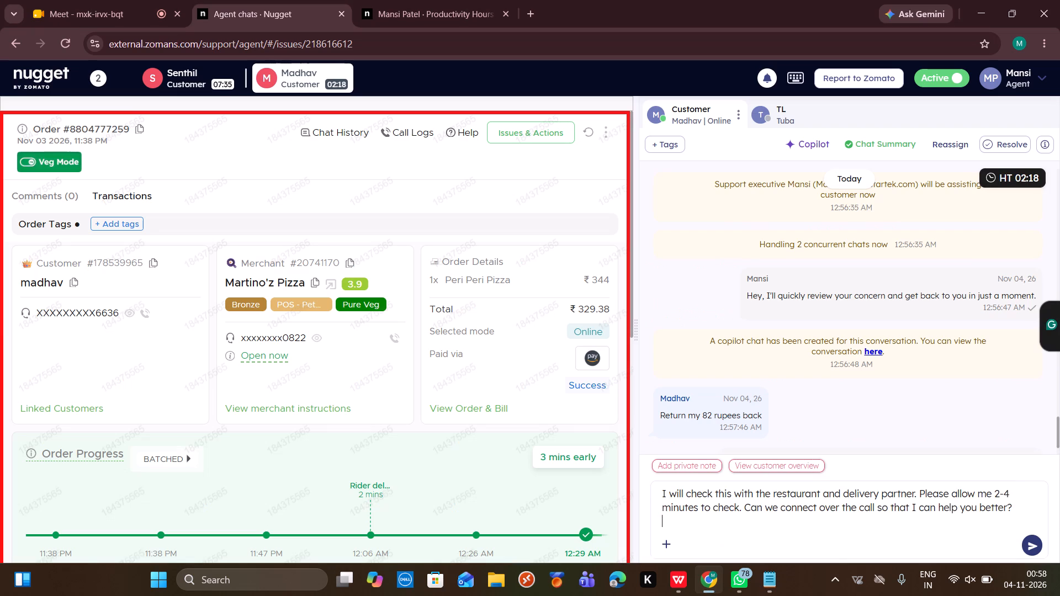
{"action": "left_click_drag", "start_coordinate": [725, 480], "coordinate": [664, 489]}
{"action": "key", "text": "BackSpace"}
{"action": "key", "text": "BackSpace"}
{"action": "key", "text": "Return"}
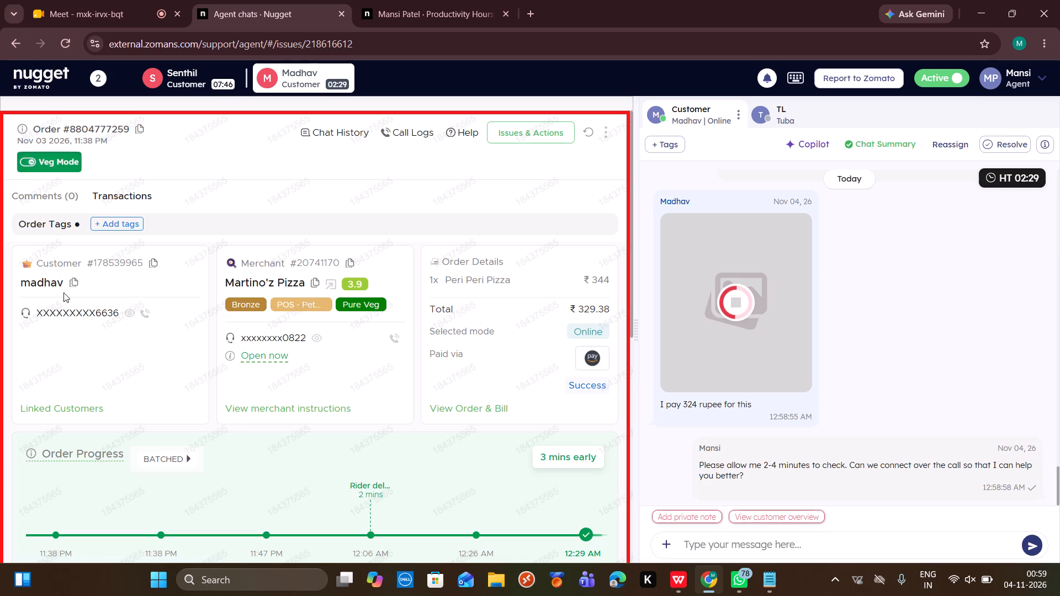
Check Madhav's customer overview for the previous orders data.
{"action": "left_click", "coordinate": [43, 284]}
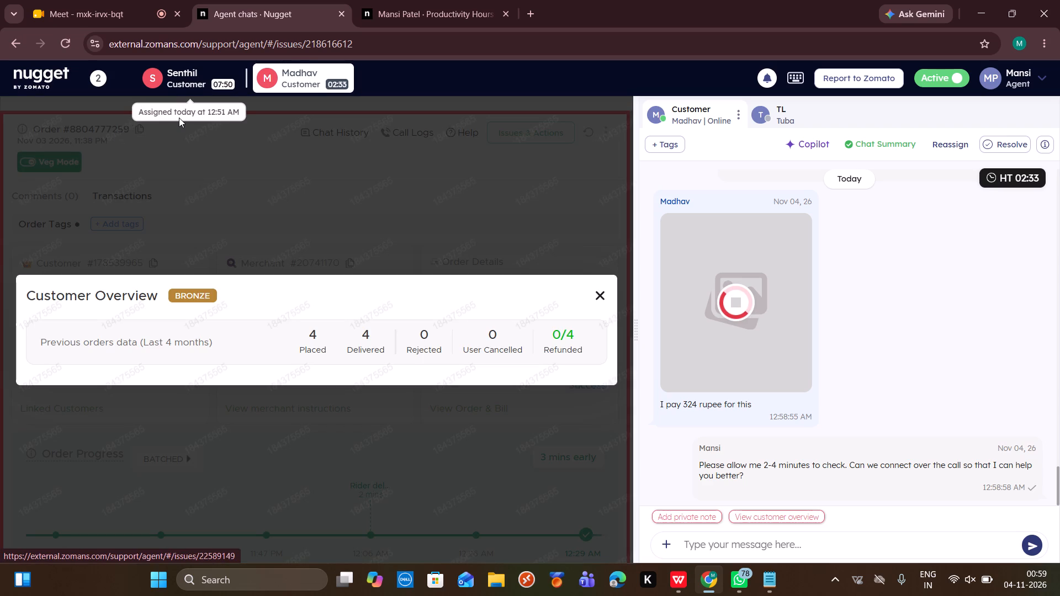
Return to Senthil's chat and send the canned response "/Further assistance2".
{"action": "left_click", "coordinate": [185, 81]}
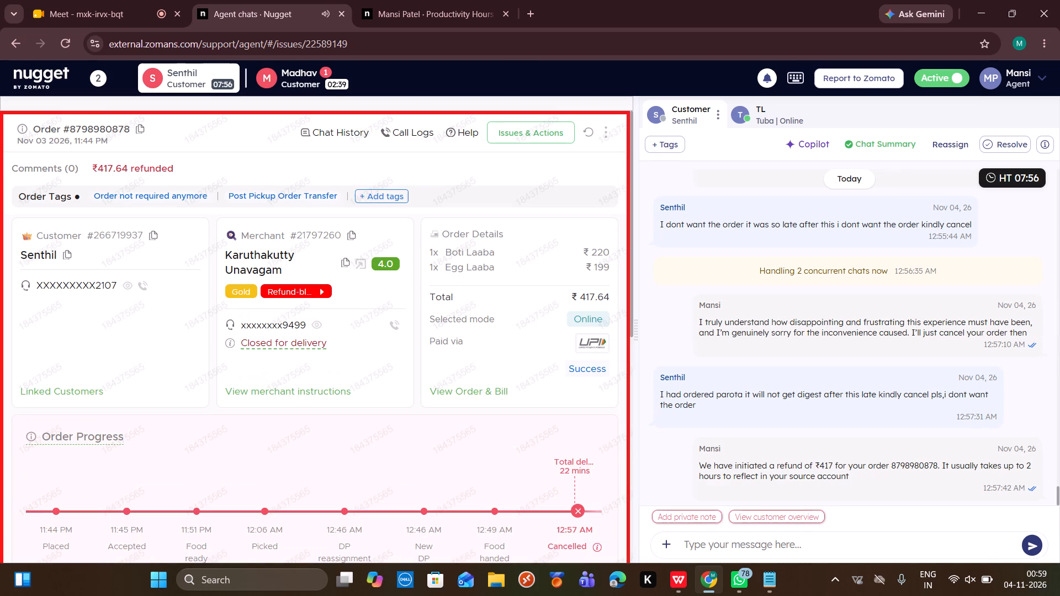
{"action": "type", "text": "/fur"}
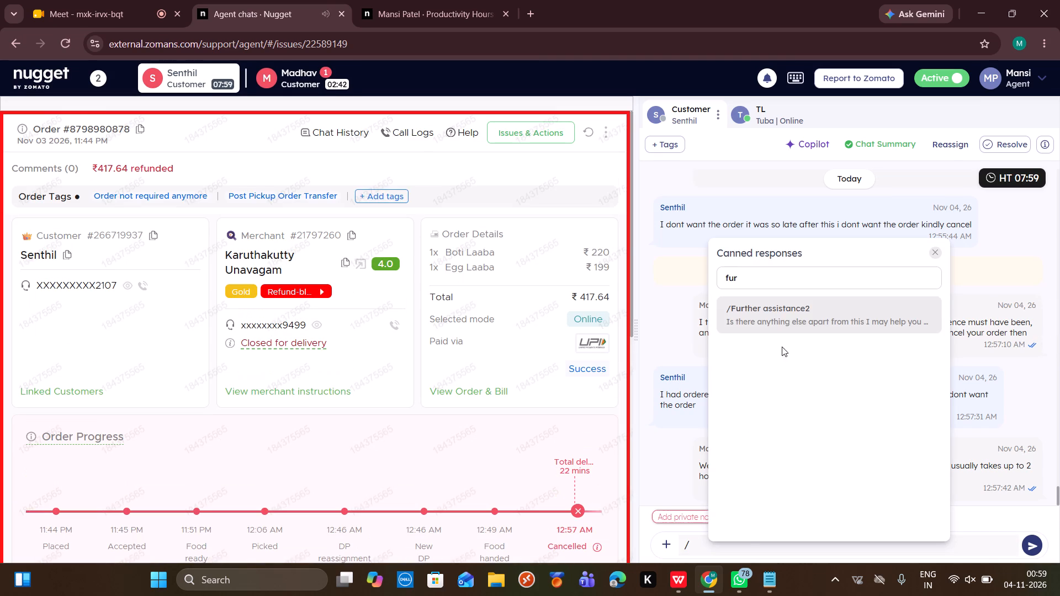
{"action": "left_click", "coordinate": [785, 326]}
{"action": "key", "text": "Return"}
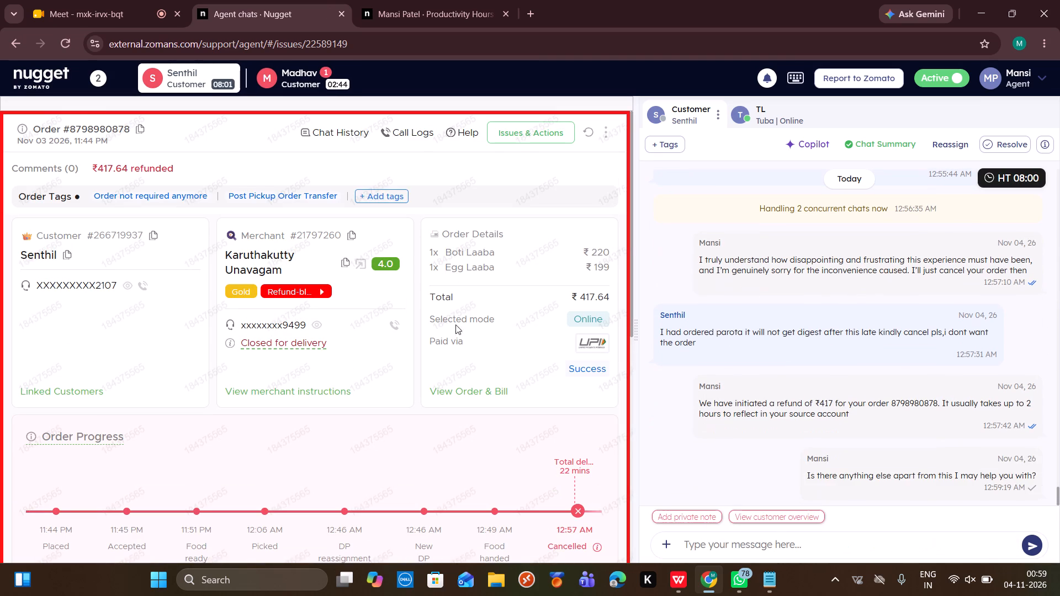
Check Senthil's customer overview for previous orders and refunds, and close it.
{"action": "left_click", "coordinate": [33, 254]}
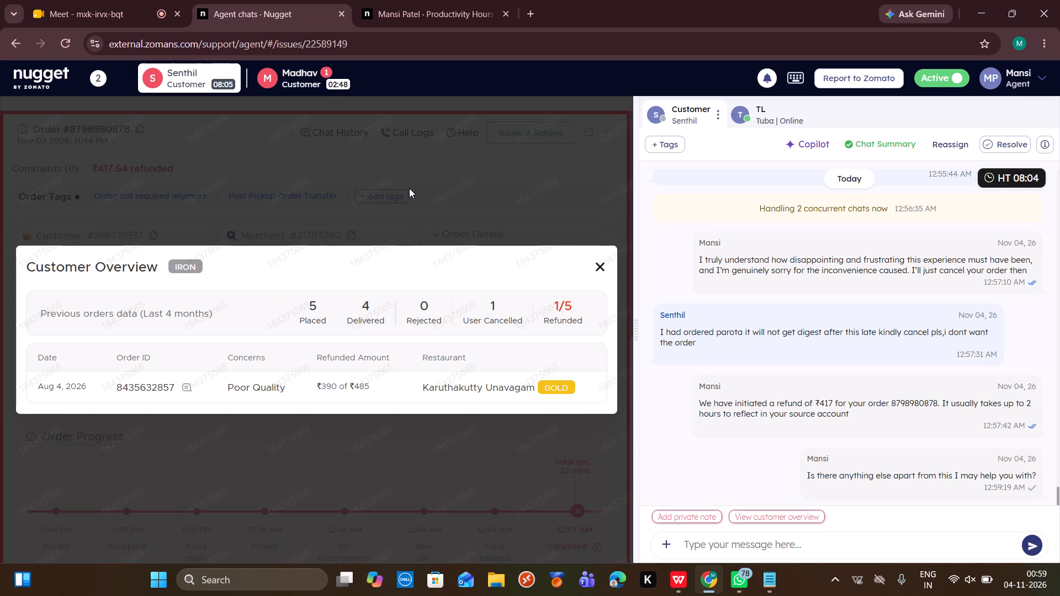
{"action": "left_click", "coordinate": [409, 188]}
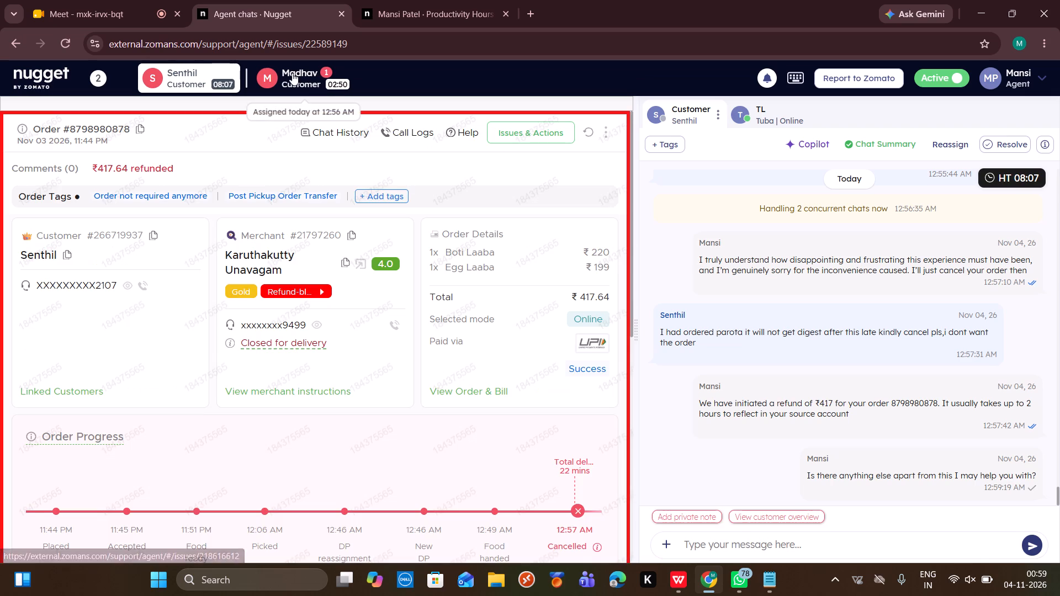
Return to Madhav's chat to review the newest message.
{"action": "left_click", "coordinate": [292, 73]}
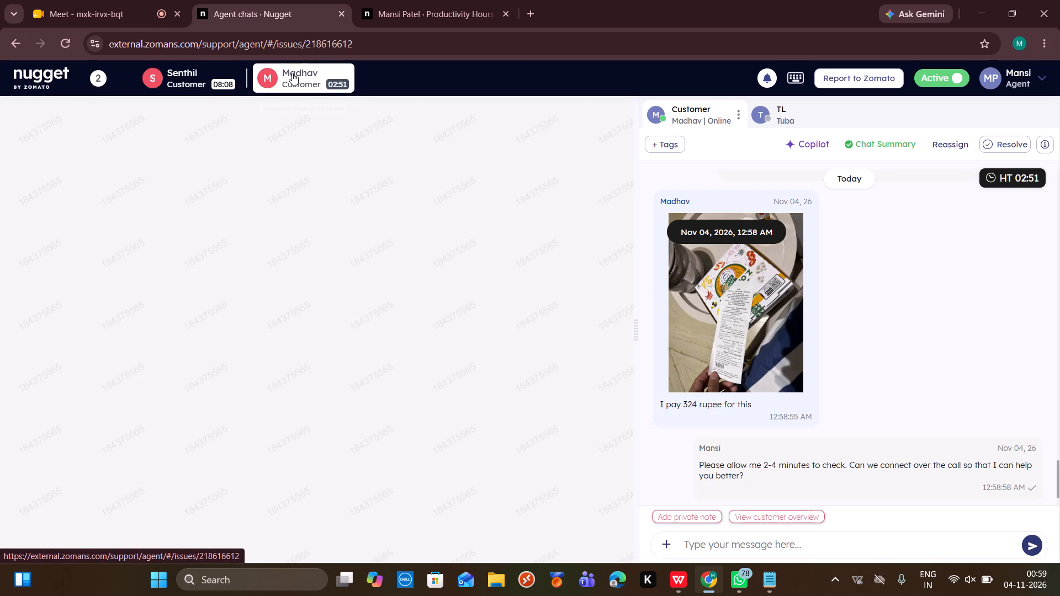
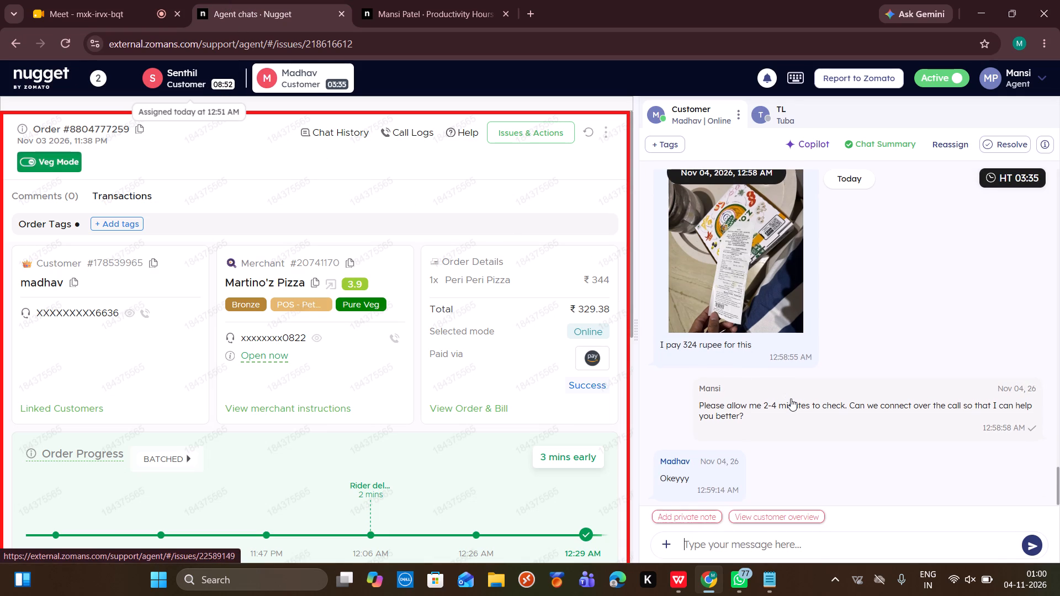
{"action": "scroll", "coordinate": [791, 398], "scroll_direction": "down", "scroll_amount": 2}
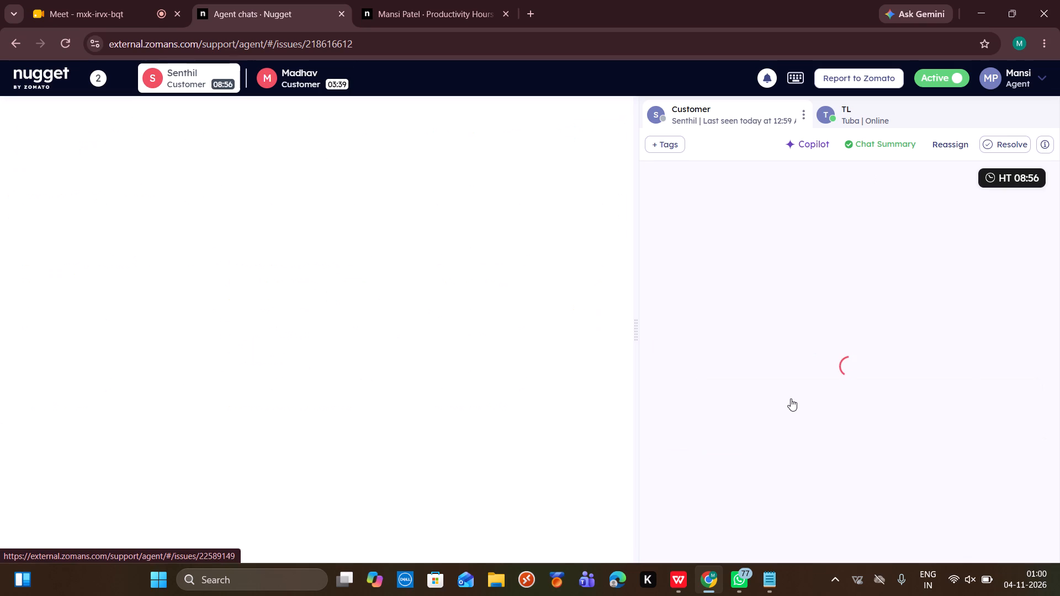
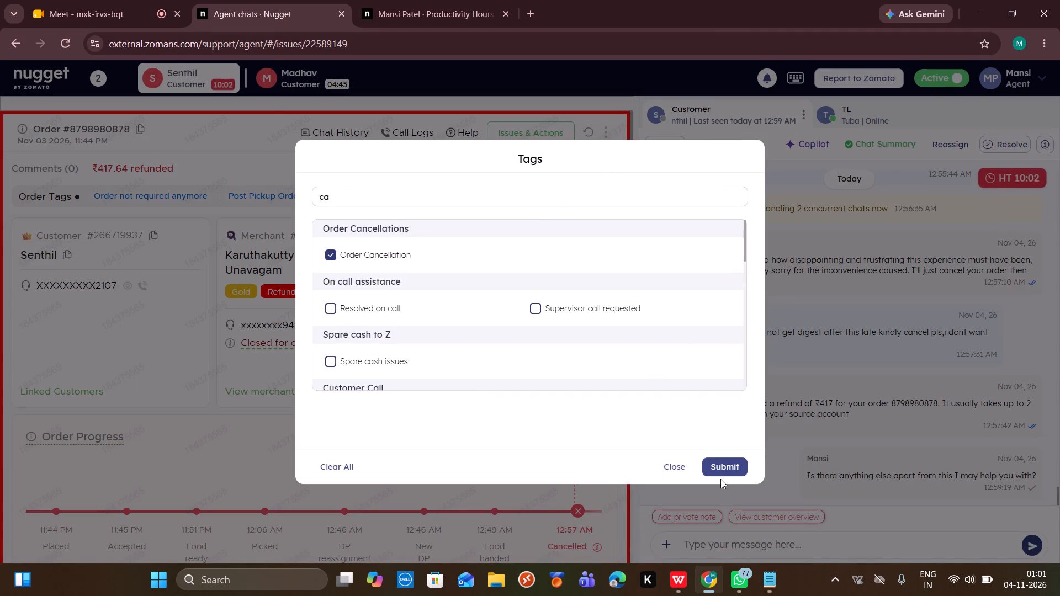
Apply the selected Order Cancellation tag to Senthil's chat.
{"action": "left_click", "coordinate": [720, 471]}
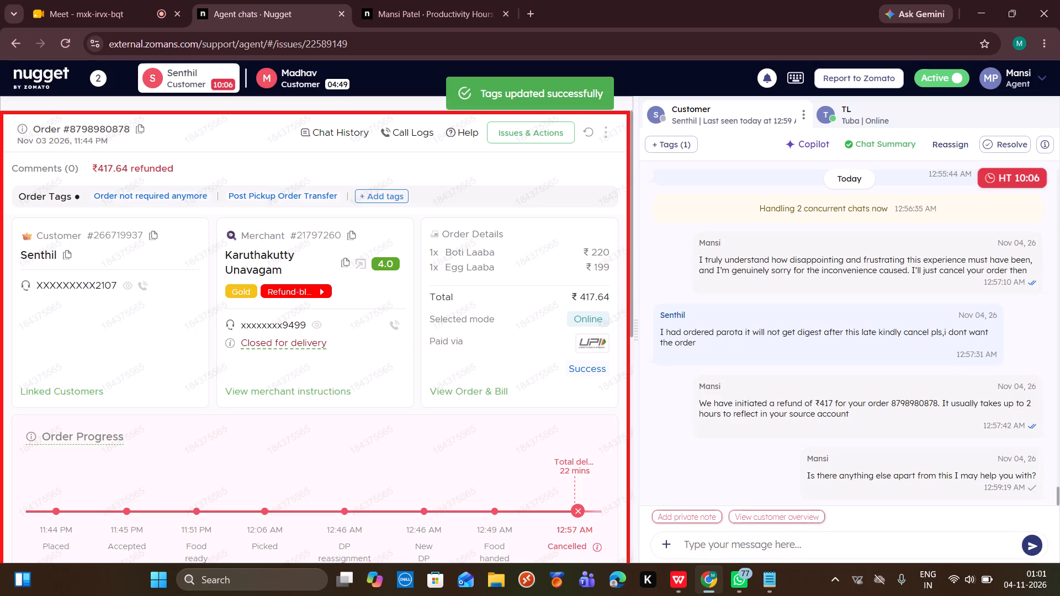
Send Senthil the Closing1 canned response.
{"action": "left_click", "coordinate": [706, 547]}
{"action": "type", "text": "/closing1"}
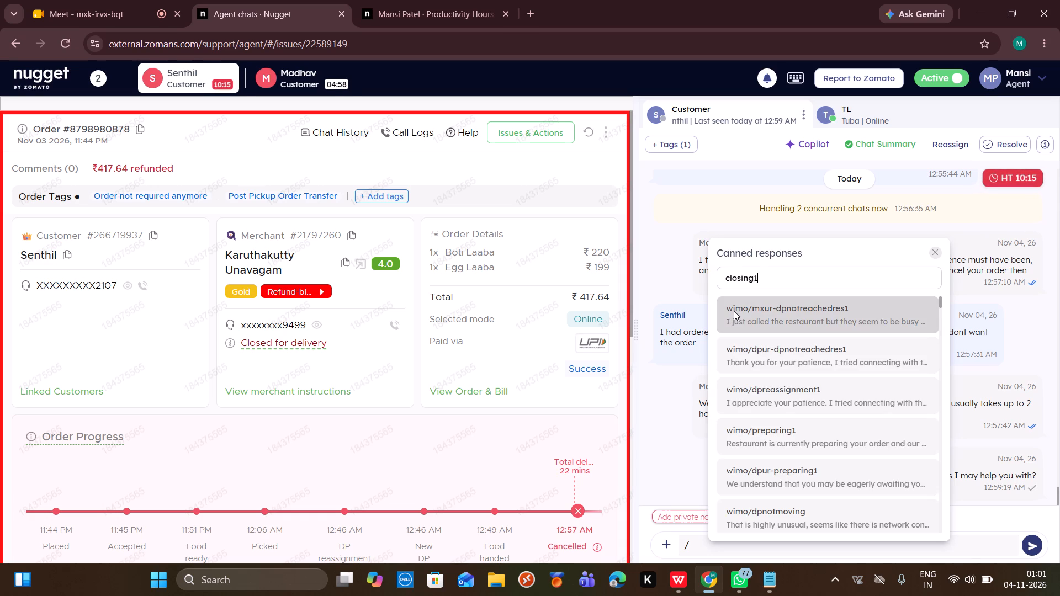
{"action": "left_click", "coordinate": [734, 311]}
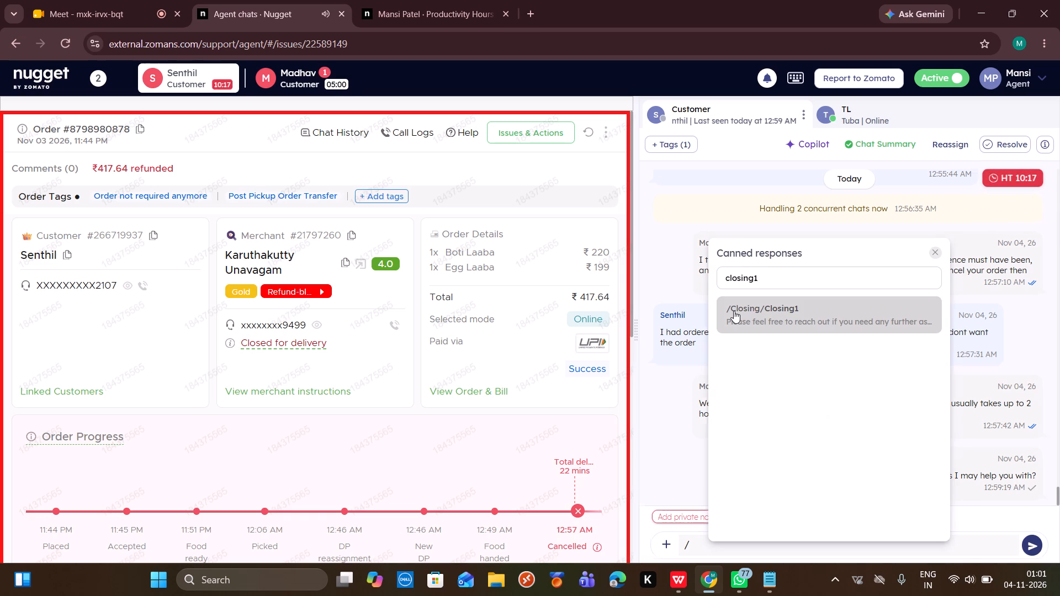
{"action": "key", "text": "Return"}
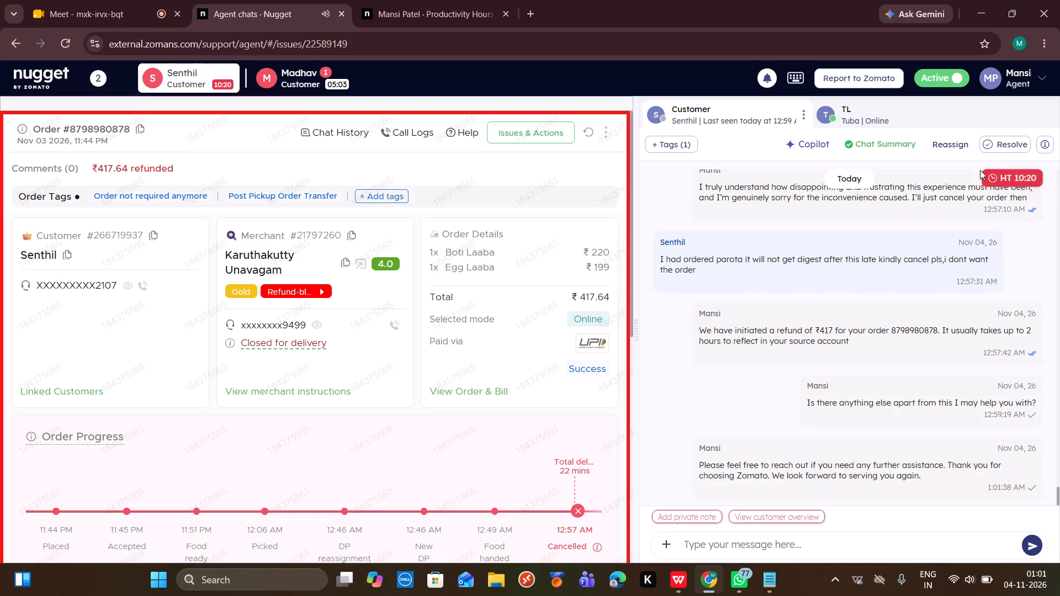
Resolve Senthil's conversation.
{"action": "left_click", "coordinate": [1001, 150]}
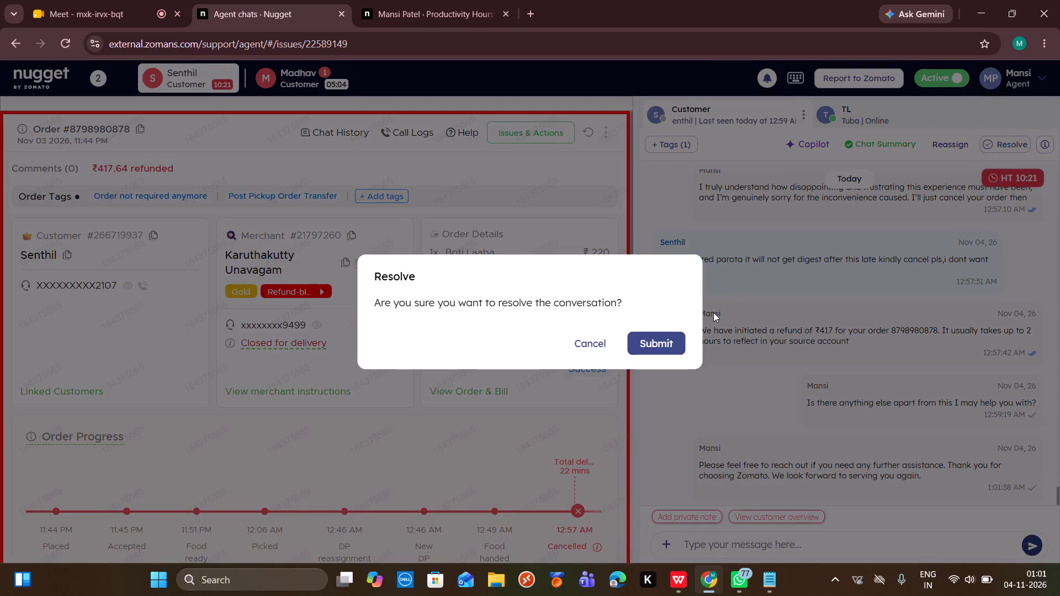
{"action": "left_click", "coordinate": [670, 342]}
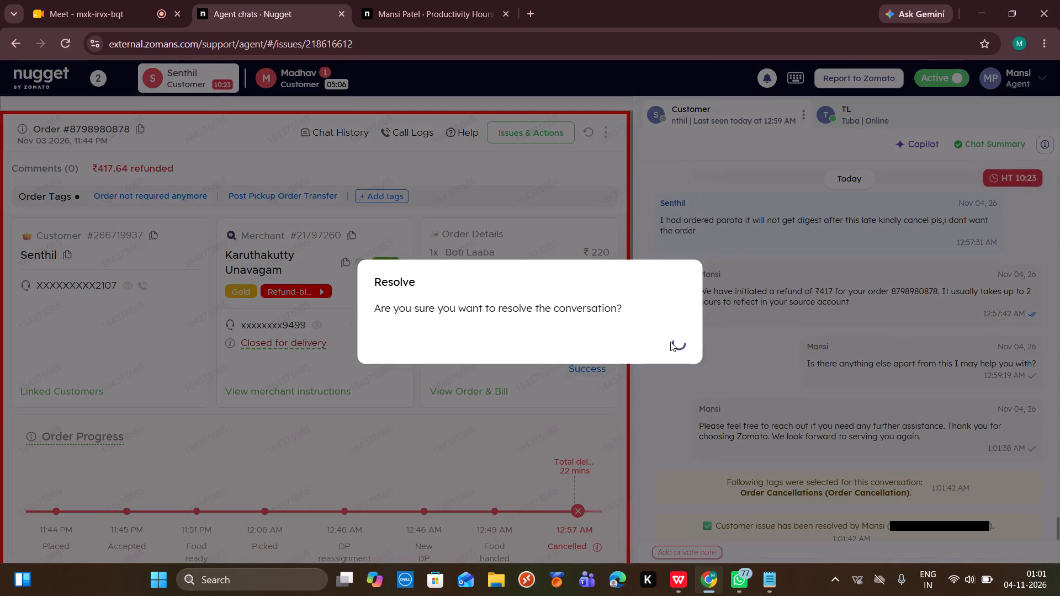
Check Madhav's customer bill and reply that the extra charges are the taxes, Zomato delivery charges and platform fee, hence the total amount is 329.
{"action": "scroll", "coordinate": [795, 387], "scroll_direction": "down", "scroll_amount": 6}
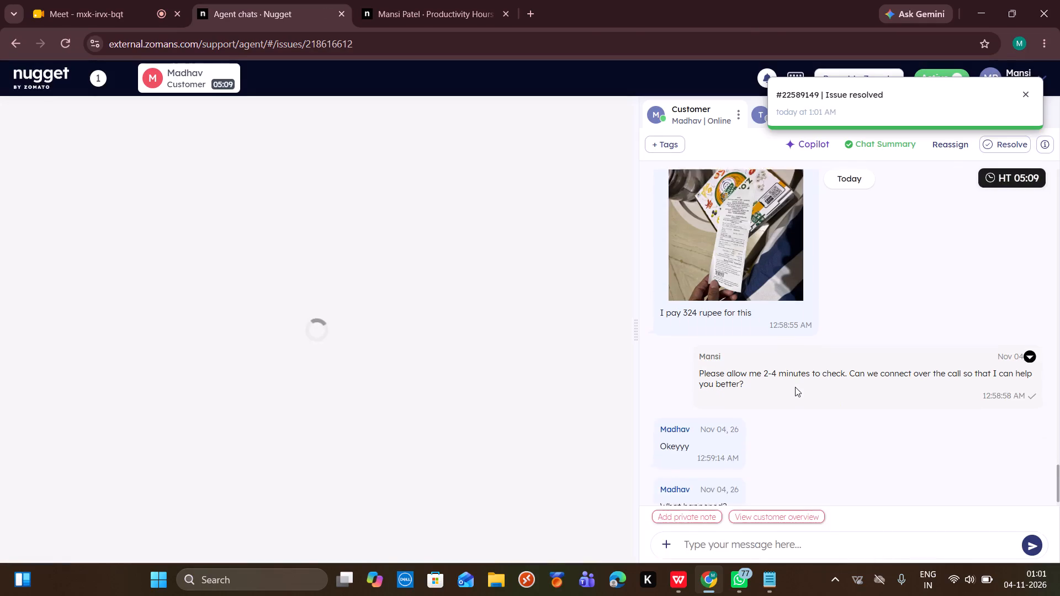
{"action": "scroll", "coordinate": [795, 387], "scroll_direction": "down", "scroll_amount": 3}
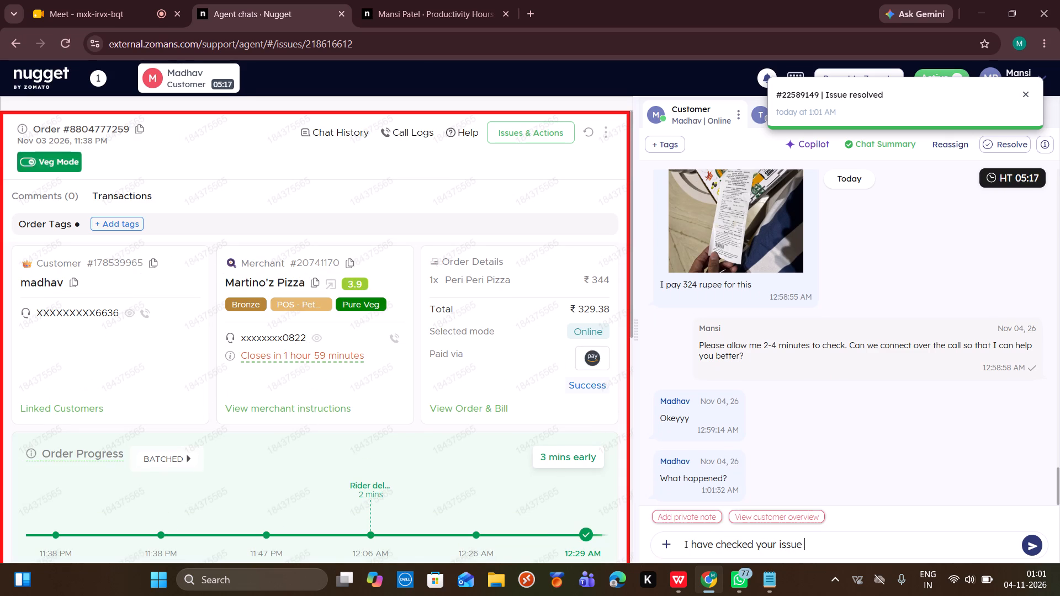
{"action": "left_click", "coordinate": [476, 407]}
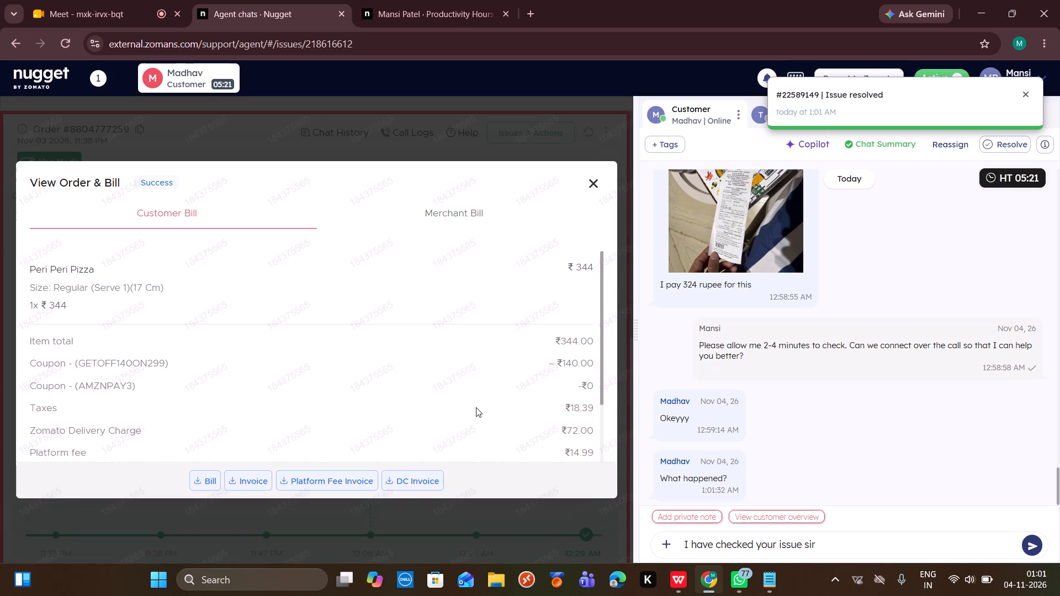
{"action": "scroll", "coordinate": [476, 407], "scroll_direction": "down", "scroll_amount": 1}
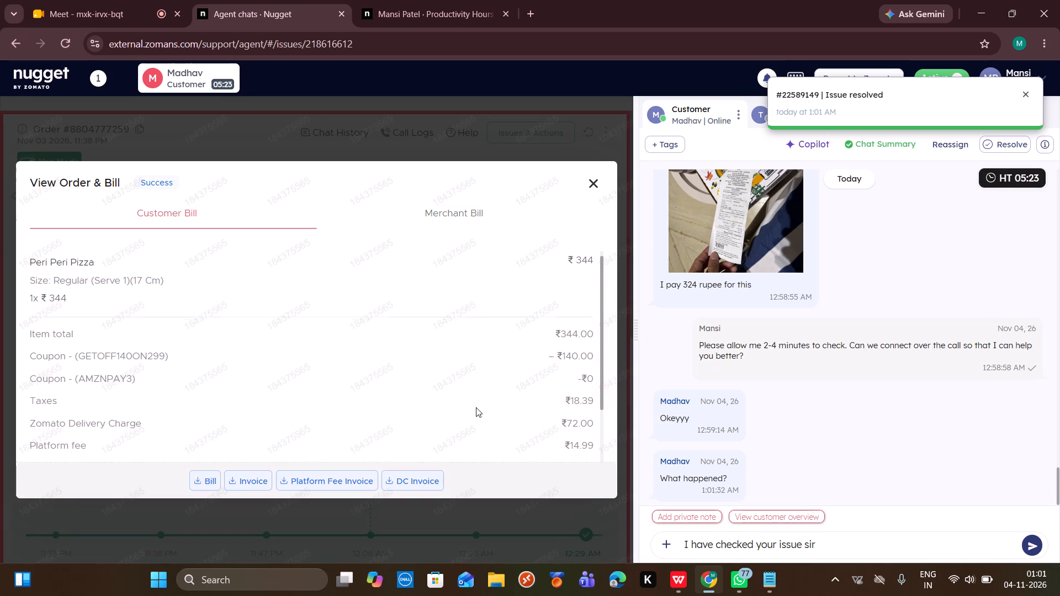
{"action": "scroll", "coordinate": [476, 407], "scroll_direction": "down", "scroll_amount": 1}
{"action": "left_click", "coordinate": [840, 542]}
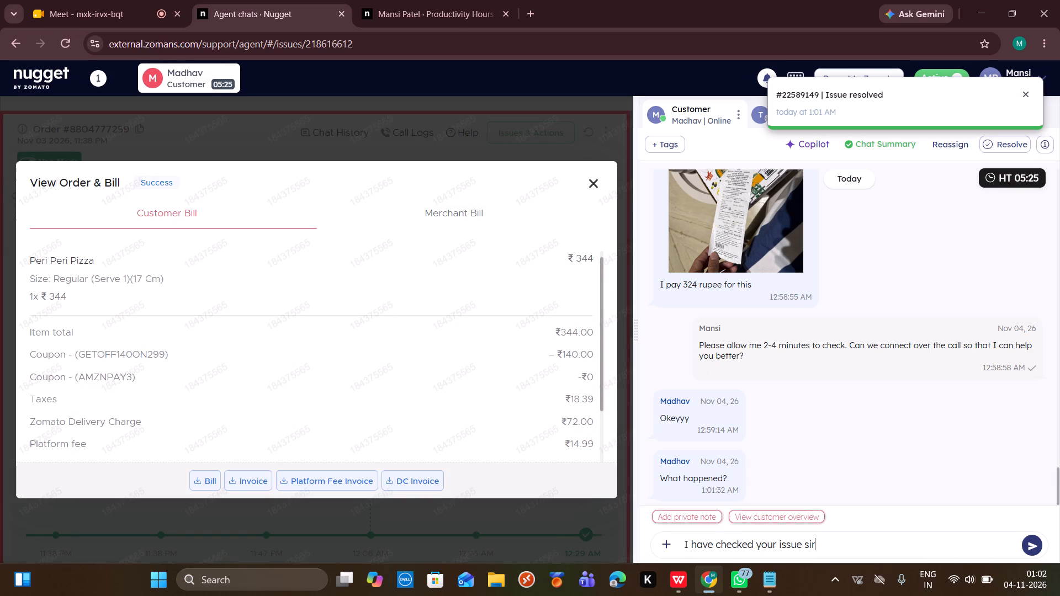
{"action": "key", "text": "space"}
{"action": "type", "text": "and the es"}
{"action": "key", "text": "BackSpace"}
{"action": "type", "text": "xtra charges"}
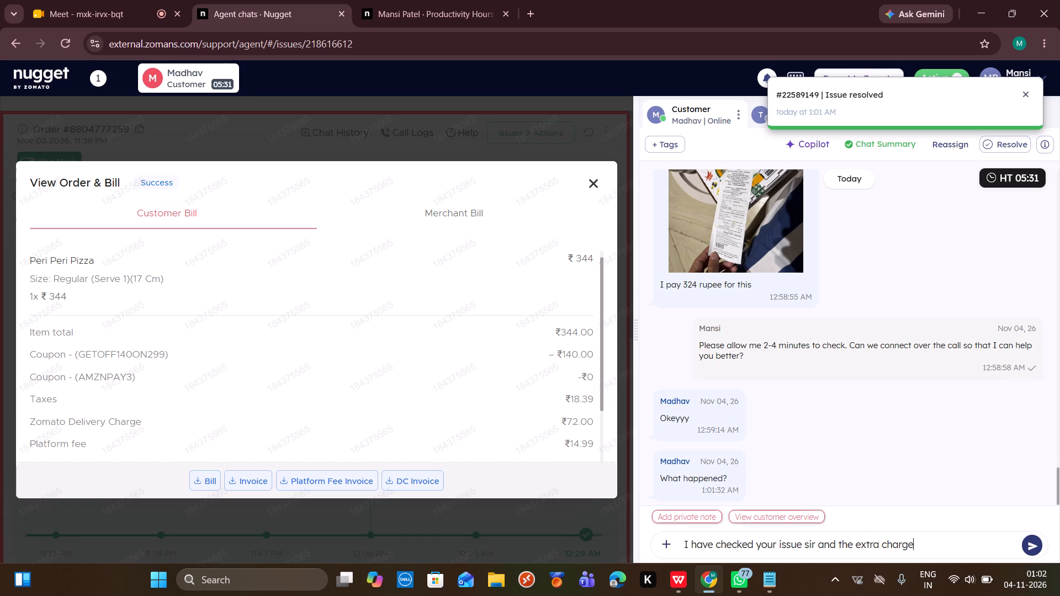
{"action": "key", "text": "space"}
{"action": "type", "text": "are the"}
{"action": "key", "text": "space"}
{"action": "type", "text": "taxes , zomato delivery charges a"}
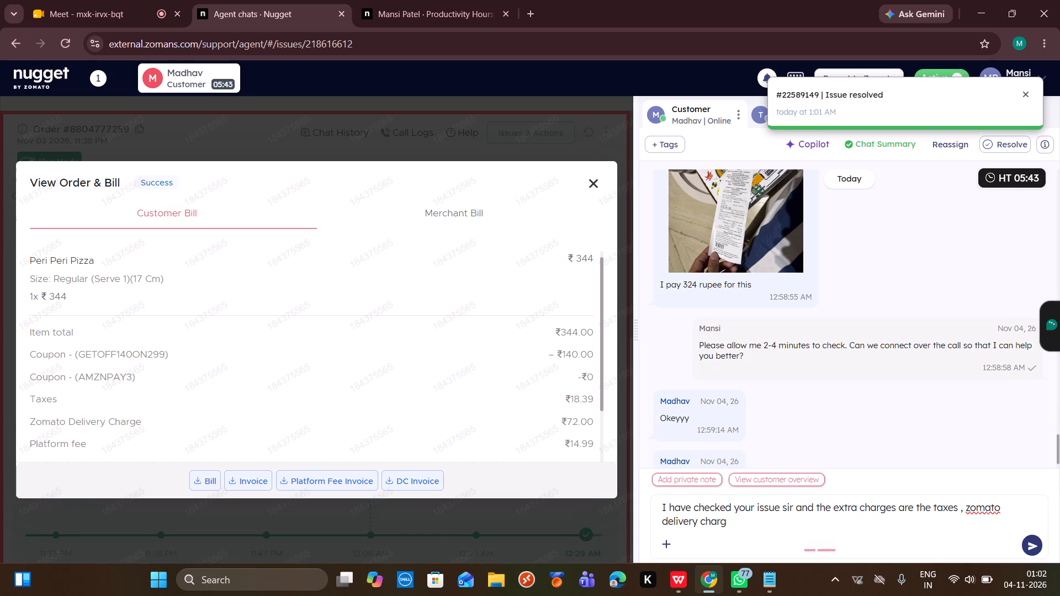
{"action": "type", "text": "nd the platform fee"}
{"action": "key", "text": "space"}
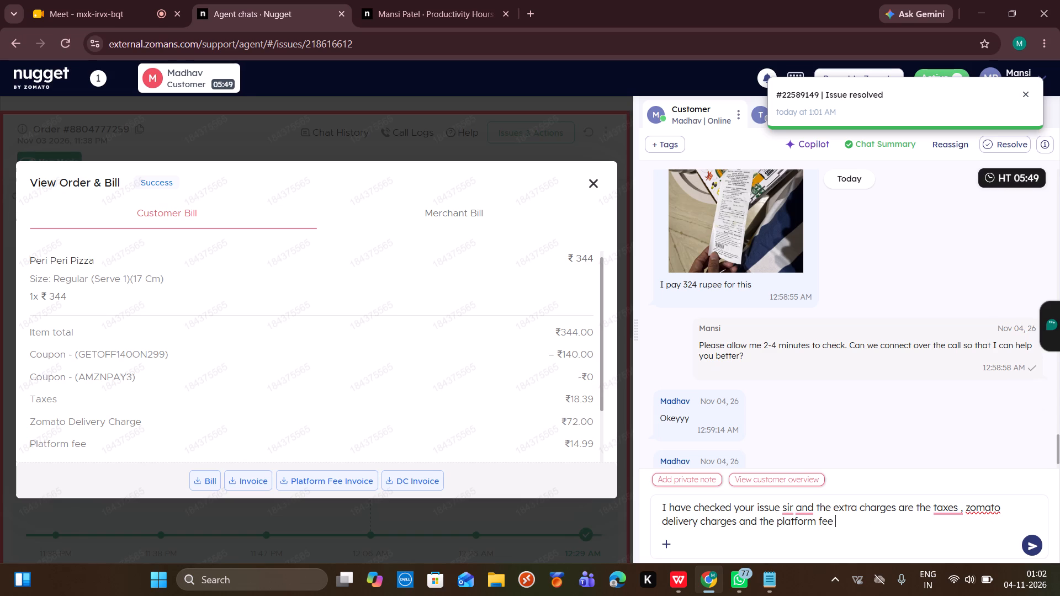
{"action": "type", "text": ", hence the total amount is"}
{"action": "key", "text": "space"}
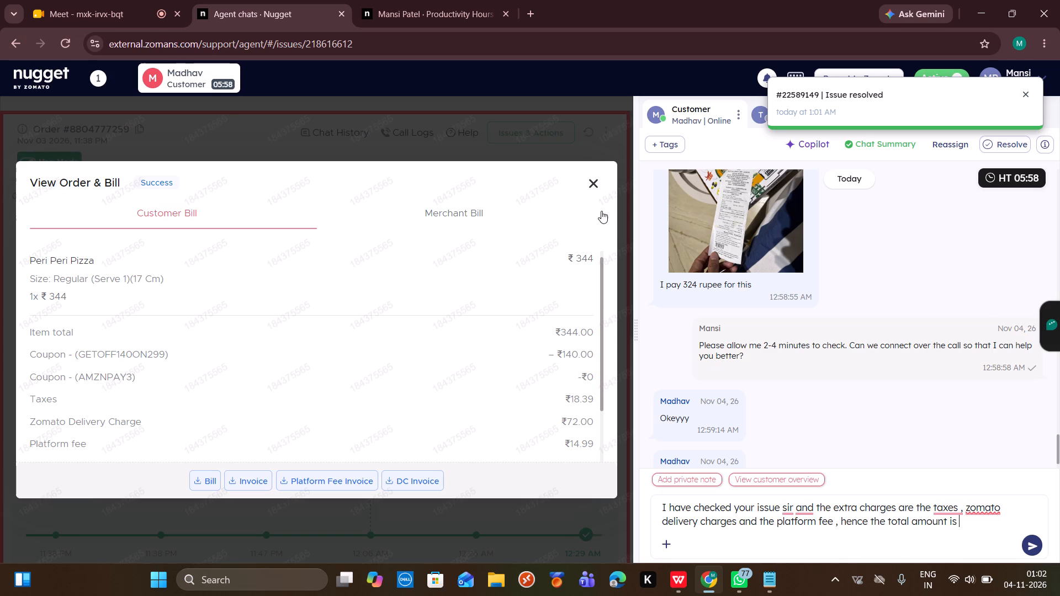
{"action": "left_click", "coordinate": [595, 182]}
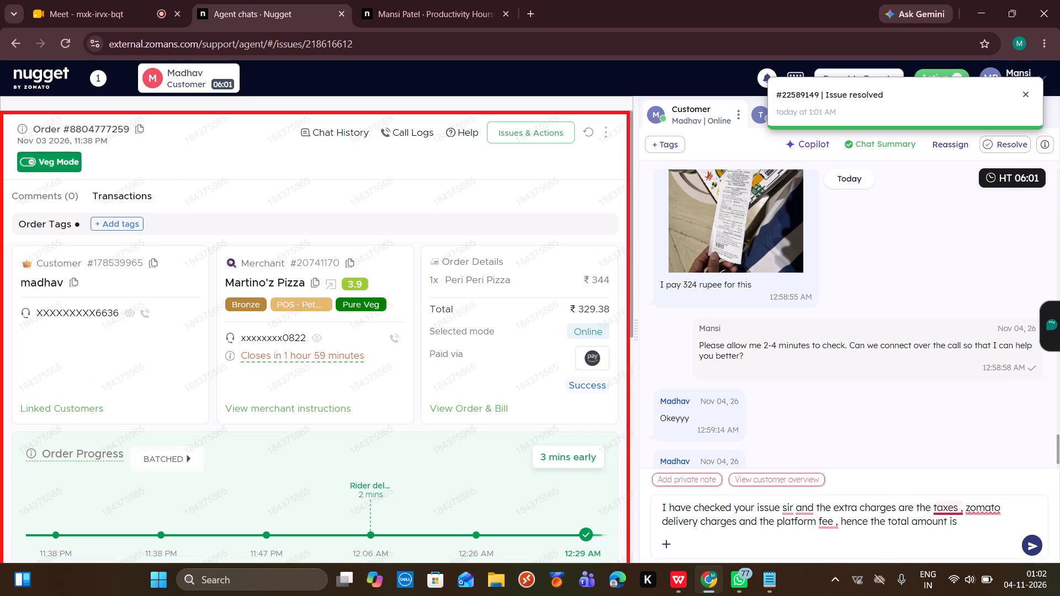
{"action": "type", "text": "329"}
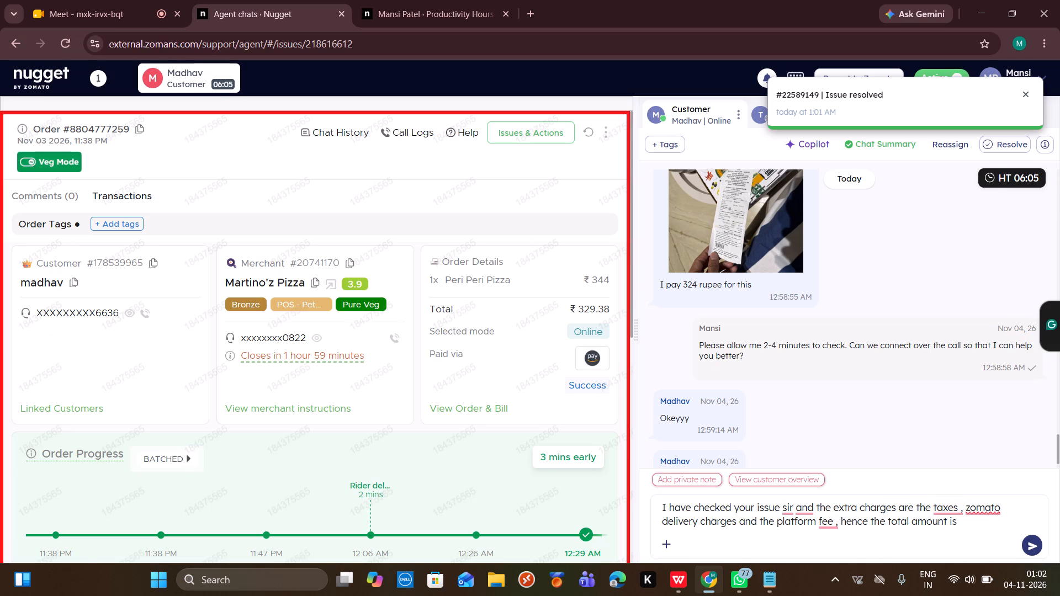
{"action": "left_click", "coordinate": [967, 529]}
{"action": "type", "text": "329"}
{"action": "key", "text": "Return"}
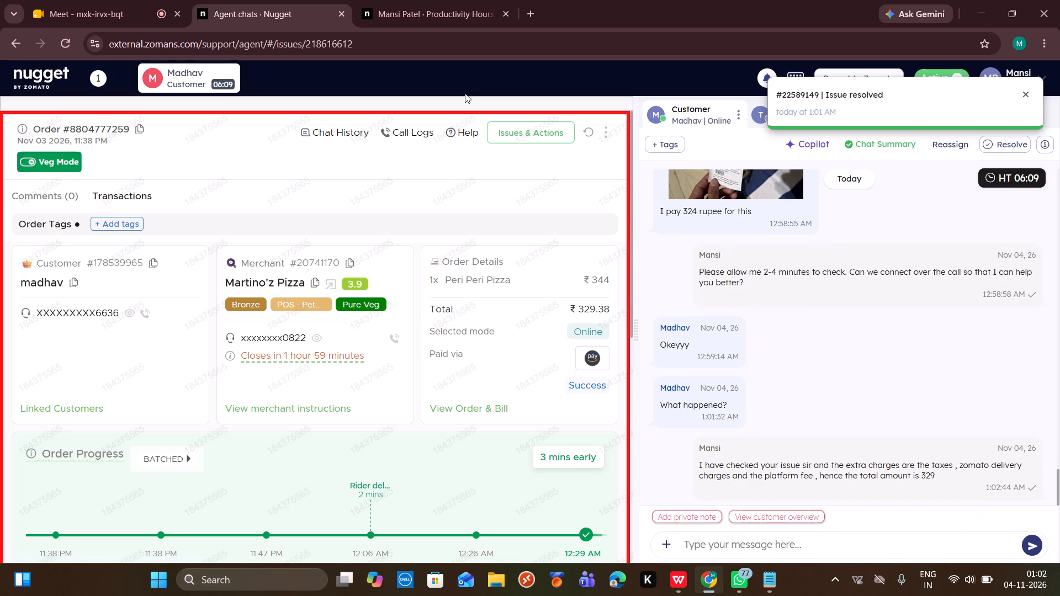
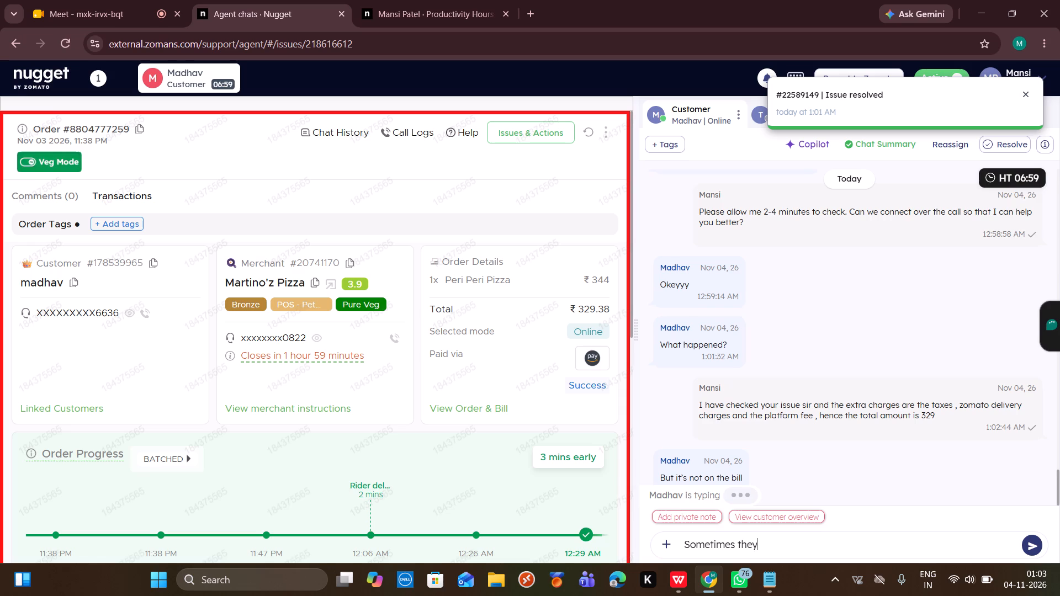
Finish and send Madhav the reply that charges are sometimes not on the bill, but the app invoice mentions all billing and every charge.
{"action": "key", "text": "space"}
{"action": "type", "text": "are not o"}
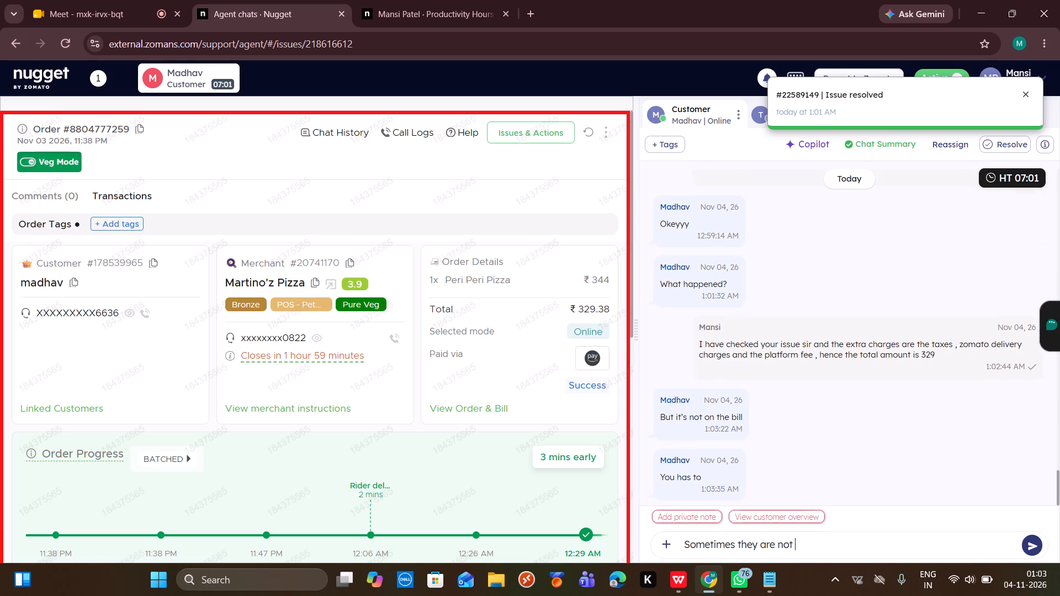
{"action": "type", "text": "n the bil"}
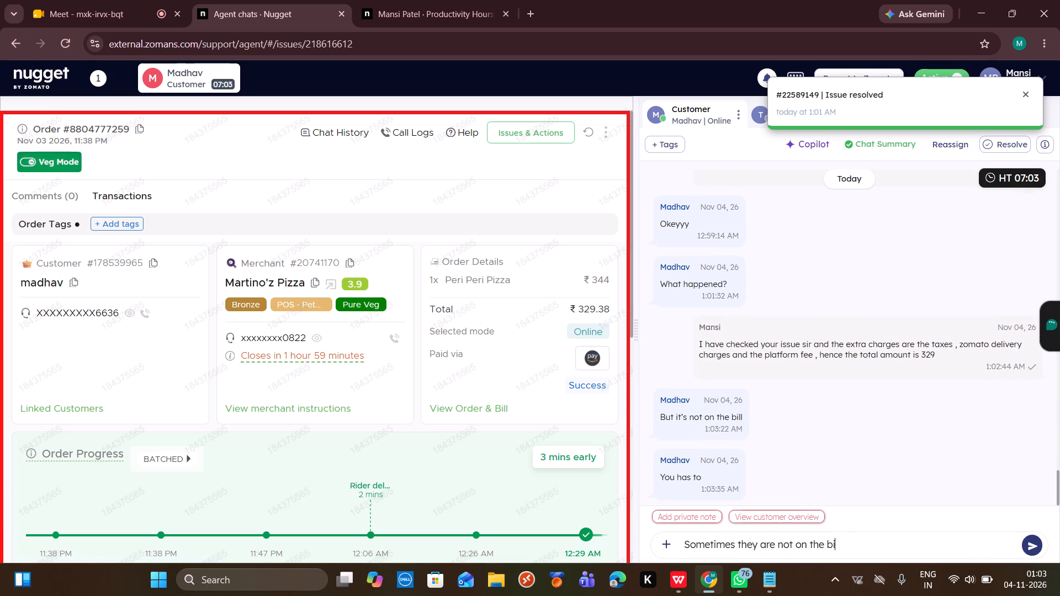
{"action": "type", "text": "l"}
{"action": "key", "text": "space"}
{"action": "type", "text": ", but you can check"}
{"action": "key", "text": "space"}
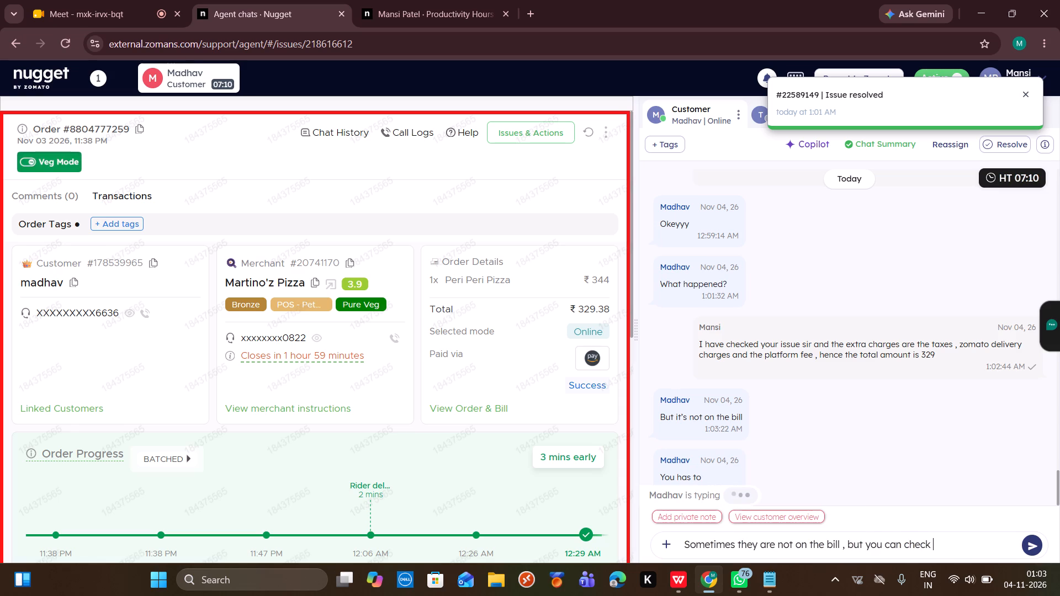
{"action": "type", "text": "the invoice on the app"}
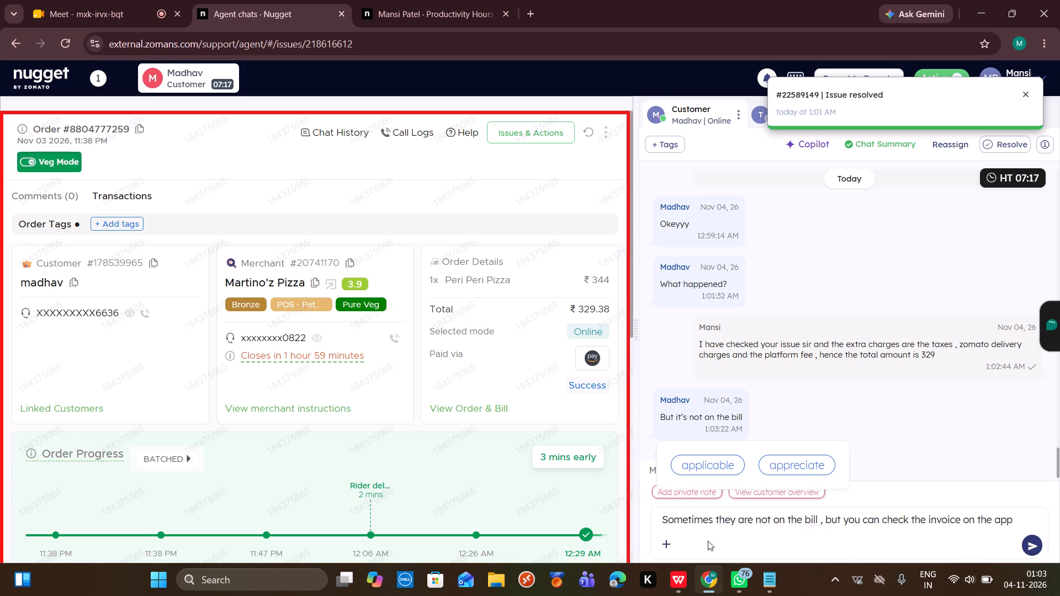
{"action": "key", "text": "space"}
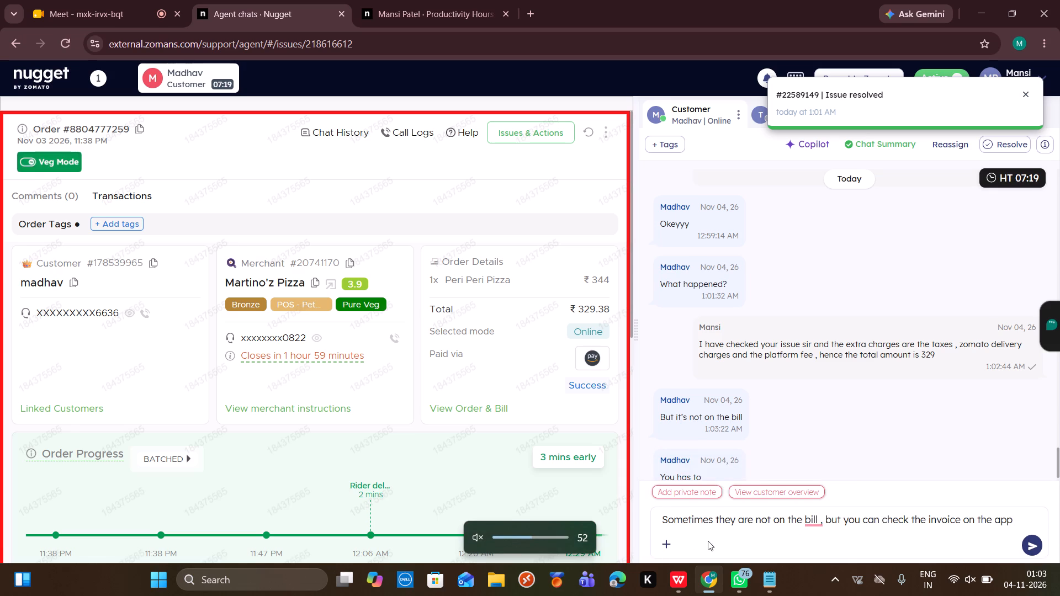
{"action": "type", "text": "all the billing"}
{"action": "key", "text": "space"}
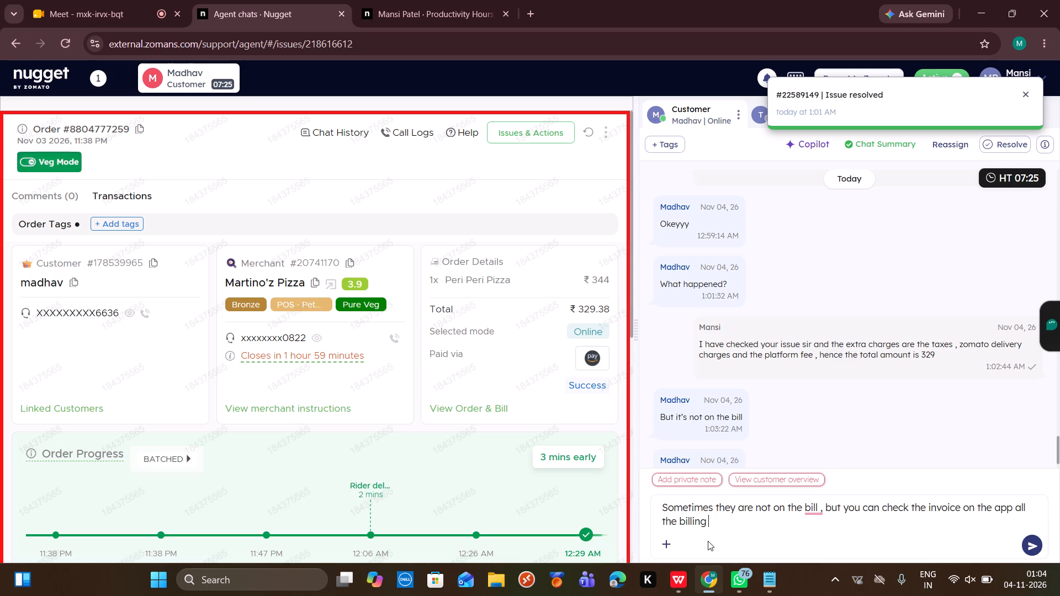
{"action": "type", "text": "and every charge is mentioned there"}
{"action": "key", "text": "space"}
{"action": "key", "text": "Return"}
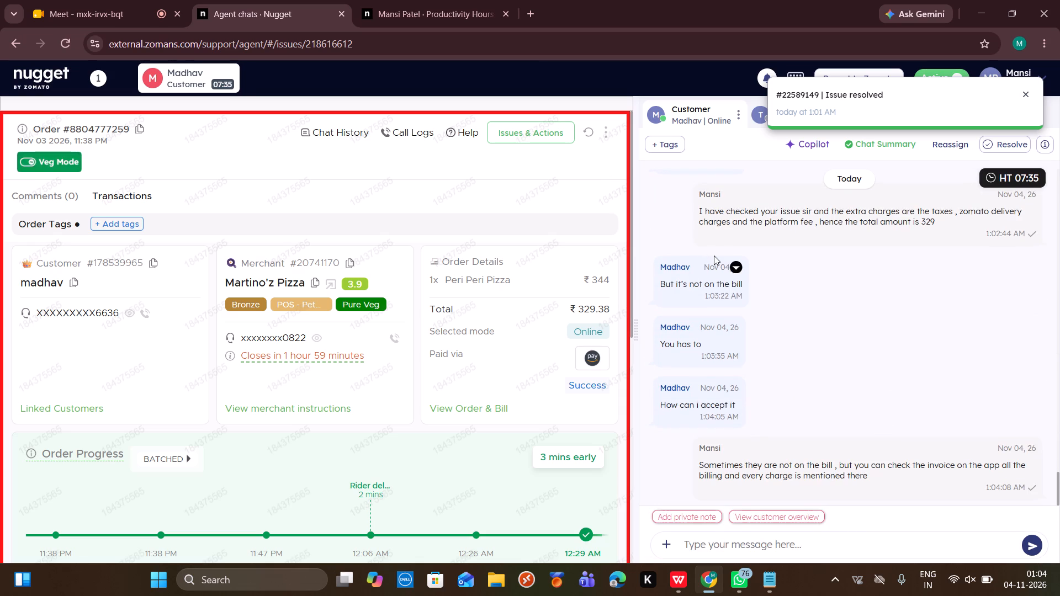
Examine the receipt photo Madhav shared up close and compare it with the order's customer bill.
{"action": "scroll", "coordinate": [714, 256], "scroll_direction": "up", "scroll_amount": 6}
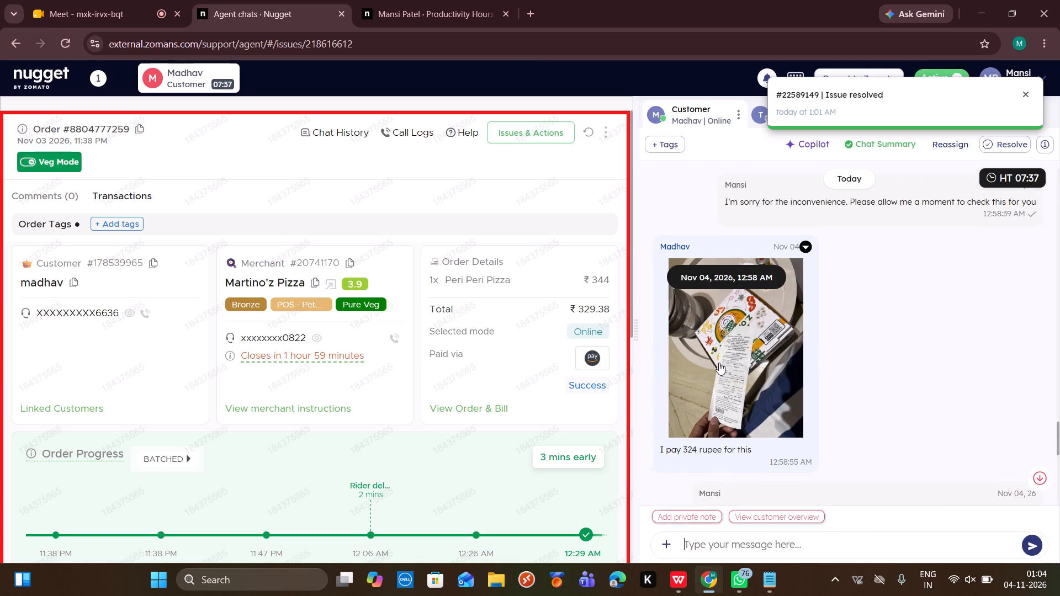
{"action": "left_click", "coordinate": [719, 363]}
{"action": "triple_click", "coordinate": [695, 345]}
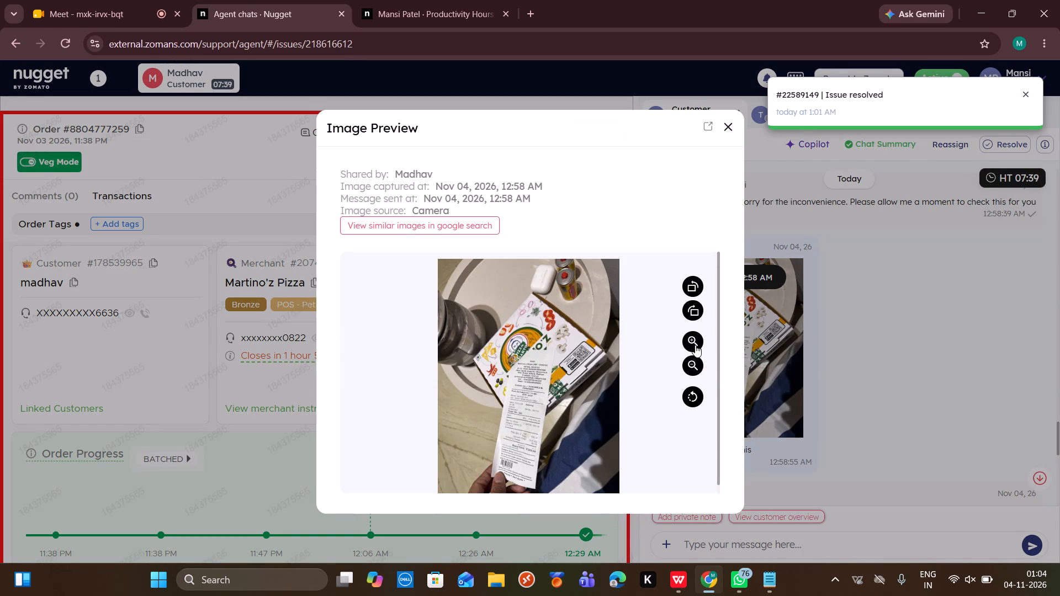
{"action": "double_click", "coordinate": [695, 345]}
{"action": "left_click", "coordinate": [610, 225]}
{"action": "scroll", "coordinate": [577, 394], "scroll_direction": "down", "scroll_amount": 2}
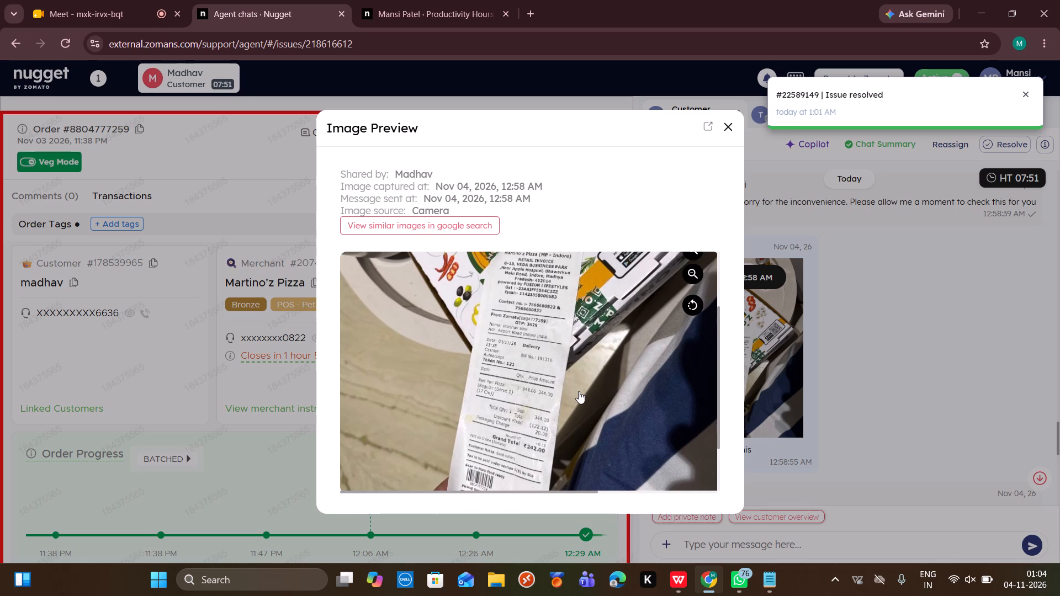
{"action": "left_click", "coordinate": [729, 126]}
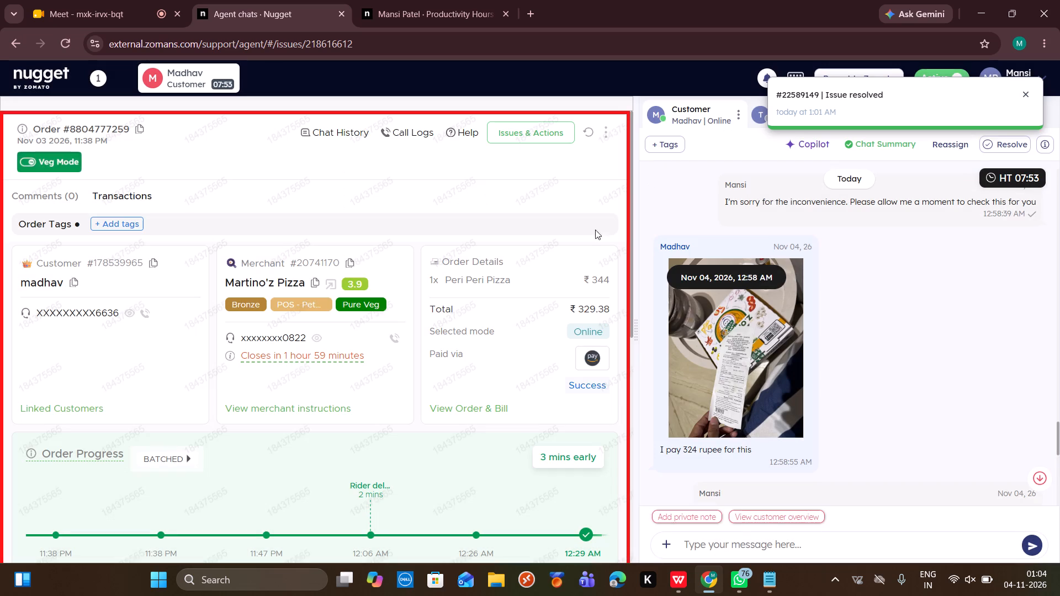
{"action": "left_click", "coordinate": [464, 412]}
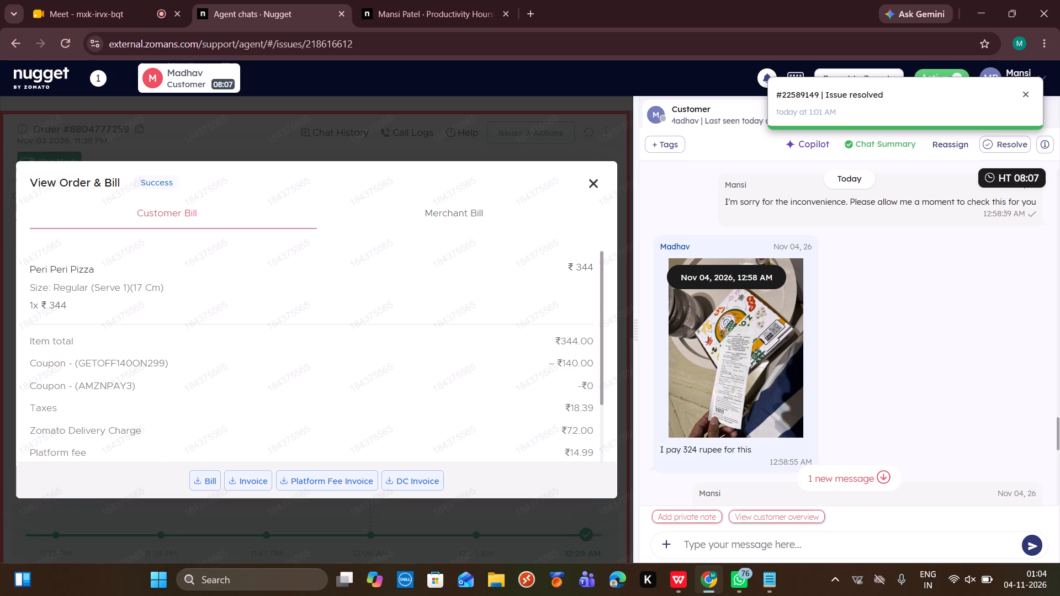
{"action": "left_click", "coordinate": [592, 187]}
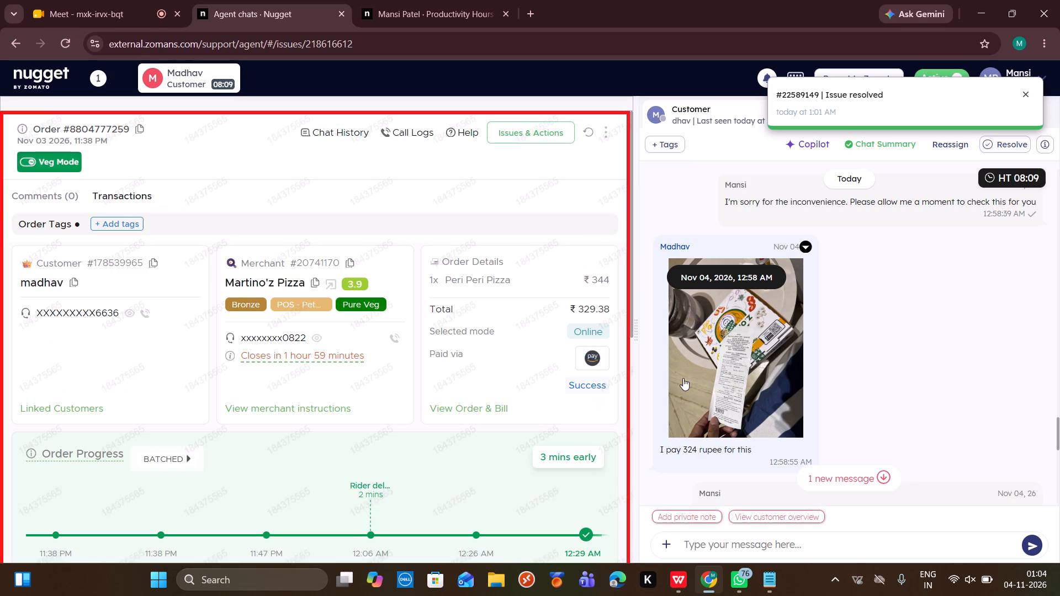
Reply "Sure" to Madhav's latest message asking to wait.
{"action": "scroll", "coordinate": [683, 378], "scroll_direction": "down", "scroll_amount": 20}
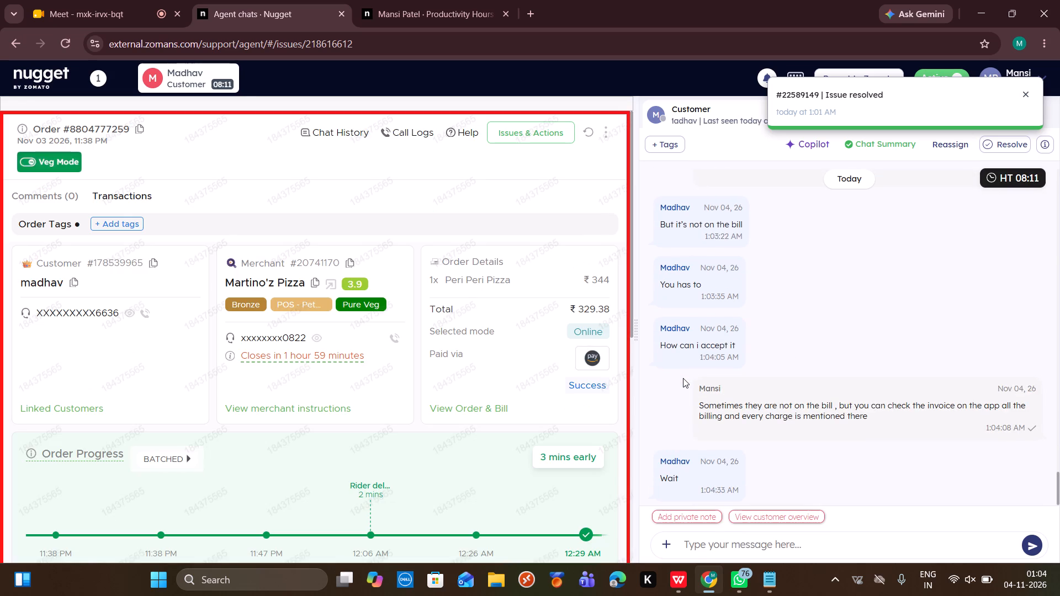
{"action": "left_click", "coordinate": [698, 541]}
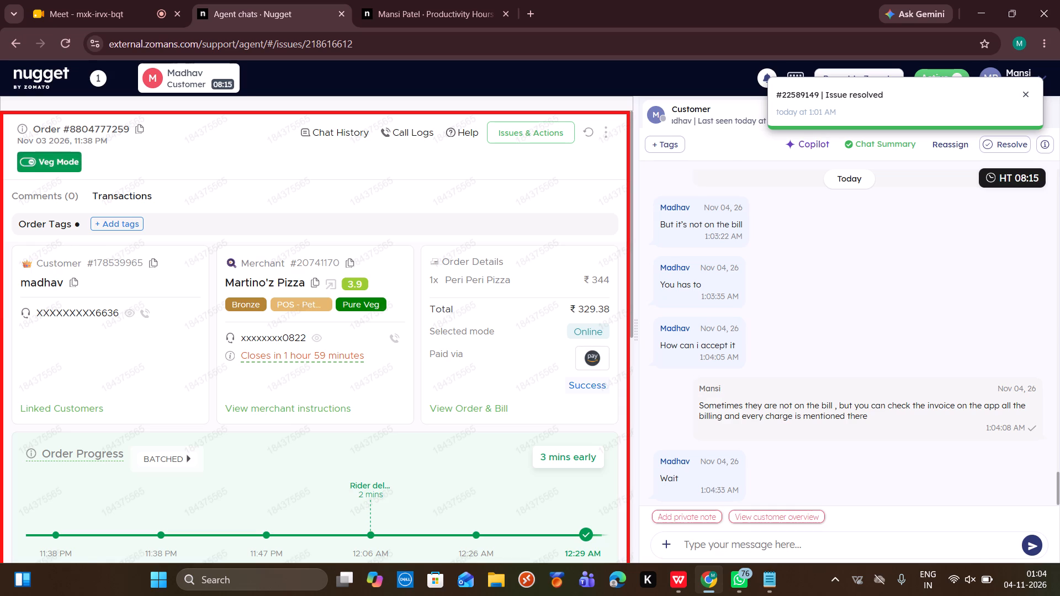
{"action": "key", "text": "s"}
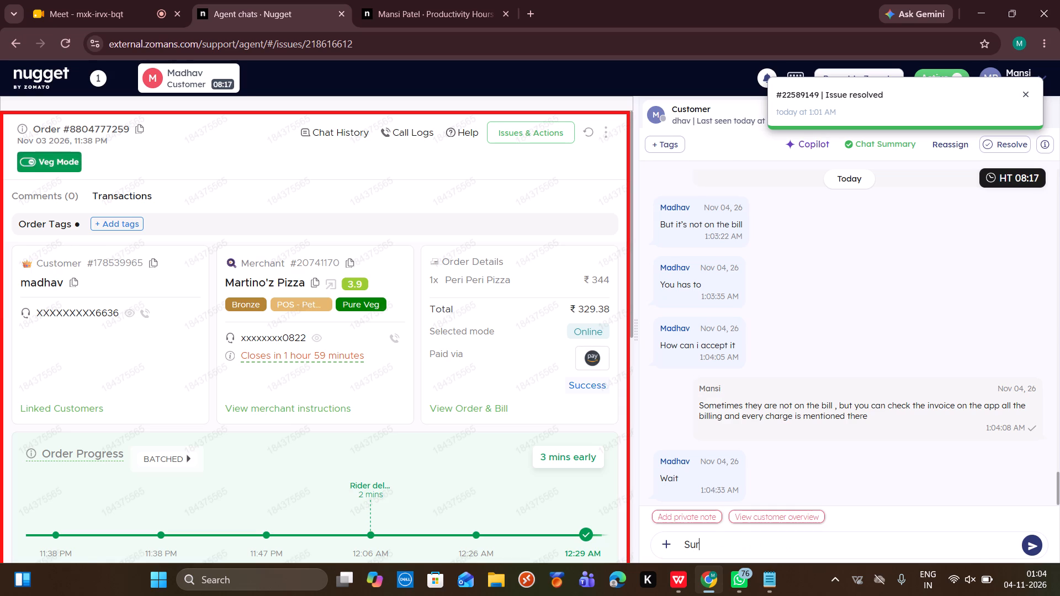
{"action": "key", "text": "Return"}
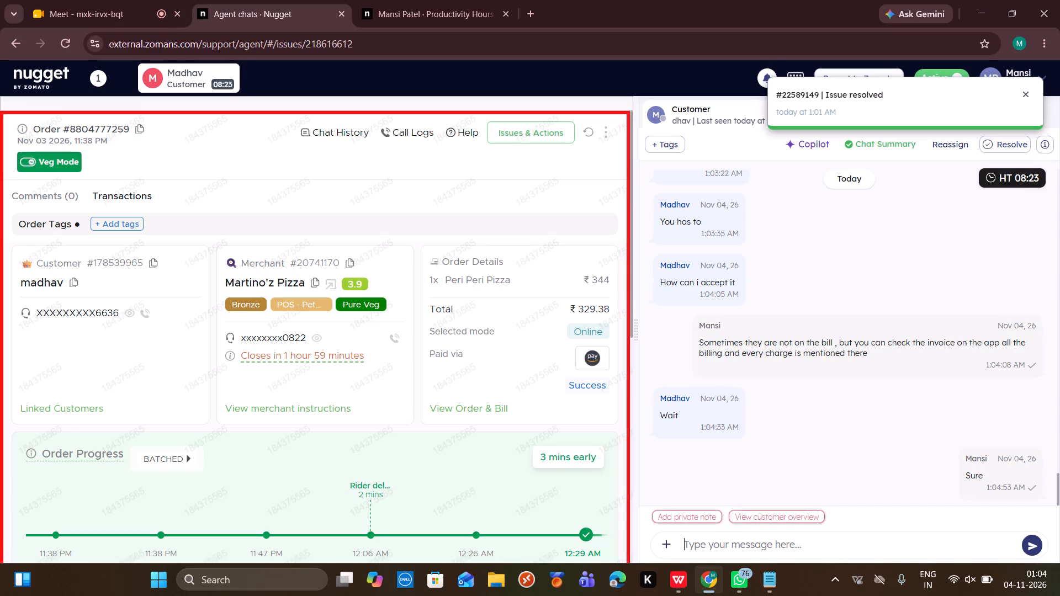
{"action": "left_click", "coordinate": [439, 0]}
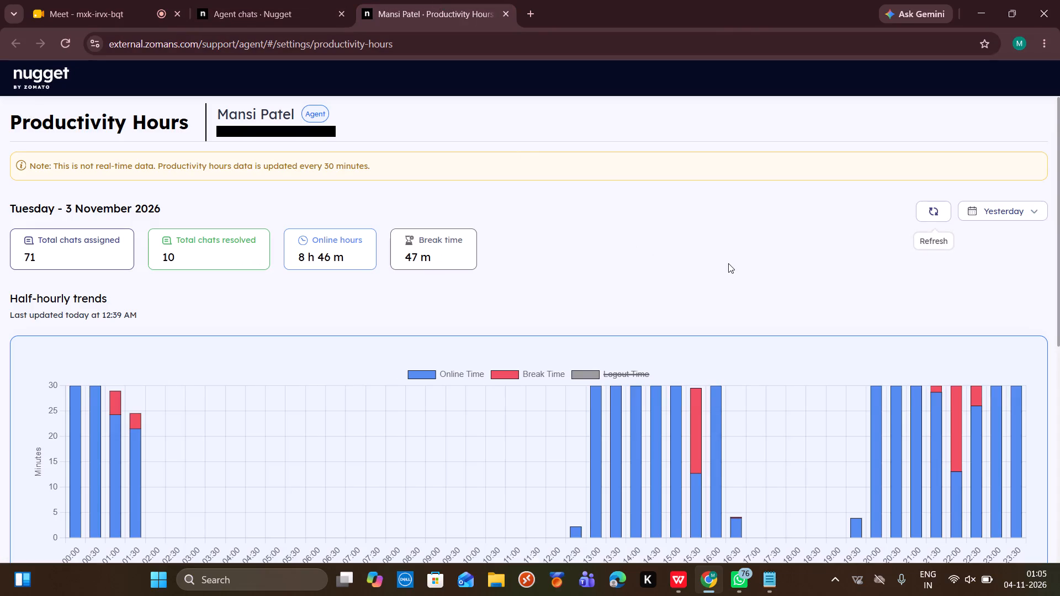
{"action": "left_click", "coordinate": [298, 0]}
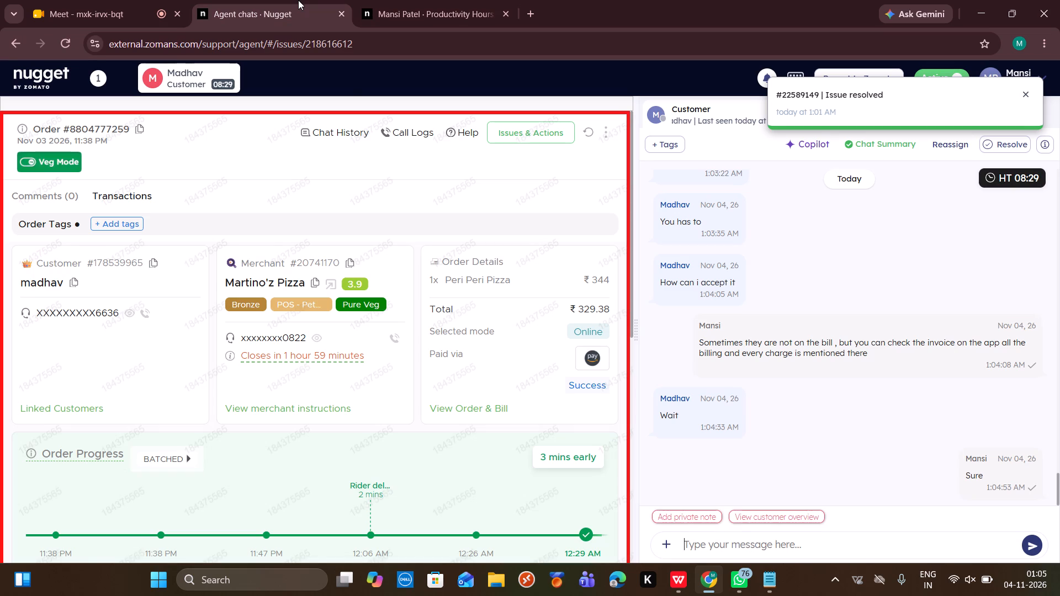
Find and apply the Billing issues tag to Madhav's chat.
{"action": "scroll", "coordinate": [754, 328], "scroll_direction": "down", "scroll_amount": 3}
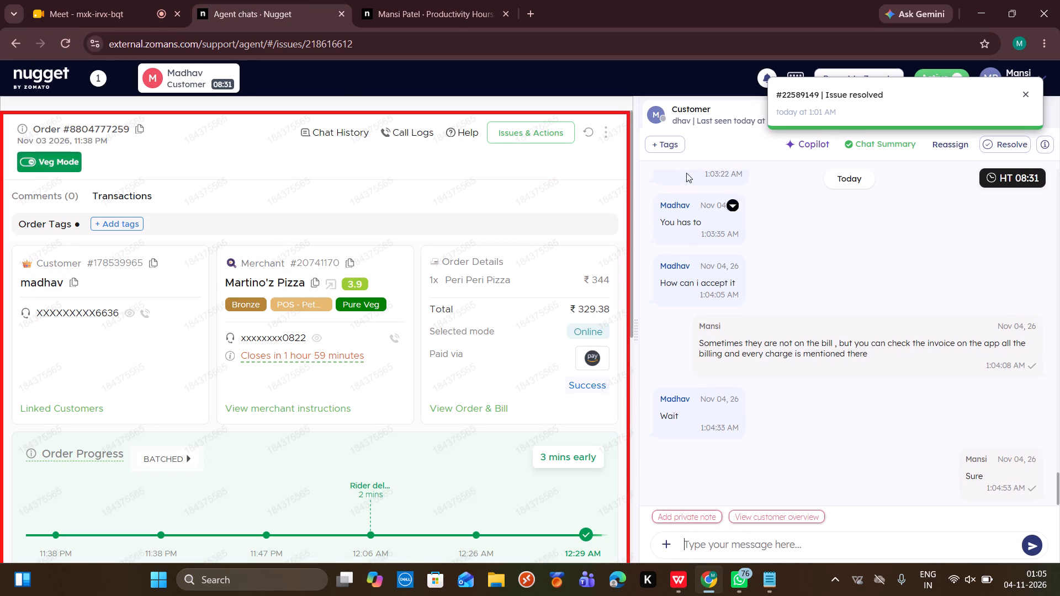
{"action": "left_click", "coordinate": [669, 144]}
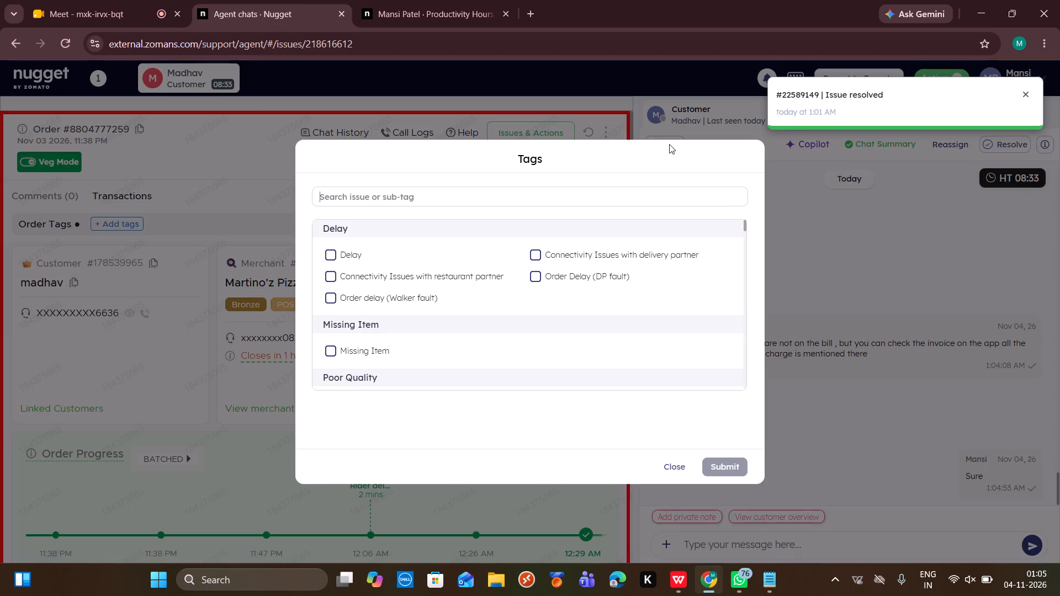
{"action": "type", "text": "bill"}
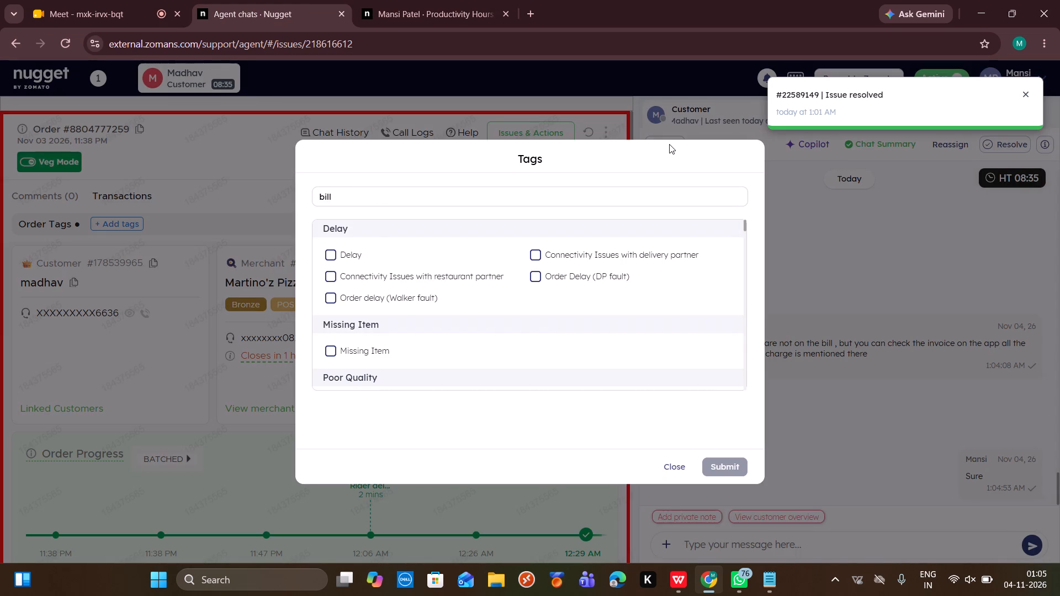
{"action": "left_click", "coordinate": [366, 256]}
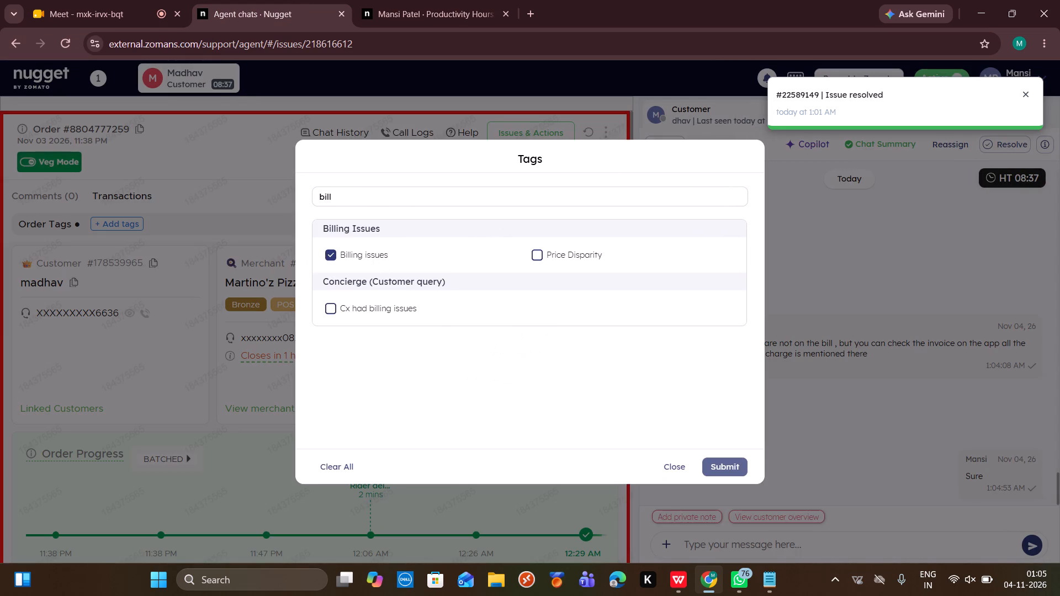
{"action": "left_click", "coordinate": [729, 462]}
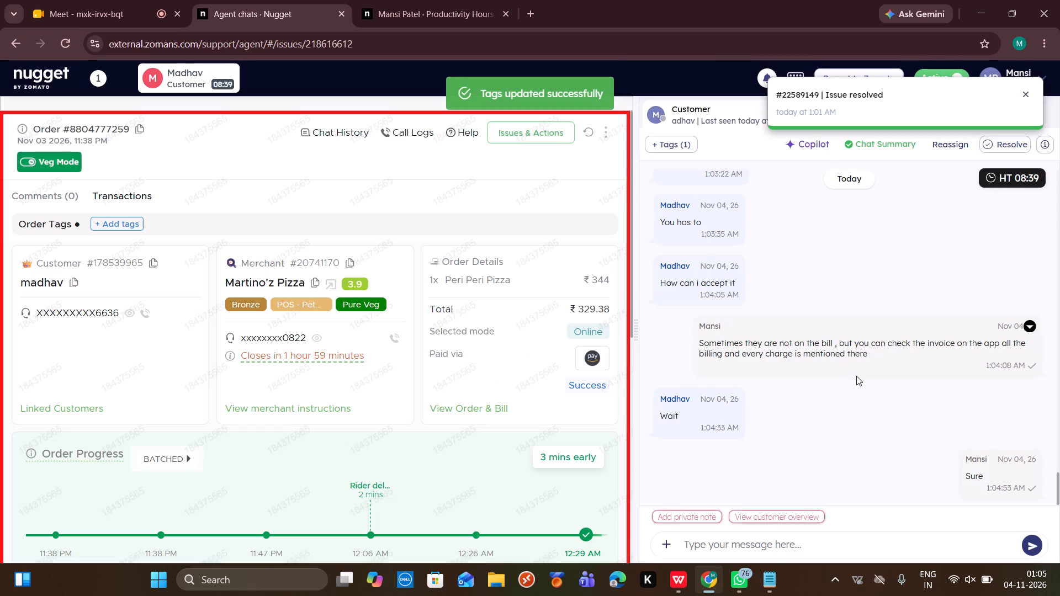
Dismiss the issue-resolved notification covering the chat header.
{"action": "scroll", "coordinate": [856, 376], "scroll_direction": "down", "scroll_amount": 4}
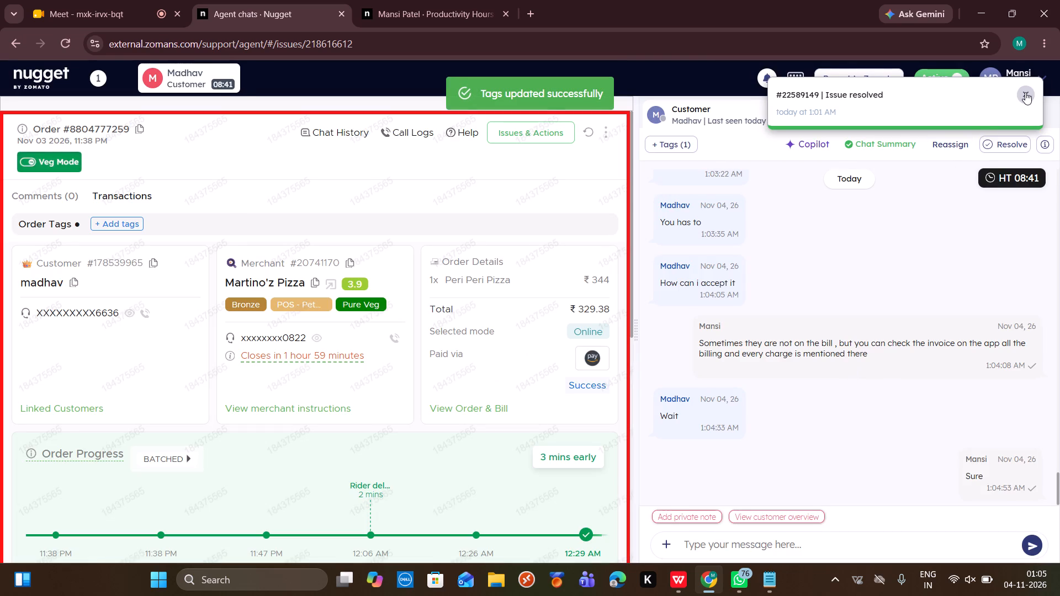
{"action": "left_click", "coordinate": [1025, 92]}
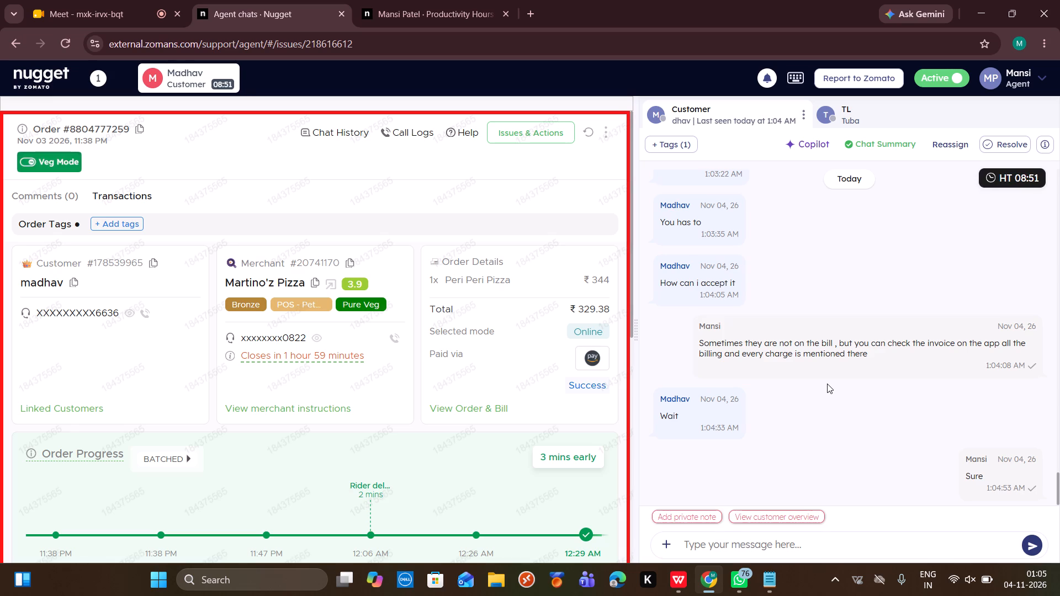
Send Madhav the message "Are we connected ?".
{"action": "left_click", "coordinate": [725, 542]}
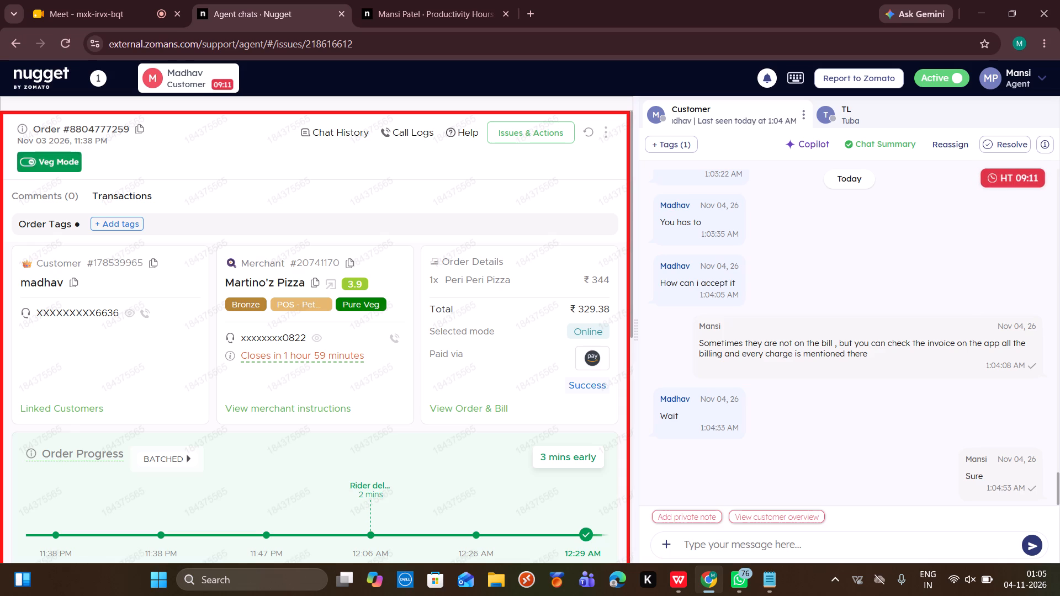
{"action": "key", "text": "a"}
{"action": "type", "text": "re we connected ?"}
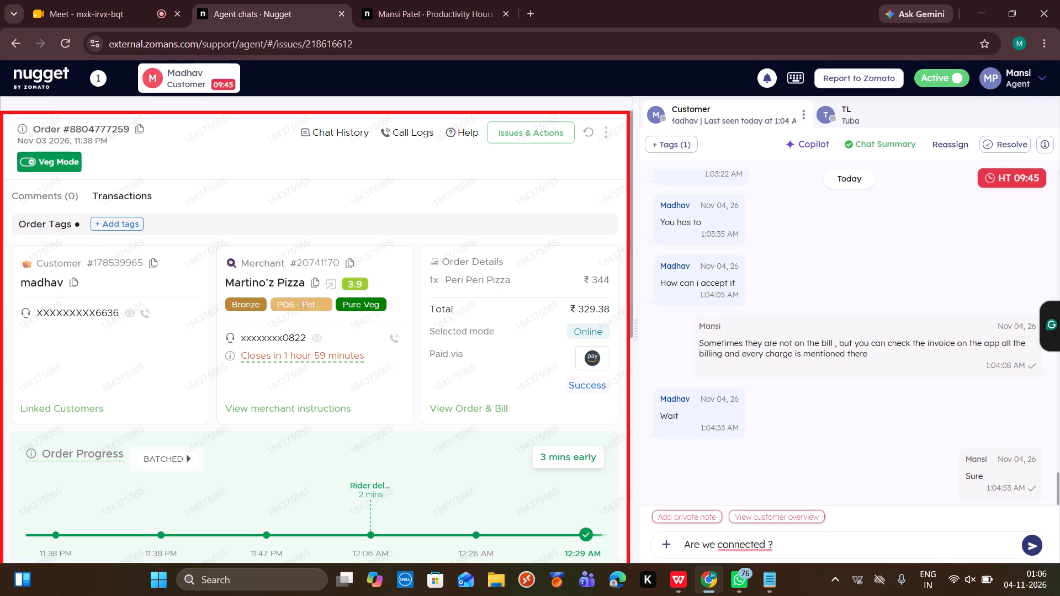
{"action": "key", "text": "Return"}
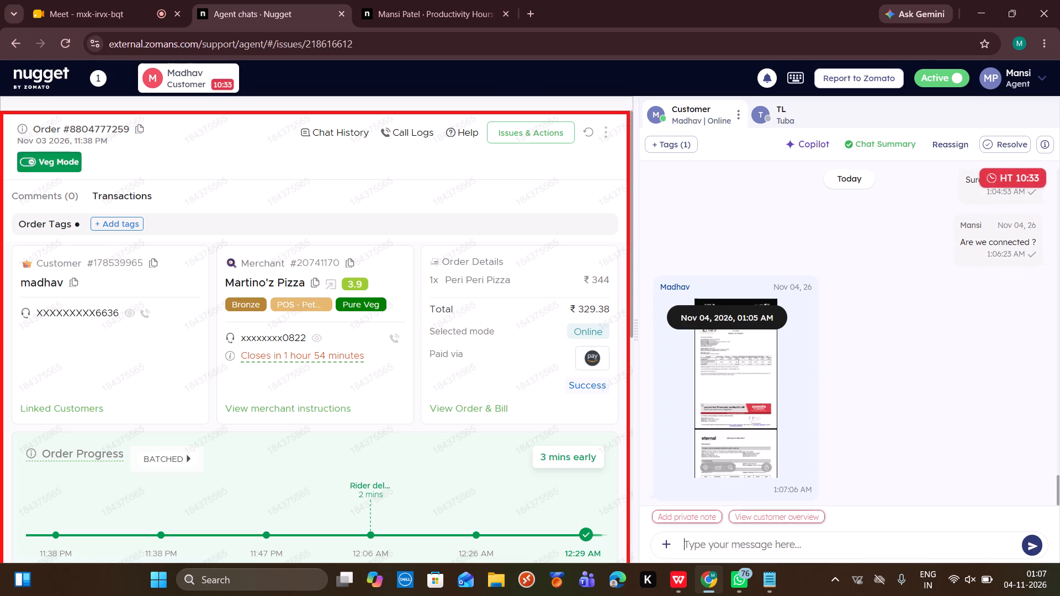
Open the invoice image Madhav shared and examine its charges table and total at an enlarged size.
{"action": "left_click", "coordinate": [771, 398]}
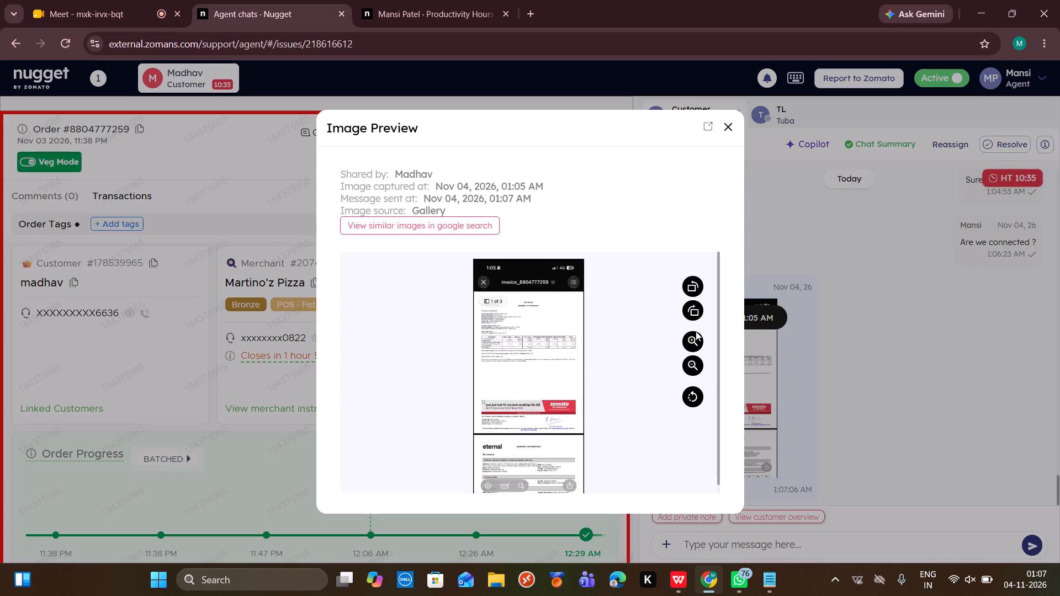
{"action": "triple_click", "coordinate": [691, 336]}
{"action": "triple_click", "coordinate": [691, 336]}
{"action": "triple_click", "coordinate": [691, 336]}
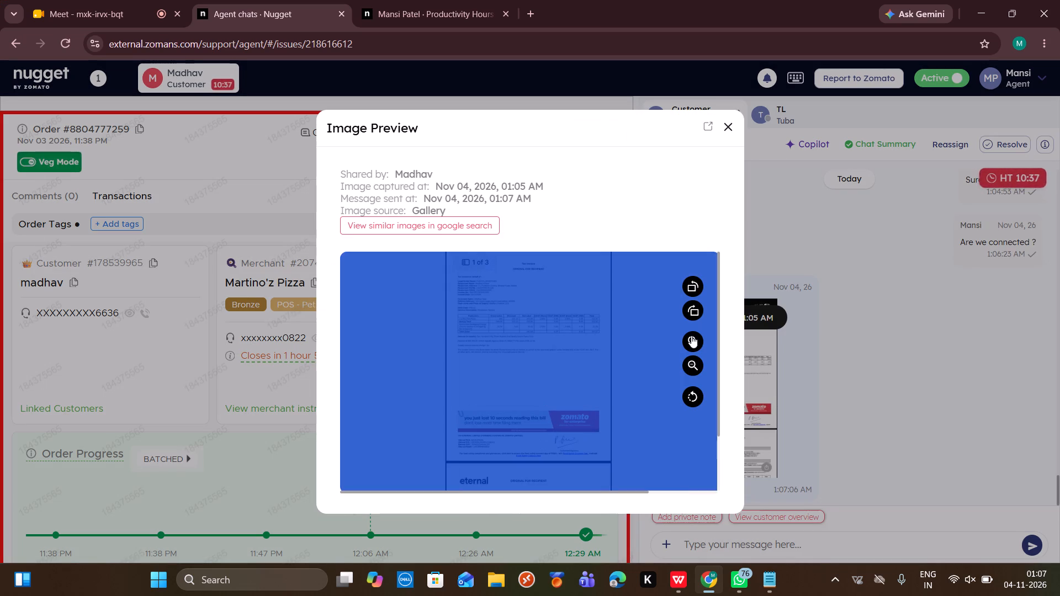
{"action": "left_click", "coordinate": [691, 336]}
{"action": "left_click", "coordinate": [628, 194]}
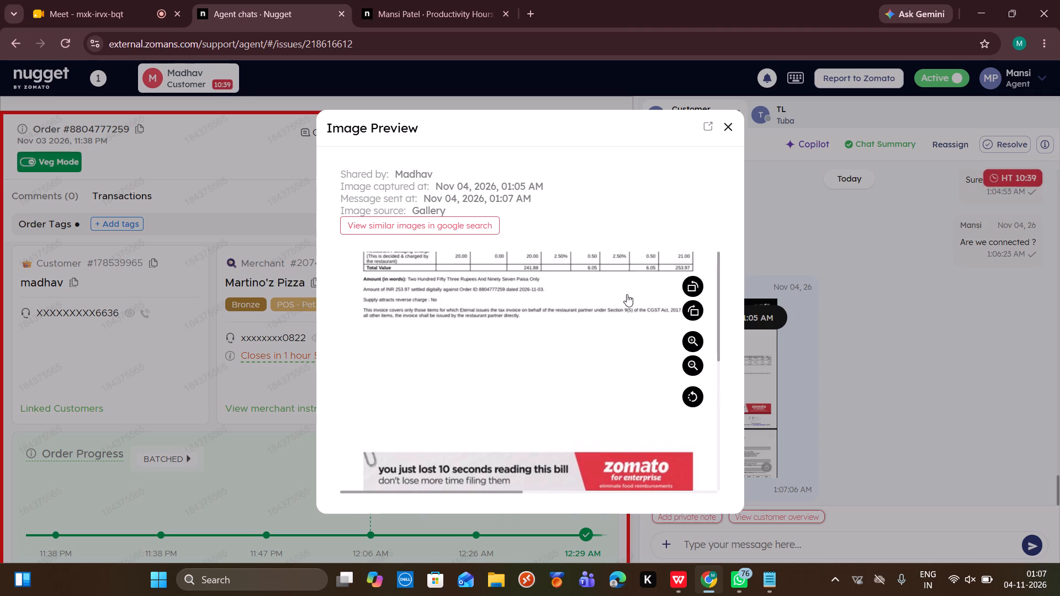
{"action": "scroll", "coordinate": [629, 297], "scroll_direction": "up", "scroll_amount": 6}
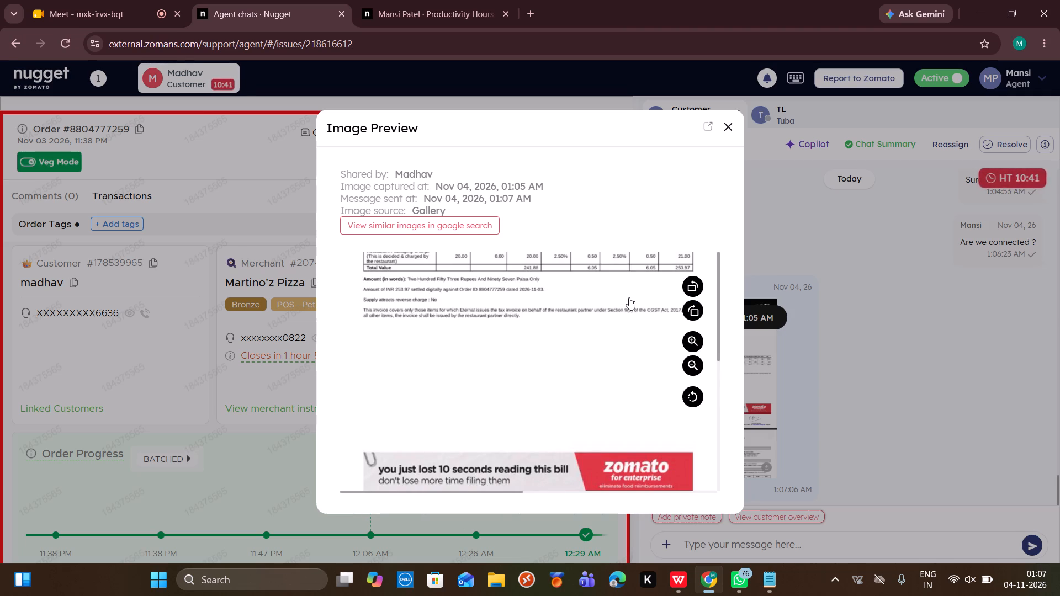
{"action": "scroll", "coordinate": [629, 297], "scroll_direction": "up", "scroll_amount": 3}
{"action": "scroll", "coordinate": [629, 297], "scroll_direction": "down", "scroll_amount": 1}
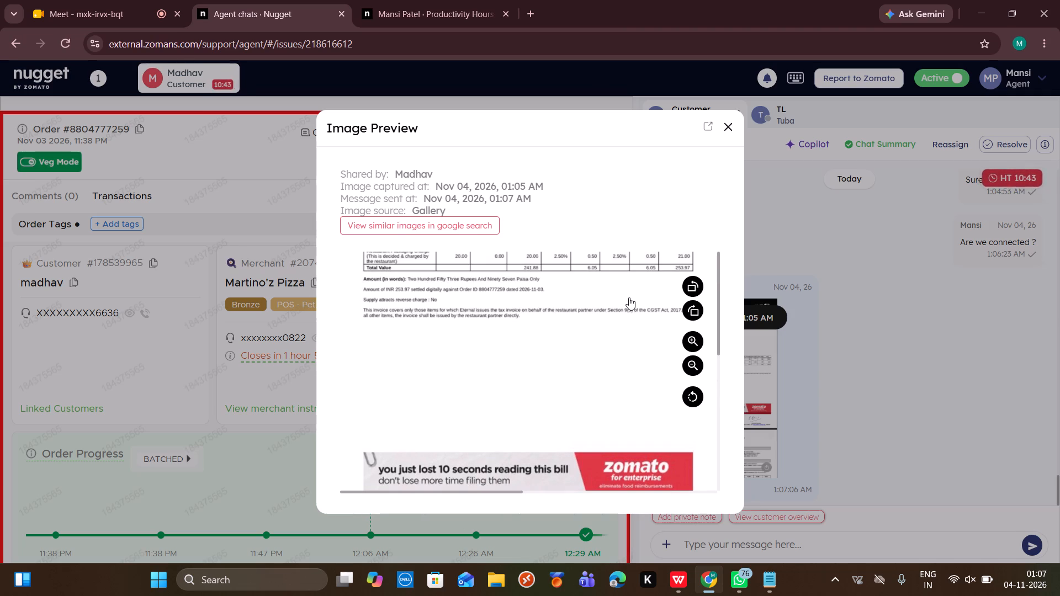
{"action": "scroll", "coordinate": [629, 297], "scroll_direction": "down", "scroll_amount": 1}
Reduce the invoice image's magnification and examine its first page and the start of the Eternal tax invoice below.
{"action": "triple_click", "coordinate": [697, 364]}
{"action": "triple_click", "coordinate": [697, 364]}
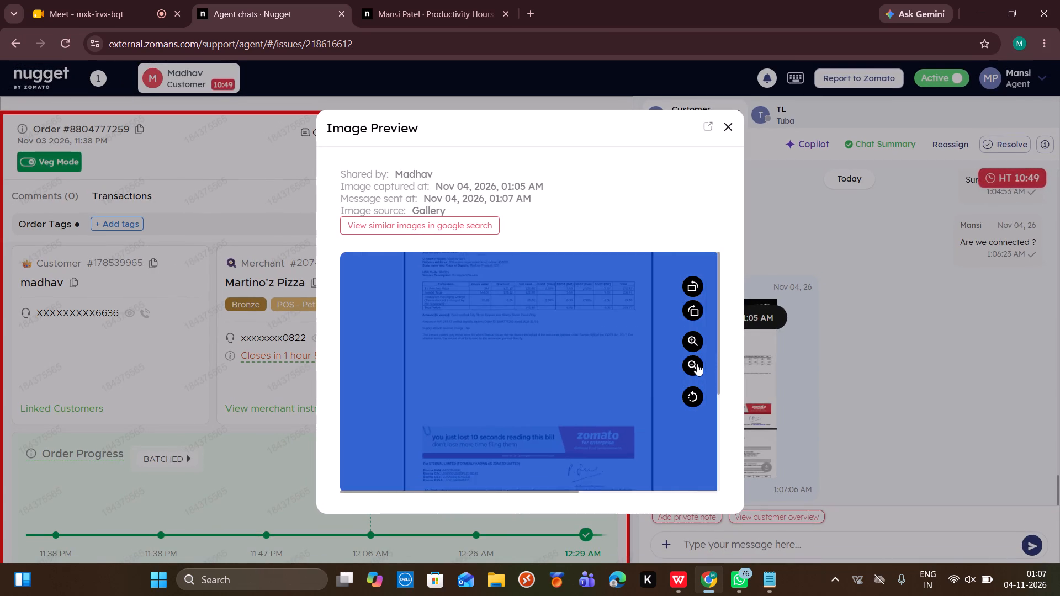
{"action": "left_click_drag", "start_coordinate": [617, 212], "coordinate": [597, 286]}
{"action": "scroll", "coordinate": [597, 286], "scroll_direction": "up", "scroll_amount": 1}
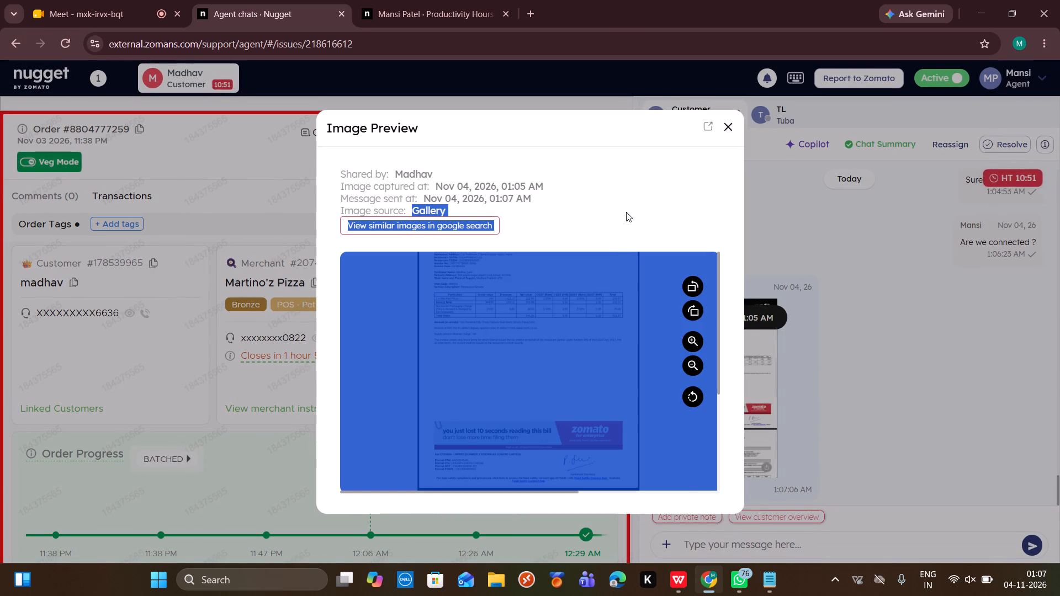
{"action": "left_click", "coordinate": [627, 209]}
{"action": "scroll", "coordinate": [627, 339], "scroll_direction": "down", "scroll_amount": 2}
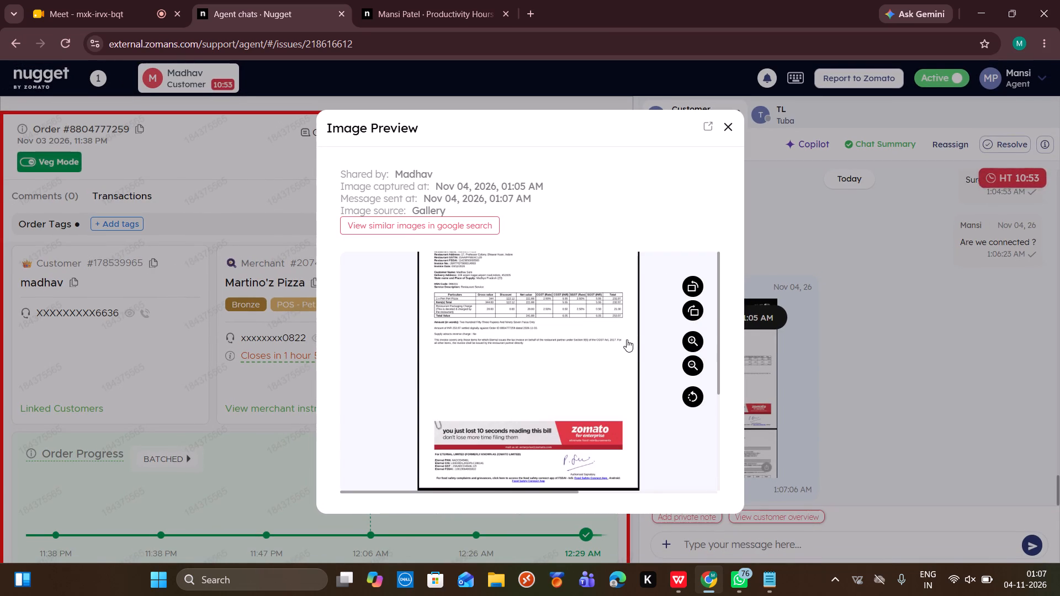
{"action": "scroll", "coordinate": [627, 339], "scroll_direction": "down", "scroll_amount": 7}
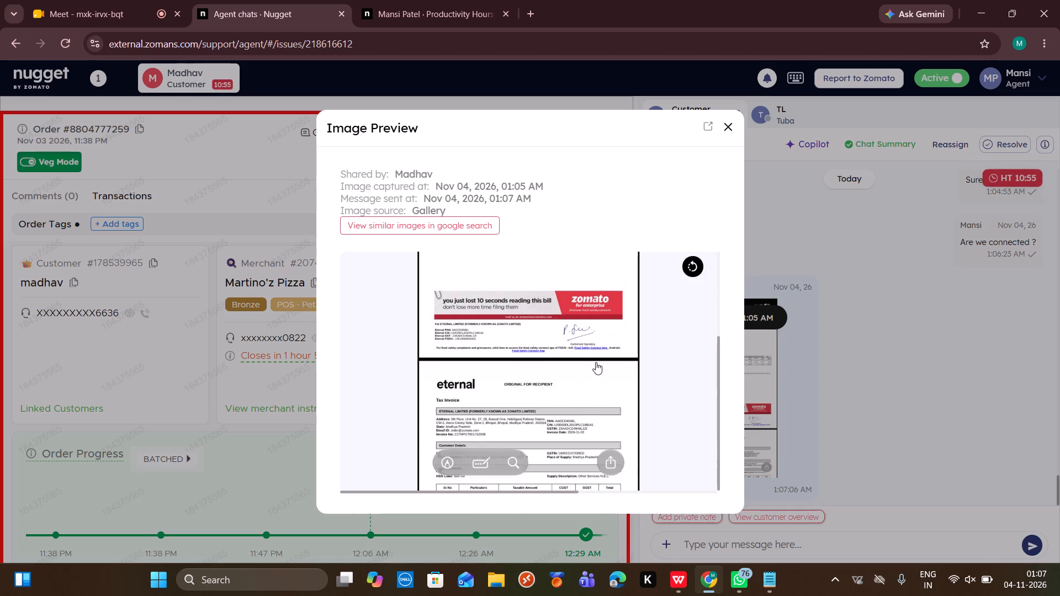
{"action": "scroll", "coordinate": [596, 362], "scroll_direction": "up", "scroll_amount": 1}
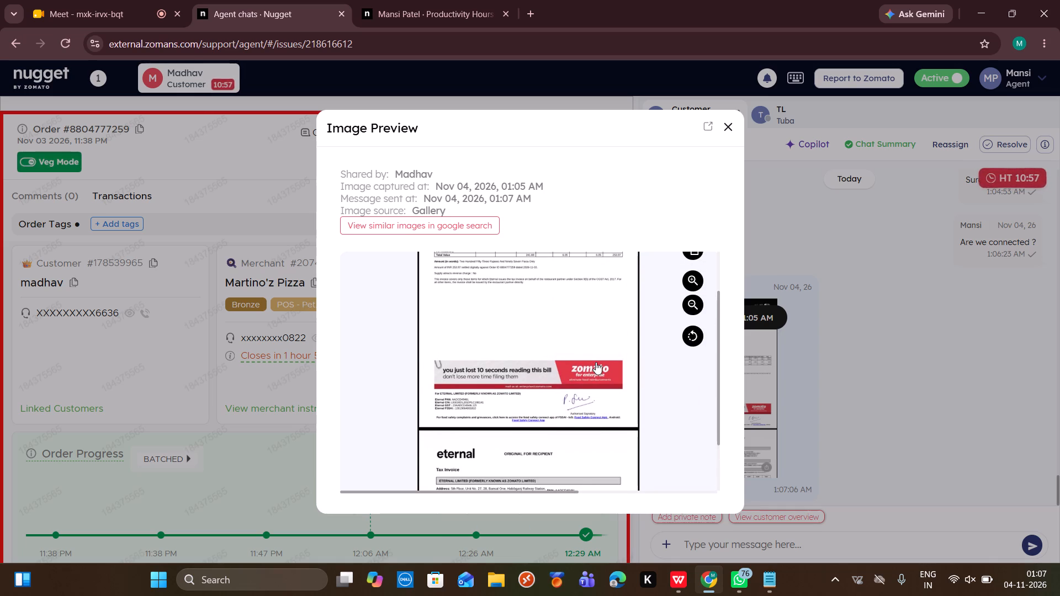
{"action": "scroll", "coordinate": [596, 362], "scroll_direction": "up", "scroll_amount": 6}
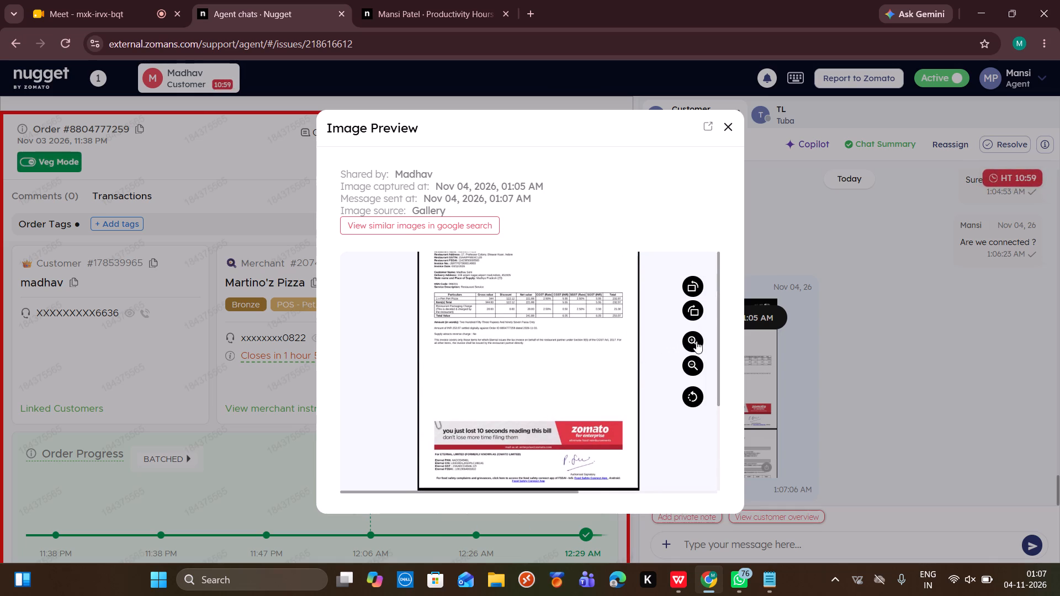
Enlarge the invoice image again, examine the pizza and packaging charges and the tax invoice section, and close the preview.
{"action": "left_click", "coordinate": [696, 341]}
{"action": "double_click", "coordinate": [696, 341]}
{"action": "left_click", "coordinate": [696, 341]}
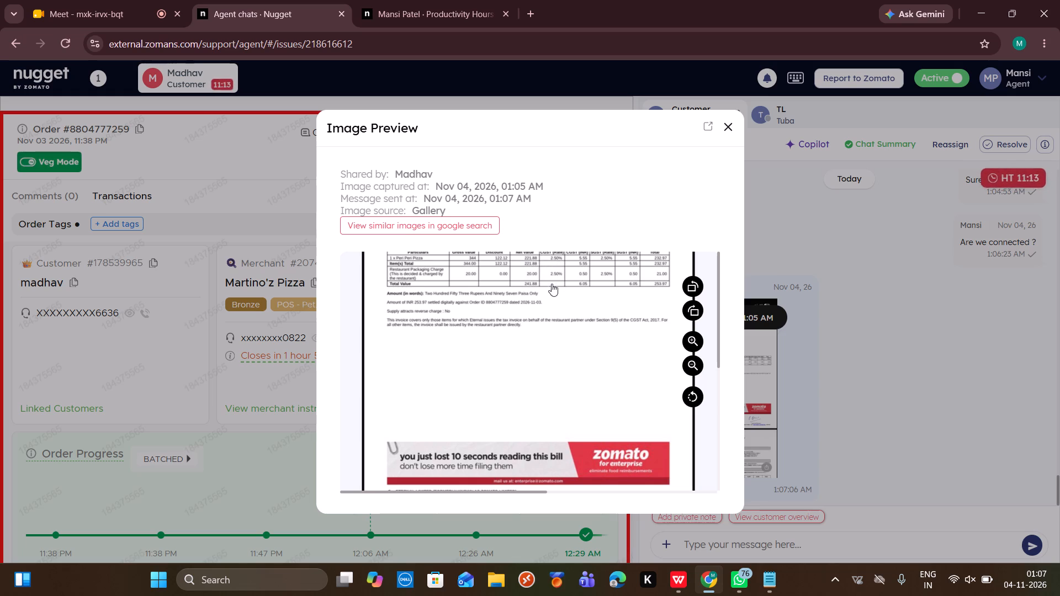
{"action": "scroll", "coordinate": [635, 312], "scroll_direction": "down", "scroll_amount": 1}
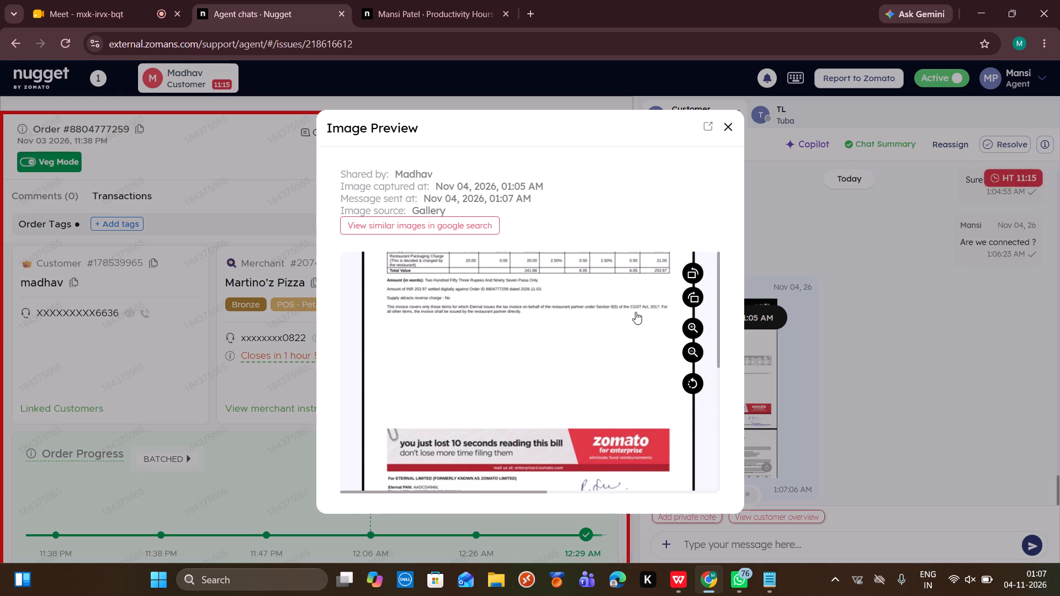
{"action": "scroll", "coordinate": [635, 312], "scroll_direction": "down", "scroll_amount": 3}
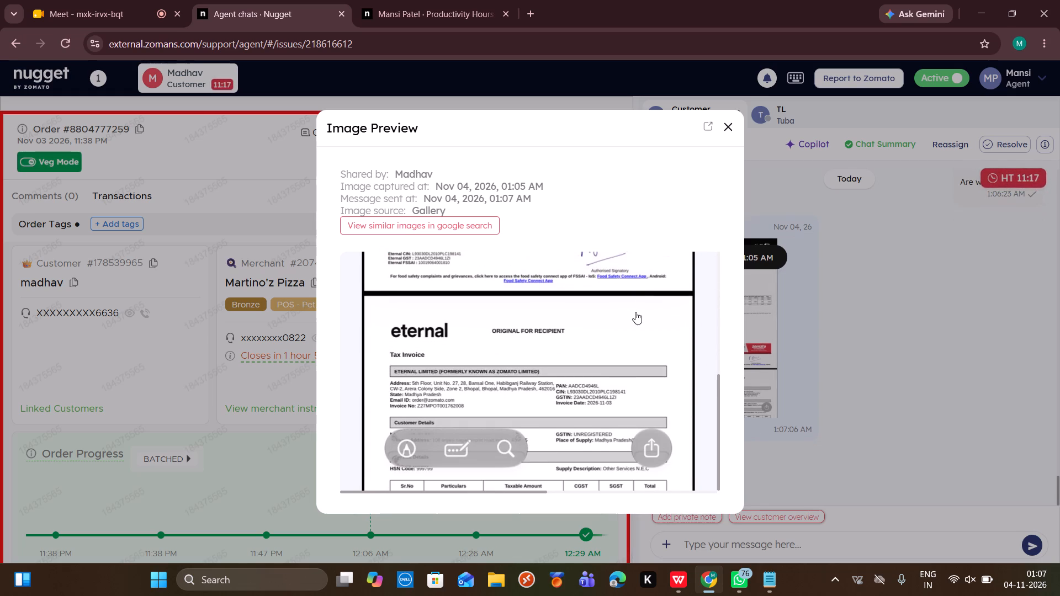
{"action": "scroll", "coordinate": [635, 312], "scroll_direction": "down", "scroll_amount": 2}
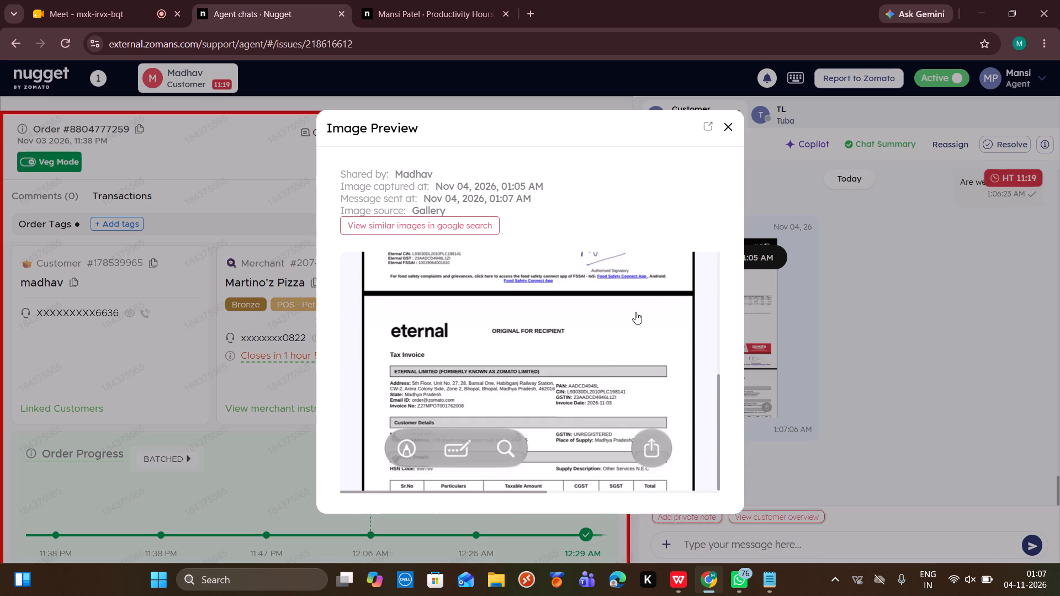
{"action": "scroll", "coordinate": [597, 370], "scroll_direction": "up", "scroll_amount": 4}
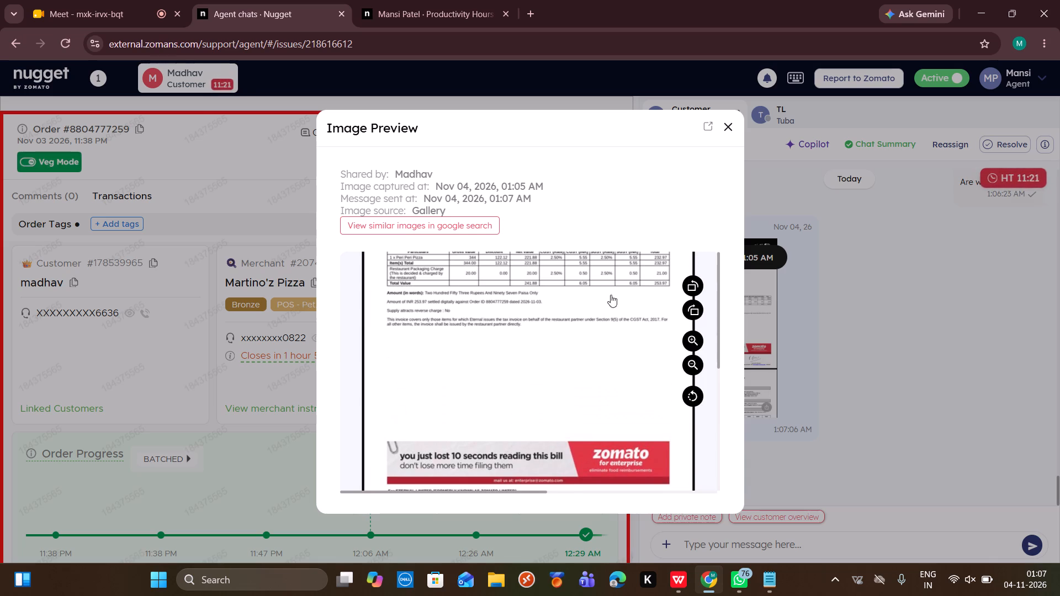
{"action": "left_click", "coordinate": [729, 127]}
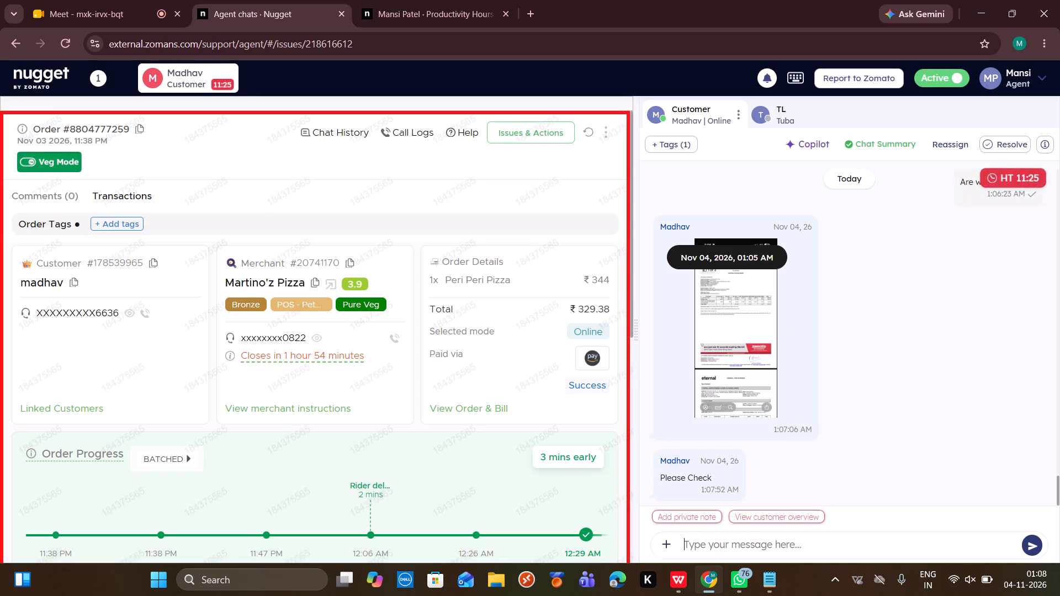
Send Madhav the message "Sure please allow me a moment".
{"action": "left_click", "coordinate": [732, 543]}
{"action": "key", "text": "s"}
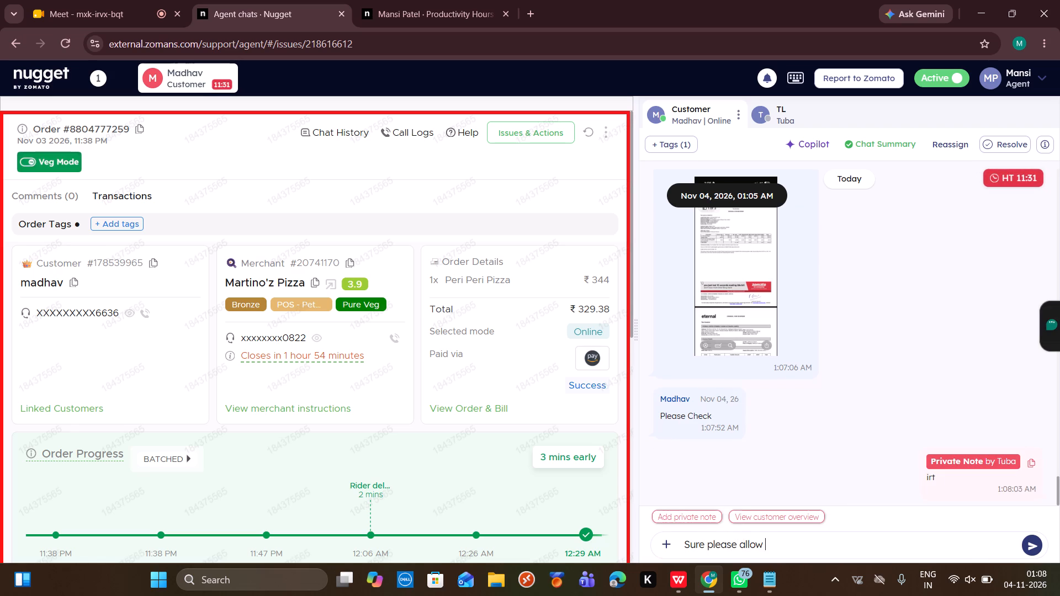
{"action": "key", "text": "Return"}
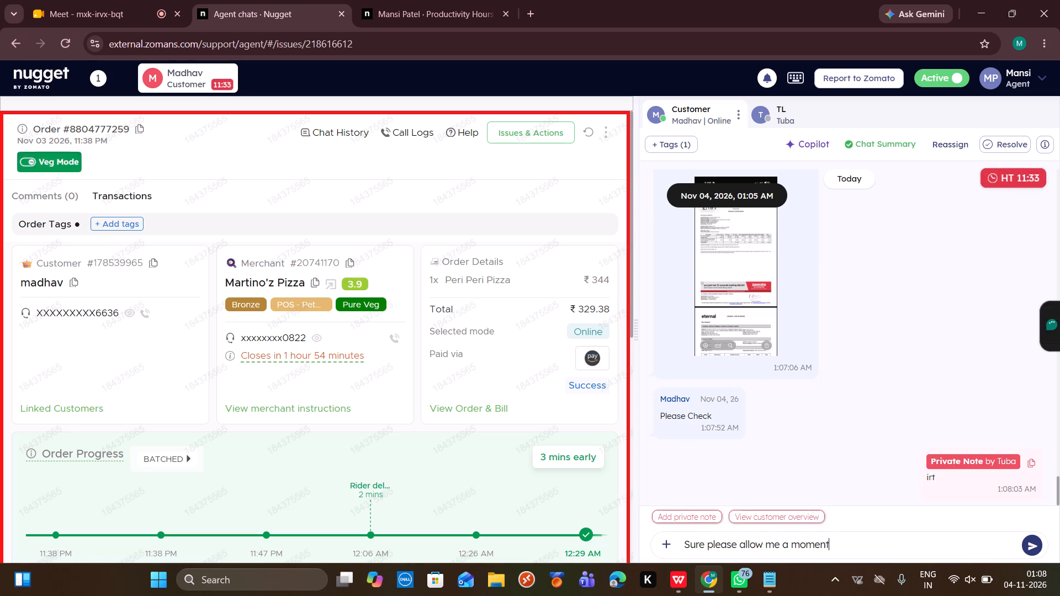
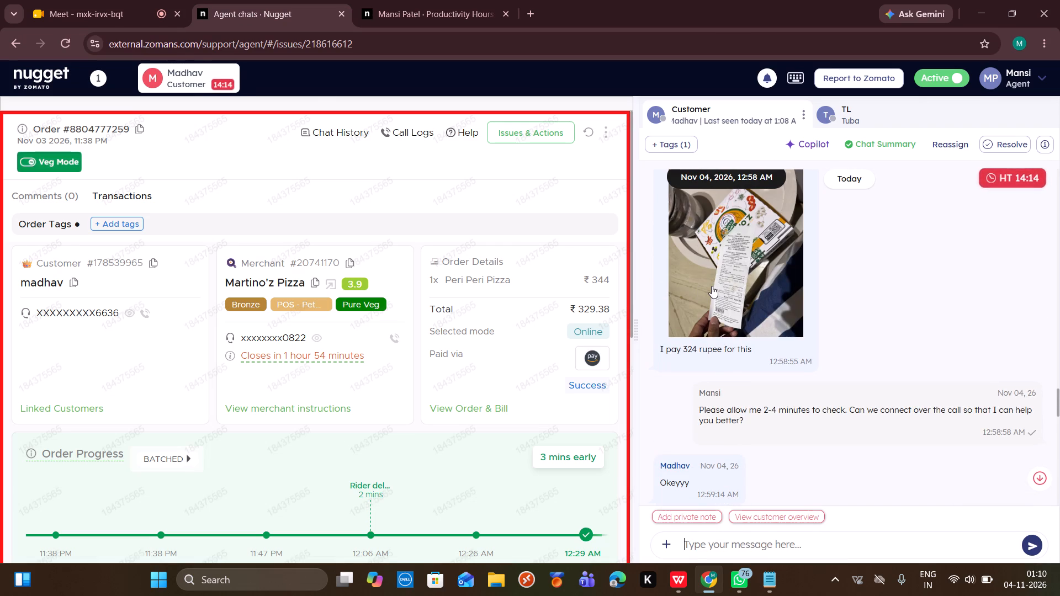
Open the receipt photo Madhav shared in the chat, examine it, and close the preview.
{"action": "scroll", "coordinate": [712, 286], "scroll_direction": "down", "scroll_amount": 1}
{"action": "left_click", "coordinate": [717, 222]}
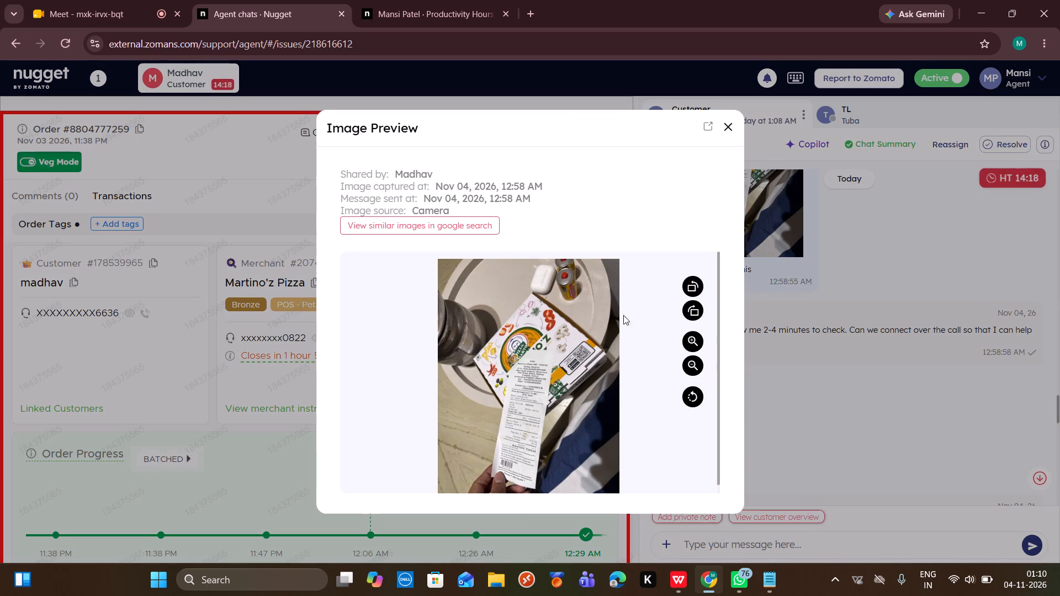
{"action": "left_click", "coordinate": [726, 129]}
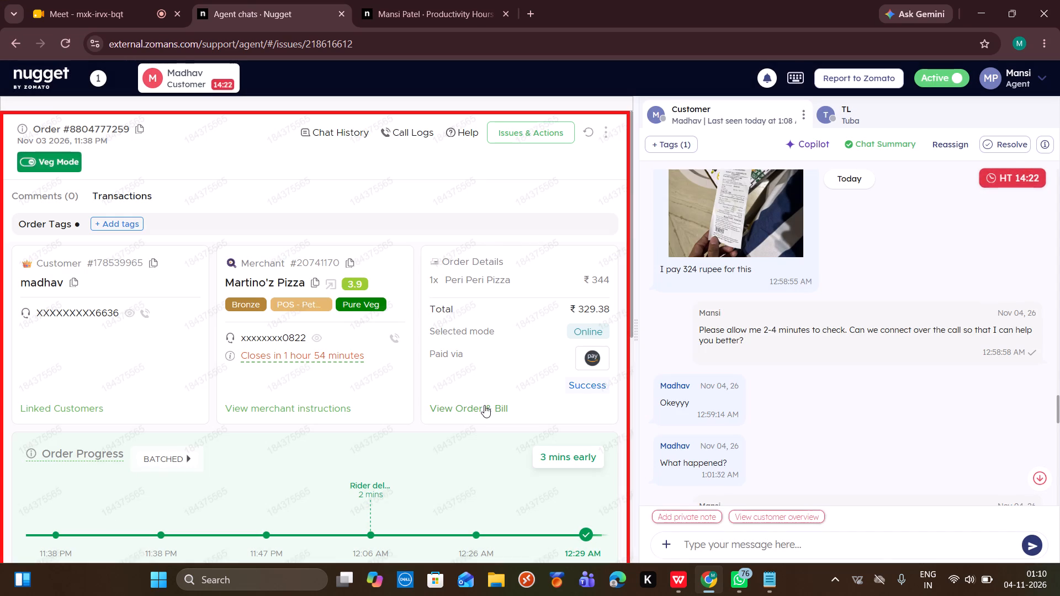
Open the order's Customer Bill, examine its breakdown of coupons, taxes, fees and packaging charges, and close it.
{"action": "left_click", "coordinate": [484, 405]}
{"action": "scroll", "coordinate": [490, 401], "scroll_direction": "down", "scroll_amount": 2}
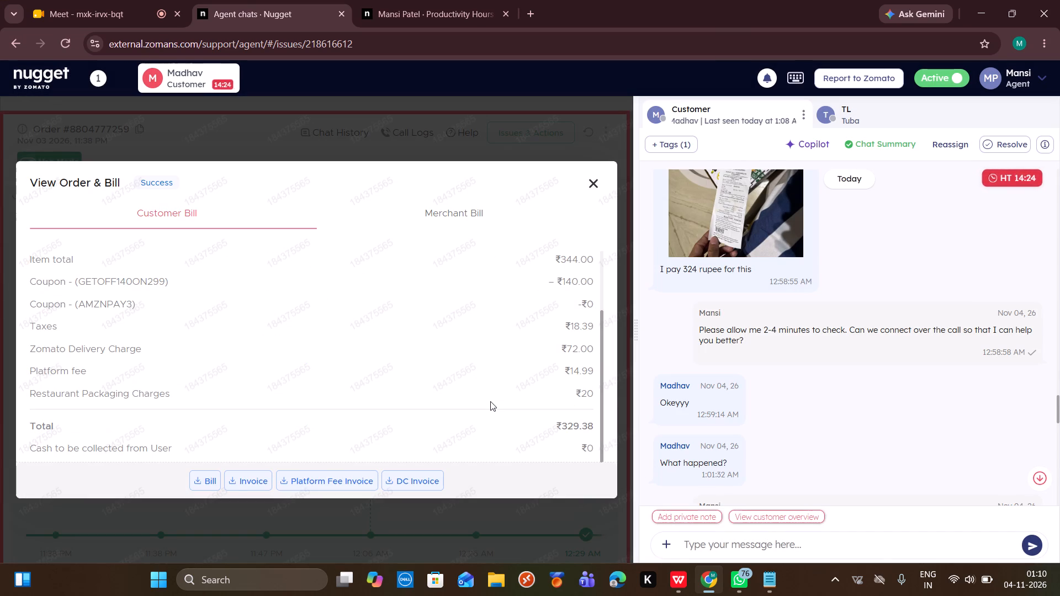
{"action": "scroll", "coordinate": [490, 401], "scroll_direction": "up", "scroll_amount": 4}
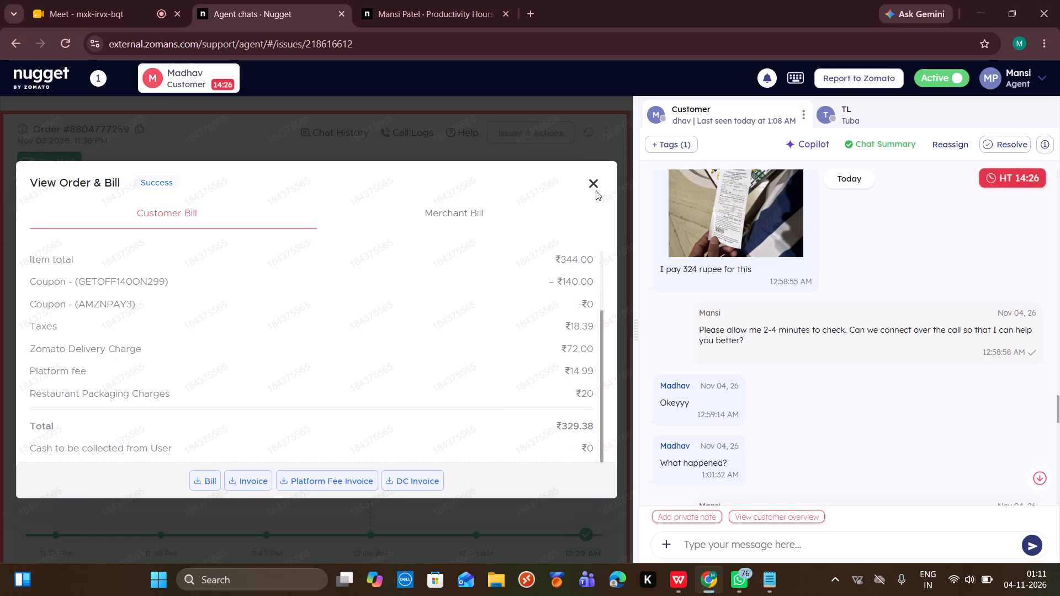
{"action": "left_click", "coordinate": [595, 185]}
Review Madhav's chat from the bill explanation through the shared invoice to the most recent messages.
{"action": "scroll", "coordinate": [725, 385], "scroll_direction": "down", "scroll_amount": 1}
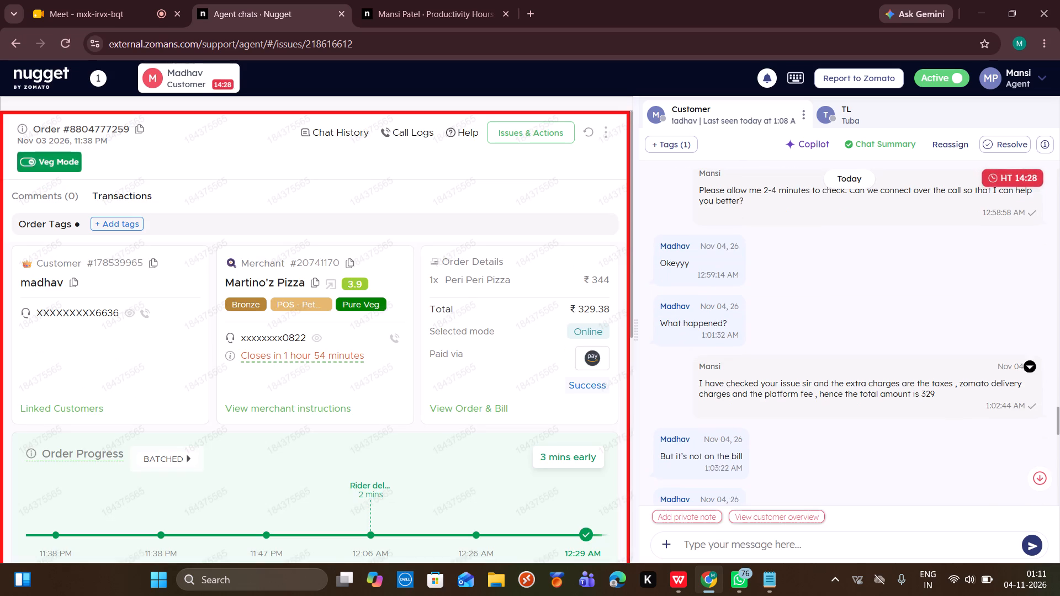
{"action": "scroll", "coordinate": [725, 385], "scroll_direction": "down", "scroll_amount": 13}
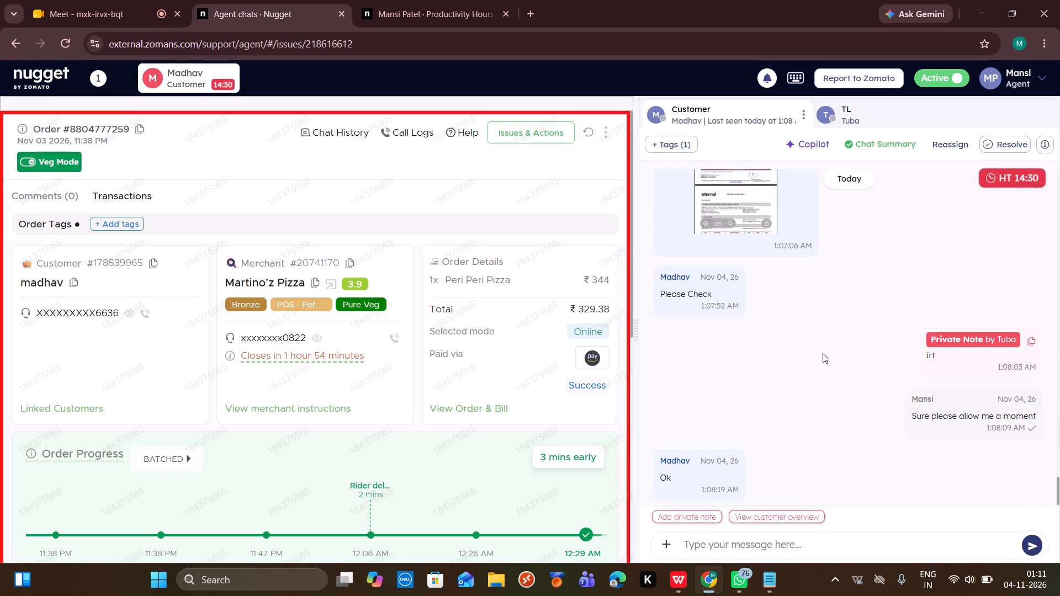
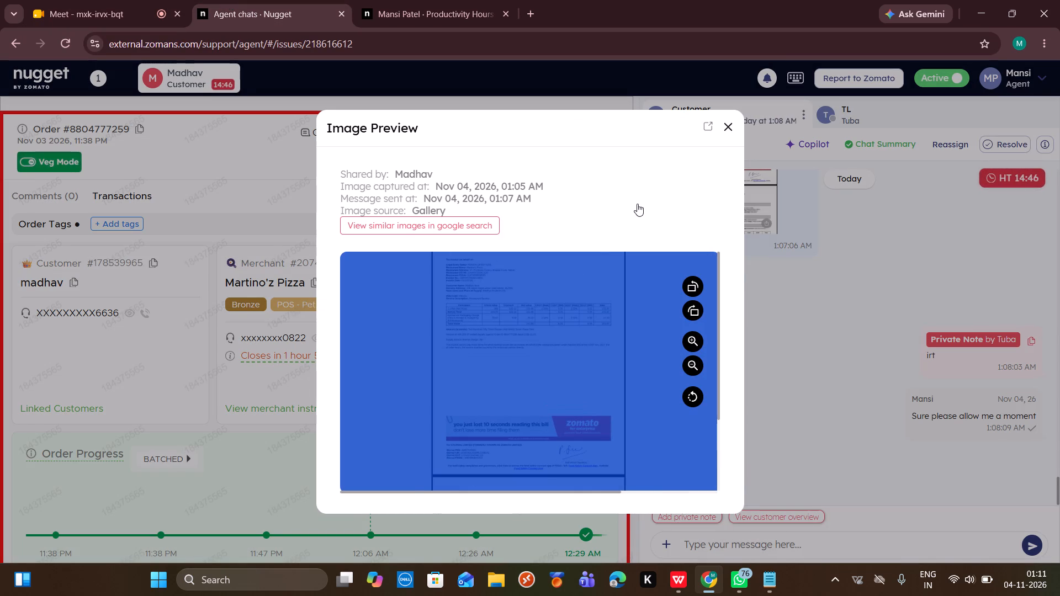
Open the app invoice image Madhav shared at full size in its own tab and examine its item, discount, packaging and tax amounts.
{"action": "left_click", "coordinate": [693, 349]}
{"action": "double_click", "coordinate": [693, 349]}
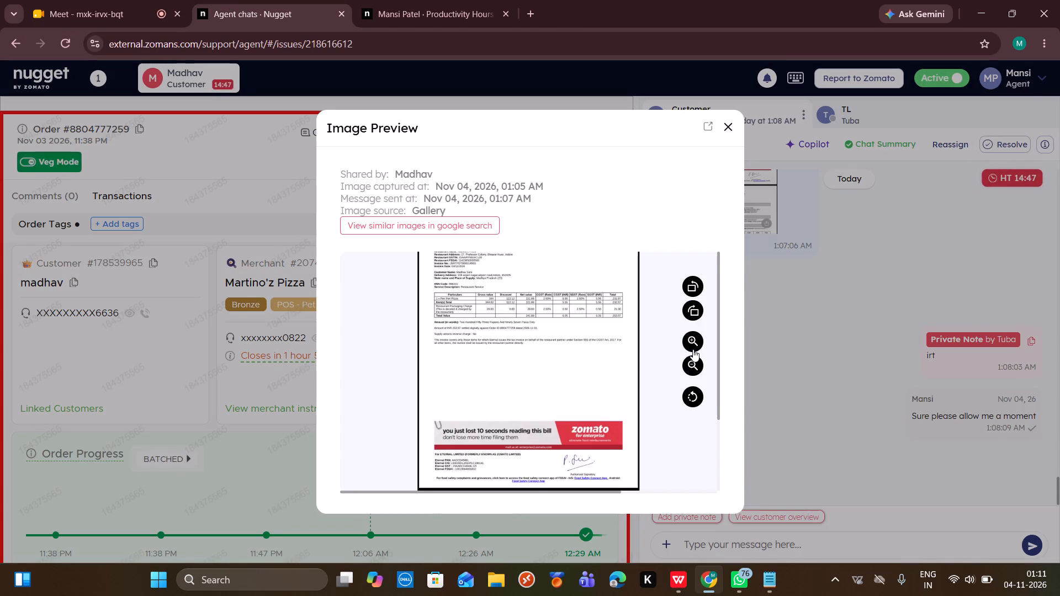
{"action": "left_click", "coordinate": [692, 338]}
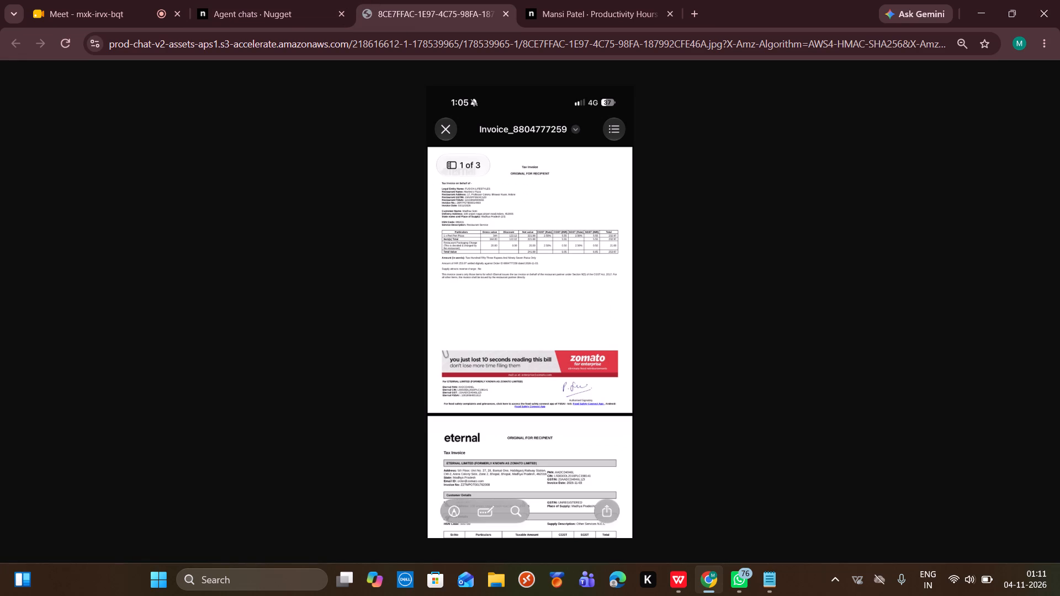
{"action": "left_click", "coordinate": [584, 349]}
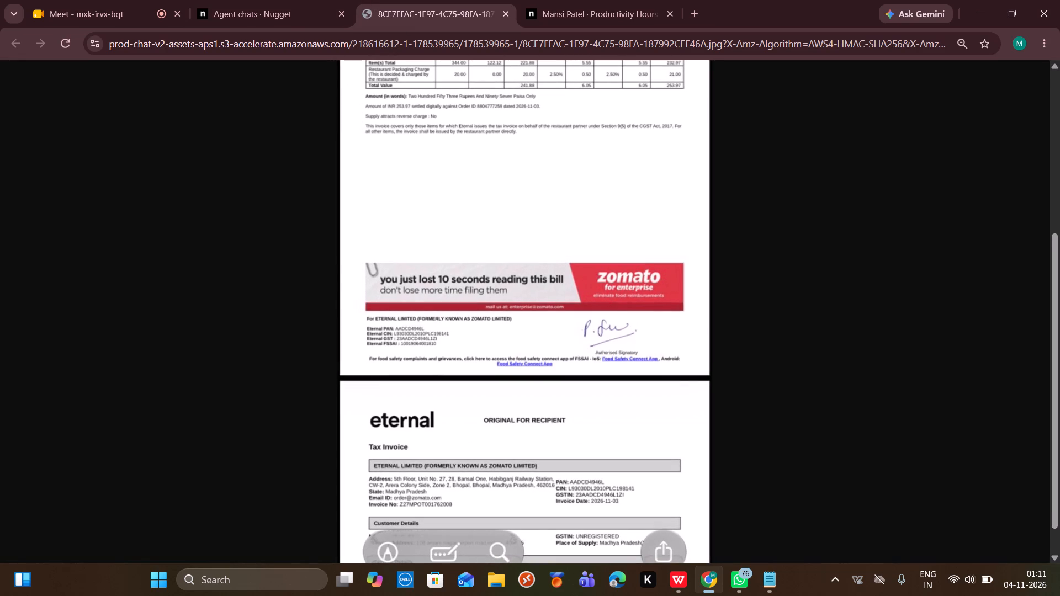
{"action": "scroll", "coordinate": [586, 274], "scroll_direction": "down", "scroll_amount": 2}
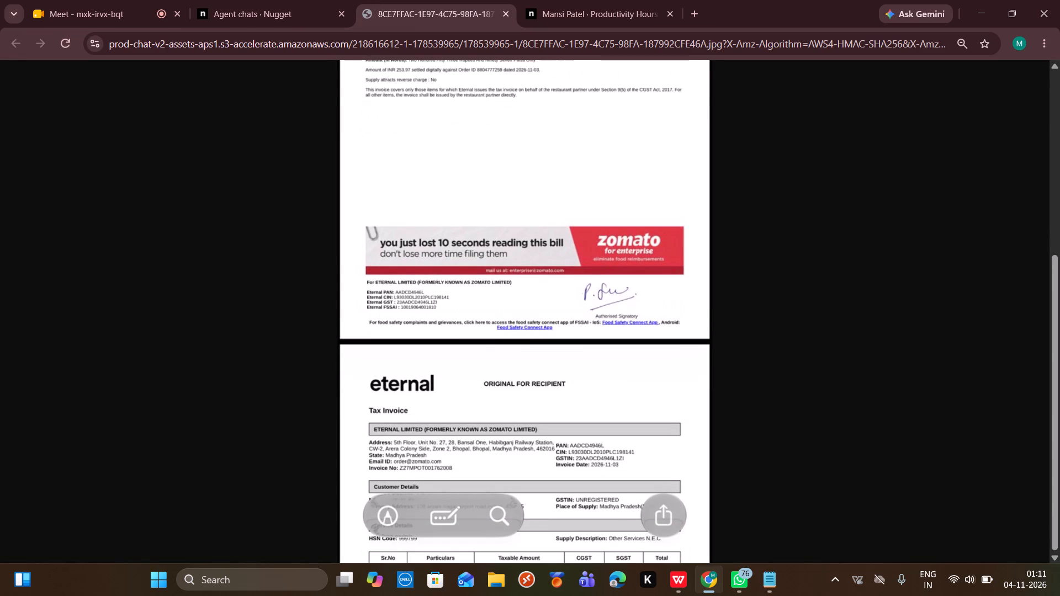
{"action": "scroll", "coordinate": [586, 274], "scroll_direction": "up", "scroll_amount": 2}
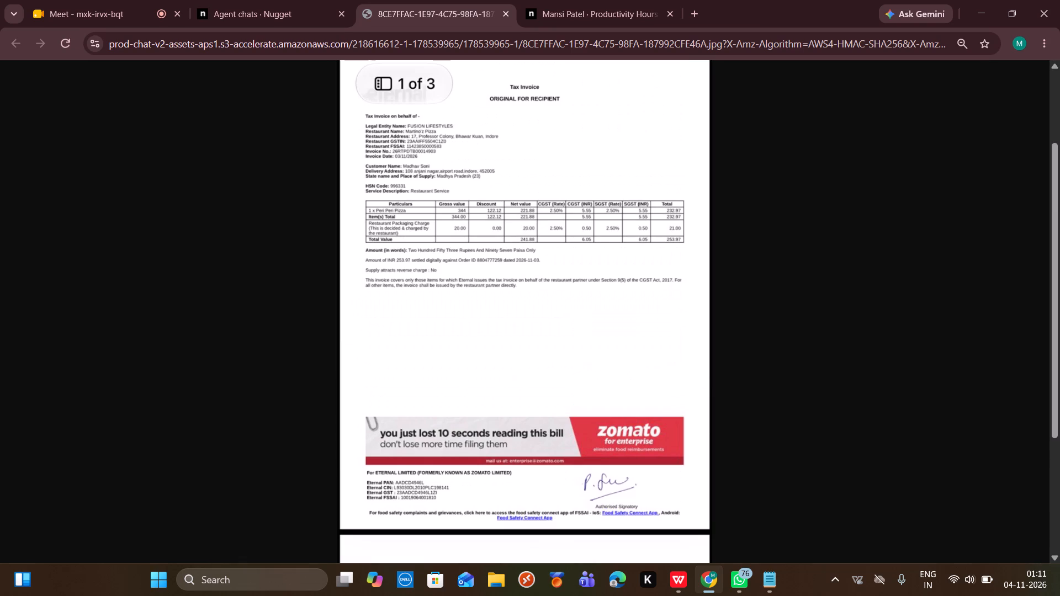
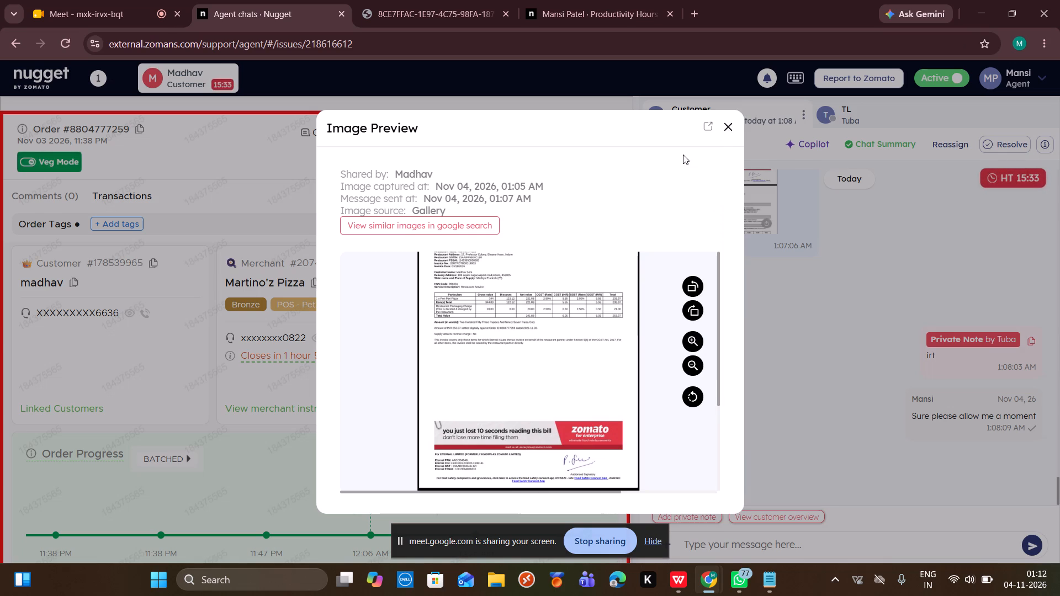
Enlarge the receipt photo Madhav shared in the chat and examine its item, discount, packaging charge and grand total lines.
{"action": "left_click", "coordinate": [727, 125]}
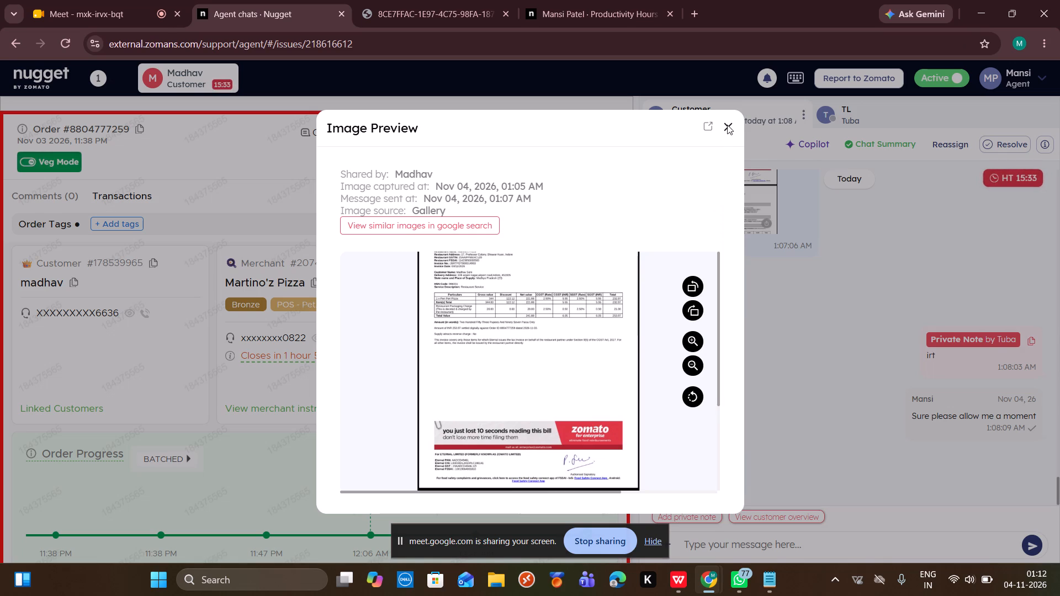
{"action": "left_click", "coordinate": [727, 125]}
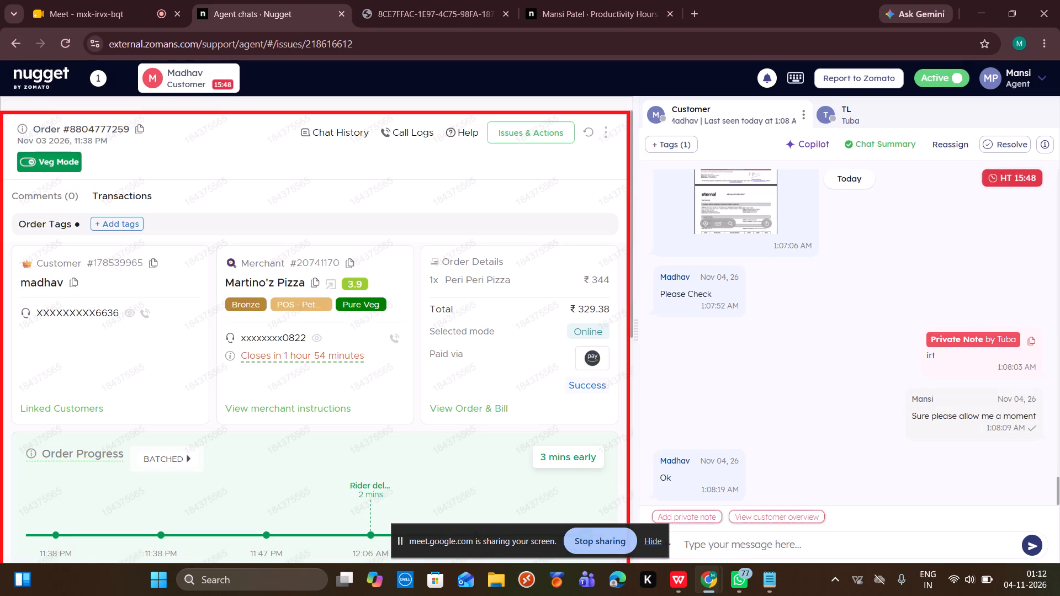
{"action": "scroll", "coordinate": [771, 298], "scroll_direction": "up", "scroll_amount": 2}
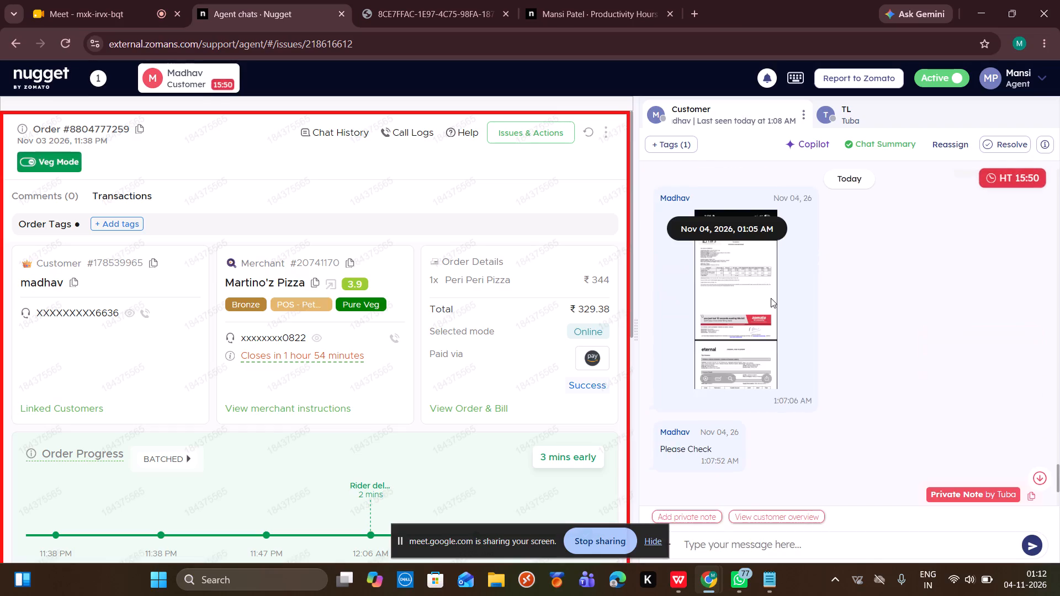
{"action": "scroll", "coordinate": [771, 298], "scroll_direction": "up", "scroll_amount": 8}
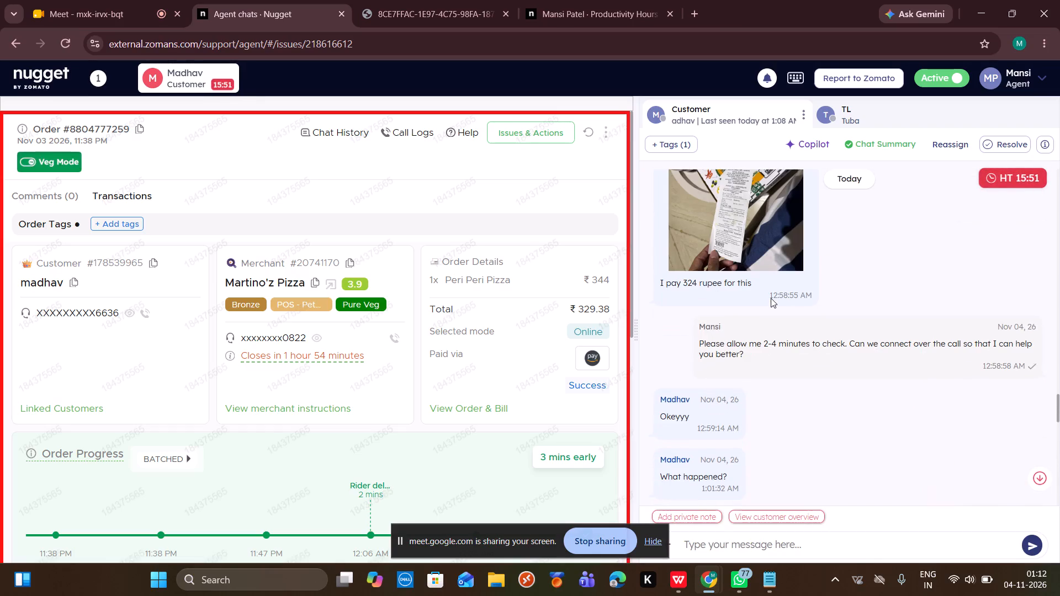
{"action": "scroll", "coordinate": [771, 298], "scroll_direction": "up", "scroll_amount": 2}
{"action": "scroll", "coordinate": [841, 348], "scroll_direction": "up", "scroll_amount": 1}
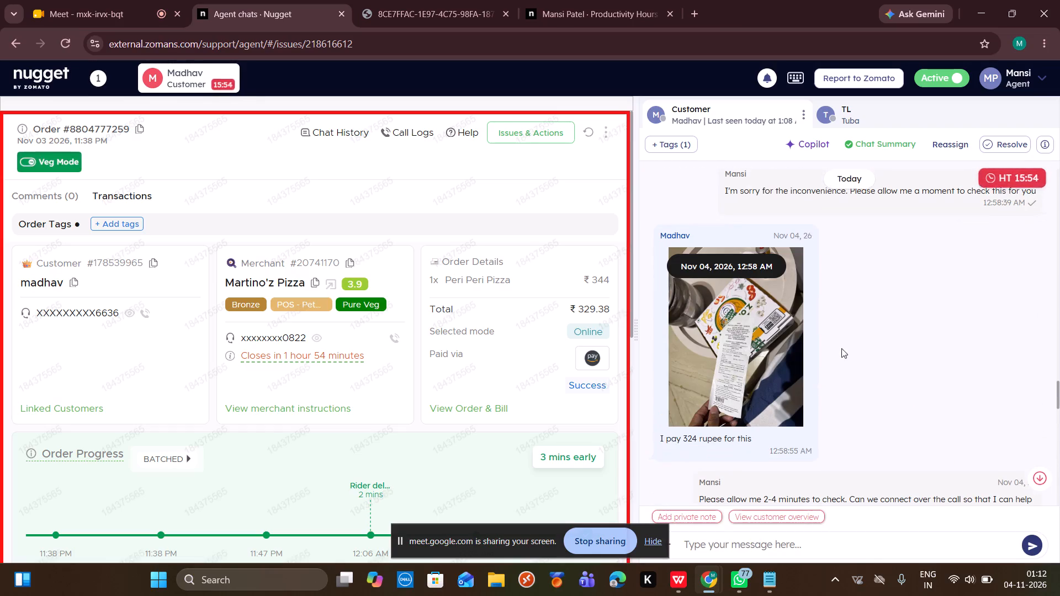
{"action": "scroll", "coordinate": [841, 348], "scroll_direction": "up", "scroll_amount": 1}
{"action": "scroll", "coordinate": [841, 348], "scroll_direction": "down", "scroll_amount": 2}
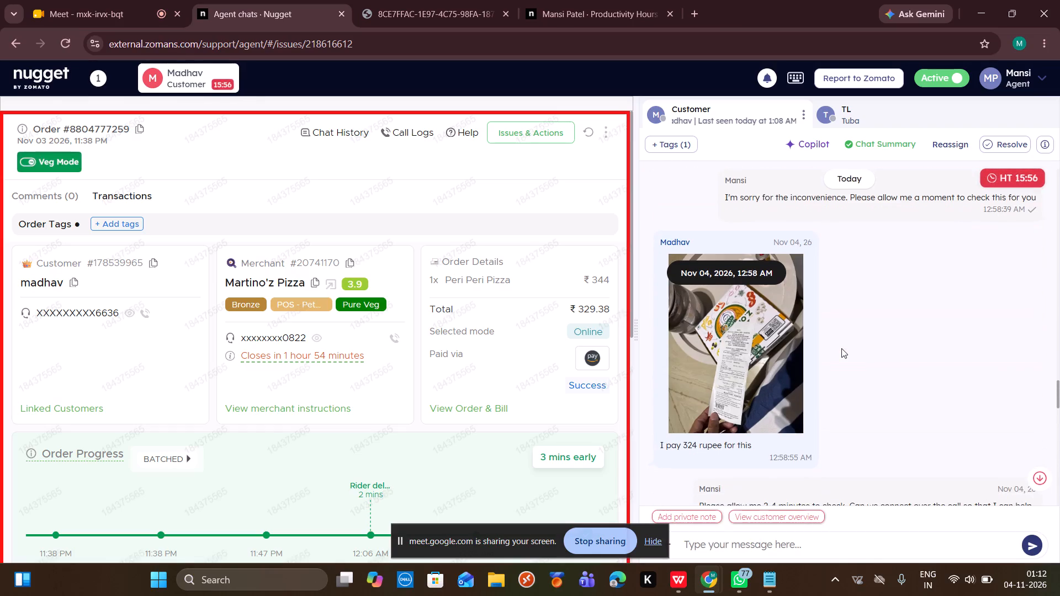
{"action": "left_click", "coordinate": [750, 359]}
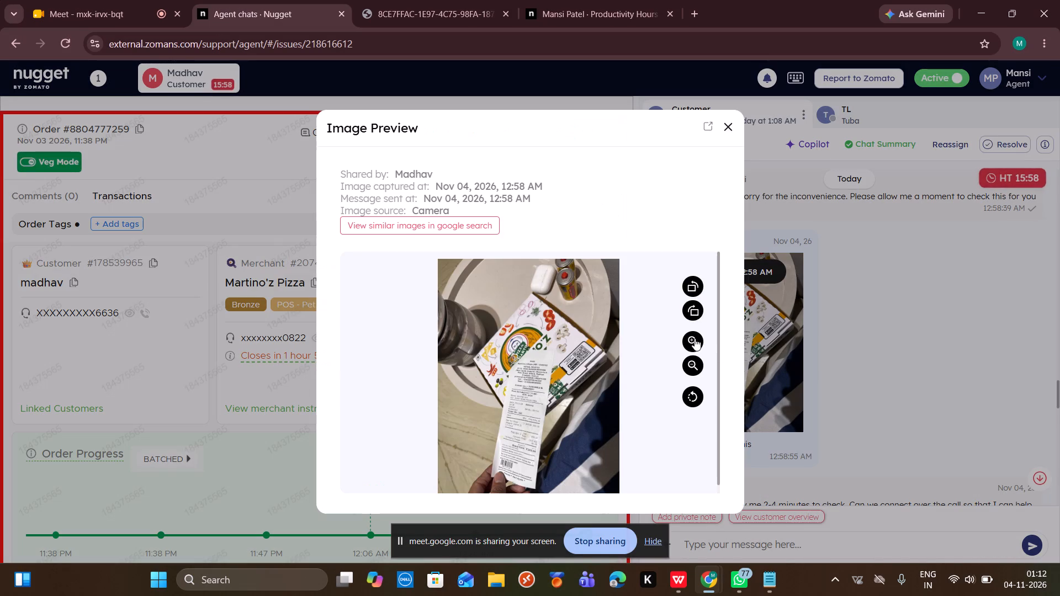
{"action": "triple_click", "coordinate": [695, 338]}
{"action": "left_click", "coordinate": [695, 338]}
{"action": "left_click_drag", "start_coordinate": [626, 234], "coordinate": [577, 393]}
{"action": "scroll", "coordinate": [577, 393], "scroll_direction": "down", "scroll_amount": 1}
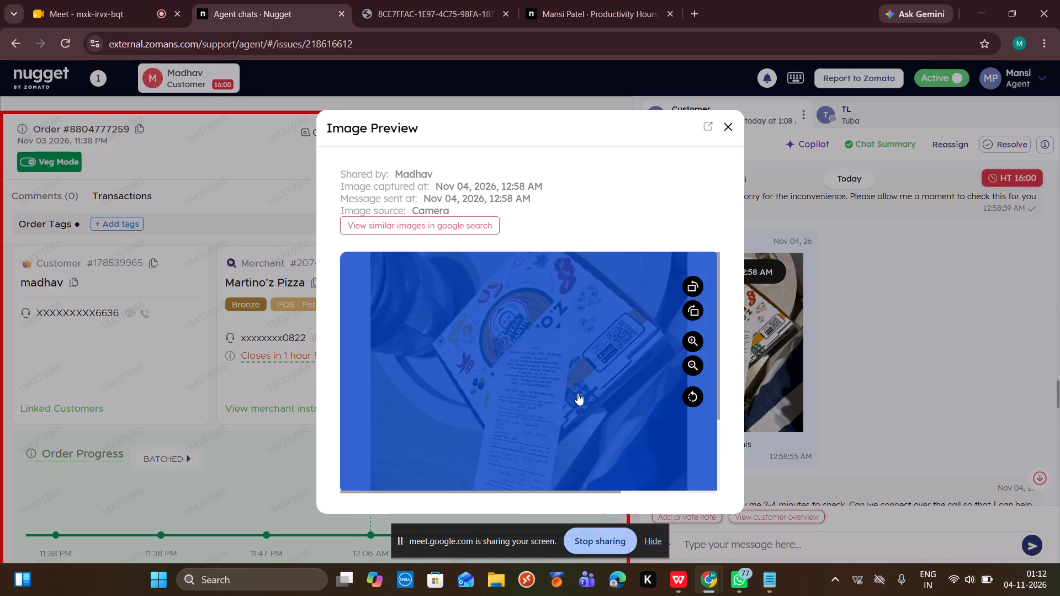
{"action": "scroll", "coordinate": [577, 393], "scroll_direction": "down", "scroll_amount": 1}
{"action": "left_click", "coordinate": [554, 228]}
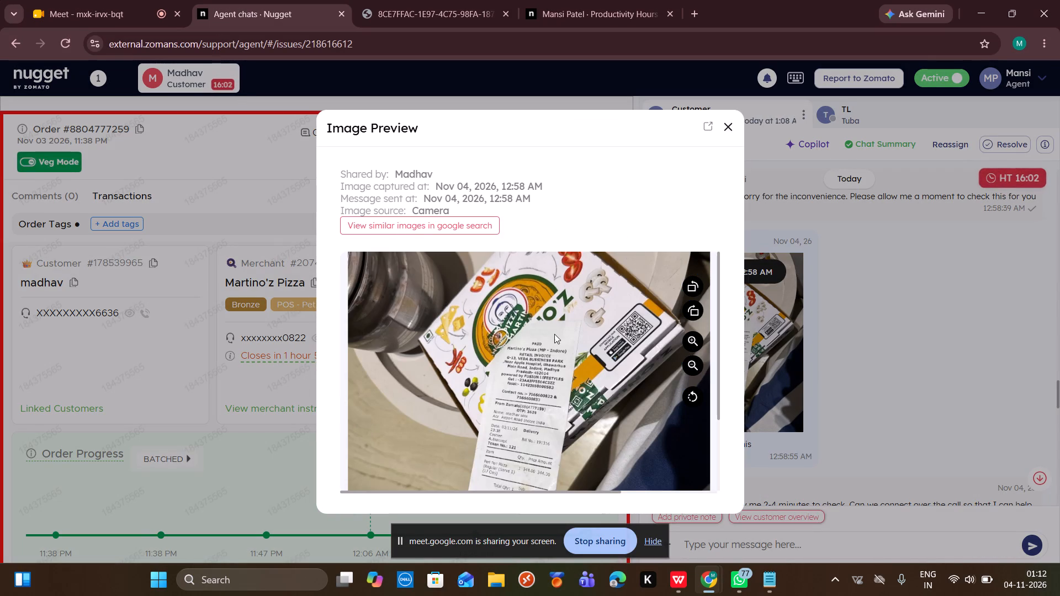
{"action": "scroll", "coordinate": [556, 458], "scroll_direction": "down", "scroll_amount": 2}
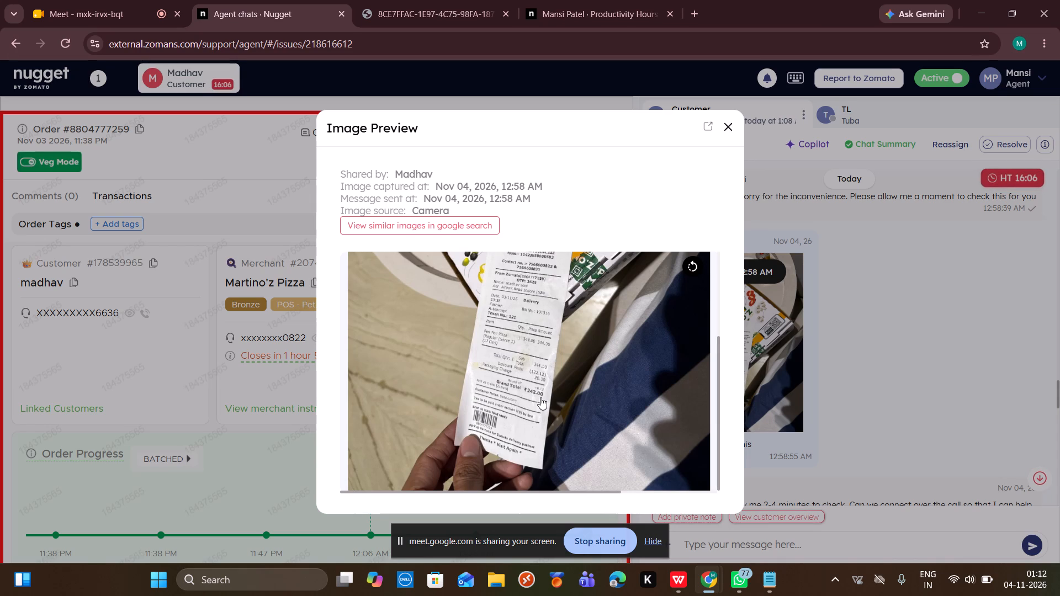
{"action": "left_click", "coordinate": [729, 125]}
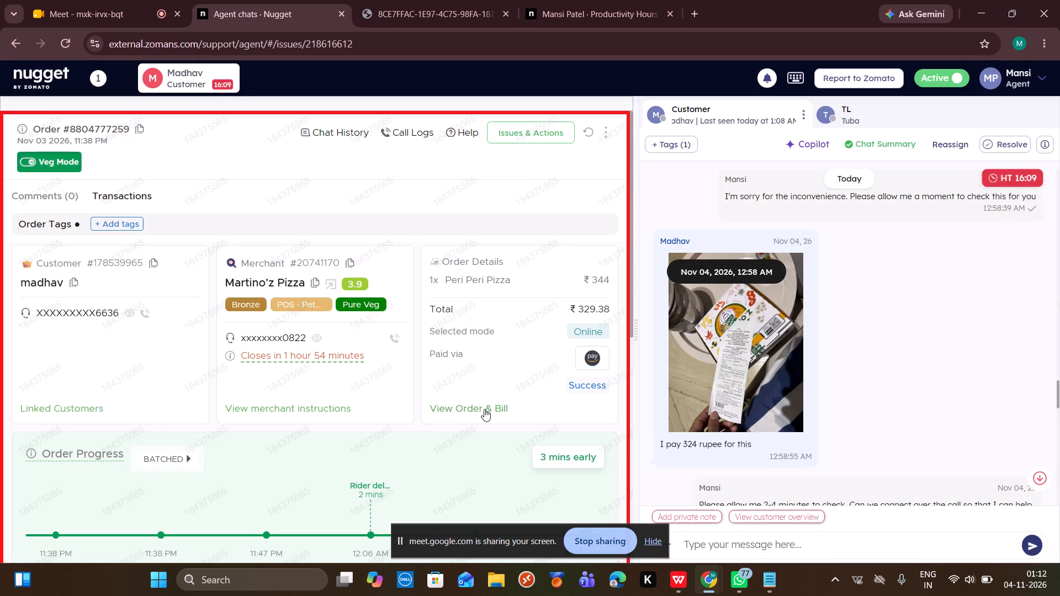
Open the order's customer bill to examine its coupons, taxes and fees, and reread the chat about the extra charges.
{"action": "left_click", "coordinate": [486, 408]}
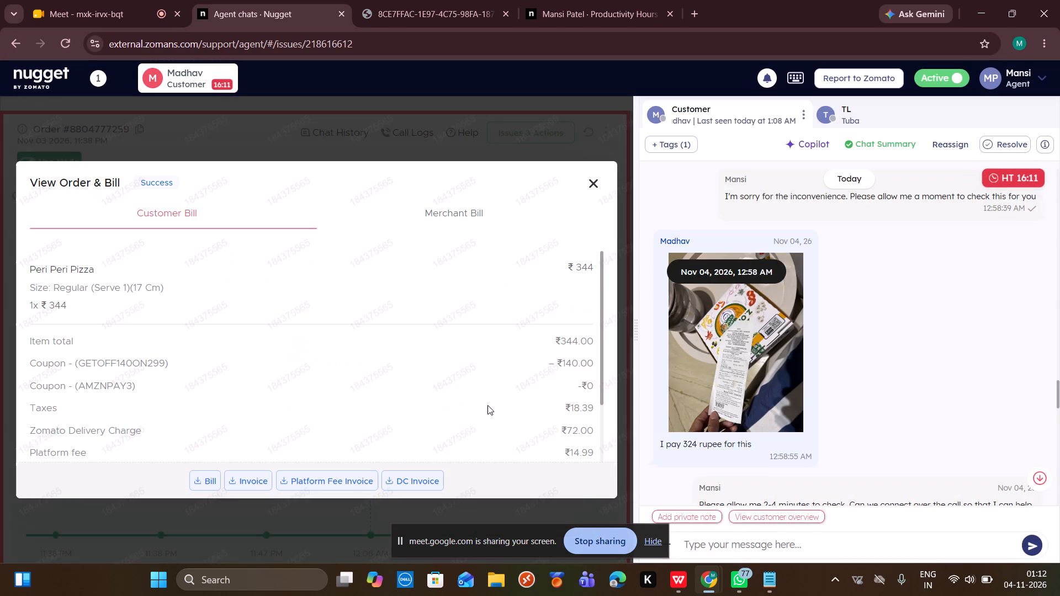
{"action": "scroll", "coordinate": [481, 394], "scroll_direction": "down", "scroll_amount": 2}
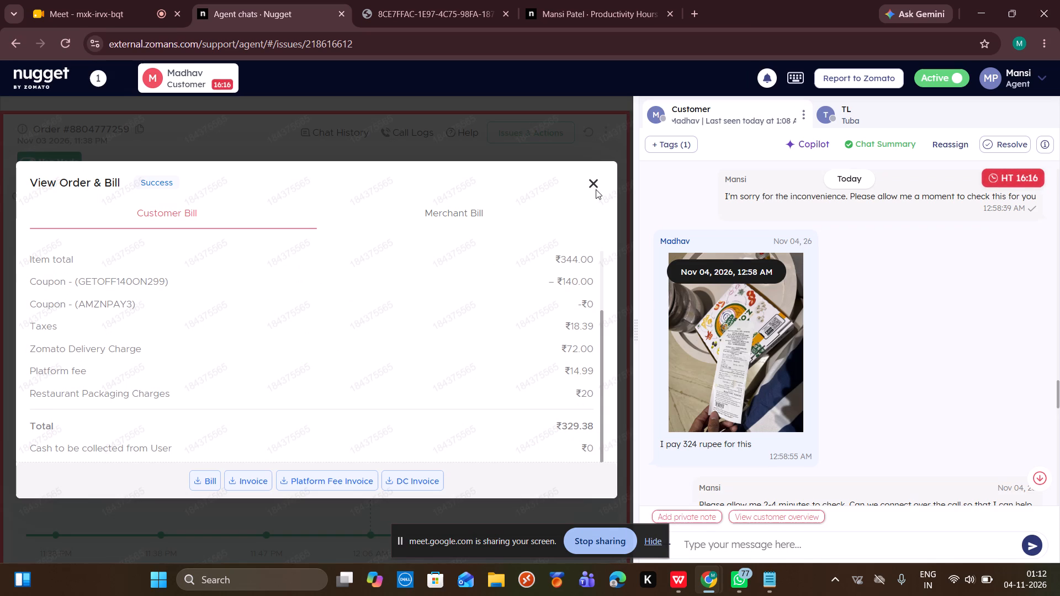
{"action": "left_click_drag", "start_coordinate": [591, 180], "coordinate": [812, 356]}
{"action": "scroll", "coordinate": [812, 356], "scroll_direction": "down", "scroll_amount": 6}
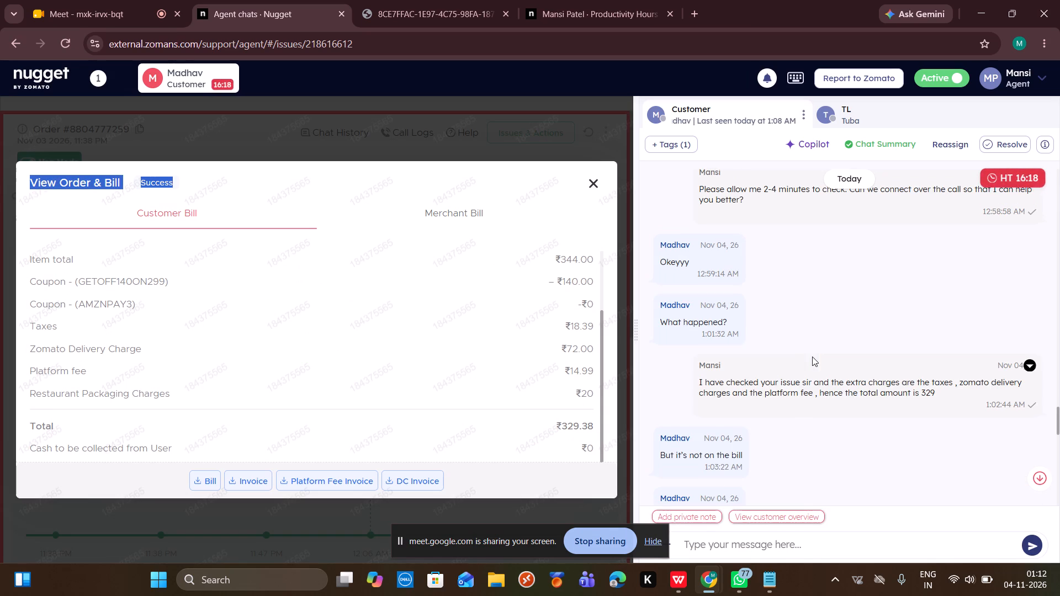
{"action": "scroll", "coordinate": [812, 356], "scroll_direction": "down", "scroll_amount": 10}
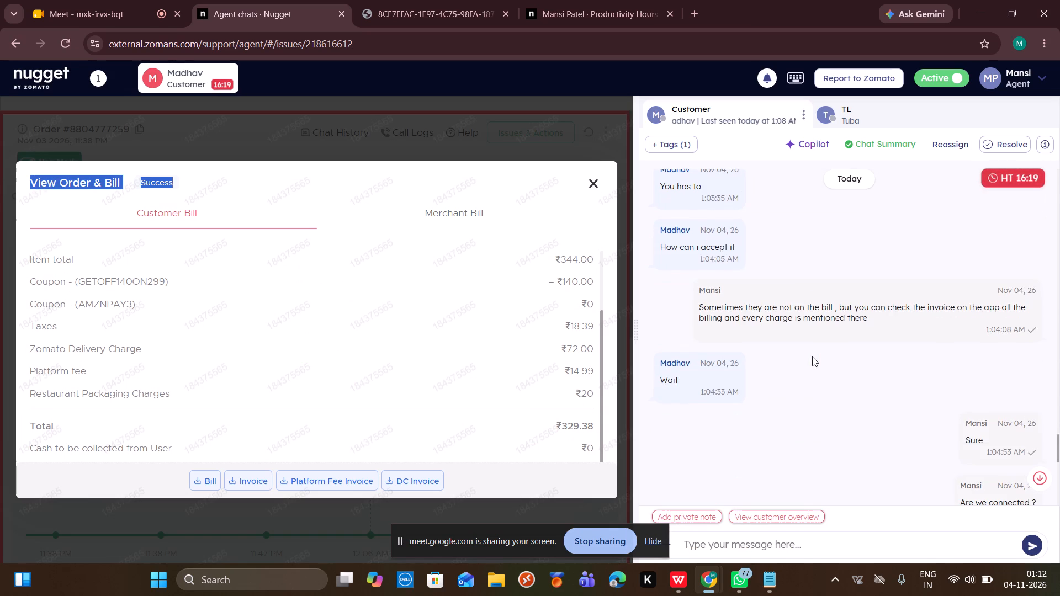
{"action": "scroll", "coordinate": [812, 356], "scroll_direction": "down", "scroll_amount": 1}
Compare the item, discount, packaging and tax amounts on Madhav's shared invoice with the order's customer bill.
{"action": "left_click", "coordinate": [379, 0]}
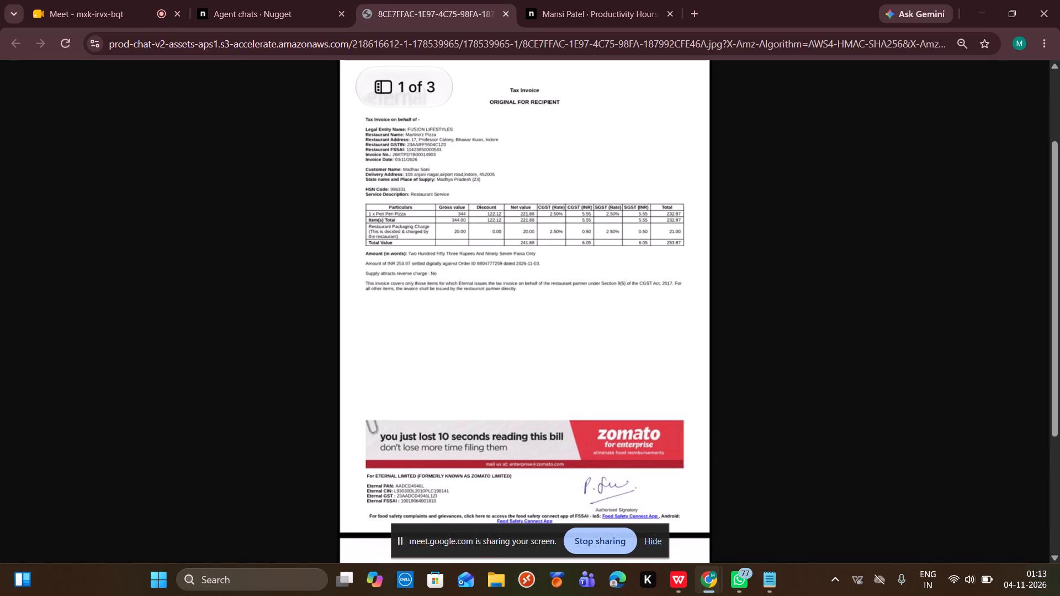
{"action": "scroll", "coordinate": [762, 372], "scroll_direction": "down", "scroll_amount": 2}
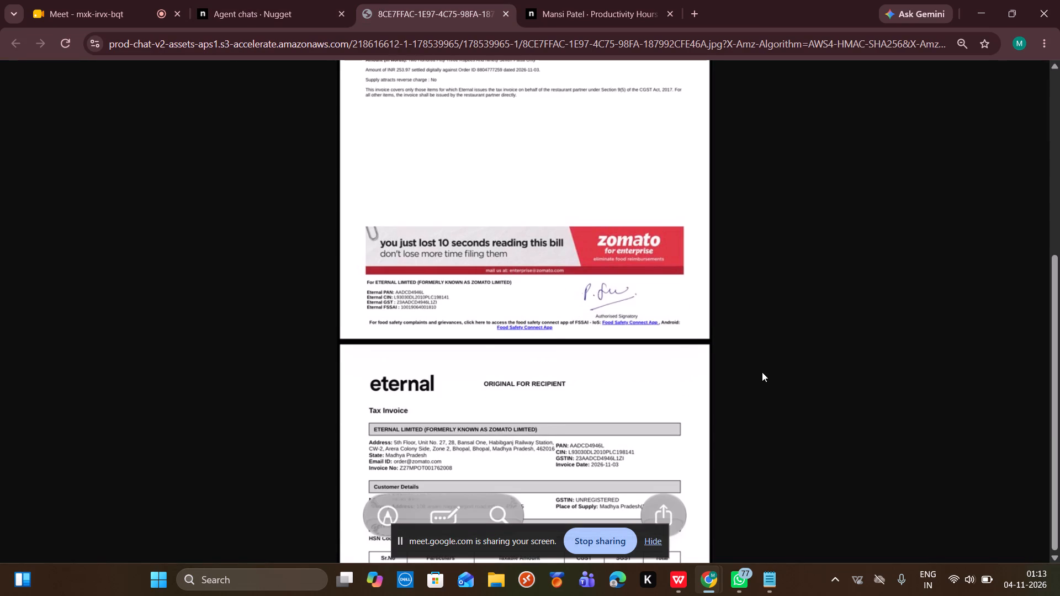
{"action": "scroll", "coordinate": [762, 372], "scroll_direction": "up", "scroll_amount": 2}
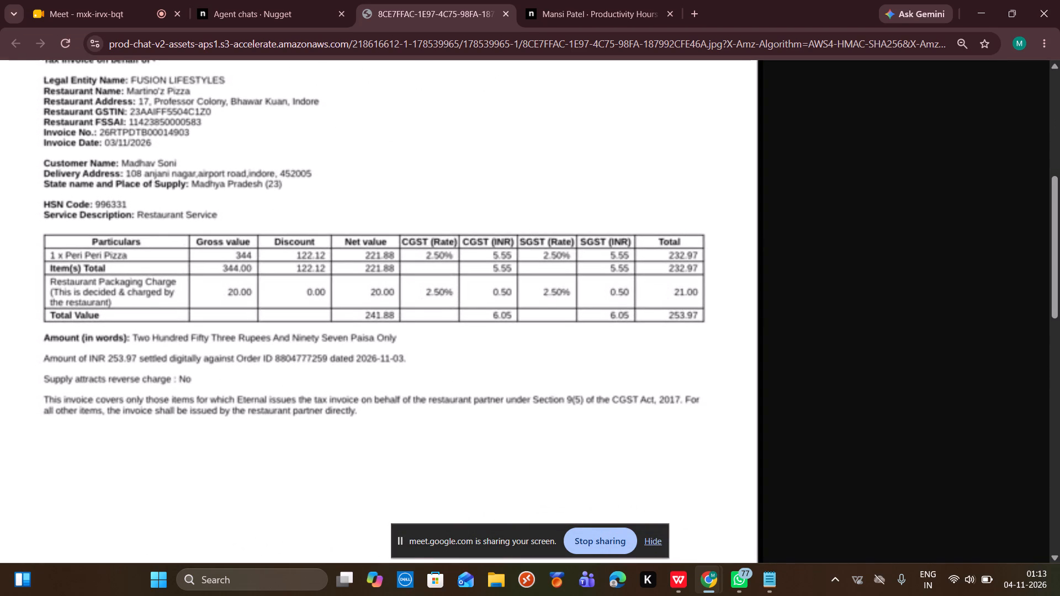
{"action": "left_click", "coordinate": [225, 0]}
{"action": "left_click", "coordinate": [368, 394]}
{"action": "scroll", "coordinate": [368, 394], "scroll_direction": "down", "scroll_amount": 2}
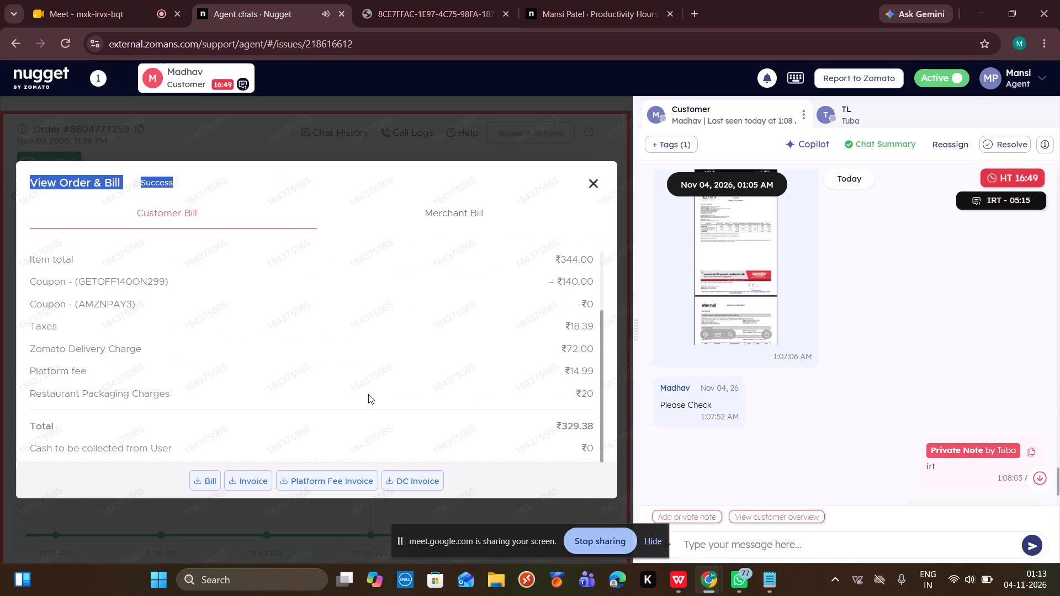
Add the private note "irt" to Madhav's chat.
{"action": "left_click", "coordinate": [706, 515]}
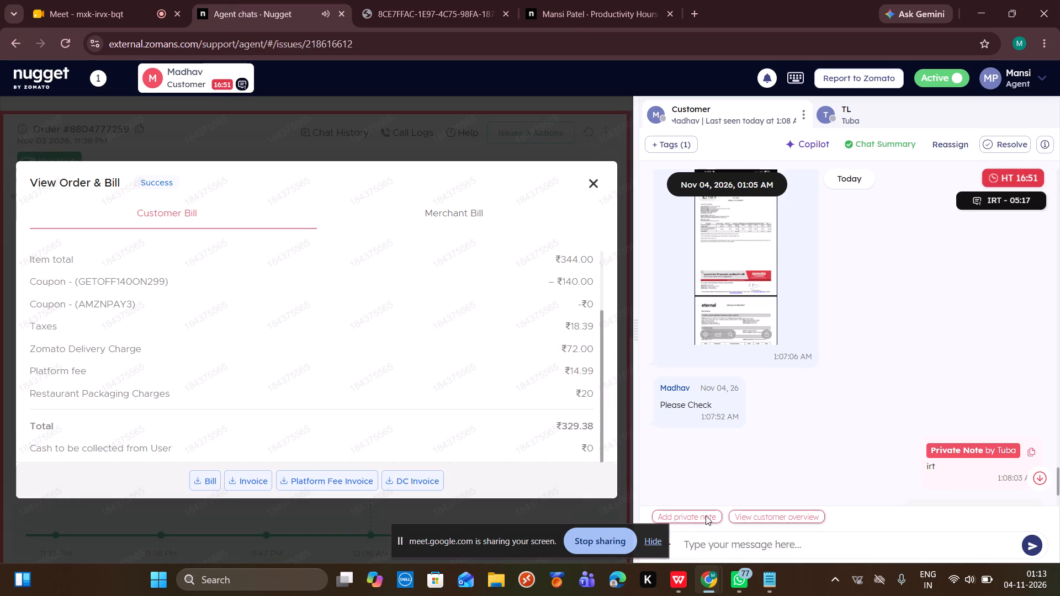
{"action": "type", "text": "irt"}
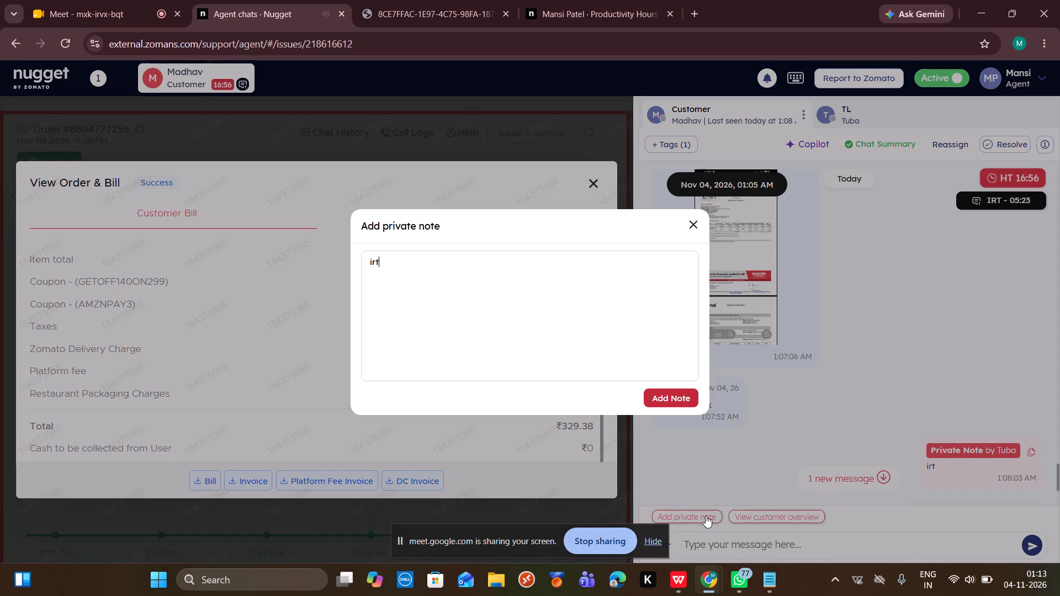
{"action": "left_click", "coordinate": [661, 392]}
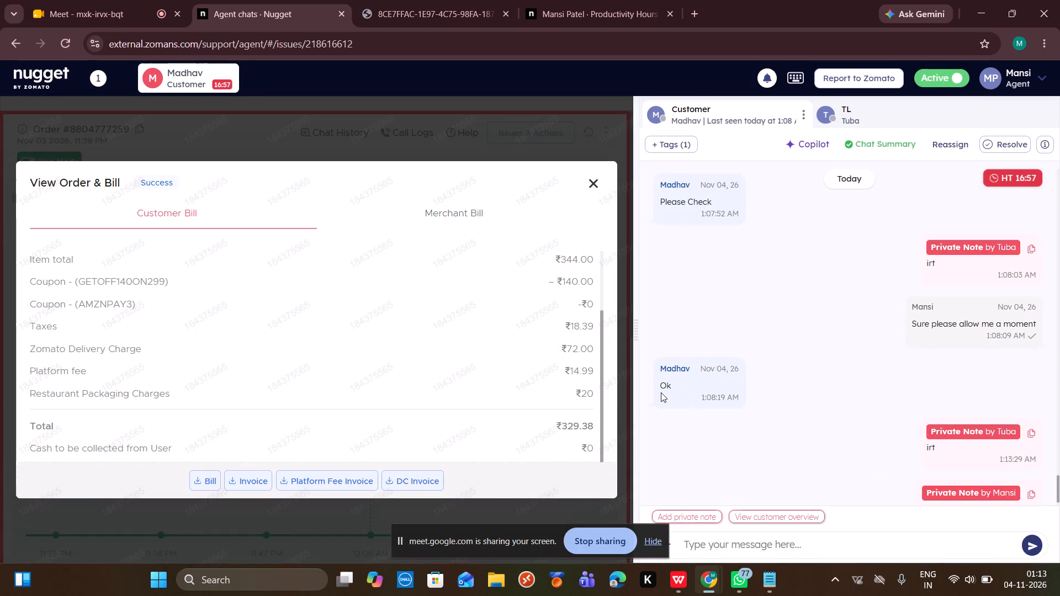
Check the order's merchant bill, and re-examine the coupons, taxes and fees on the customer bill.
{"action": "left_click", "coordinate": [466, 211]}
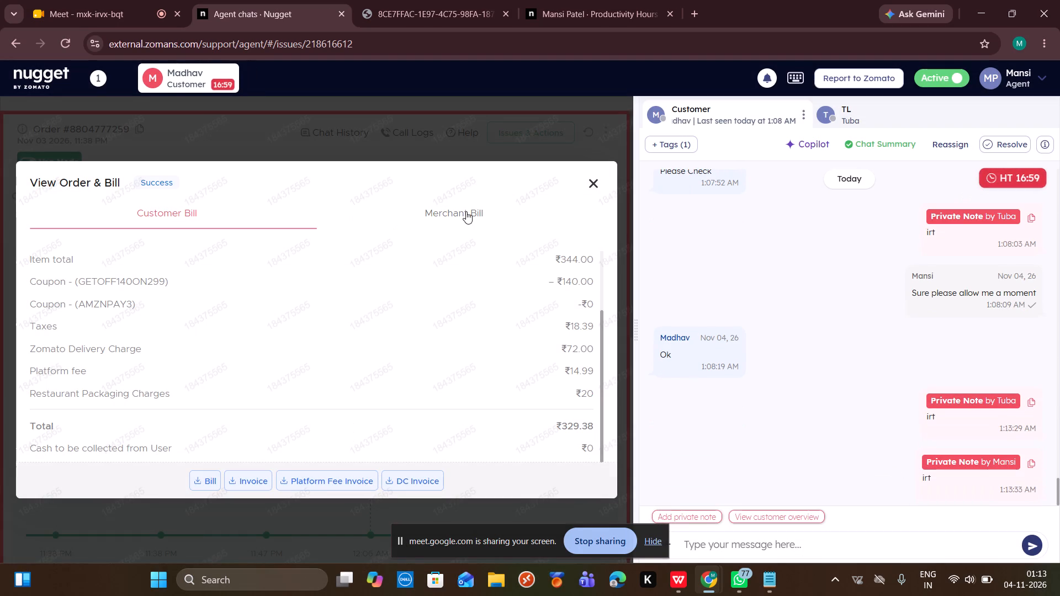
{"action": "left_click", "coordinate": [182, 230]}
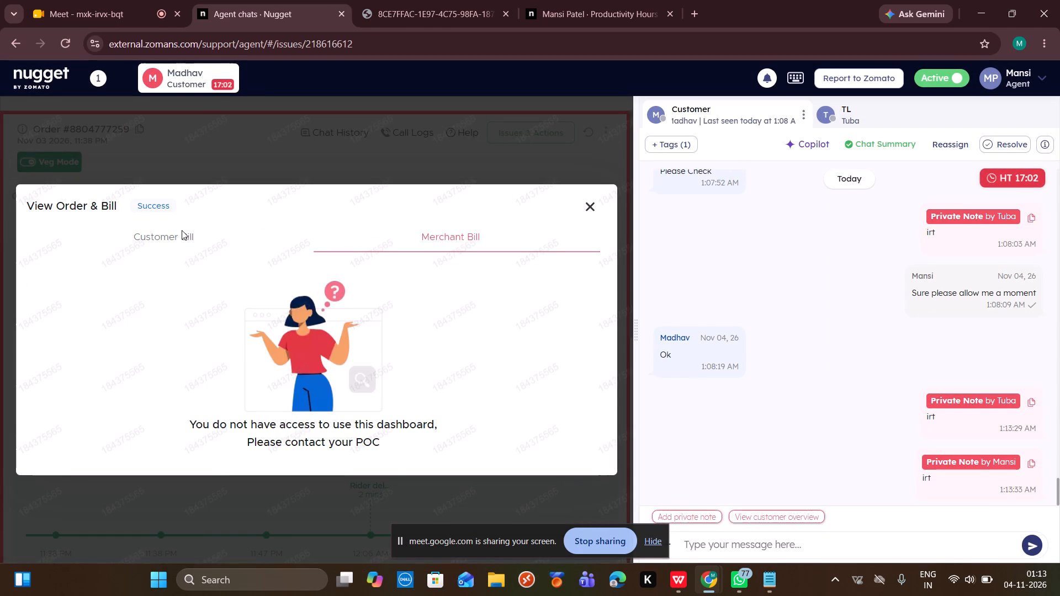
{"action": "left_click", "coordinate": [188, 237]}
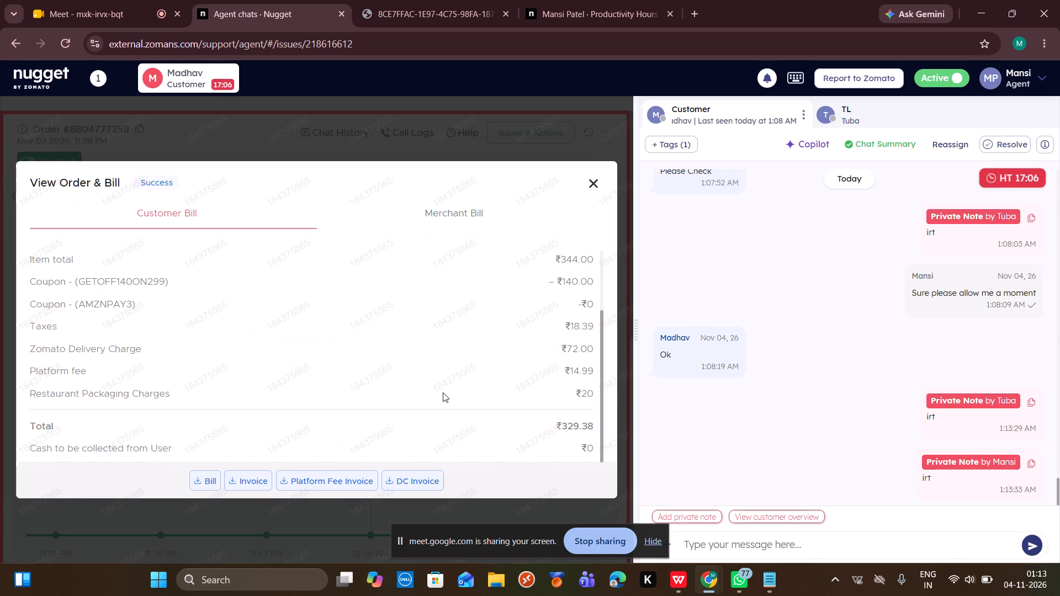
{"action": "scroll", "coordinate": [443, 392], "scroll_direction": "down", "scroll_amount": 2}
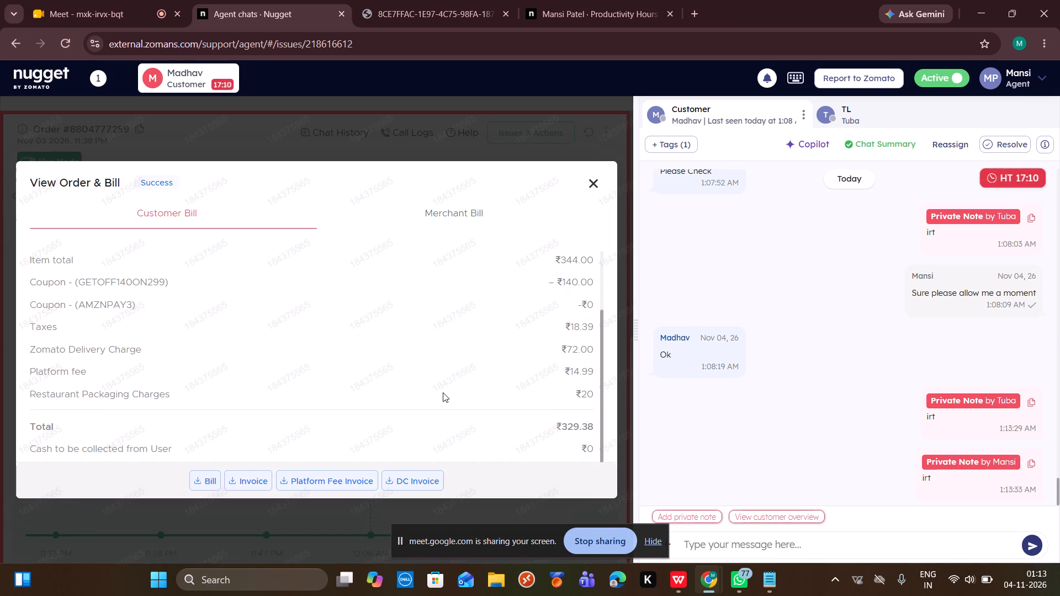
{"action": "scroll", "coordinate": [443, 392], "scroll_direction": "down", "scroll_amount": 1}
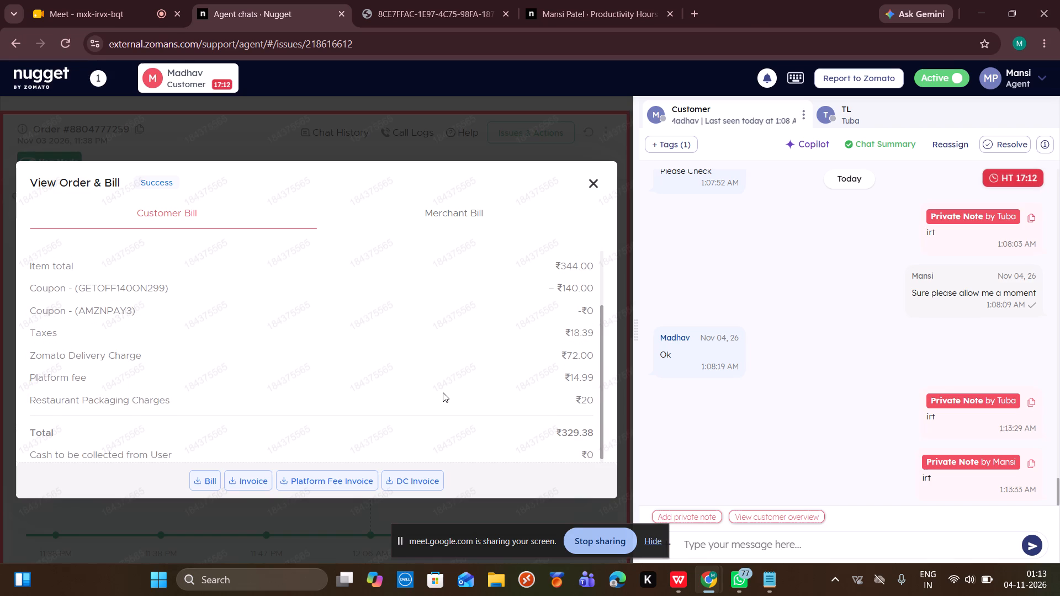
{"action": "scroll", "coordinate": [443, 392], "scroll_direction": "down", "scroll_amount": 1}
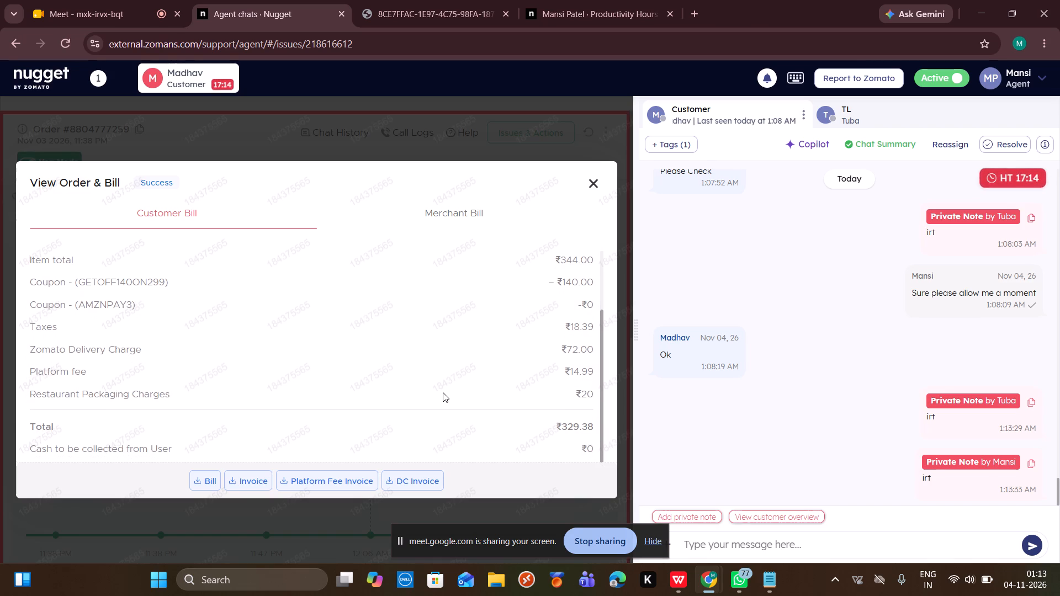
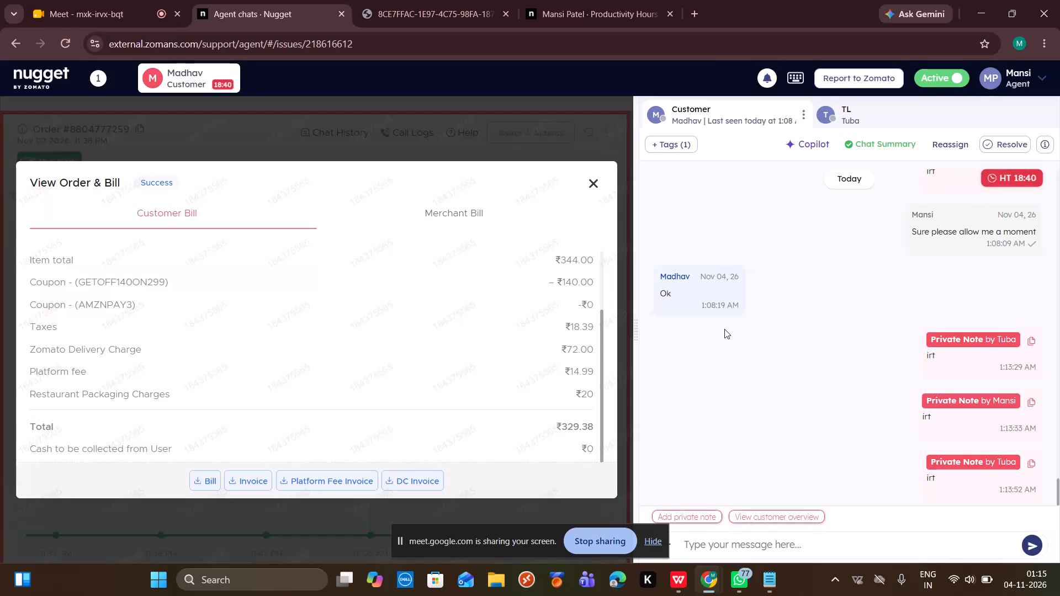
Reread Madhav's chat around the shared invoice and the latest private notes, and close the order's bill.
{"action": "scroll", "coordinate": [724, 329], "scroll_direction": "up", "scroll_amount": 4}
{"action": "scroll", "coordinate": [724, 329], "scroll_direction": "down", "scroll_amount": 1}
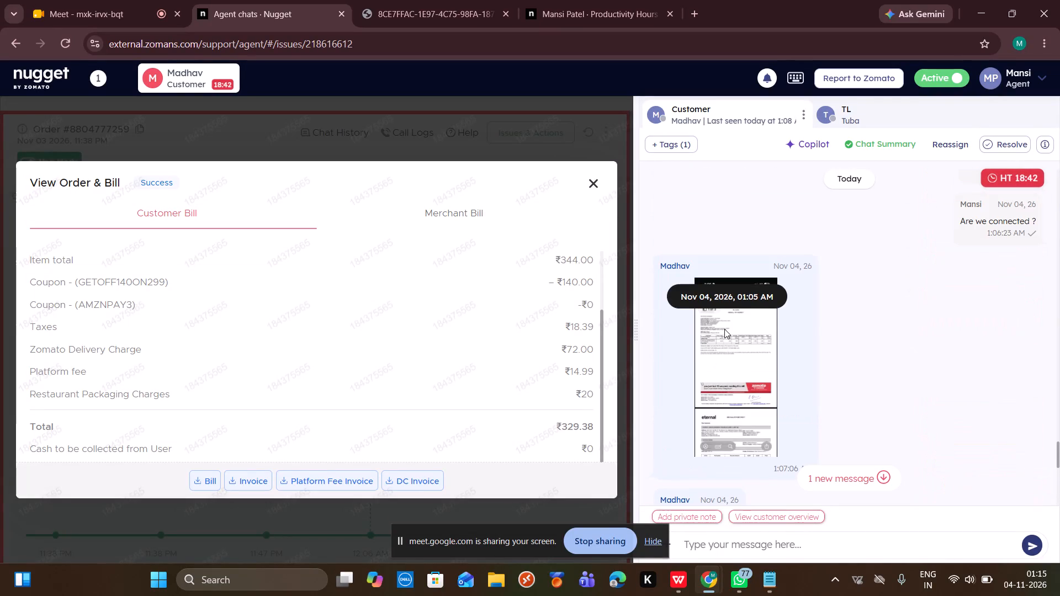
{"action": "scroll", "coordinate": [724, 329], "scroll_direction": "down", "scroll_amount": 1}
{"action": "scroll", "coordinate": [726, 274], "scroll_direction": "up", "scroll_amount": 3}
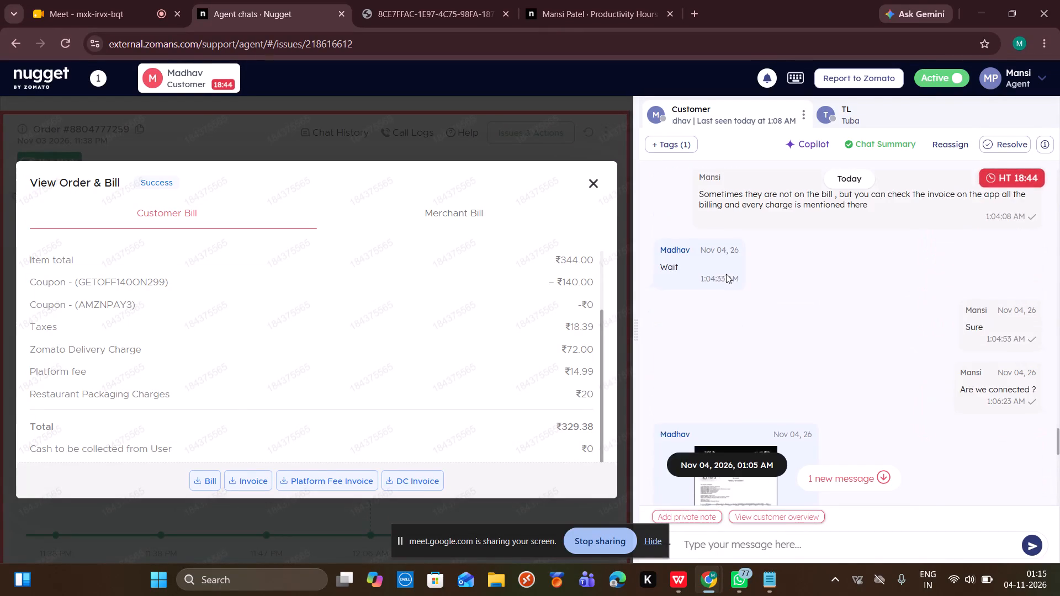
{"action": "scroll", "coordinate": [726, 274], "scroll_direction": "up", "scroll_amount": 1}
{"action": "scroll", "coordinate": [726, 274], "scroll_direction": "down", "scroll_amount": 4}
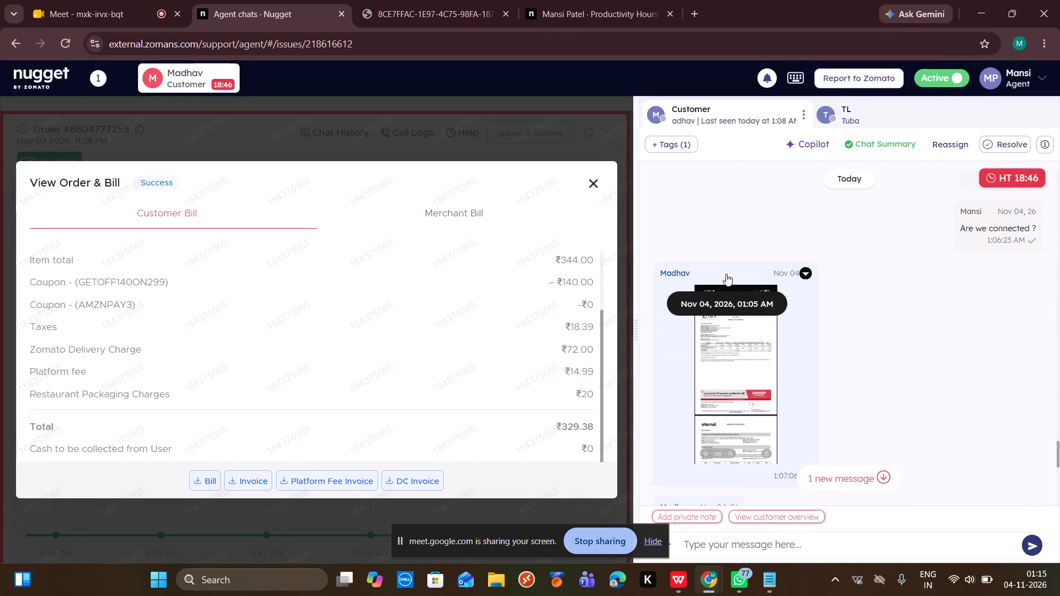
{"action": "scroll", "coordinate": [726, 274], "scroll_direction": "down", "scroll_amount": 2}
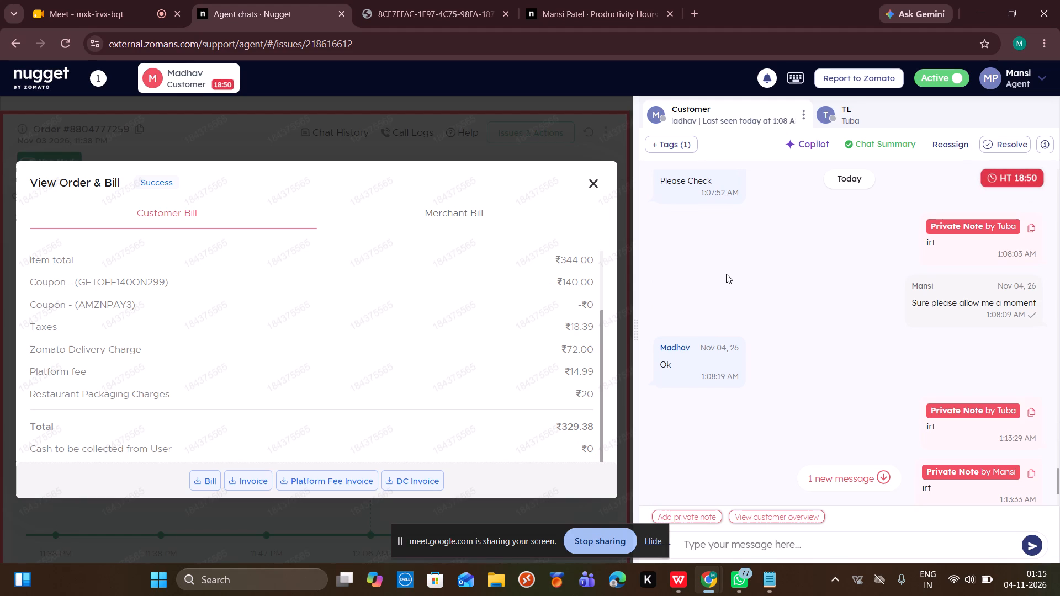
{"action": "left_click", "coordinate": [591, 179]}
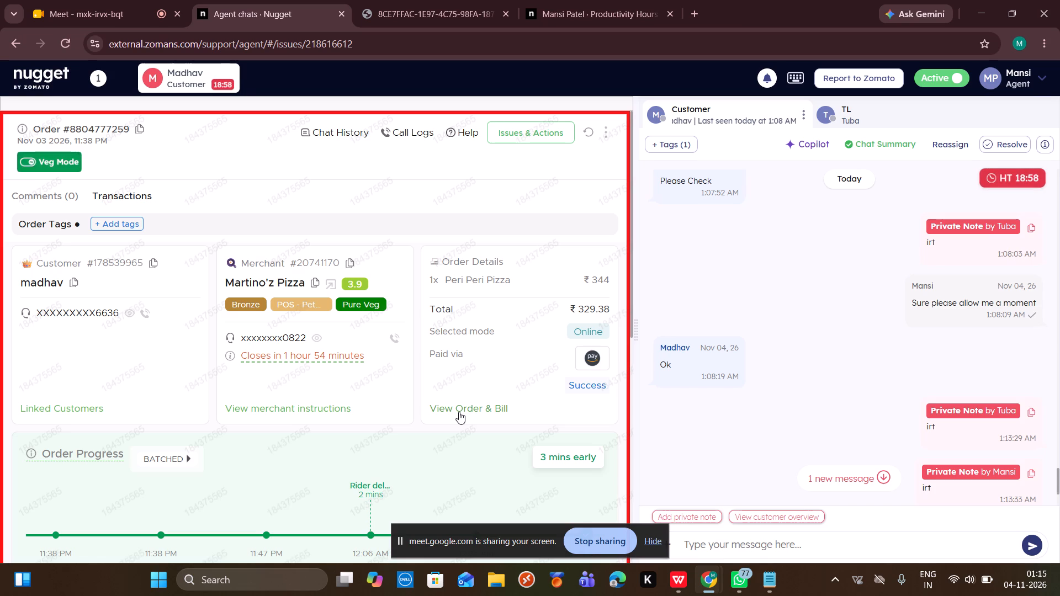
Find the invoice image Madhav shared in the chat and view it in the image preview.
{"action": "scroll", "coordinate": [678, 295], "scroll_direction": "up", "scroll_amount": 3}
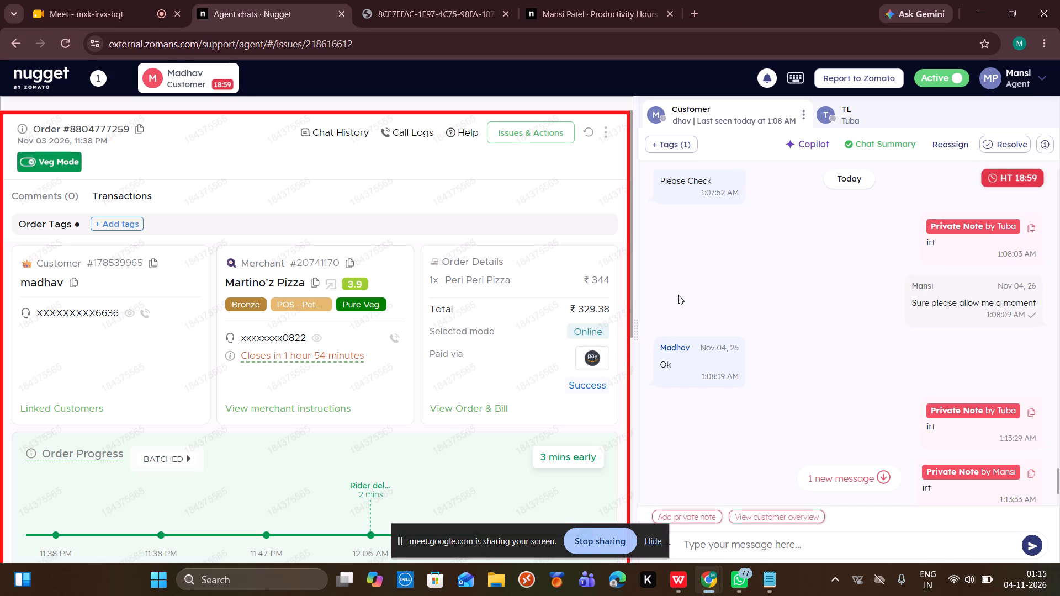
{"action": "scroll", "coordinate": [678, 295], "scroll_direction": "up", "scroll_amount": 5}
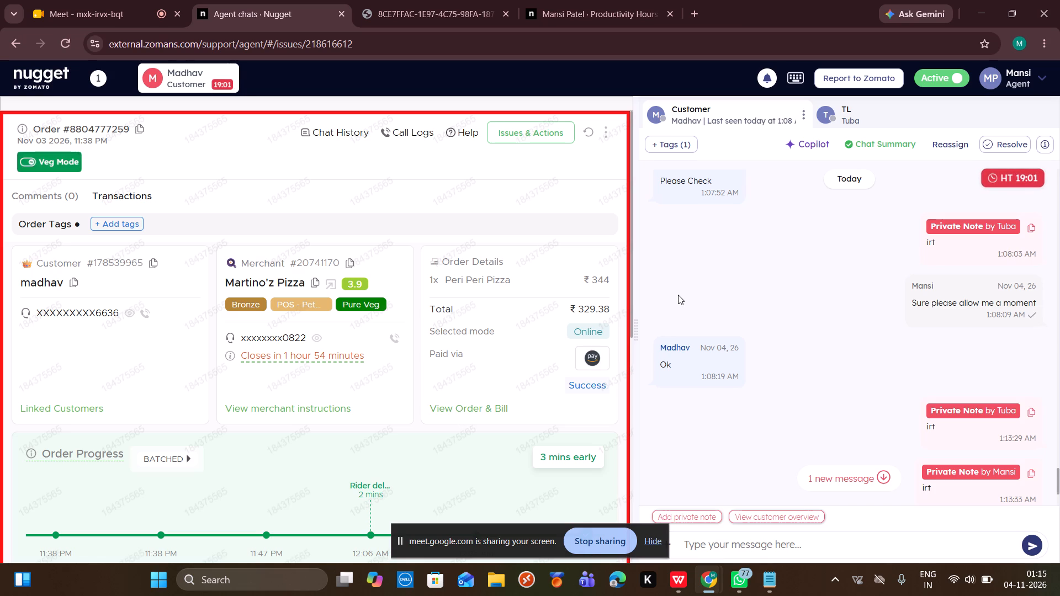
{"action": "scroll", "coordinate": [678, 295], "scroll_direction": "up", "scroll_amount": 1}
{"action": "left_click", "coordinate": [733, 307]}
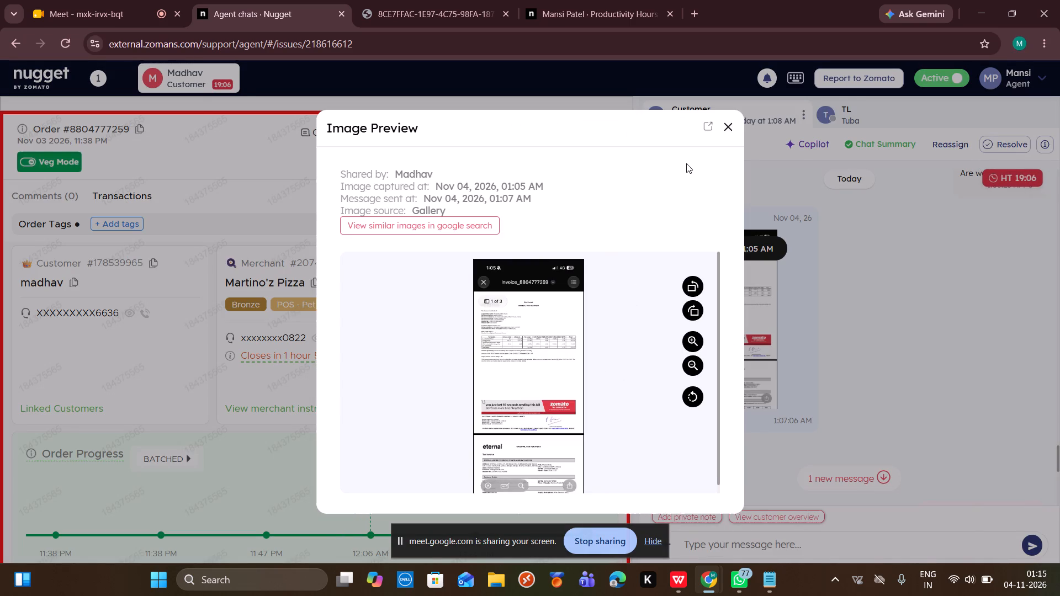
{"action": "left_click", "coordinate": [724, 129]}
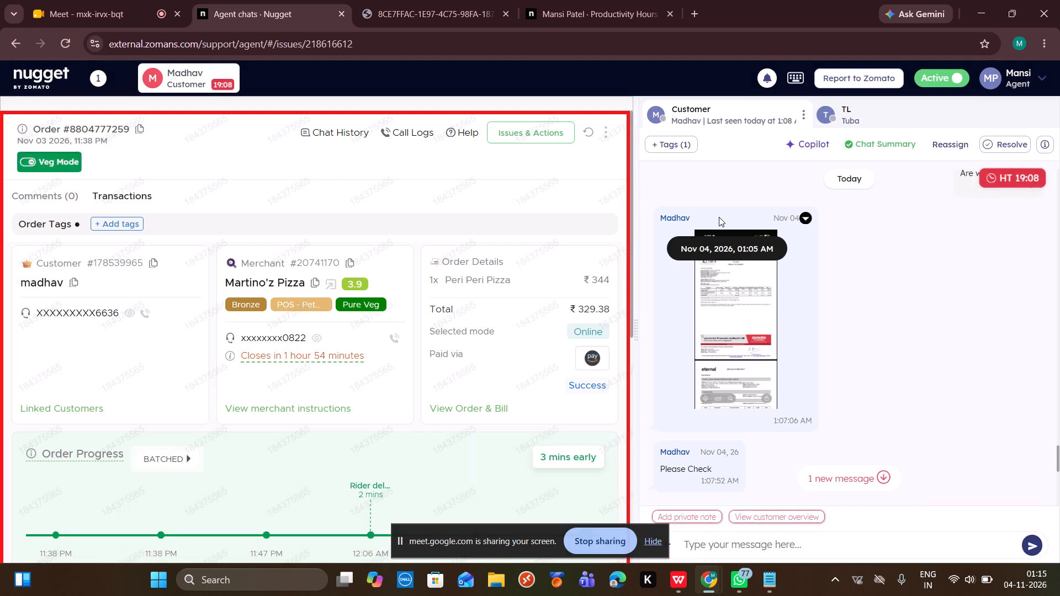
{"action": "left_click", "coordinate": [759, 294]}
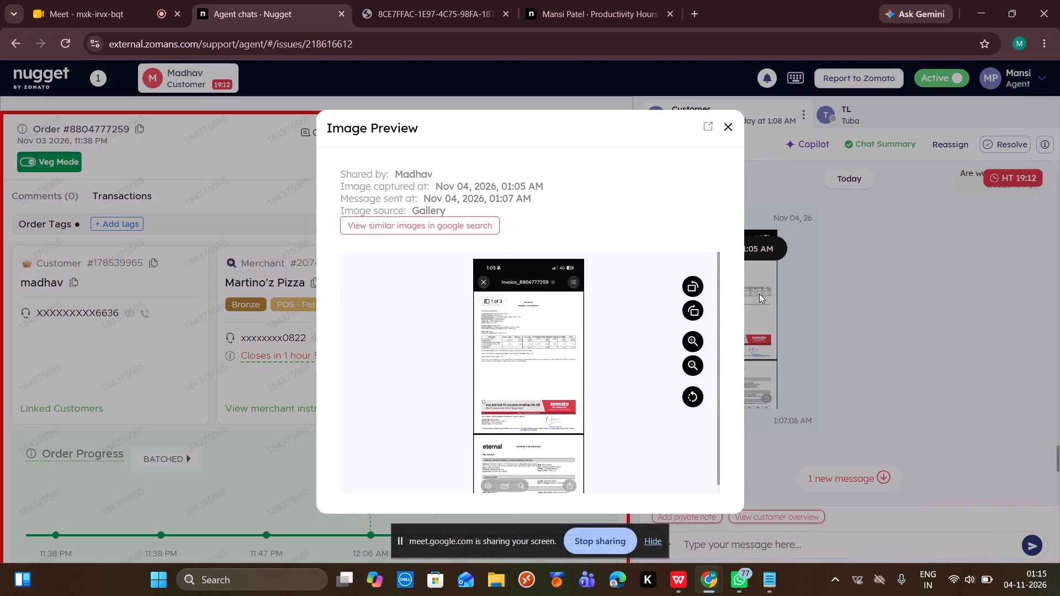
{"action": "left_click", "coordinate": [730, 126]}
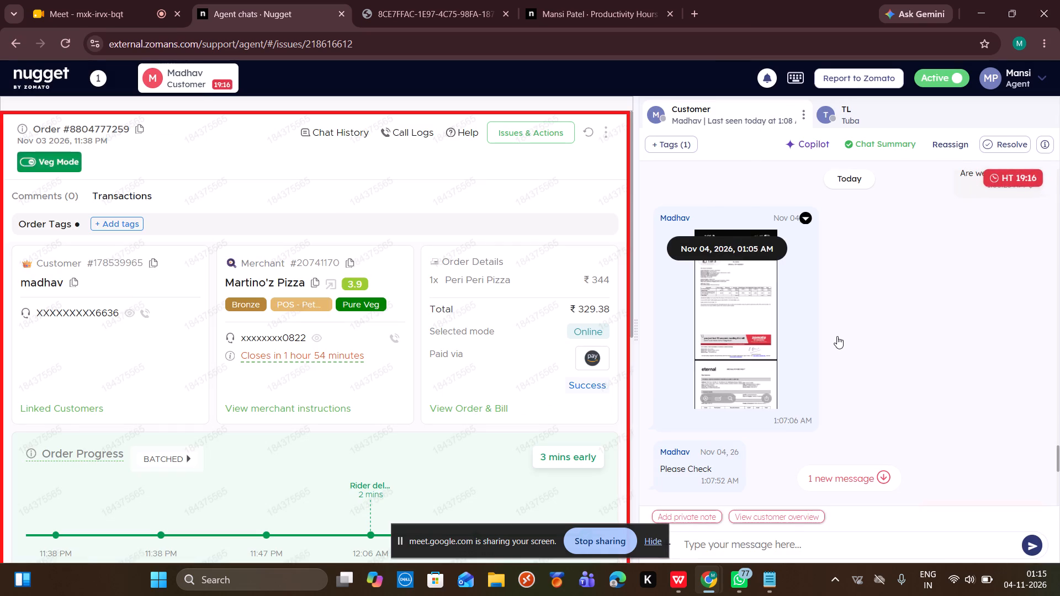
{"action": "scroll", "coordinate": [837, 336], "scroll_direction": "down", "scroll_amount": 1}
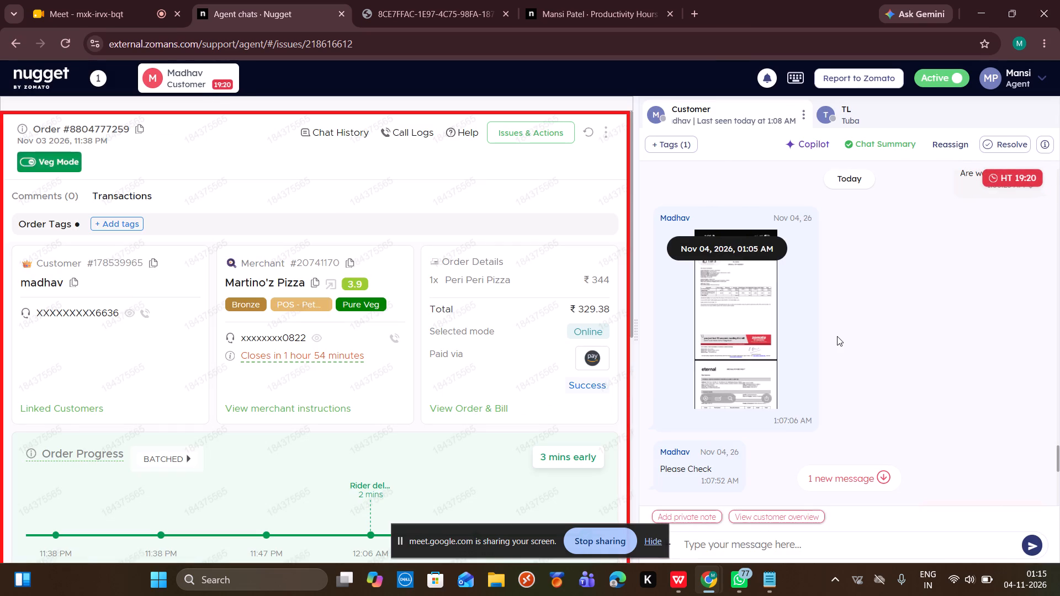
Compare the order total in the order details with the enlarged invoice image that Madhav shared.
{"action": "left_click_drag", "start_coordinate": [573, 307], "coordinate": [590, 311]}
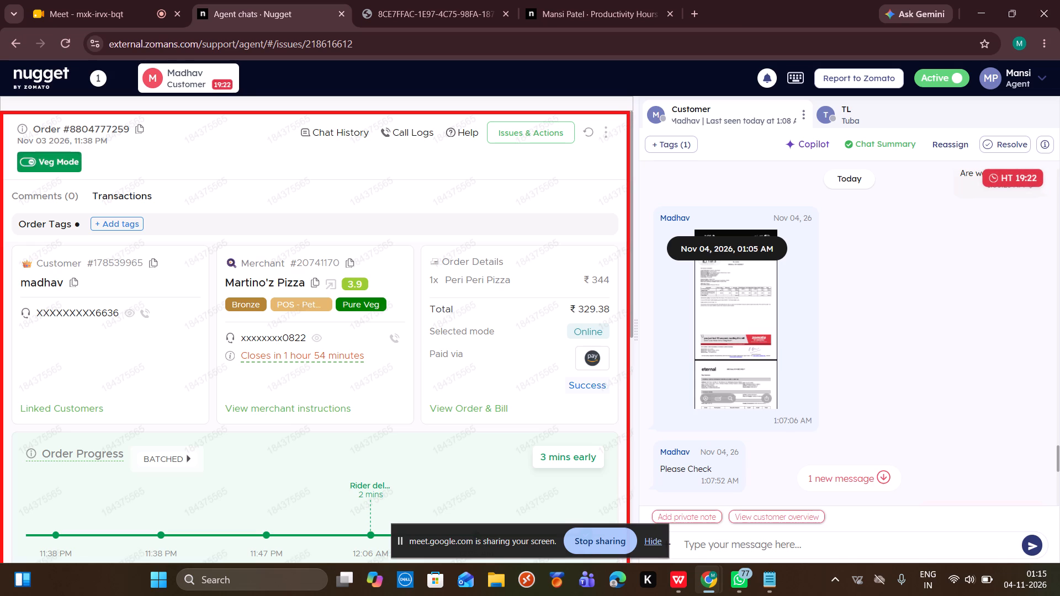
{"action": "left_click_drag", "start_coordinate": [590, 311], "coordinate": [607, 312]}
{"action": "left_click", "coordinate": [850, 353]}
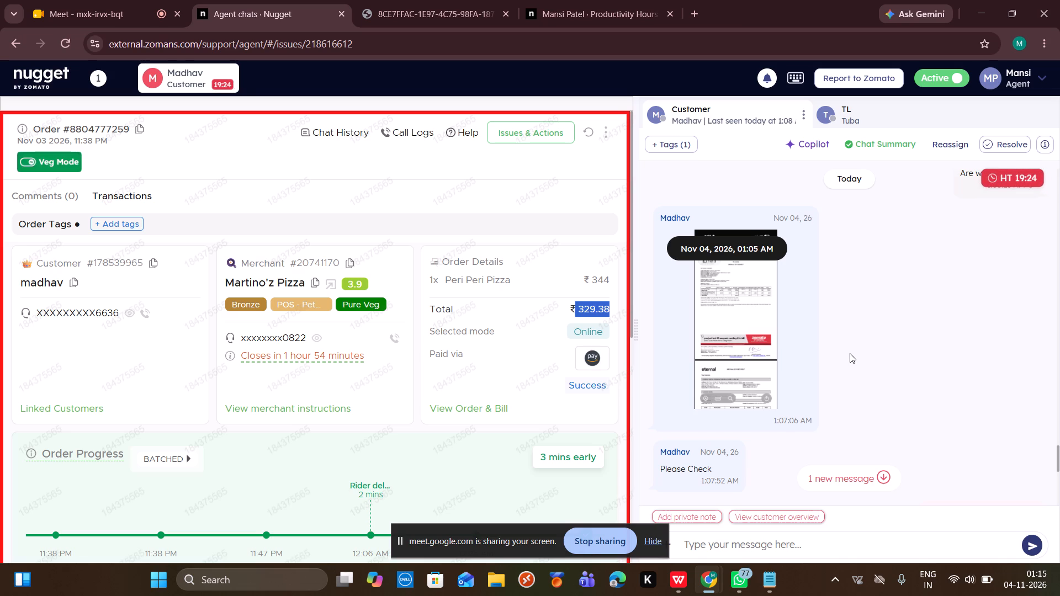
{"action": "left_click", "coordinate": [776, 321]}
{"action": "triple_click", "coordinate": [686, 336]}
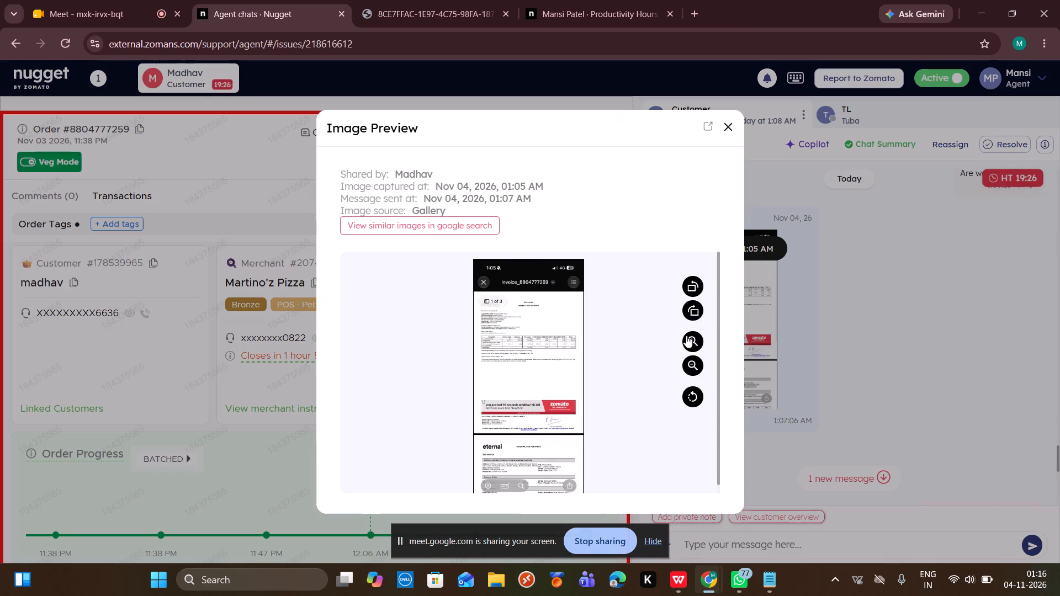
{"action": "left_click", "coordinate": [686, 336]}
{"action": "left_click", "coordinate": [634, 228]}
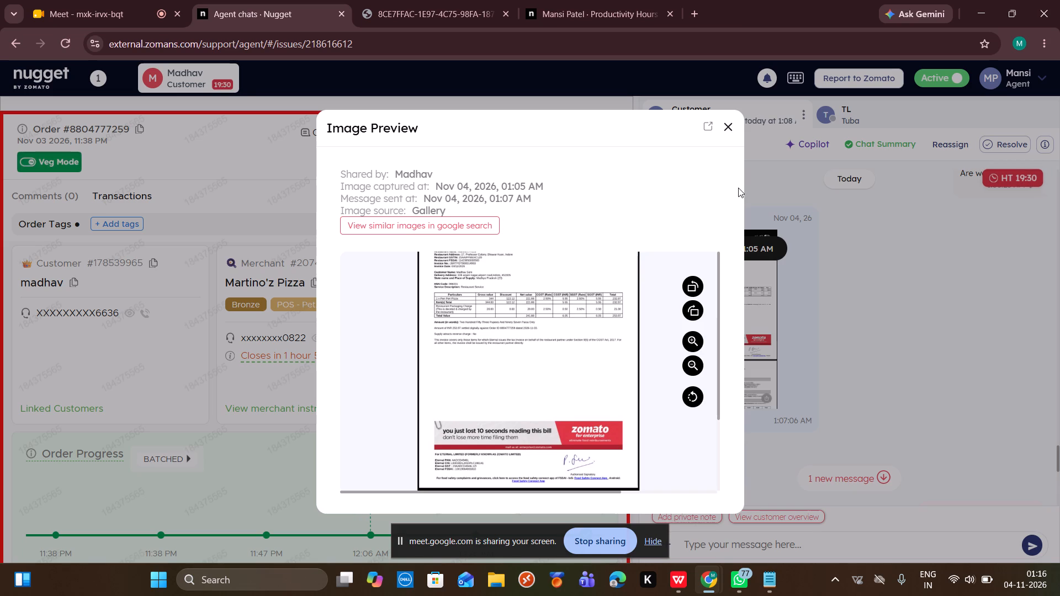
{"action": "left_click", "coordinate": [727, 122]}
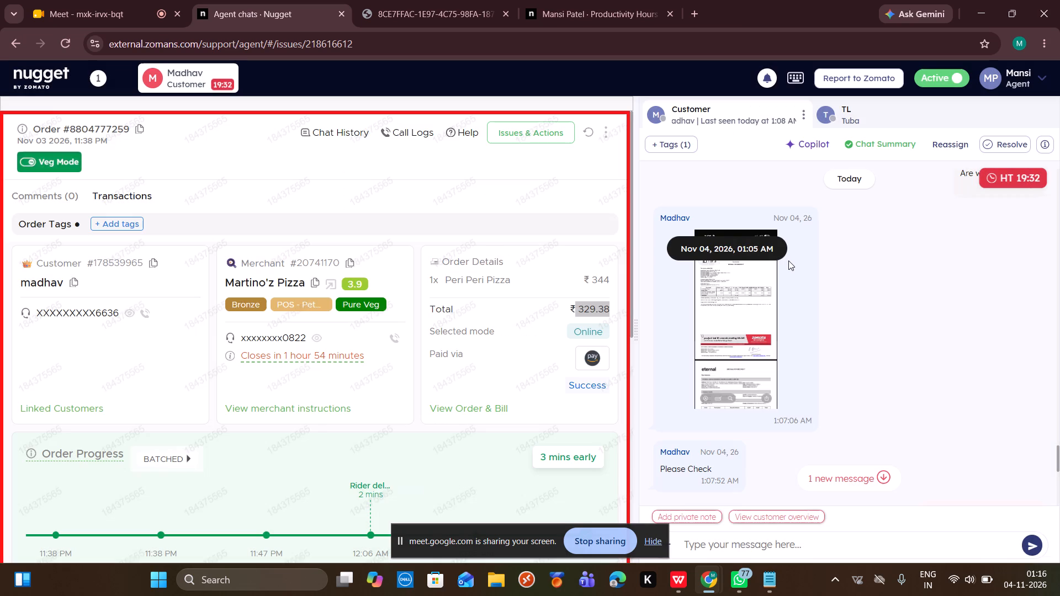
{"action": "left_click", "coordinate": [865, 322]}
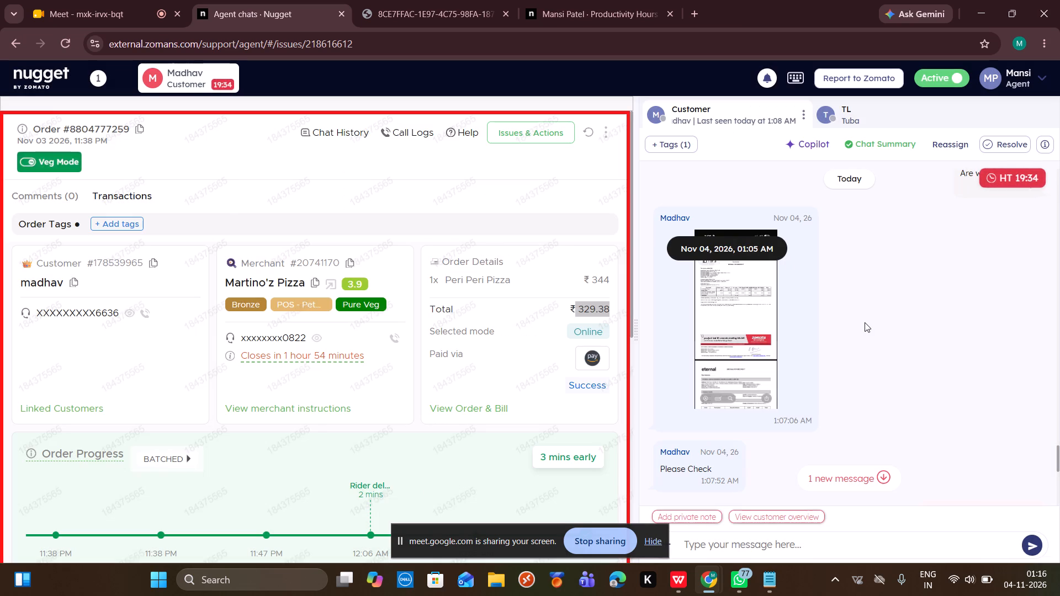
{"action": "left_click", "coordinate": [865, 322]}
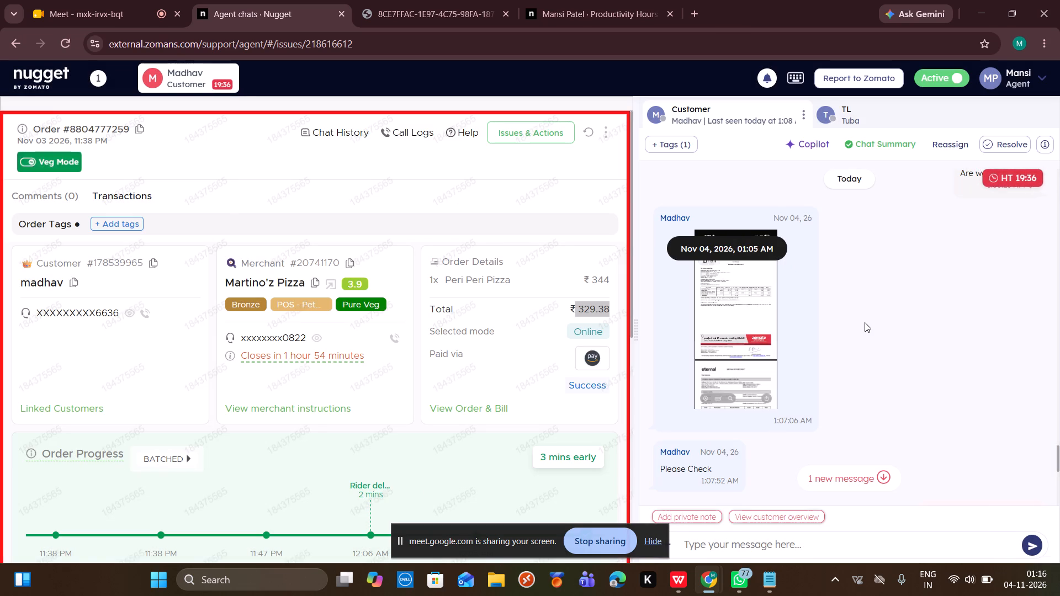
{"action": "left_click", "coordinate": [559, 323]}
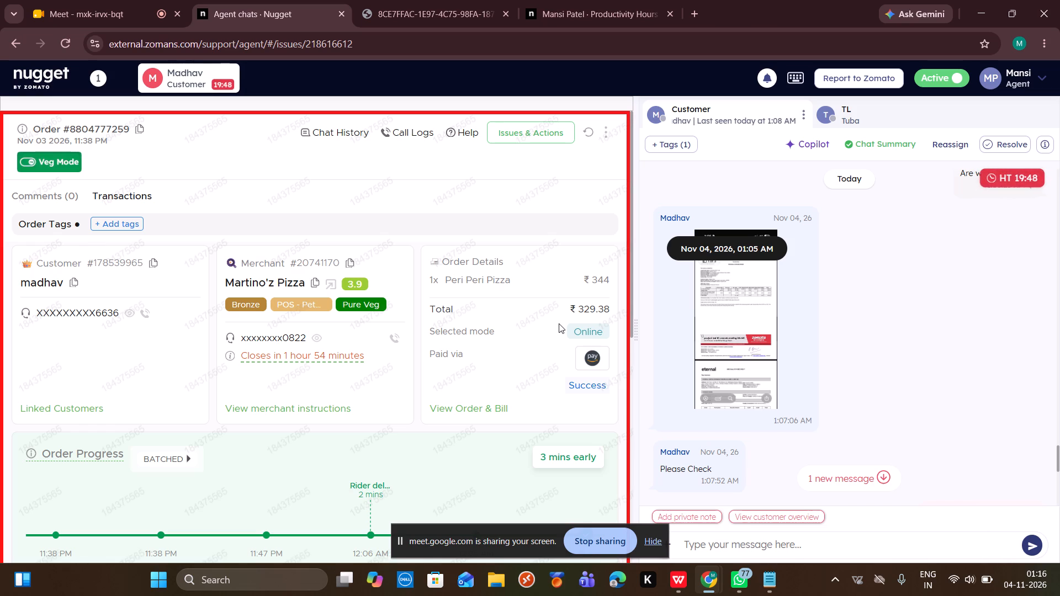
Recheck the charges on the order's customer bill against the enlarged item, discount, packaging and tax table of Madhav's invoice.
{"action": "left_click", "coordinate": [465, 403]}
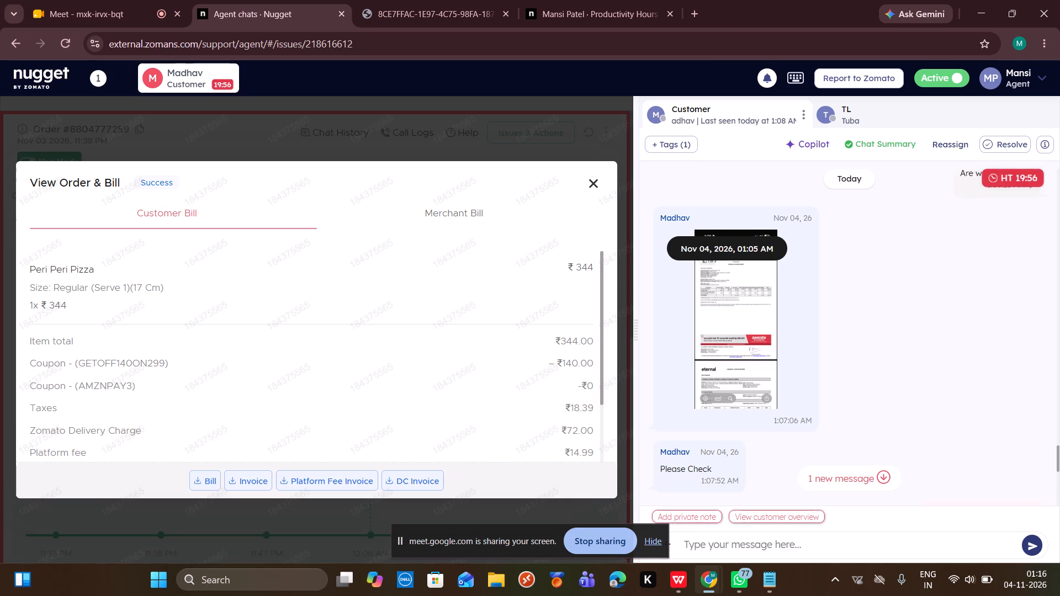
{"action": "scroll", "coordinate": [559, 404], "scroll_direction": "down", "scroll_amount": 1}
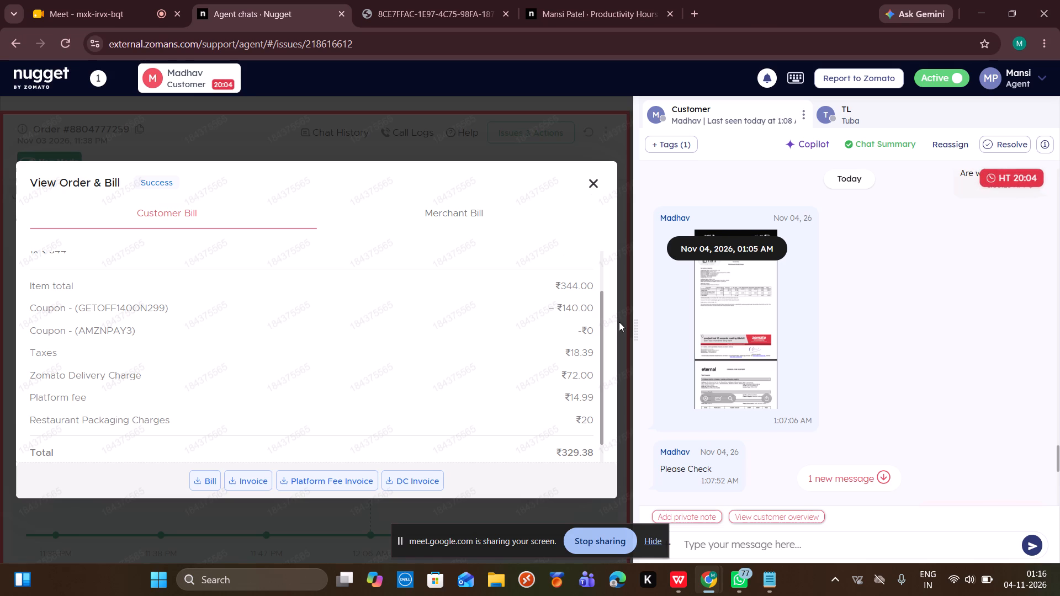
{"action": "left_click", "coordinate": [595, 181]}
{"action": "left_click", "coordinate": [717, 315]}
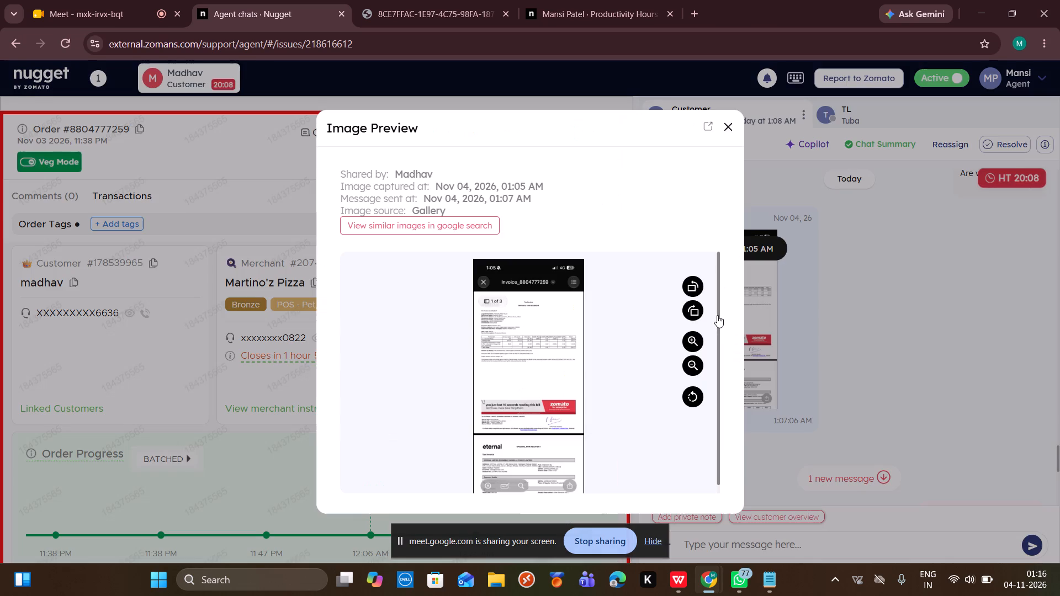
{"action": "triple_click", "coordinate": [695, 337]}
{"action": "left_click", "coordinate": [695, 337]}
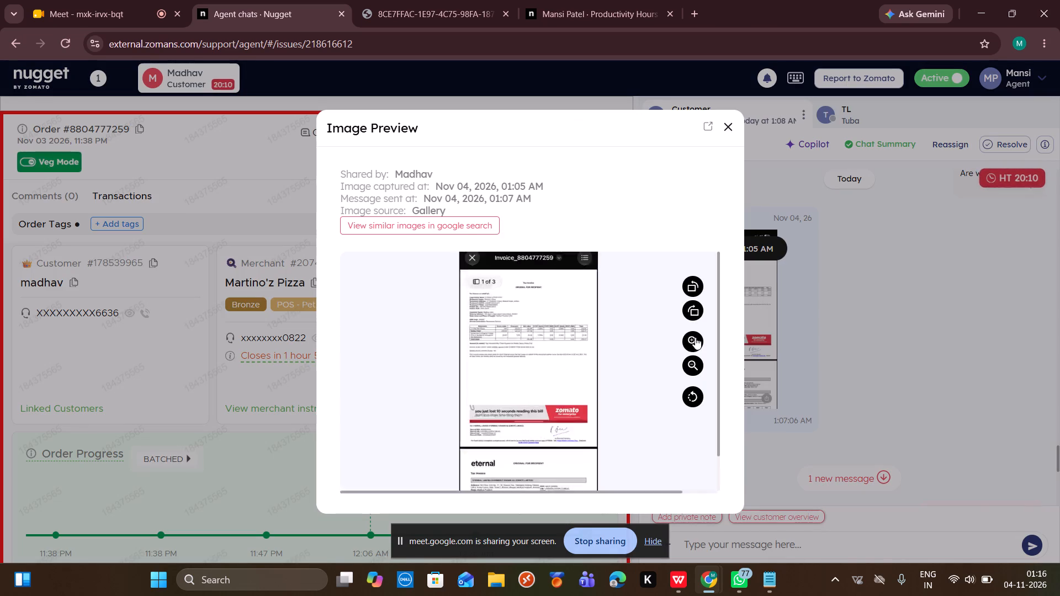
{"action": "left_click", "coordinate": [643, 179]}
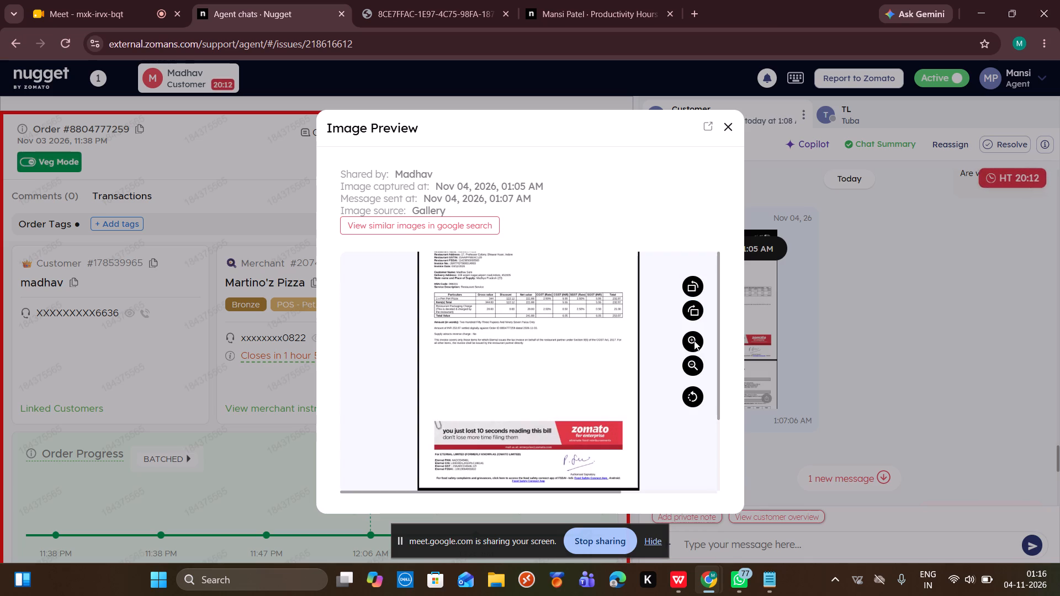
{"action": "left_click", "coordinate": [455, 0]}
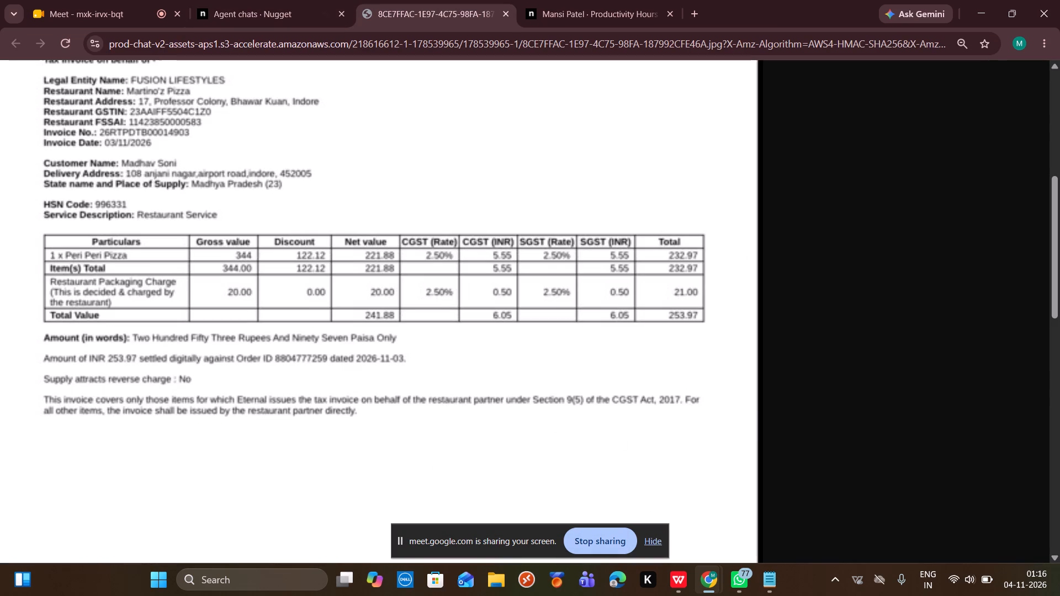
{"action": "left_click", "coordinate": [304, 0]}
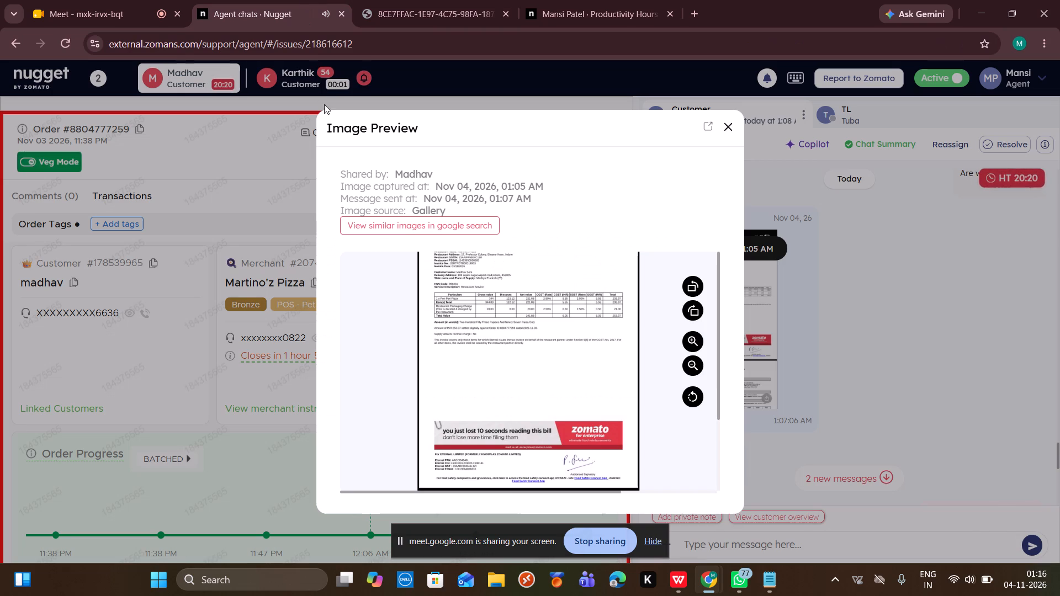
{"action": "left_click", "coordinate": [311, 285]}
{"action": "left_click", "coordinate": [271, 227]}
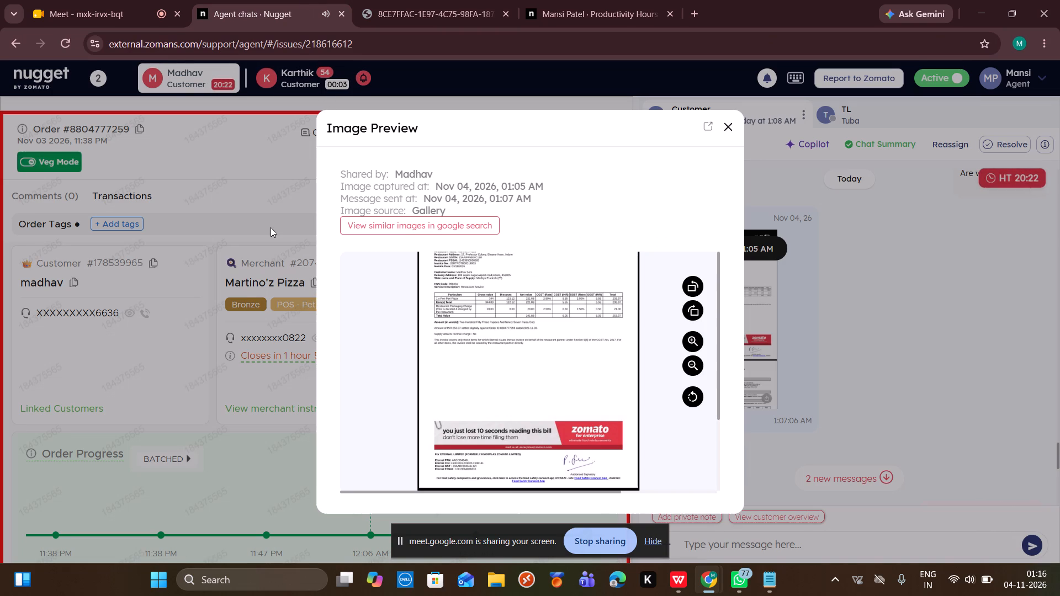
{"action": "left_click", "coordinate": [726, 129]}
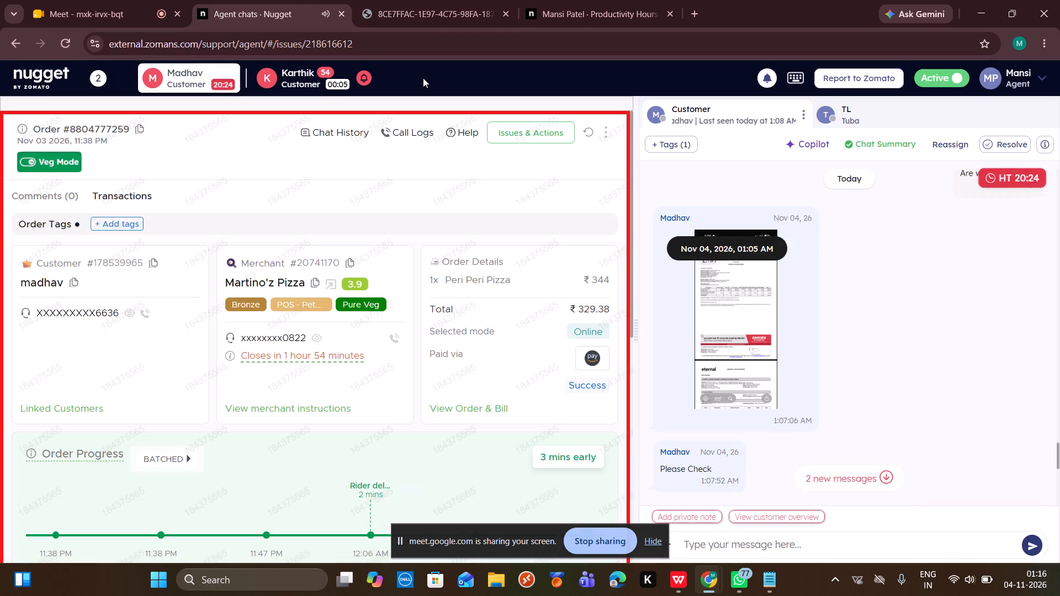
Open Karthik's new chat and send the suggested reply "Hey, I'll quickly review your concern and get back to you in just a moment.".
{"action": "left_click", "coordinate": [351, 78]}
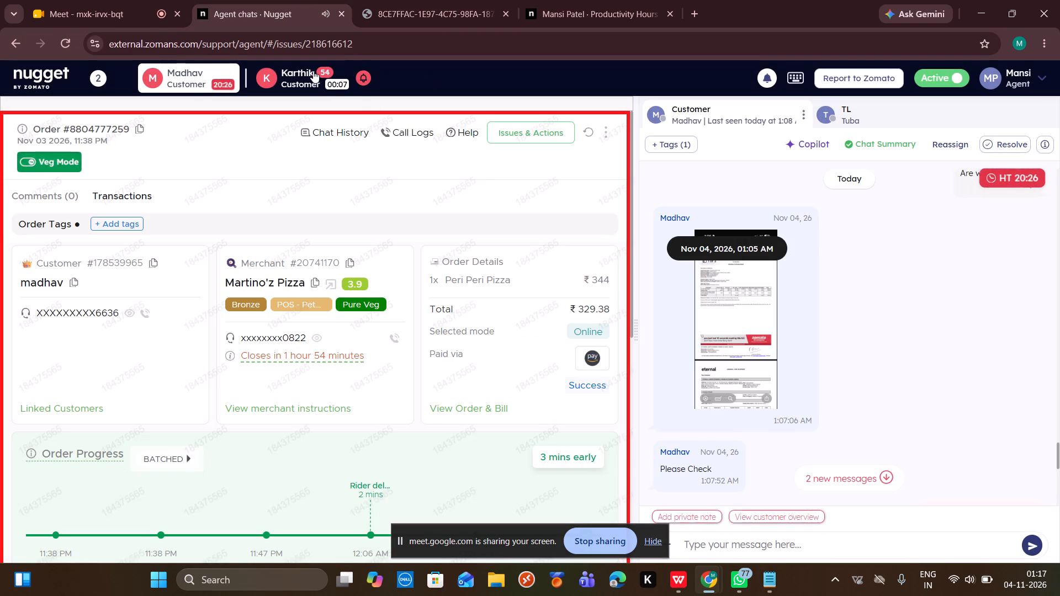
{"action": "left_click", "coordinate": [312, 71]}
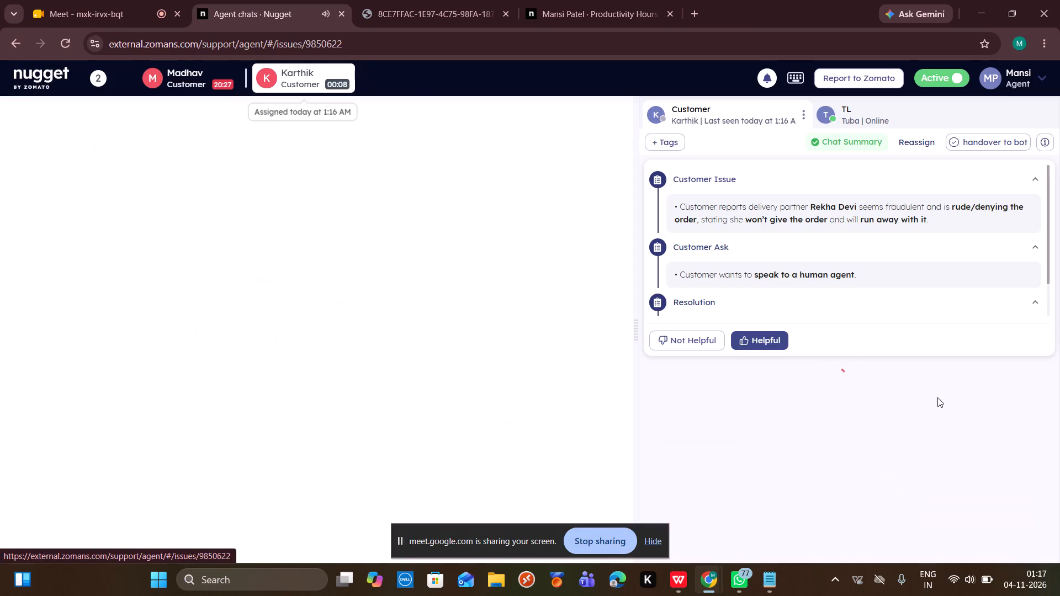
{"action": "left_click", "coordinate": [1037, 478]}
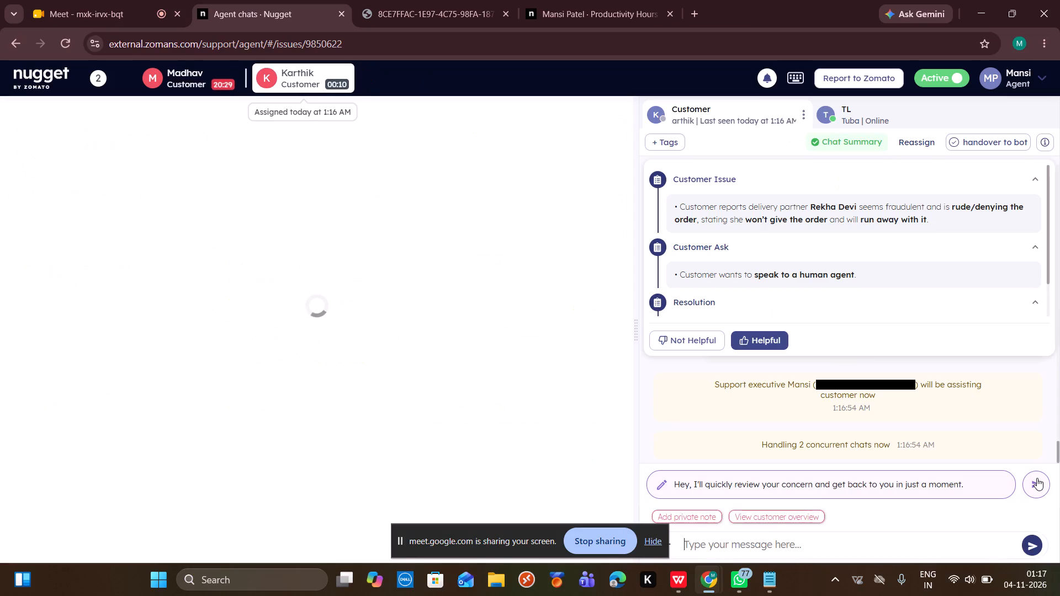
Return to Madhav's chat and re-examine the coupons, taxes, fees and total on the order's customer bill.
{"action": "left_click", "coordinate": [185, 75]}
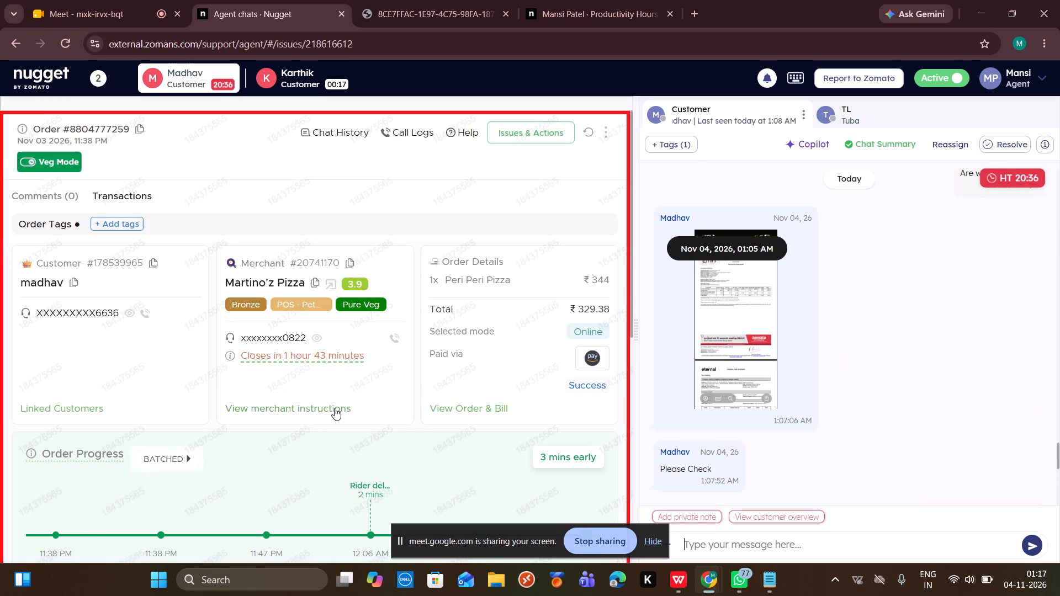
{"action": "left_click", "coordinate": [457, 401]}
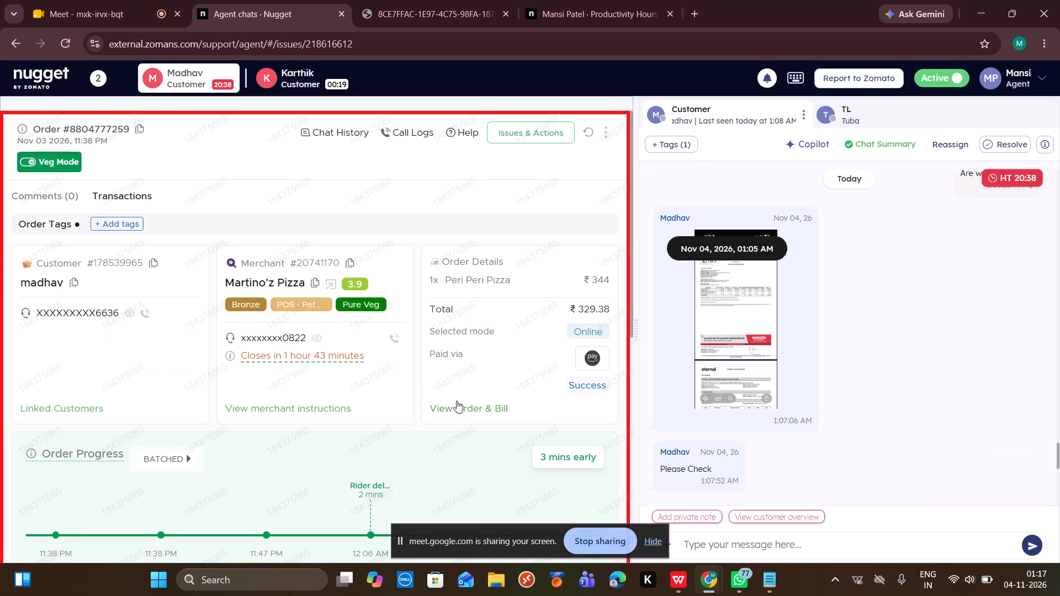
{"action": "scroll", "coordinate": [414, 412], "scroll_direction": "down", "scroll_amount": 2}
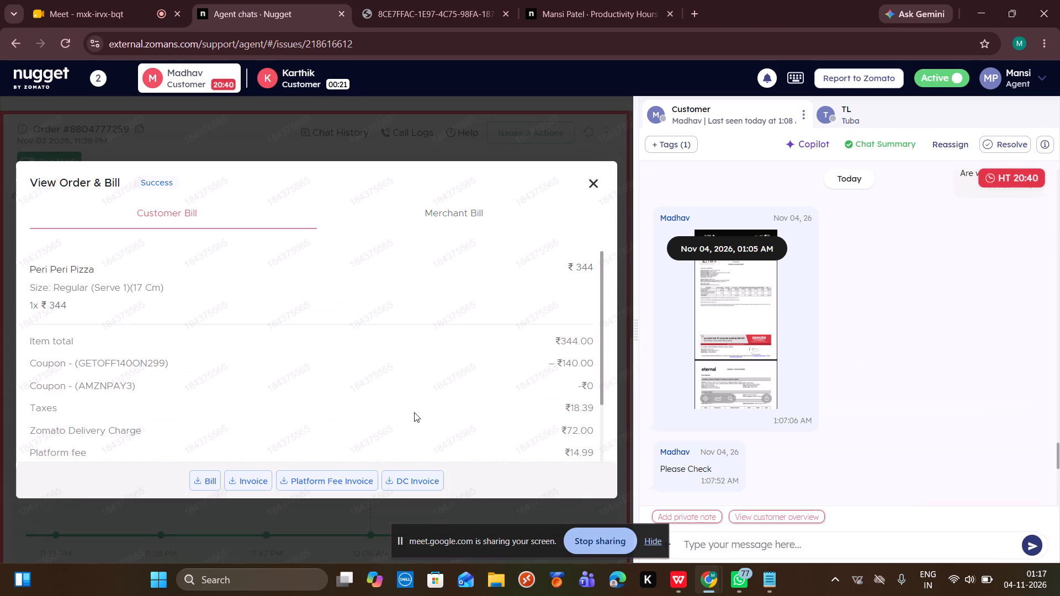
{"action": "scroll", "coordinate": [414, 412], "scroll_direction": "down", "scroll_amount": 1}
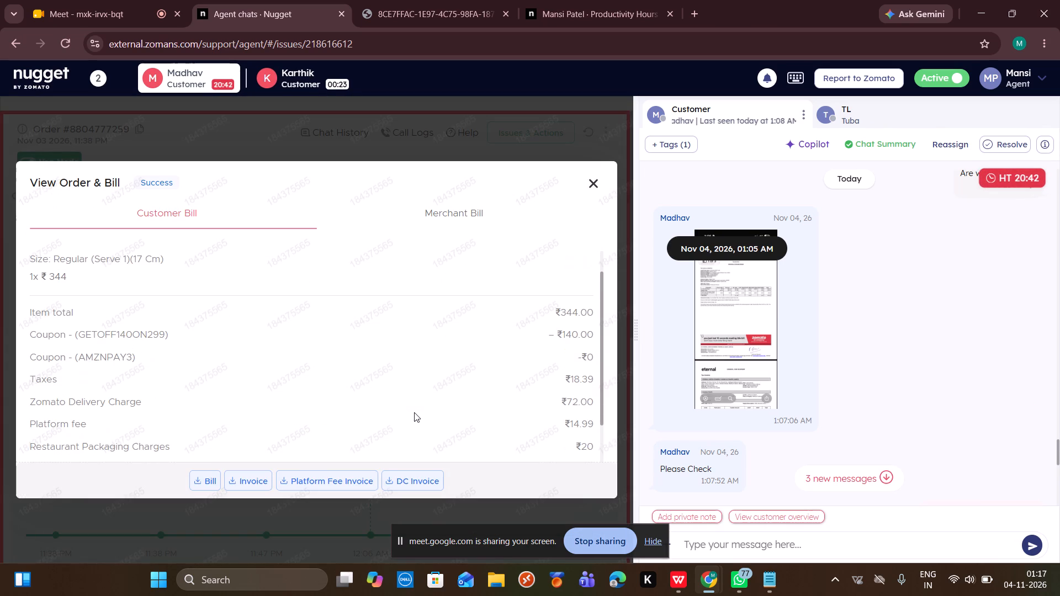
{"action": "scroll", "coordinate": [414, 412], "scroll_direction": "down", "scroll_amount": 1}
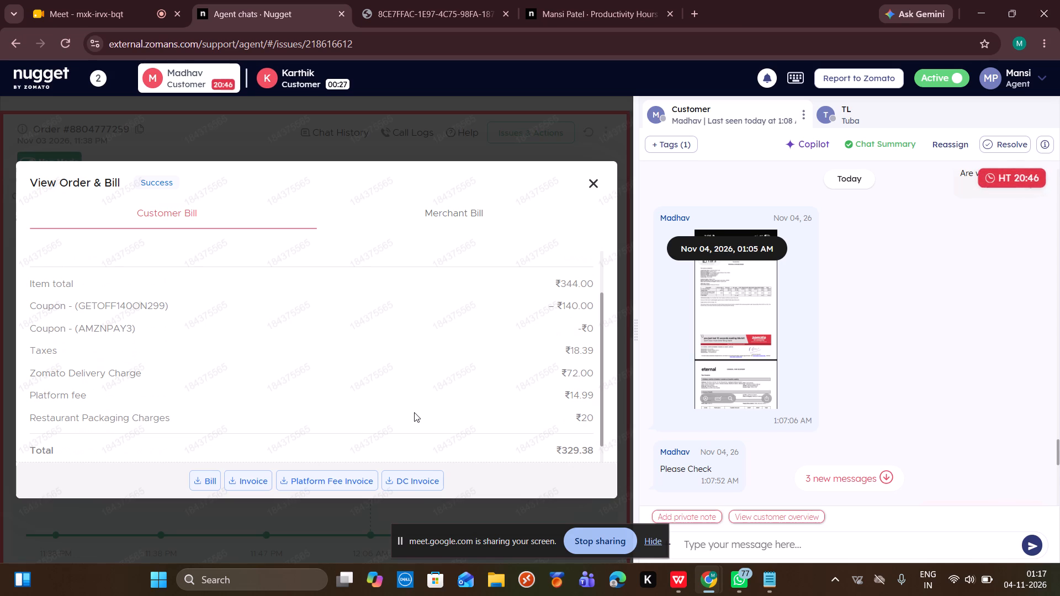
{"action": "scroll", "coordinate": [864, 430], "scroll_direction": "down", "scroll_amount": 20}
{"action": "scroll", "coordinate": [864, 430], "scroll_direction": "down", "scroll_amount": 3}
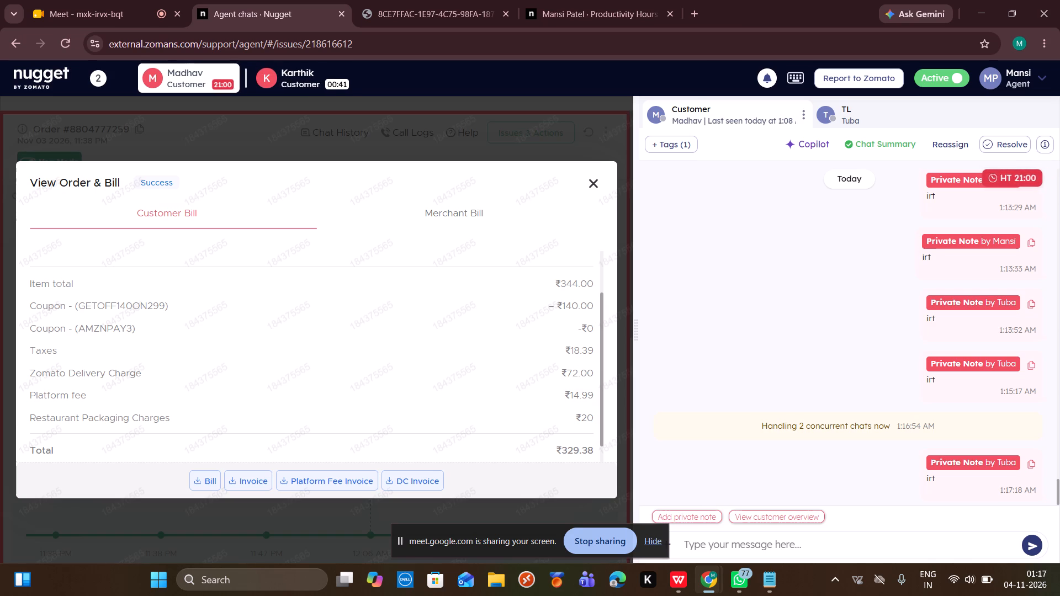
Stop sharing the screen with the meeting.
{"action": "left_click", "coordinate": [612, 543]}
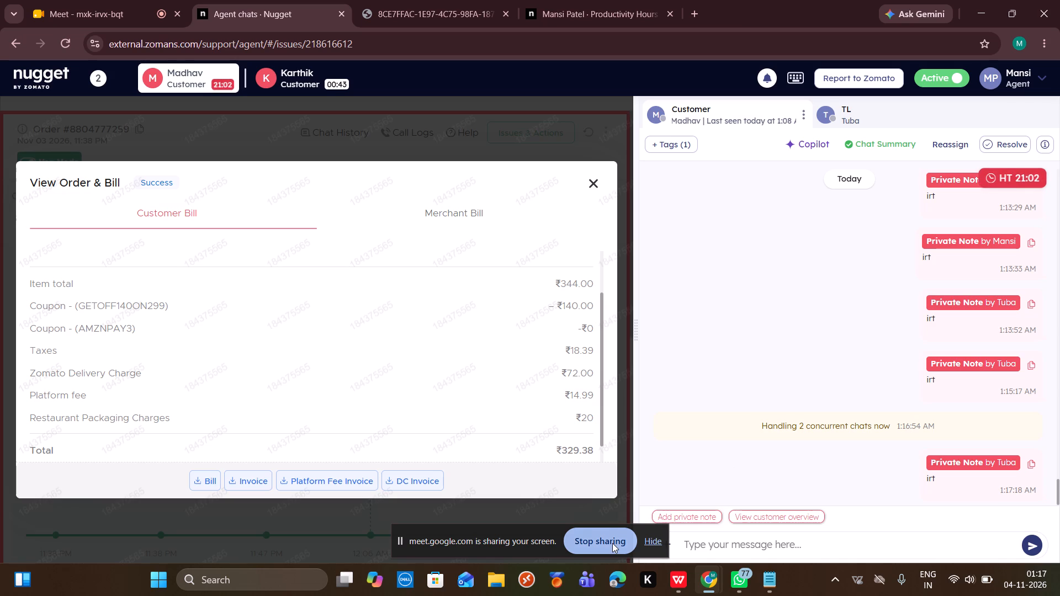
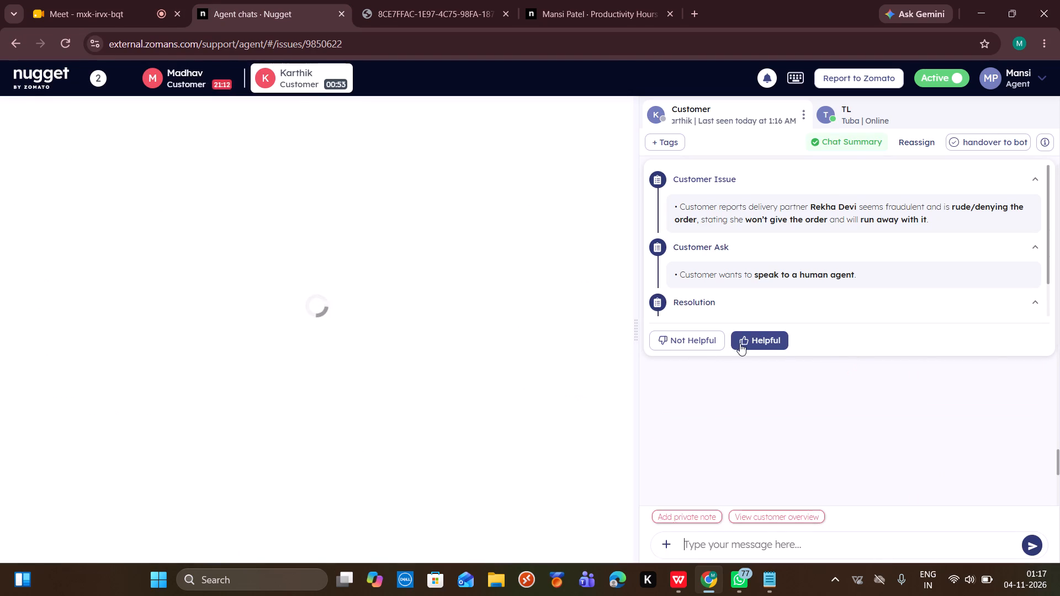
Send Karthik the canned delay acknowledgement apologising for the inconvenience and asking for a moment to check.
{"action": "left_click", "coordinate": [727, 546]}
{"action": "type", "text": "/delay"}
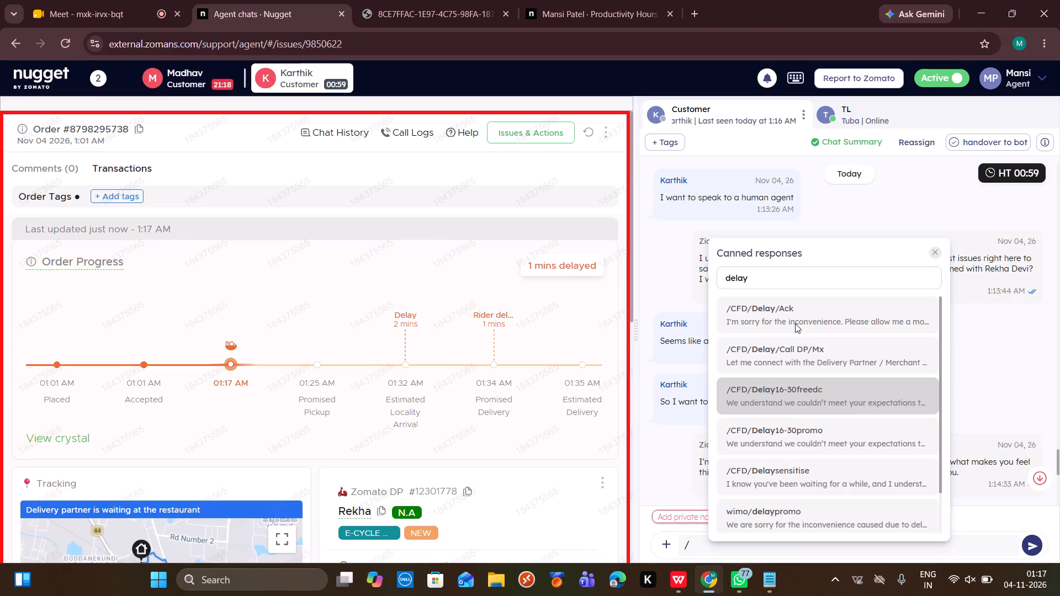
{"action": "left_click", "coordinate": [795, 323]}
{"action": "key", "text": "Return"}
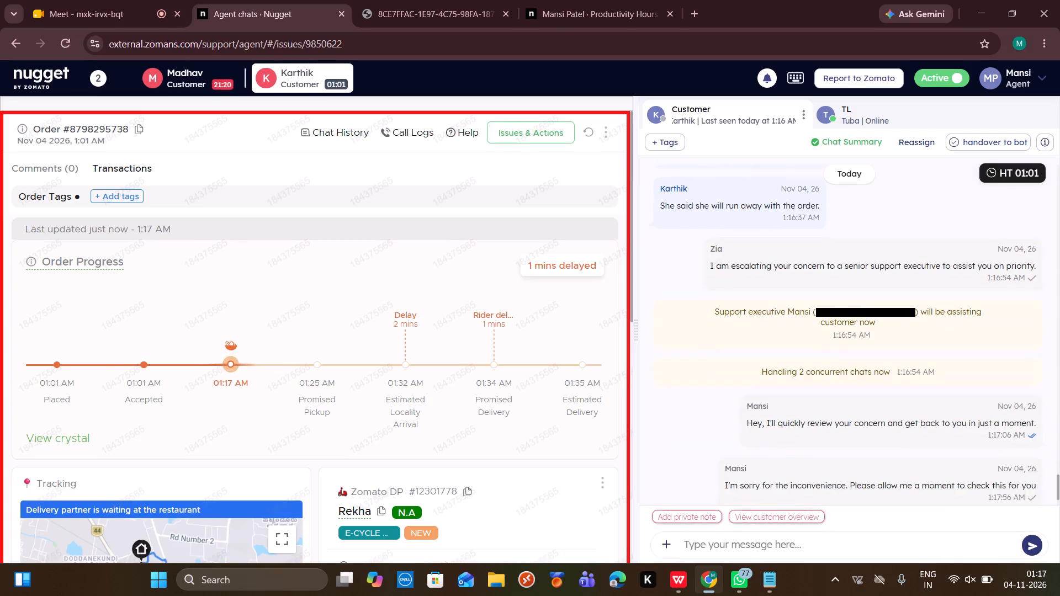
Review the delivery partner's assignment history on Karthik's order and his earlier messages about her behaviour.
{"action": "scroll", "coordinate": [539, 446], "scroll_direction": "down", "scroll_amount": 2}
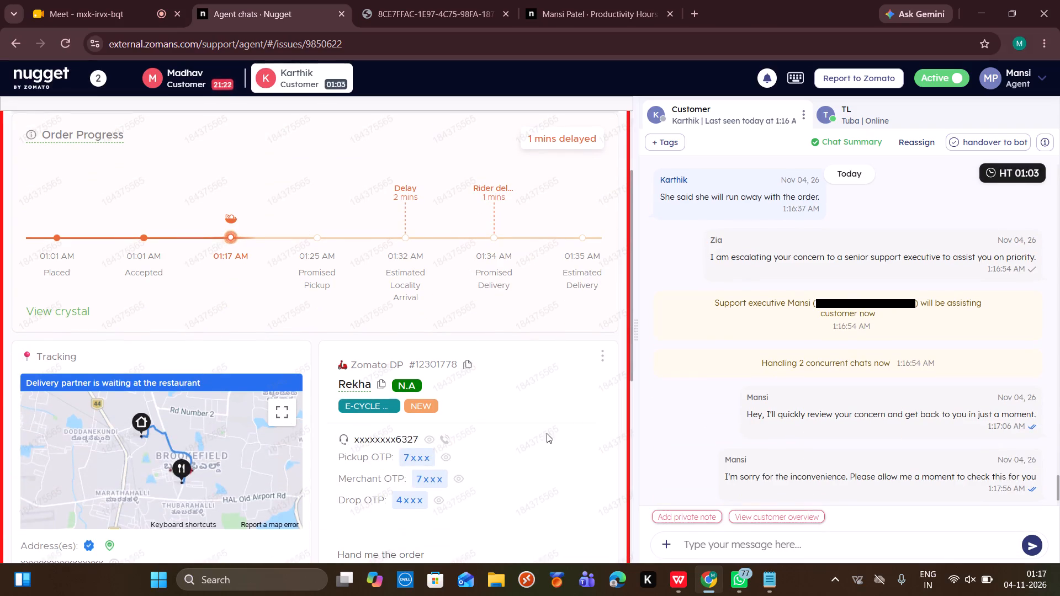
{"action": "left_click", "coordinate": [602, 358]}
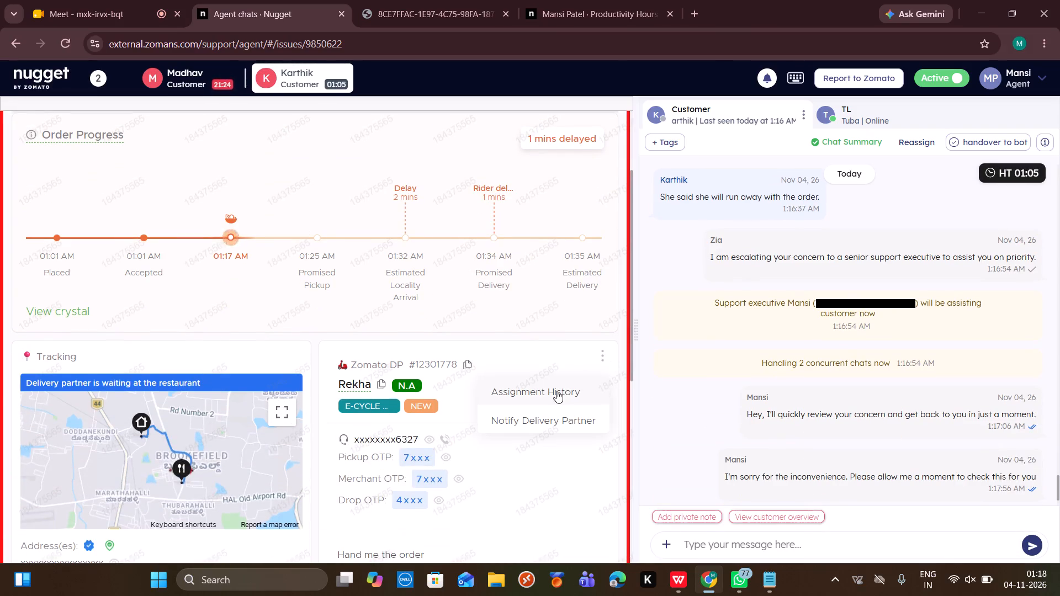
{"action": "left_click", "coordinate": [556, 391]}
{"action": "scroll", "coordinate": [714, 325], "scroll_direction": "up", "scroll_amount": 1}
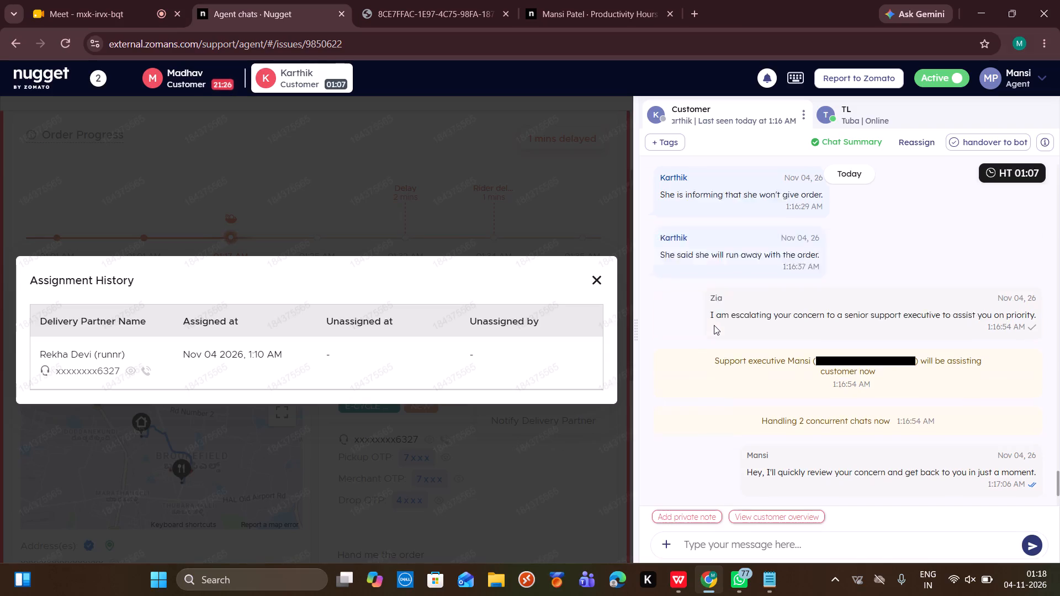
{"action": "scroll", "coordinate": [714, 325], "scroll_direction": "up", "scroll_amount": 2}
{"action": "left_click", "coordinate": [544, 442]}
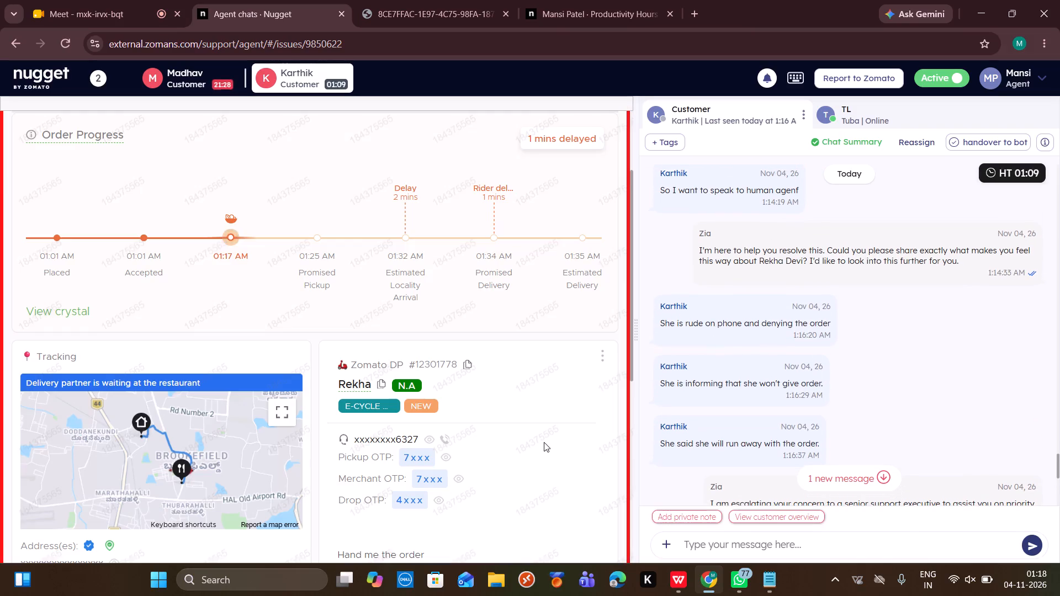
Request a callback connecting to the delivery partner on Karthik's order.
{"action": "left_click", "coordinate": [443, 438]}
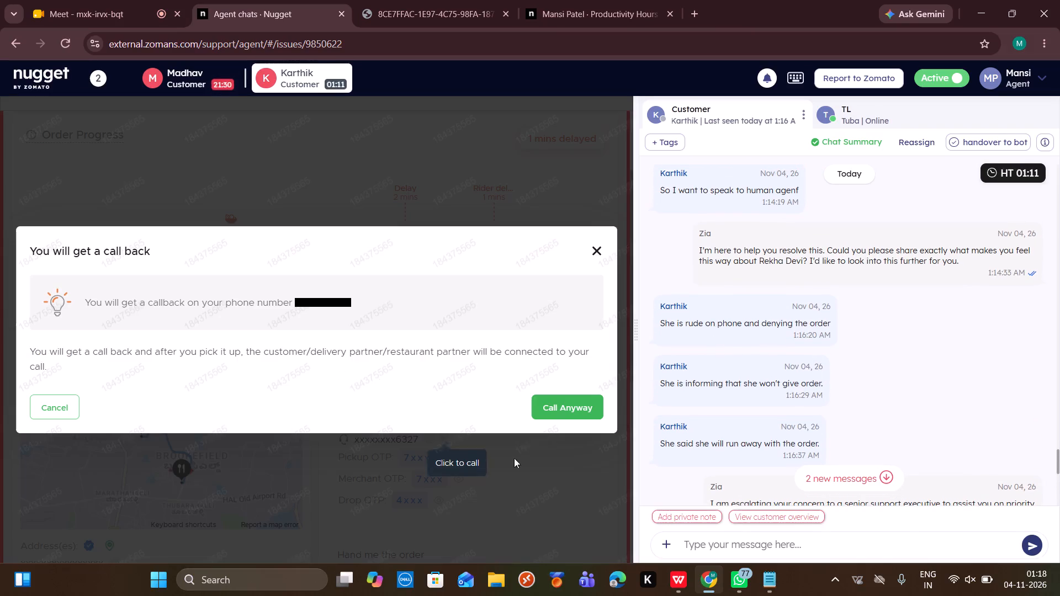
{"action": "left_click", "coordinate": [559, 409]}
Send Karthik the Notepad hold statement about checking with the restaurant and delivery partner for 2-4 minutes and connecting over a call.
{"action": "scroll", "coordinate": [772, 397], "scroll_direction": "down", "scroll_amount": 6}
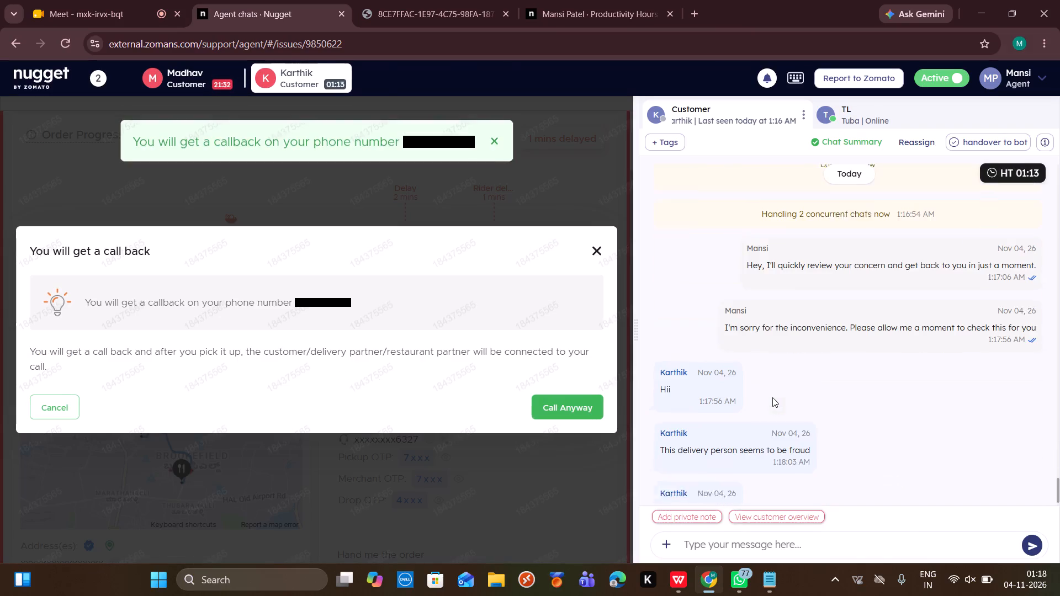
{"action": "scroll", "coordinate": [772, 397], "scroll_direction": "down", "scroll_amount": 5}
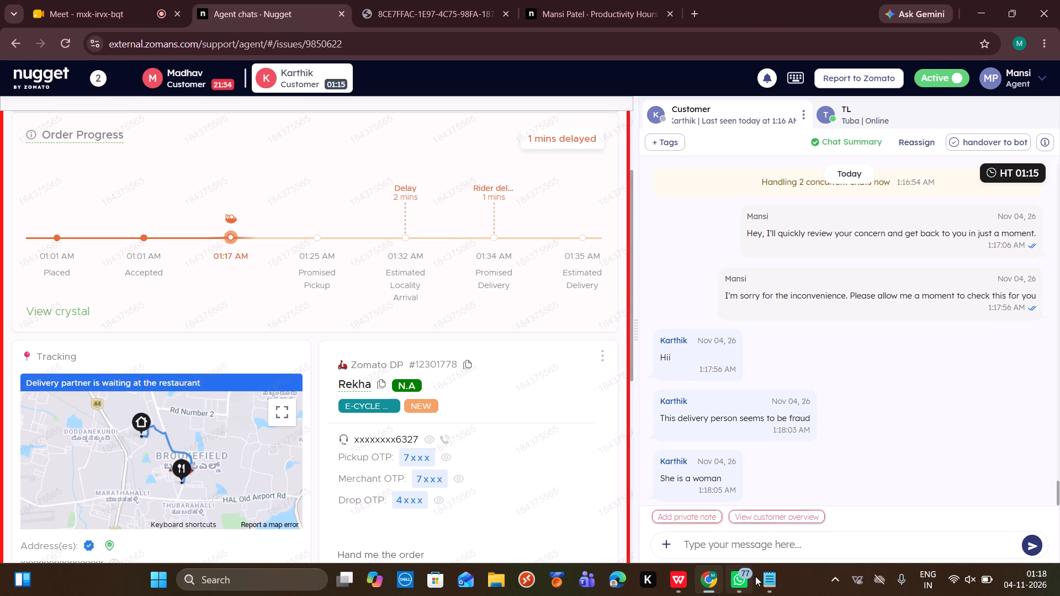
{"action": "left_click", "coordinate": [759, 577]}
{"action": "key", "text": "ctrl+c"}
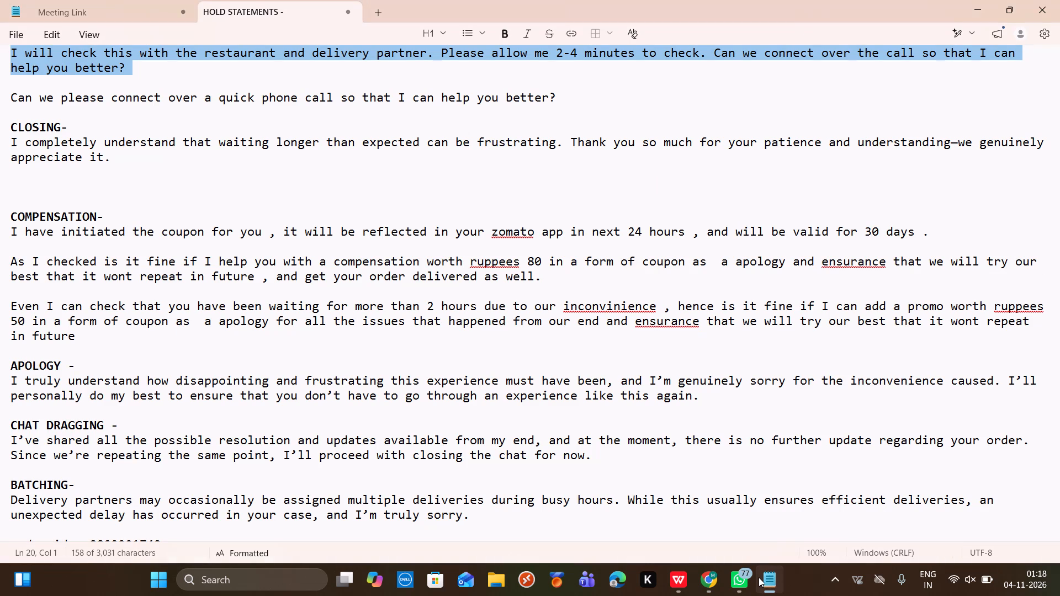
{"action": "left_click", "coordinate": [711, 581]}
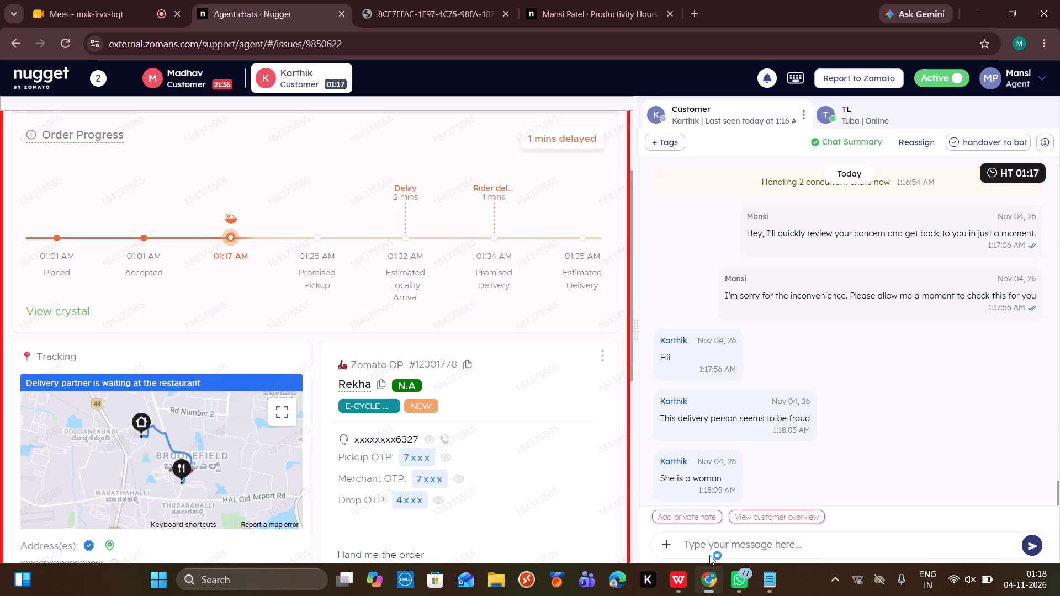
{"action": "left_click", "coordinate": [712, 550]}
{"action": "key", "text": "ctrl+v"}
{"action": "key", "text": "Return"}
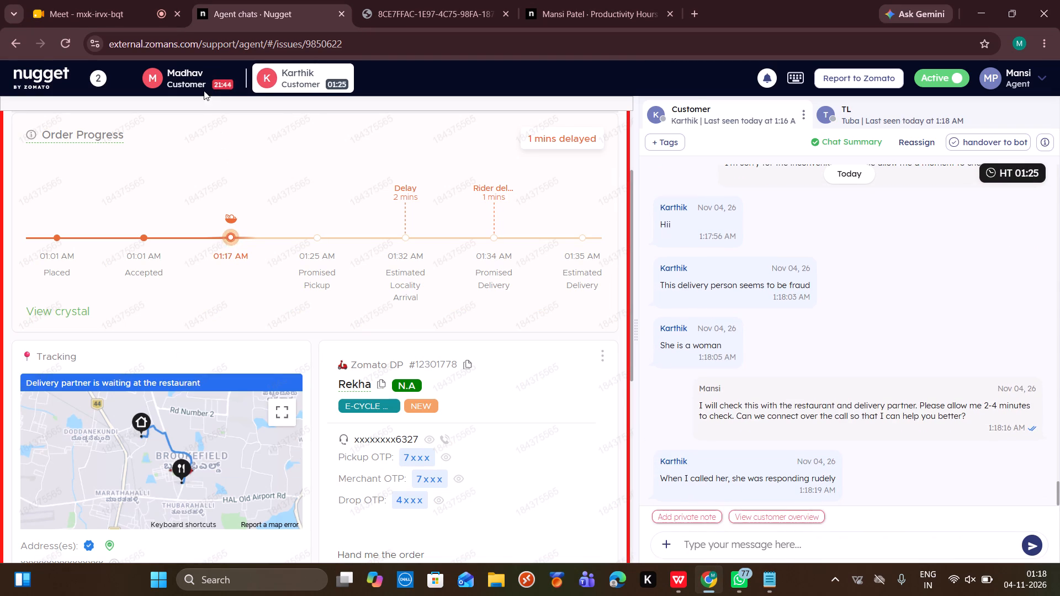
In Madhav's chat, draft that his concern was checked and the extra charges are only the platform fee, delivery charges and taxes.
{"action": "left_click", "coordinate": [199, 61]}
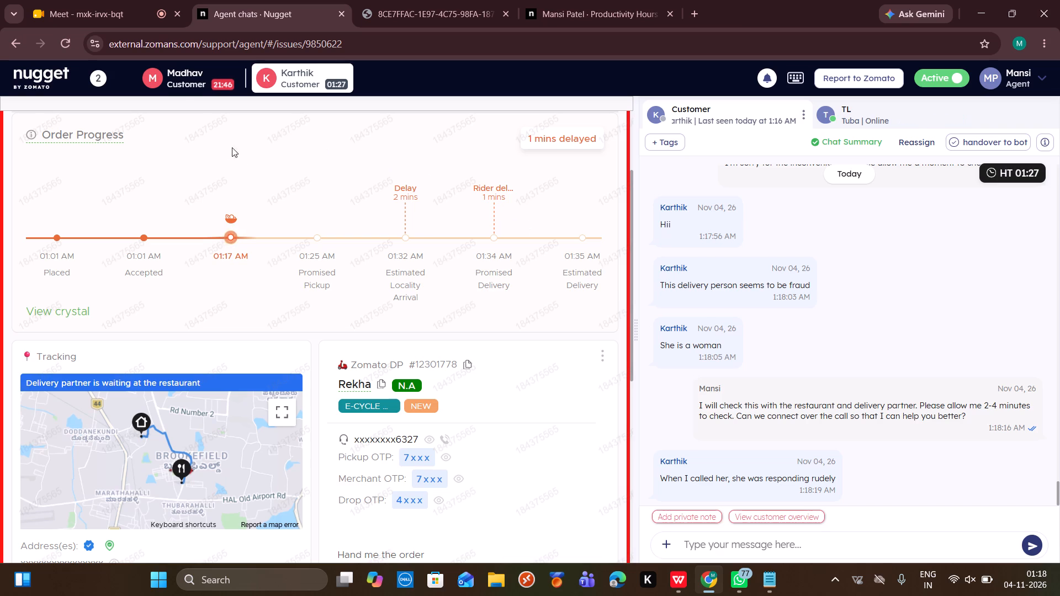
{"action": "left_click", "coordinate": [163, 73]}
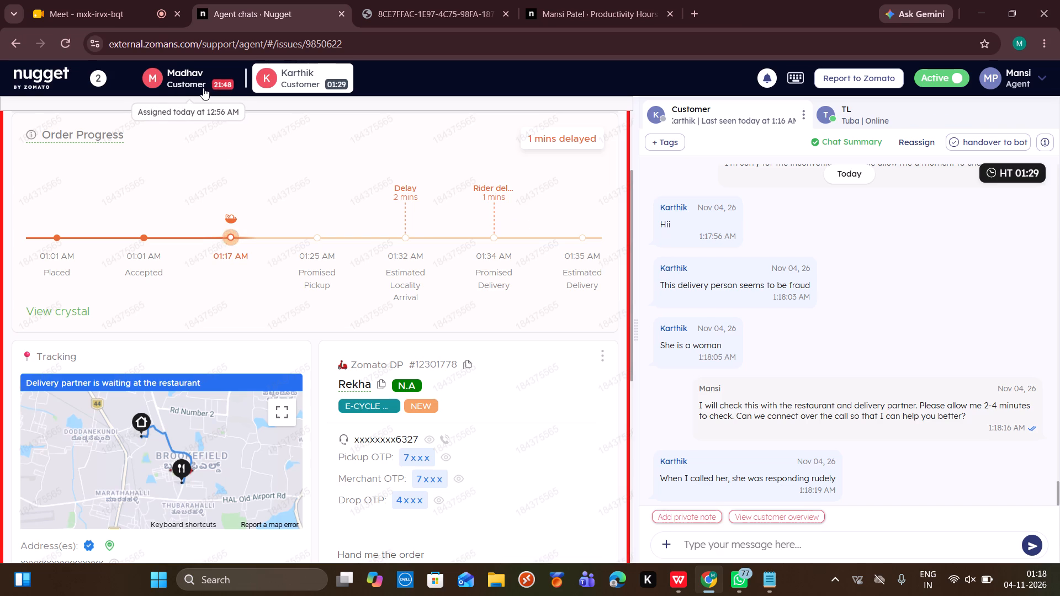
{"action": "left_click", "coordinate": [207, 86]}
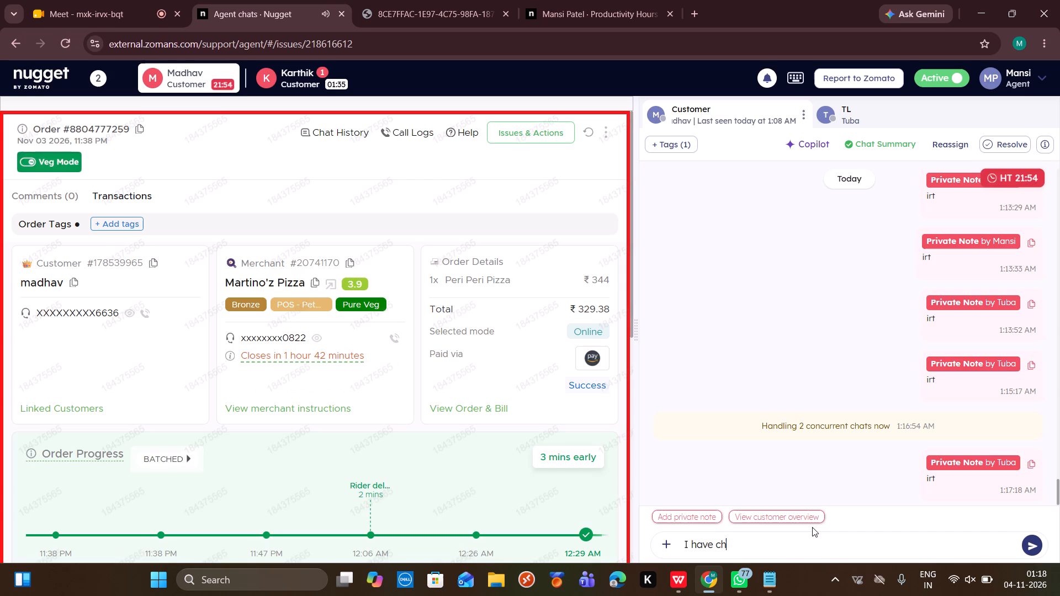
{"action": "key", "text": "w"}
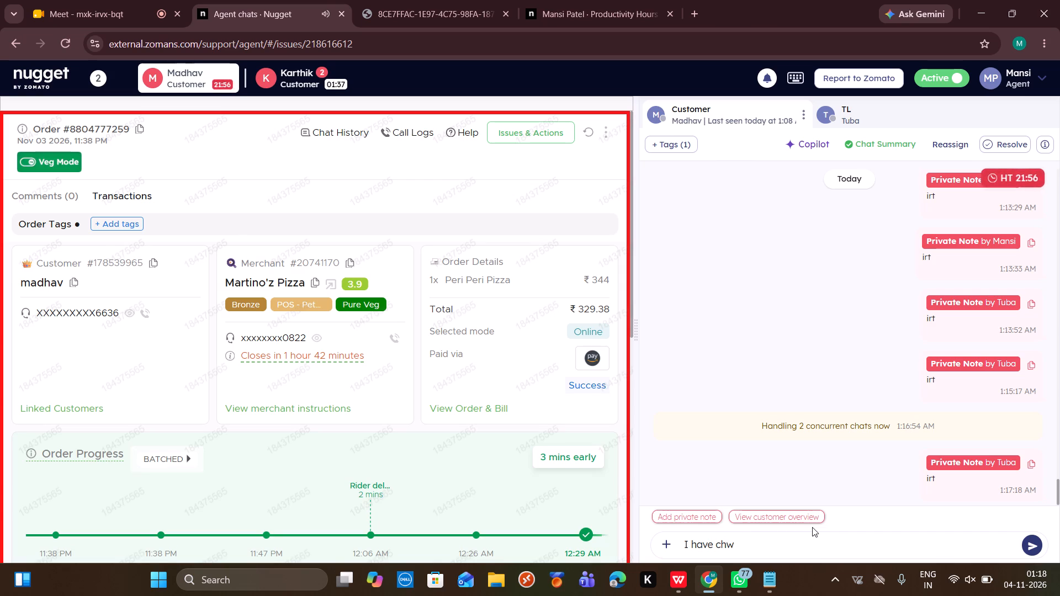
{"action": "key", "text": "BackSpace"}
{"action": "type", "text": "ecked your concern sir but as"}
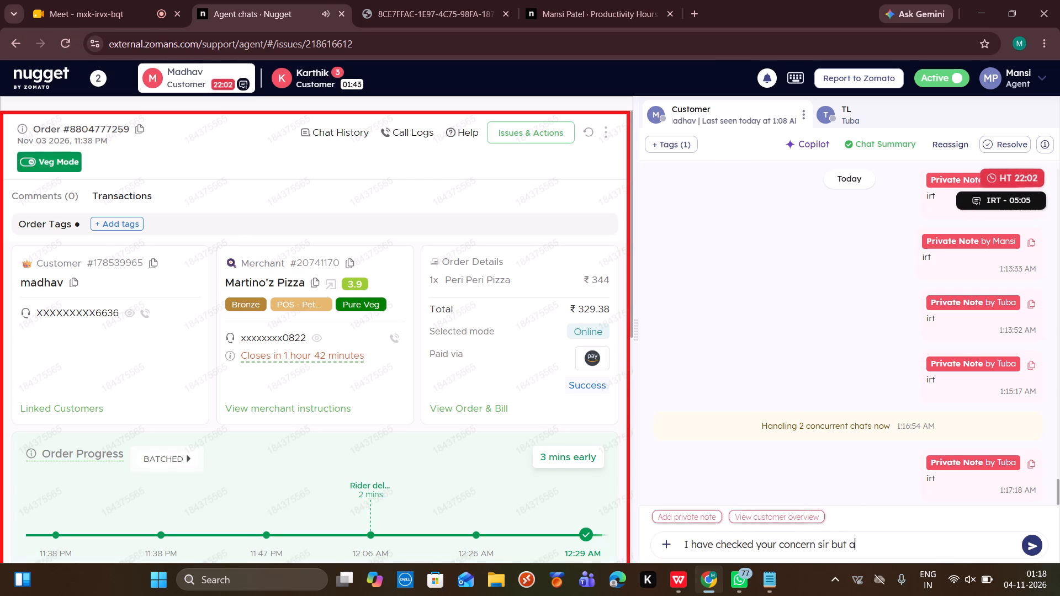
{"action": "key", "text": "space"}
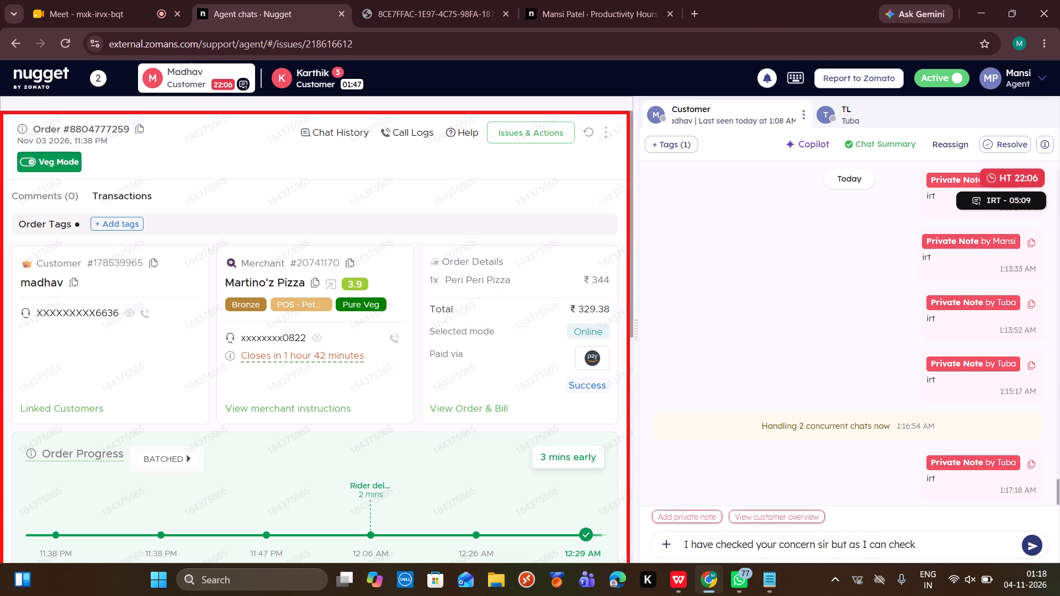
{"action": "type", "text": "the es"}
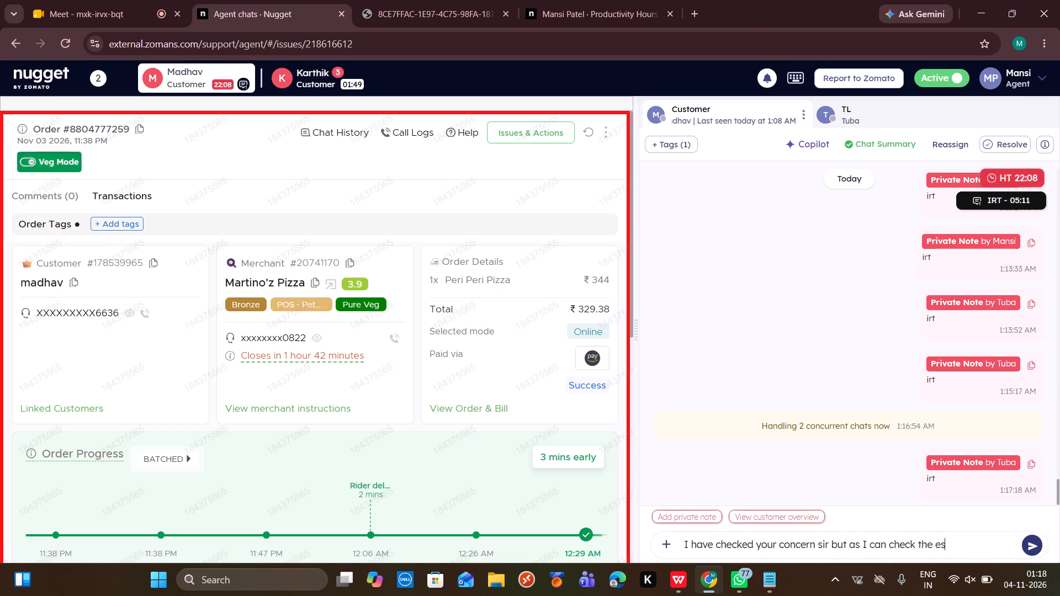
{"action": "key", "text": "BackSpace"}
{"action": "type", "text": "xtra charges are"}
{"action": "key", "text": "space"}
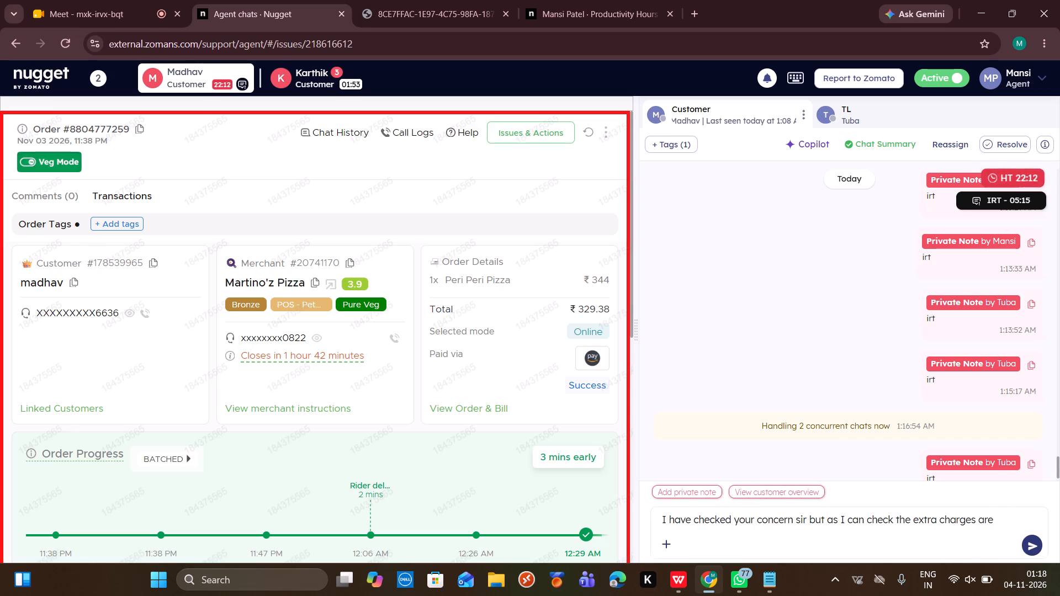
{"action": "type", "text": "applicable as the platform fee , deli"}
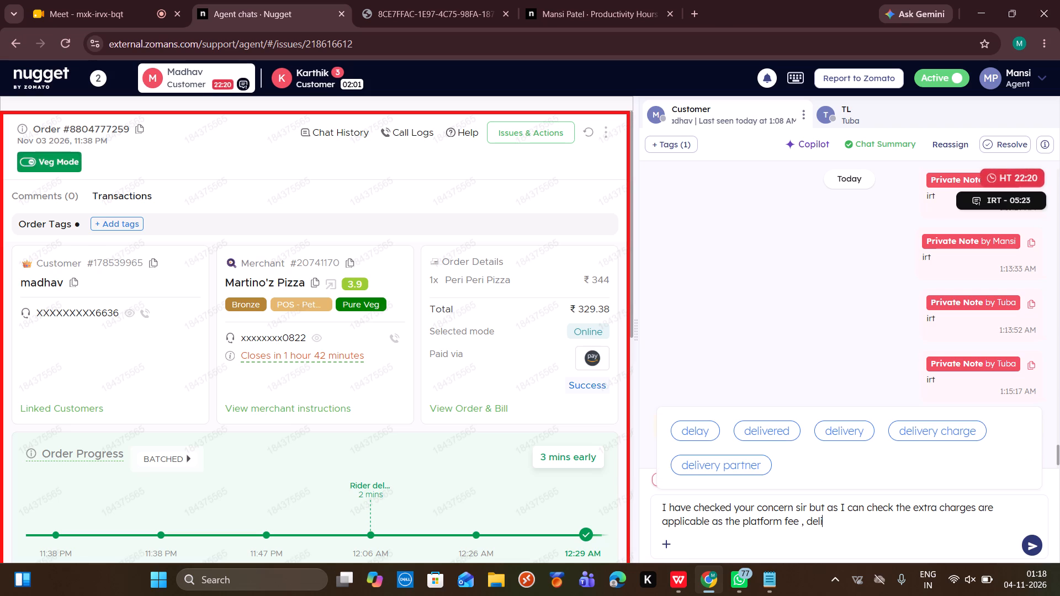
{"action": "type", "text": "very charges and taxes only"}
{"action": "key", "text": "space"}
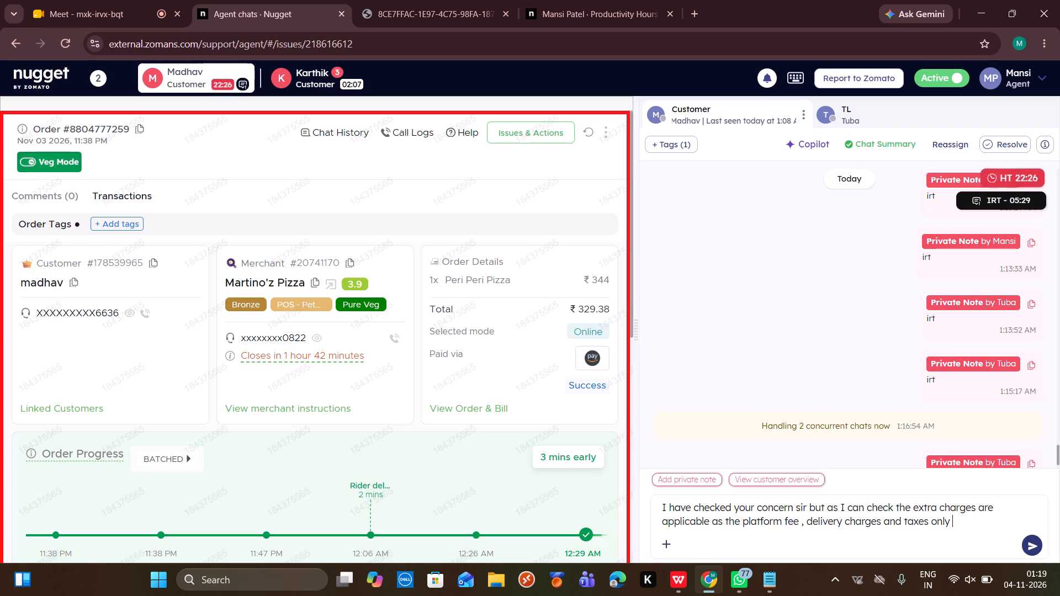
Complete and send Madhav's message, adding that no refund is possible as all the charges were displayed while placing the order.
{"action": "type", "text": ", hence we cannot help you by any refund as"}
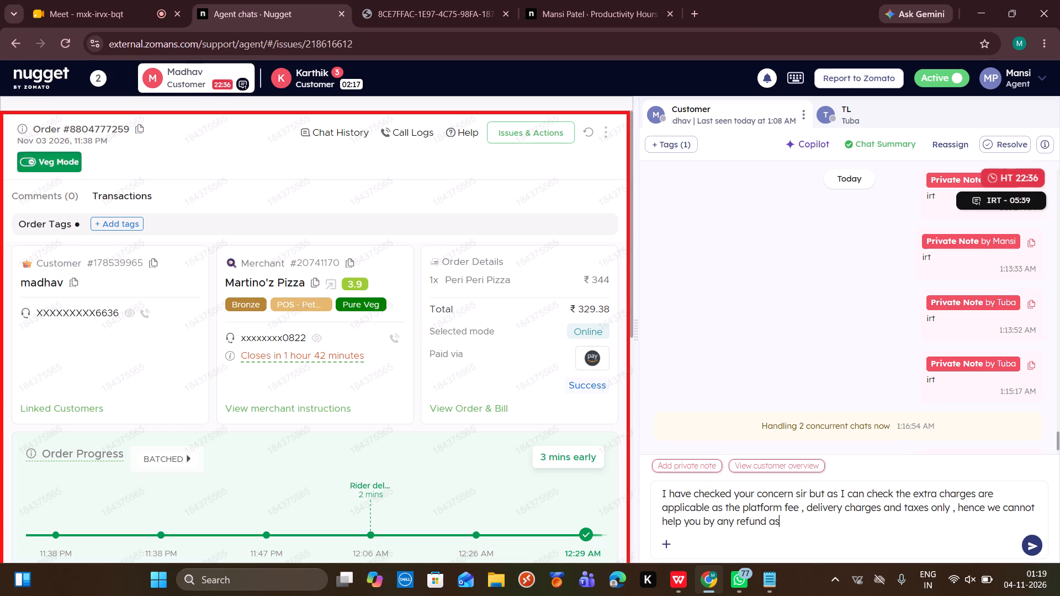
{"action": "key", "text": "space"}
{"action": "type", "text": "all the charges were displayed ot"}
{"action": "key", "text": "BackSpace"}
{"action": "key", "text": "BackSpace"}
{"action": "type", "text": "to y"}
{"action": "type", "text": "ou b"}
{"action": "key", "text": "BackSpace"}
{"action": "type", "text": "while placing the order"}
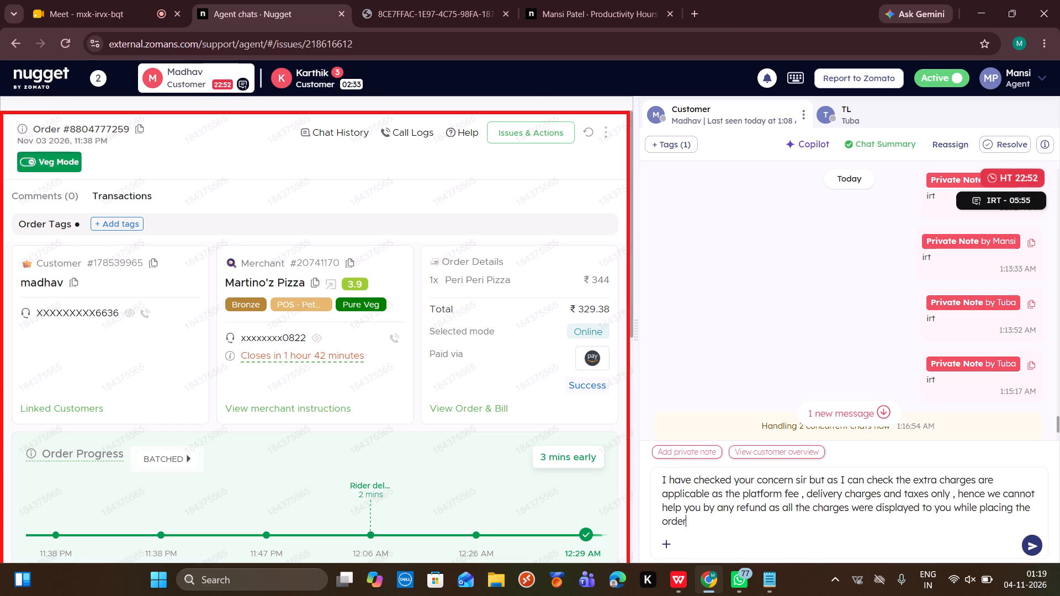
{"action": "key", "text": "Return"}
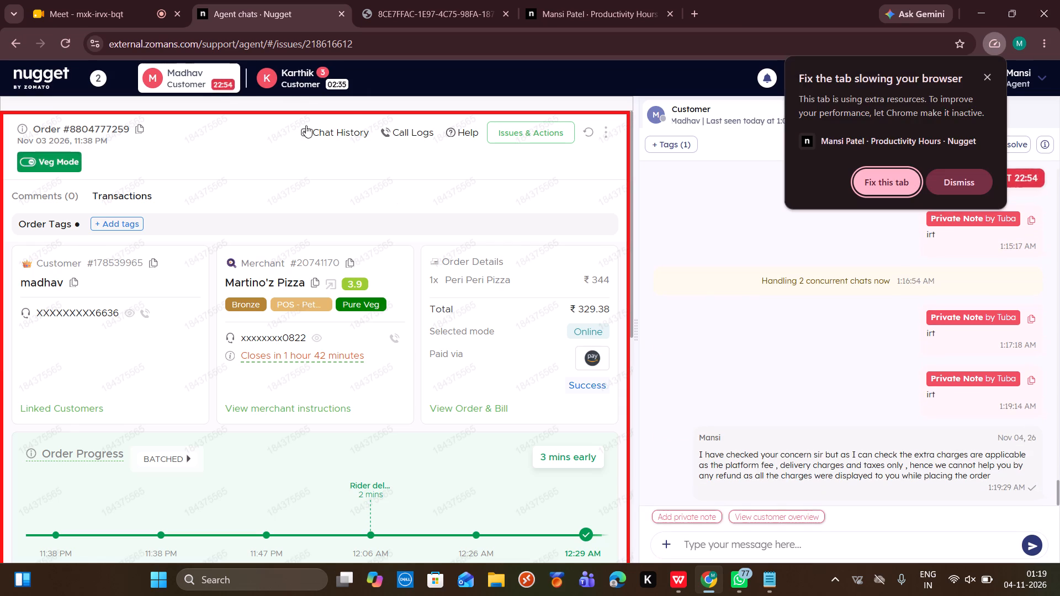
Return to Karthik's chat and request another callback connecting to his order's delivery partner.
{"action": "left_click", "coordinate": [285, 78]}
{"action": "scroll", "coordinate": [798, 321], "scroll_direction": "down", "scroll_amount": 4}
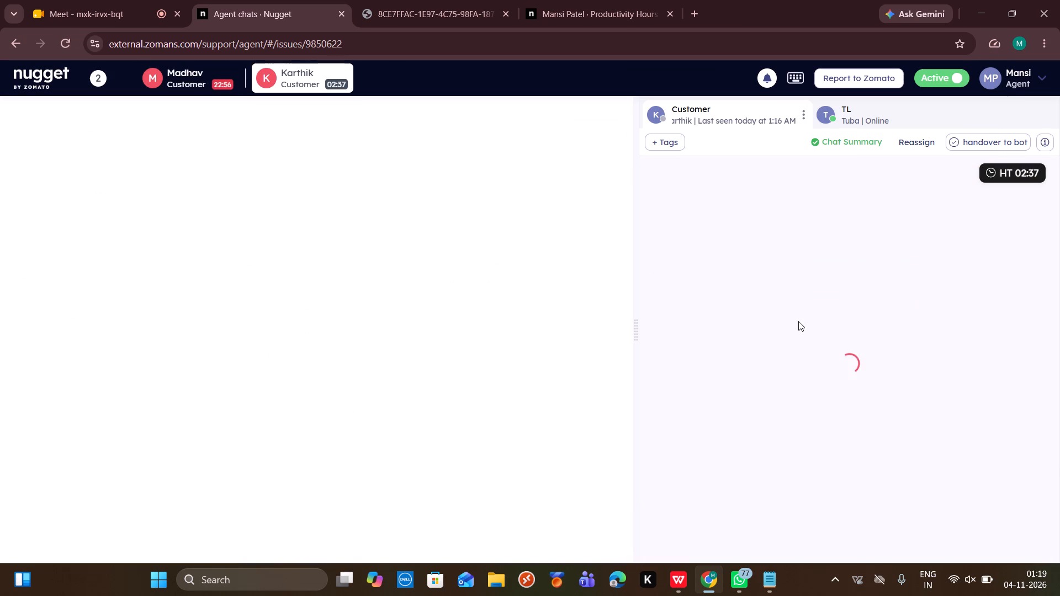
{"action": "scroll", "coordinate": [798, 321], "scroll_direction": "down", "scroll_amount": 14}
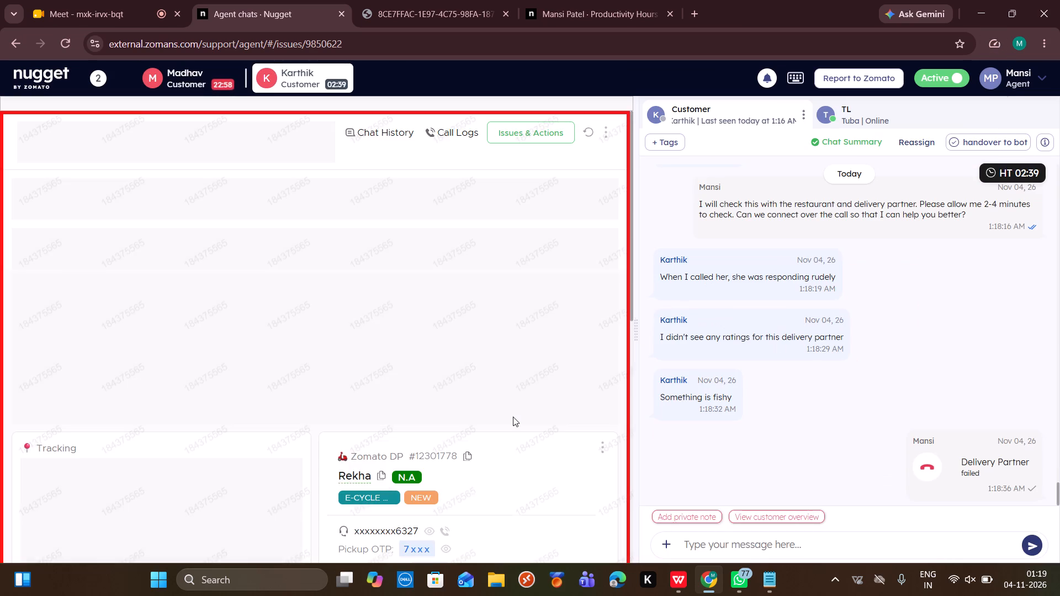
{"action": "scroll", "coordinate": [513, 417], "scroll_direction": "down", "scroll_amount": 2}
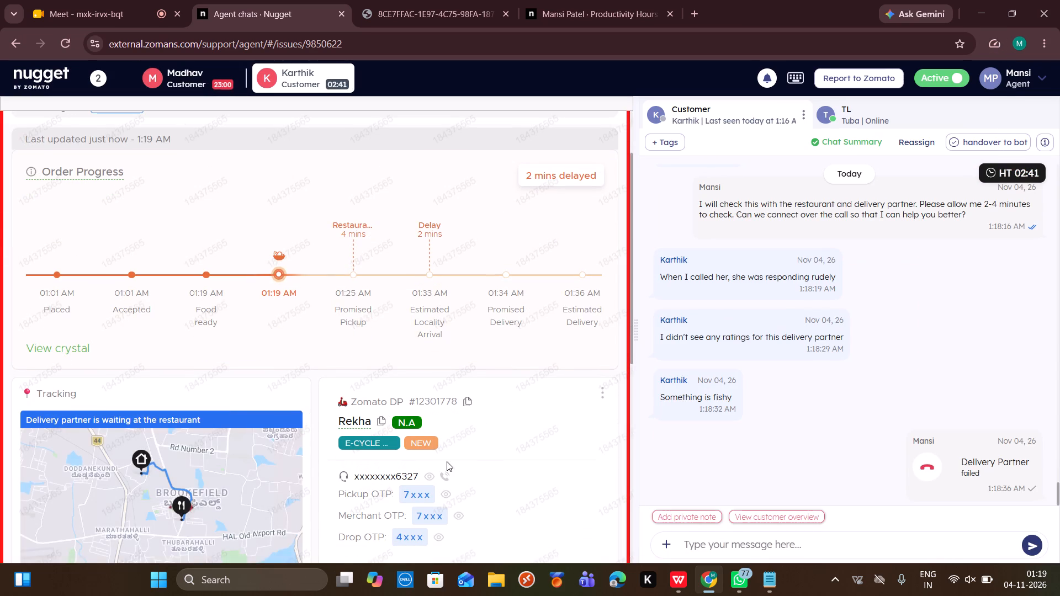
{"action": "left_click", "coordinate": [443, 475]}
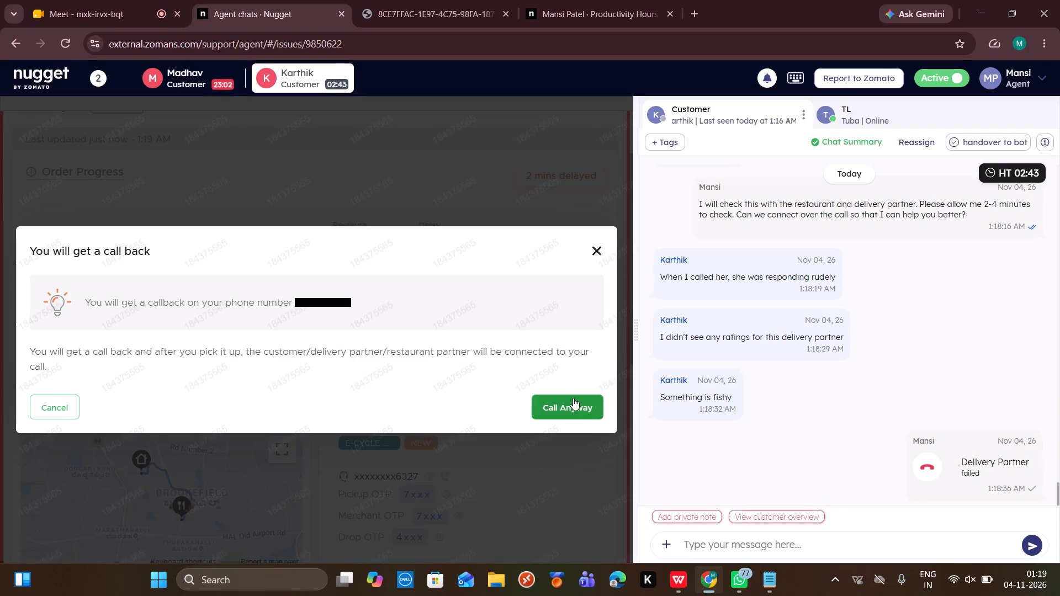
{"action": "left_click", "coordinate": [573, 398]}
{"action": "left_click", "coordinate": [573, 398]}
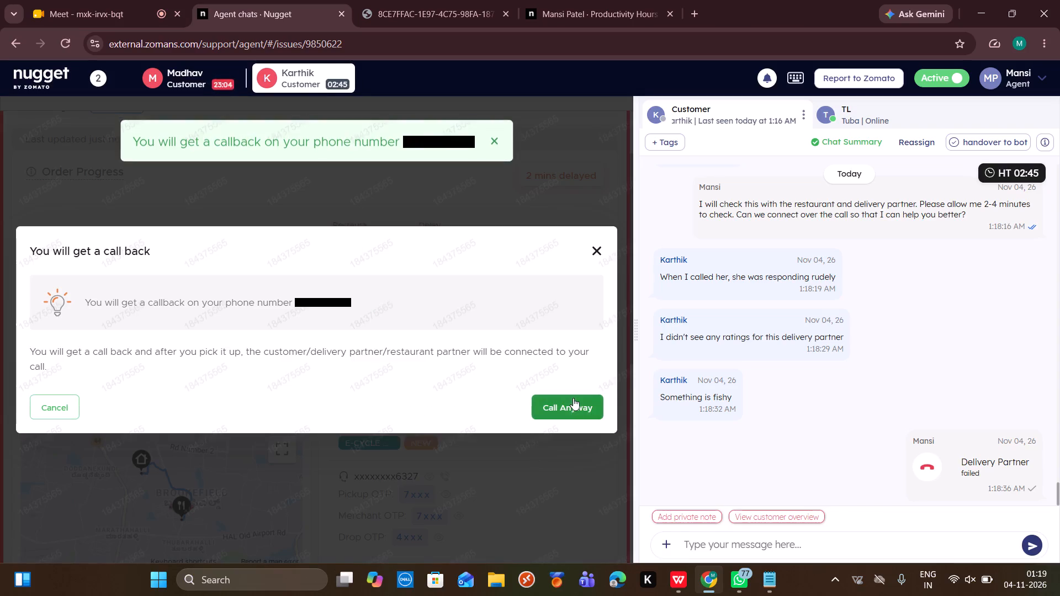
{"action": "left_click", "coordinate": [368, 426]}
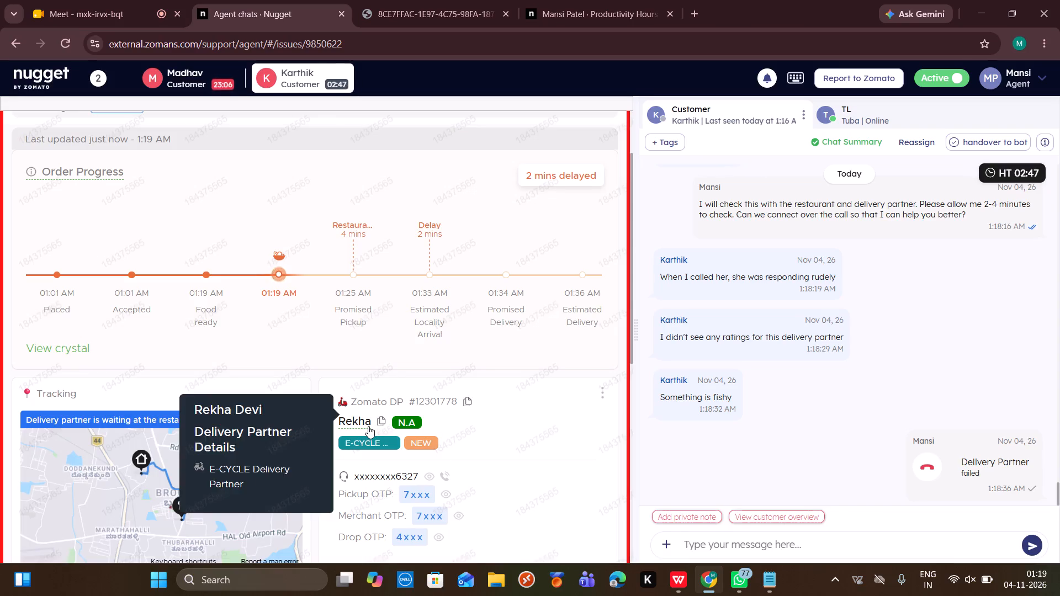
Begin a reply to Karthik reading "I understand your concern regarding the issue".
{"action": "left_click", "coordinate": [717, 532]}
{"action": "left_click", "coordinate": [717, 539]}
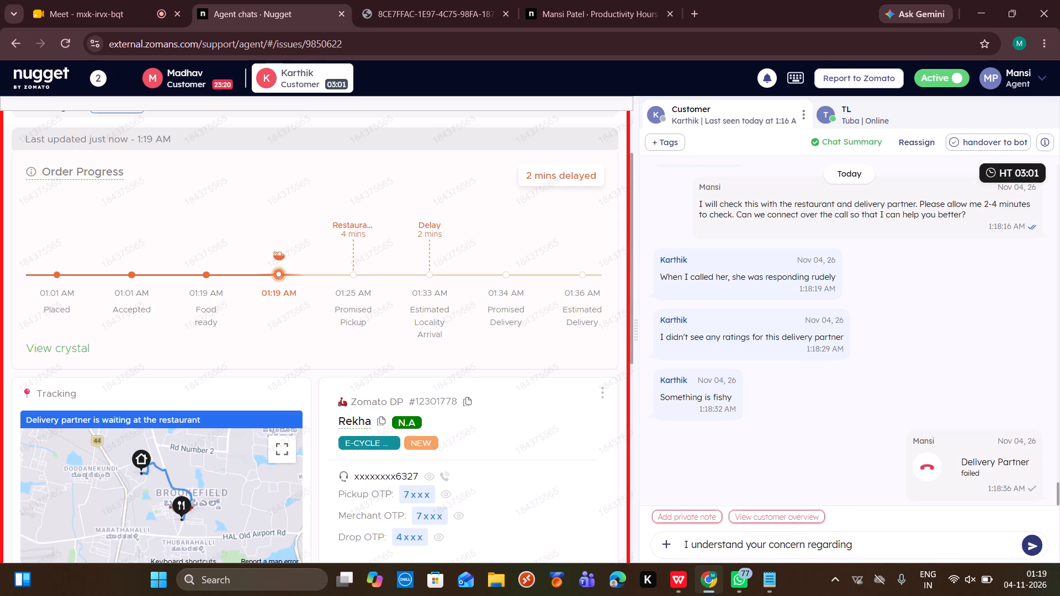
{"action": "key", "text": "space"}
{"action": "type", "text": "the issue"}
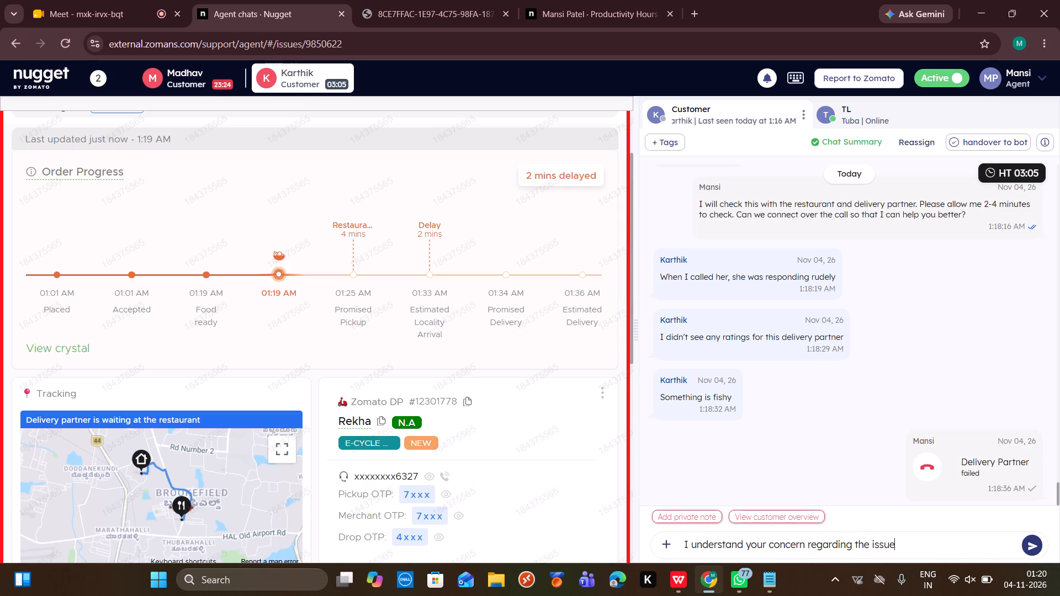
Refresh Karthik's order details and examine the order progress, tracking and delivery partner information.
{"action": "scroll", "coordinate": [534, 358], "scroll_direction": "up", "scroll_amount": 8}
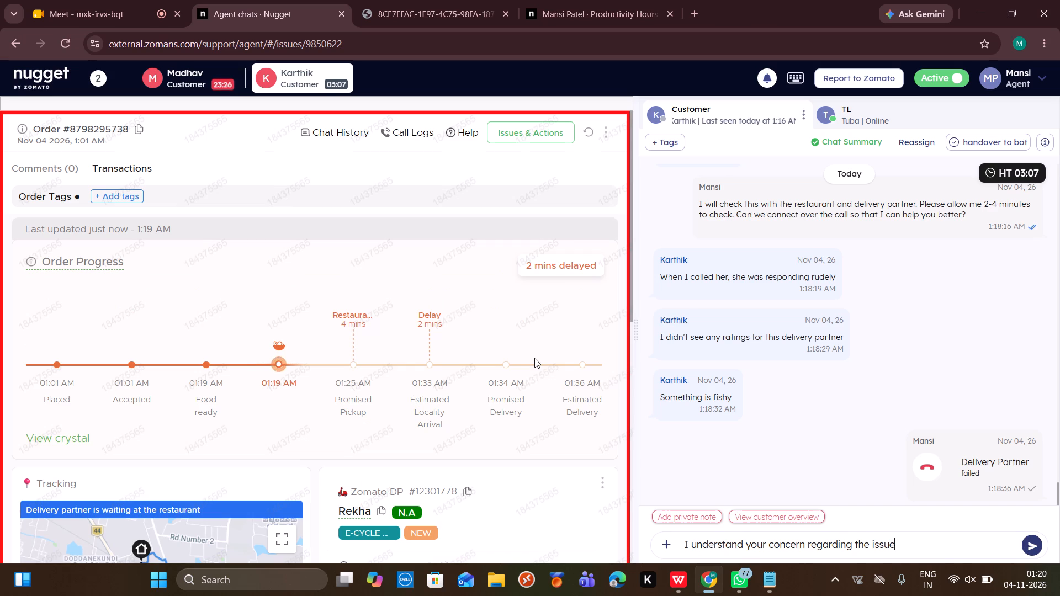
{"action": "left_click", "coordinate": [590, 132]}
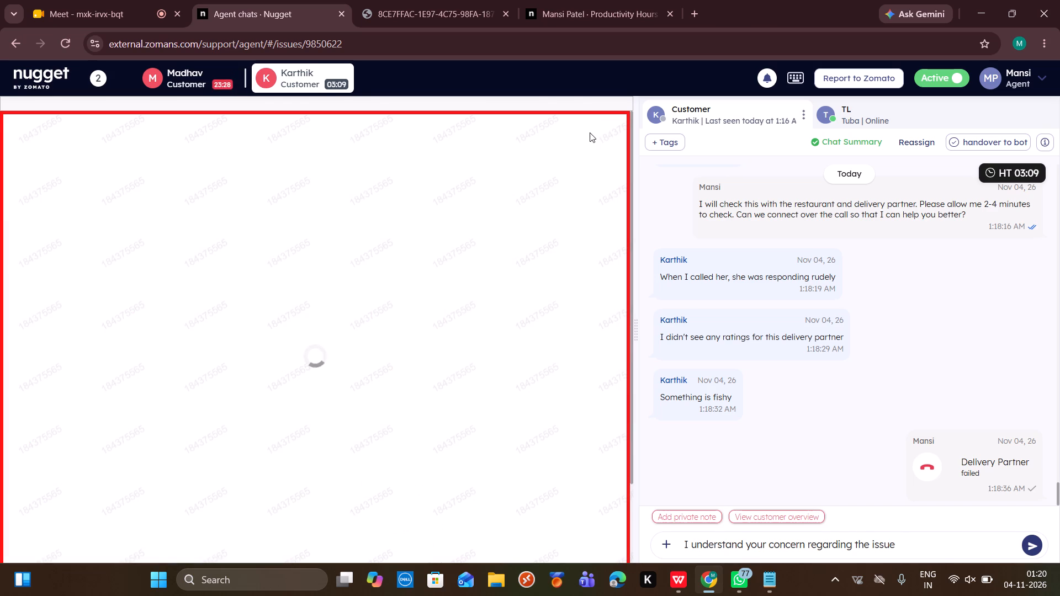
{"action": "scroll", "coordinate": [534, 375], "scroll_direction": "down", "scroll_amount": 2}
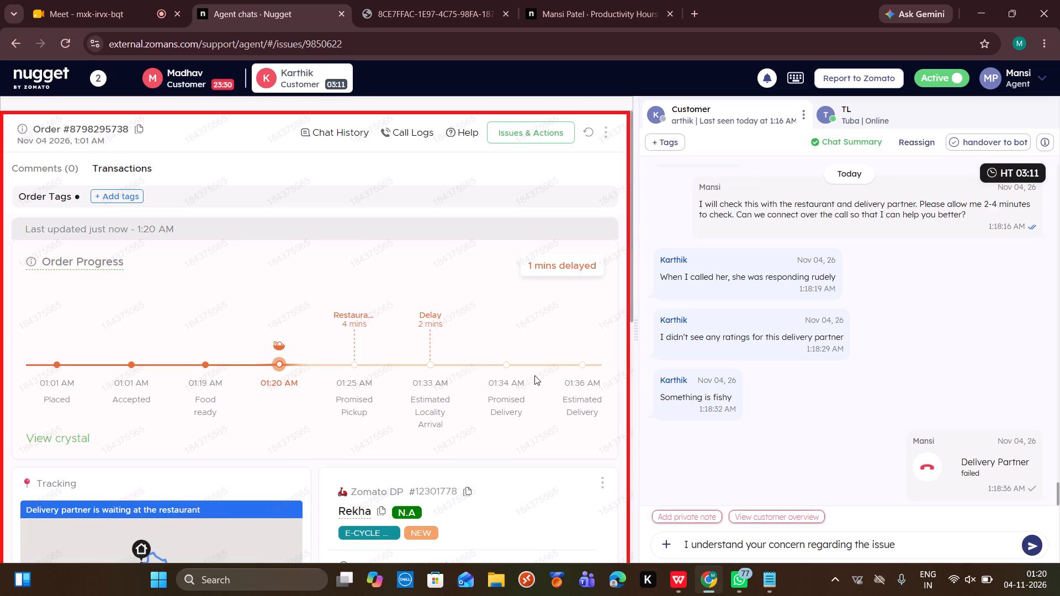
{"action": "scroll", "coordinate": [534, 375], "scroll_direction": "down", "scroll_amount": 2}
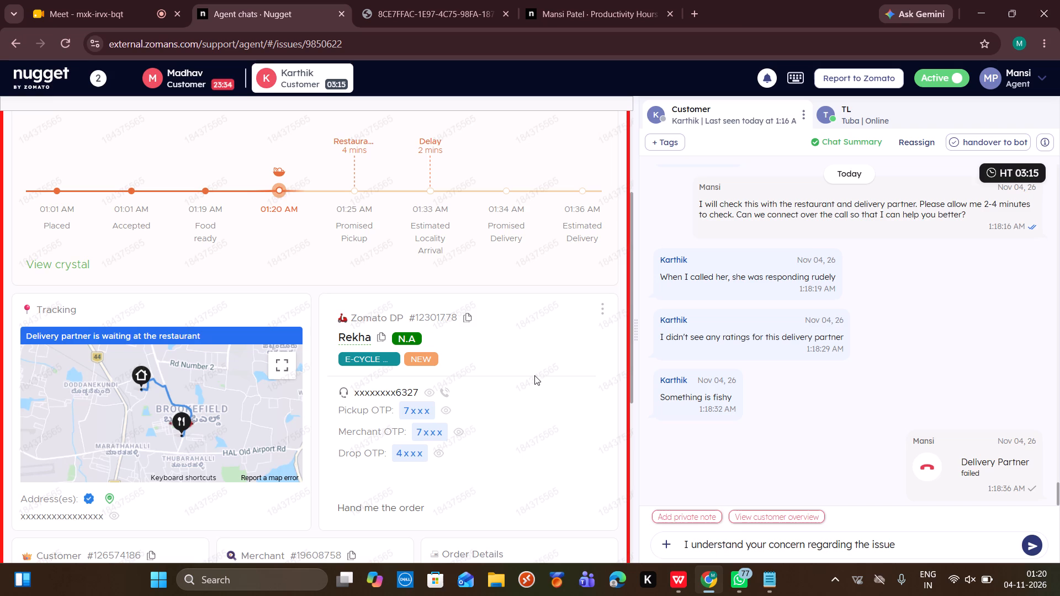
{"action": "scroll", "coordinate": [534, 375], "scroll_direction": "up", "scroll_amount": 3}
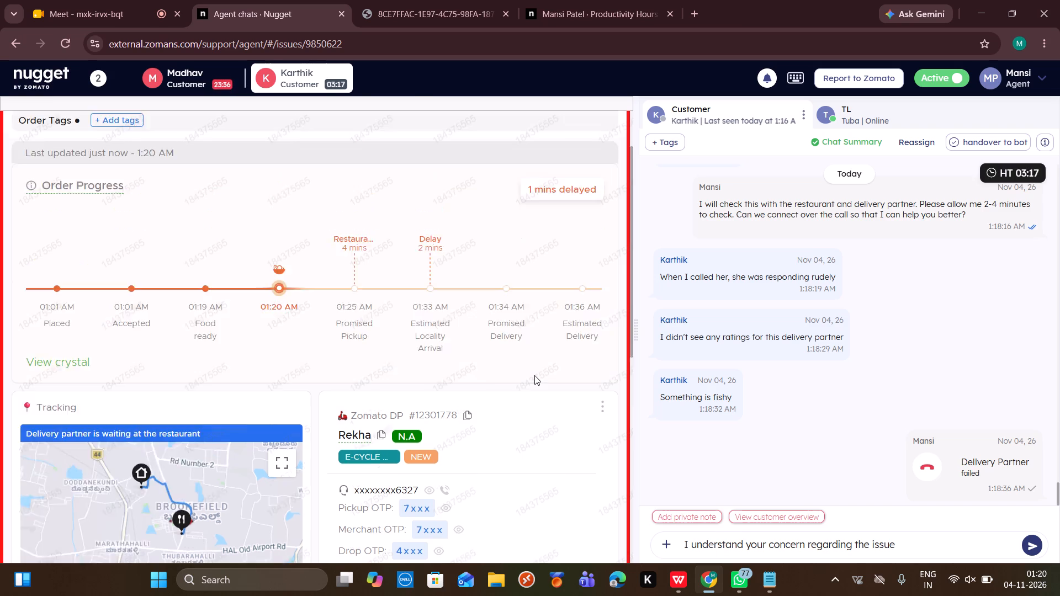
{"action": "scroll", "coordinate": [534, 375], "scroll_direction": "up", "scroll_amount": 1}
{"action": "scroll", "coordinate": [535, 316], "scroll_direction": "down", "scroll_amount": 2}
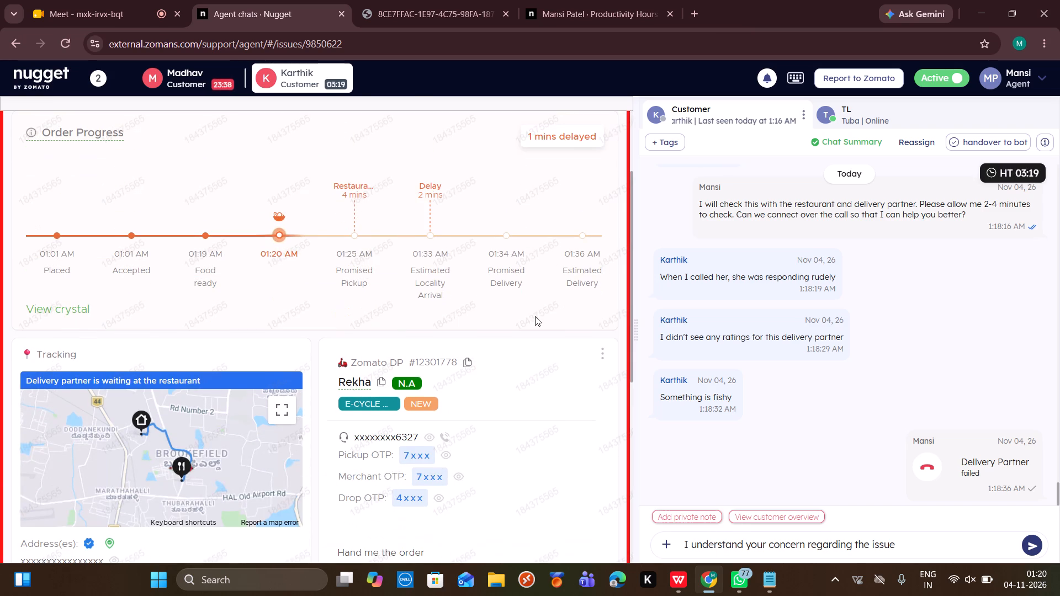
{"action": "scroll", "coordinate": [535, 316], "scroll_direction": "down", "scroll_amount": 2}
{"action": "scroll", "coordinate": [535, 316], "scroll_direction": "up", "scroll_amount": 5}
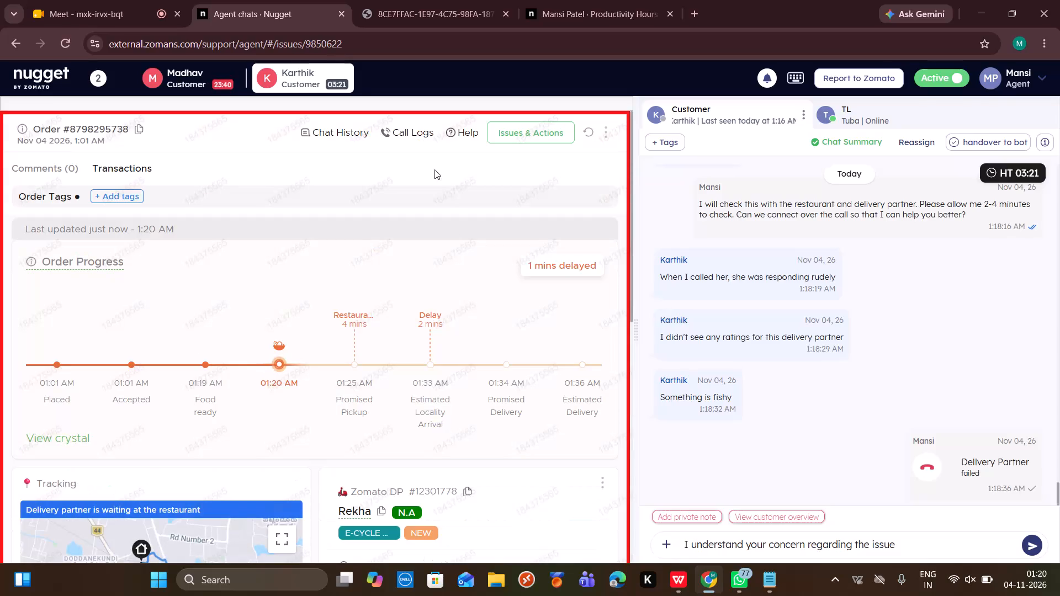
Open the order's call logs and read the summary of the customer's call to the delivery partner.
{"action": "left_click", "coordinate": [418, 134]}
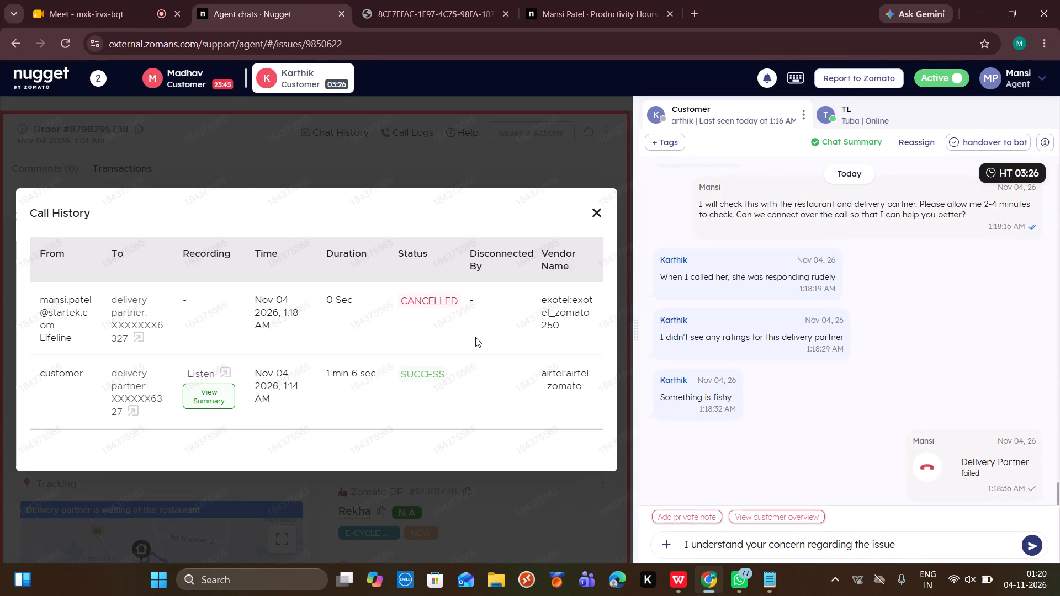
{"action": "left_click", "coordinate": [601, 211]}
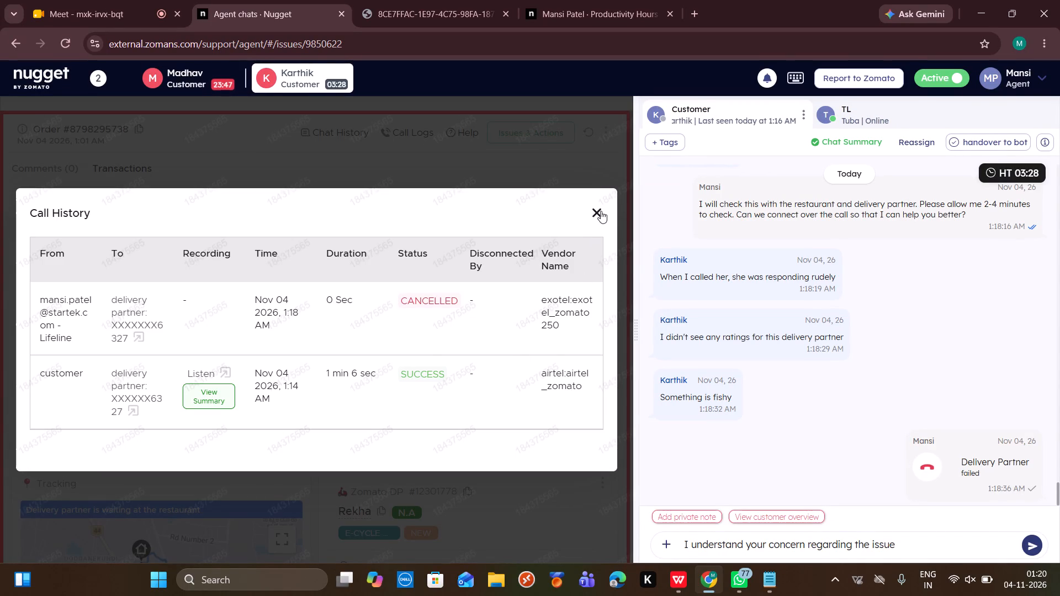
{"action": "left_click", "coordinate": [414, 126]}
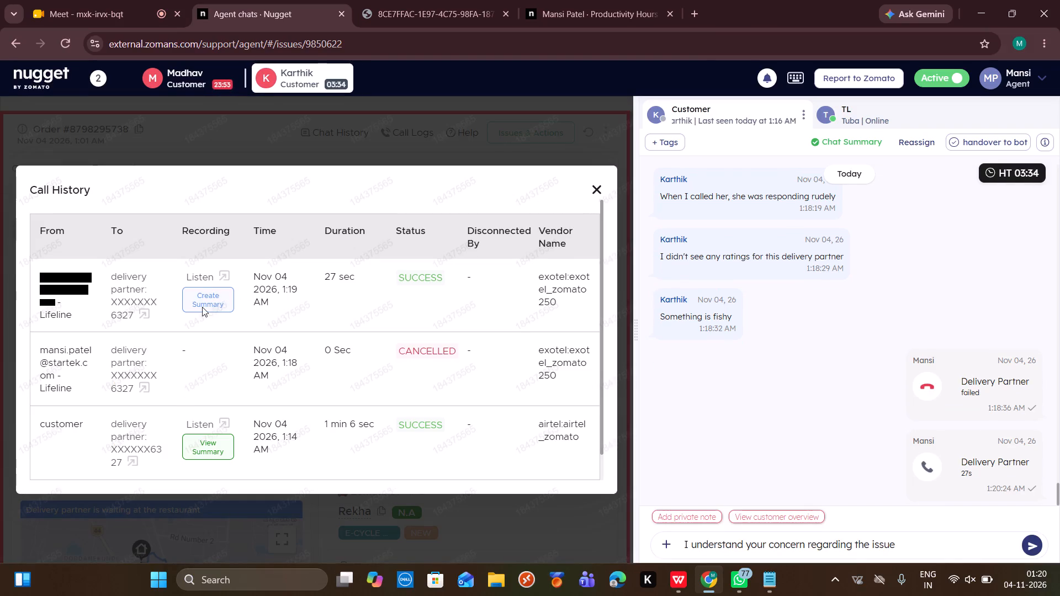
{"action": "left_click", "coordinate": [206, 460]}
{"action": "left_click", "coordinate": [213, 449]}
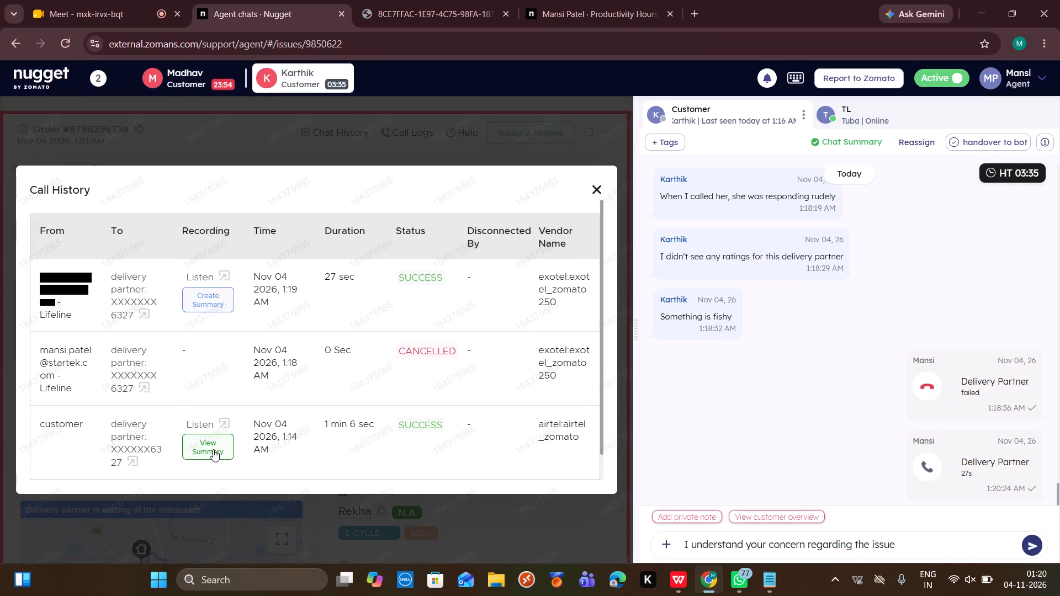
{"action": "scroll", "coordinate": [309, 390], "scroll_direction": "down", "scroll_amount": 1}
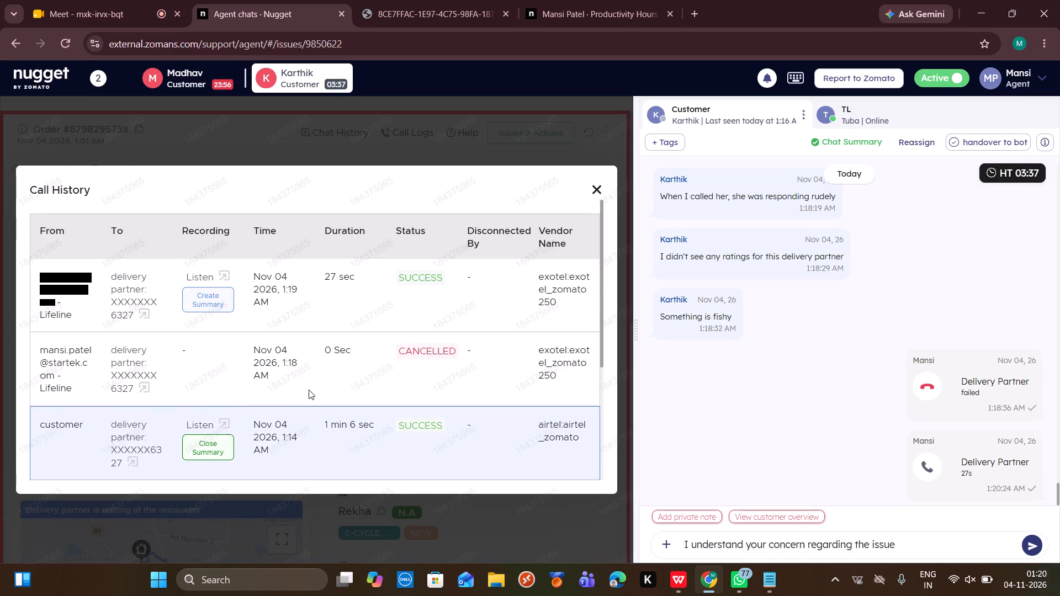
{"action": "scroll", "coordinate": [309, 390], "scroll_direction": "down", "scroll_amount": 1}
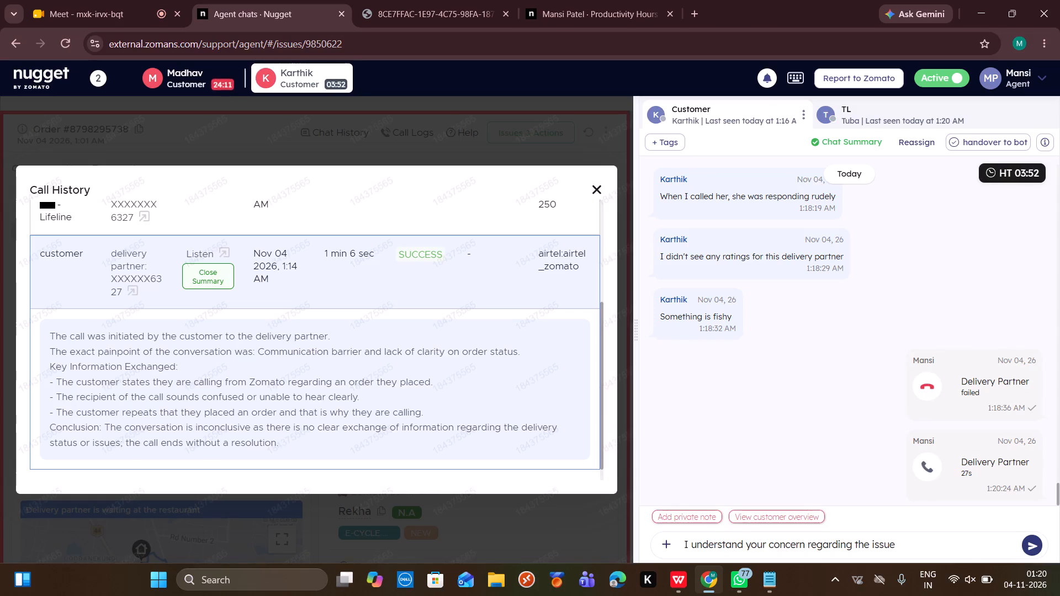
Play the recording of the customer's call to the delivery partner and return to the agent chats.
{"action": "left_click", "coordinate": [220, 250]}
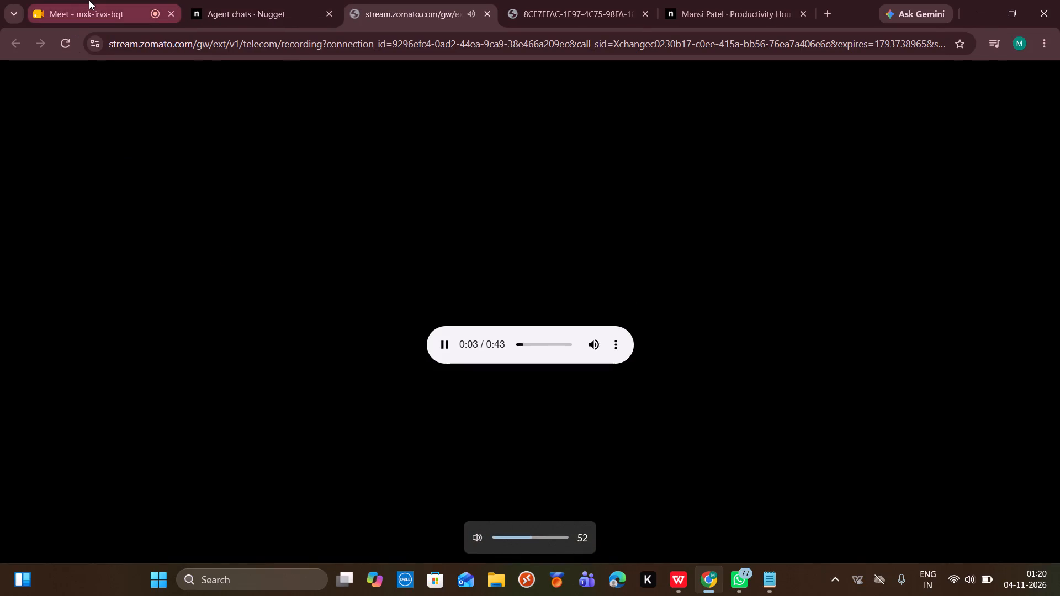
{"action": "right_click", "coordinate": [89, 0]}
{"action": "left_click", "coordinate": [153, 161]}
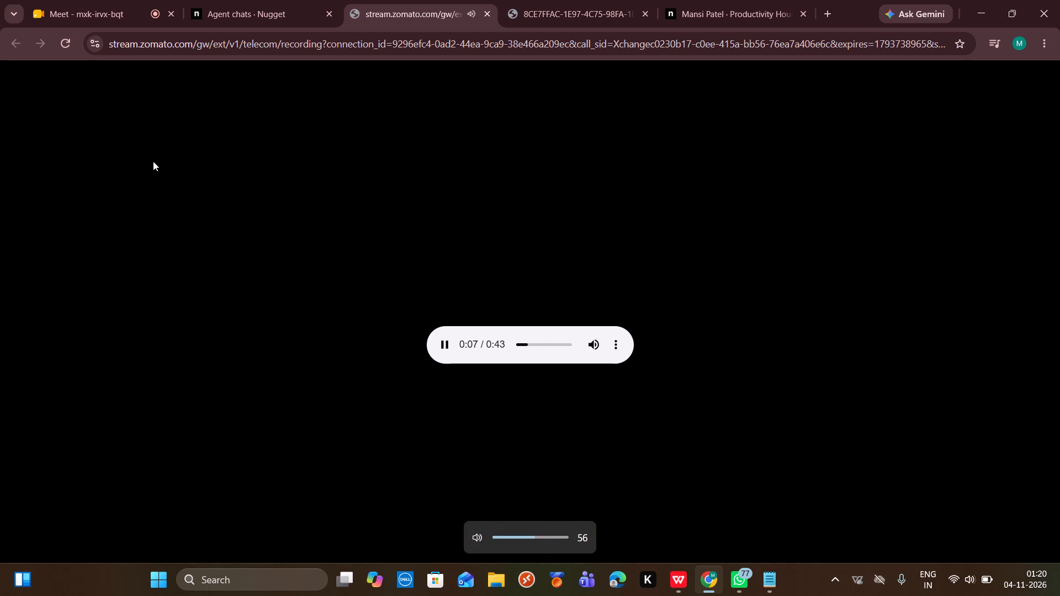
{"action": "left_click", "coordinate": [223, 0]}
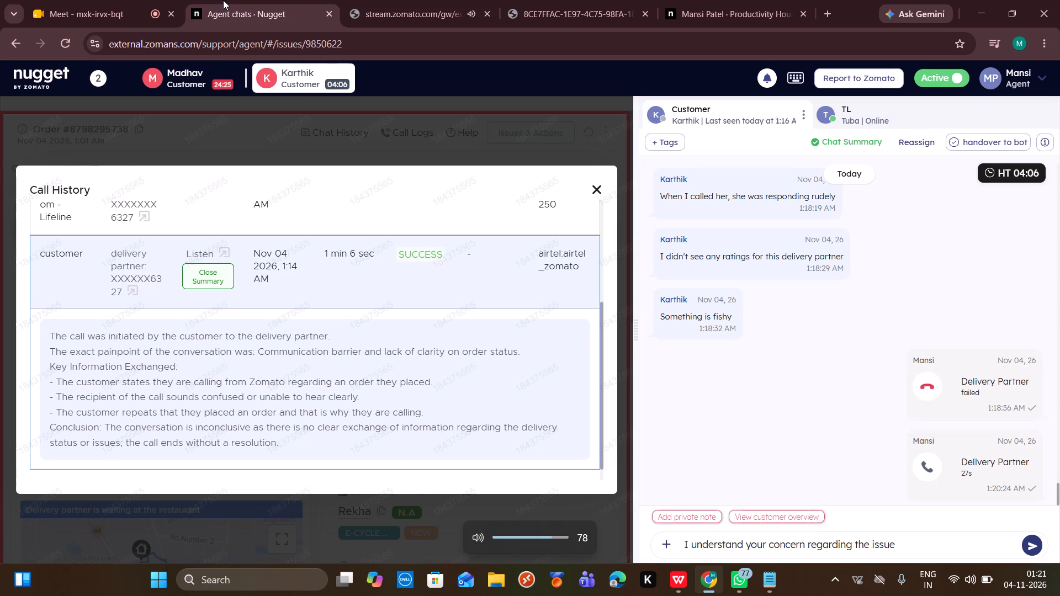
In Madhav's chat, find the canned response with "fur" and send the question asking whether he needs anything else.
{"action": "left_click", "coordinate": [188, 69]}
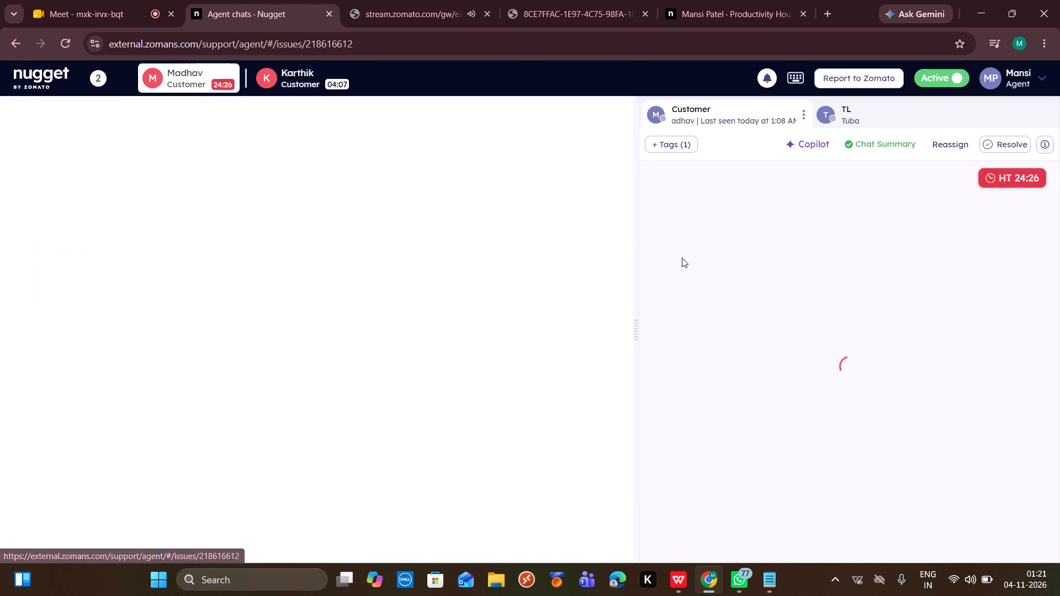
{"action": "type", "text": "/fur"}
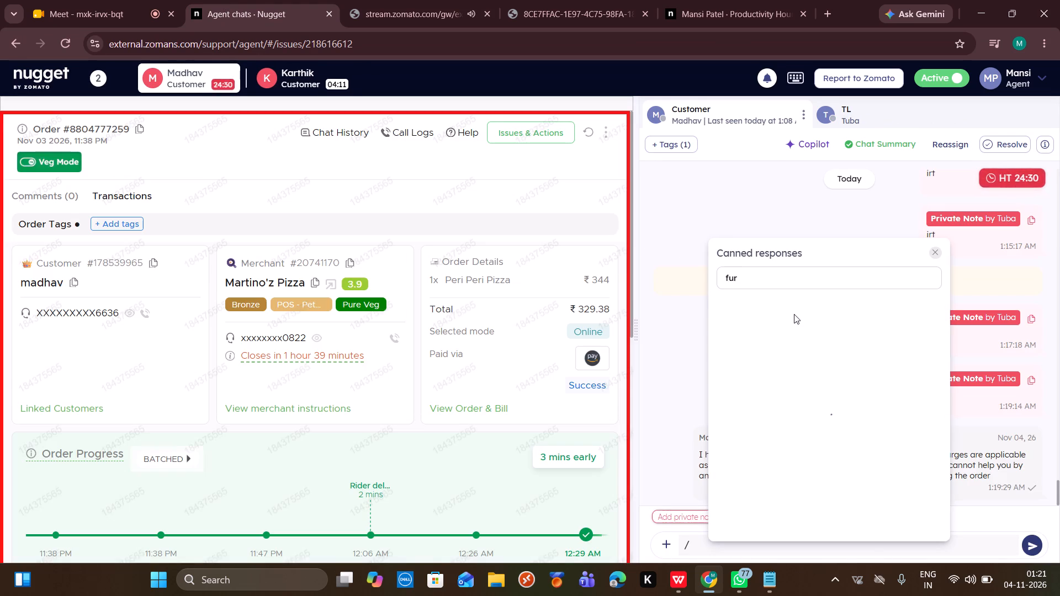
{"action": "left_click", "coordinate": [794, 314]}
{"action": "key", "text": "Return"}
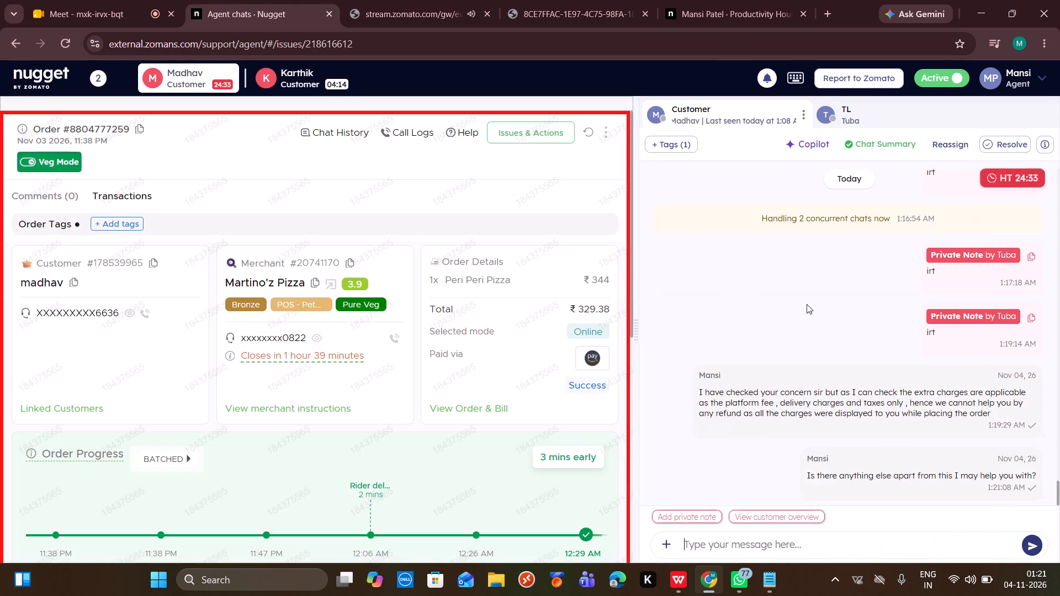
Insert the Closing1 canned response as a draft message in Madhav's chat.
{"action": "type", "text": "/closing1"}
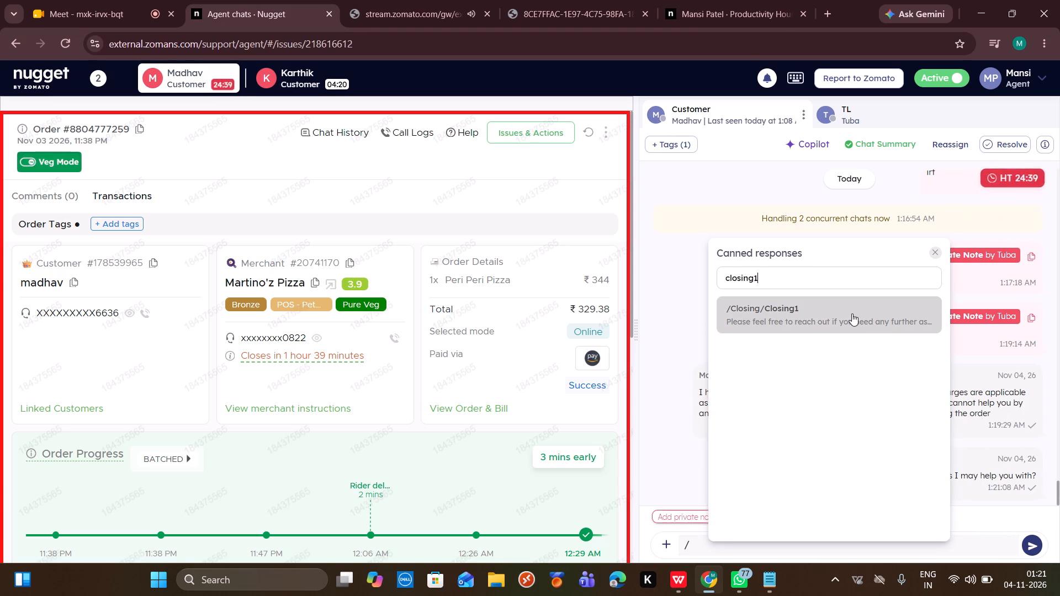
{"action": "left_click", "coordinate": [852, 313]}
{"action": "scroll", "coordinate": [852, 313], "scroll_direction": "down", "scroll_amount": 6}
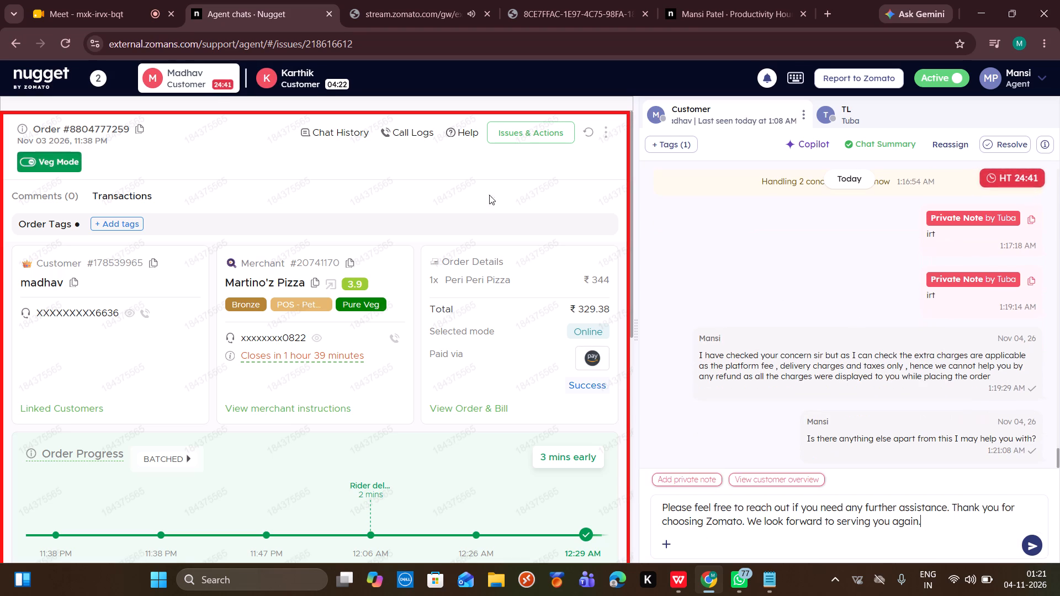
Return to Karthik's chat and delete the whole drafted reply about understanding his concern.
{"action": "left_click", "coordinate": [326, 74]}
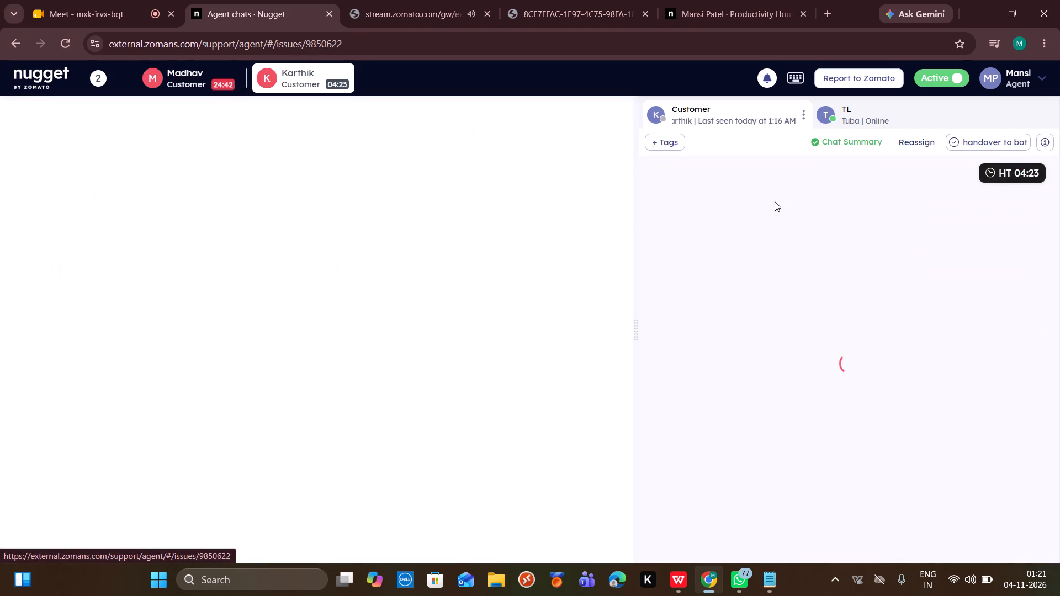
{"action": "scroll", "coordinate": [812, 256], "scroll_direction": "down", "scroll_amount": 10}
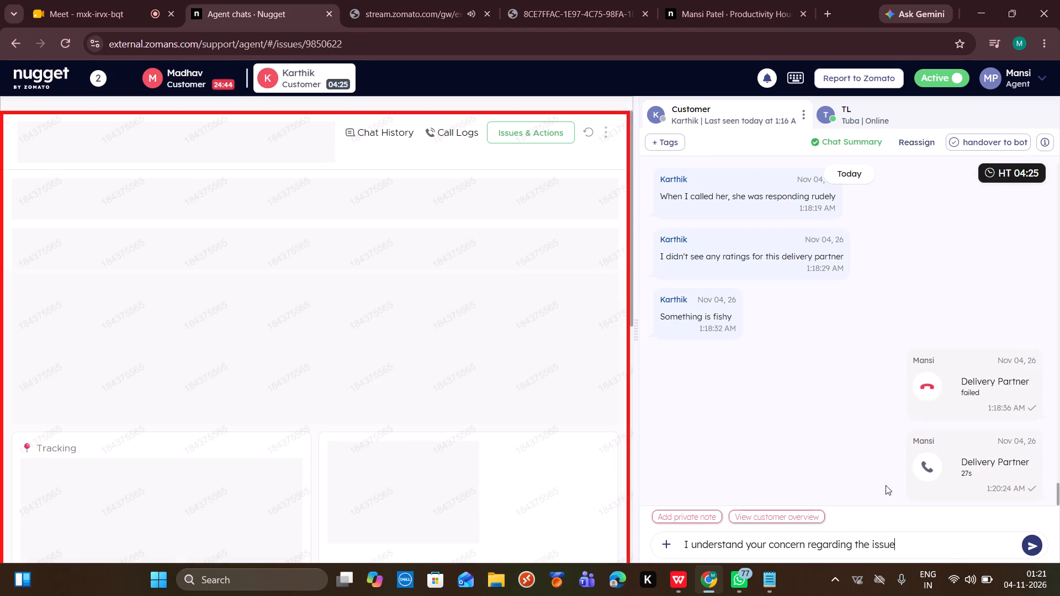
{"action": "key", "text": "space"}
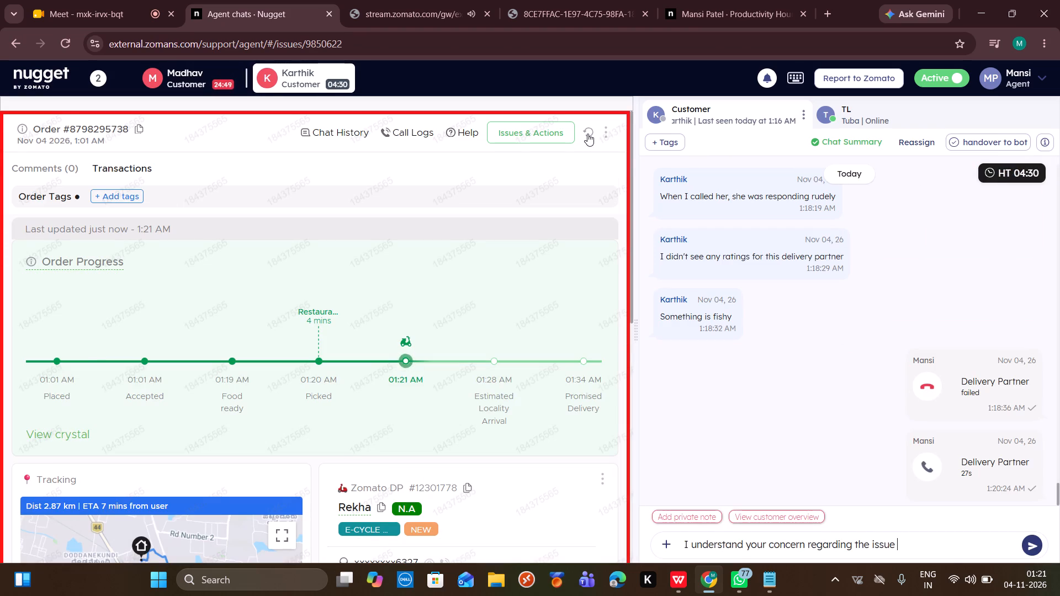
{"action": "left_click_drag", "start_coordinate": [915, 546], "coordinate": [724, 538]}
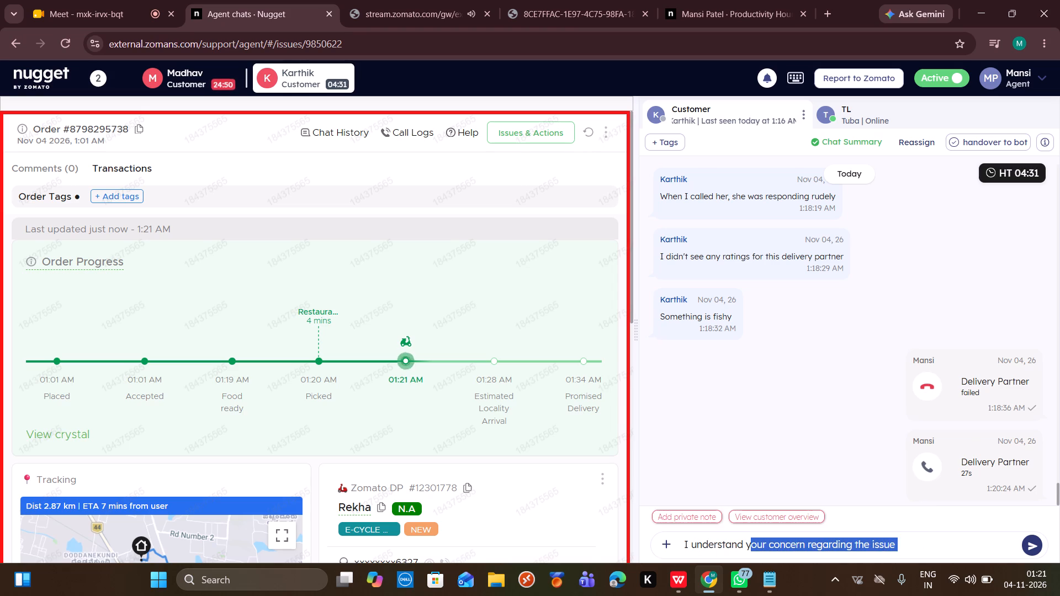
{"action": "left_click_drag", "start_coordinate": [724, 538], "coordinate": [686, 538]}
{"action": "key", "text": "BackSpace"}
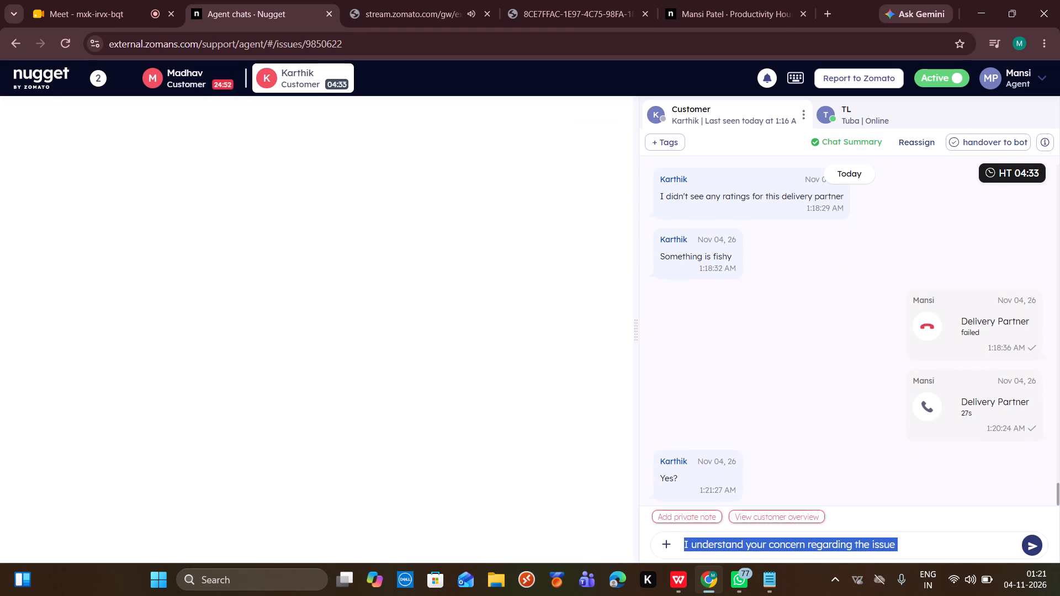
Draft a reply to Karthik reading "As I can check your order is out for delivery and will reach in next 7 minutes".
{"action": "type", "text": "s"}
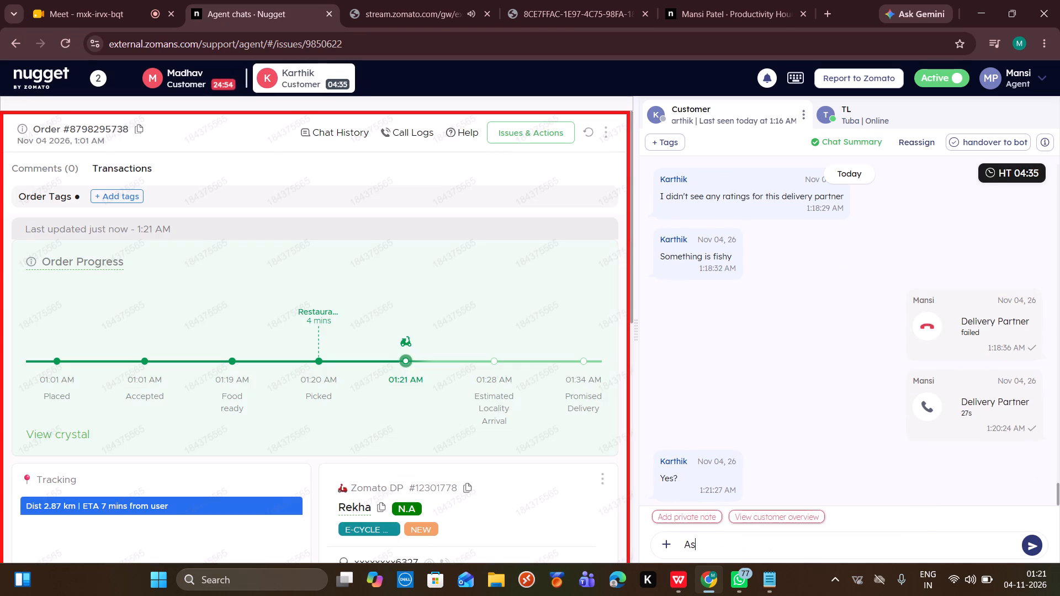
{"action": "key", "text": "space"}
{"action": "type", "text": "I"}
{"action": "key", "text": "space"}
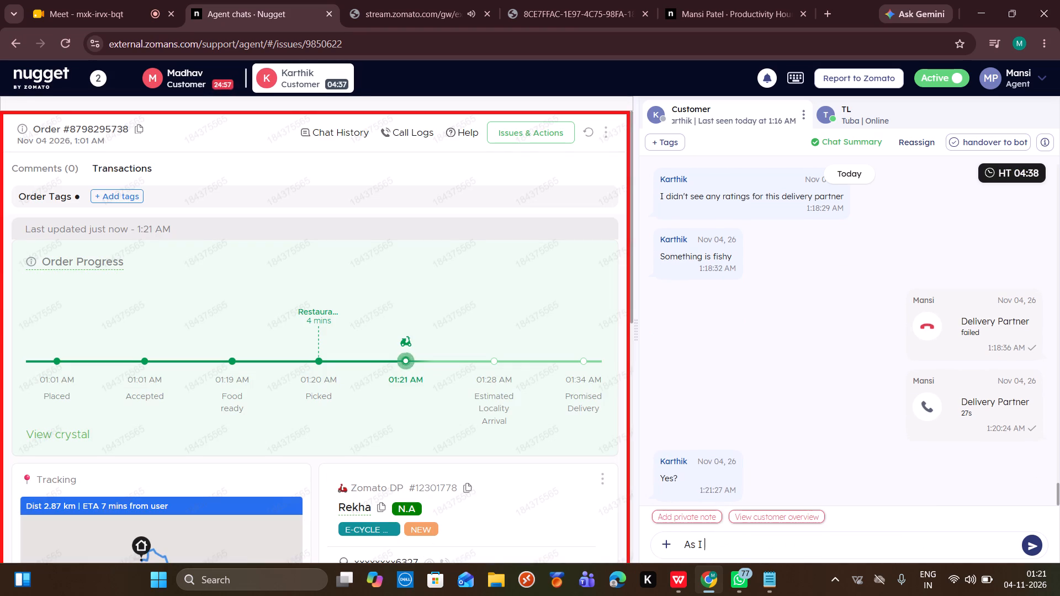
{"action": "type", "text": "can check your order"}
{"action": "key", "text": "space"}
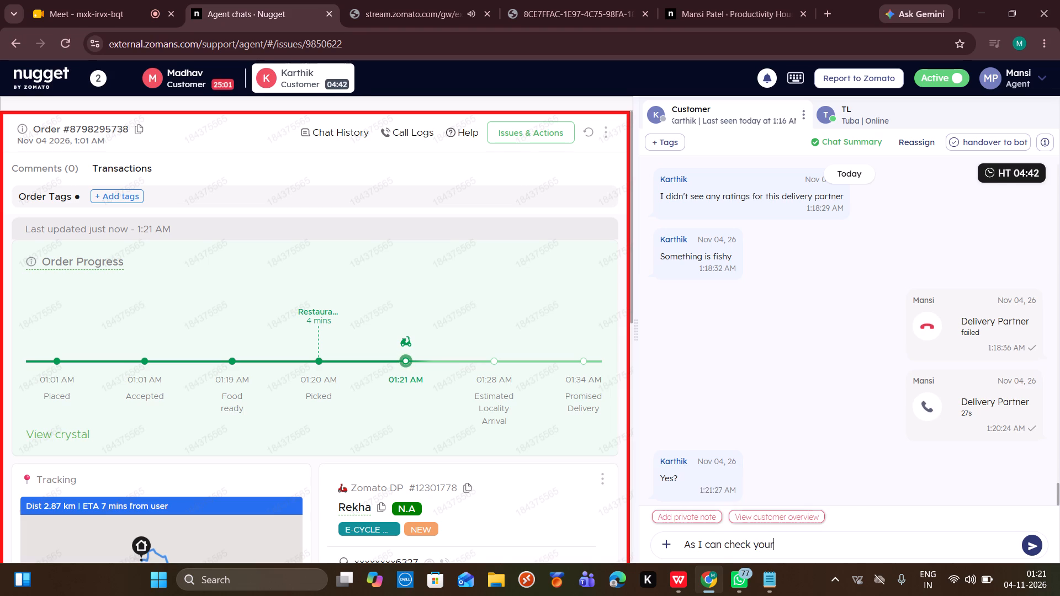
{"action": "type", "text": "is out for de"}
{"action": "type", "text": "livery a"}
{"action": "type", "text": "nd will reach in next 7 minutes"}
{"action": "key", "text": "space"}
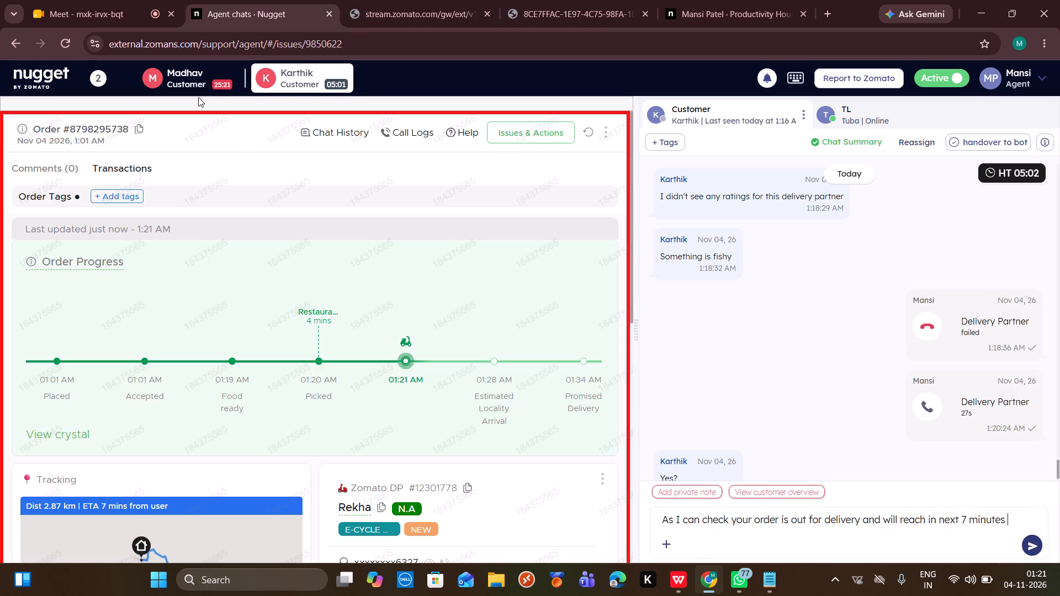
Return to Madhav's chat and send the prepared closing message.
{"action": "left_click", "coordinate": [203, 86]}
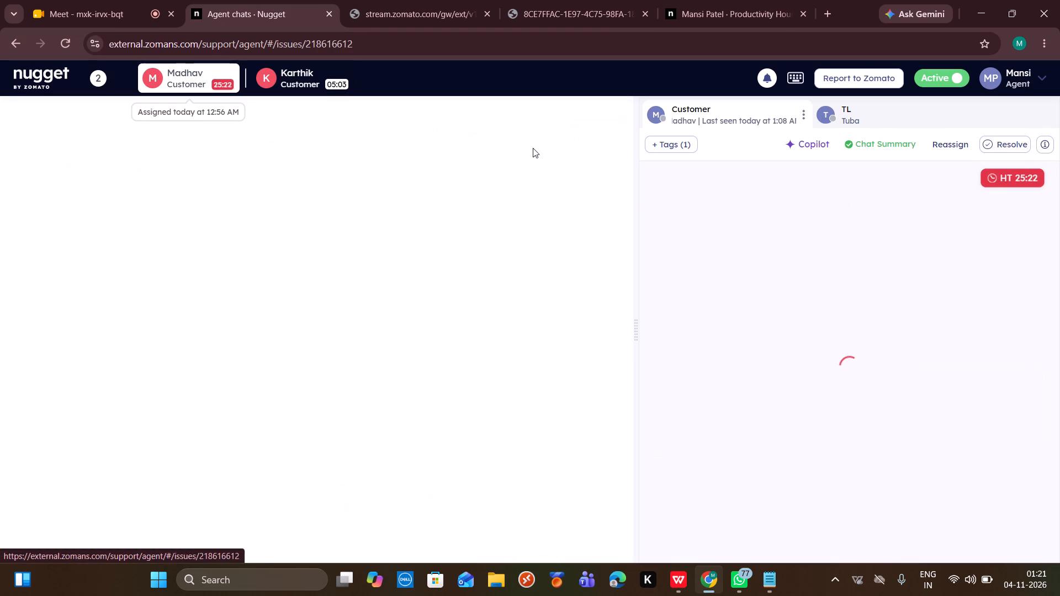
{"action": "scroll", "coordinate": [891, 276], "scroll_direction": "down", "scroll_amount": 3}
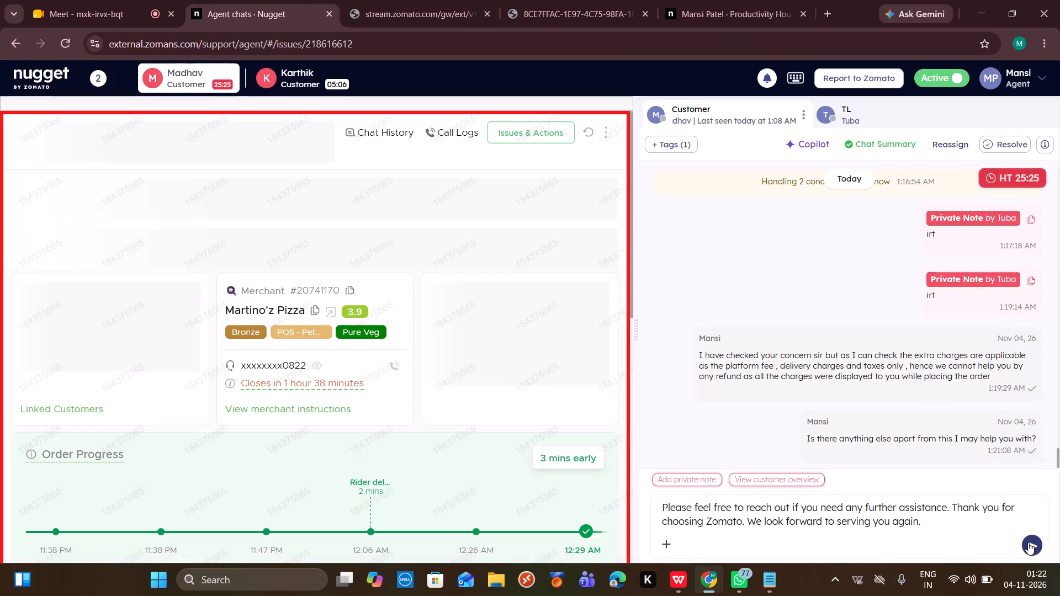
{"action": "left_click", "coordinate": [1029, 543]}
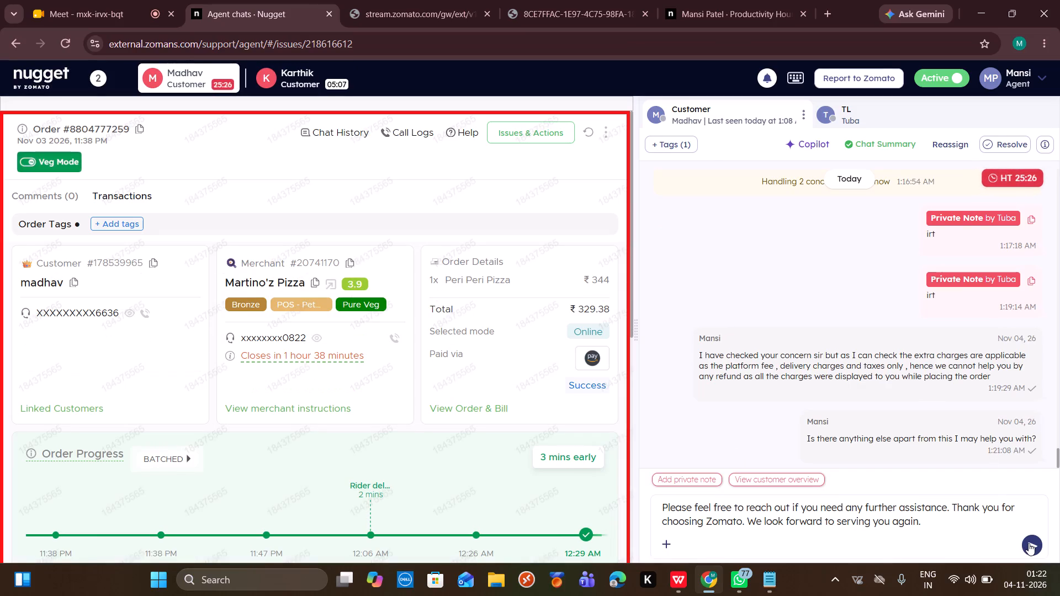
Resolve Madhav's conversation and confirm the resolution.
{"action": "left_click", "coordinate": [1002, 147]}
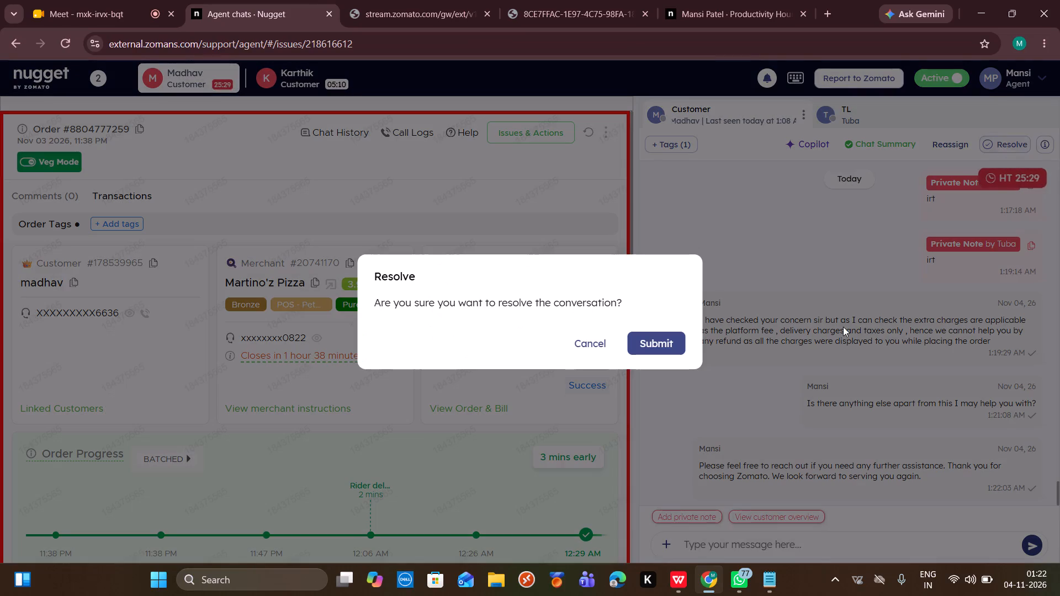
{"action": "left_click", "coordinate": [679, 350]}
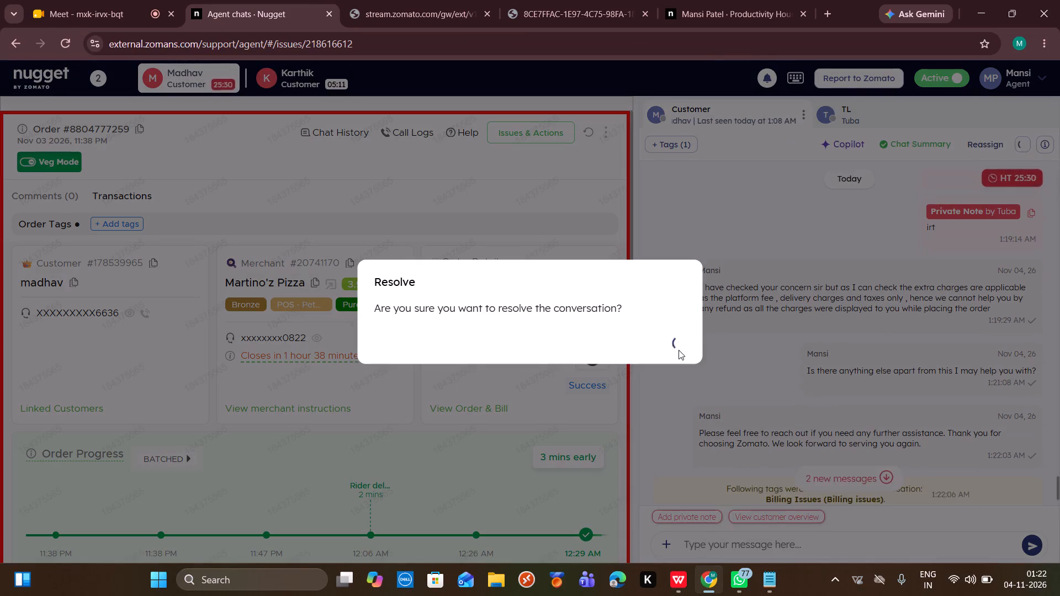
Finish and send Karthik's drafted reply, adding not to worry: if the order is not delivered, we will fully verify it and process a refund.
{"action": "scroll", "coordinate": [786, 404], "scroll_direction": "down", "scroll_amount": 5}
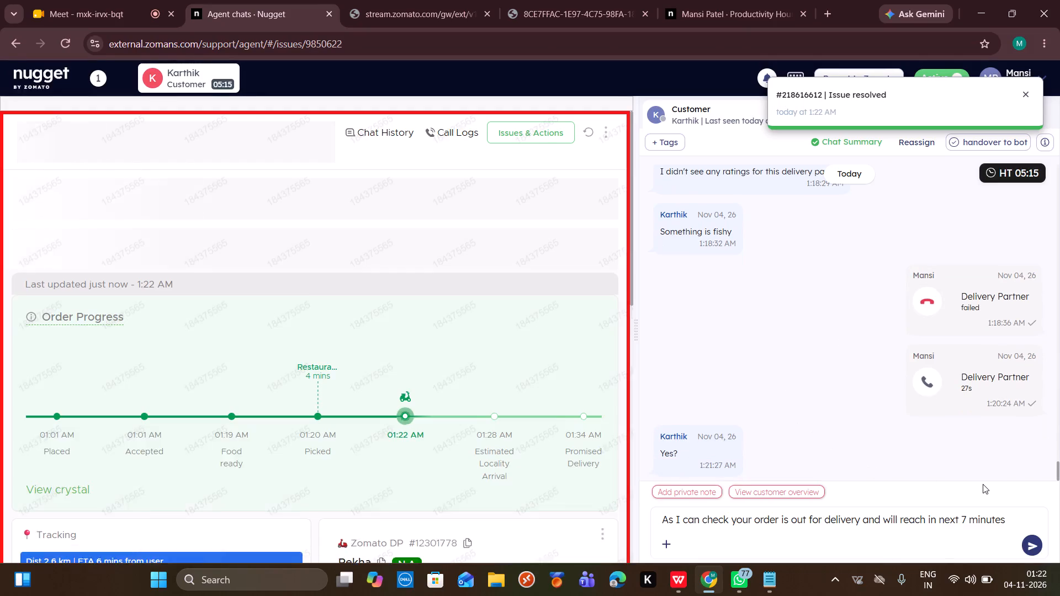
{"action": "type", "text": ", ho"}
{"action": "type", "text": "wever please dont worry if the"}
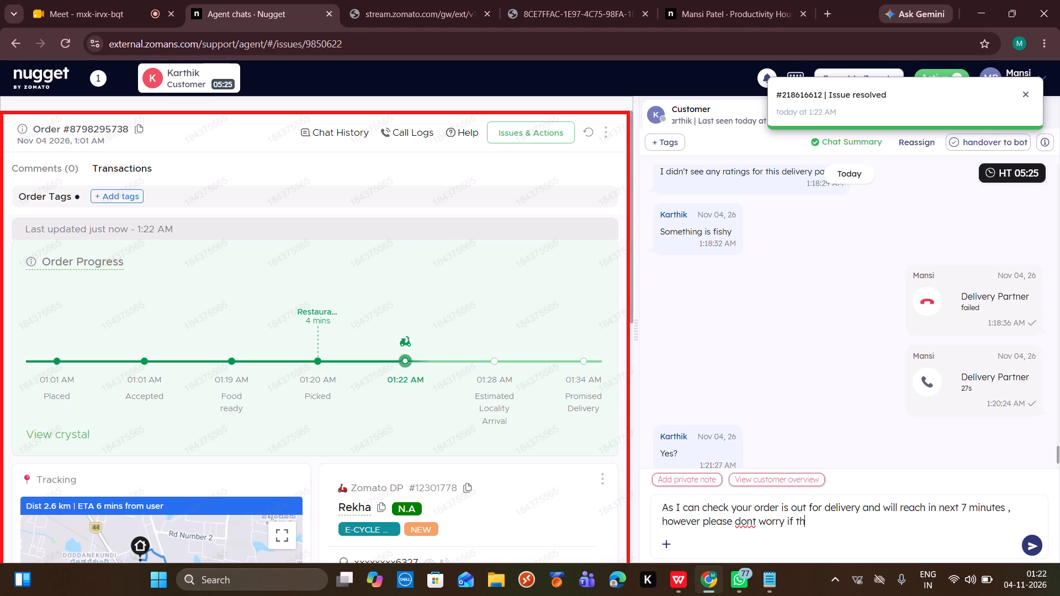
{"action": "type", "text": "re is any instance due to which"}
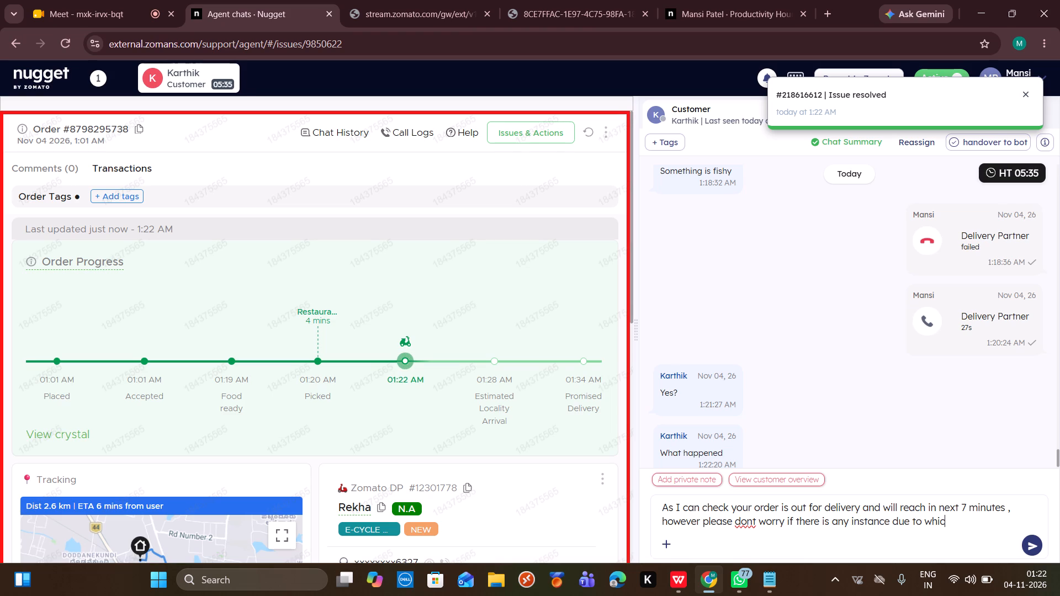
{"action": "key", "text": "space"}
{"action": "type", "text": "the order is not delivered we will"}
{"action": "key", "text": "space"}
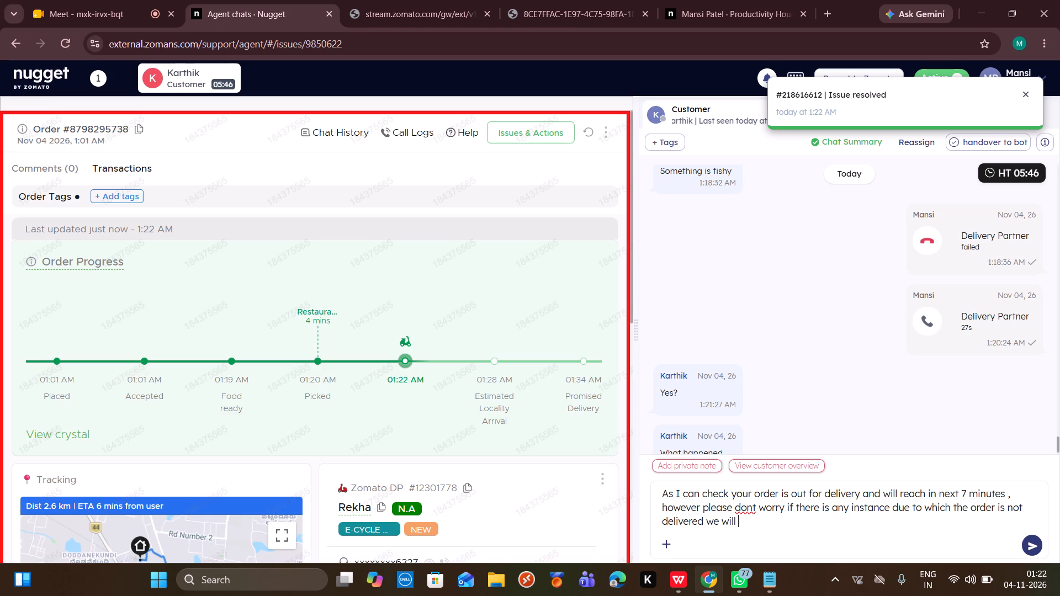
{"action": "type", "text": "fully verify it to"}
{"action": "key", "text": "space"}
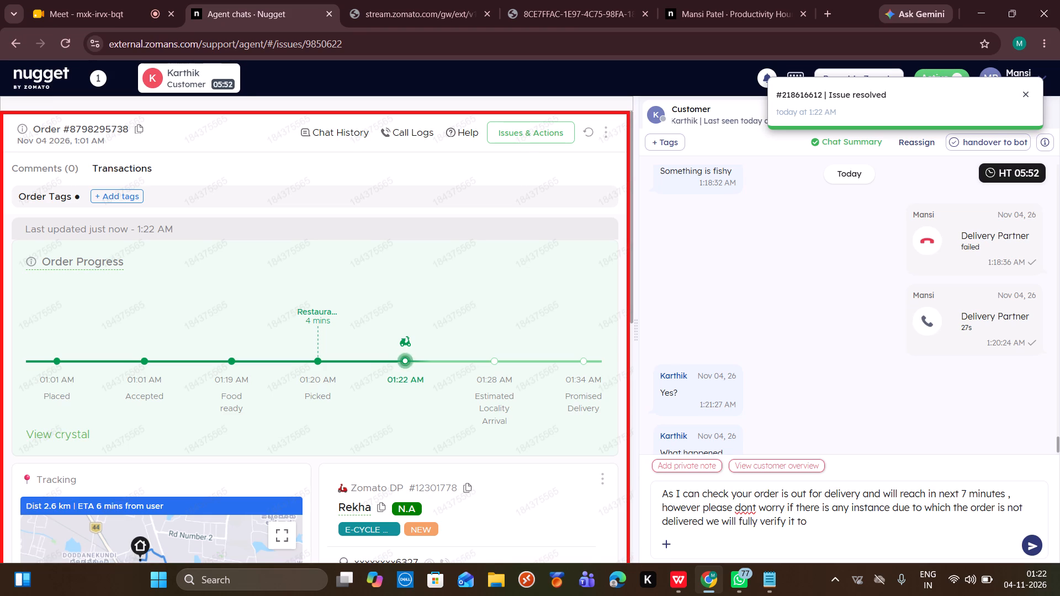
{"action": "key", "text": "BackSpace"}
{"action": "key", "text": "BackSpace"}
{"action": "key", "text": "BackSpace"}
{"action": "type", "text": "and will process refund for you"}
{"action": "key", "text": "Return"}
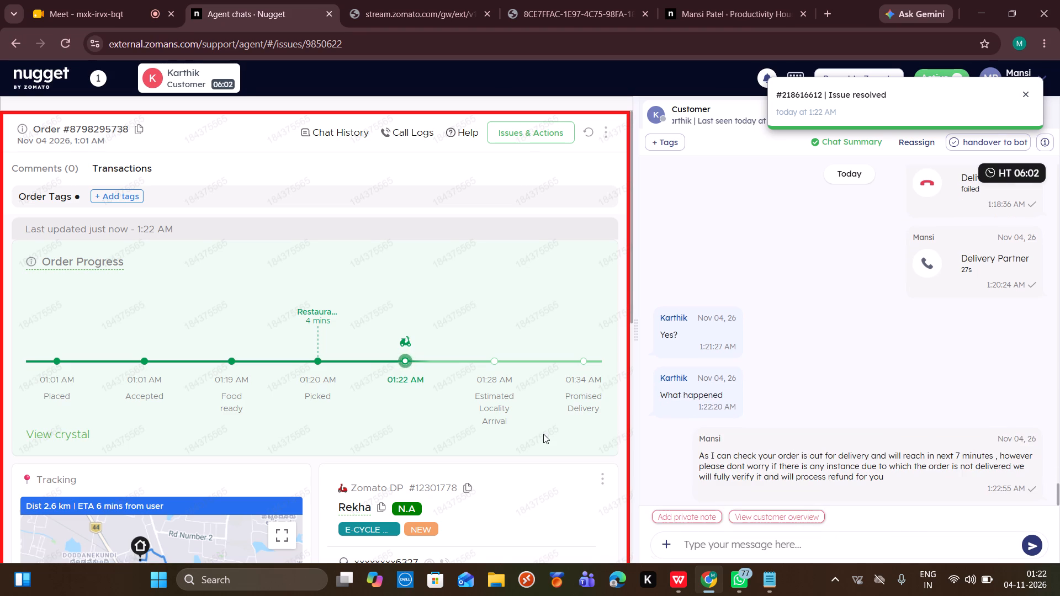
Refresh Karthik's order details to check the current delivery progress.
{"action": "scroll", "coordinate": [543, 434], "scroll_direction": "down", "scroll_amount": 7}
{"action": "scroll", "coordinate": [543, 434], "scroll_direction": "up", "scroll_amount": 8}
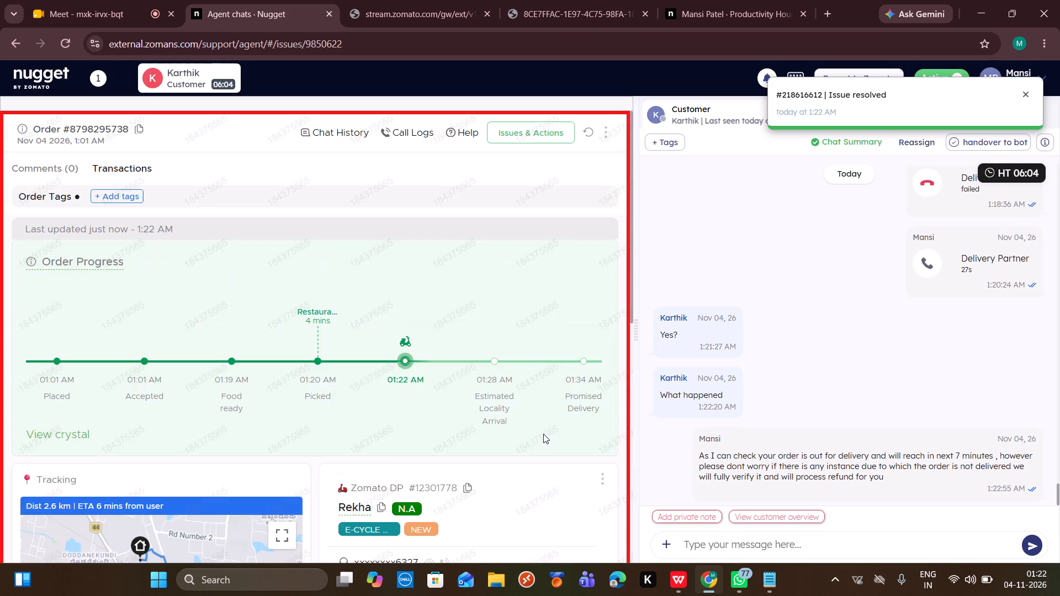
{"action": "left_click", "coordinate": [585, 136]}
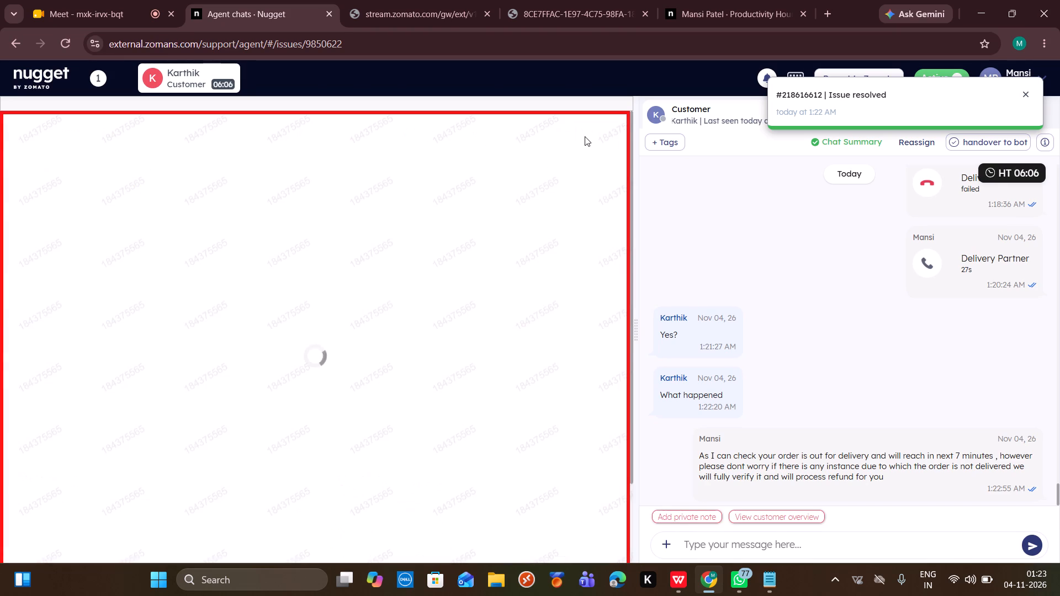
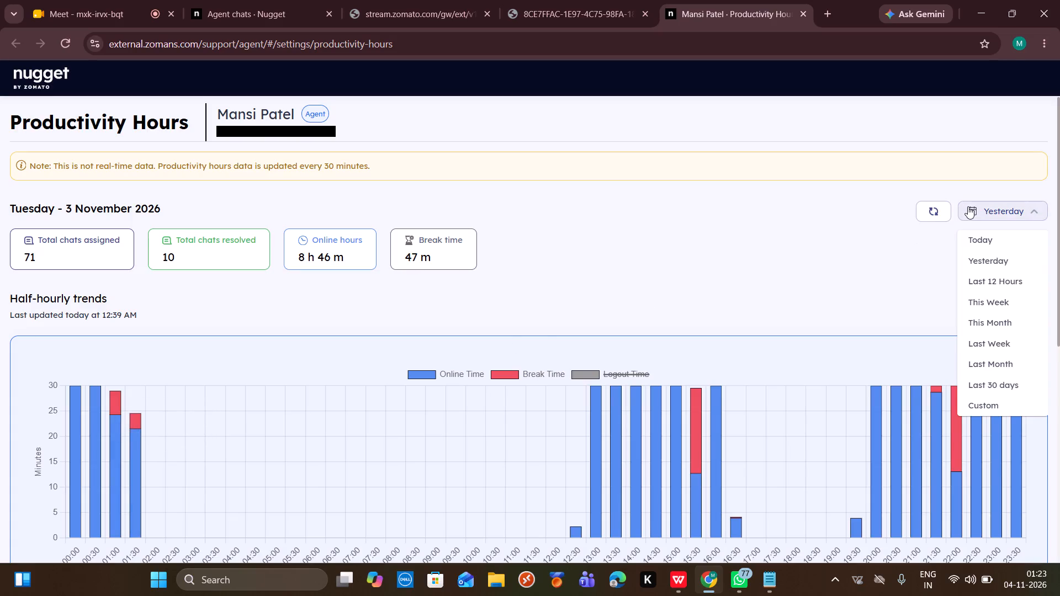
Switch the Productivity Hours report to the Today date range.
{"action": "left_click", "coordinate": [972, 240]}
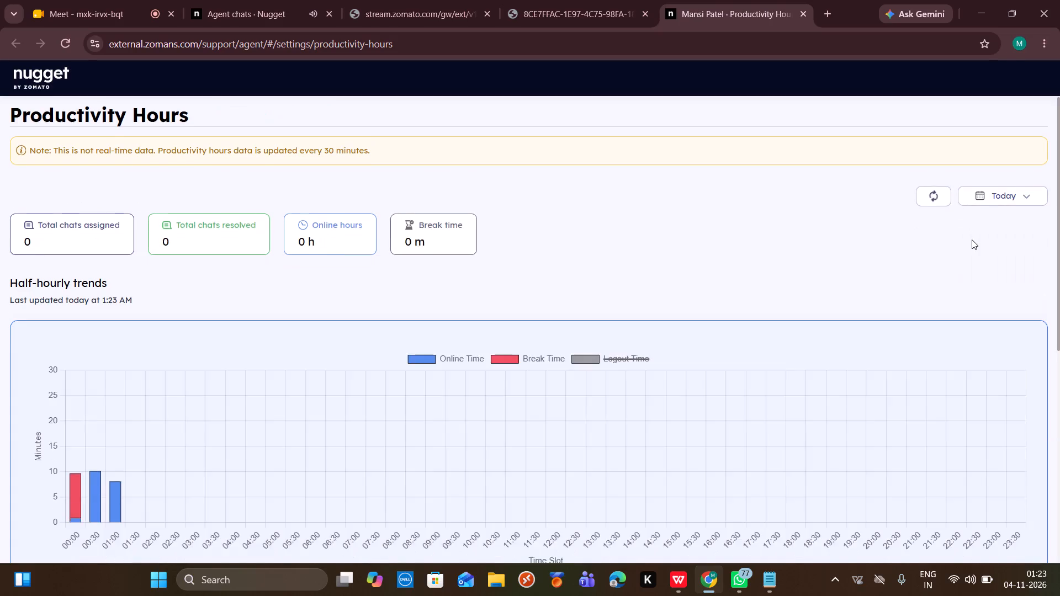
Return to the open customer chat, refresh the order's data, and examine its delivery progress, tracking map and delivery partner details.
{"action": "left_click", "coordinate": [271, 6]}
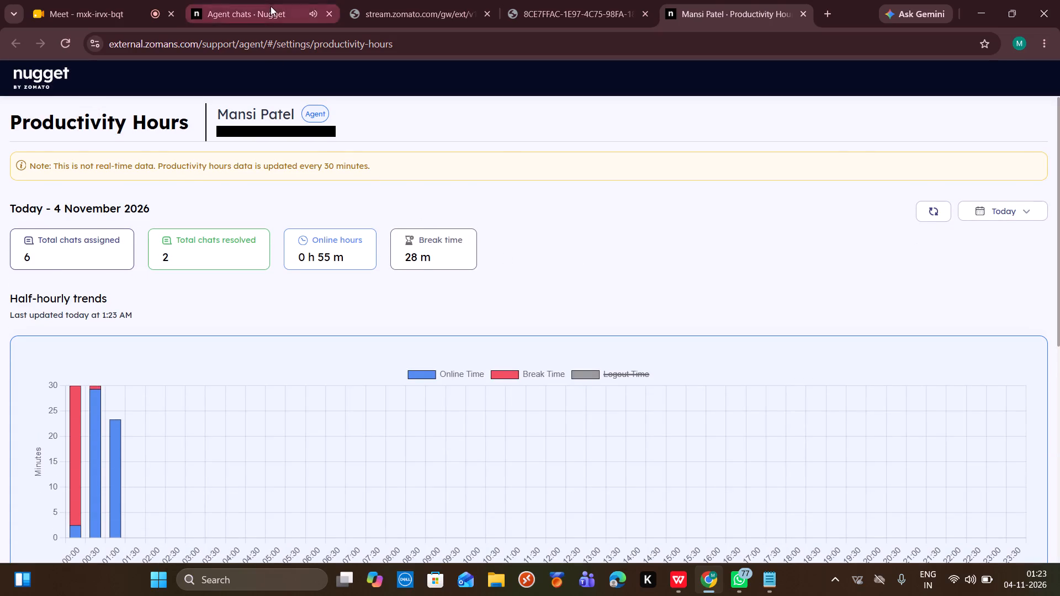
{"action": "scroll", "coordinate": [736, 338], "scroll_direction": "down", "scroll_amount": 8}
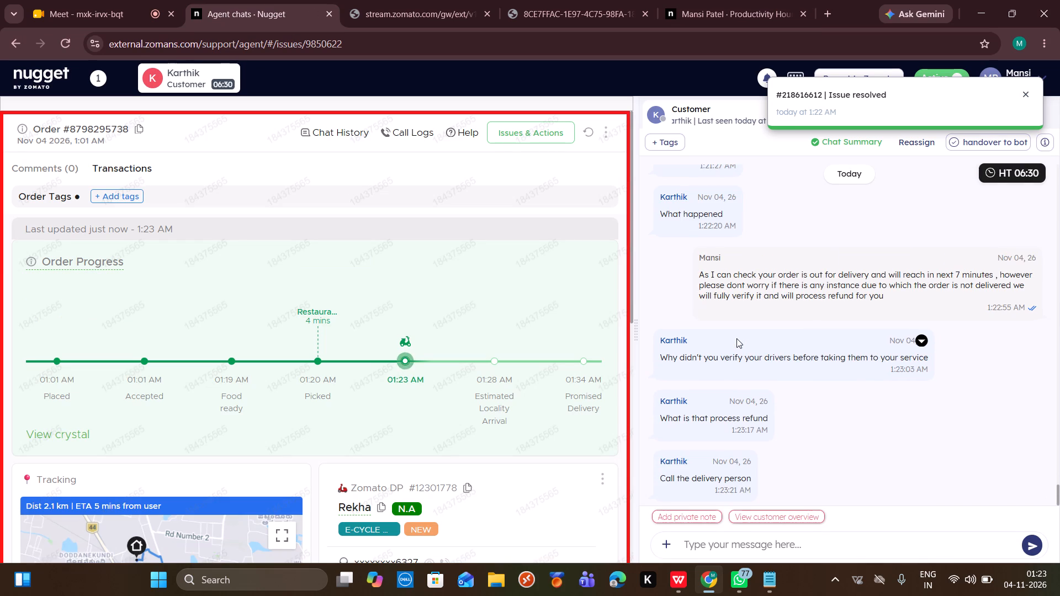
{"action": "scroll", "coordinate": [508, 420], "scroll_direction": "down", "scroll_amount": 1}
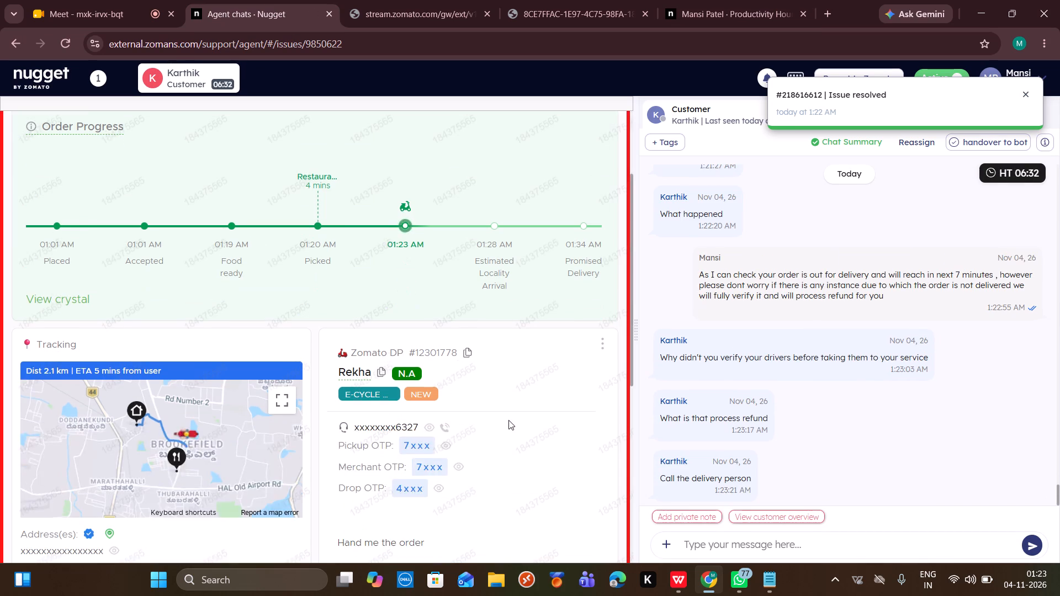
{"action": "scroll", "coordinate": [508, 420], "scroll_direction": "up", "scroll_amount": 2}
{"action": "left_click", "coordinate": [588, 135]}
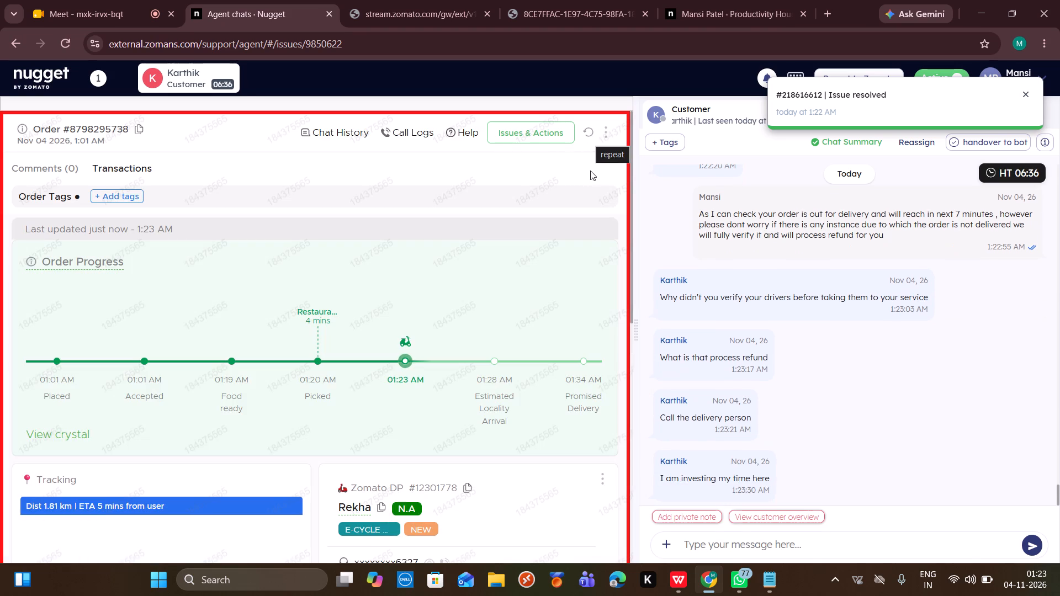
{"action": "scroll", "coordinate": [552, 448], "scroll_direction": "down", "scroll_amount": 2}
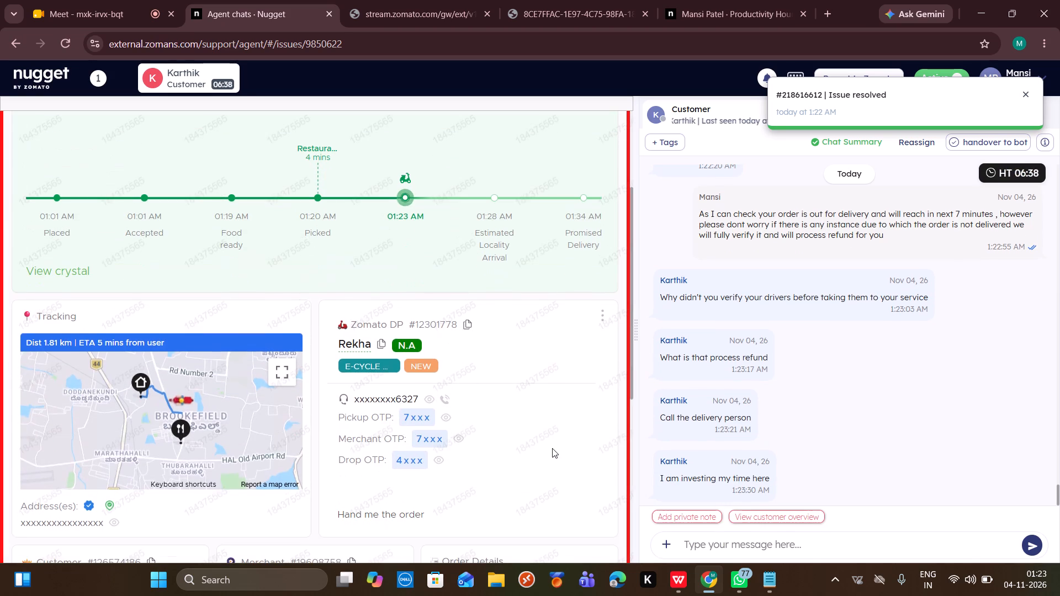
{"action": "scroll", "coordinate": [552, 448], "scroll_direction": "up", "scroll_amount": 4}
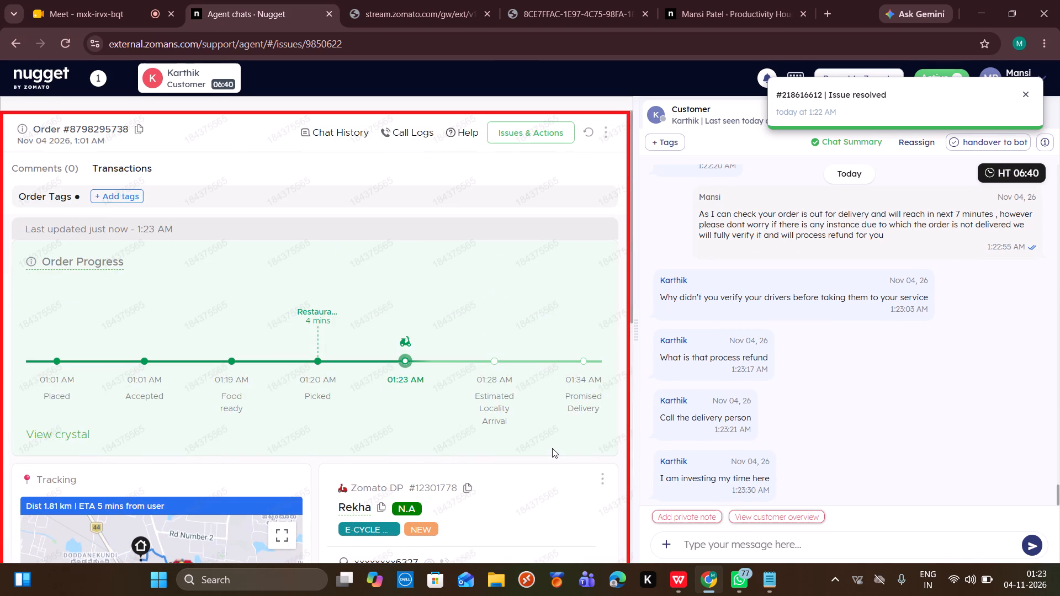
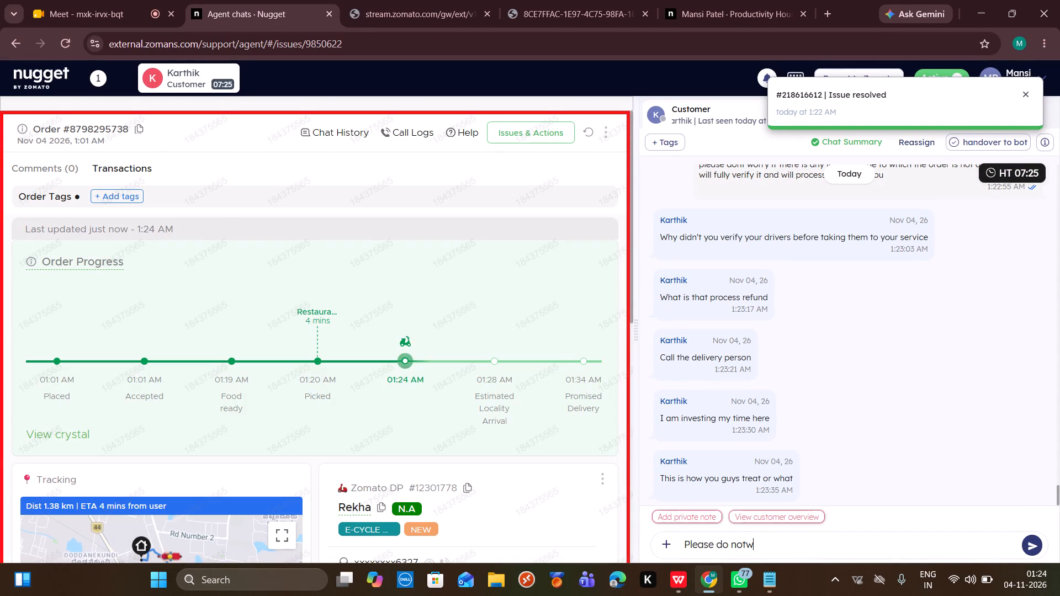
Complete and send the reply "Please do not worry we are tracking your order and its reaching towards your location sir".
{"action": "key", "text": "BackSpace"}
{"action": "key", "text": "space"}
{"action": "type", "text": "worry we are tracking your order ad"}
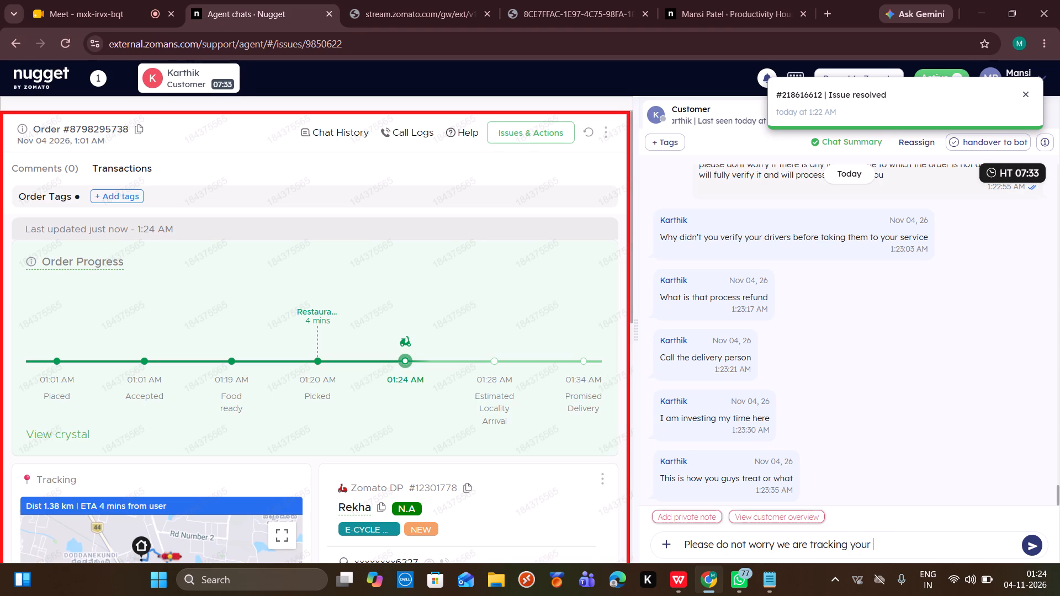
{"action": "key", "text": "BackSpace"}
{"action": "type", "text": "n"}
{"action": "key", "text": "space"}
{"action": "key", "text": "BackSpace"}
{"action": "type", "text": "d its reaching towards your location sir"}
{"action": "key", "text": "space"}
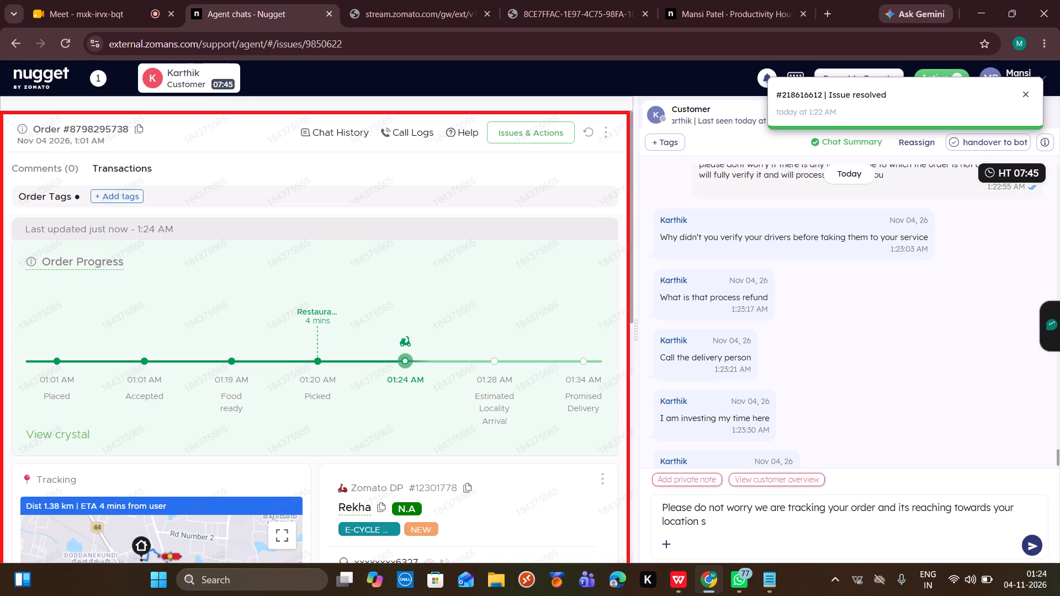
{"action": "key", "text": "Return"}
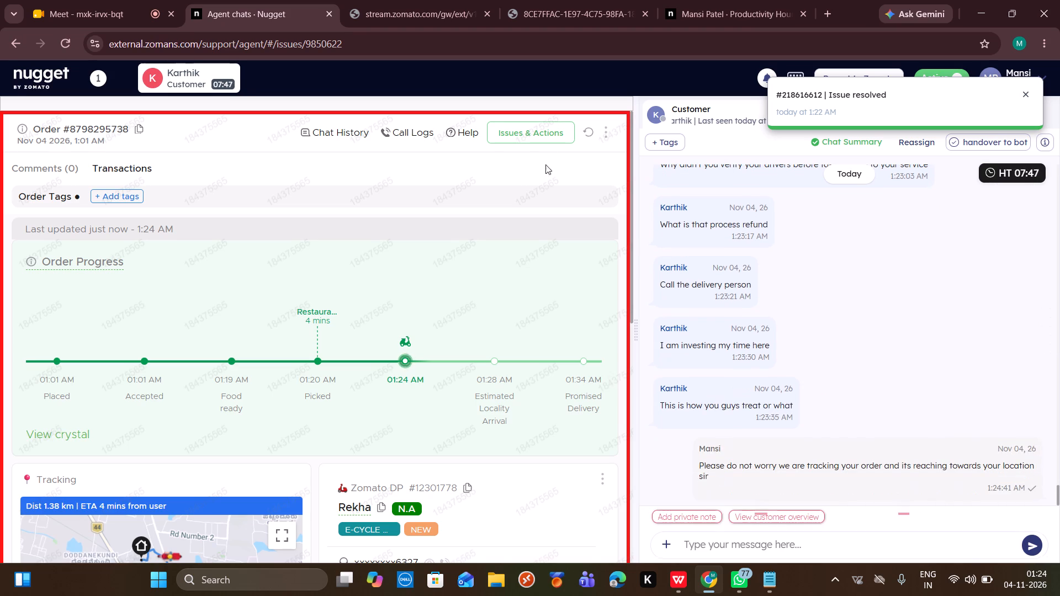
View the customer's overview with their previous orders and refund history, and close it.
{"action": "scroll", "coordinate": [536, 300], "scroll_direction": "down", "scroll_amount": 9}
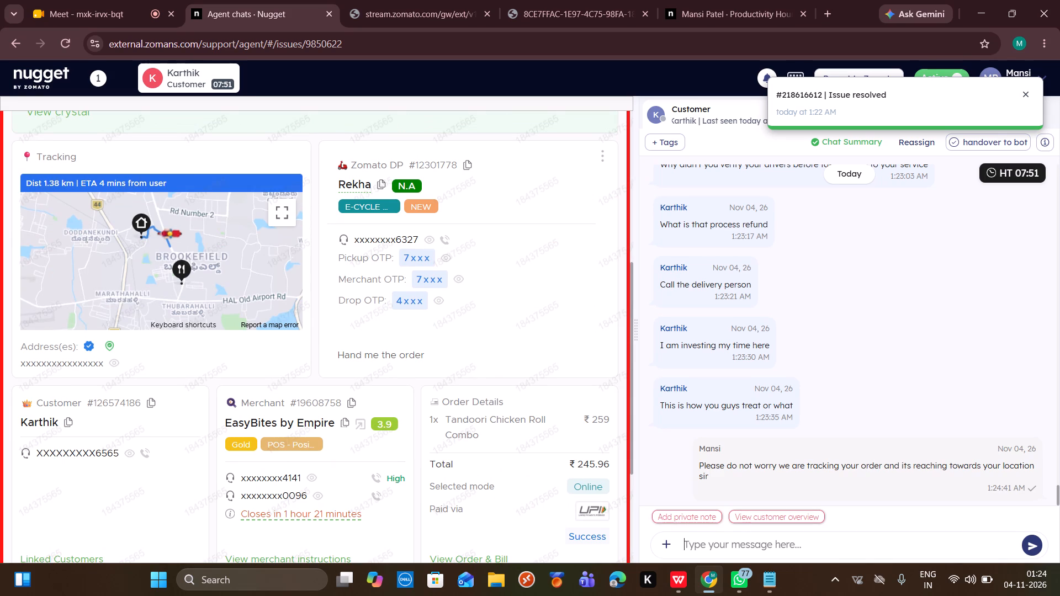
{"action": "left_click", "coordinate": [51, 427]}
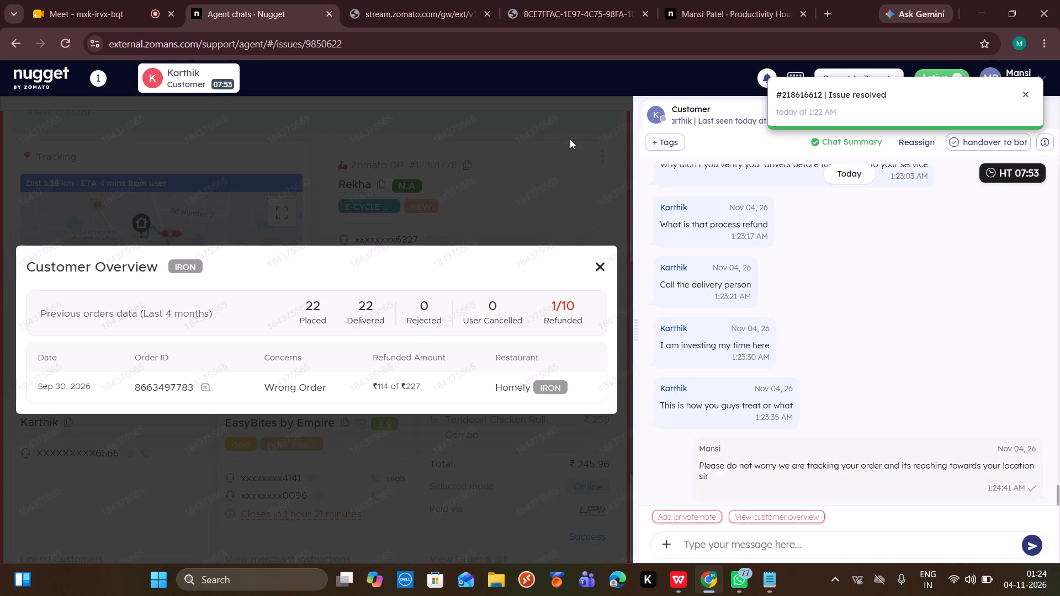
{"action": "left_click", "coordinate": [540, 175]}
Refresh the order's data and check its delivery progress and tracking map again.
{"action": "scroll", "coordinate": [540, 175], "scroll_direction": "up", "scroll_amount": 3}
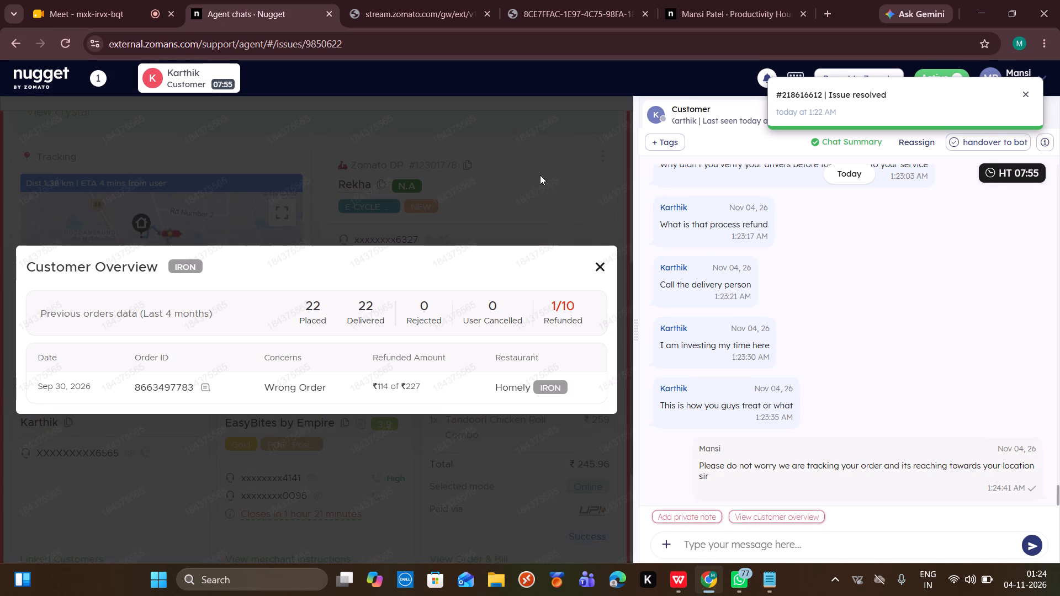
{"action": "scroll", "coordinate": [540, 175], "scroll_direction": "up", "scroll_amount": 18}
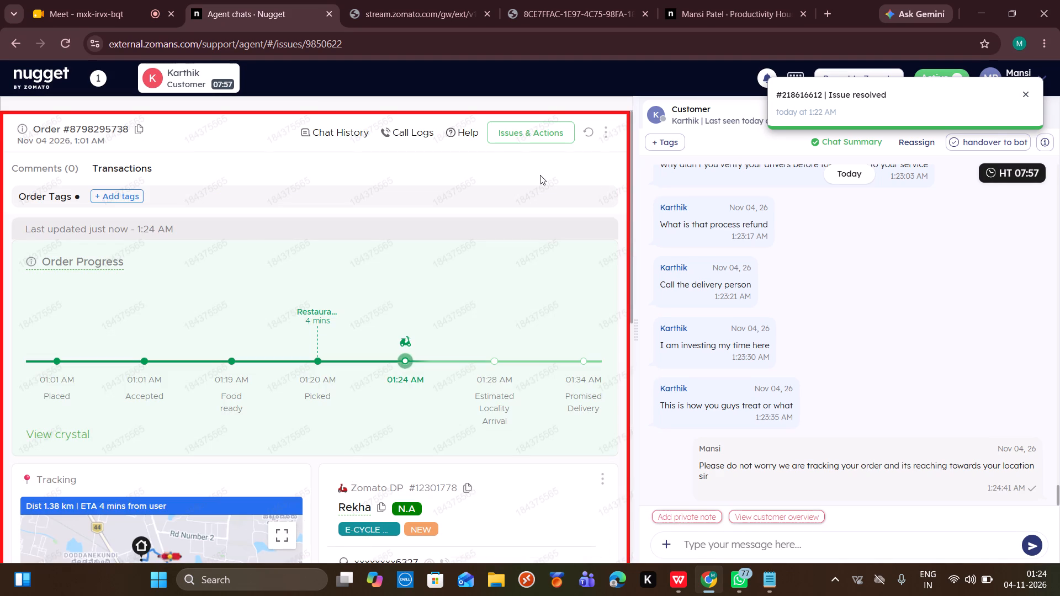
{"action": "left_click", "coordinate": [586, 133]}
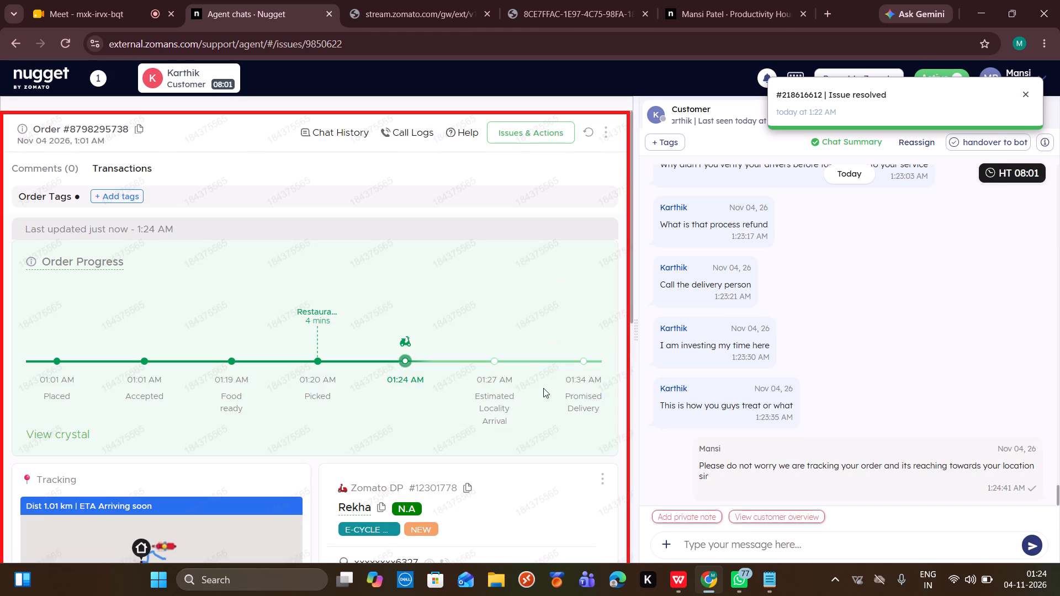
{"action": "scroll", "coordinate": [534, 468], "scroll_direction": "down", "scroll_amount": 2}
{"action": "scroll", "coordinate": [534, 468], "scroll_direction": "up", "scroll_amount": 9}
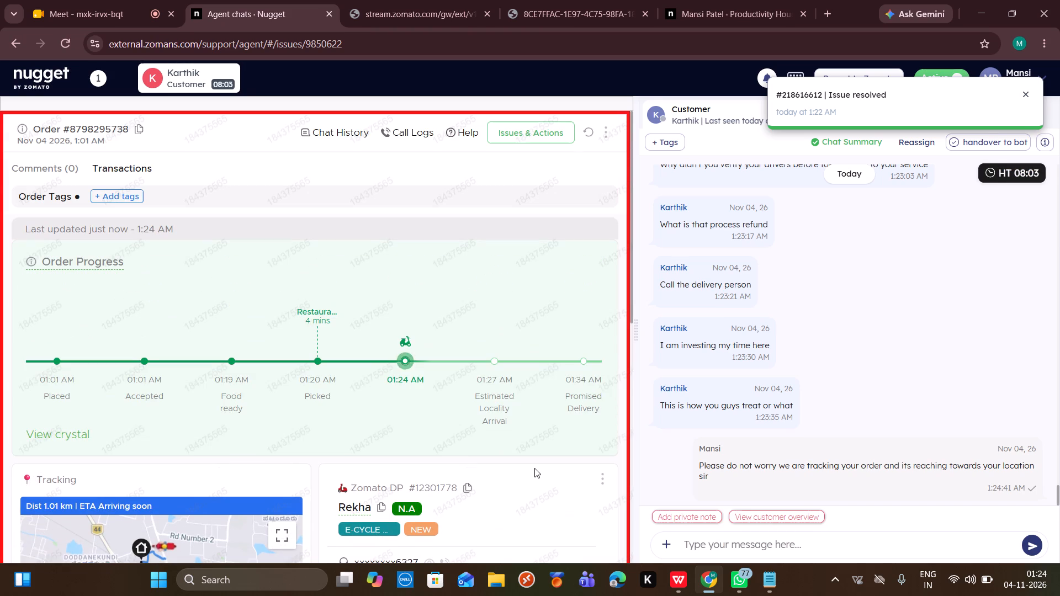
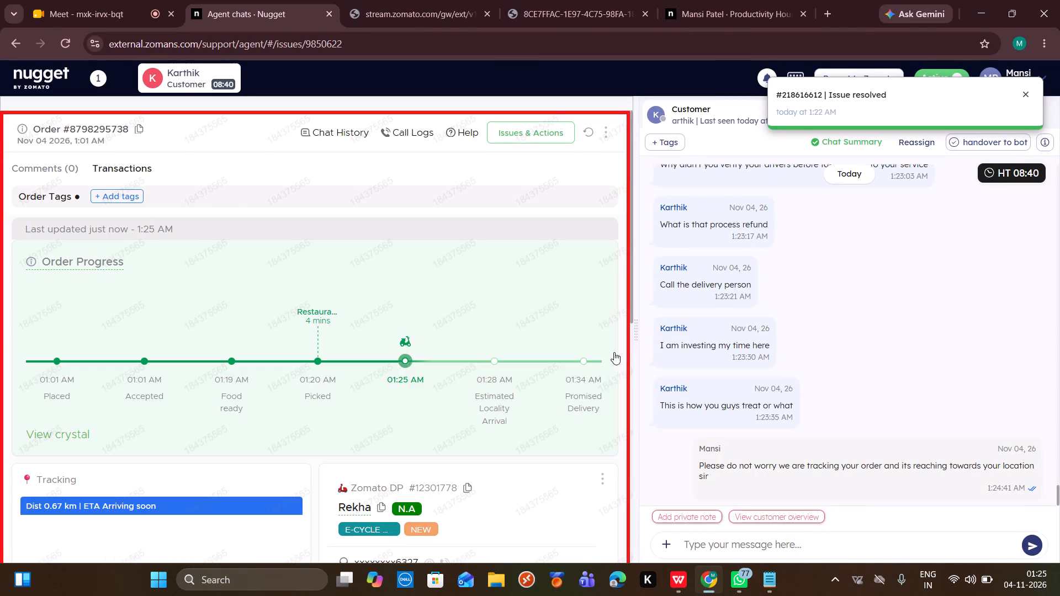
Send the customer the "Further assistance2" canned response asking whether anything else is needed.
{"action": "left_click", "coordinate": [707, 553]}
{"action": "type", "text": "/fur"}
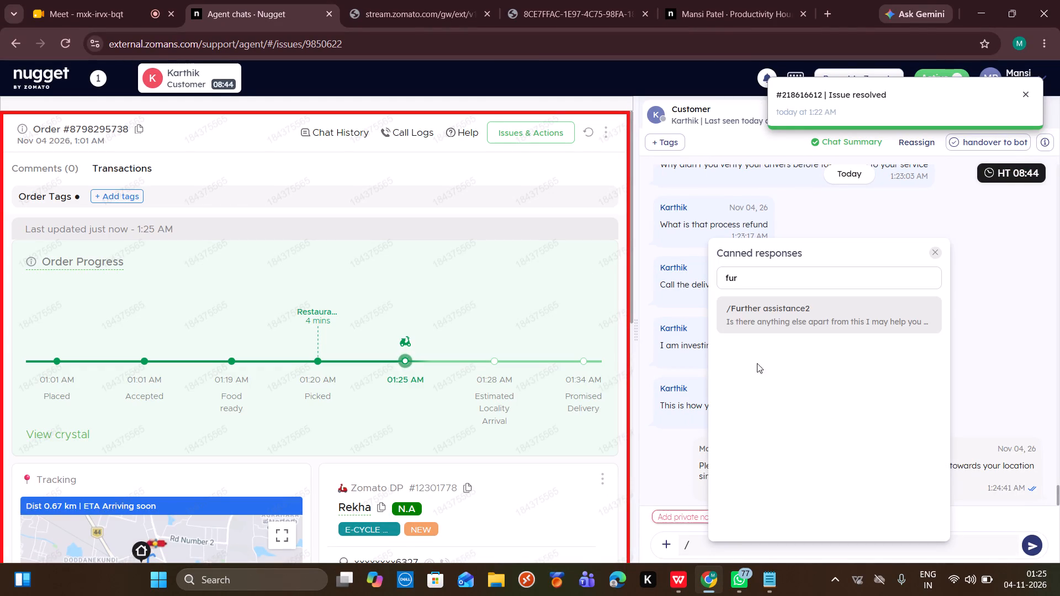
{"action": "left_click", "coordinate": [780, 318]}
{"action": "key", "text": "Return"}
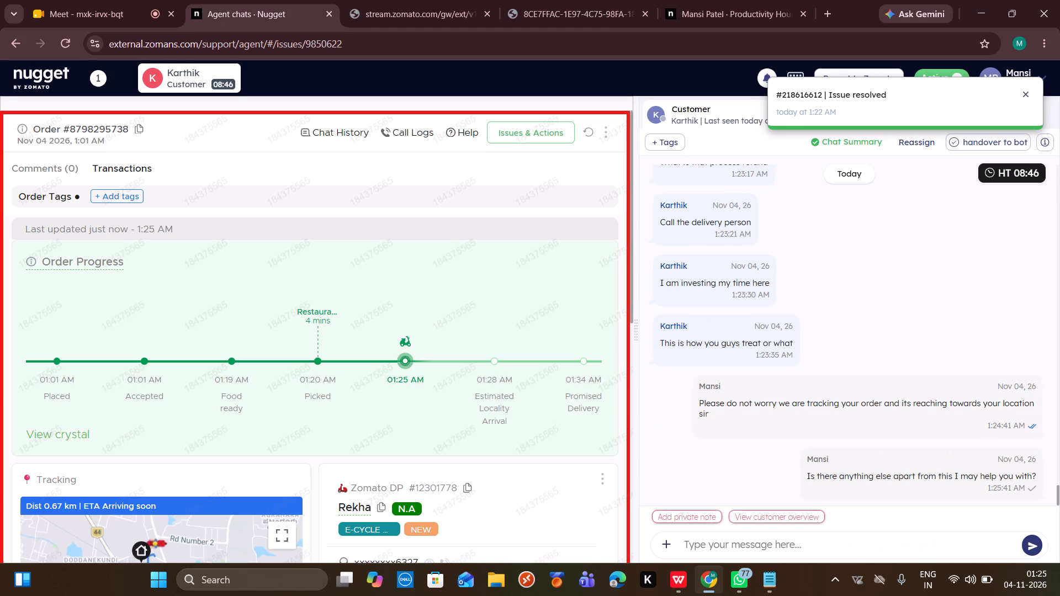
Refresh the order's data.
{"action": "left_click", "coordinate": [586, 132]}
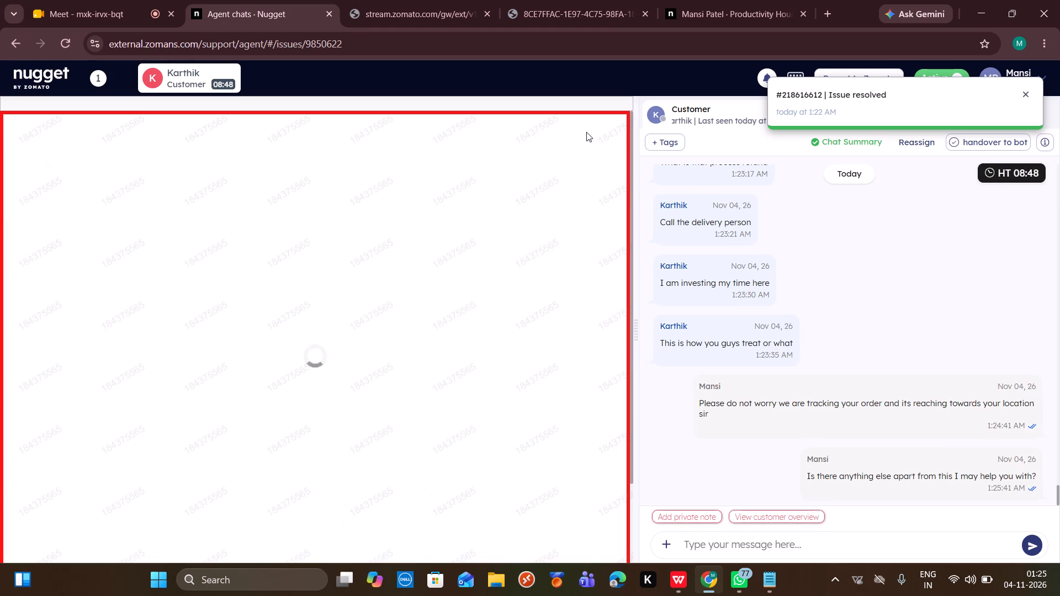
Tag the customer's chat with Rider Behaviour and submit the tag.
{"action": "left_click", "coordinate": [665, 136]}
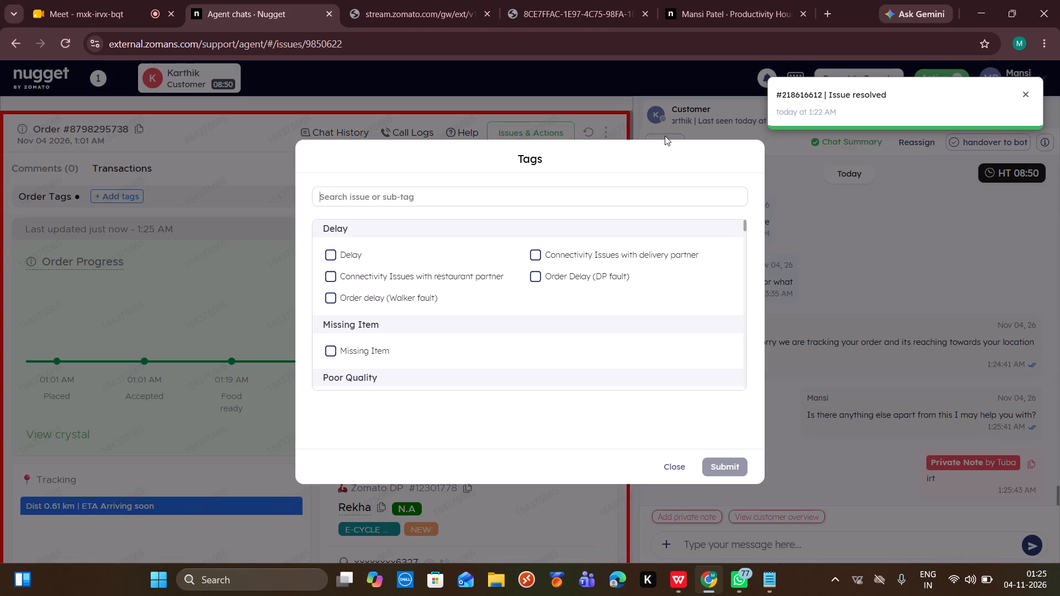
{"action": "type", "text": "rider"}
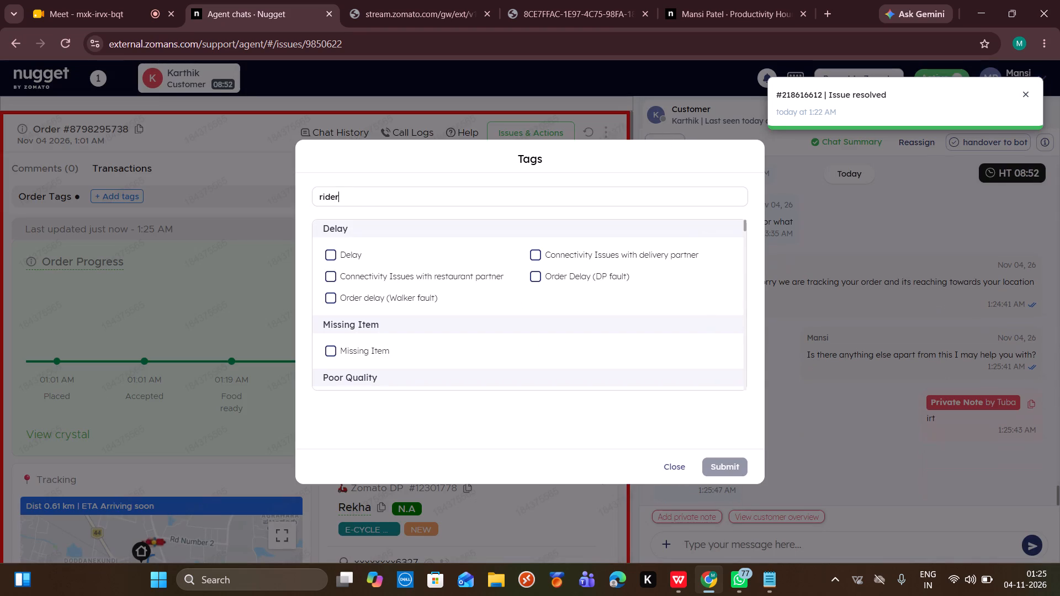
{"action": "scroll", "coordinate": [430, 295], "scroll_direction": "down", "scroll_amount": 2}
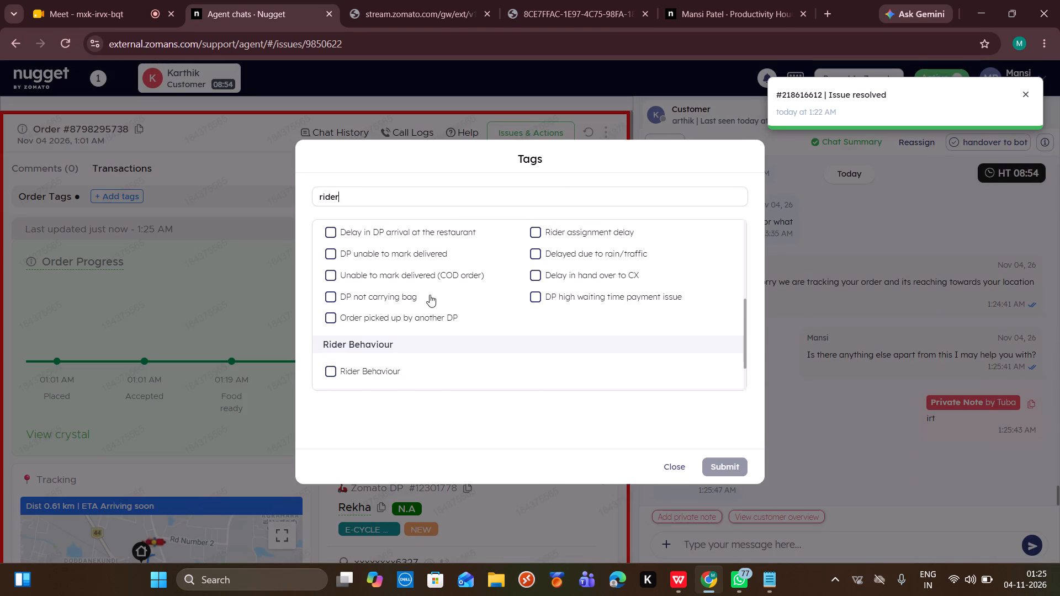
{"action": "left_click", "coordinate": [332, 374]}
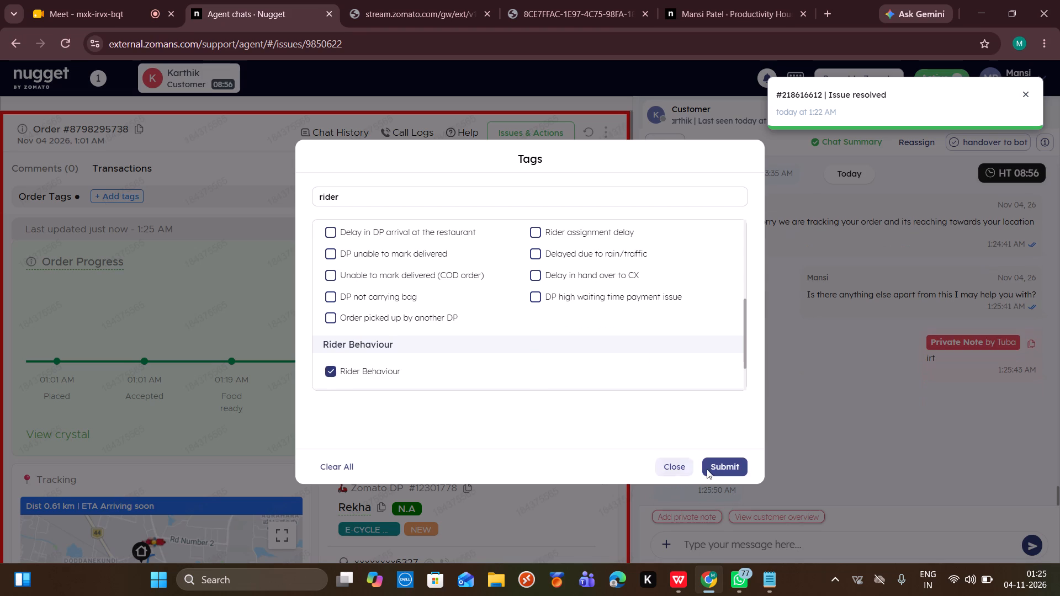
{"action": "left_click", "coordinate": [716, 465]}
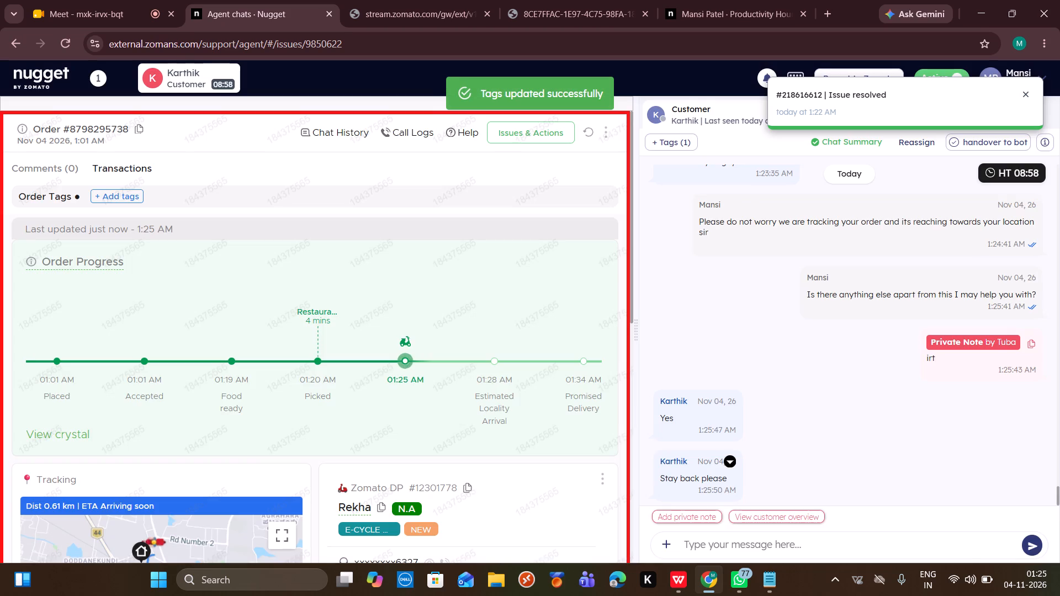
Refresh the order's data and check its delivery progress and tracking map.
{"action": "left_click", "coordinate": [587, 133]}
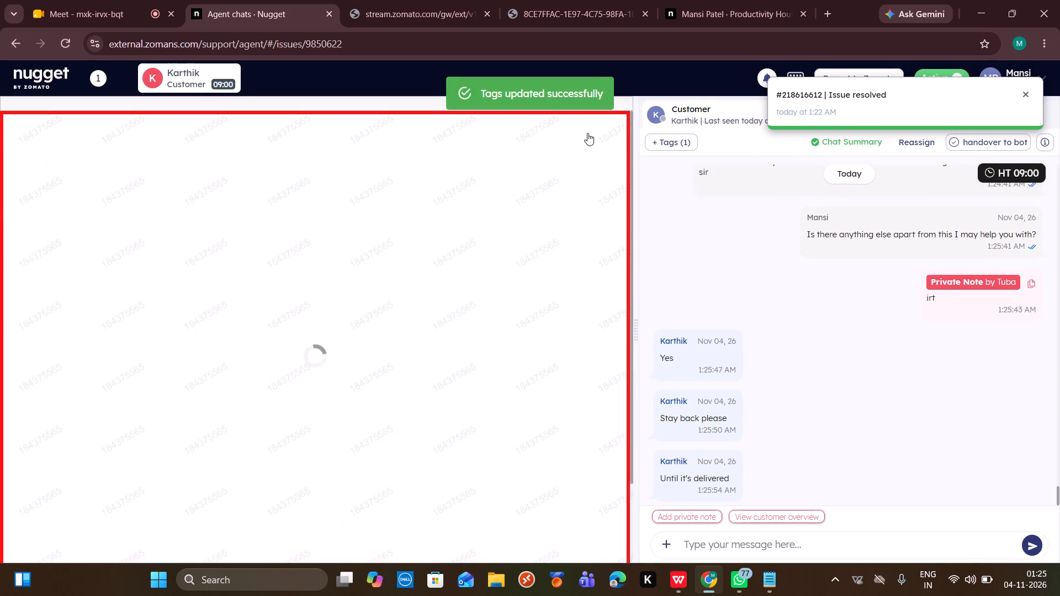
{"action": "scroll", "coordinate": [549, 368], "scroll_direction": "down", "scroll_amount": 1}
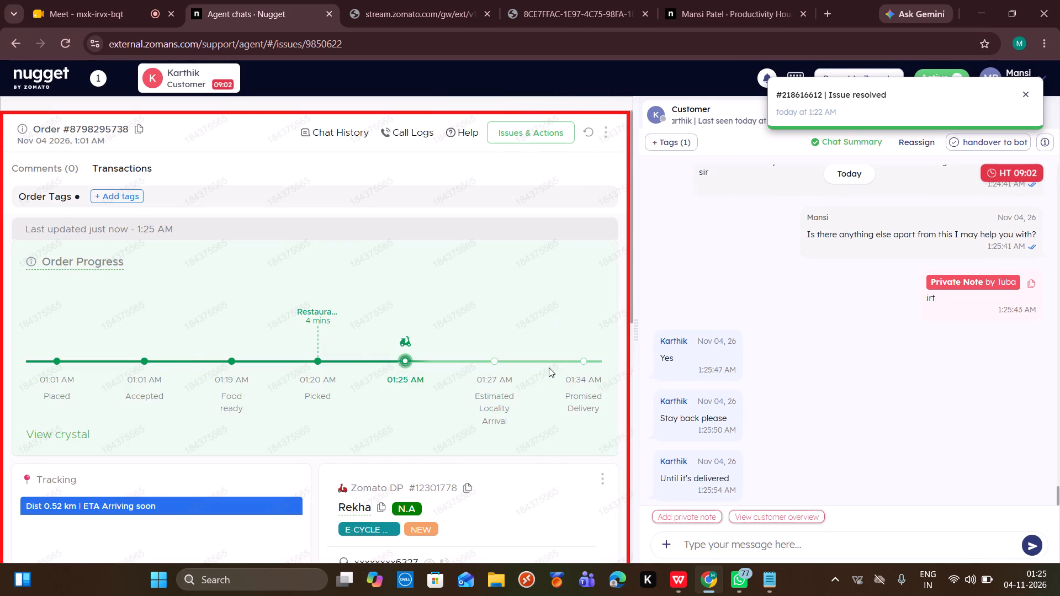
{"action": "scroll", "coordinate": [549, 368], "scroll_direction": "down", "scroll_amount": 1}
Begin a reply to the customer with "Please do not worry this chat window is open , no AI".
{"action": "left_click", "coordinate": [707, 543]}
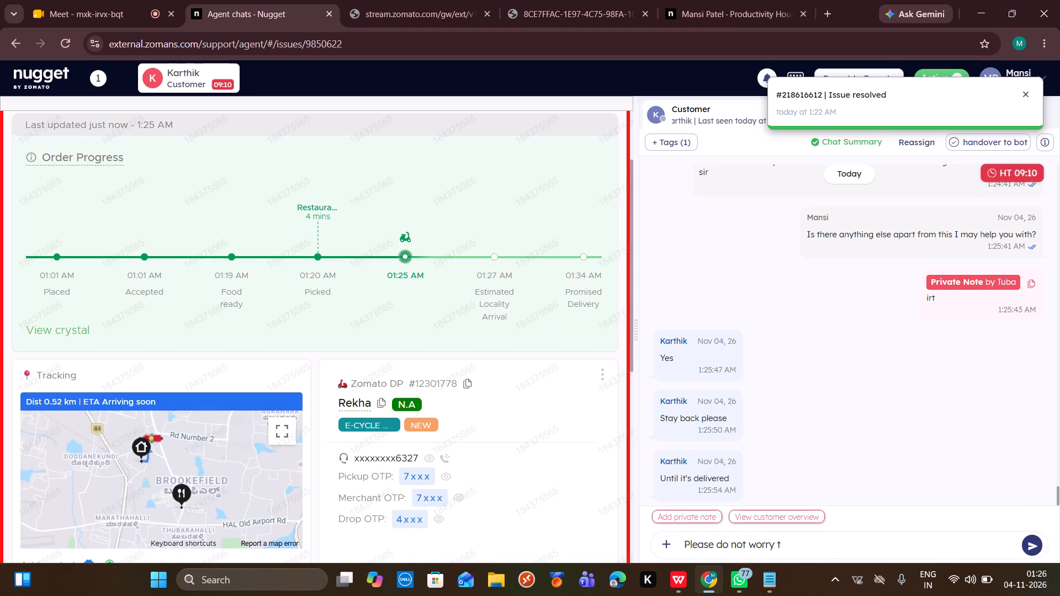
{"action": "type", "text": "his chat winndow"}
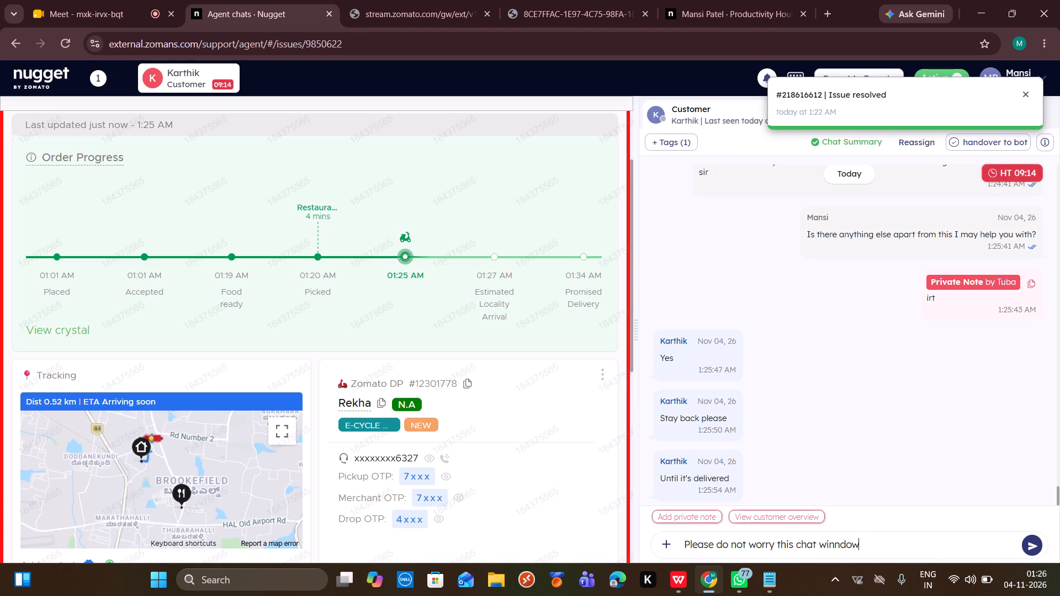
{"action": "key", "text": "BackSpace"}
{"action": "key", "text": "BackSpace"}
{"action": "key", "text": "BackSpace"}
{"action": "key", "text": "BackSpace"}
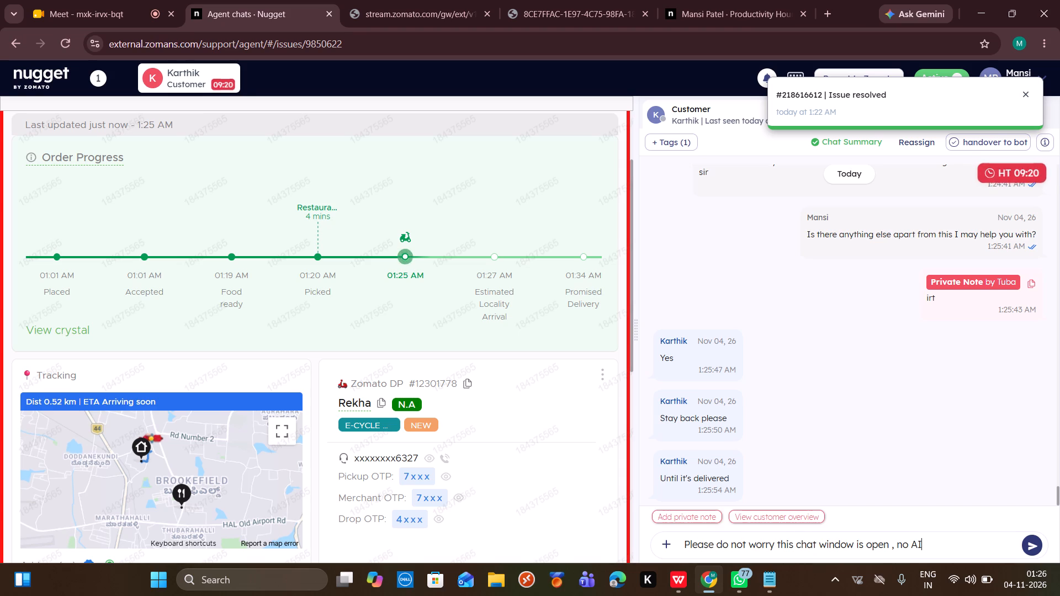
Complete and send the reply with "bot will come on this chat , you can write your concern here and you will be assisted at that time only".
{"action": "key", "text": "space"}
{"action": "type", "text": "bot will come on this chat , you can write"}
{"action": "key", "text": "space"}
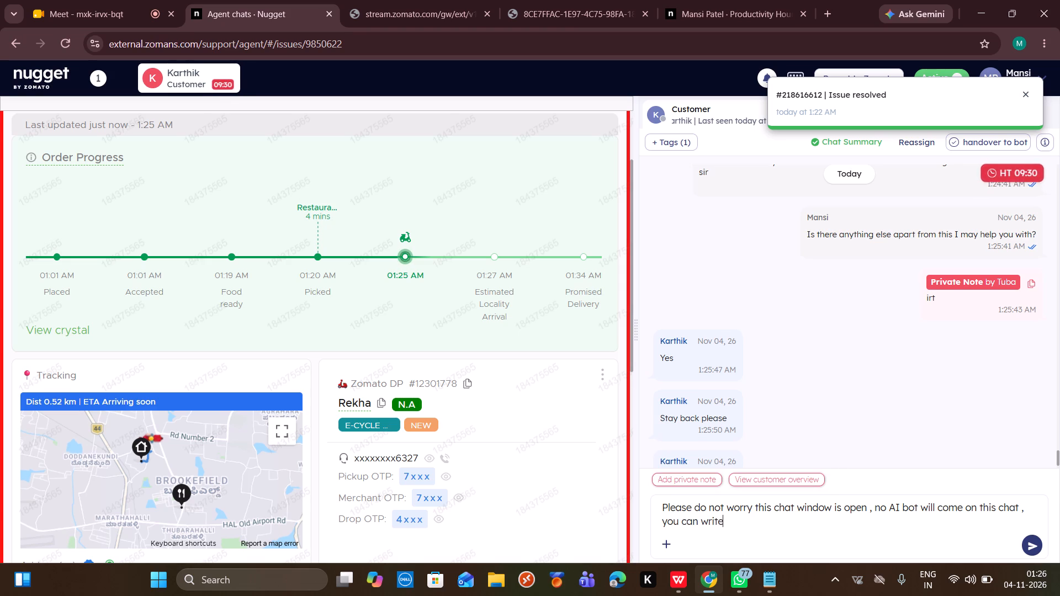
{"action": "type", "text": "your concern here and you will be assisted"}
{"action": "key", "text": "space"}
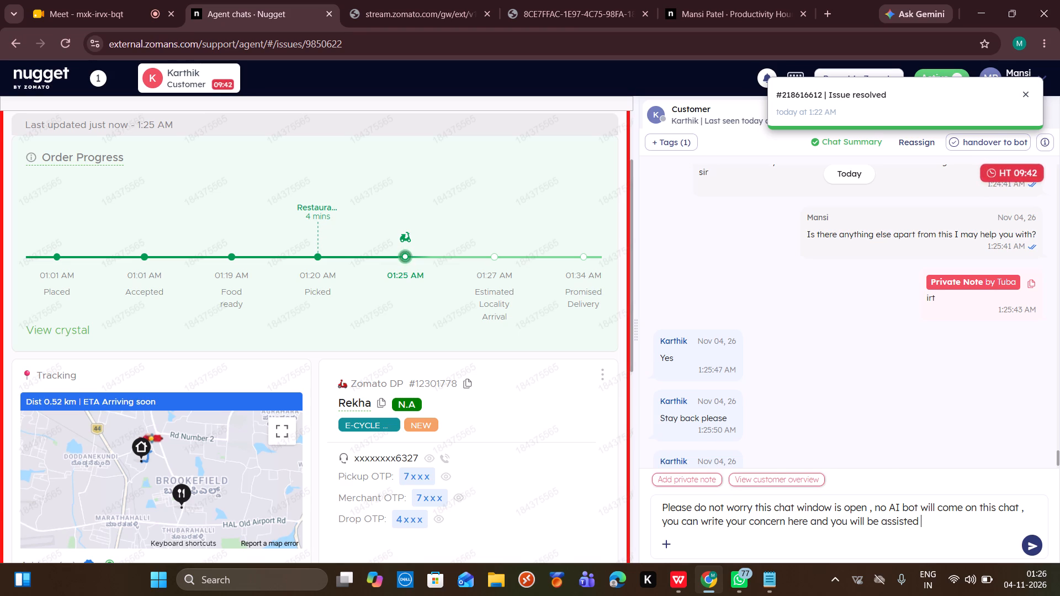
{"action": "key", "text": "a"}
{"action": "key", "text": "BackSpace"}
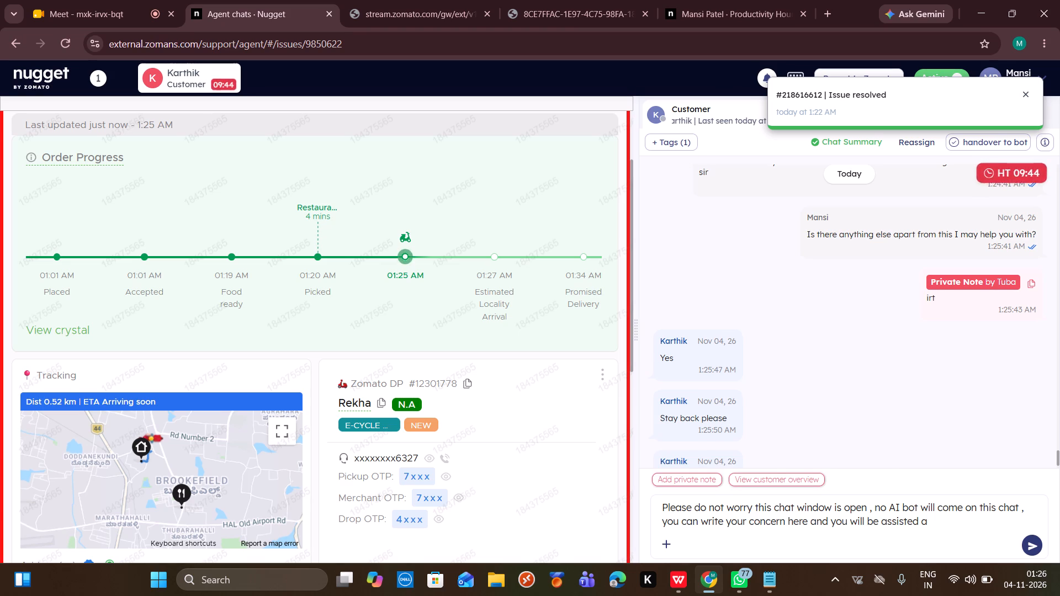
{"action": "type", "text": "at that time only"}
{"action": "key", "text": "Return"}
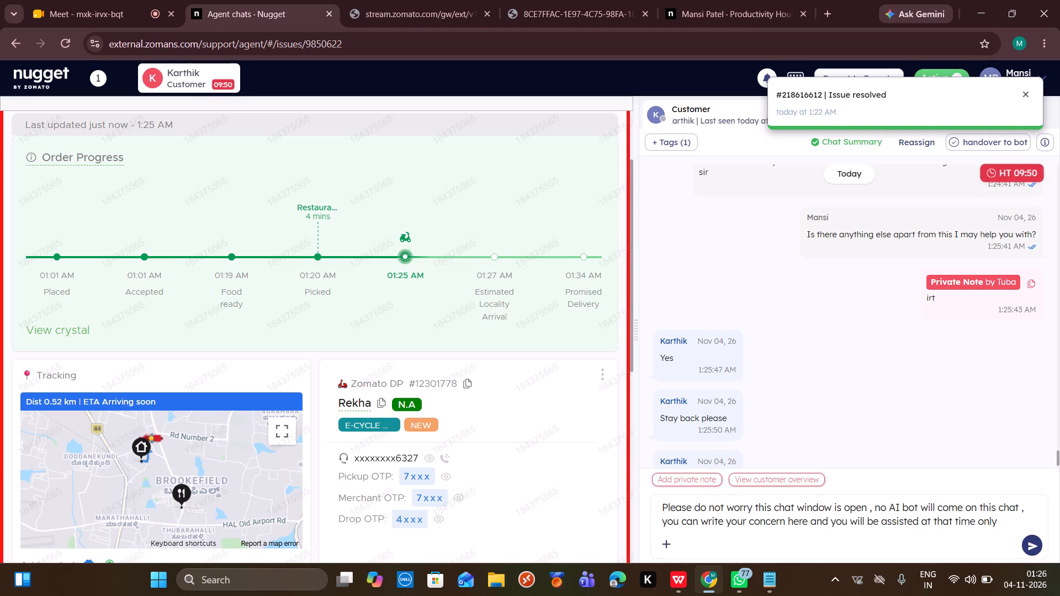
Refresh the order's data and check how far the delivery has progressed.
{"action": "scroll", "coordinate": [464, 334], "scroll_direction": "up", "scroll_amount": 5}
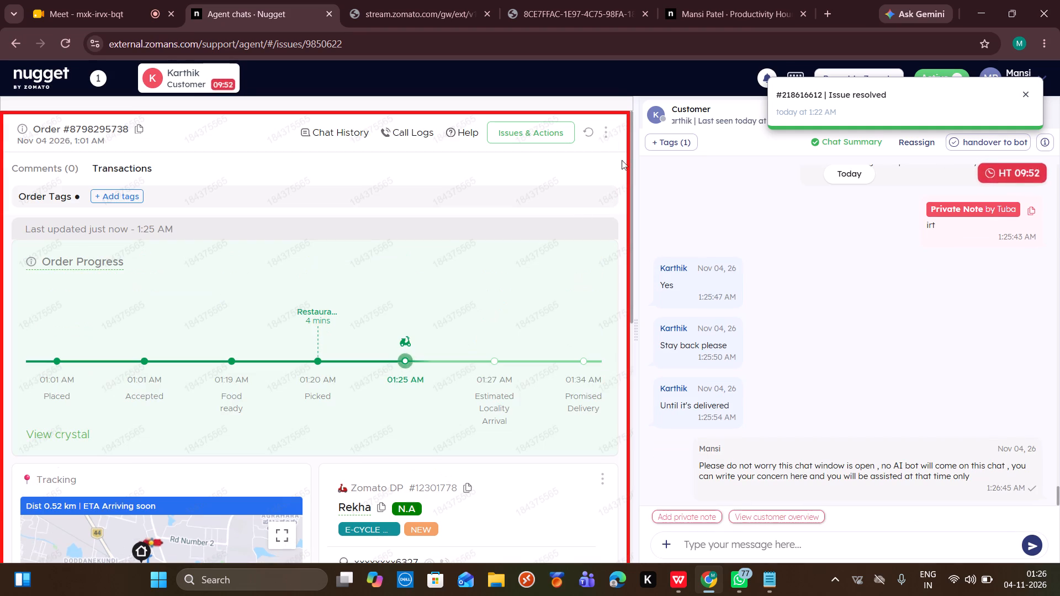
{"action": "left_click", "coordinate": [589, 134]}
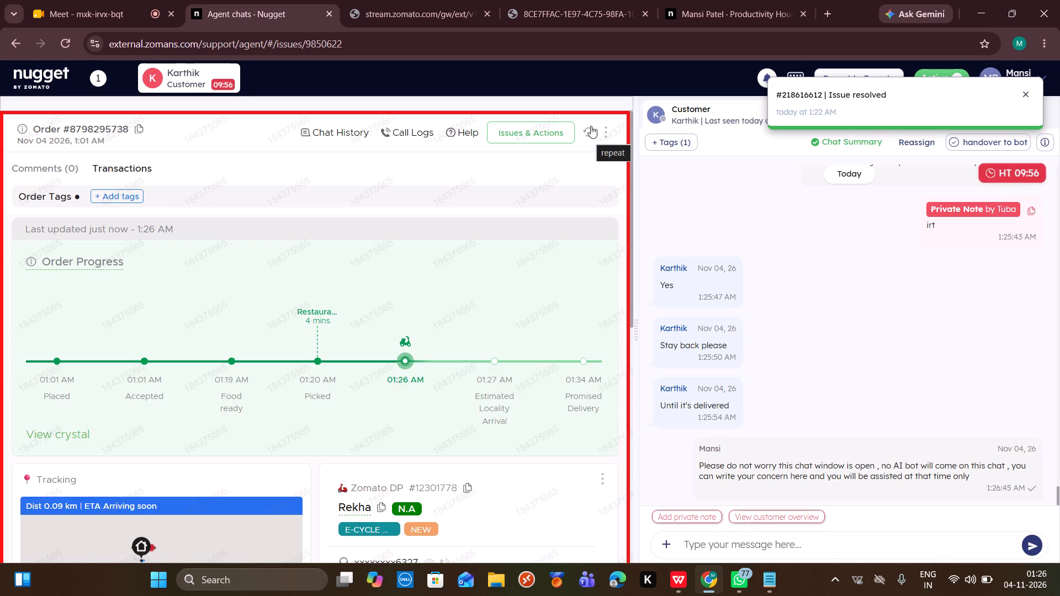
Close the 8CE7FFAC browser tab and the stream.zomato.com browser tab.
{"action": "left_click", "coordinate": [645, 14]}
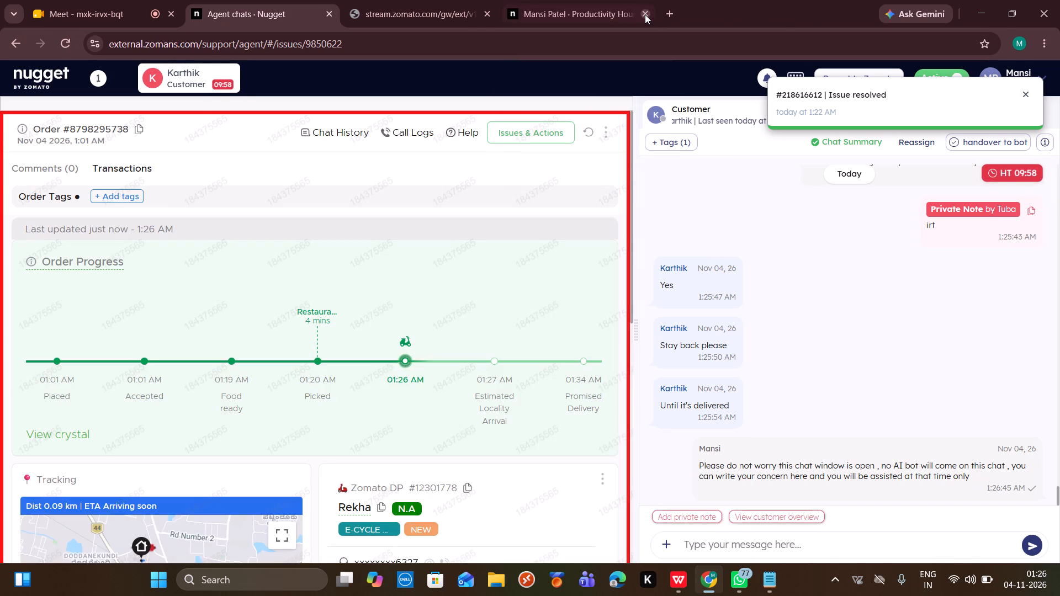
{"action": "left_click", "coordinate": [490, 16]}
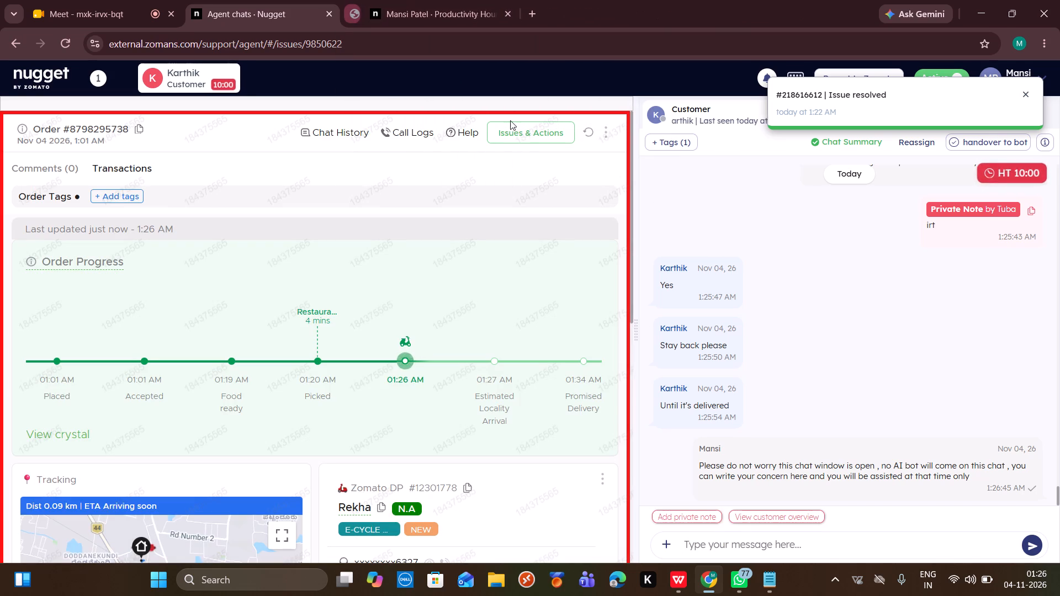
Review the order's call history with the delivery partner, and close it.
{"action": "left_click", "coordinate": [409, 130]}
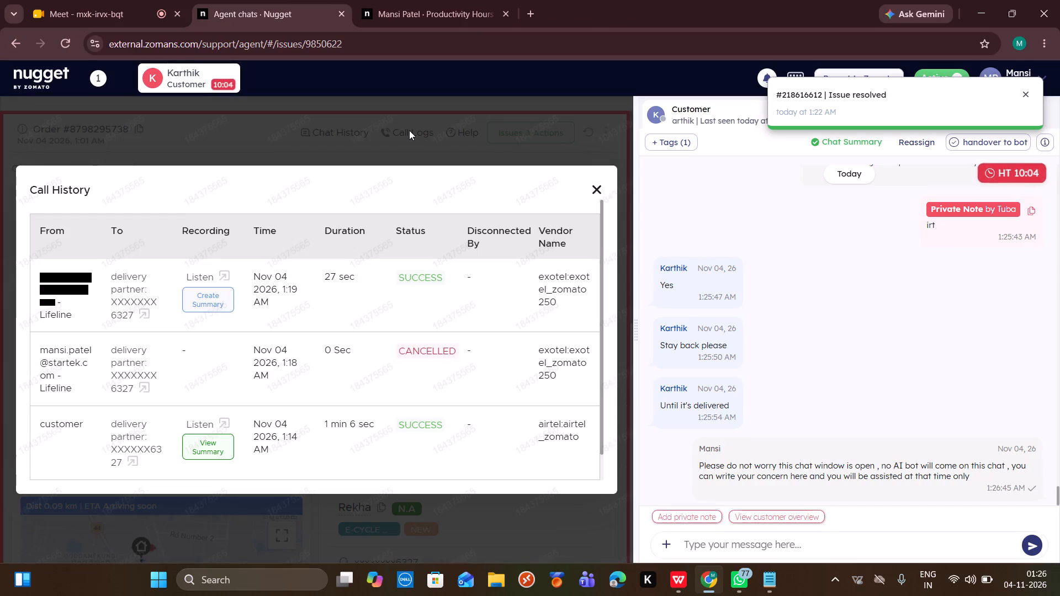
{"action": "left_click", "coordinate": [593, 187]}
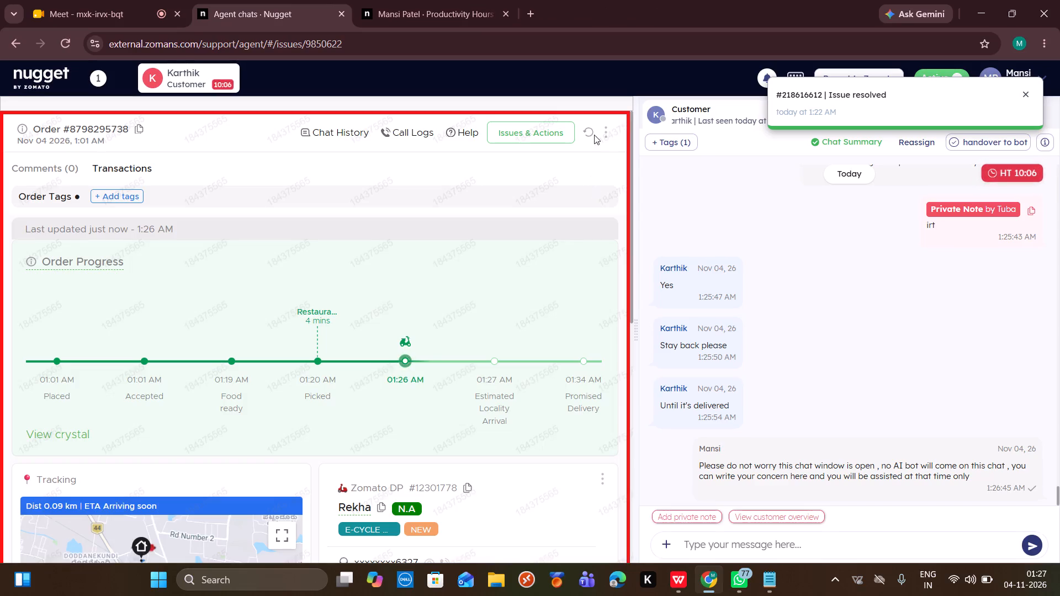
Refresh the order's data repeatedly, checking the delivery progress and the delivery partner's remaining distance each time.
{"action": "left_click", "coordinate": [588, 128]}
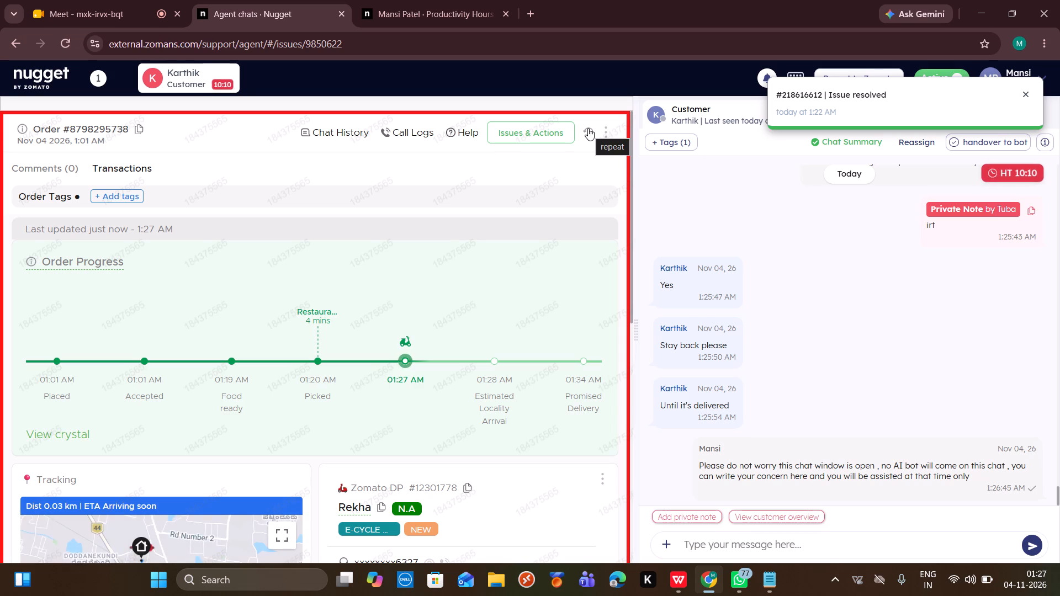
{"action": "left_click", "coordinate": [588, 128]}
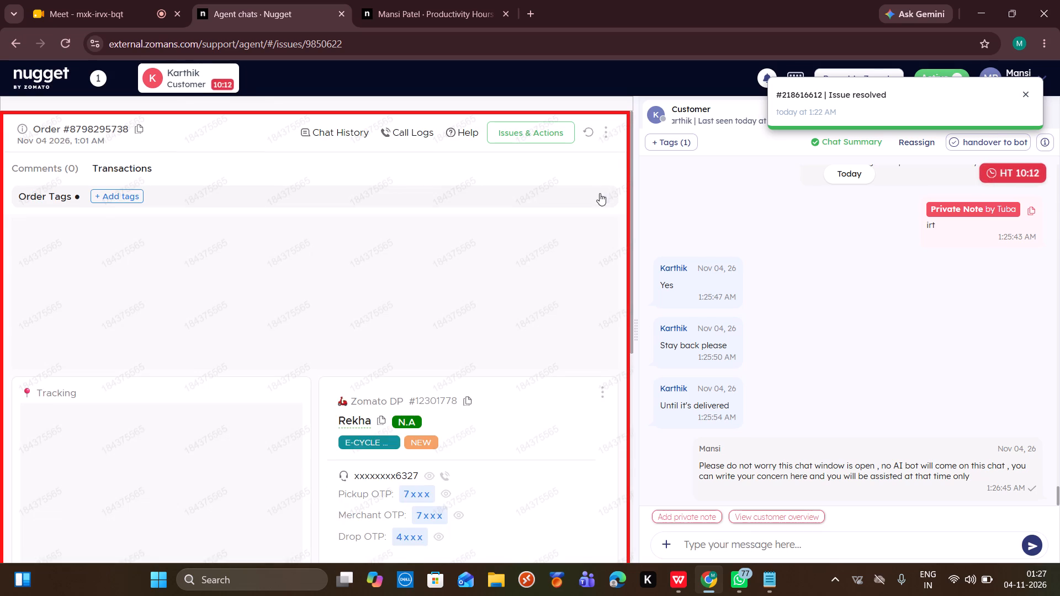
{"action": "left_click", "coordinate": [727, 544]}
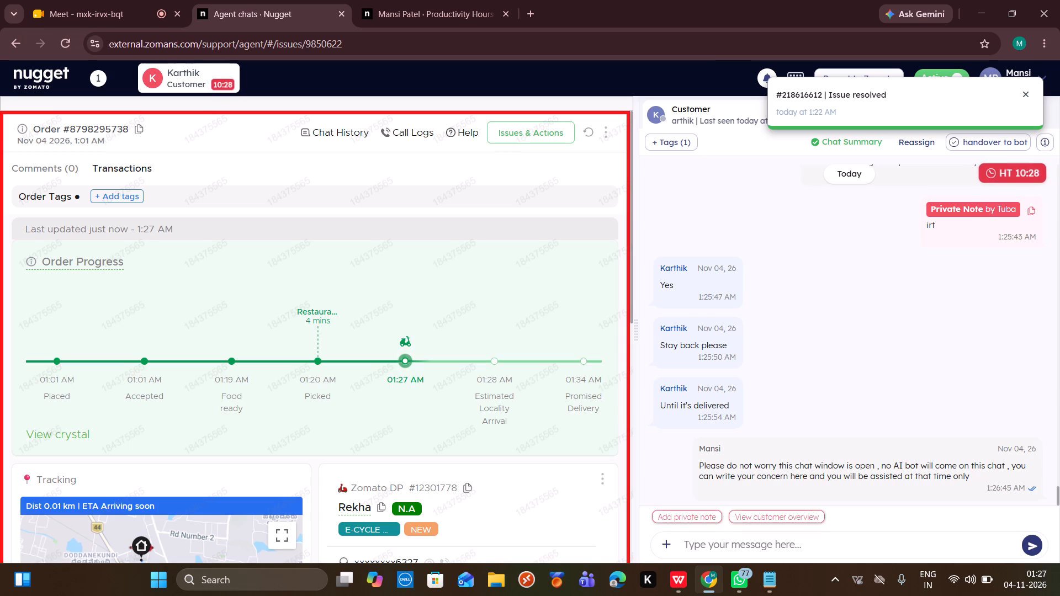
{"action": "left_click", "coordinate": [590, 130]}
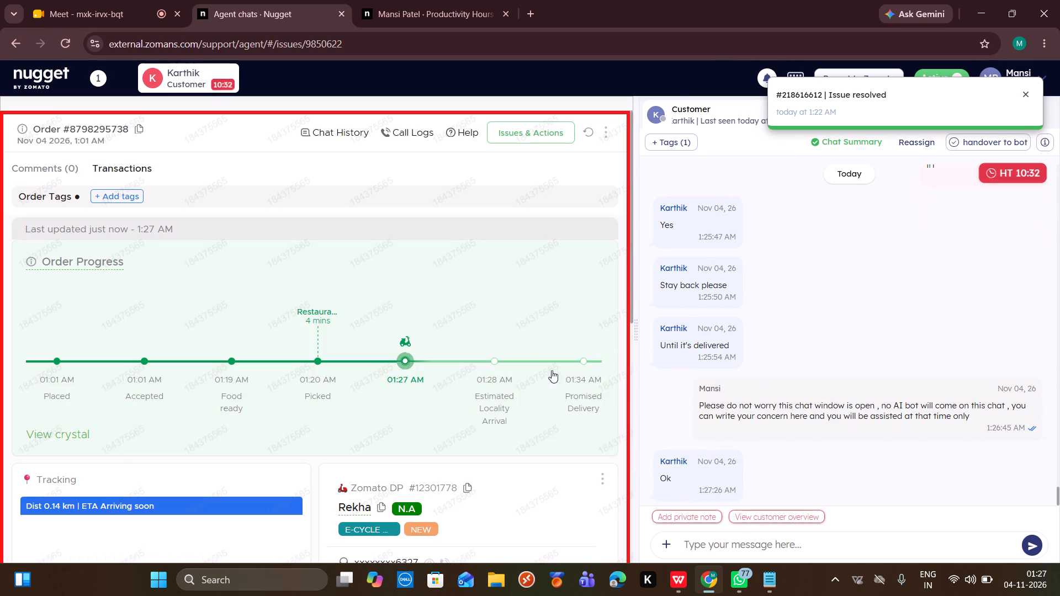
Review the order's call history once more, and close it.
{"action": "left_click", "coordinate": [415, 134]}
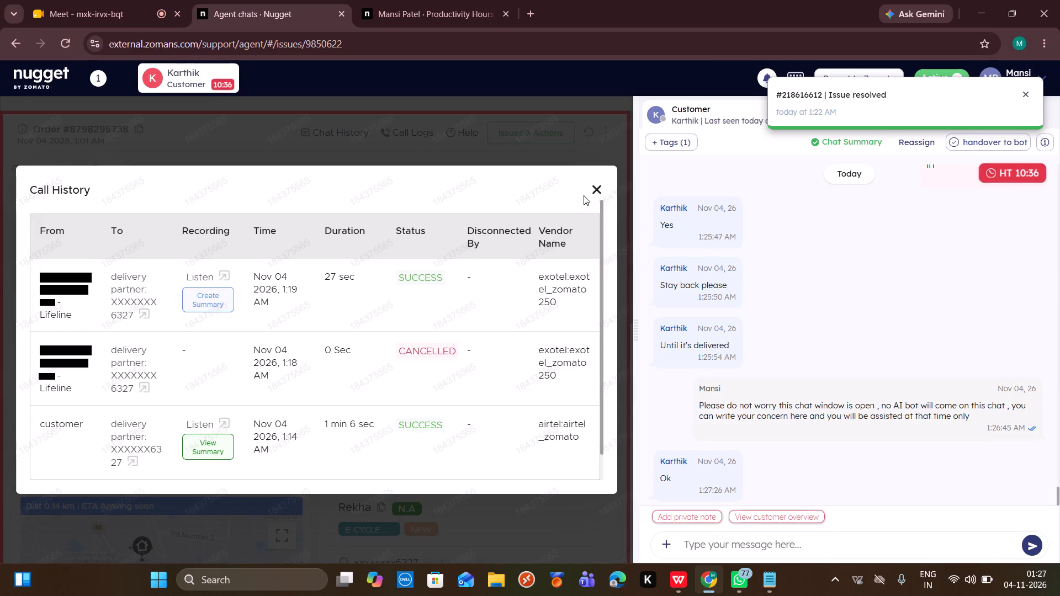
{"action": "left_click", "coordinate": [592, 189]}
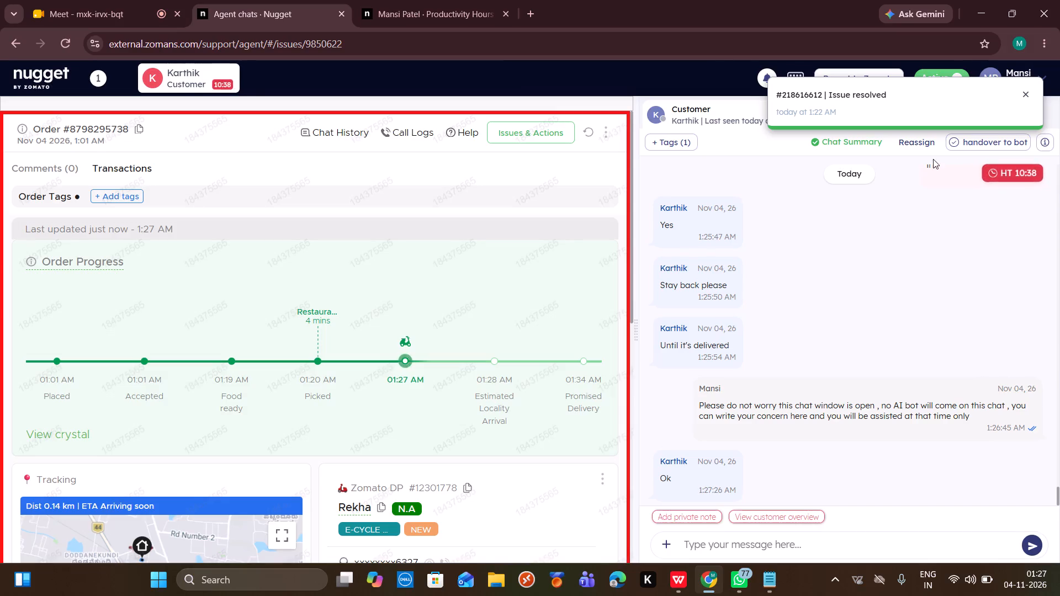
Open the order's chat history in a new tab and return to the live chat.
{"action": "left_click", "coordinate": [606, 136]}
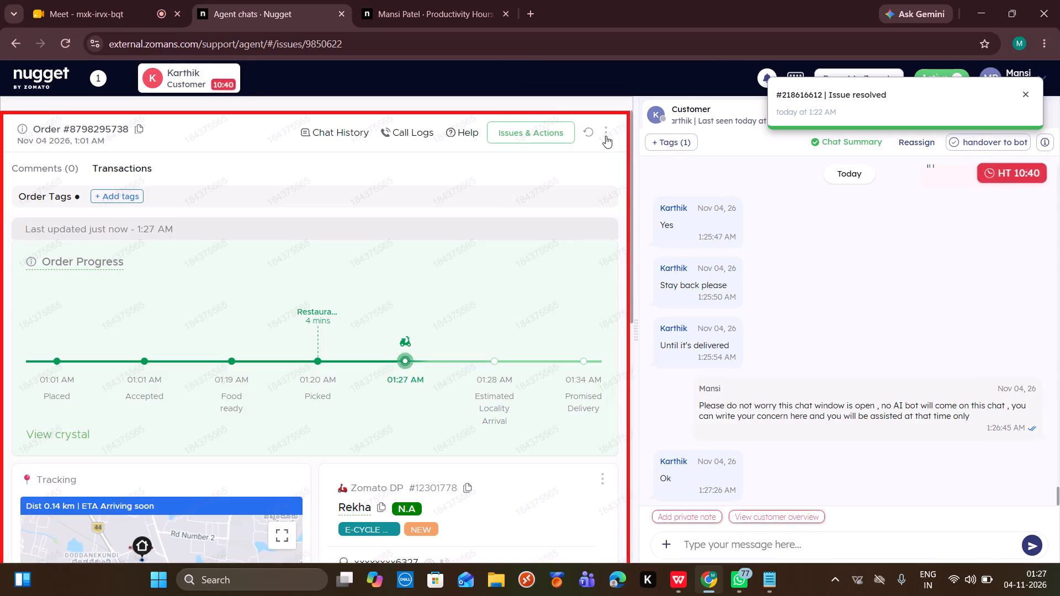
{"action": "left_click", "coordinate": [390, 245]}
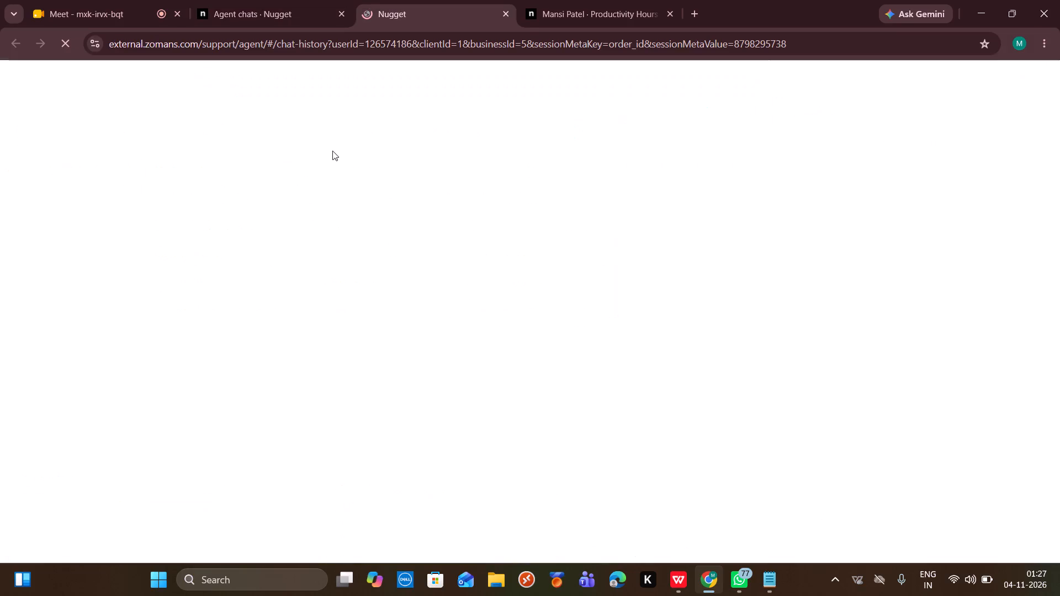
{"action": "left_click", "coordinate": [268, 0]}
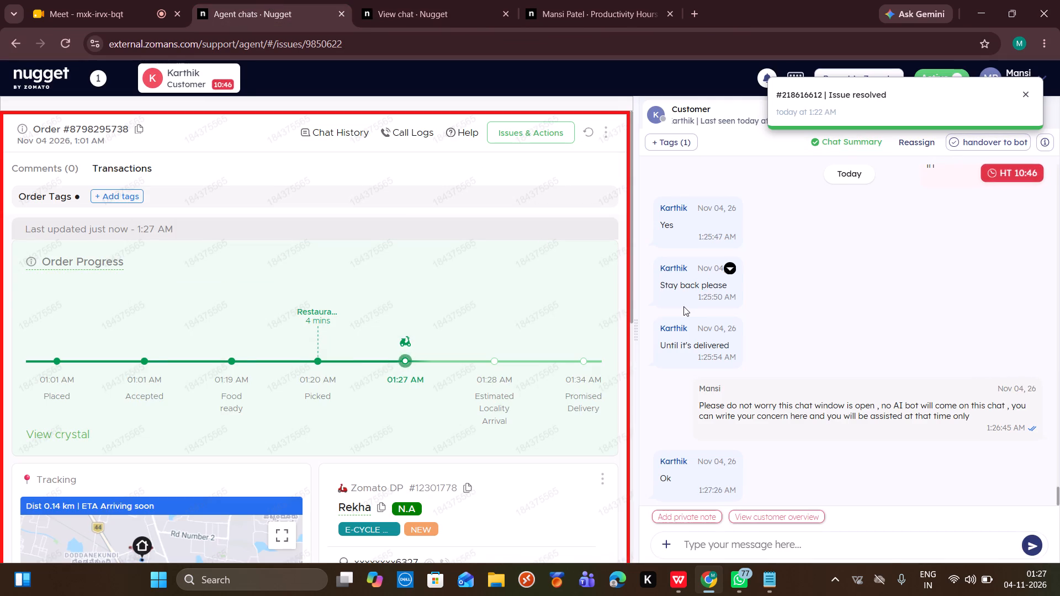
Hand the customer's chat over to the bot to resolve the live ticket.
{"action": "left_click", "coordinate": [988, 141]}
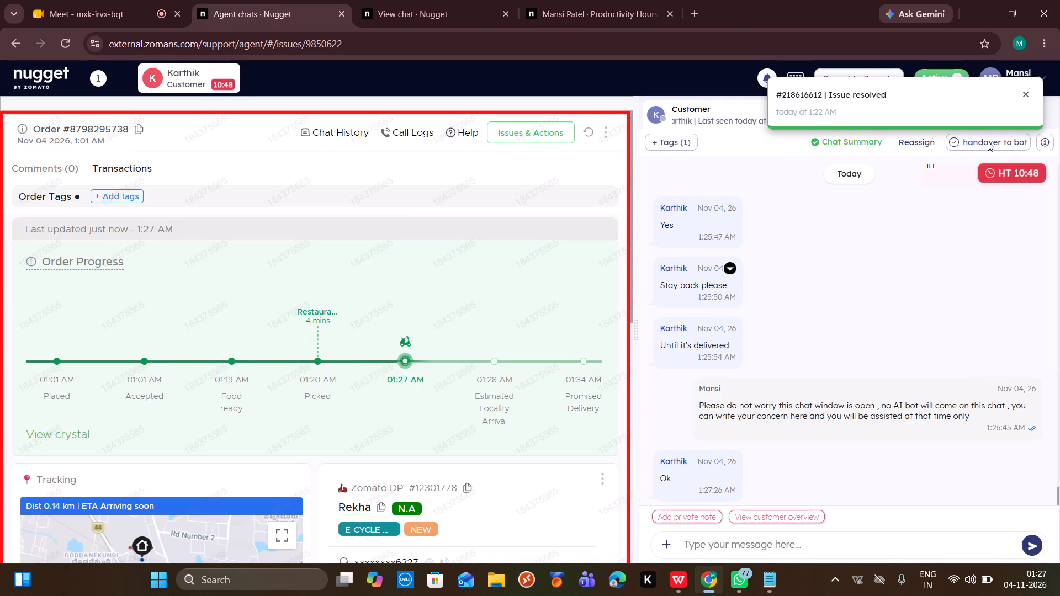
{"action": "left_click", "coordinate": [667, 349]}
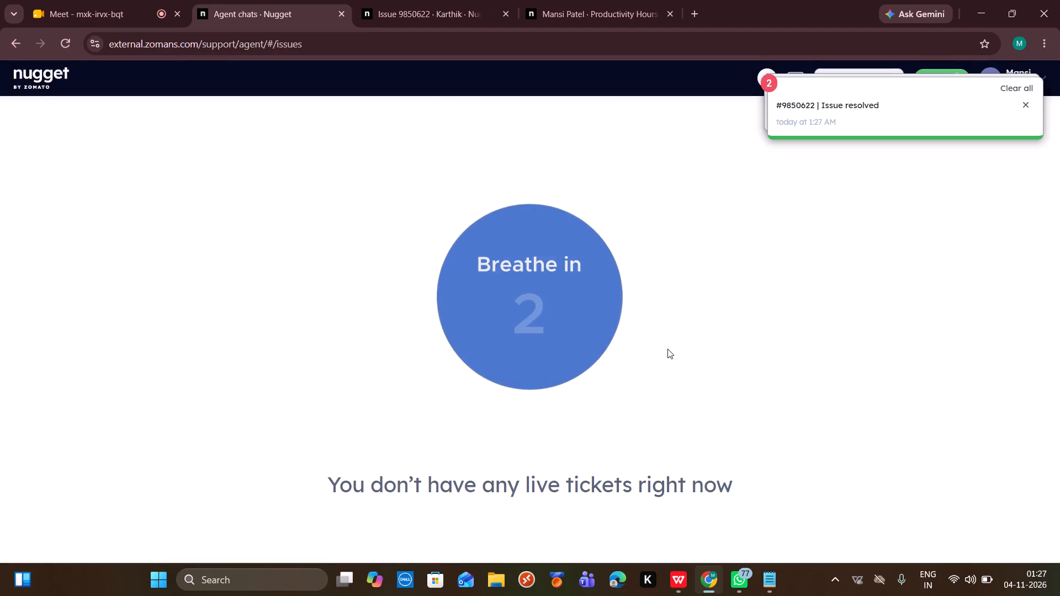
Check the handed-over customer's issue conversation in its separate tab and return to the live agent chats.
{"action": "left_click", "coordinate": [454, 0]}
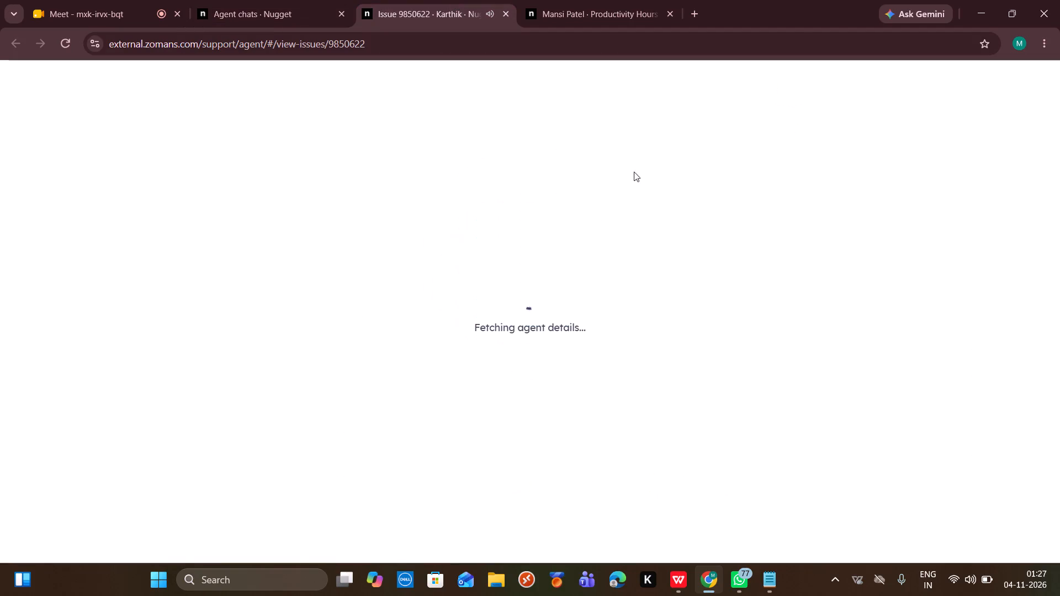
{"action": "scroll", "coordinate": [785, 223], "scroll_direction": "down", "scroll_amount": 4}
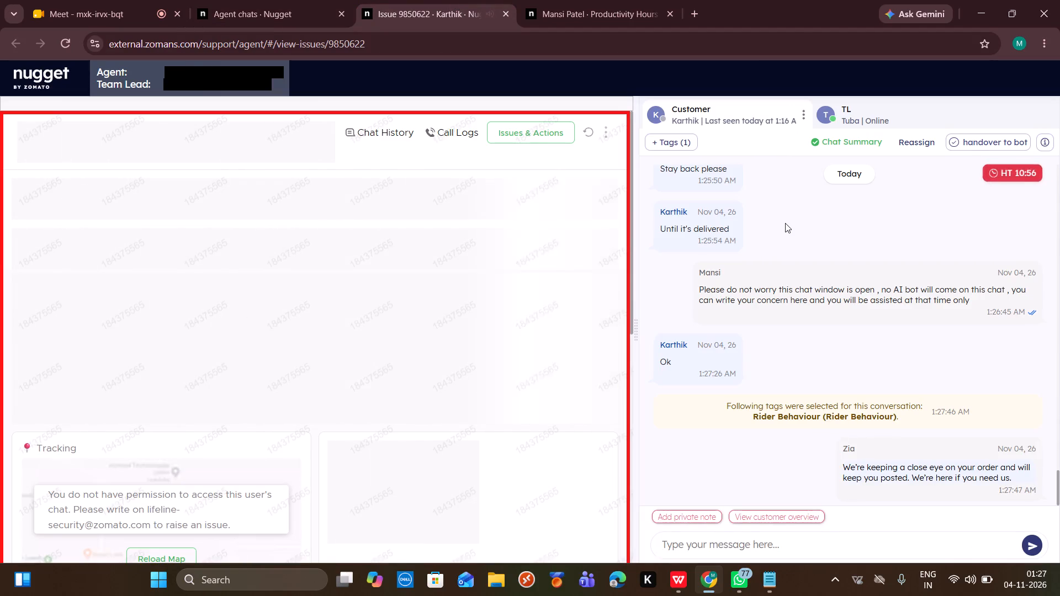
{"action": "left_click", "coordinate": [311, 0]}
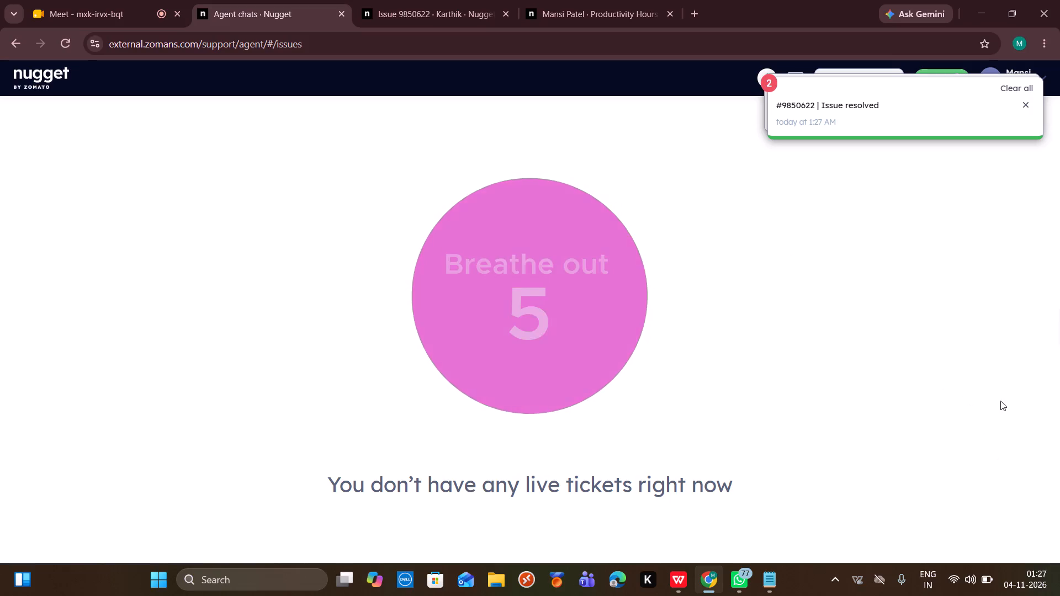
Clear all the issue notifications.
{"action": "left_click", "coordinate": [1016, 88]}
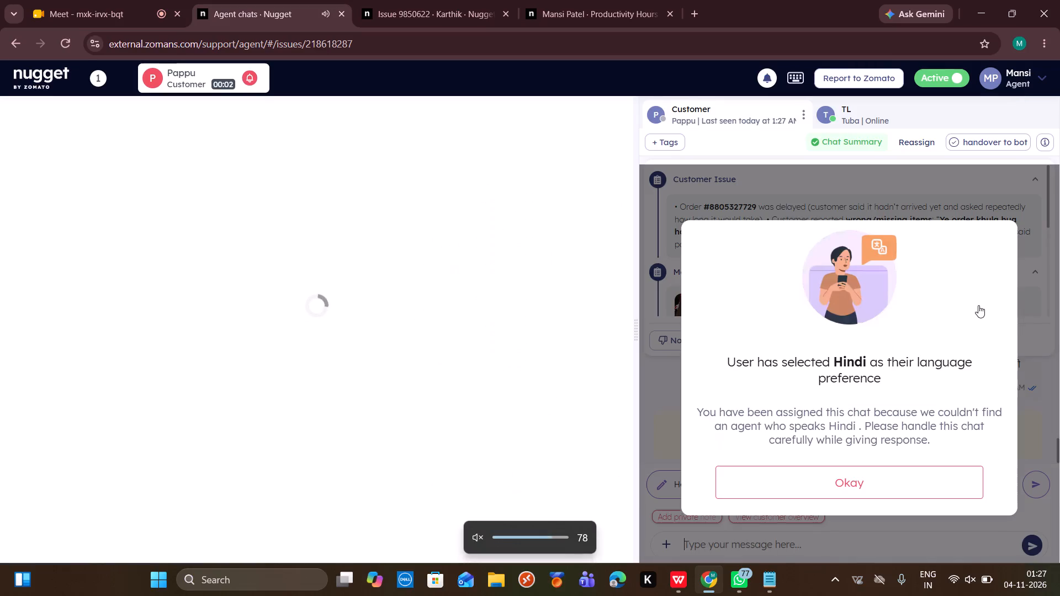
Acknowledge the new customer's Hindi language preference and send the suggested Hindi reply asking for some time to check the concern.
{"action": "left_click", "coordinate": [920, 488]}
{"action": "left_click", "coordinate": [1030, 483]}
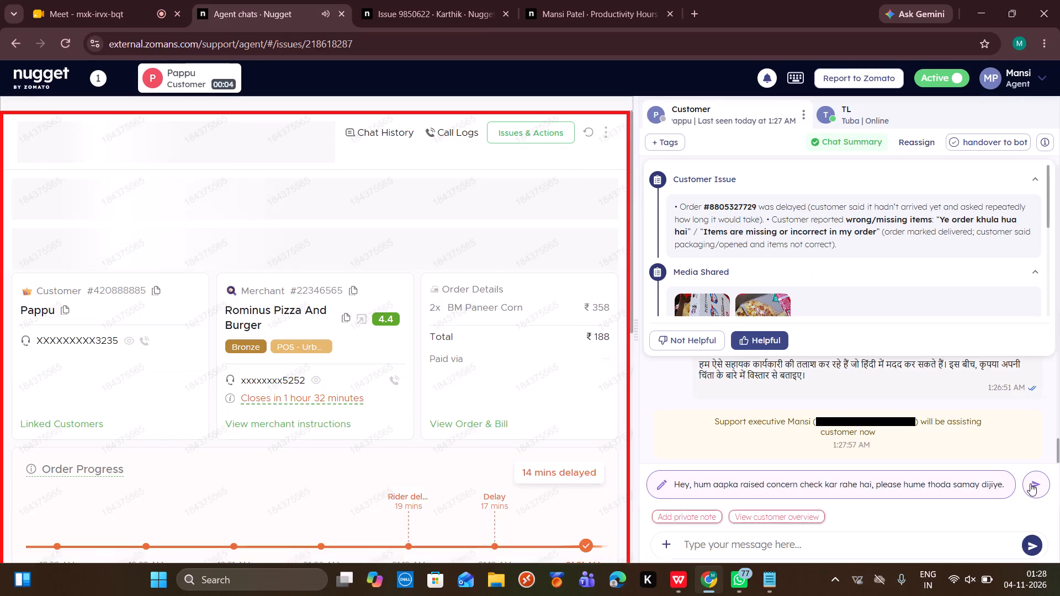
Rate the new chat's summary as helpful.
{"action": "left_click", "coordinate": [782, 347]}
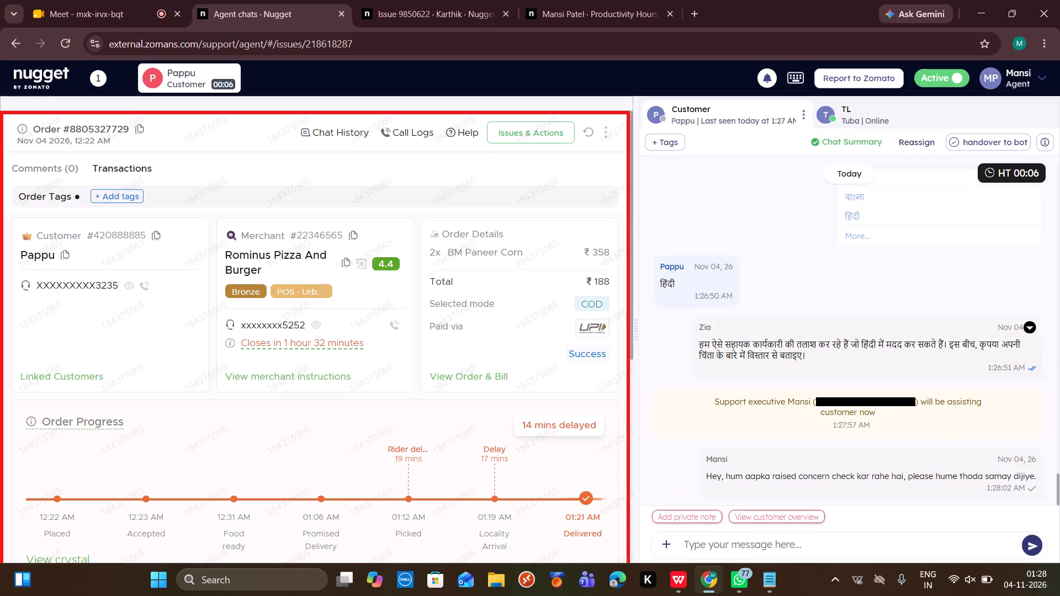
Read back through the new customer's conversation to examine the complaint, the bot's replies and the shared food photos.
{"action": "scroll", "coordinate": [770, 313], "scroll_direction": "up", "scroll_amount": 11}
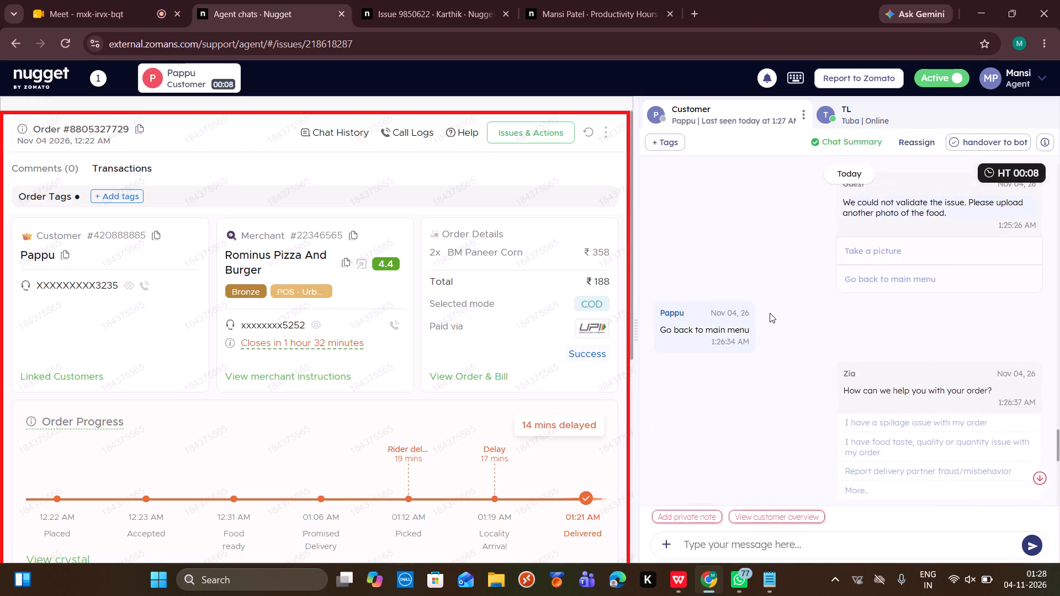
{"action": "scroll", "coordinate": [770, 313], "scroll_direction": "up", "scroll_amount": 10}
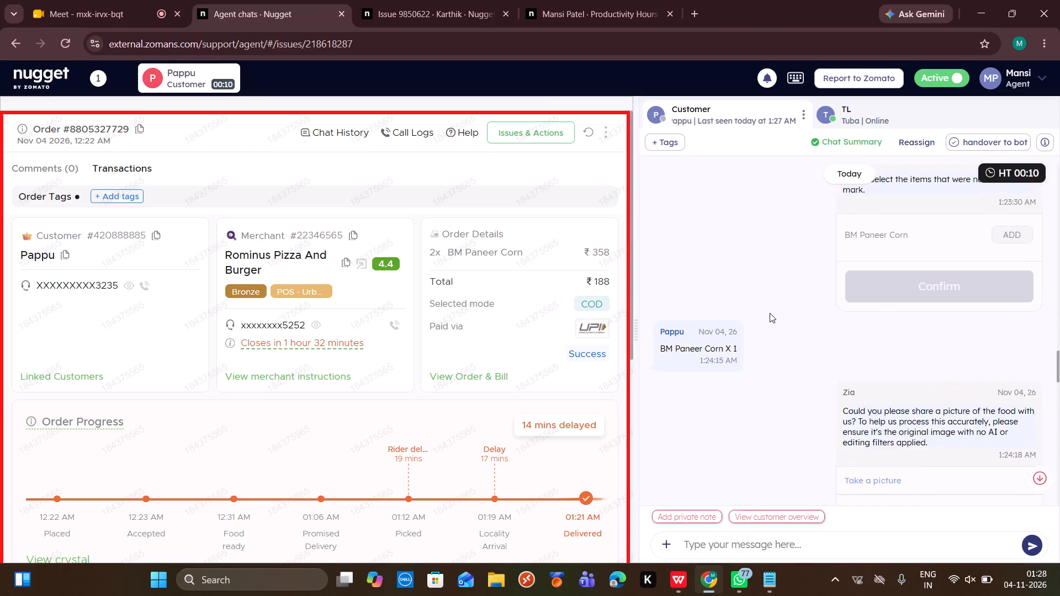
{"action": "scroll", "coordinate": [770, 313], "scroll_direction": "up", "scroll_amount": 7}
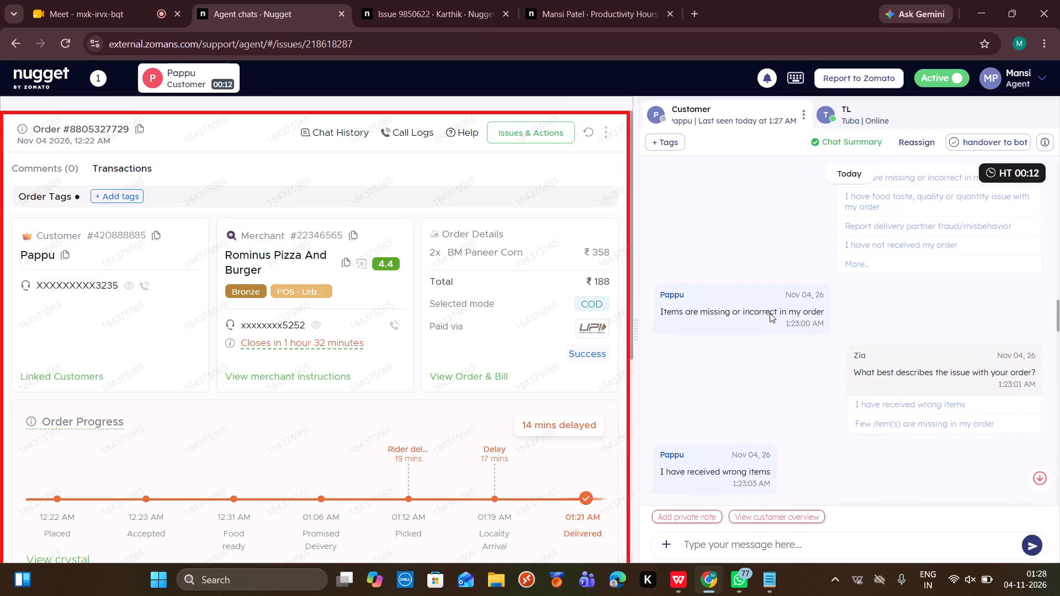
{"action": "scroll", "coordinate": [770, 313], "scroll_direction": "up", "scroll_amount": 9}
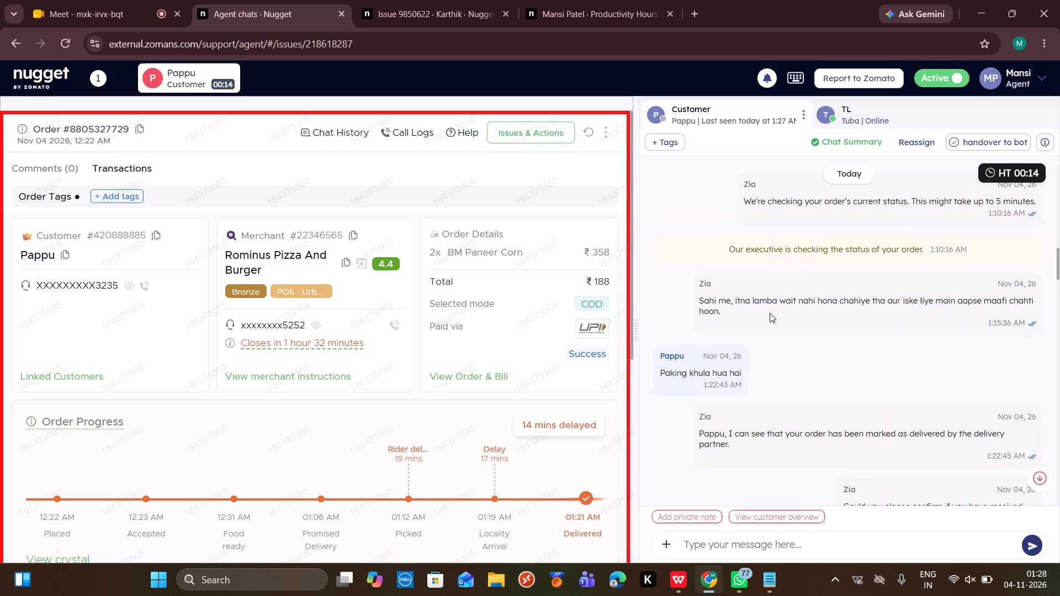
{"action": "scroll", "coordinate": [770, 313], "scroll_direction": "down", "scroll_amount": 9}
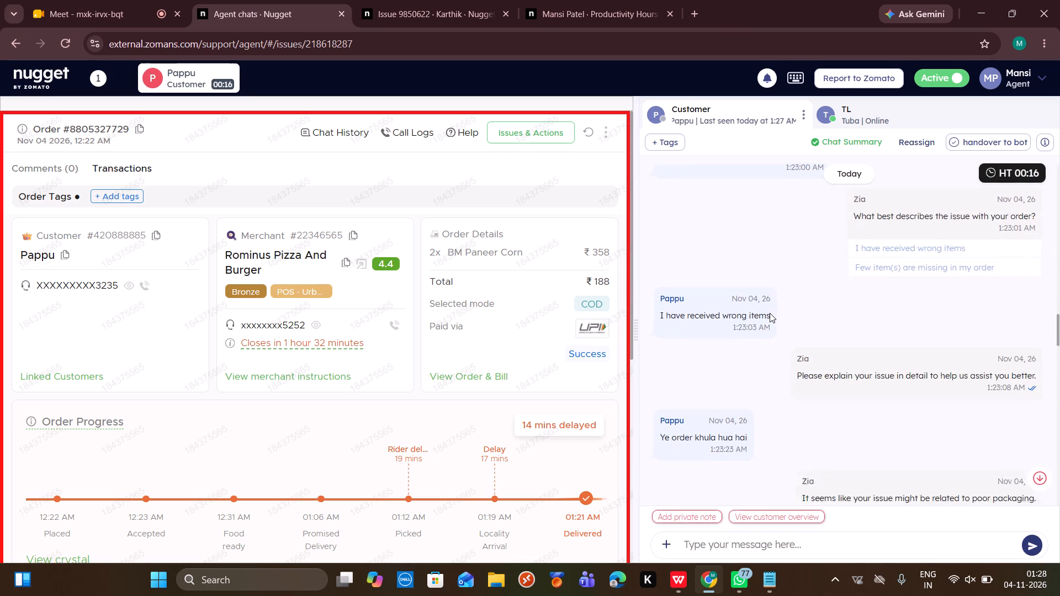
{"action": "scroll", "coordinate": [770, 313], "scroll_direction": "down", "scroll_amount": 7}
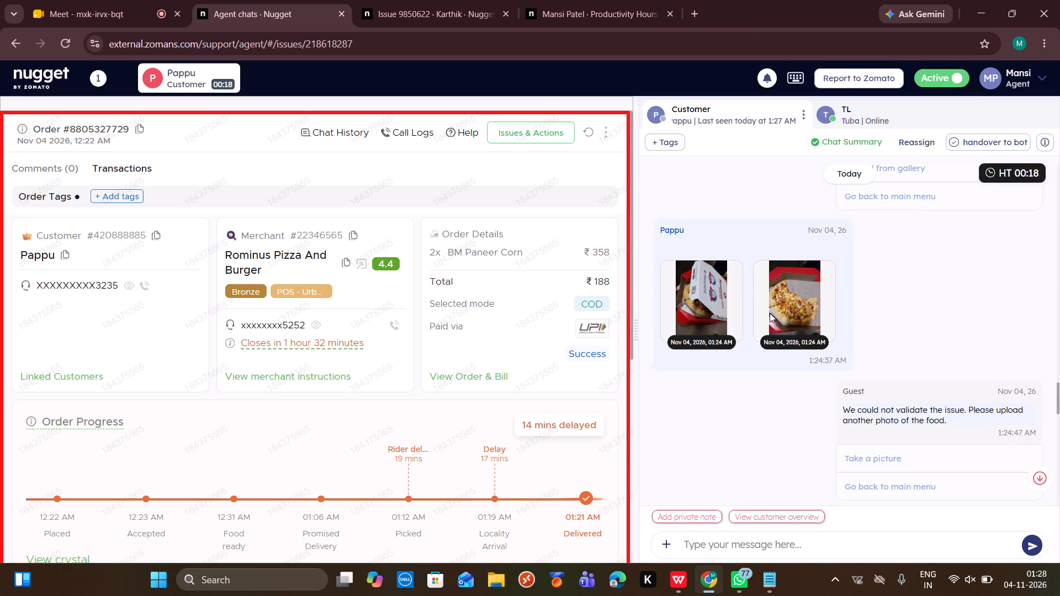
Check the customer's details and the restaurant's karma summary on the order page.
{"action": "left_click", "coordinate": [40, 256]}
{"action": "left_click", "coordinate": [301, 207]}
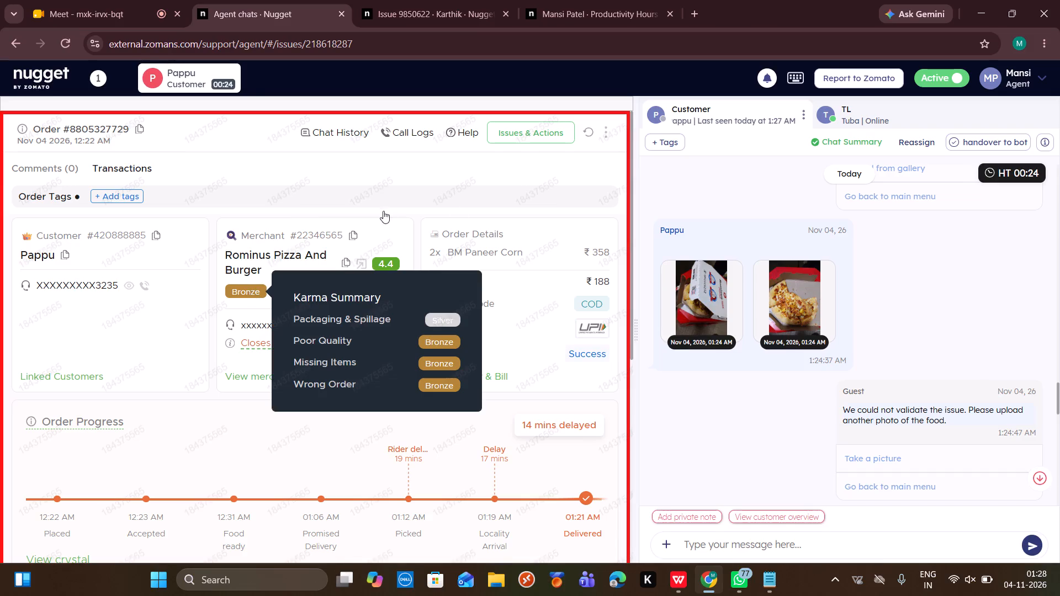
Request a call to the order's delivery partner on the first listed contact number.
{"action": "scroll", "coordinate": [497, 356], "scroll_direction": "down", "scroll_amount": 2}
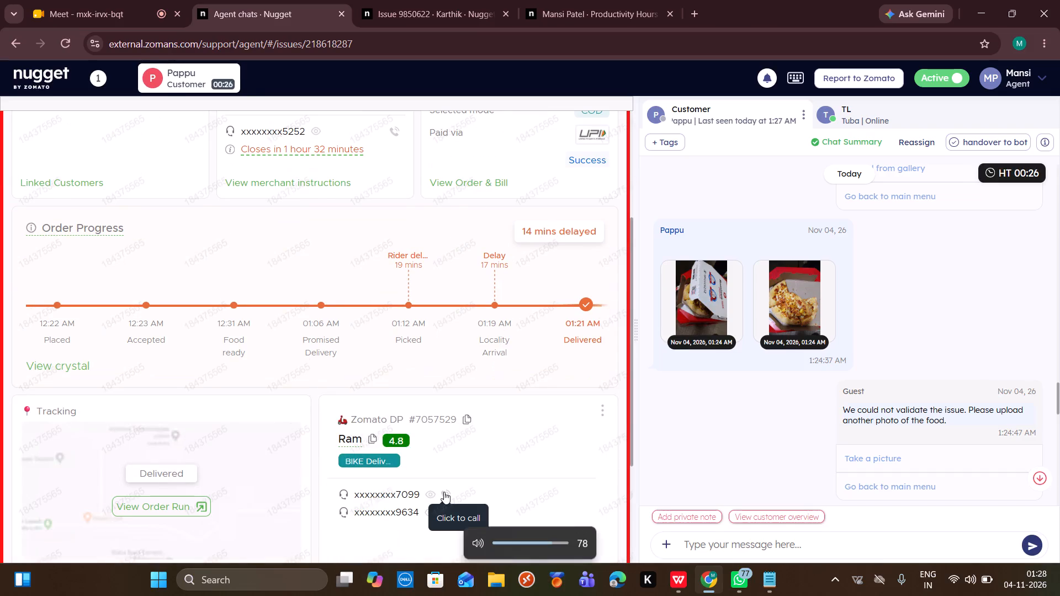
{"action": "left_click", "coordinate": [444, 492]}
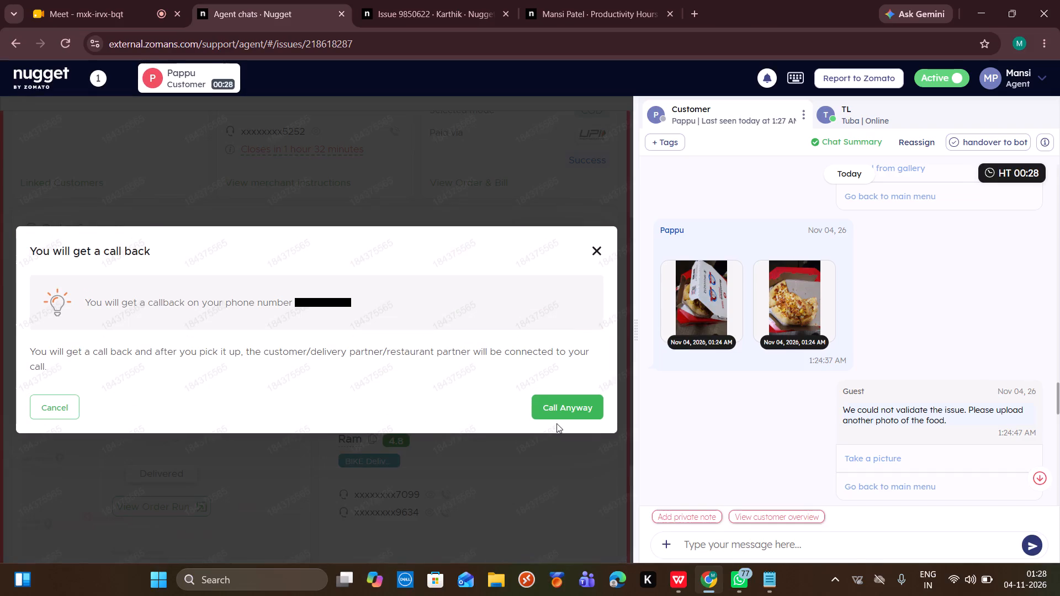
{"action": "left_click", "coordinate": [572, 403]}
Find the canned responses for "delay" and send the customer the /CFD/Delay/Ack reply.
{"action": "left_click", "coordinate": [733, 541]}
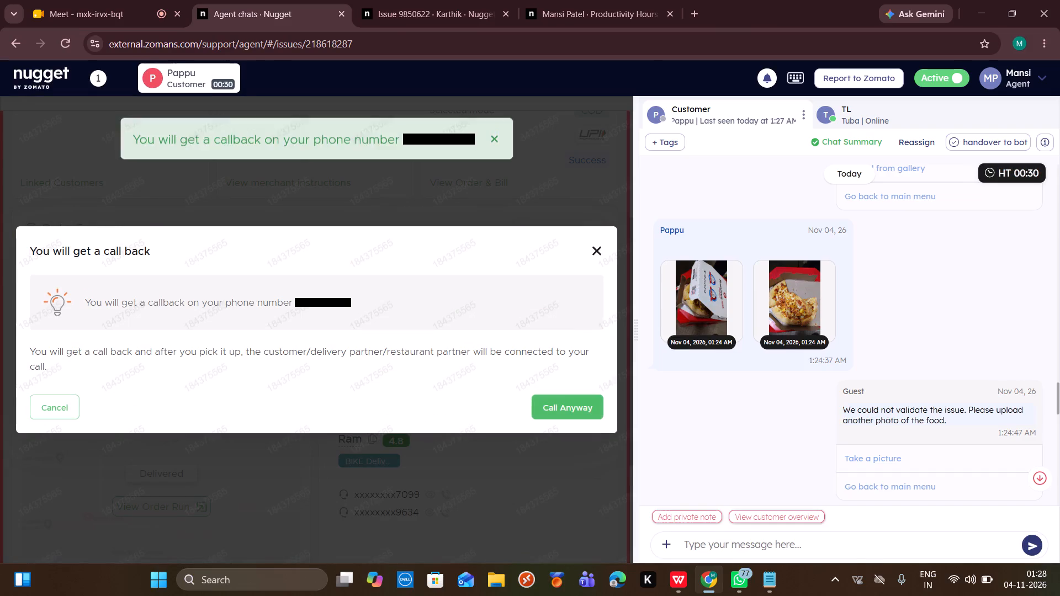
{"action": "type", "text": "/delay"}
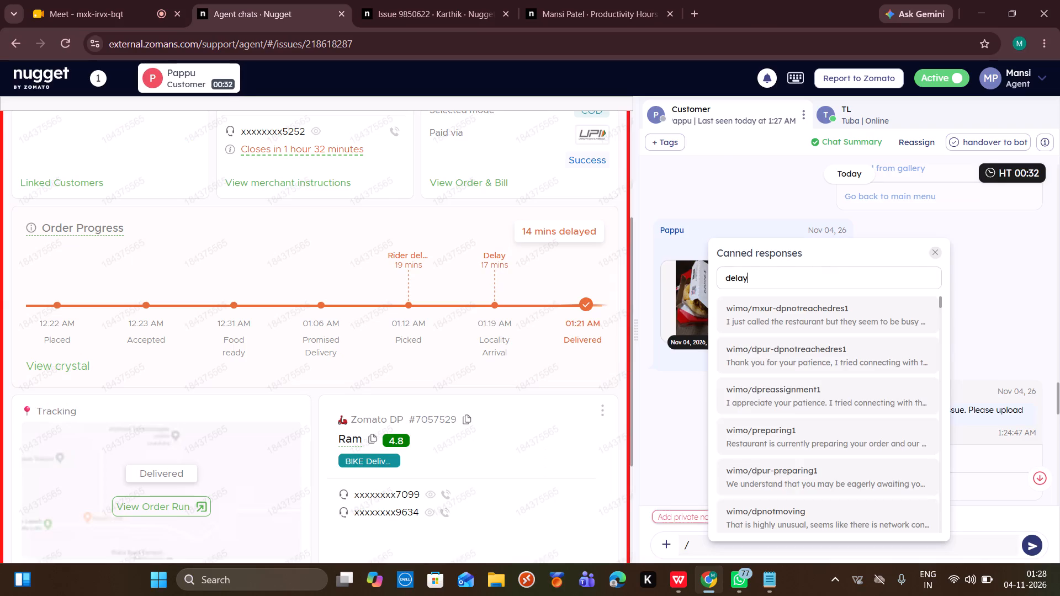
{"action": "left_click", "coordinate": [804, 326]}
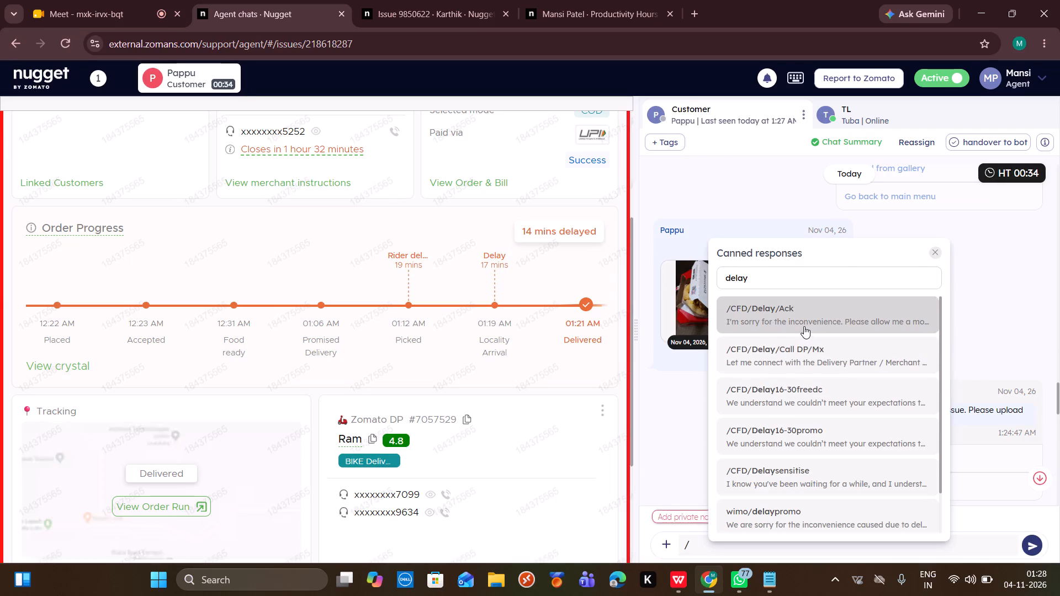
{"action": "key", "text": "Return"}
Check the previous customer's issue tab for new messages and return to the live chat.
{"action": "left_click", "coordinate": [434, 0]}
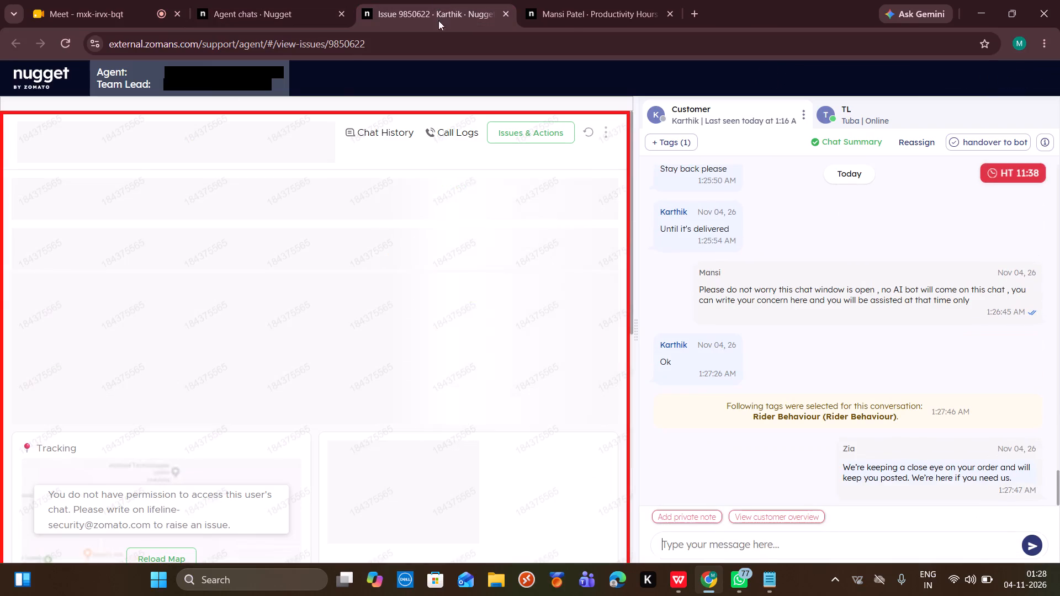
{"action": "scroll", "coordinate": [751, 378], "scroll_direction": "down", "scroll_amount": 5}
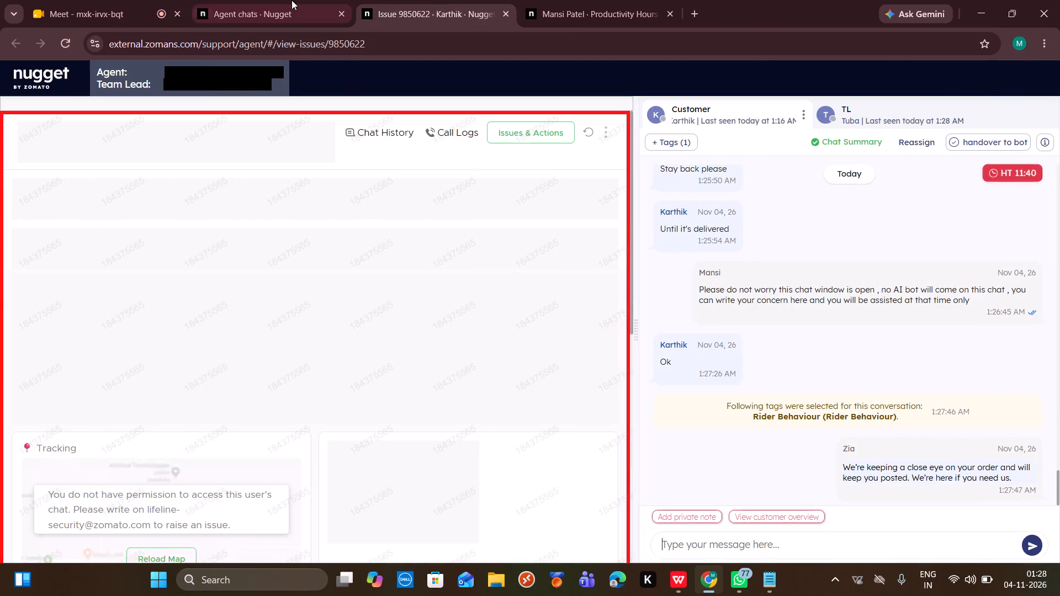
{"action": "left_click", "coordinate": [289, 0]}
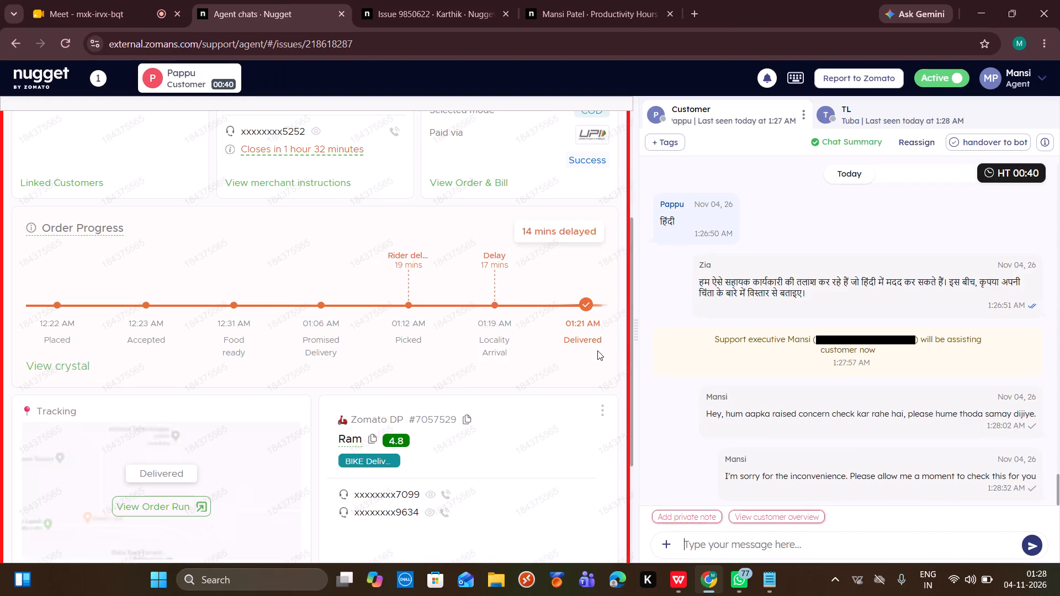
Copy the hold statement asking for 2-4 minutes and a call from the Notepad notes and send it in the Chrome live chat.
{"action": "left_click", "coordinate": [774, 576]}
{"action": "key", "text": "ctrl+c"}
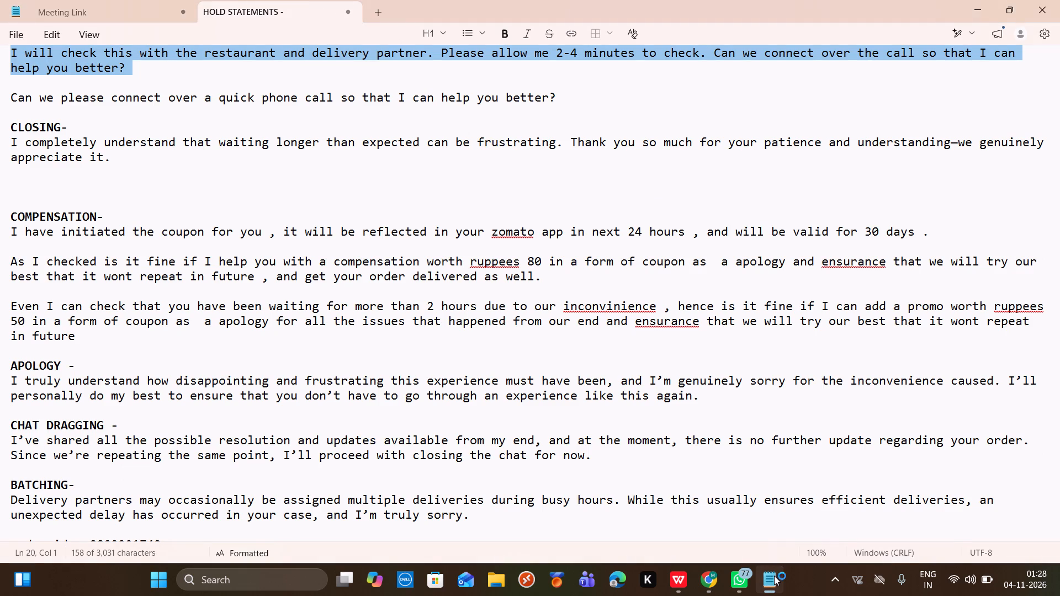
{"action": "left_click", "coordinate": [717, 576]}
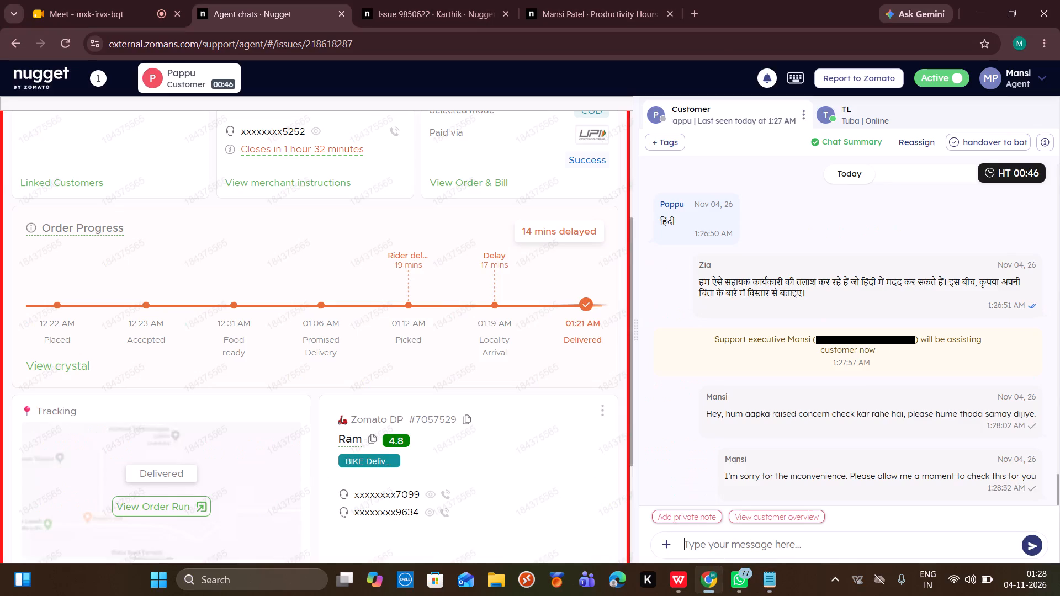
{"action": "key", "text": "ctrl+v"}
{"action": "key", "text": "Return"}
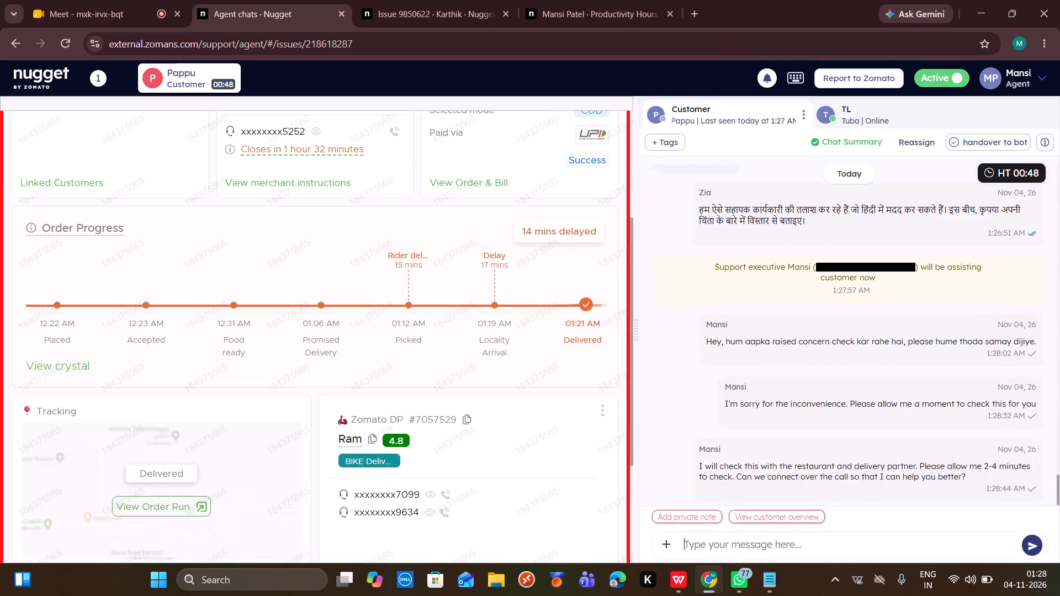
Request another call to the delivery partner on the first listed contact number.
{"action": "left_click", "coordinate": [444, 493]}
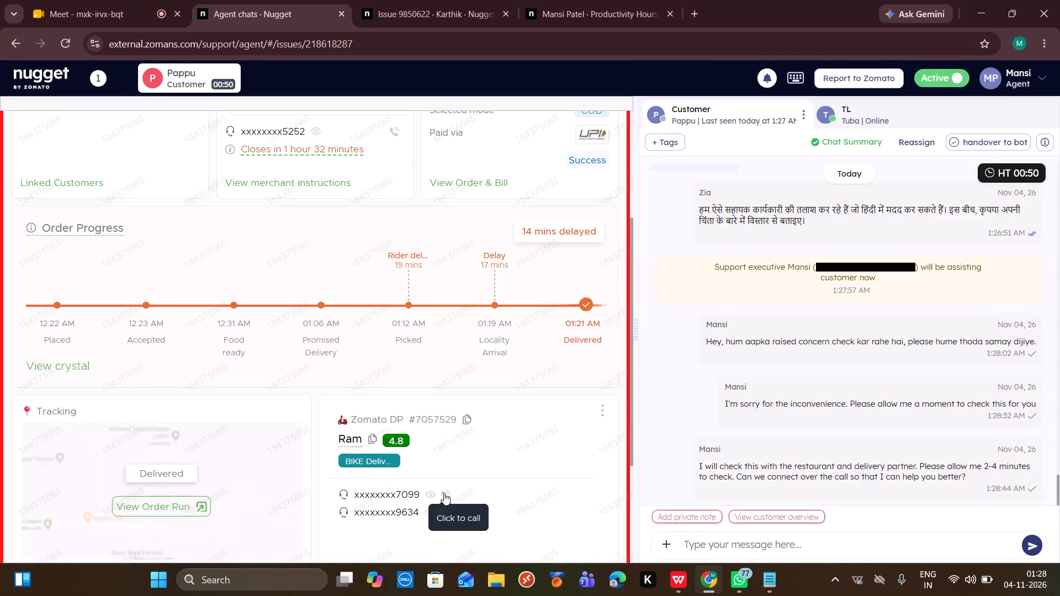
{"action": "left_click", "coordinate": [551, 407]}
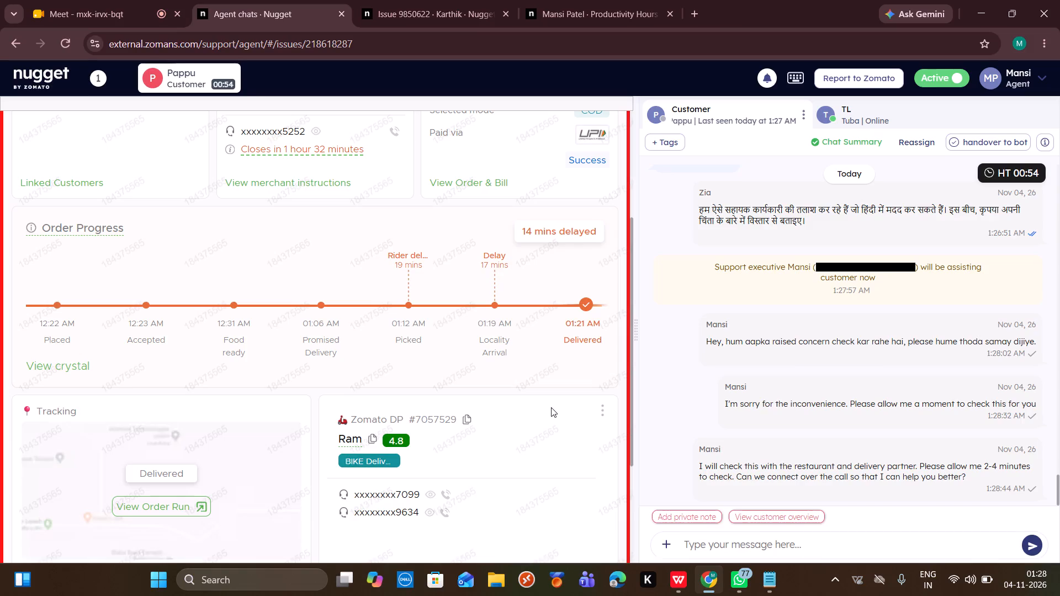
Refresh the current order's data.
{"action": "scroll", "coordinate": [523, 323], "scroll_direction": "up", "scroll_amount": 7}
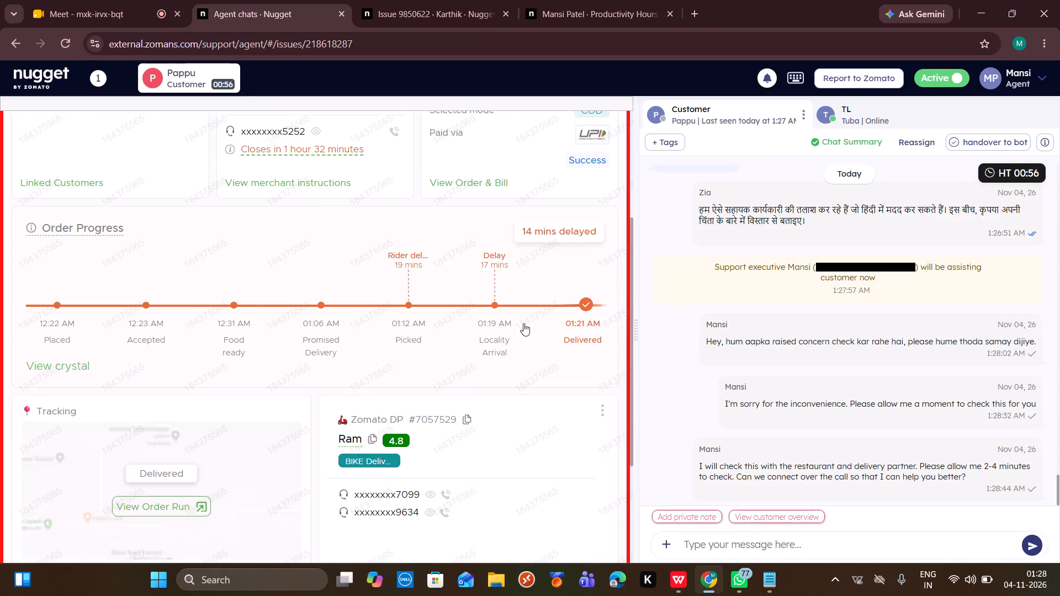
{"action": "scroll", "coordinate": [523, 323], "scroll_direction": "up", "scroll_amount": 3}
{"action": "left_click", "coordinate": [588, 137]}
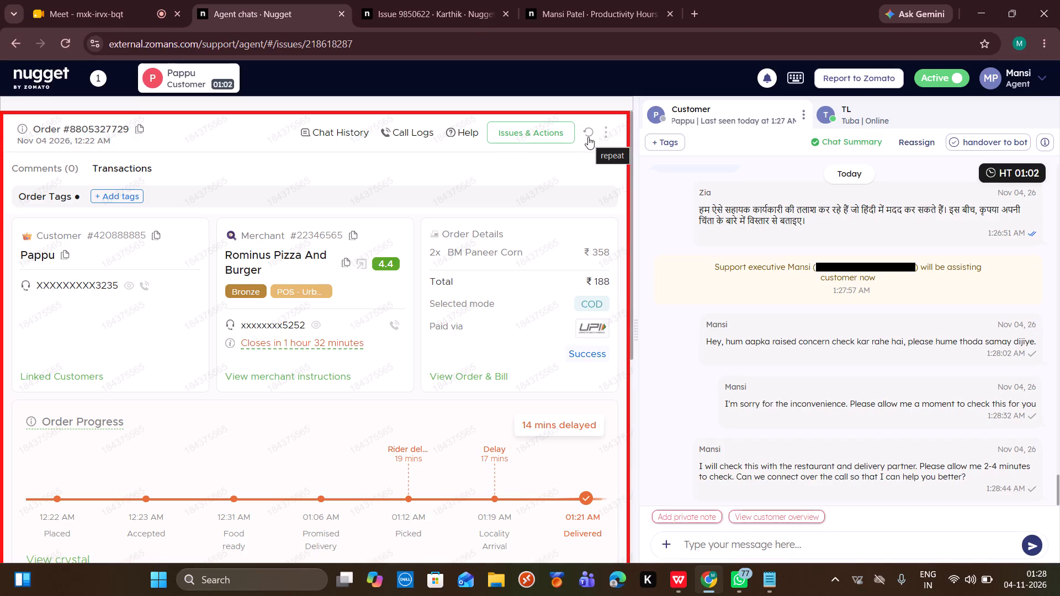
Recheck the latest messages in the previous customer's issue and return to the live chat.
{"action": "left_click", "coordinate": [484, 0]}
{"action": "scroll", "coordinate": [711, 402], "scroll_direction": "down", "scroll_amount": 8}
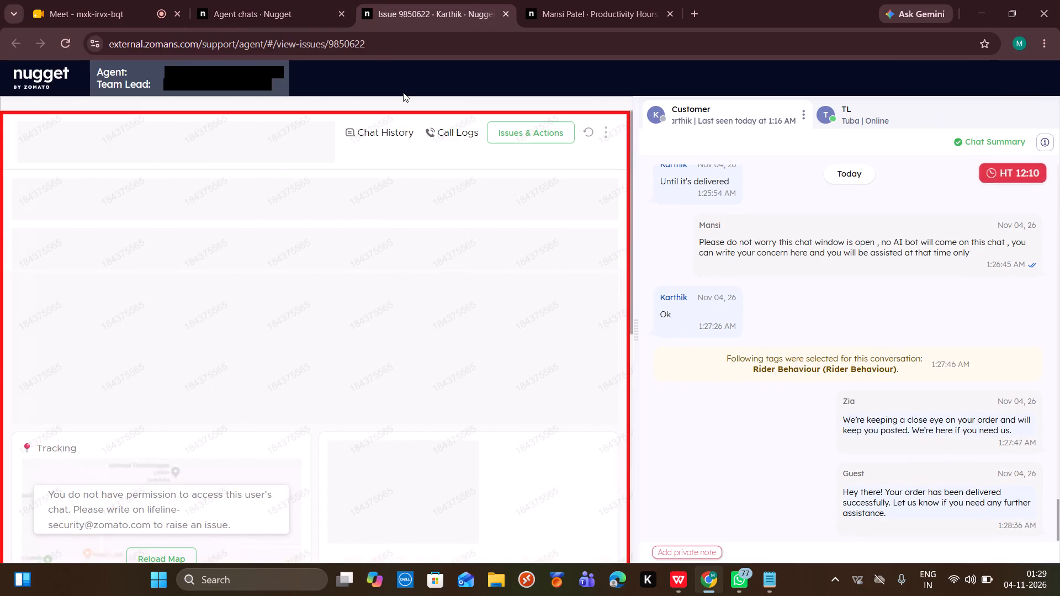
{"action": "left_click", "coordinate": [315, 1]}
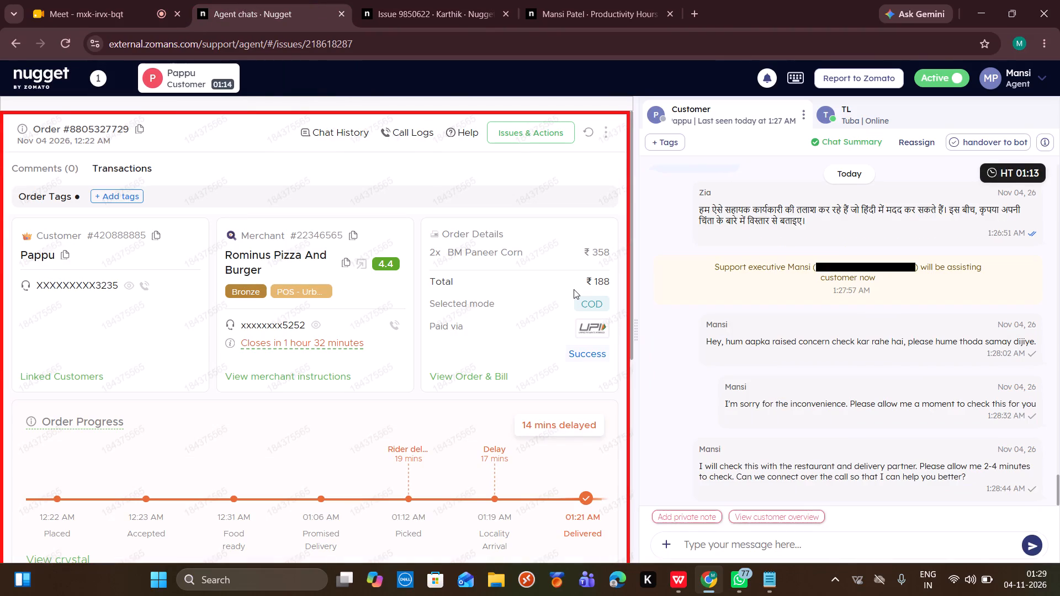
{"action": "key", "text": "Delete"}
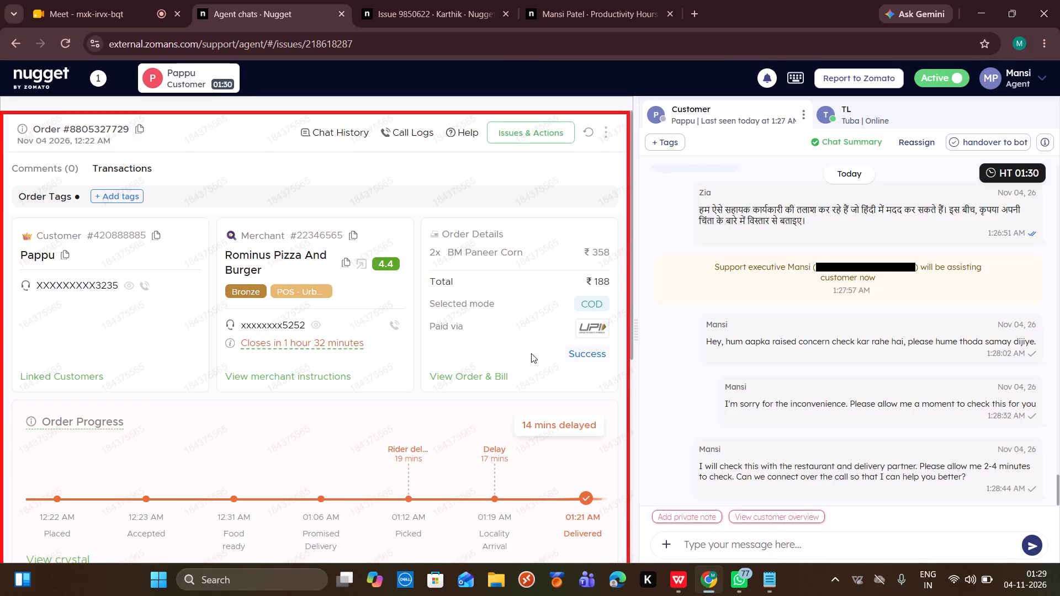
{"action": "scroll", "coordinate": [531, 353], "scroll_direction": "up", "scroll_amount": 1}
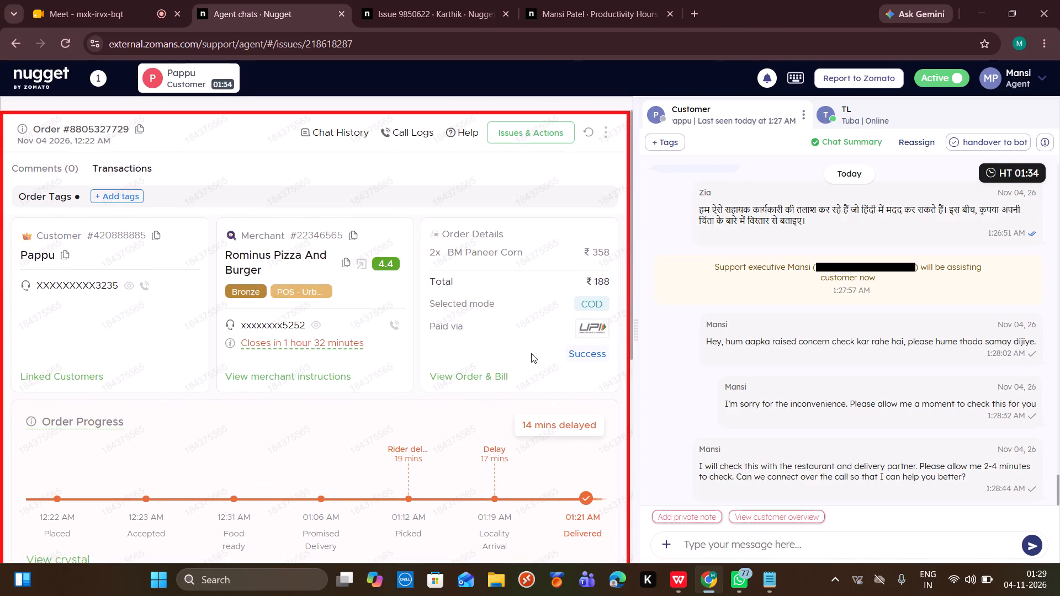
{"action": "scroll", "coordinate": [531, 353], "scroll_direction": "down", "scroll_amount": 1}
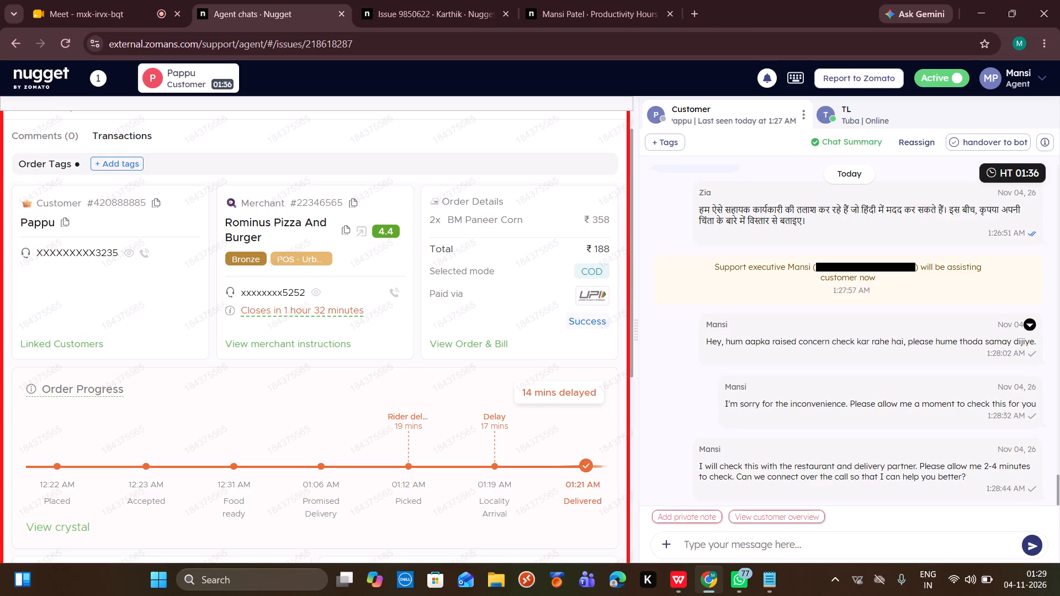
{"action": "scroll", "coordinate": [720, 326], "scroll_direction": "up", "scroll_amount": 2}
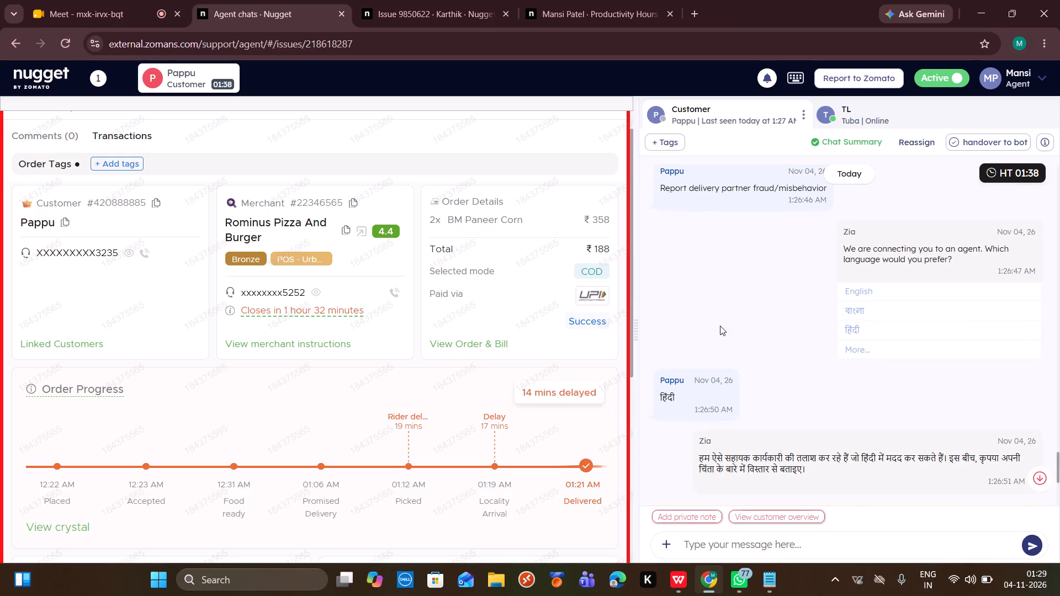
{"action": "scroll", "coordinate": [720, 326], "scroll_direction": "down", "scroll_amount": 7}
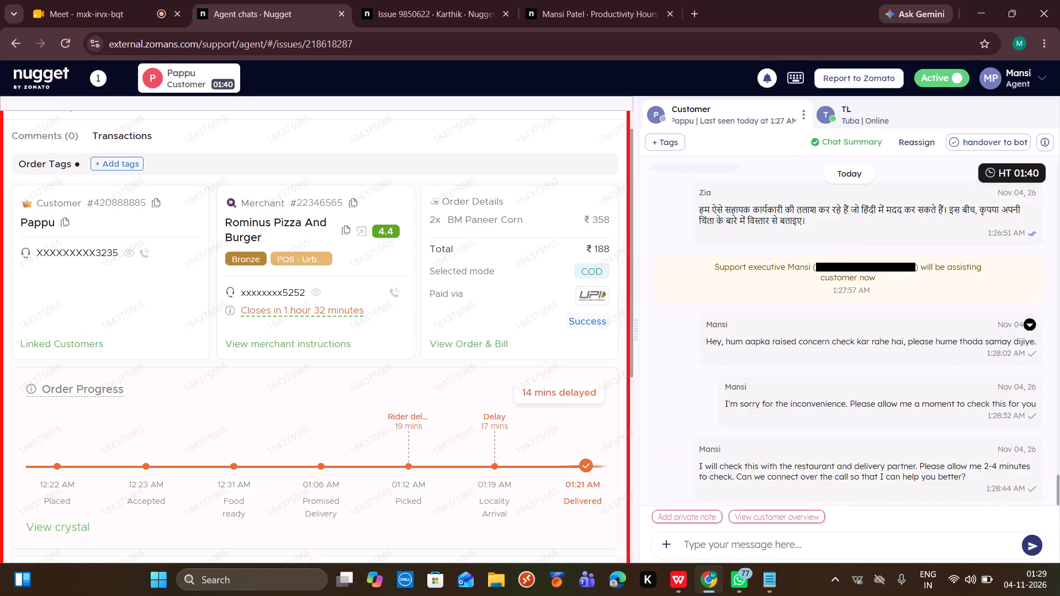
Begin a reply to the customer in the live chat with "I have checked your concern".
{"action": "scroll", "coordinate": [720, 326], "scroll_direction": "down", "scroll_amount": 3}
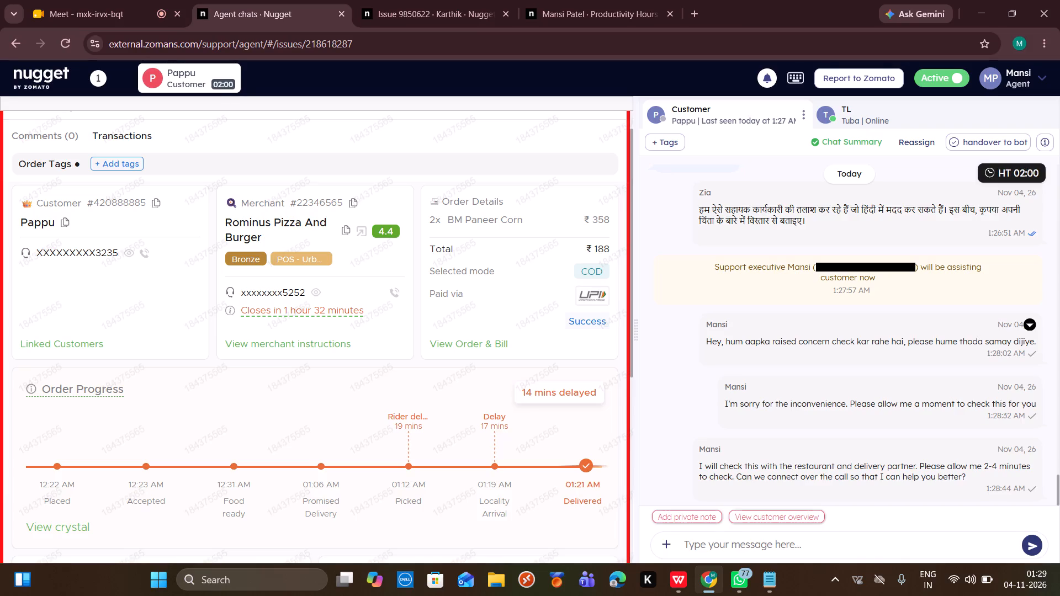
{"action": "scroll", "coordinate": [834, 387], "scroll_direction": "down", "scroll_amount": 3}
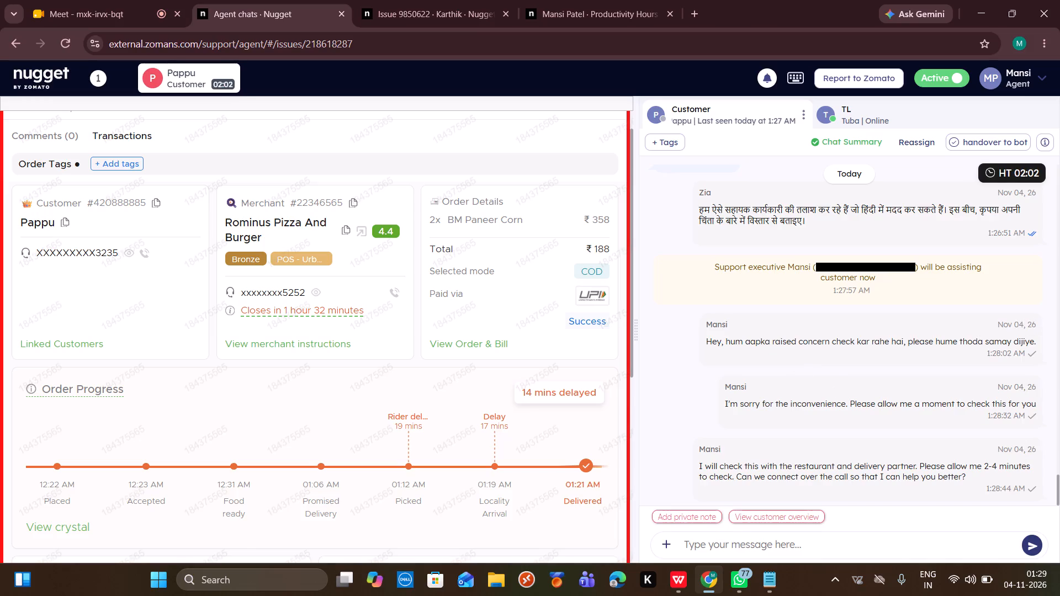
{"action": "left_click", "coordinate": [713, 544]}
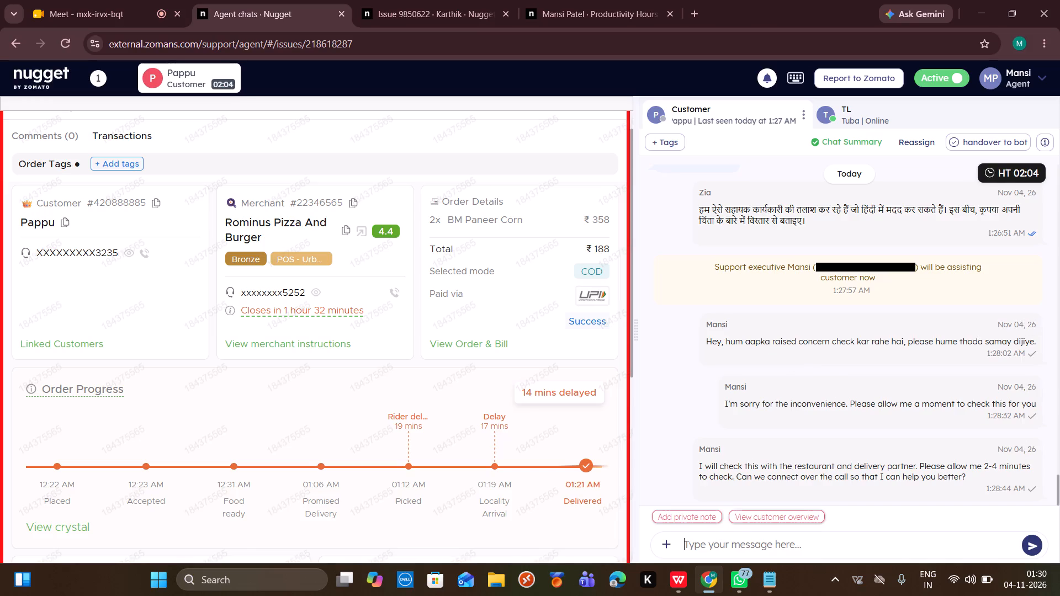
{"action": "type", "text": "I"}
{"action": "key", "text": "space"}
{"action": "type", "text": "have c"}
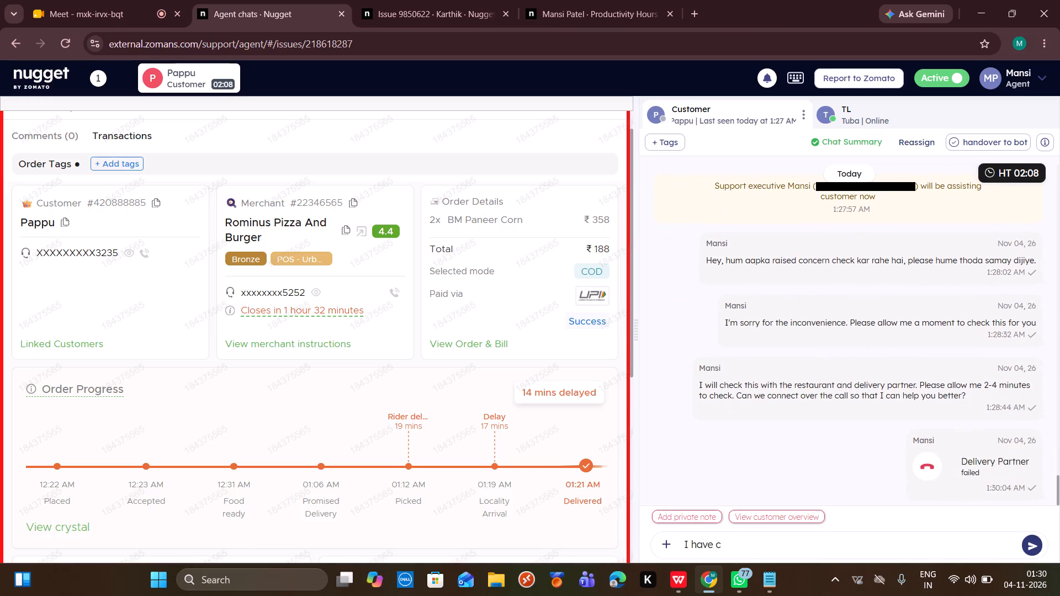
{"action": "type", "text": "hecked your"}
{"action": "key", "text": "space"}
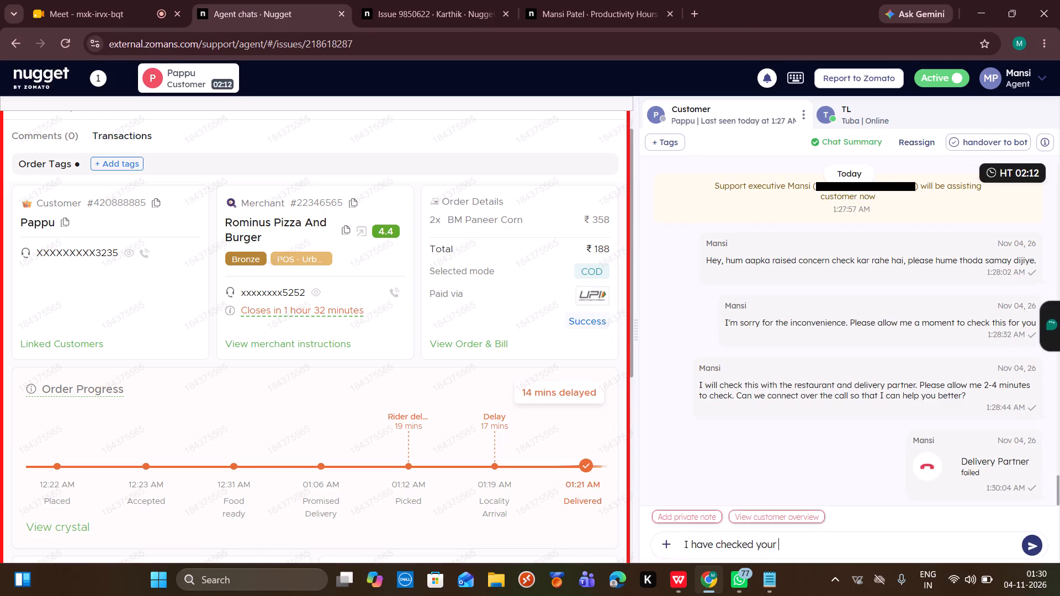
{"action": "type", "text": "concern"}
{"action": "key", "text": "space"}
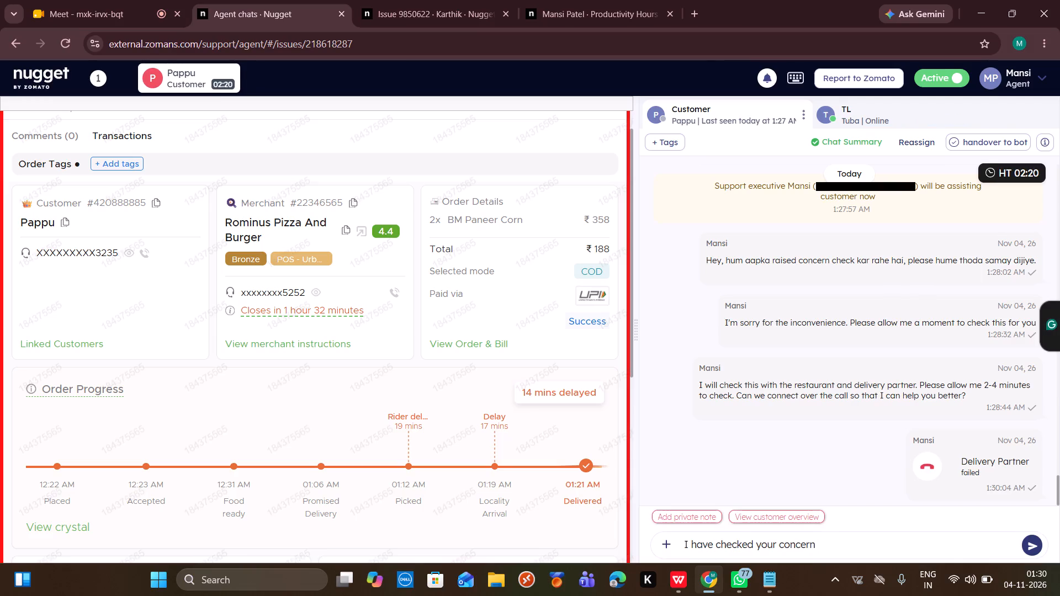
Recheck the previous customer's issue for new messages and return to the live chat.
{"action": "left_click", "coordinate": [415, 11]}
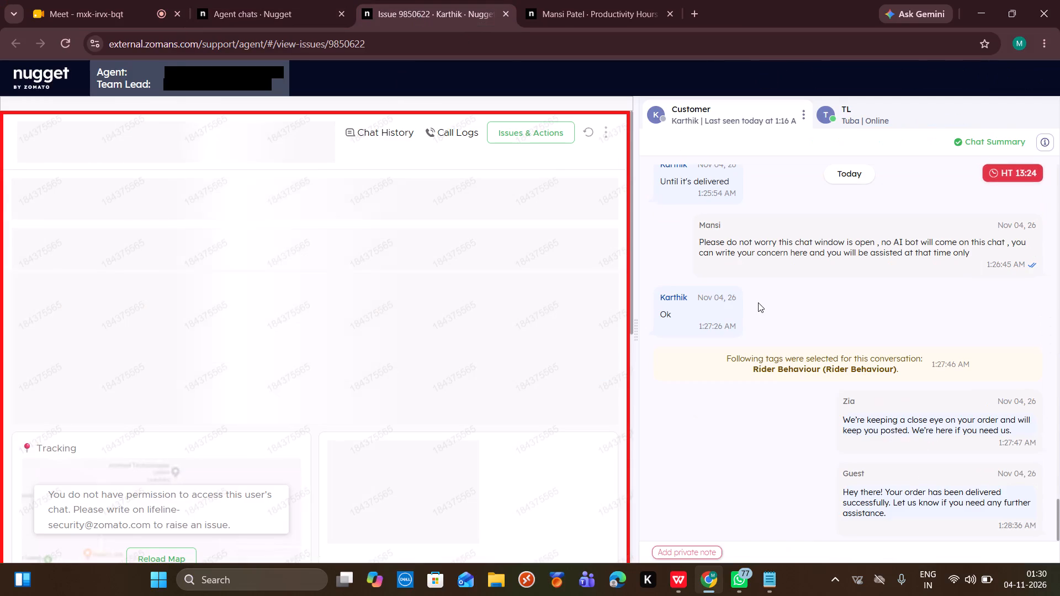
{"action": "scroll", "coordinate": [758, 302], "scroll_direction": "down", "scroll_amount": 2}
{"action": "left_click", "coordinate": [311, 0]}
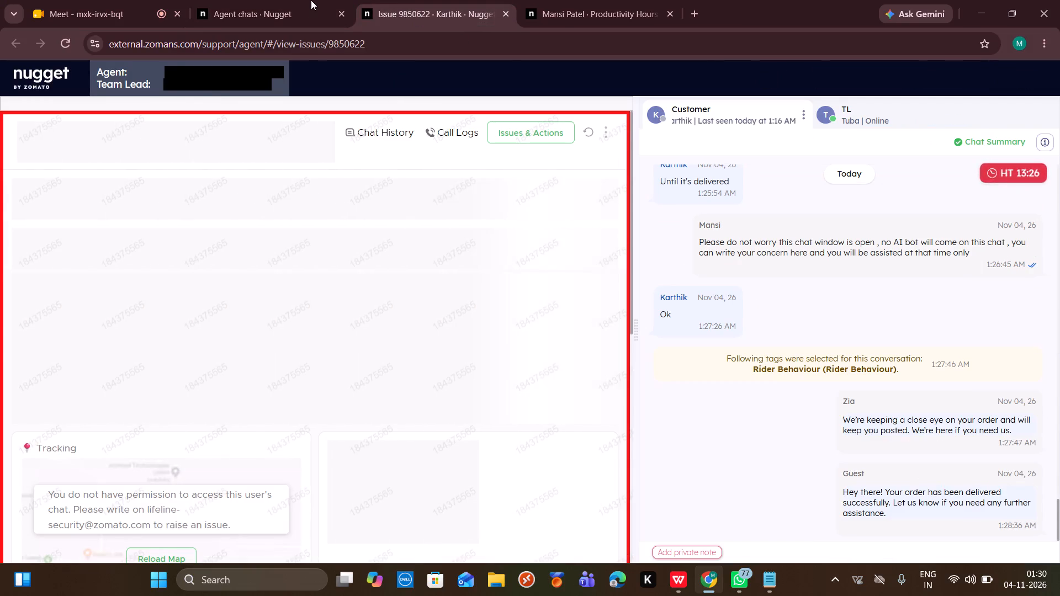
{"action": "left_click", "coordinate": [309, 8]}
Complete and send the reply: the rider said the packaging was completely sealed at handover, hence no refund or replacement can be issued as of now.
{"action": "scroll", "coordinate": [475, 293], "scroll_direction": "down", "scroll_amount": 5}
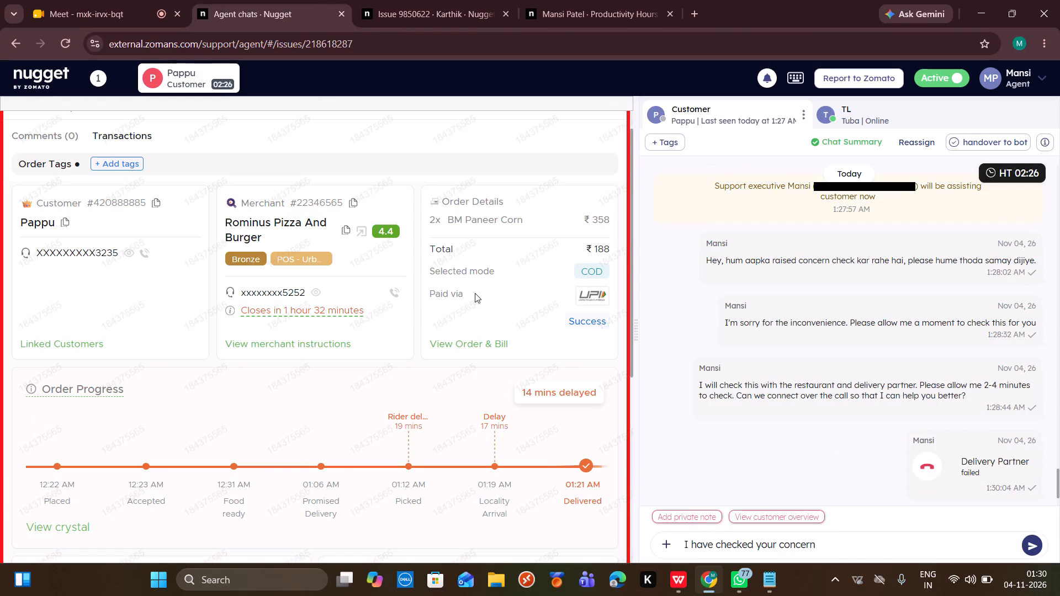
{"action": "scroll", "coordinate": [475, 293], "scroll_direction": "down", "scroll_amount": 2}
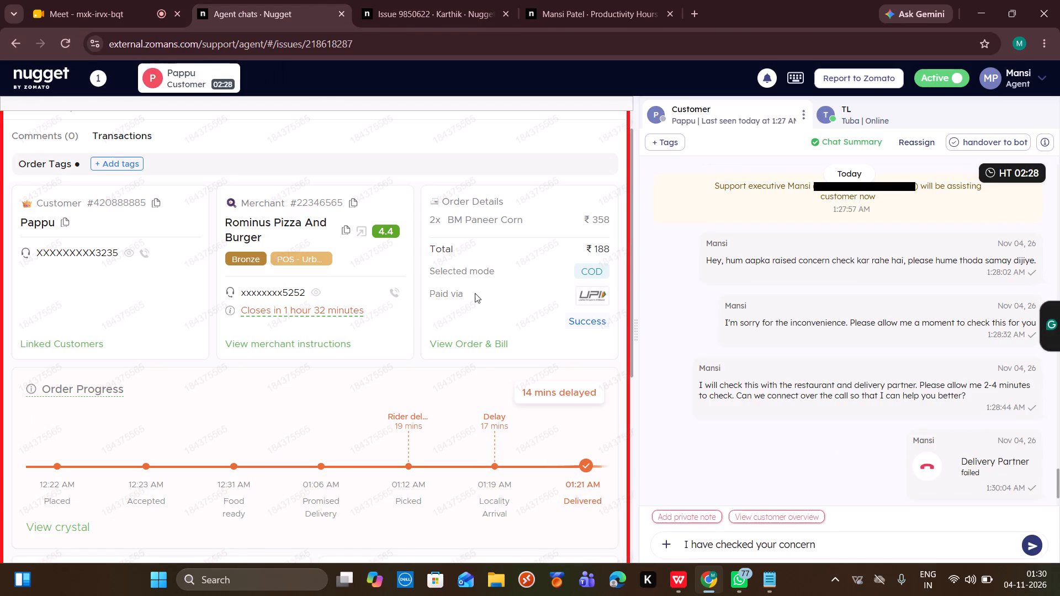
{"action": "scroll", "coordinate": [475, 293], "scroll_direction": "down", "scroll_amount": 5}
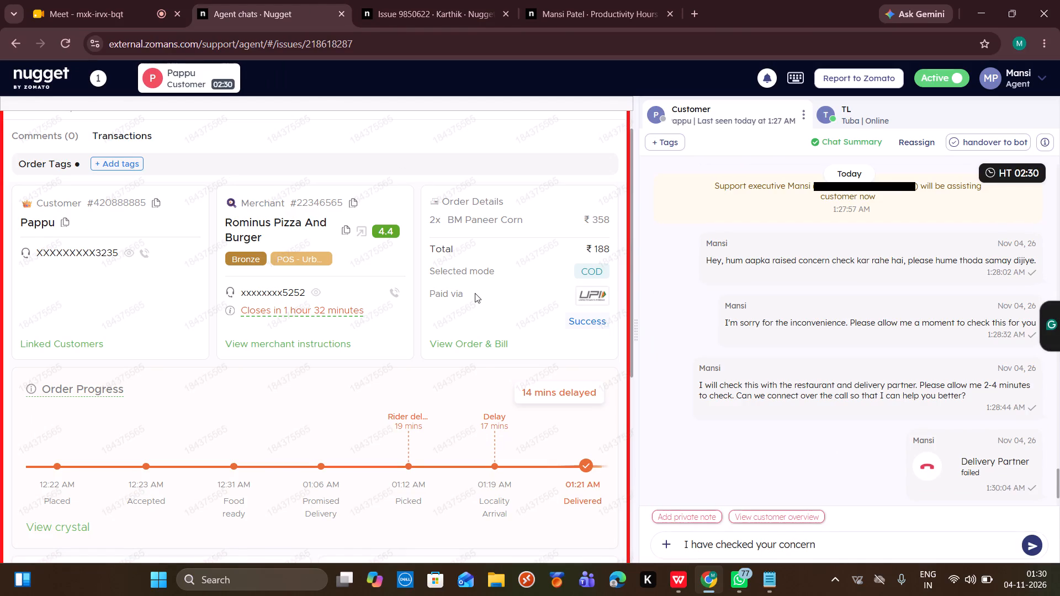
{"action": "scroll", "coordinate": [475, 293], "scroll_direction": "down", "scroll_amount": 3}
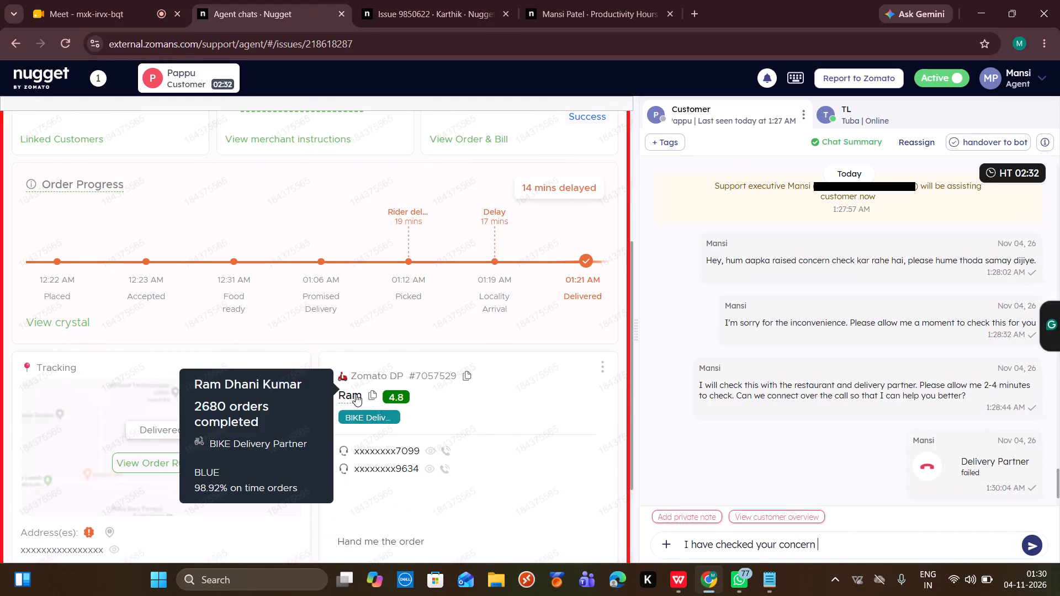
{"action": "scroll", "coordinate": [532, 355], "scroll_direction": "up", "scroll_amount": 14}
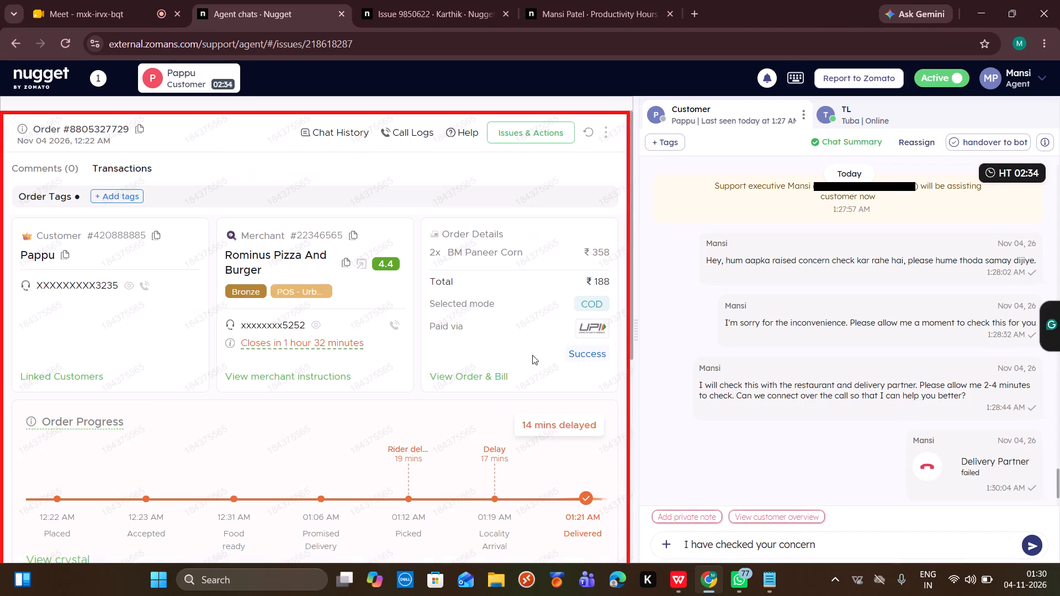
{"action": "type", "text": "with the rider , he told while handing over your order the packaging was done comple"}
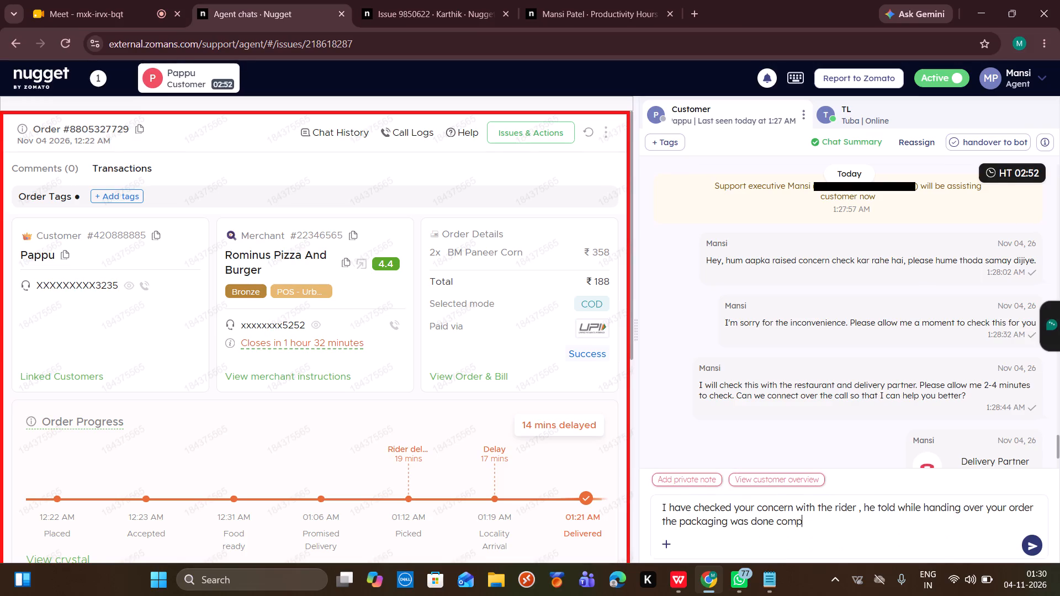
{"action": "type", "text": "tely sealed , hence we cannot issue a"}
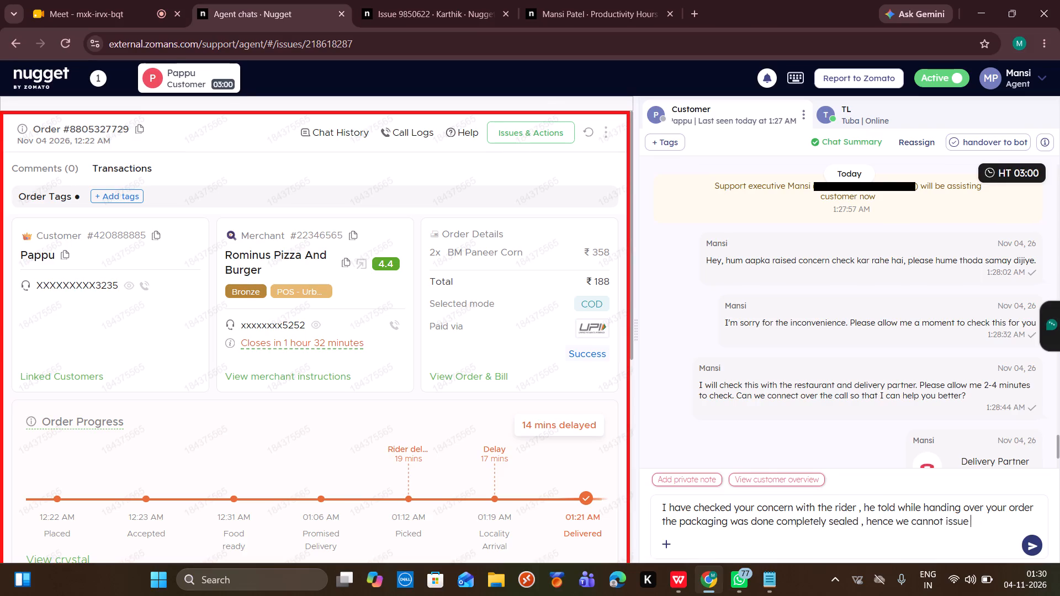
{"action": "type", "text": "ny refund or replacement as of n"}
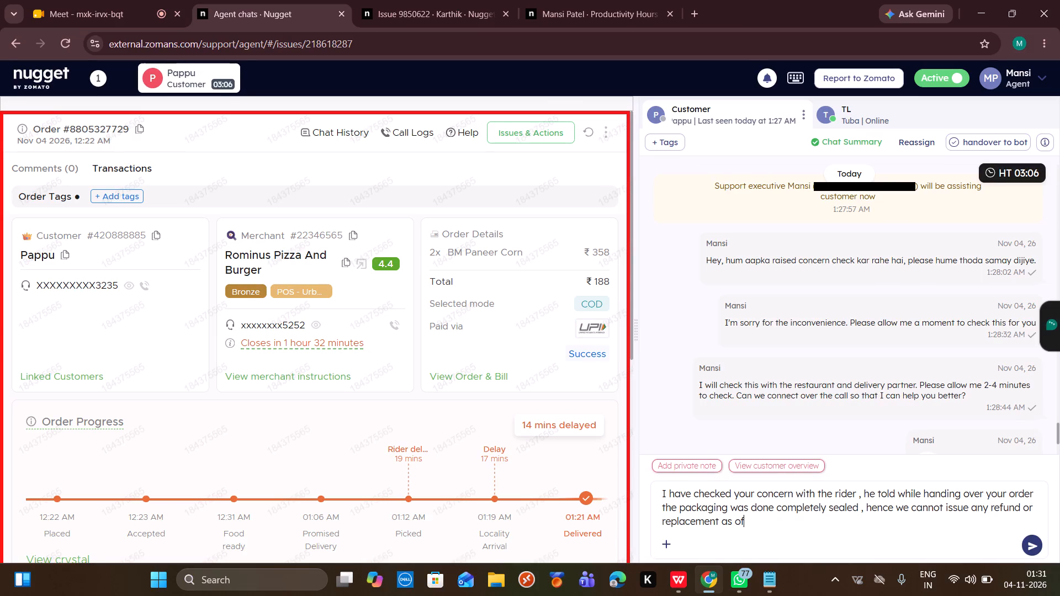
{"action": "type", "text": "ow"}
{"action": "key", "text": "Return"}
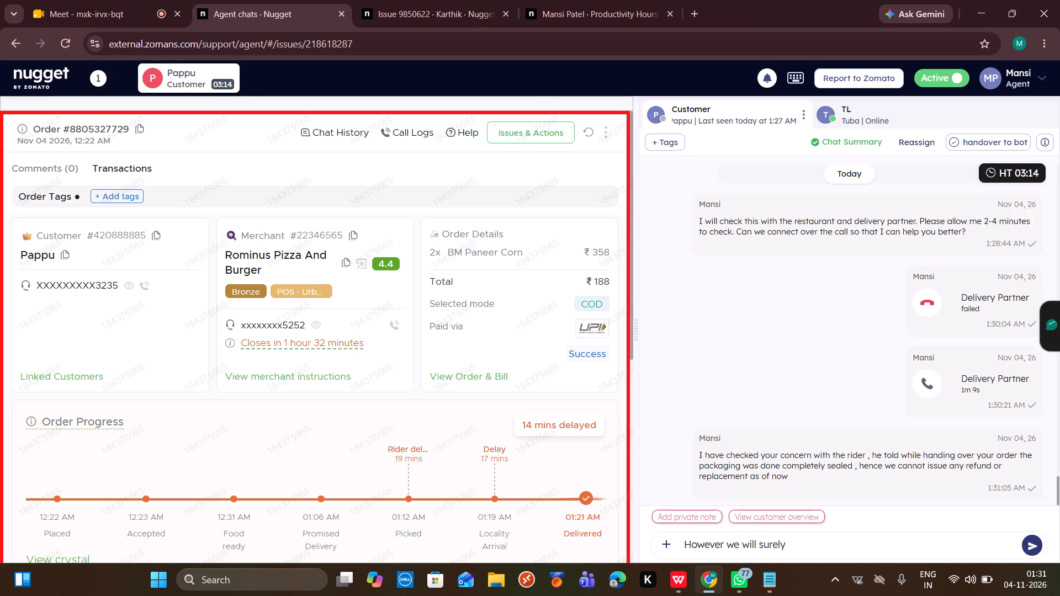
Send the customer the follow-up message "However we will surely note your feedback to avoid such instances in future".
{"action": "type", "text": "note your feedback to avoid such in"}
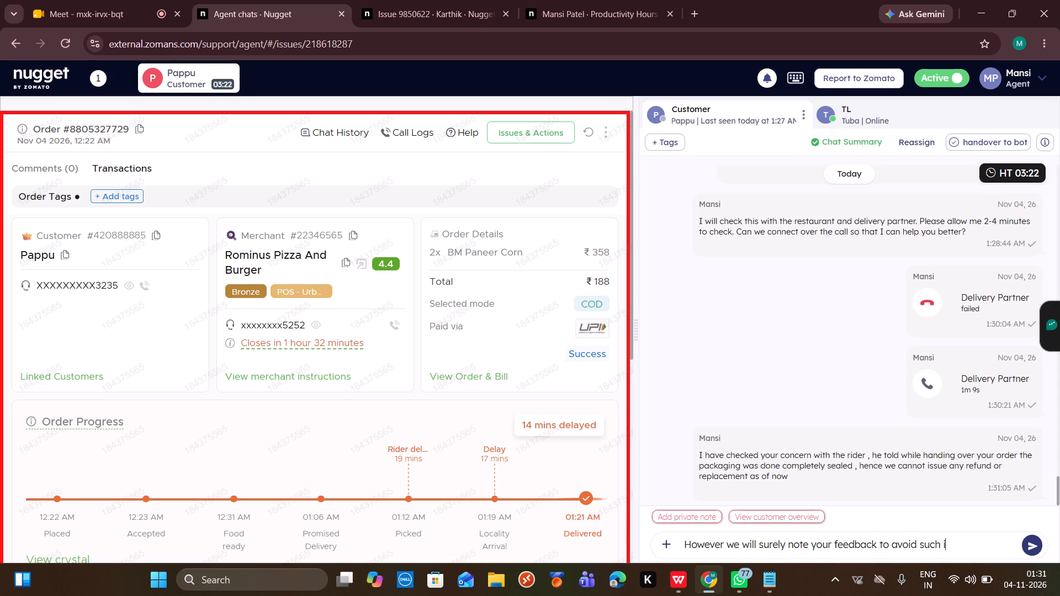
{"action": "type", "text": "stances in future"}
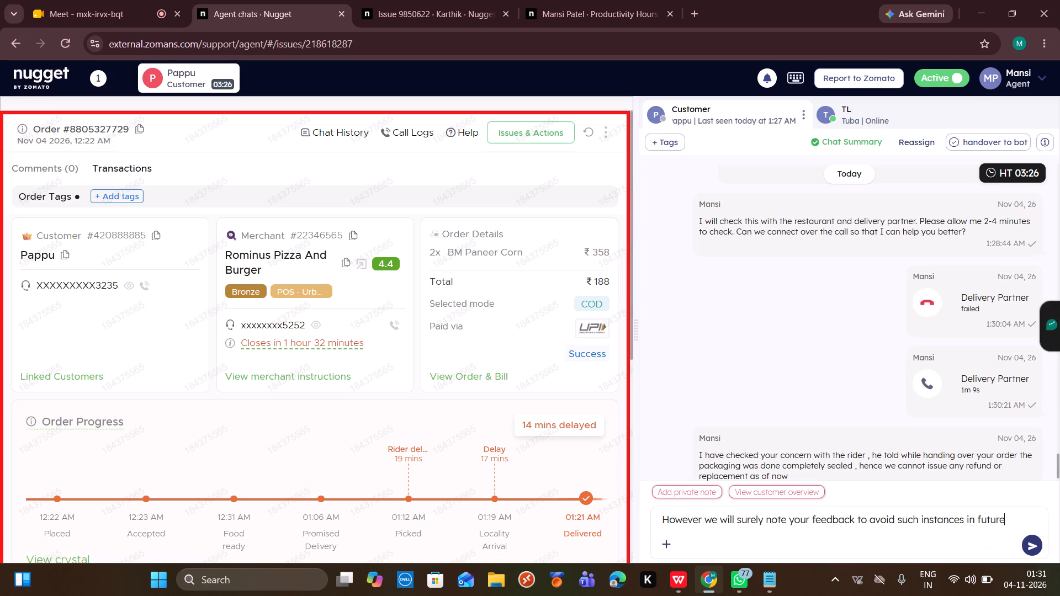
{"action": "key", "text": "Return"}
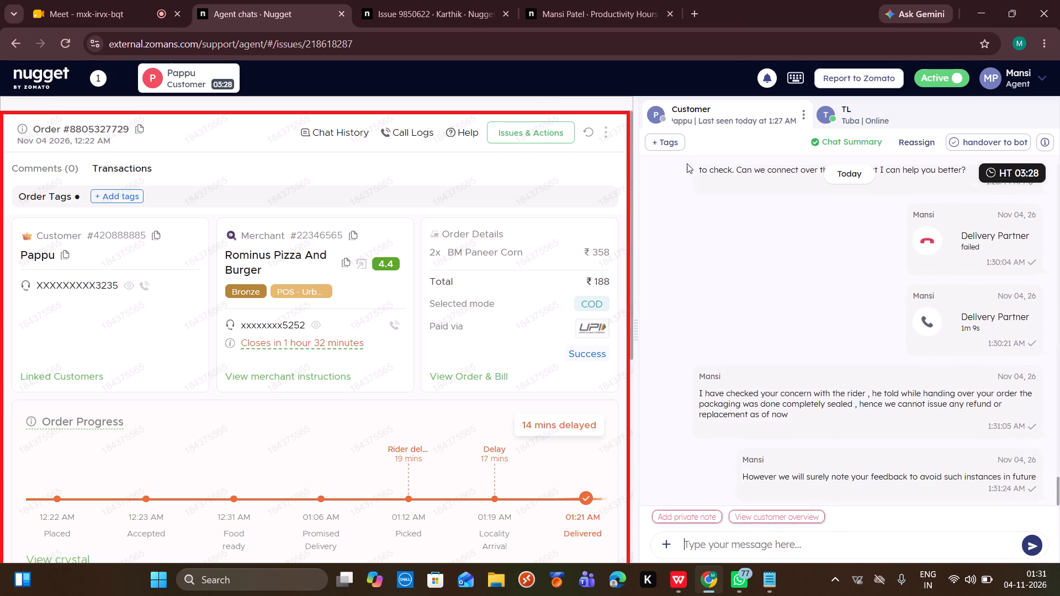
Find the Packaging Issue tag by searching "pack" and apply it to the conversation.
{"action": "left_click", "coordinate": [674, 139]}
{"action": "type", "text": "pack"}
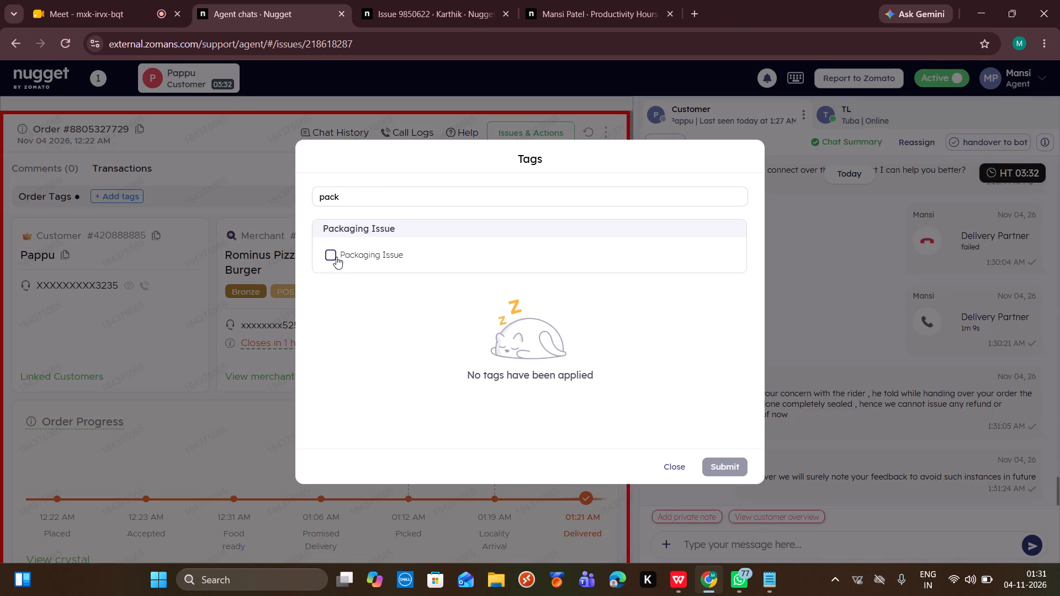
{"action": "left_click", "coordinate": [336, 257]}
{"action": "left_click", "coordinate": [723, 468]}
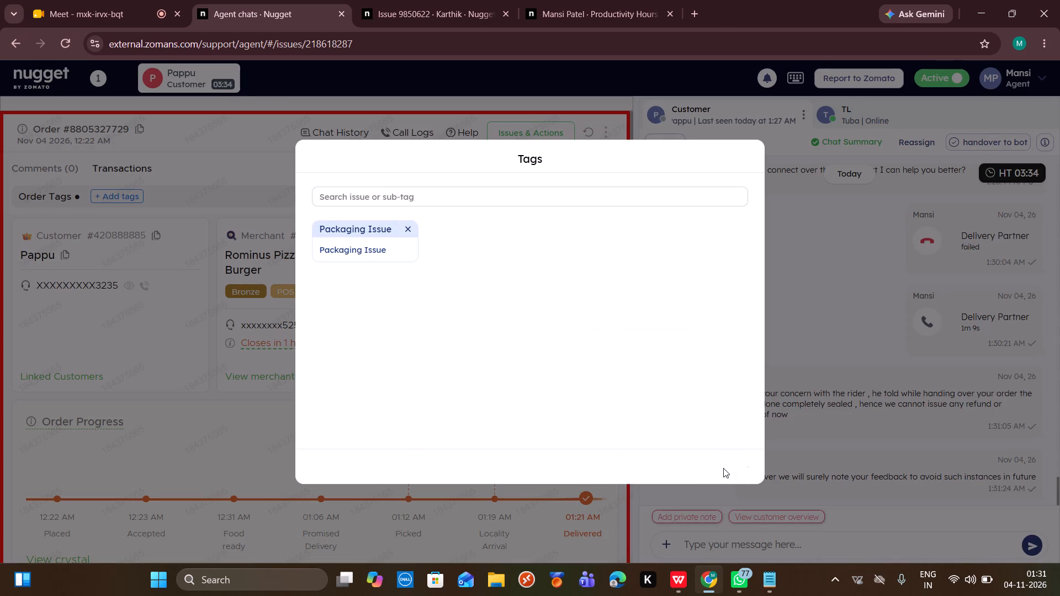
Search canned responses for "fur" and insert "Is there anything else apart from this I may help you with?" as the chat reply.
{"action": "scroll", "coordinate": [845, 380], "scroll_direction": "down", "scroll_amount": 4}
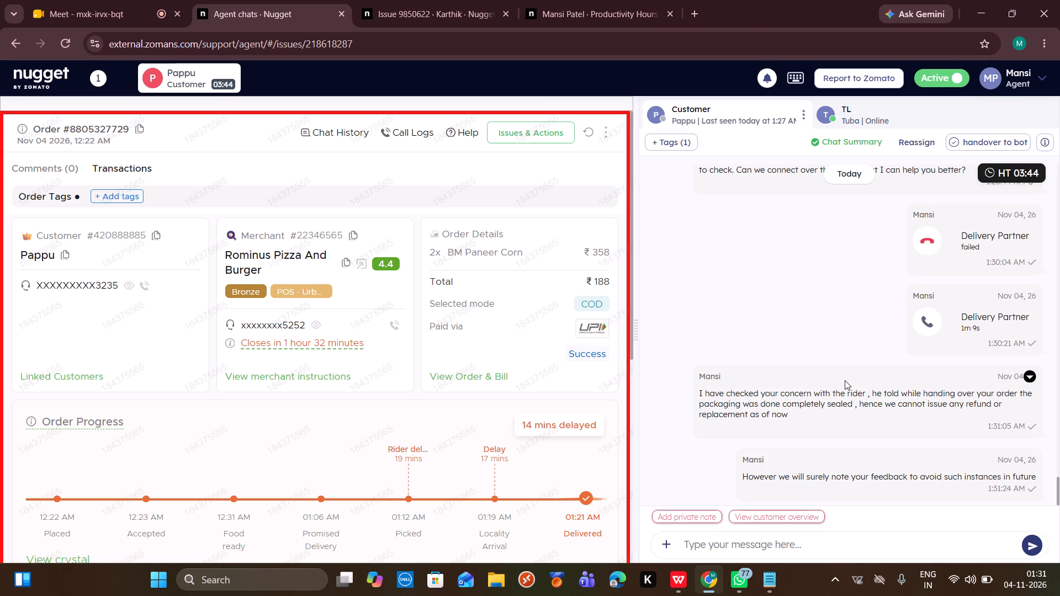
{"action": "left_click", "coordinate": [702, 541]}
{"action": "type", "text": "/fur"}
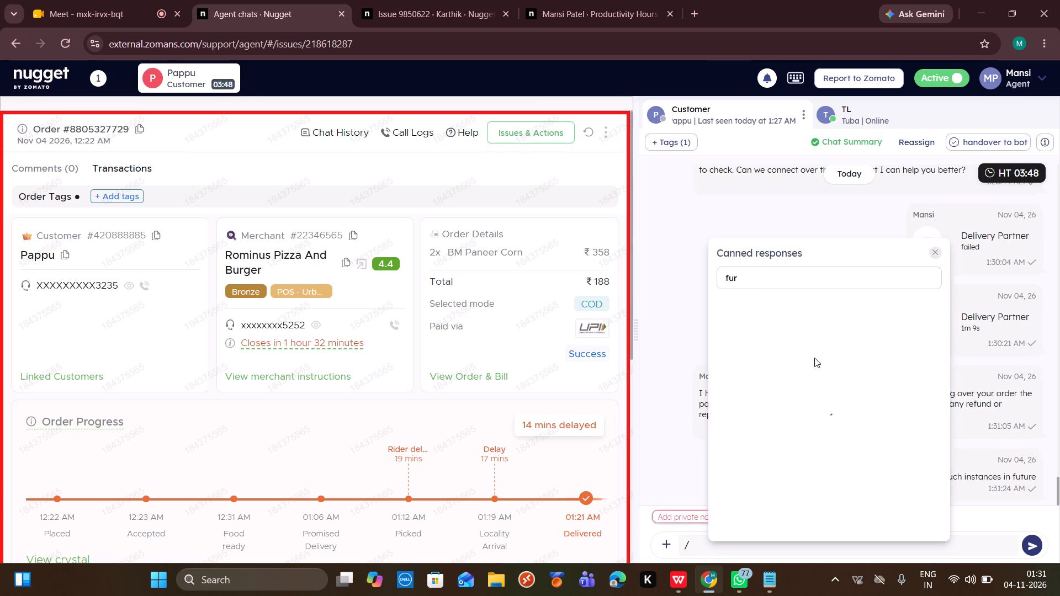
{"action": "left_click", "coordinate": [848, 328]}
{"action": "scroll", "coordinate": [848, 328], "scroll_direction": "down", "scroll_amount": 11}
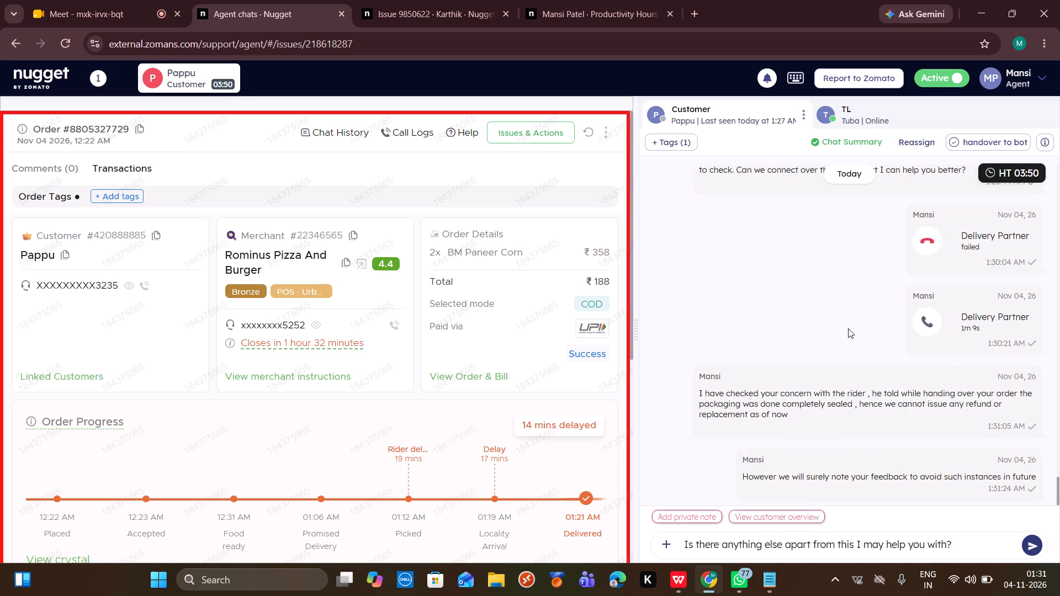
{"action": "scroll", "coordinate": [848, 328], "scroll_direction": "down", "scroll_amount": 6}
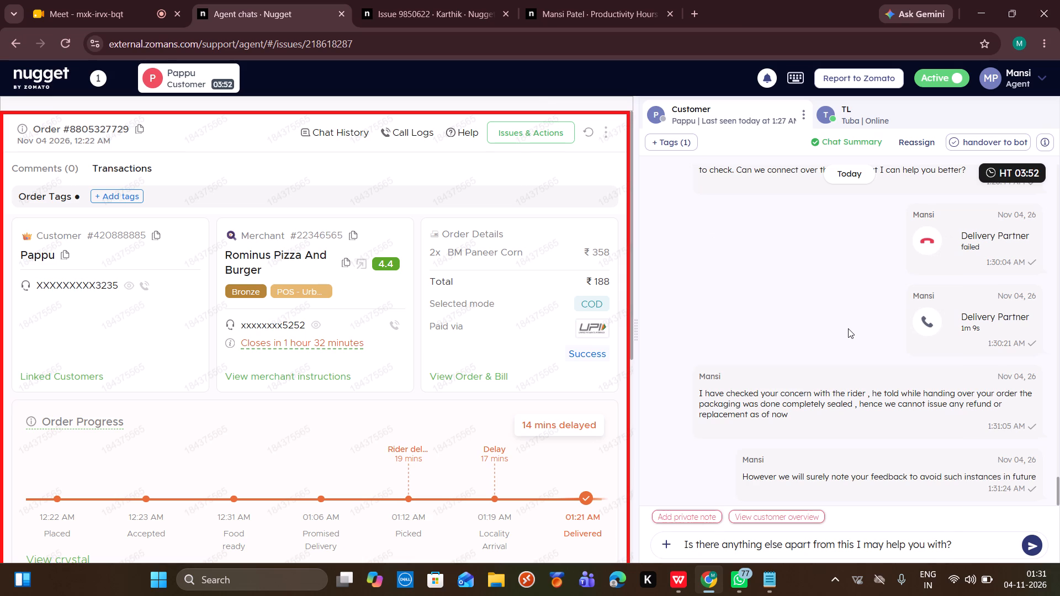
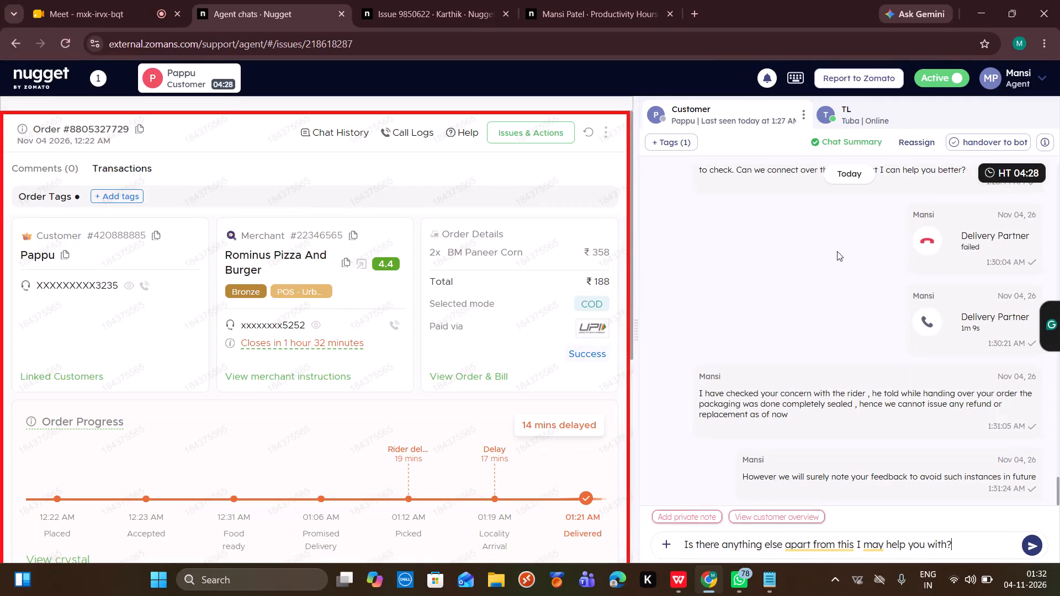
Check today's agent statistics on the Productivity Hours page, refreshing the data.
{"action": "left_click", "coordinate": [565, 0]}
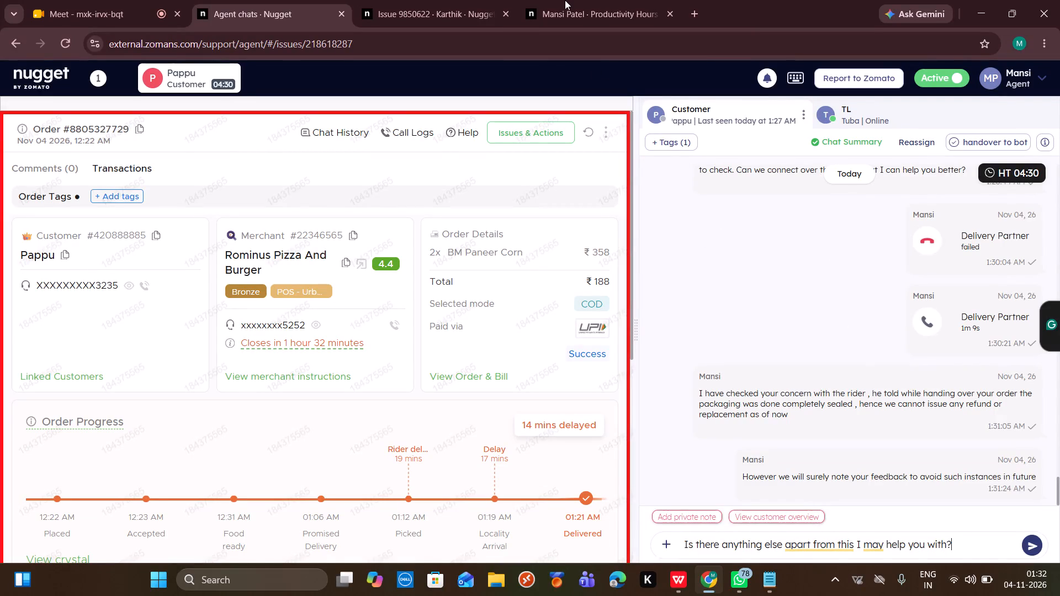
{"action": "left_click", "coordinate": [940, 209]}
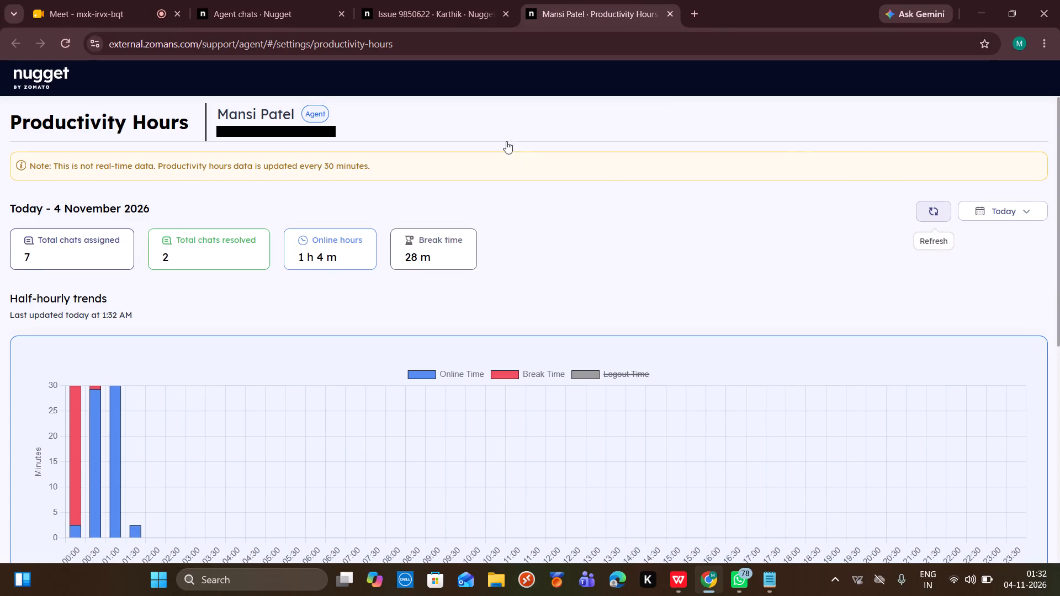
Return to the customer chat and send the prepared message "Is there anything else apart from this I may help you with?".
{"action": "left_click", "coordinate": [315, 0]}
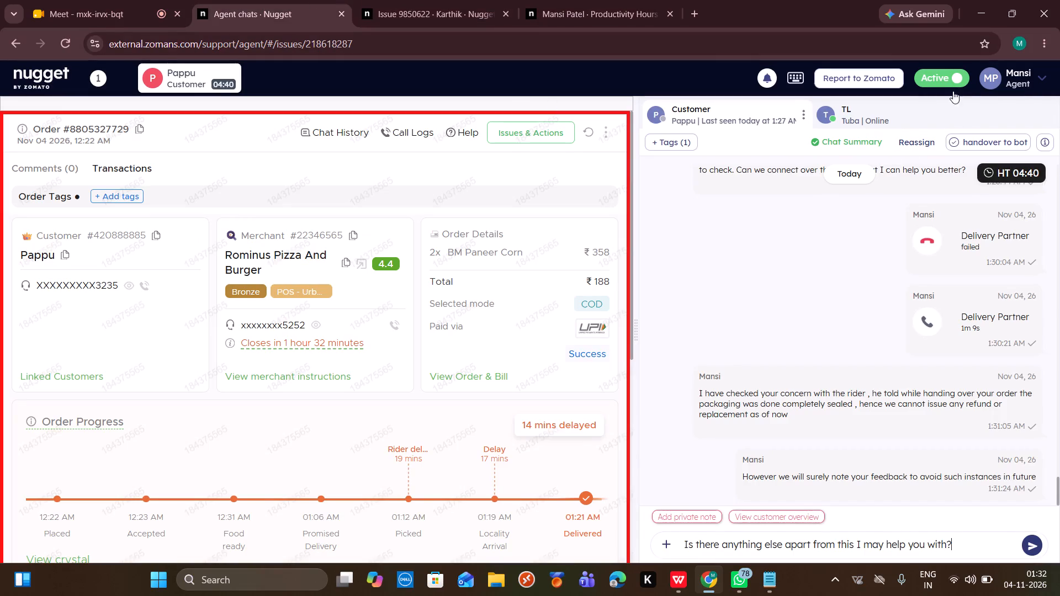
{"action": "left_click", "coordinate": [1033, 546]}
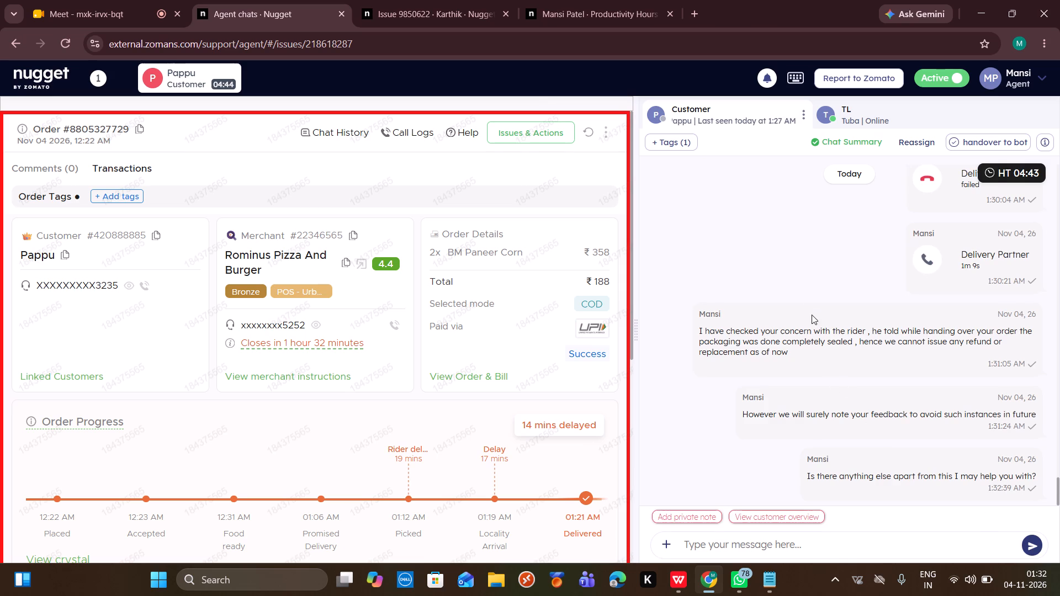
Mark the agent status as inactive with the reason "Short break for 5 mins" and dismiss the open-chat notice.
{"action": "left_click", "coordinate": [945, 84]}
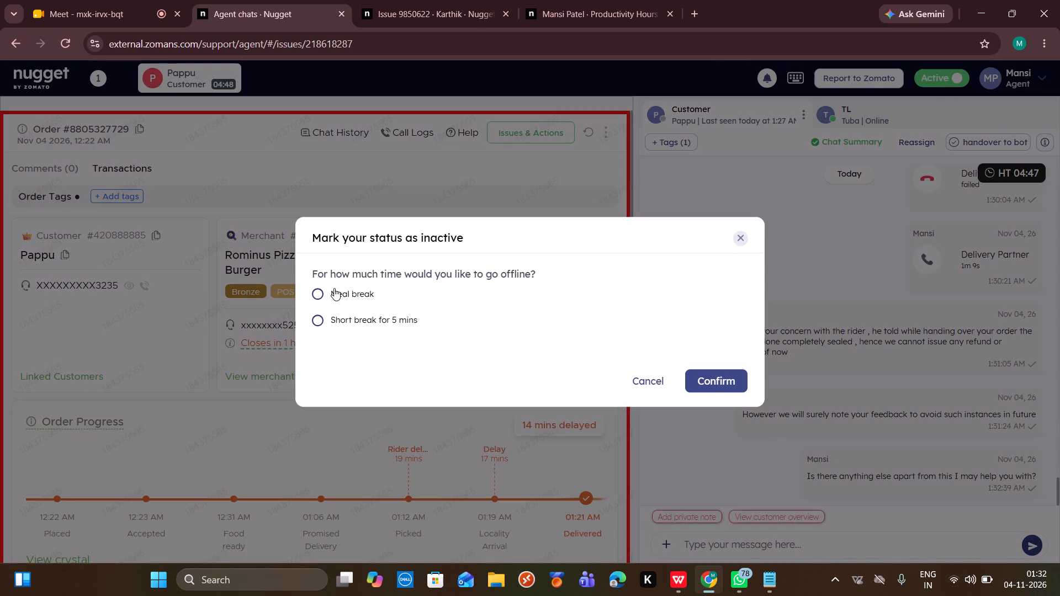
{"action": "left_click", "coordinate": [334, 288]}
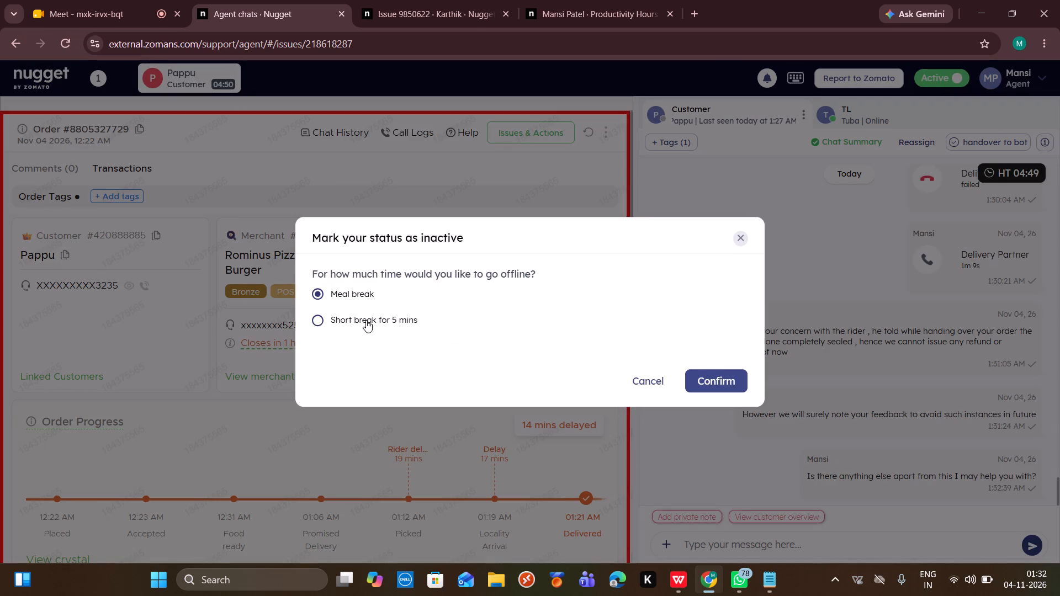
{"action": "left_click", "coordinate": [365, 316]}
{"action": "left_click", "coordinate": [724, 376]}
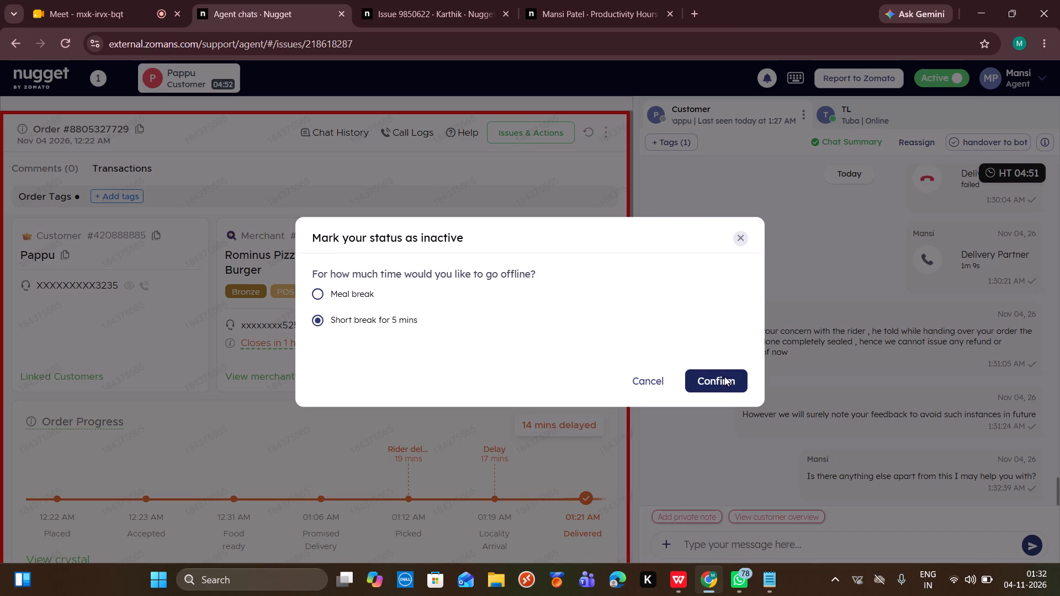
{"action": "left_click", "coordinate": [674, 353]}
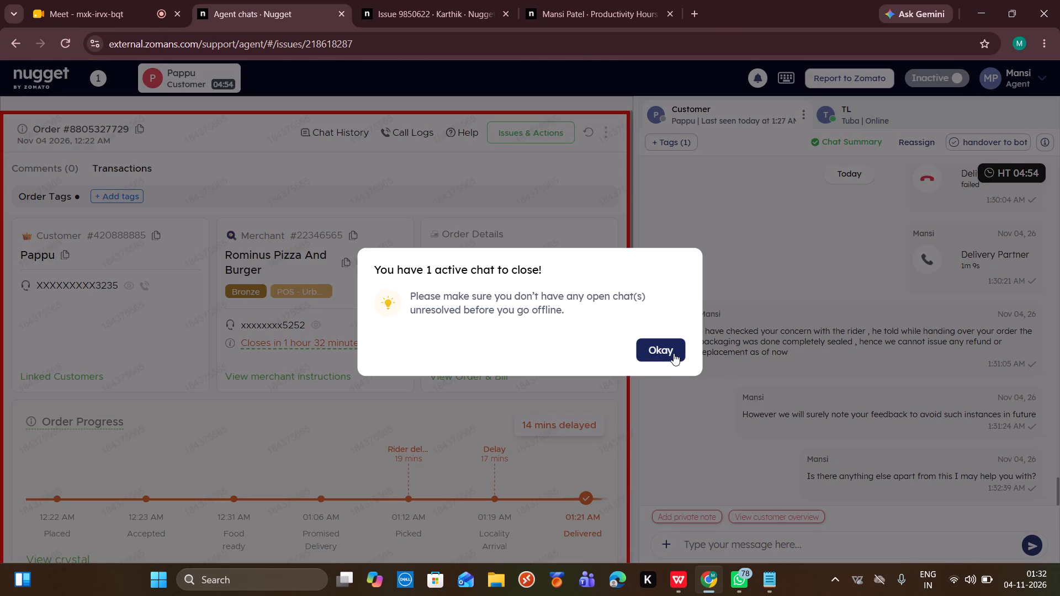
{"action": "scroll", "coordinate": [674, 353], "scroll_direction": "down", "scroll_amount": 5}
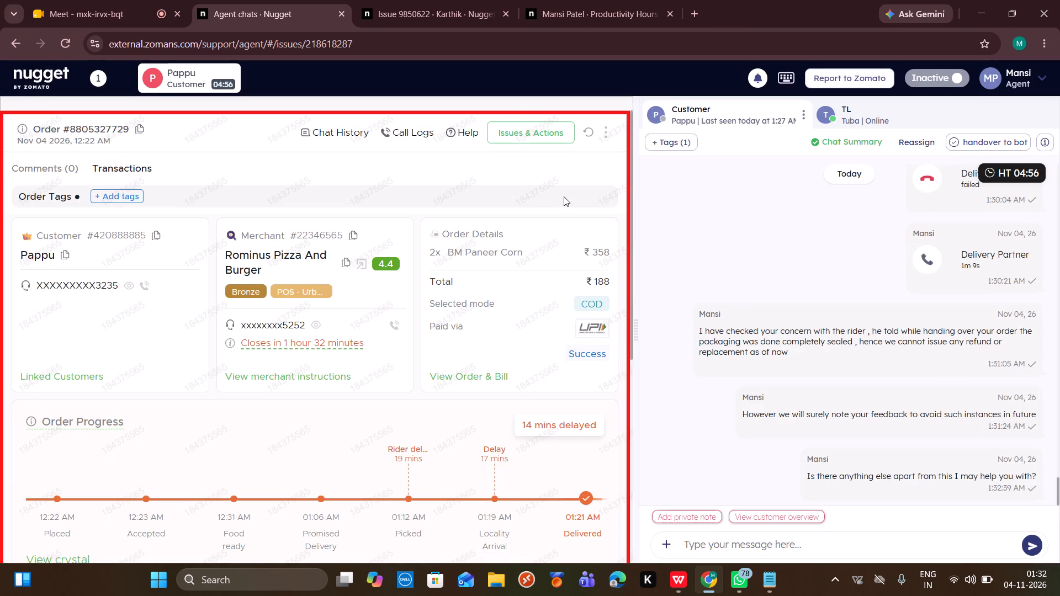
View the Productivity Hours page again to check today's online and break time.
{"action": "left_click", "coordinate": [536, 0]}
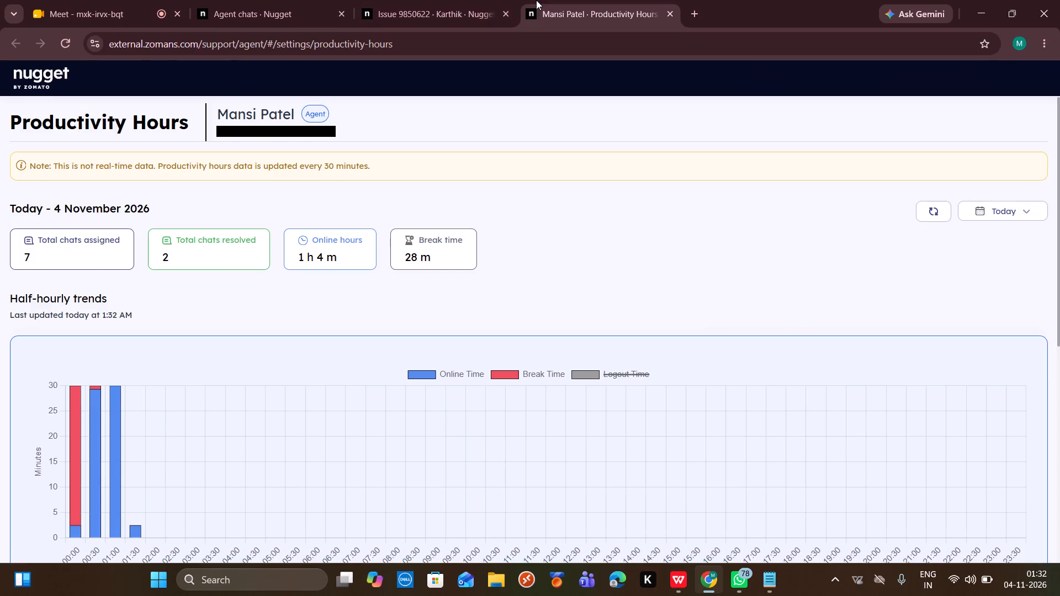
Return to the open customer chat about the Rominus Pizza And Burger order, resolve the conversation and dismiss the notification.
{"action": "left_click", "coordinate": [310, 0]}
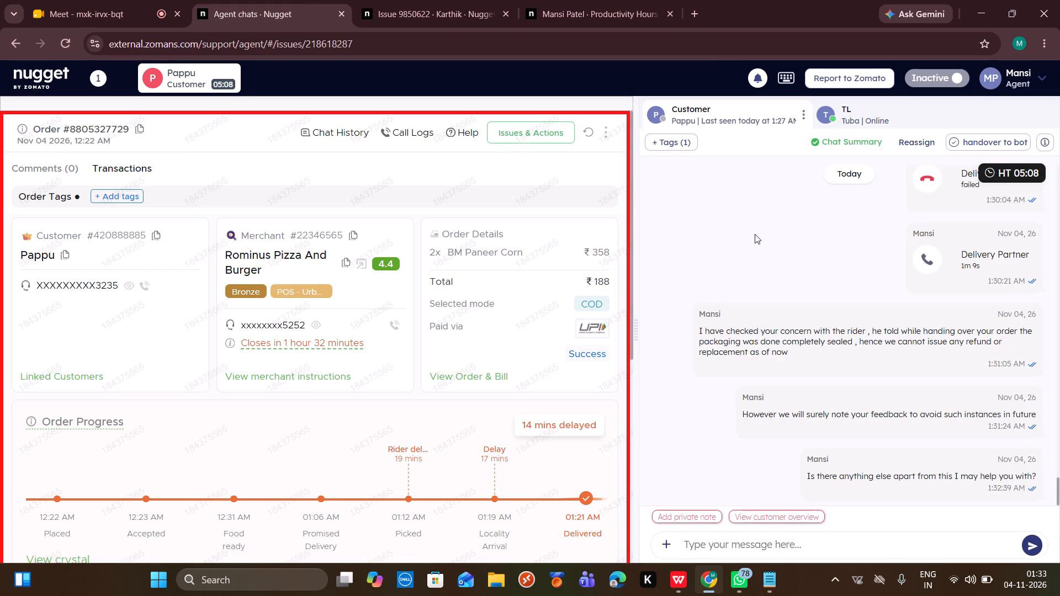
{"action": "left_click", "coordinate": [1029, 143]}
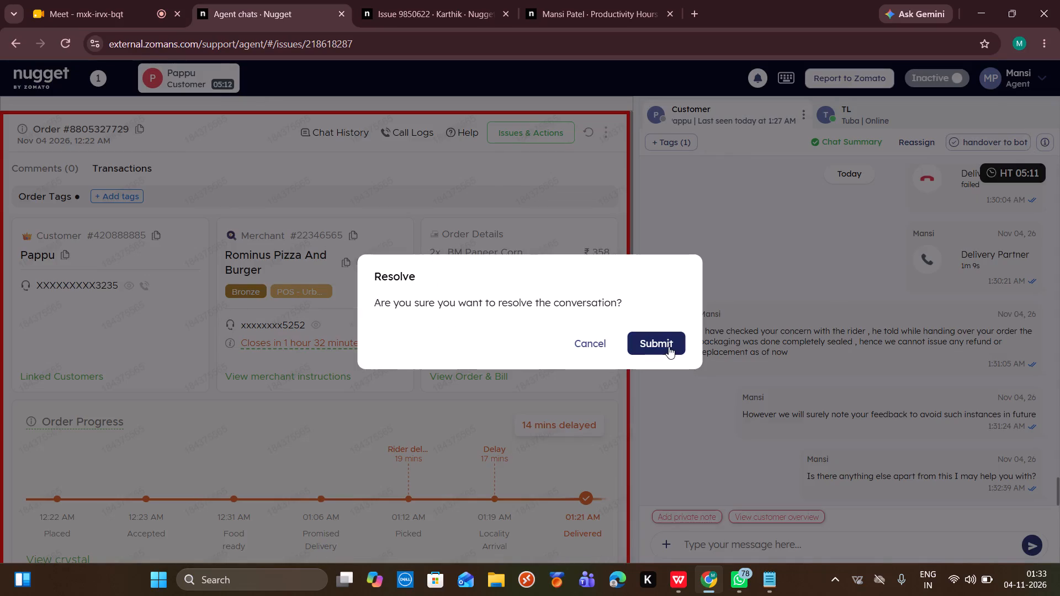
{"action": "left_click", "coordinate": [669, 347]}
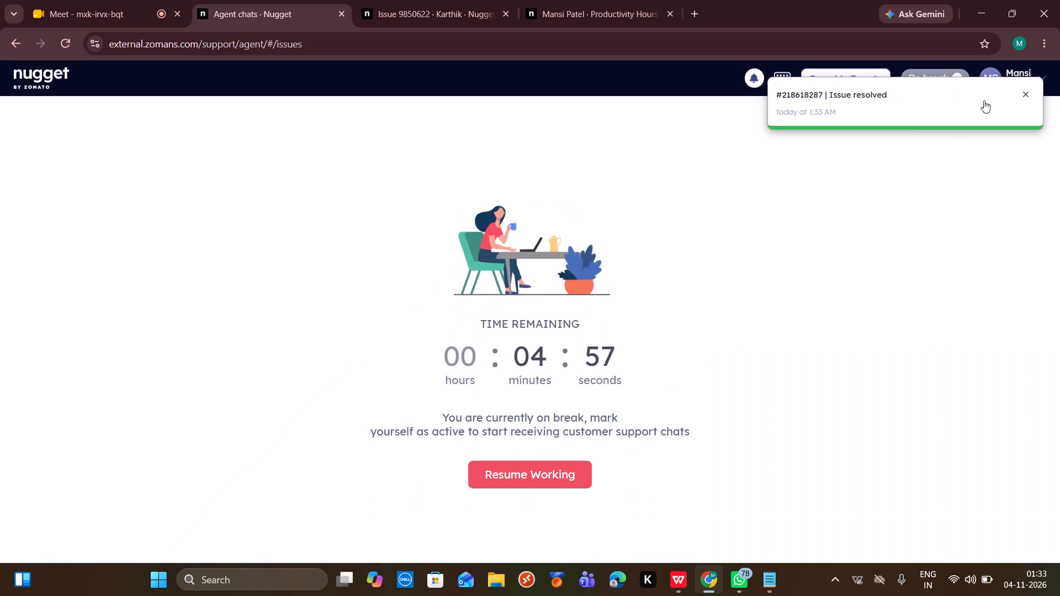
{"action": "left_click", "coordinate": [1022, 94]}
Mark the agent's shift as over to log out of the support account.
{"action": "left_click", "coordinate": [1044, 75]}
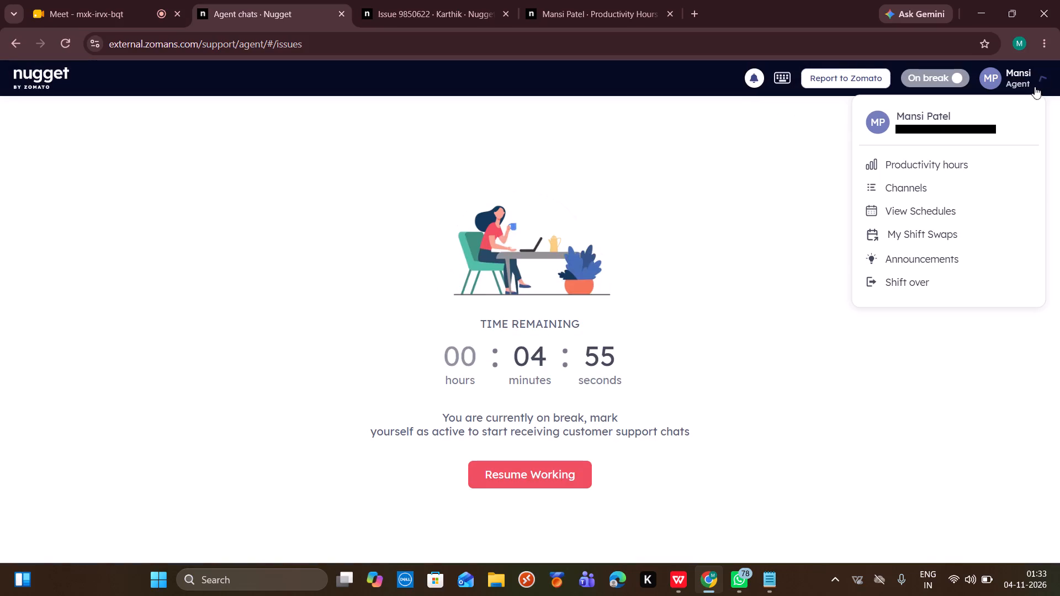
{"action": "left_click", "coordinate": [900, 275]}
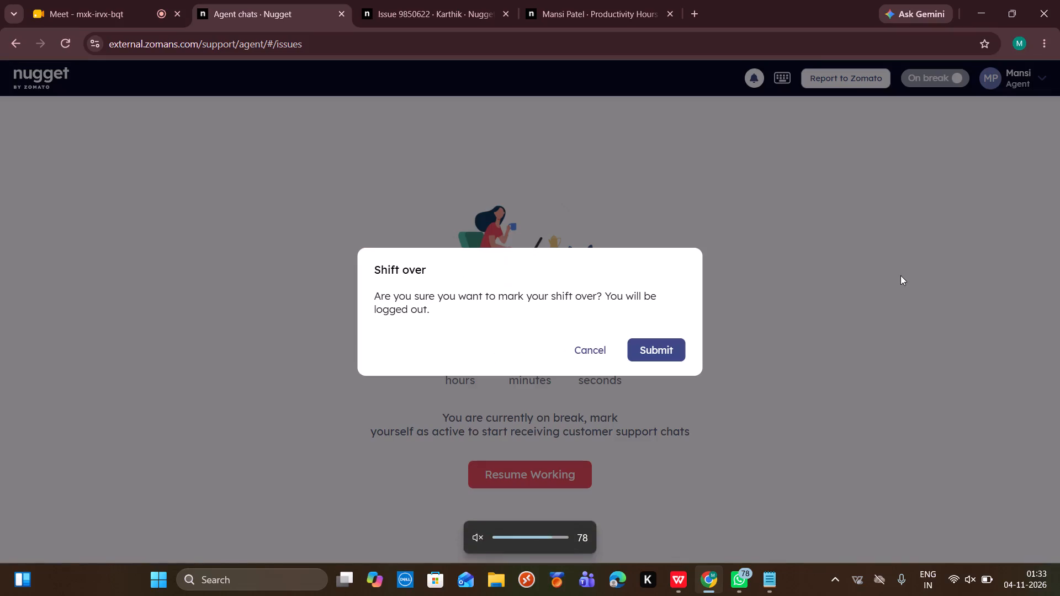